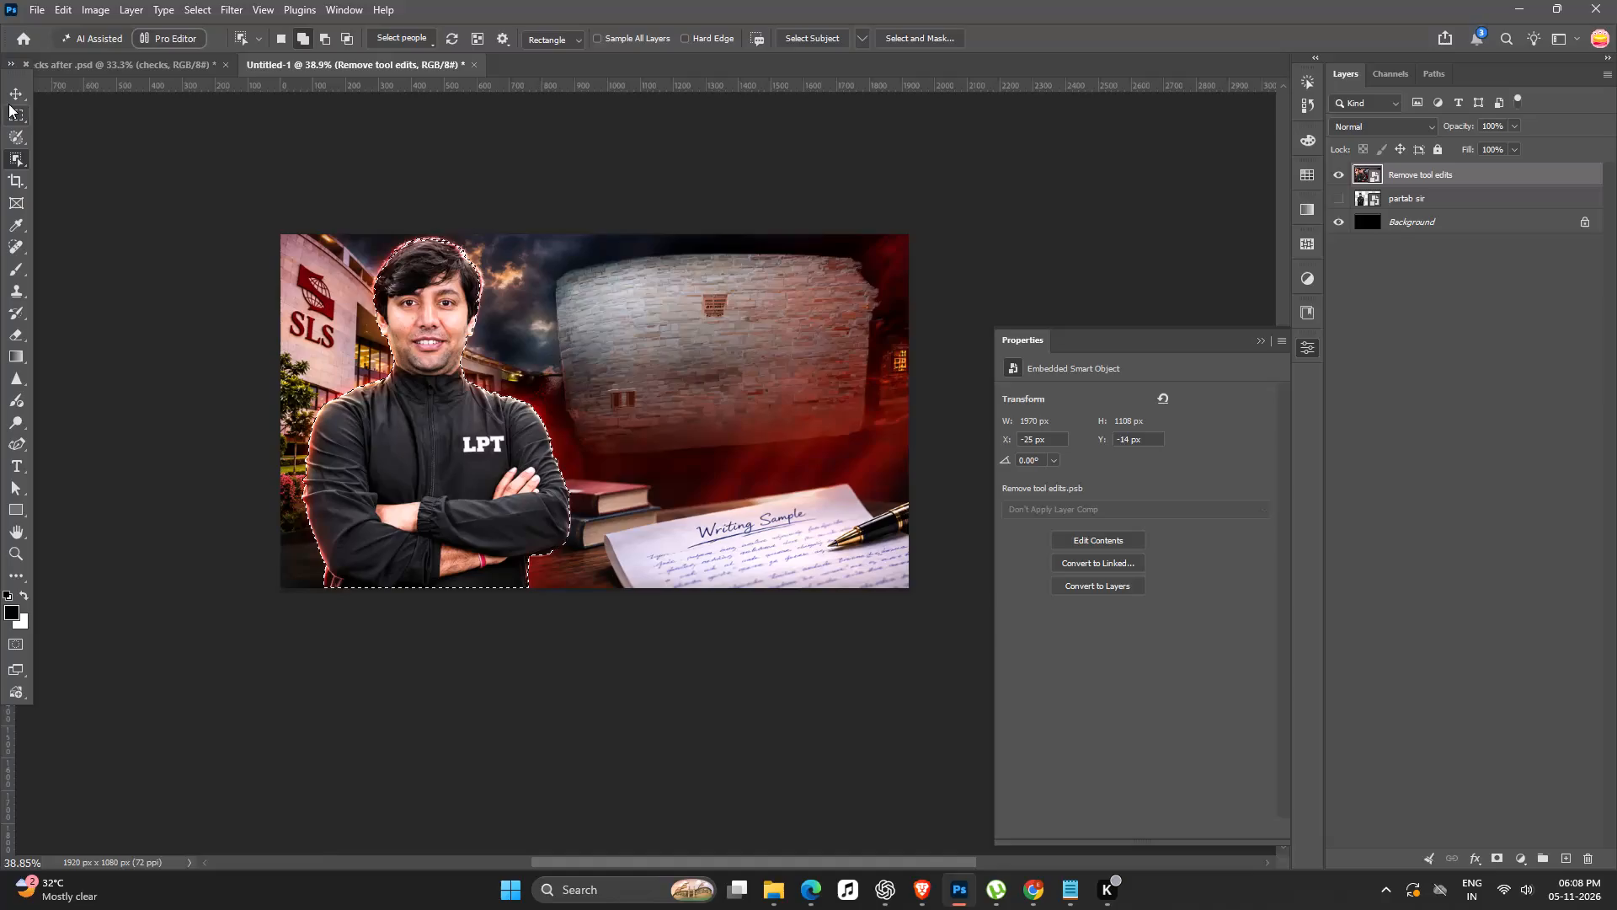
Remove the selected man in the black LPT jacket from the thumbnail image, filling in the background behind him.
{"action": "left_click", "coordinate": [22, 79]}
{"action": "left_click", "coordinate": [11, 84]}
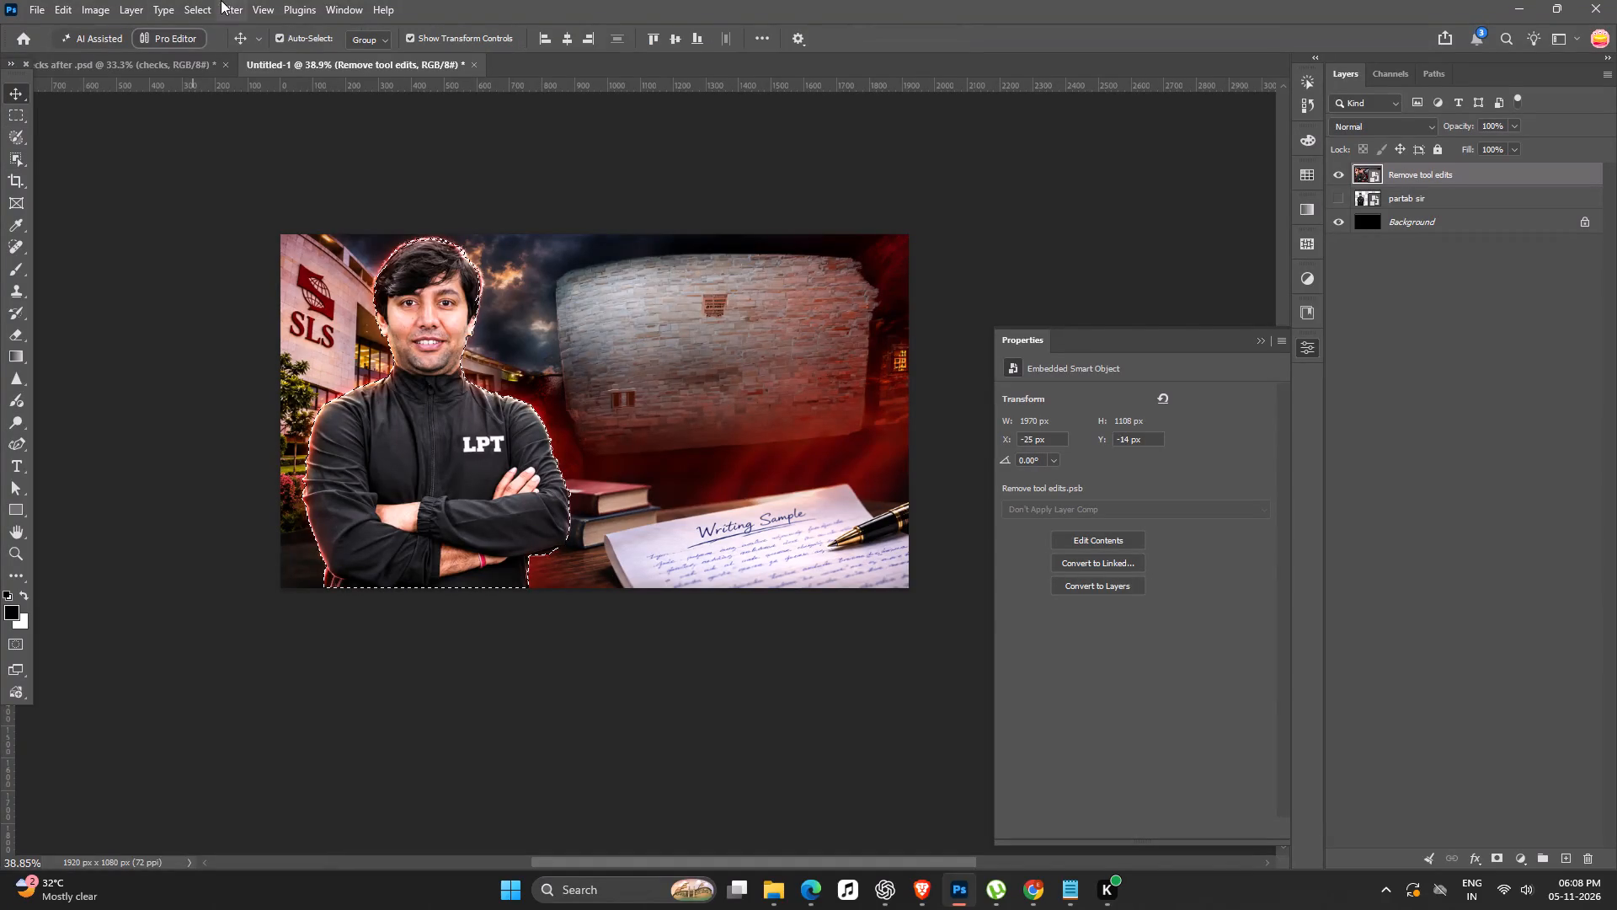
{"action": "left_click", "coordinate": [338, 0]}
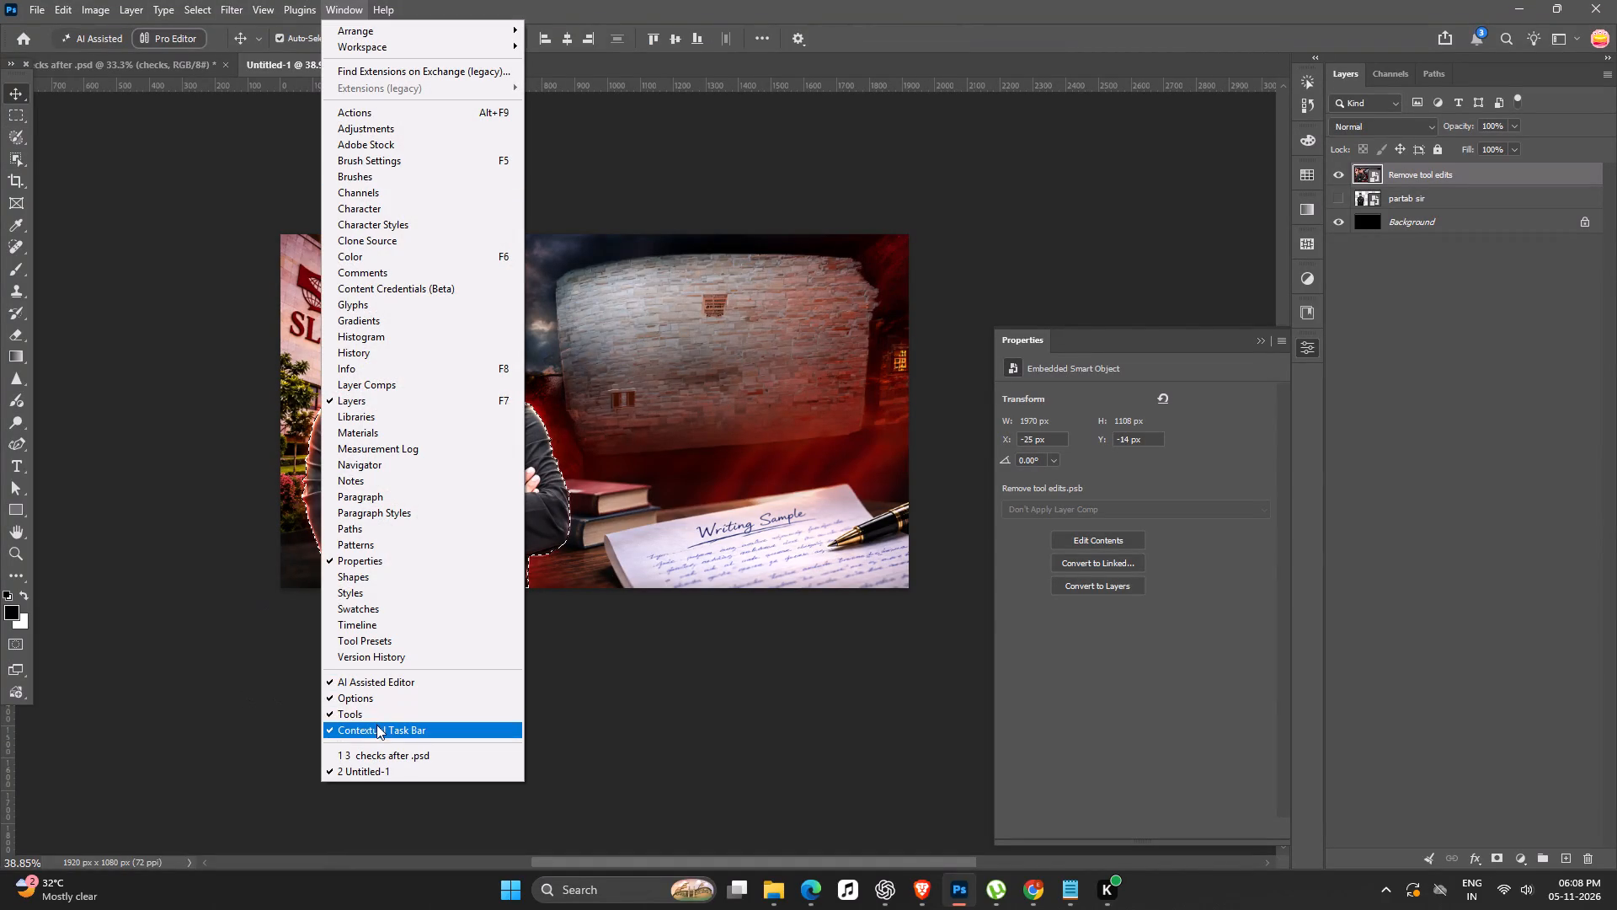
{"action": "left_click", "coordinate": [376, 725]}
{"action": "left_click", "coordinate": [337, 0]}
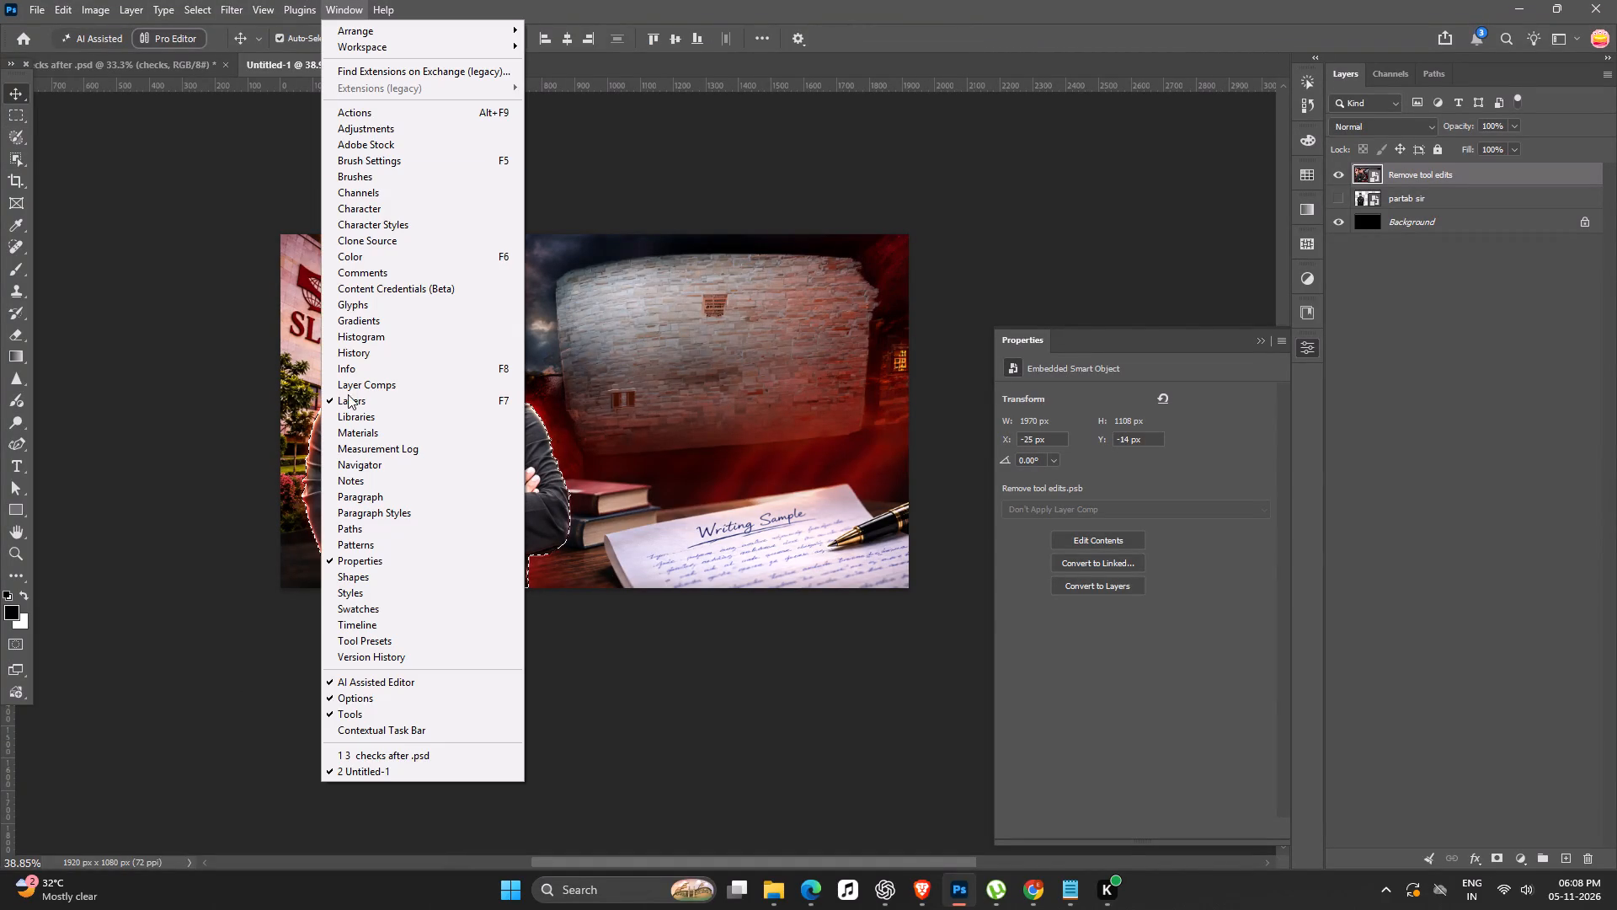
{"action": "left_click", "coordinate": [383, 728]}
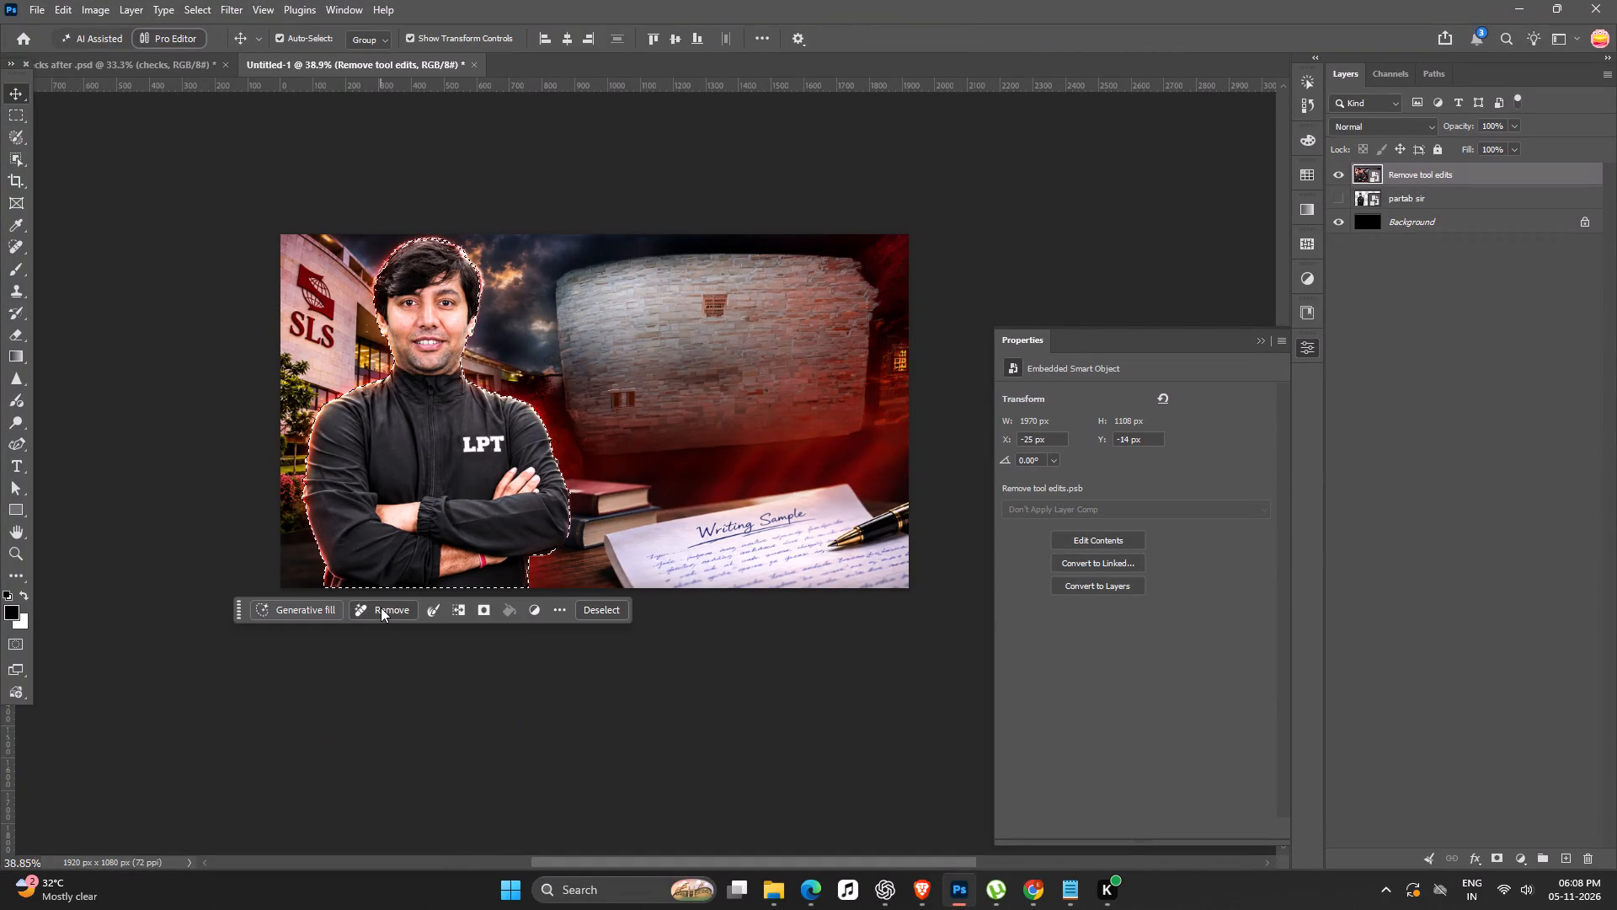
{"action": "left_click", "coordinate": [381, 608]}
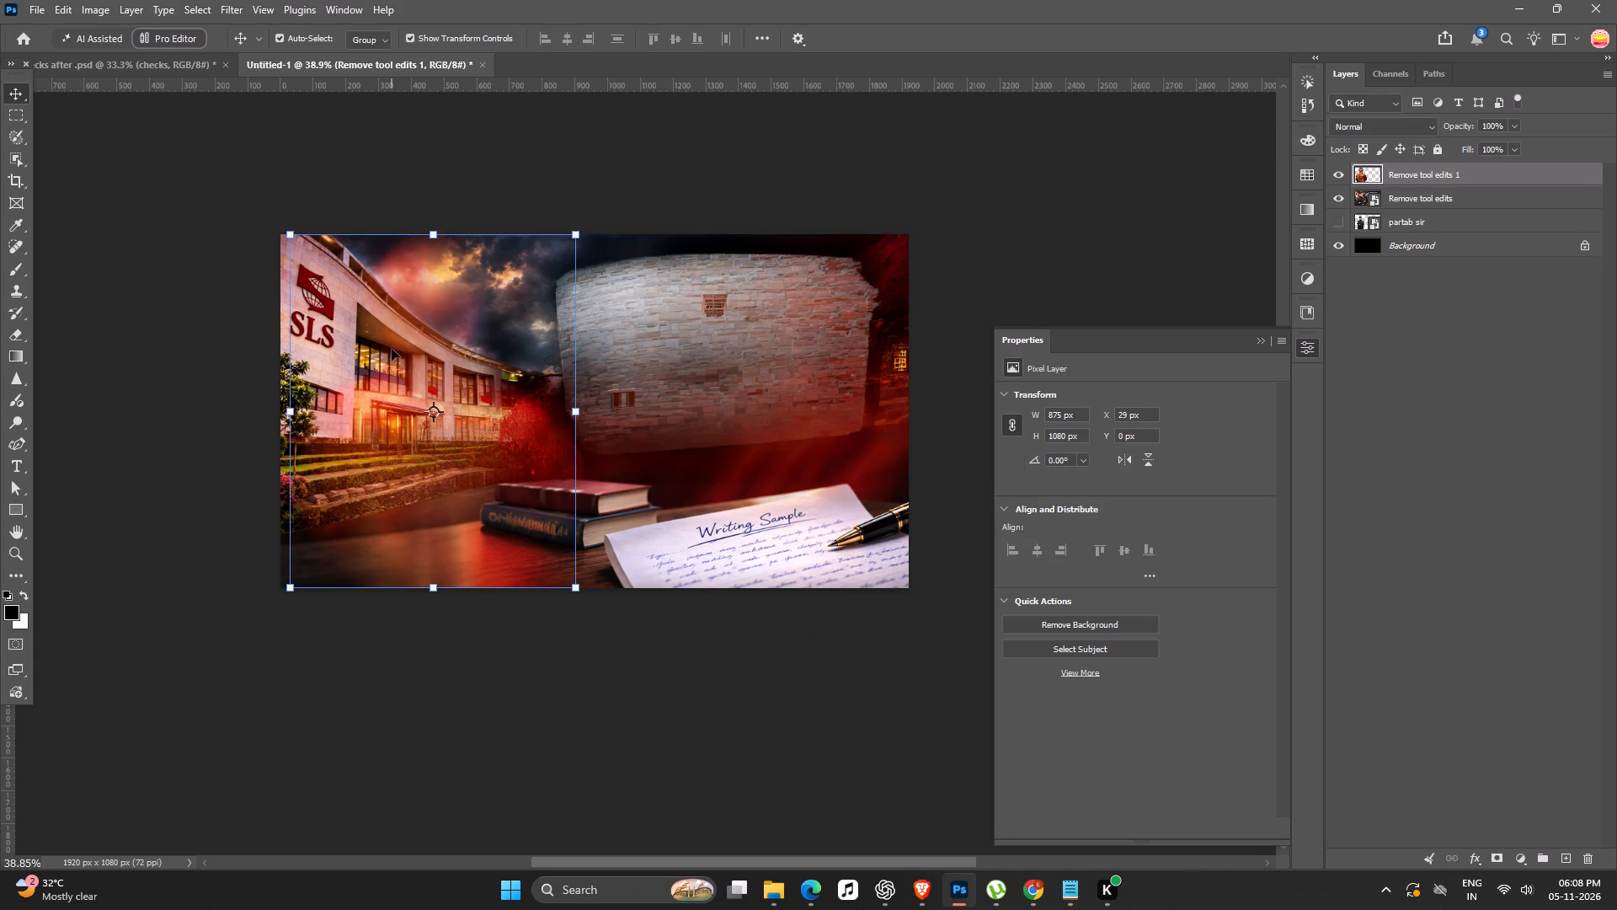
{"action": "key", "text": "Return"}
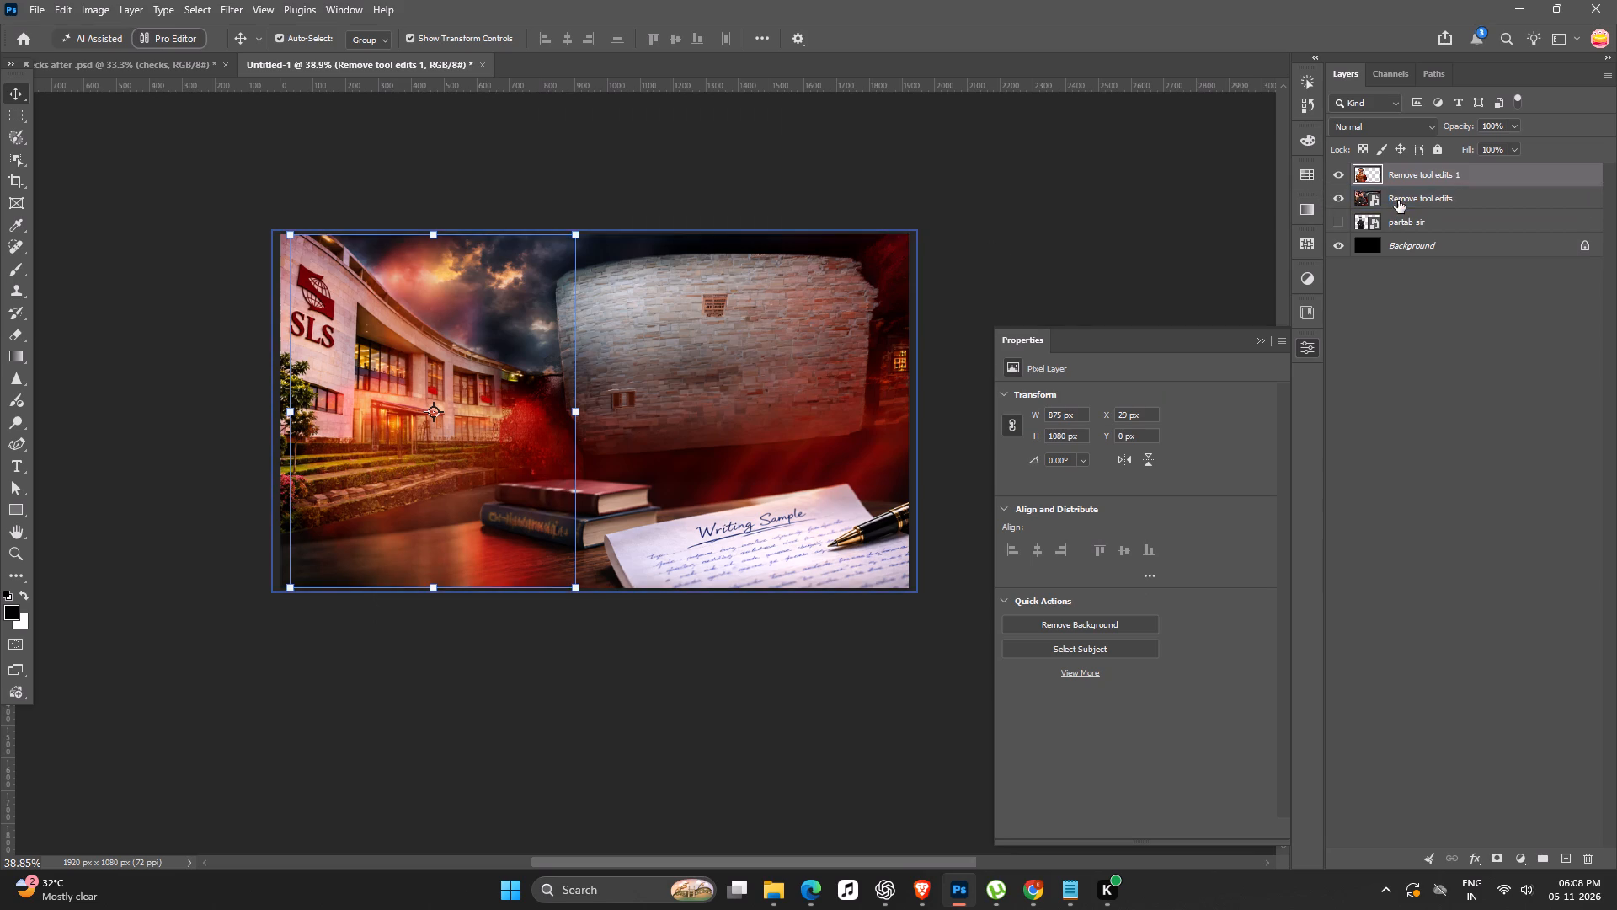
Combine the Remove tool edits 1 and Remove tool edits layers into one smart object.
{"action": "left_click", "coordinate": [1398, 201], "text": "shift"}
{"action": "right_click", "coordinate": [1398, 201], "text": "shift"}
{"action": "left_click", "coordinate": [1495, 575]}
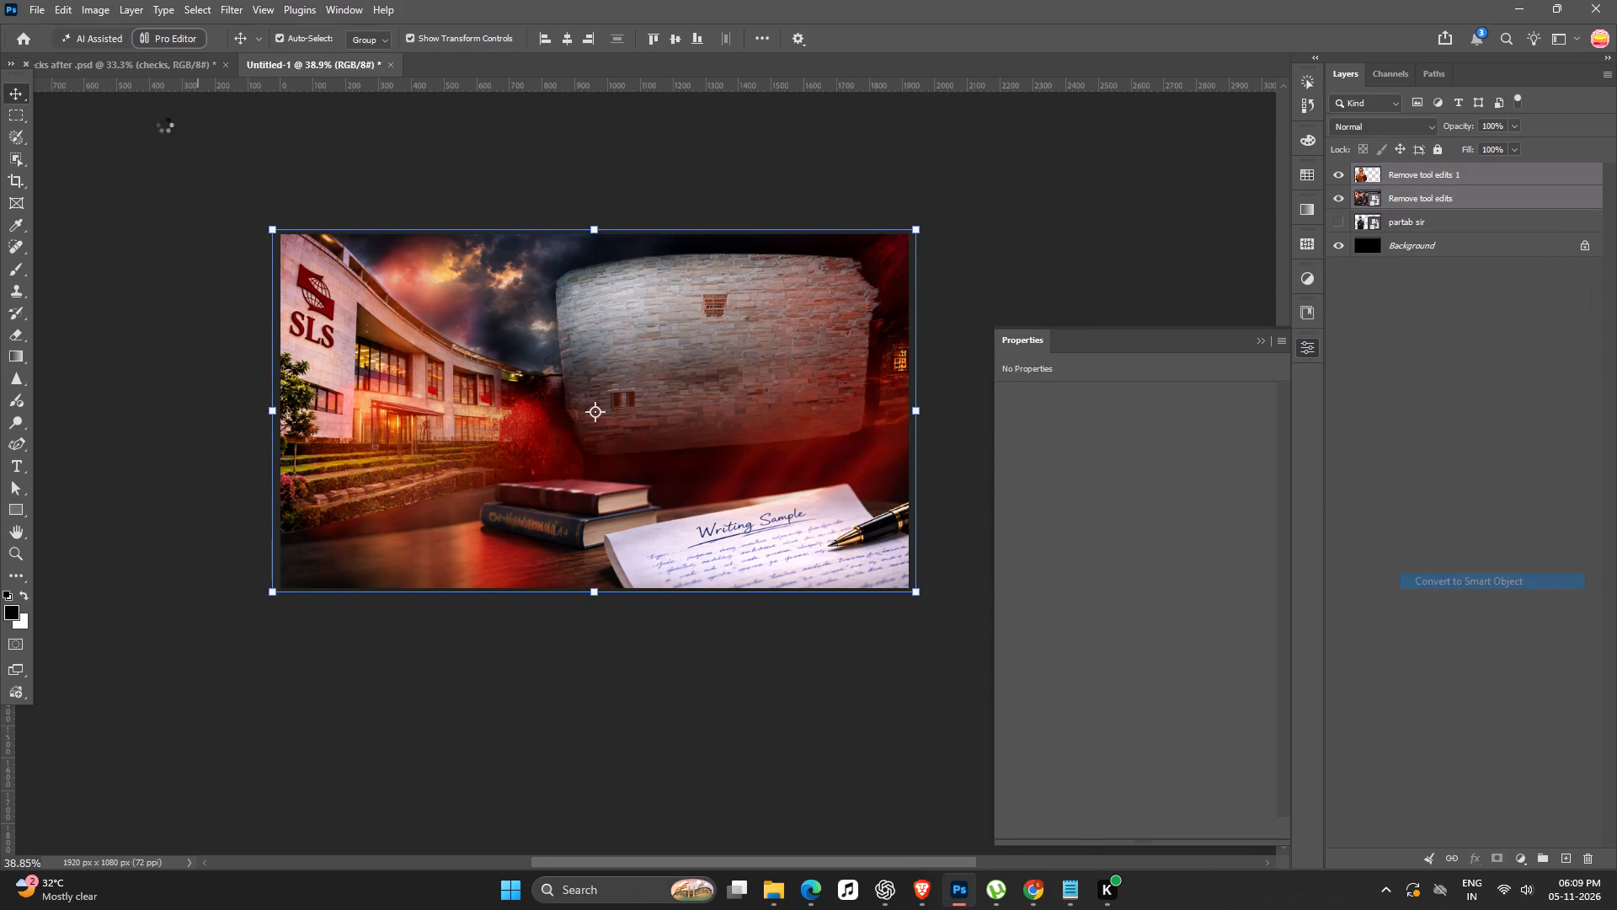
{"action": "left_click", "coordinate": [579, 726]}
{"action": "key", "text": "space"}
{"action": "left_click_drag", "start_coordinate": [579, 724], "coordinate": [570, 722]}
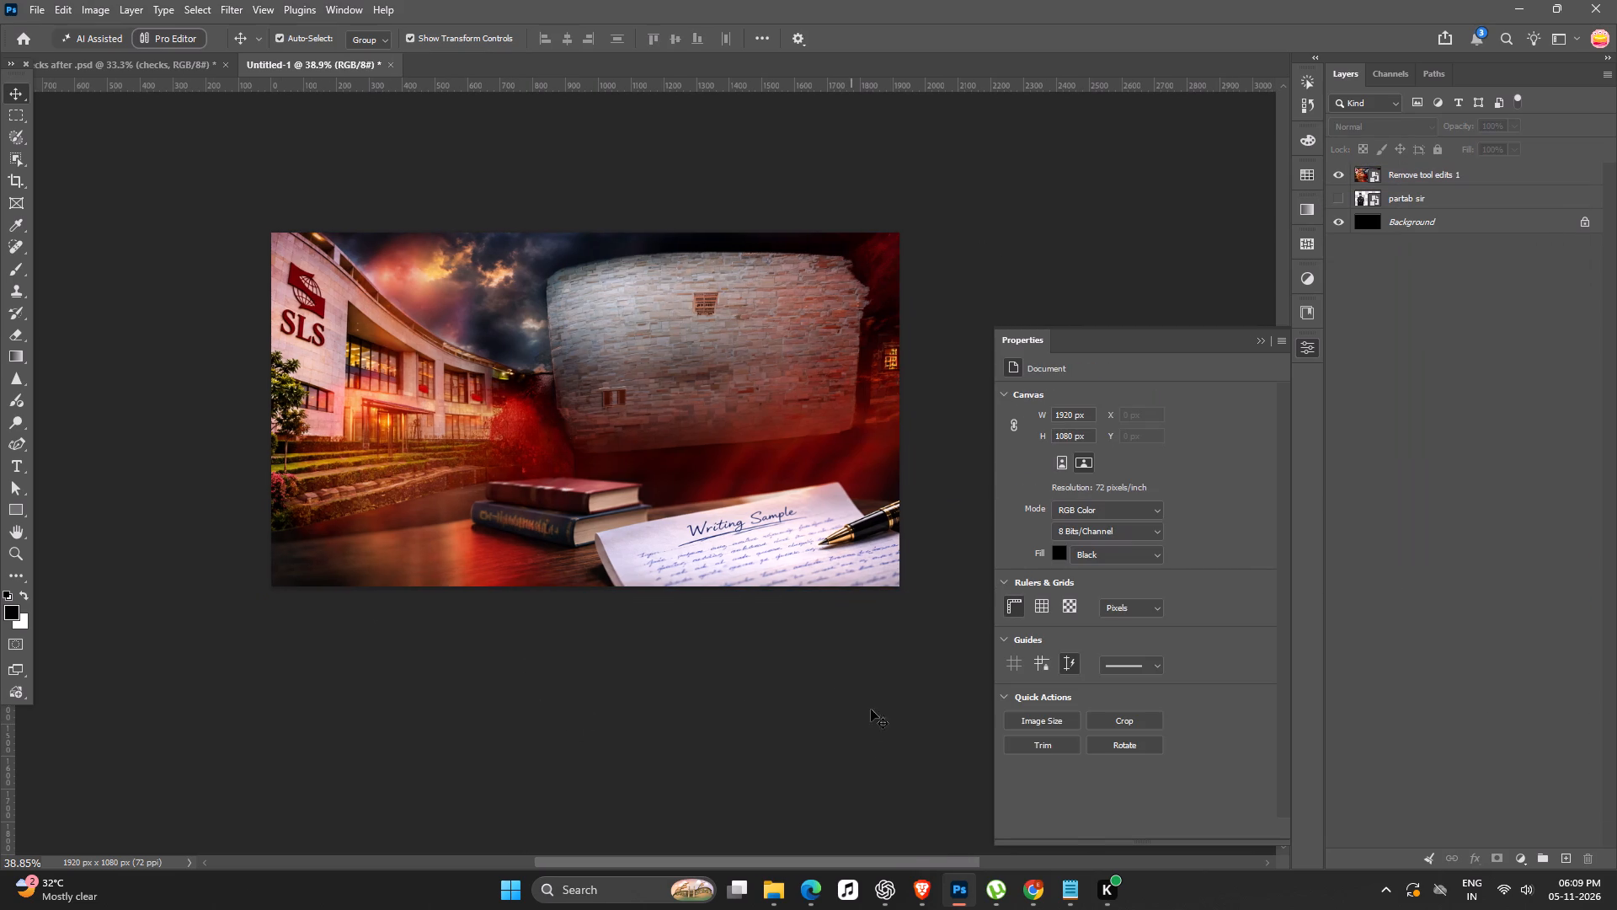
{"action": "left_click", "coordinate": [1036, 888]}
{"action": "scroll", "coordinate": [559, 131], "scroll_direction": "down", "scroll_amount": 1}
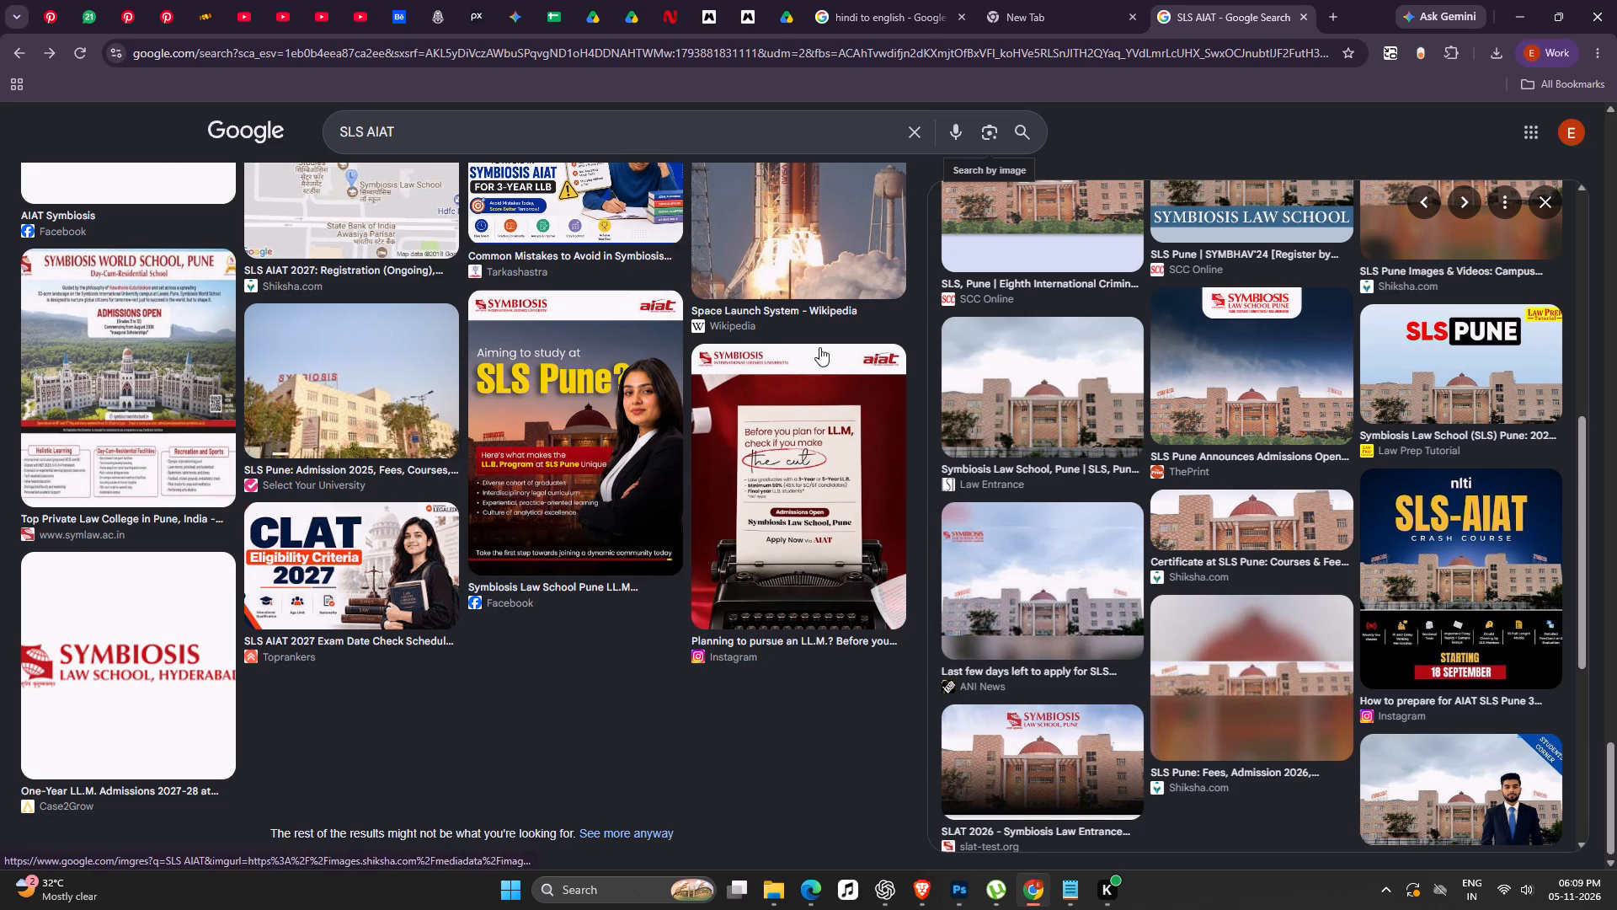
{"action": "scroll", "coordinate": [878, 468], "scroll_direction": "up", "scroll_amount": 8}
{"action": "scroll", "coordinate": [861, 451], "scroll_direction": "up", "scroll_amount": 14}
{"action": "scroll", "coordinate": [669, 383], "scroll_direction": "up", "scroll_amount": 6}
{"action": "scroll", "coordinate": [584, 391], "scroll_direction": "up", "scroll_amount": 7}
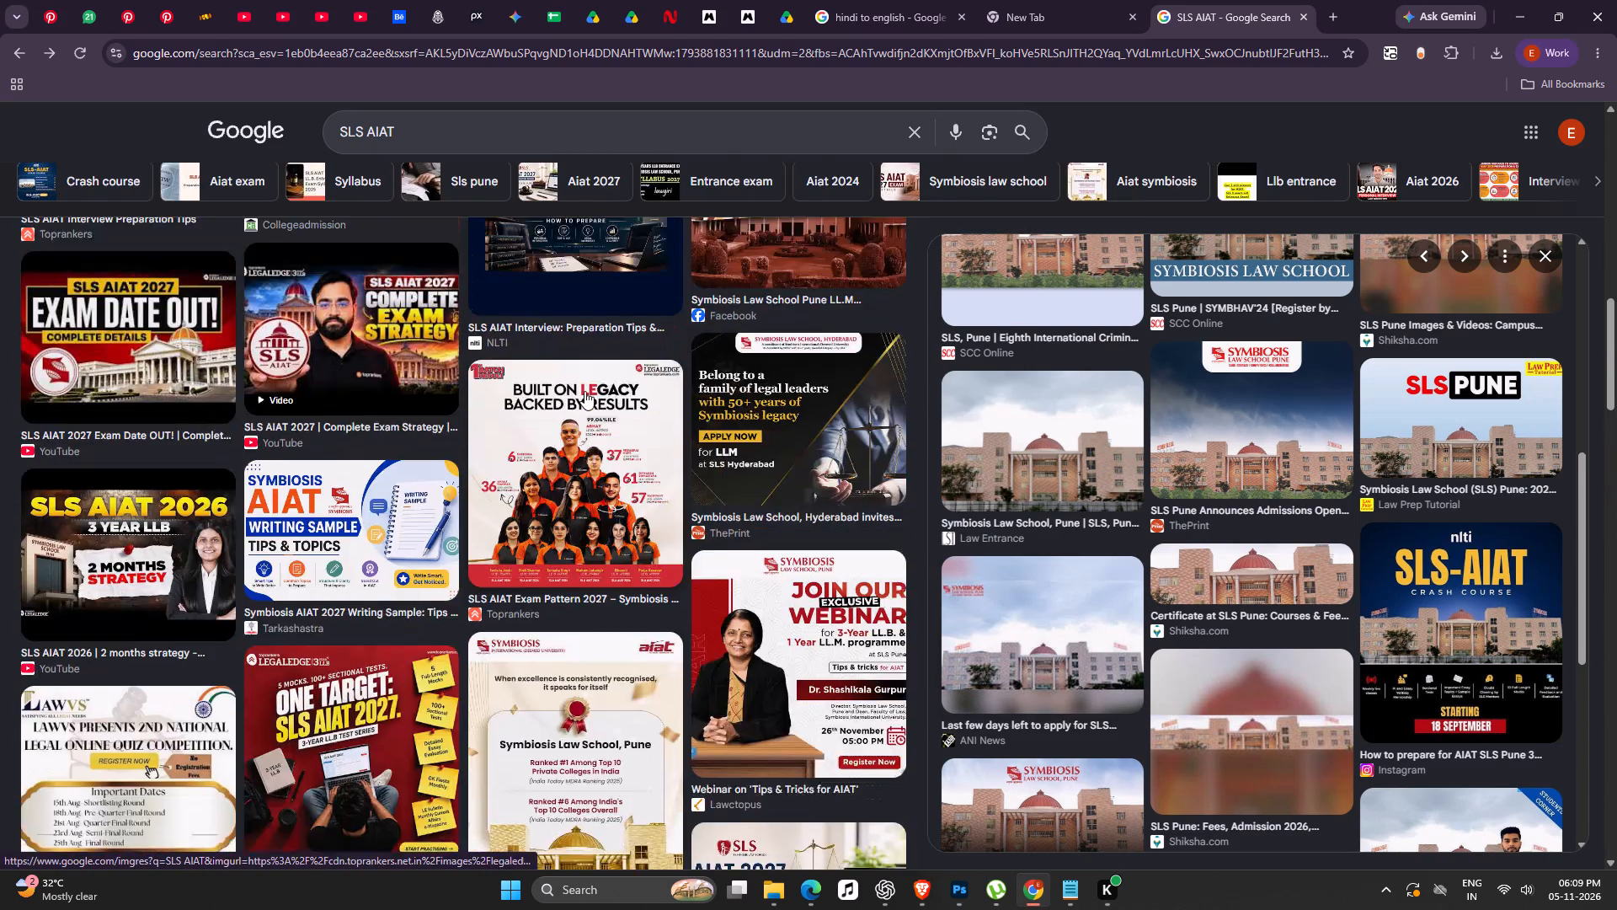
{"action": "scroll", "coordinate": [584, 391], "scroll_direction": "up", "scroll_amount": 9}
{"action": "scroll", "coordinate": [593, 392], "scroll_direction": "up", "scroll_amount": 16}
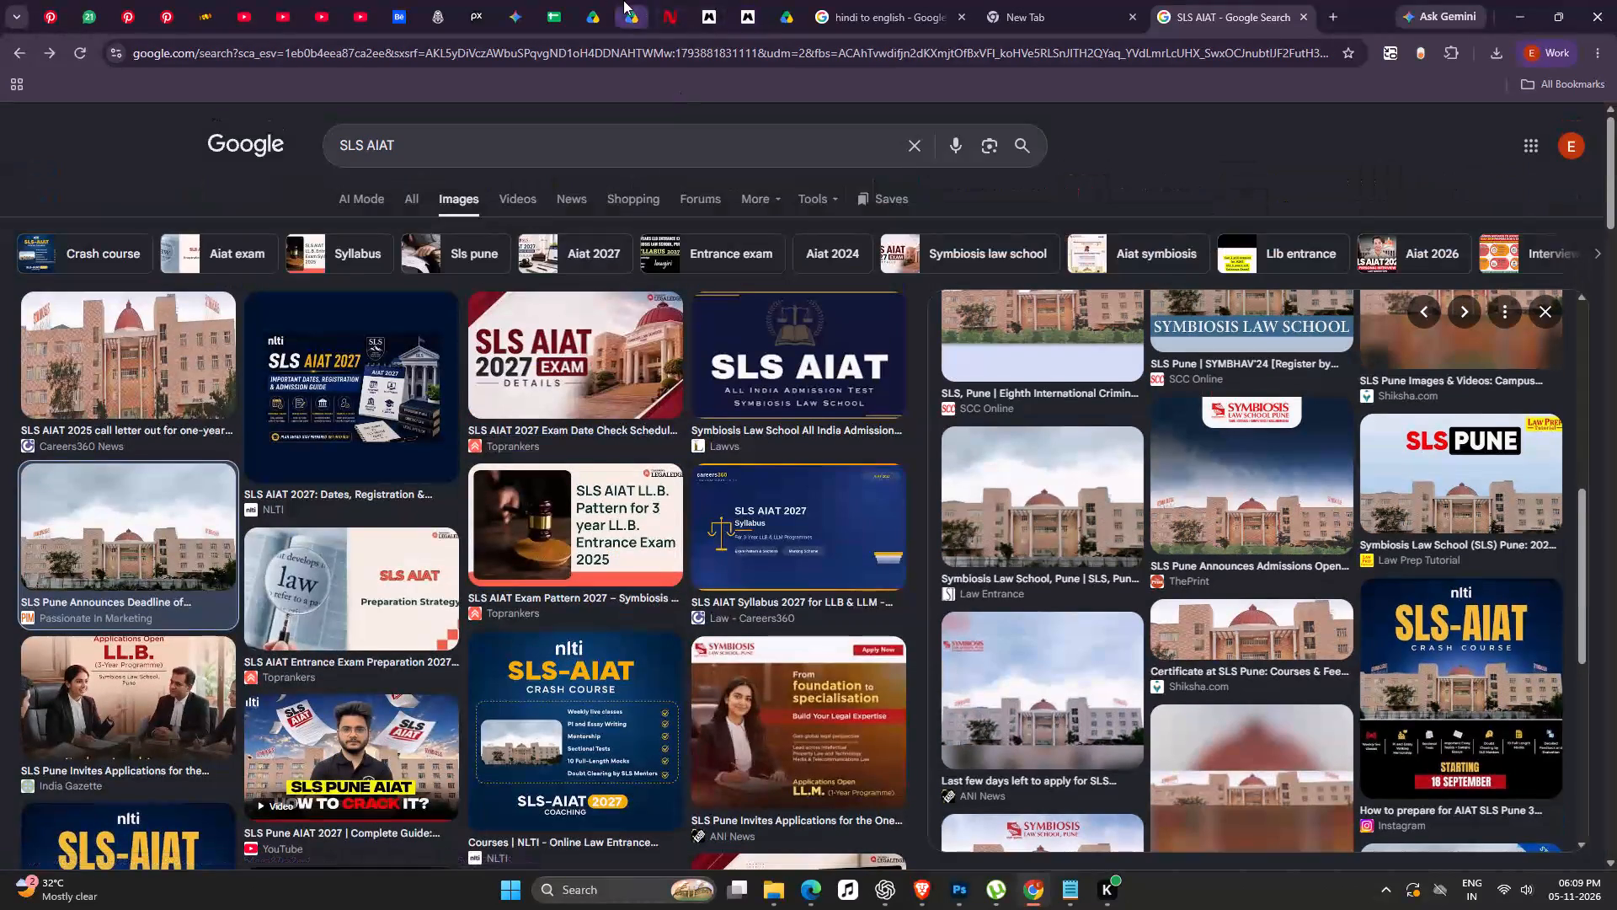
{"action": "left_click", "coordinate": [550, 0]}
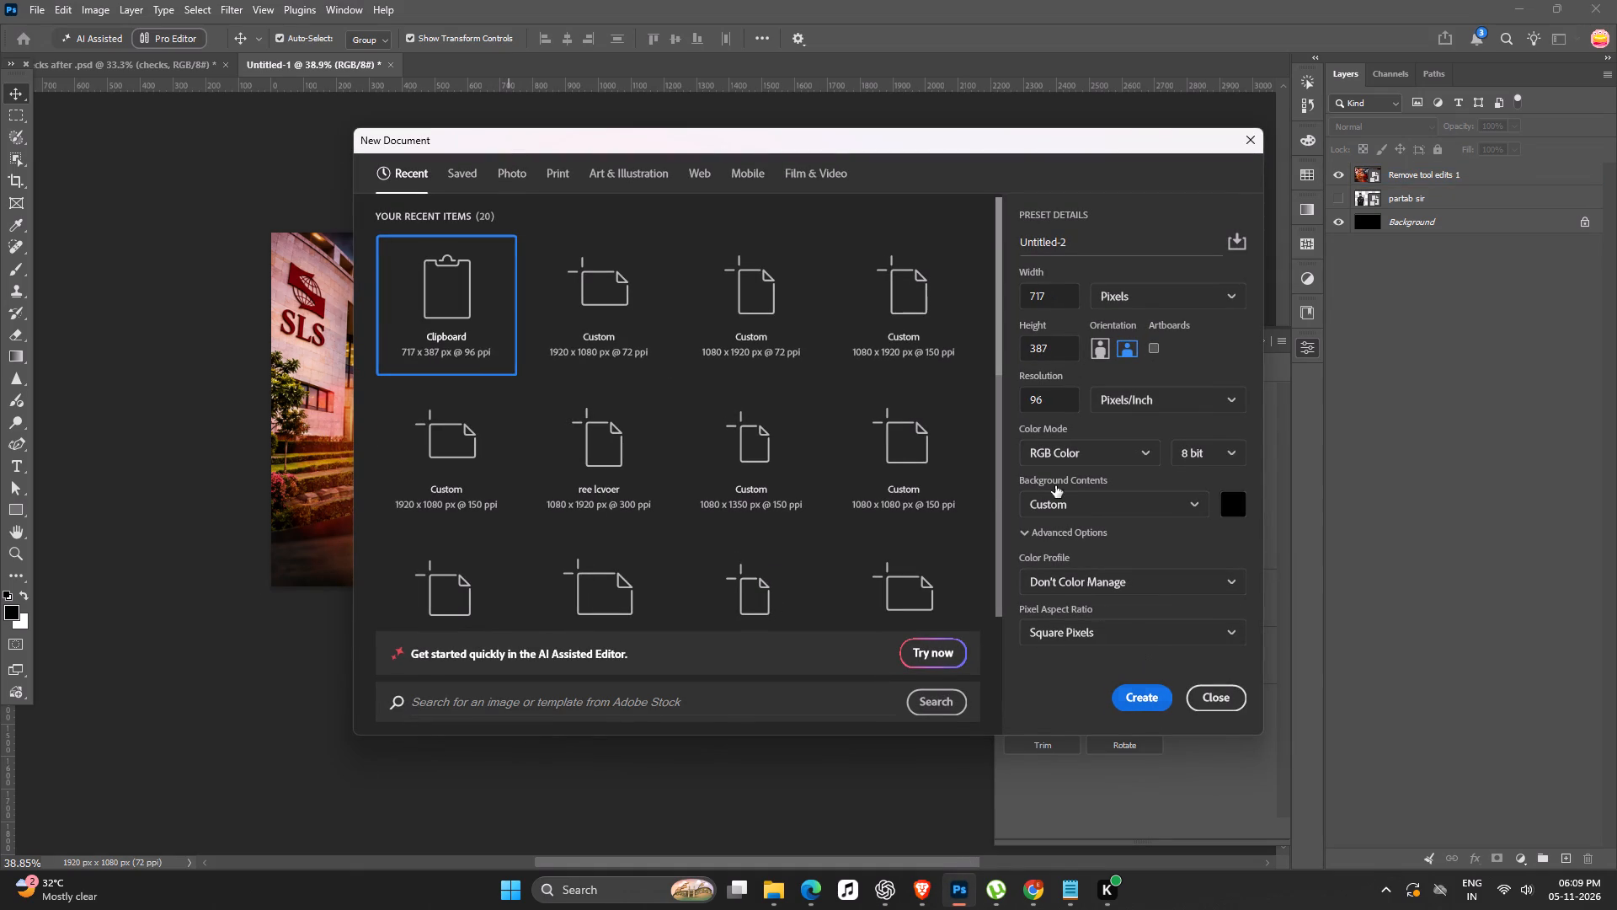
{"action": "left_click", "coordinate": [548, 312]}
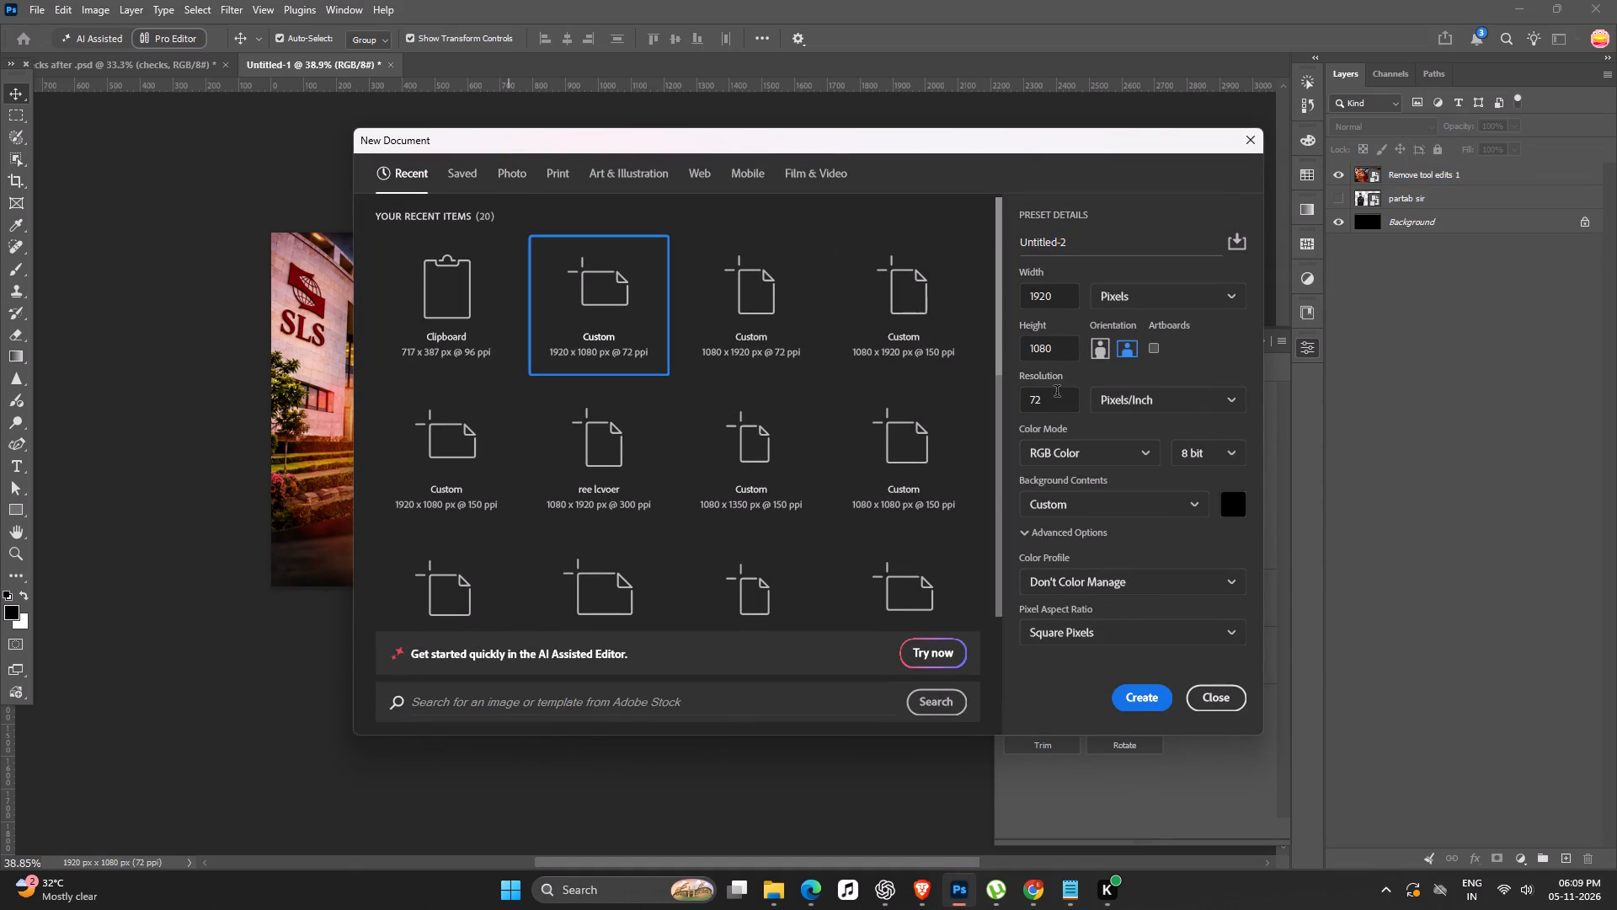
{"action": "left_click_drag", "start_coordinate": [1049, 405], "coordinate": [997, 401]}
{"action": "key", "text": "BackSpace"}
{"action": "key", "text": "BackSpace"}
{"action": "type", "text": "200"}
{"action": "key", "text": "Return"}
Place SLS AIAT 2027_ Answer Writing Masterclass.png from the Downloads folder into the new document at the fitted size.
{"action": "left_click", "coordinate": [780, 900]}
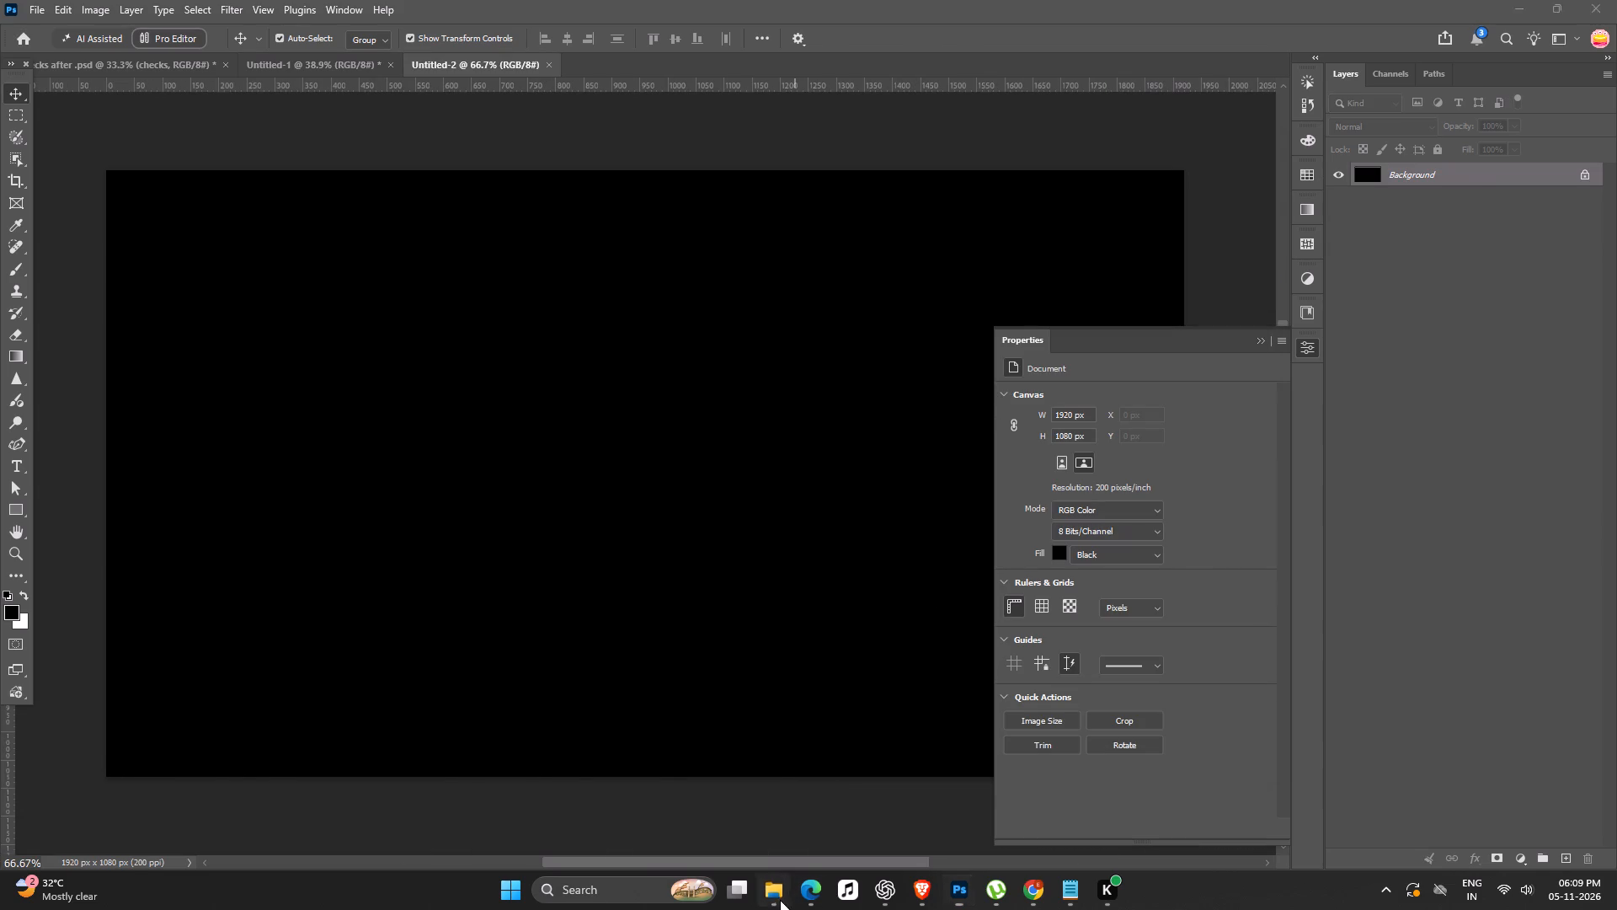
{"action": "double_click", "coordinate": [70, 233]}
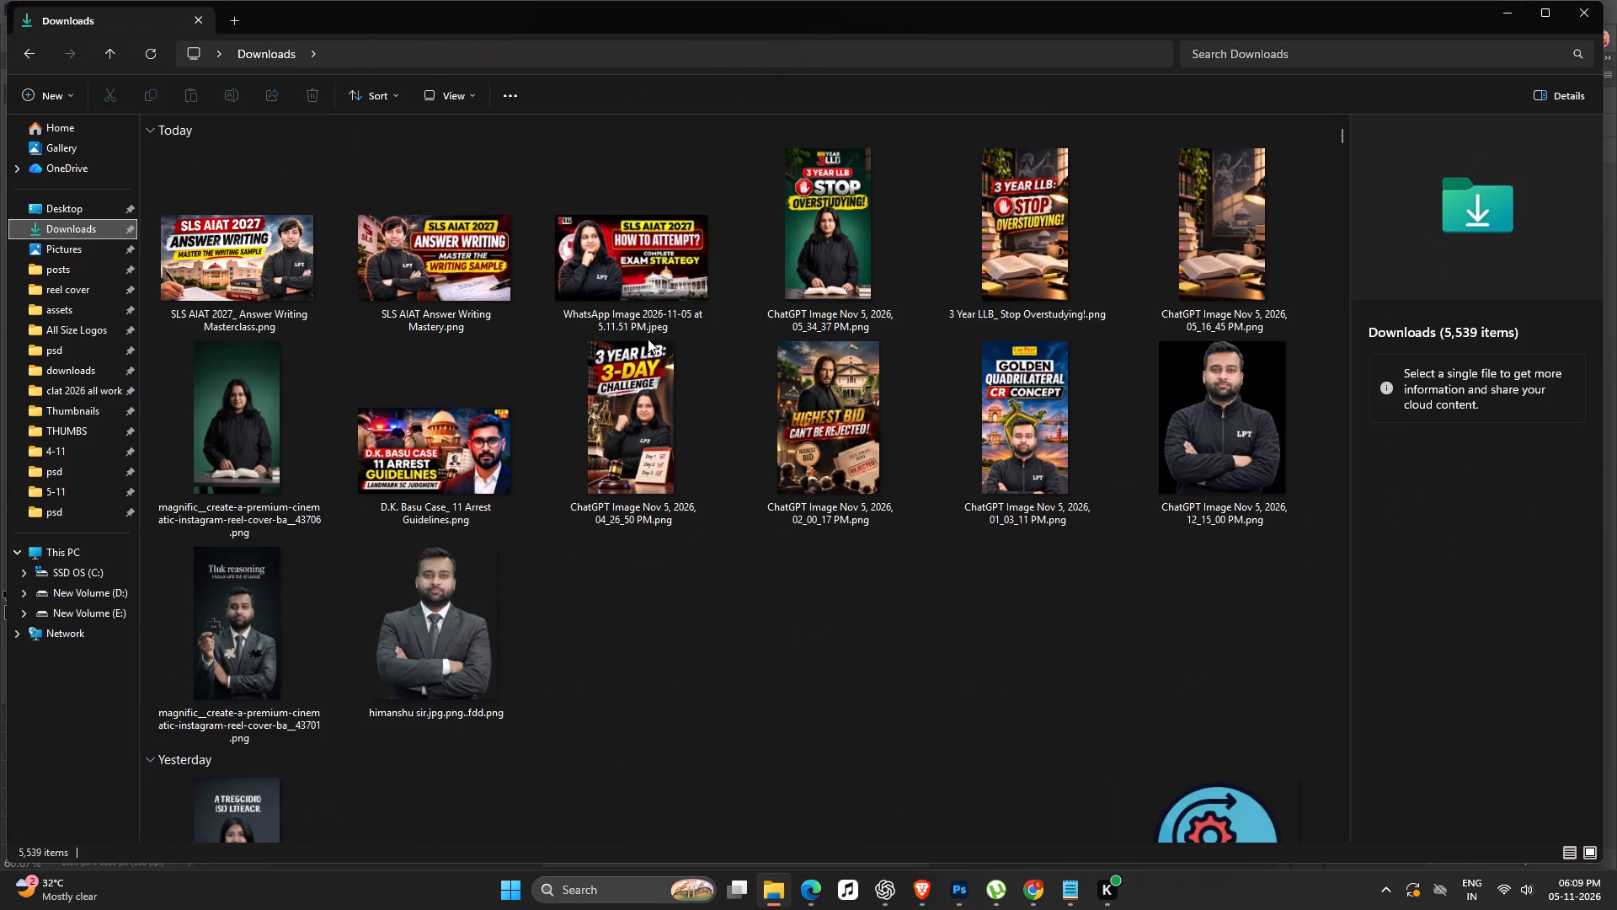
{"action": "left_click_drag", "start_coordinate": [249, 265], "coordinate": [659, 443]}
{"action": "scroll", "coordinate": [634, 414], "scroll_direction": "down", "scroll_amount": 8, "text": "ctrl"}
{"action": "key", "text": "Return"}
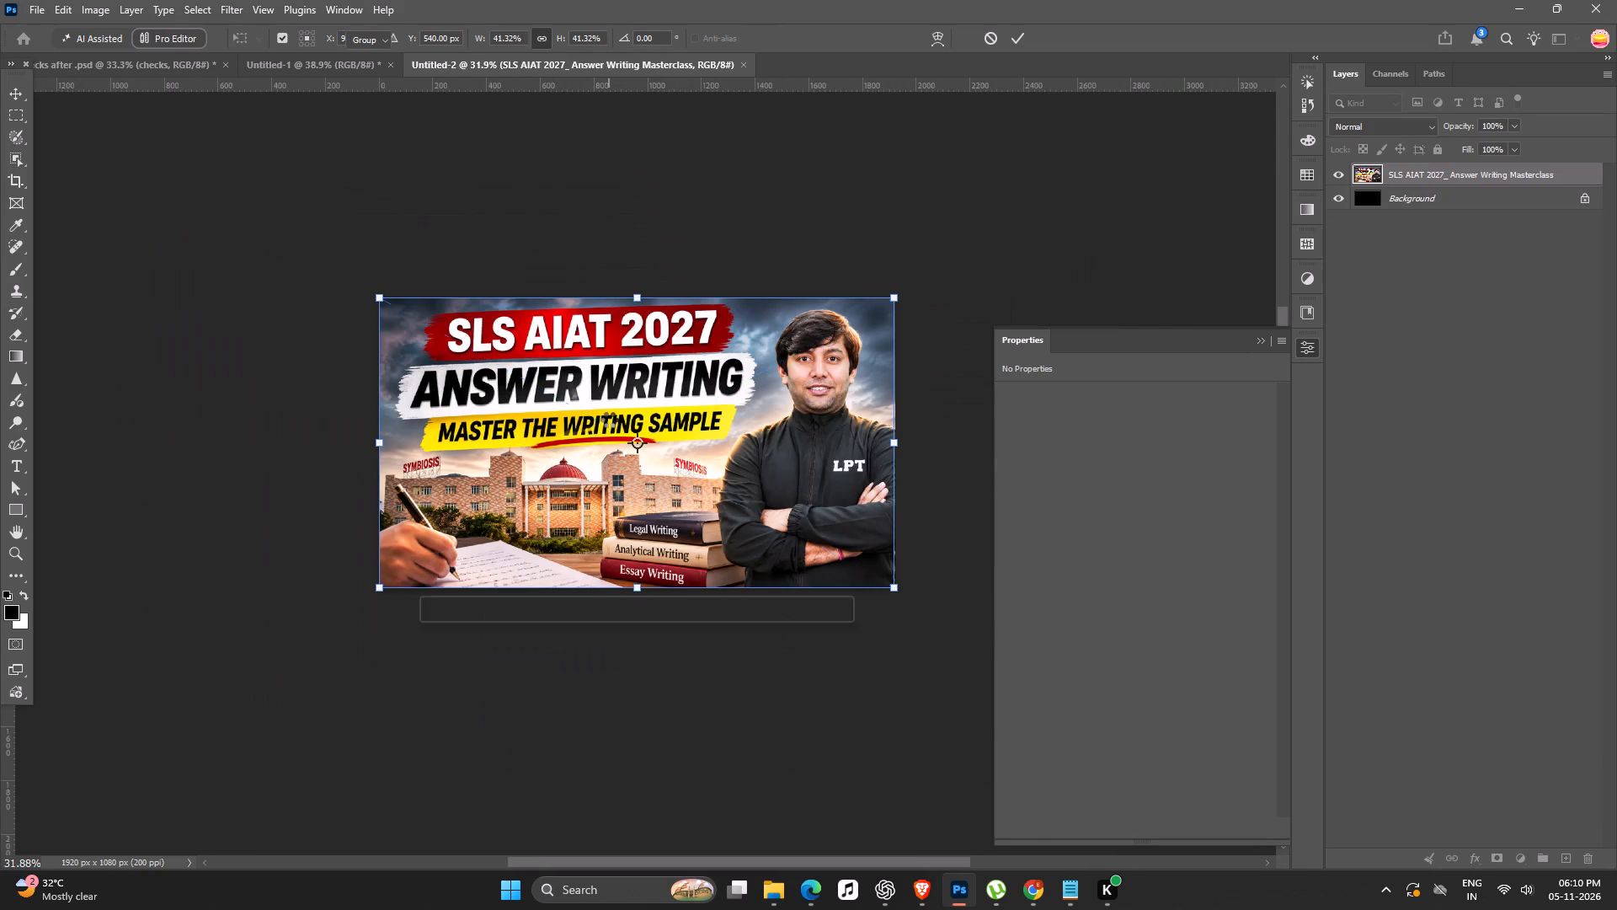
{"action": "key", "text": "space"}
{"action": "key", "text": "space"}
{"action": "key", "text": "space"}
{"action": "key", "text": "space"}
{"action": "key", "text": "space"}
{"action": "left_click_drag", "start_coordinate": [570, 414], "coordinate": [509, 399]}
{"action": "left_click", "coordinate": [955, 201]}
Brush a selection around the three-line headline on the placed thumbnail and remove the text, filling the area with sky.
{"action": "left_click", "coordinate": [737, 340]}
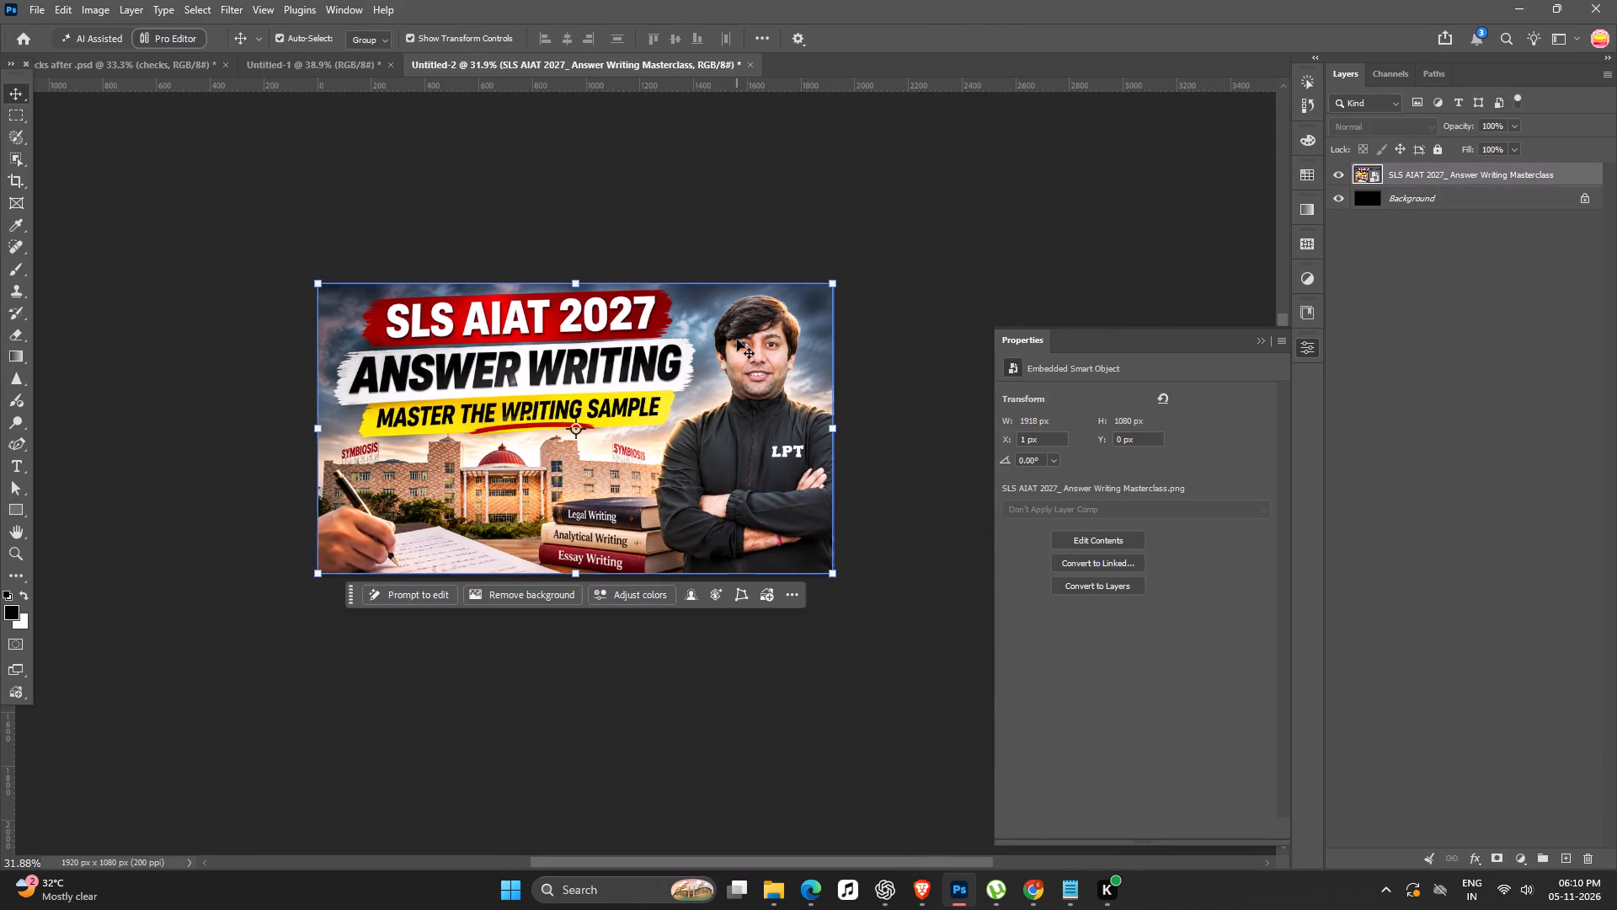
{"action": "left_click", "coordinate": [20, 138]}
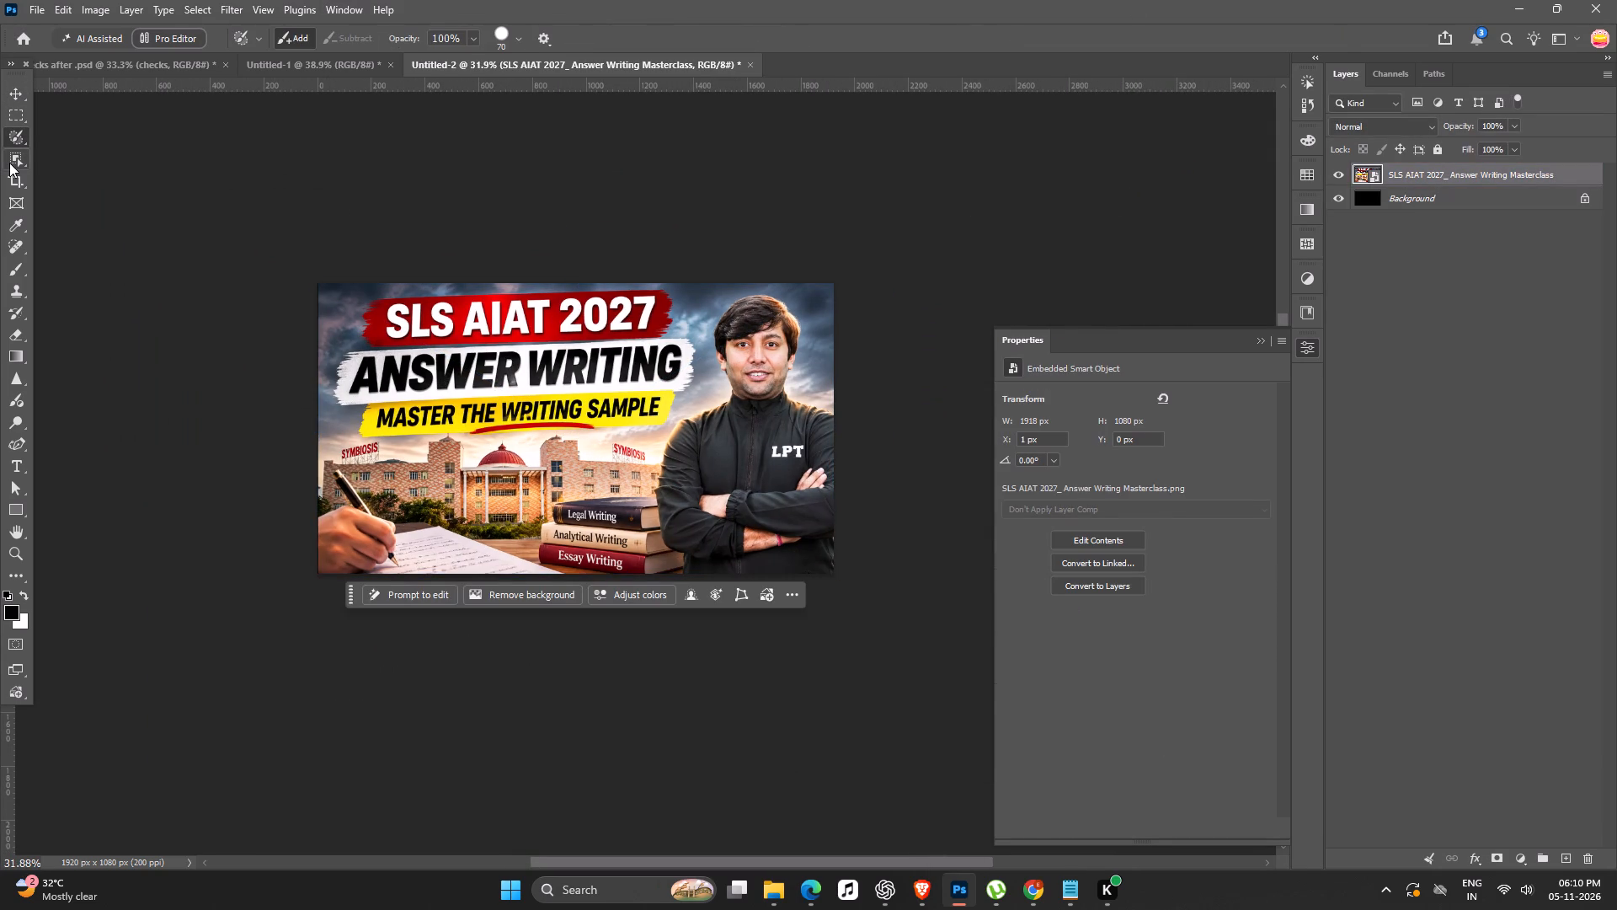
{"action": "scroll", "coordinate": [402, 372], "scroll_direction": "up", "scroll_amount": 3, "text": "ctrl"}
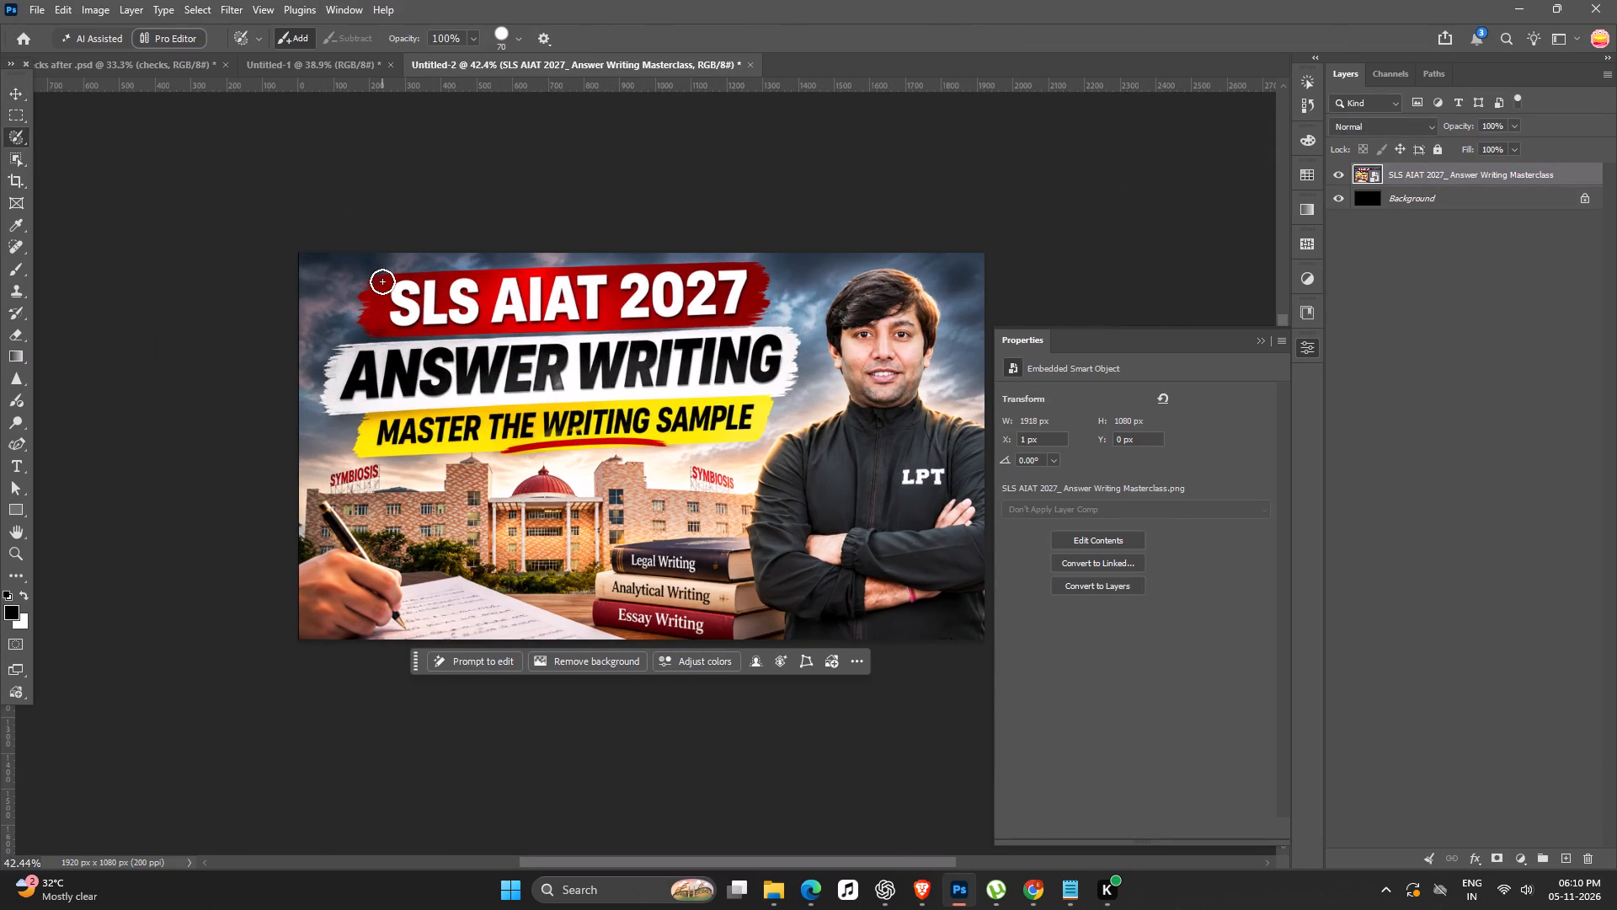
{"action": "left_click_drag", "start_coordinate": [366, 271], "coordinate": [335, 361]}
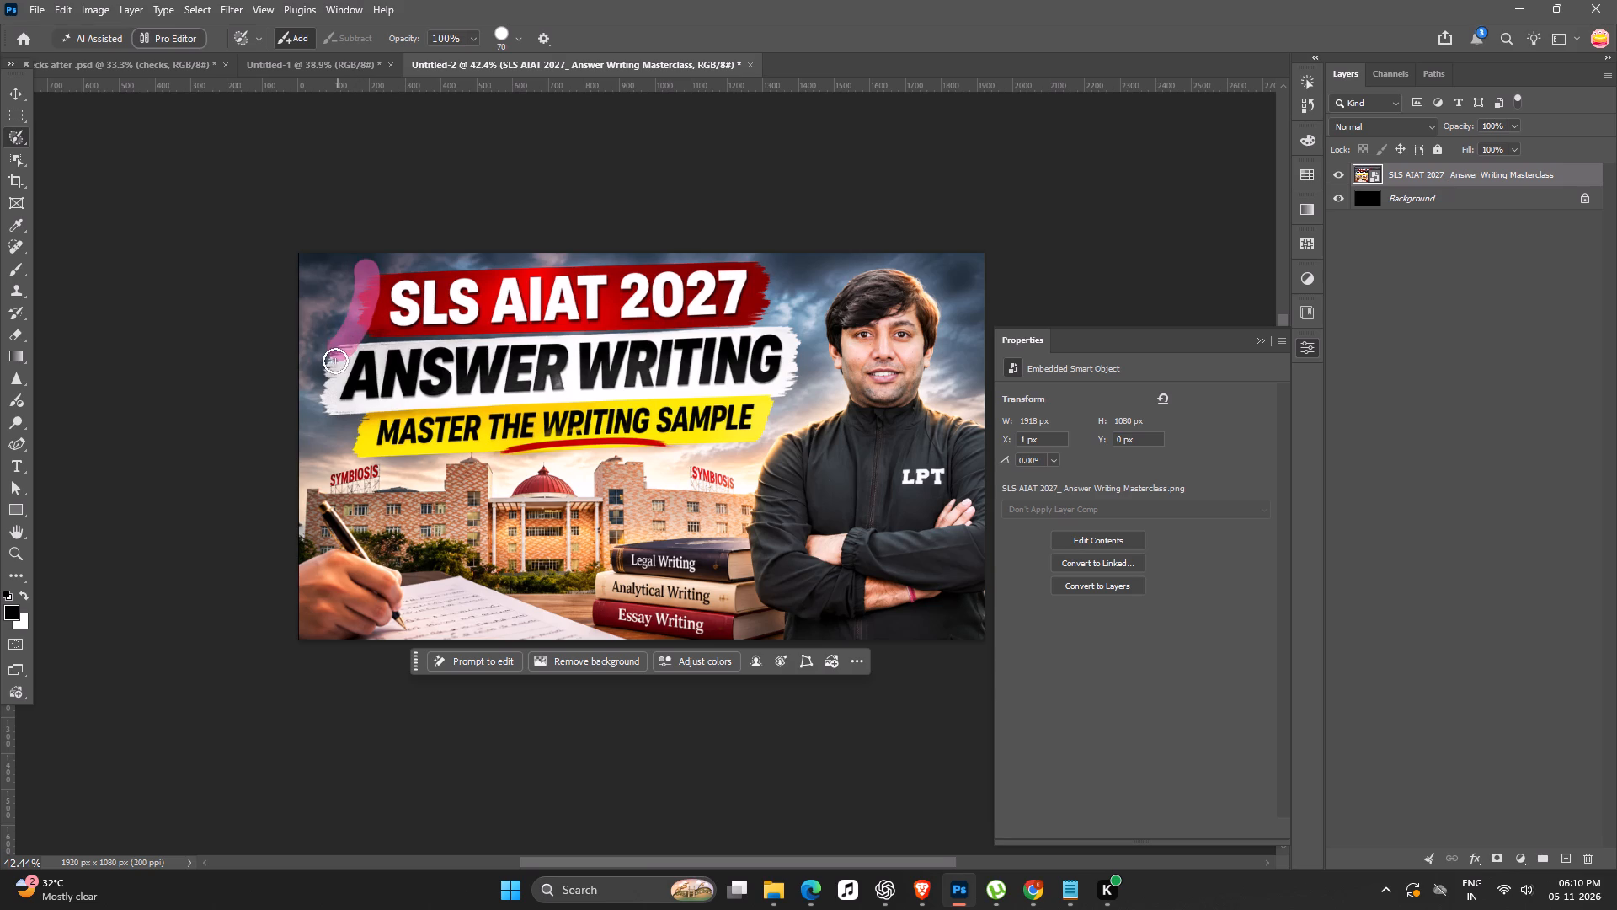
{"action": "left_click_drag", "start_coordinate": [335, 361], "coordinate": [393, 447]}
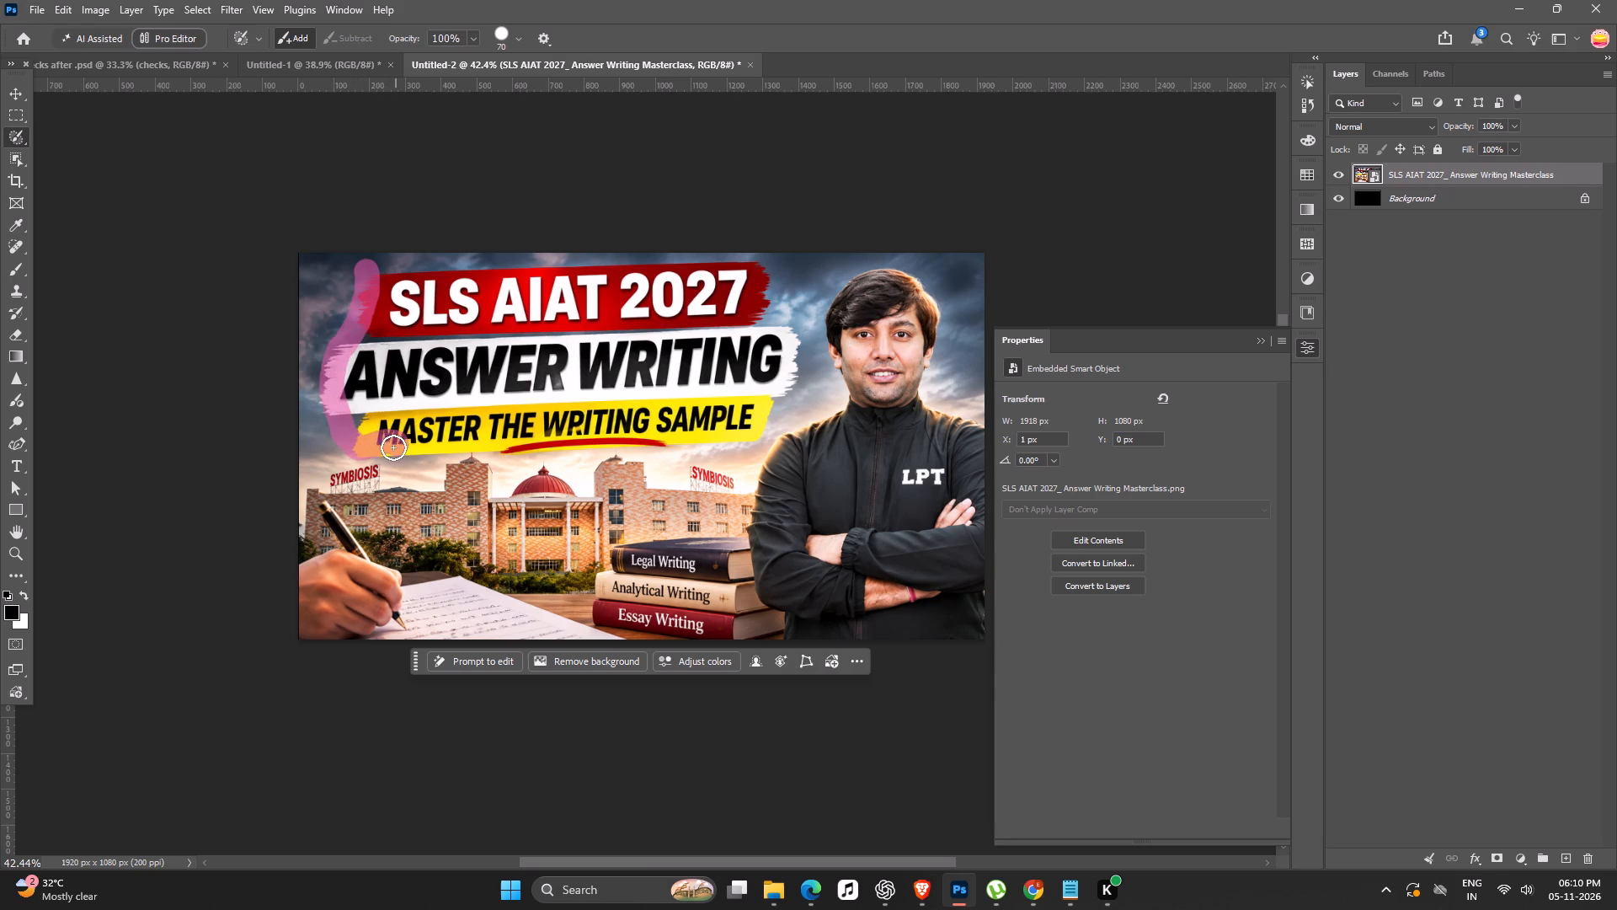
{"action": "left_click_drag", "start_coordinate": [393, 447], "coordinate": [504, 443]}
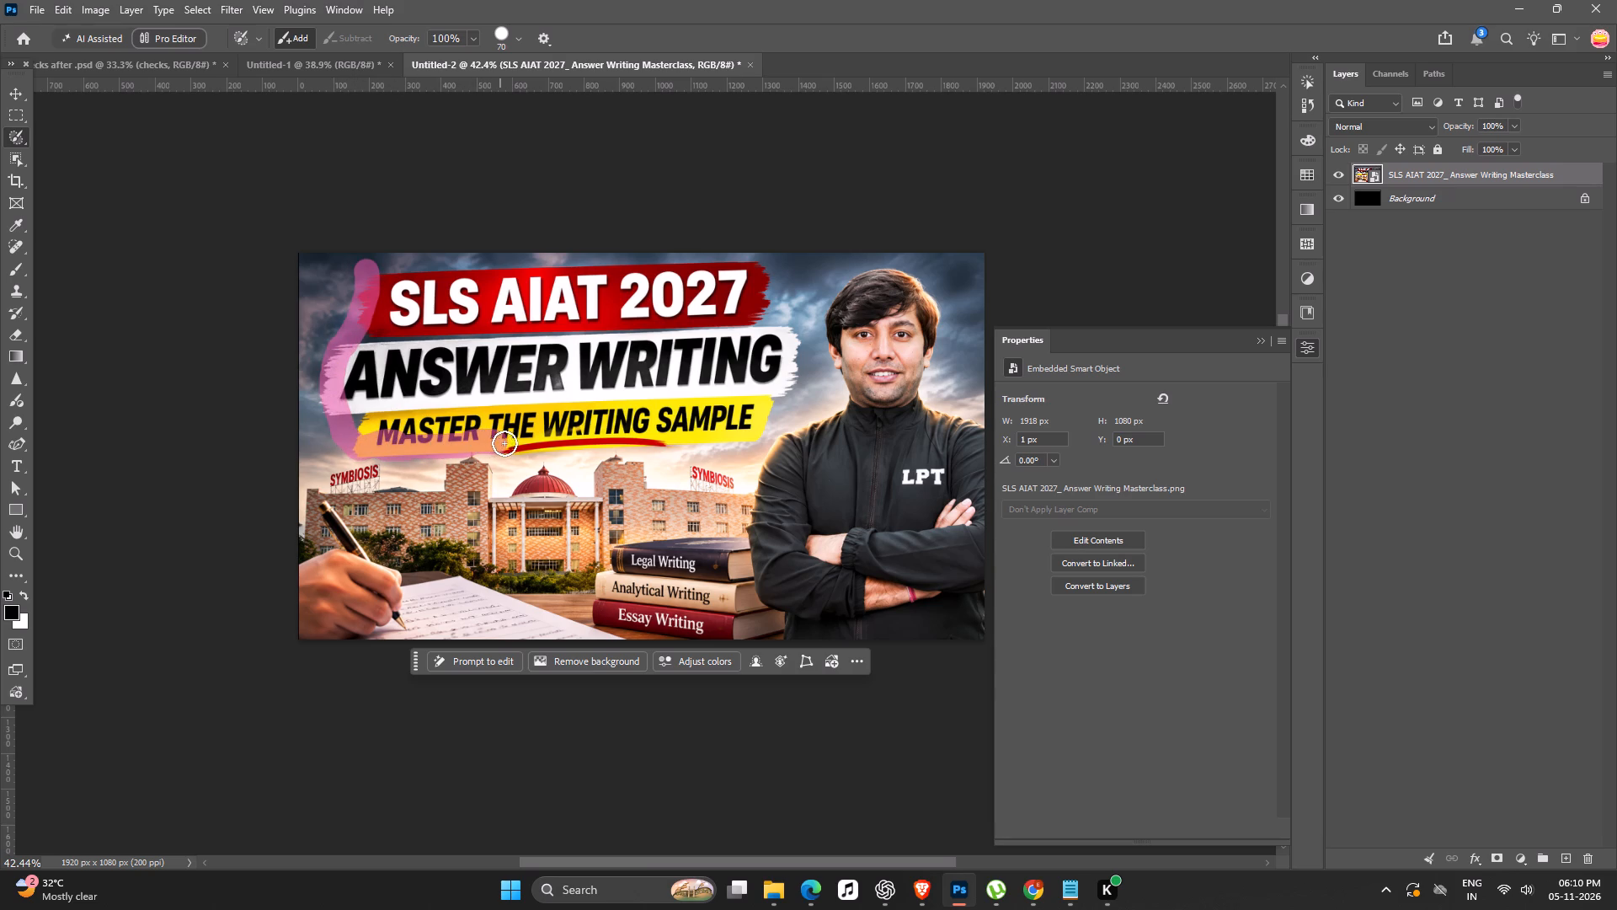
{"action": "left_click_drag", "start_coordinate": [504, 443], "coordinate": [642, 436]}
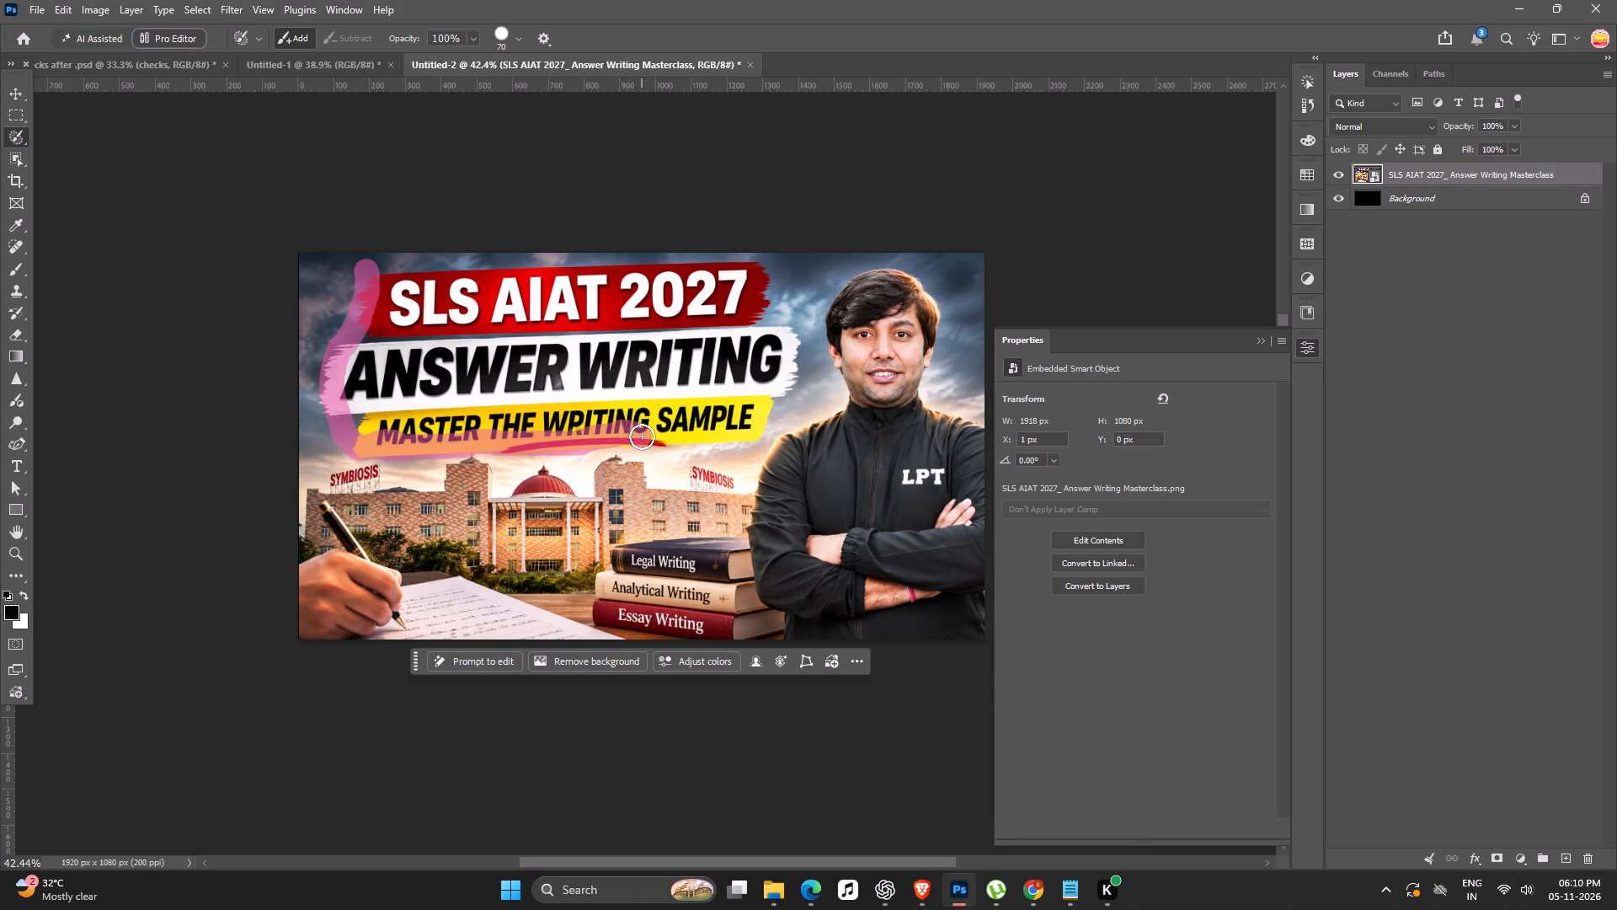
{"action": "left_click_drag", "start_coordinate": [642, 436], "coordinate": [794, 397]}
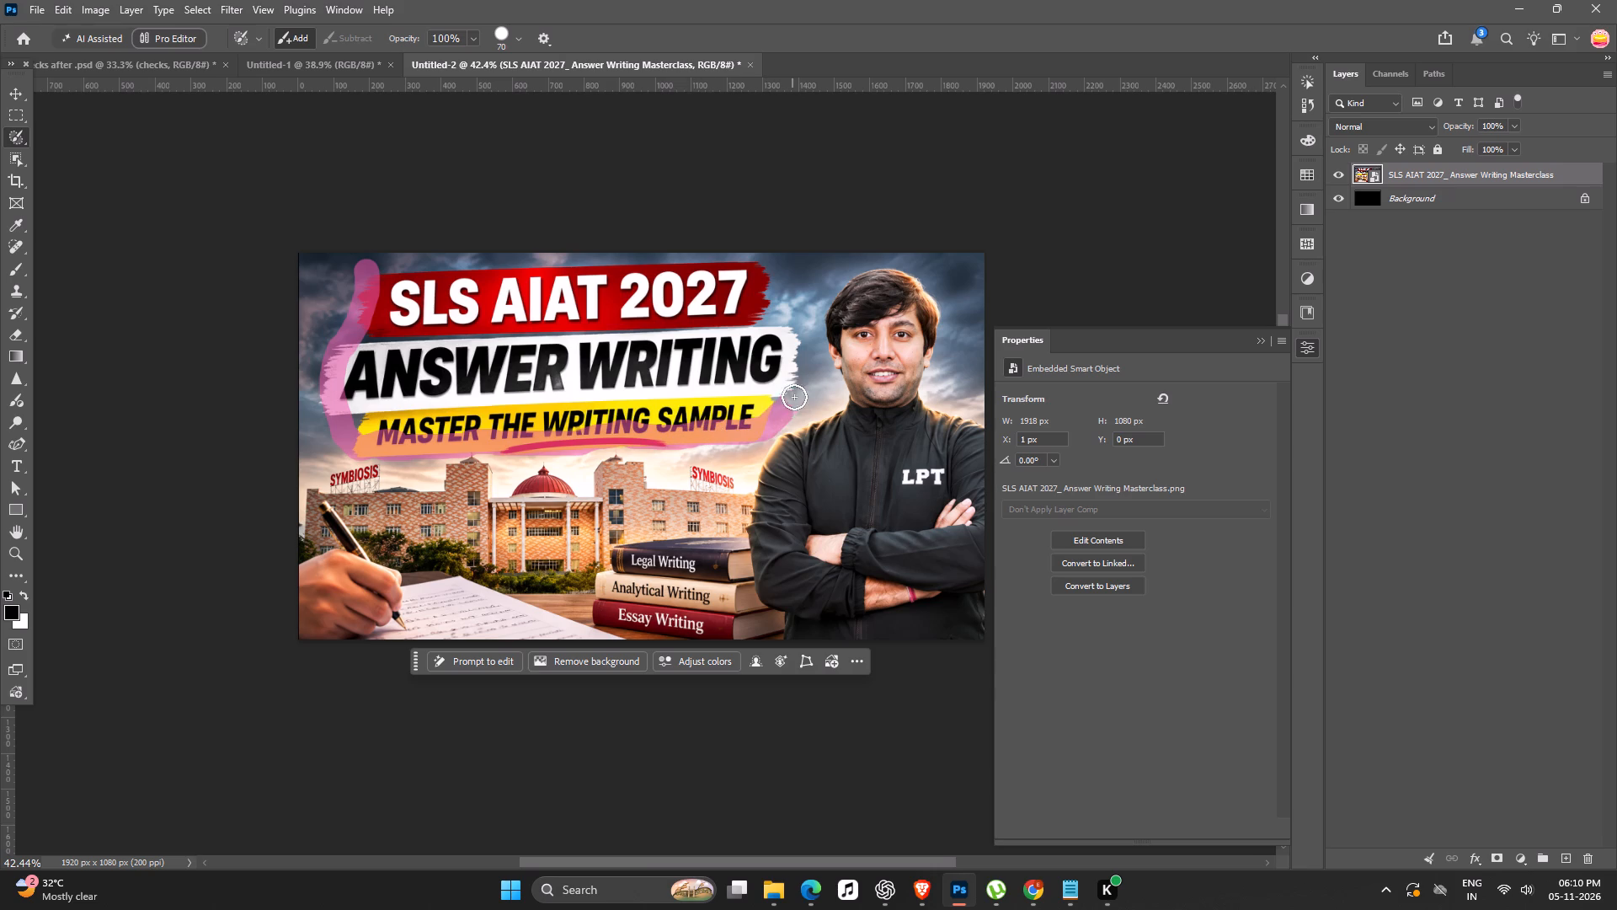
{"action": "left_click_drag", "start_coordinate": [794, 397], "coordinate": [520, 281]}
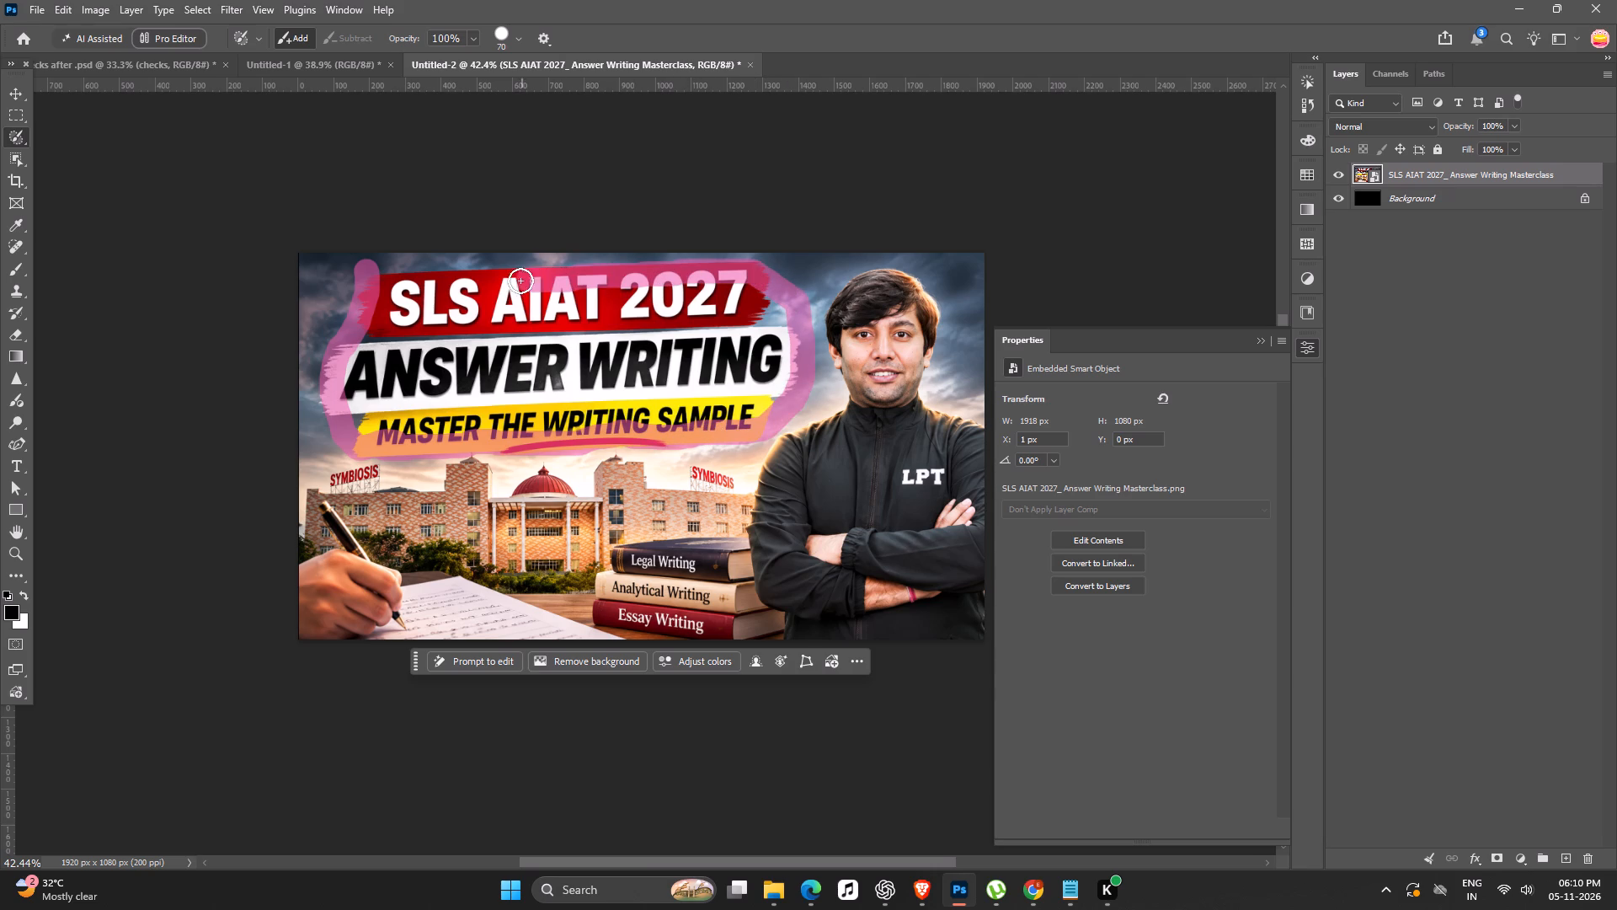
{"action": "left_click_drag", "start_coordinate": [520, 281], "coordinate": [356, 271]}
{"action": "left_click", "coordinate": [509, 482]}
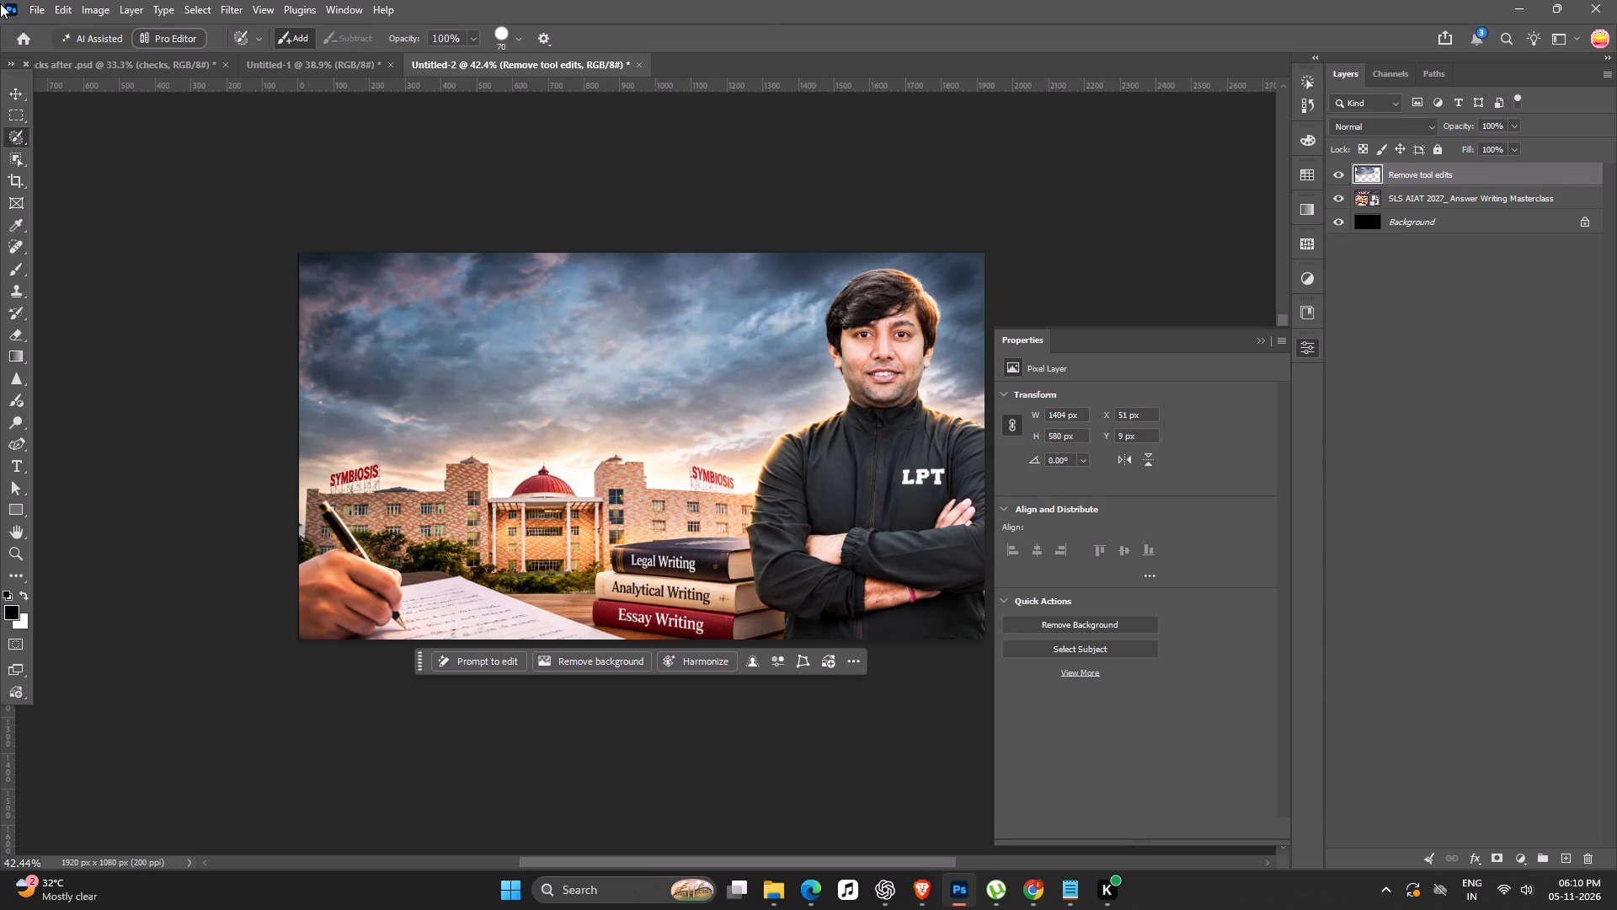
Combine the Remove tool edits layer and the placed thumbnail layer into one smart object.
{"action": "left_click", "coordinate": [1506, 190], "text": "shift"}
{"action": "right_click", "coordinate": [1506, 190], "text": "shift"}
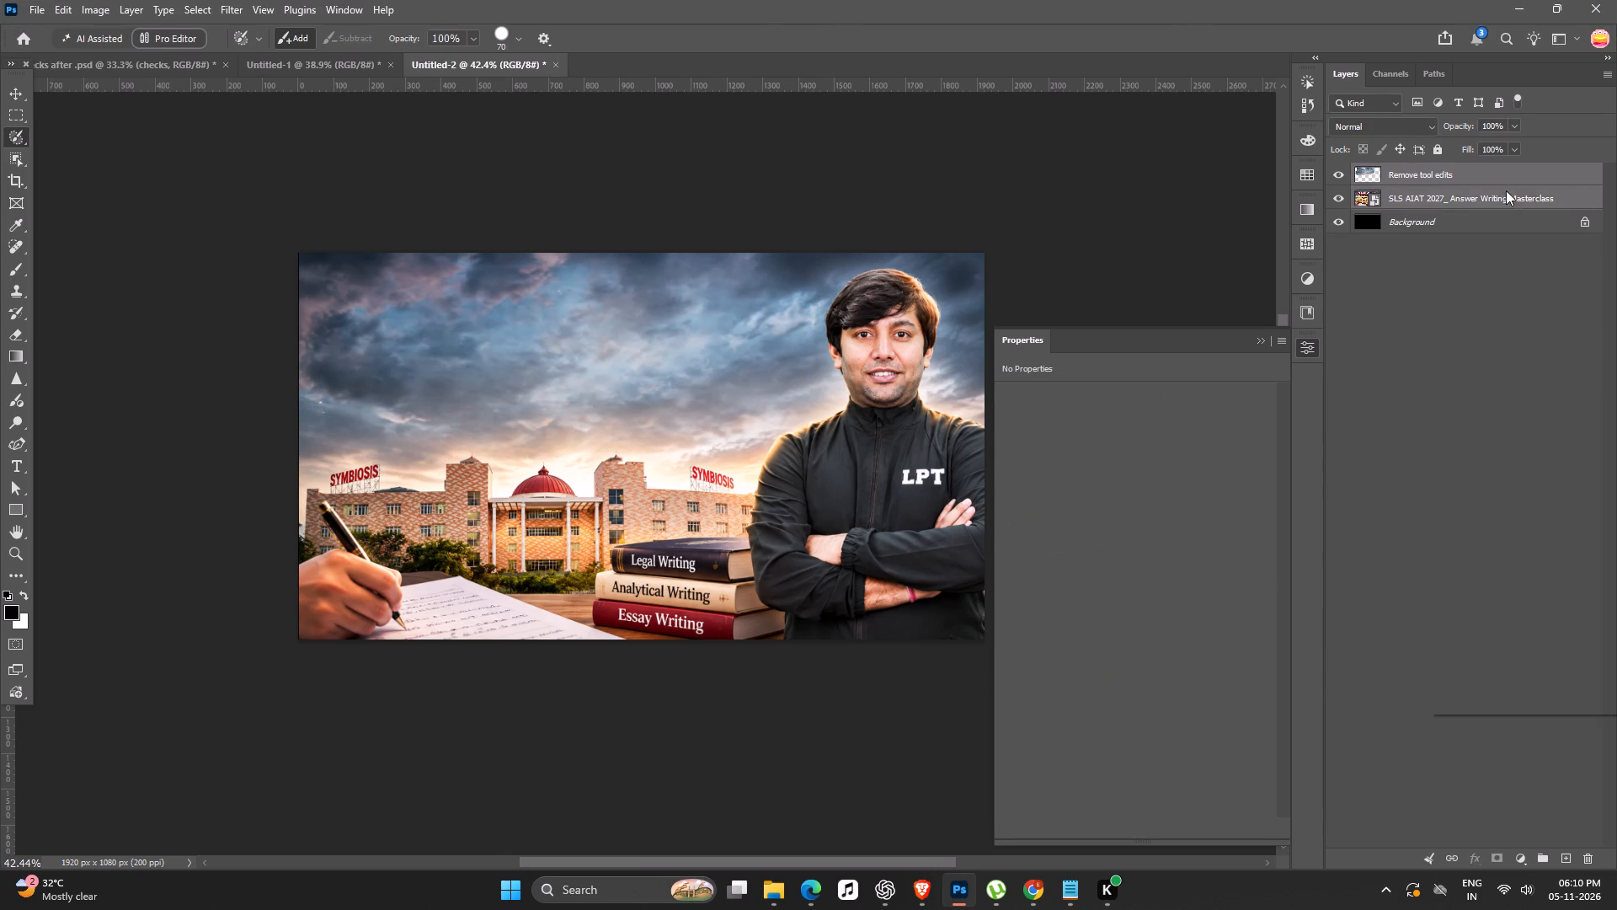
{"action": "left_click", "coordinate": [1482, 570]}
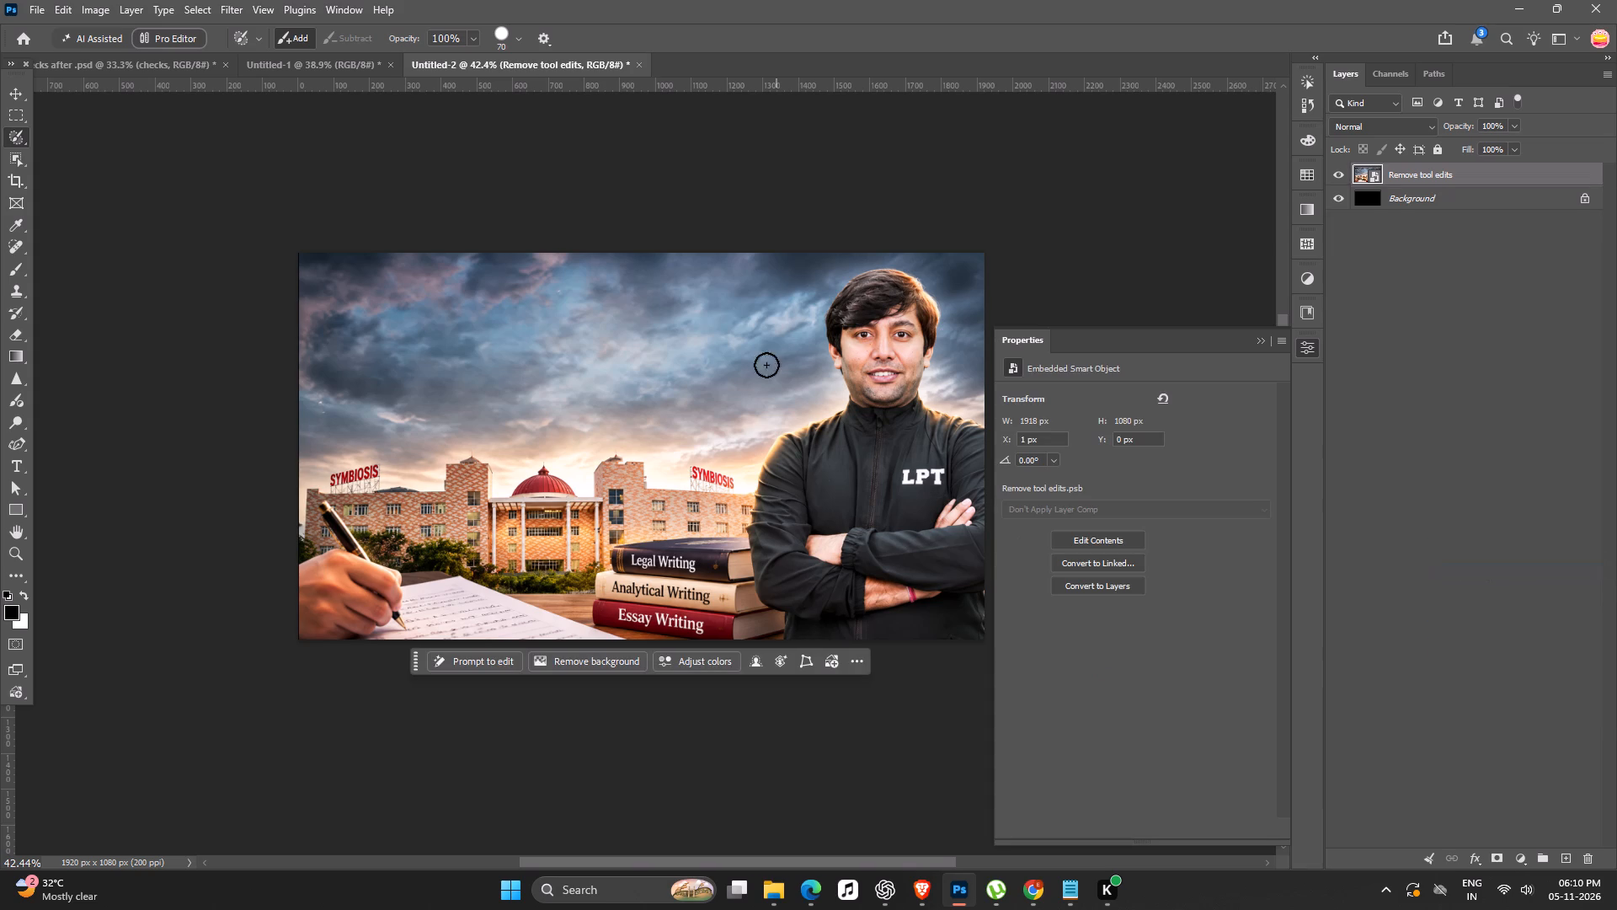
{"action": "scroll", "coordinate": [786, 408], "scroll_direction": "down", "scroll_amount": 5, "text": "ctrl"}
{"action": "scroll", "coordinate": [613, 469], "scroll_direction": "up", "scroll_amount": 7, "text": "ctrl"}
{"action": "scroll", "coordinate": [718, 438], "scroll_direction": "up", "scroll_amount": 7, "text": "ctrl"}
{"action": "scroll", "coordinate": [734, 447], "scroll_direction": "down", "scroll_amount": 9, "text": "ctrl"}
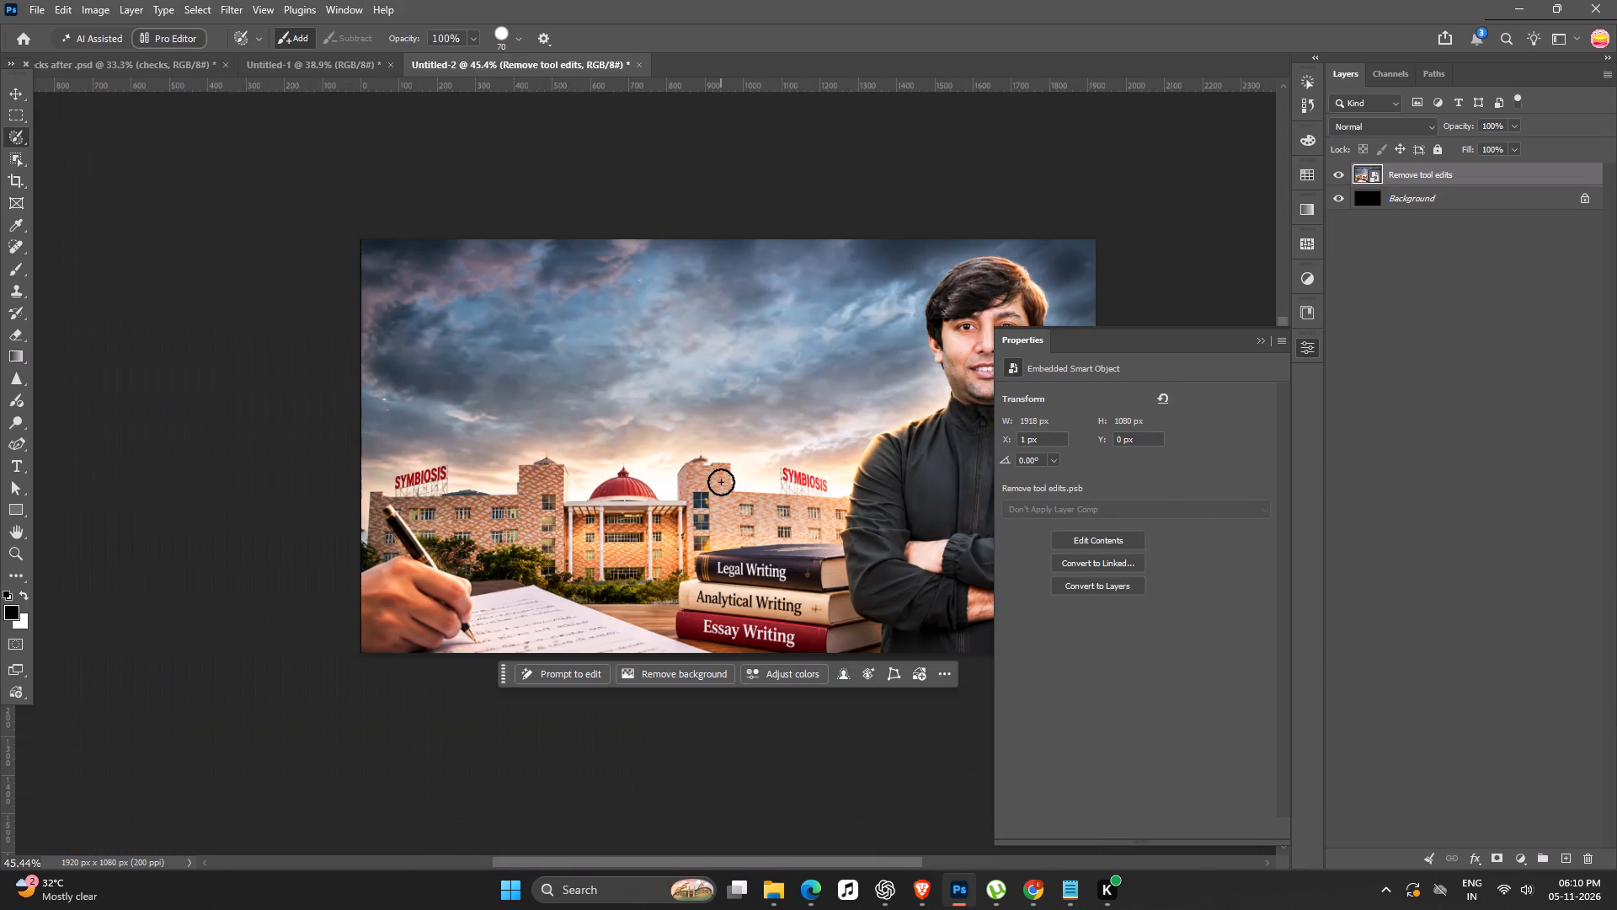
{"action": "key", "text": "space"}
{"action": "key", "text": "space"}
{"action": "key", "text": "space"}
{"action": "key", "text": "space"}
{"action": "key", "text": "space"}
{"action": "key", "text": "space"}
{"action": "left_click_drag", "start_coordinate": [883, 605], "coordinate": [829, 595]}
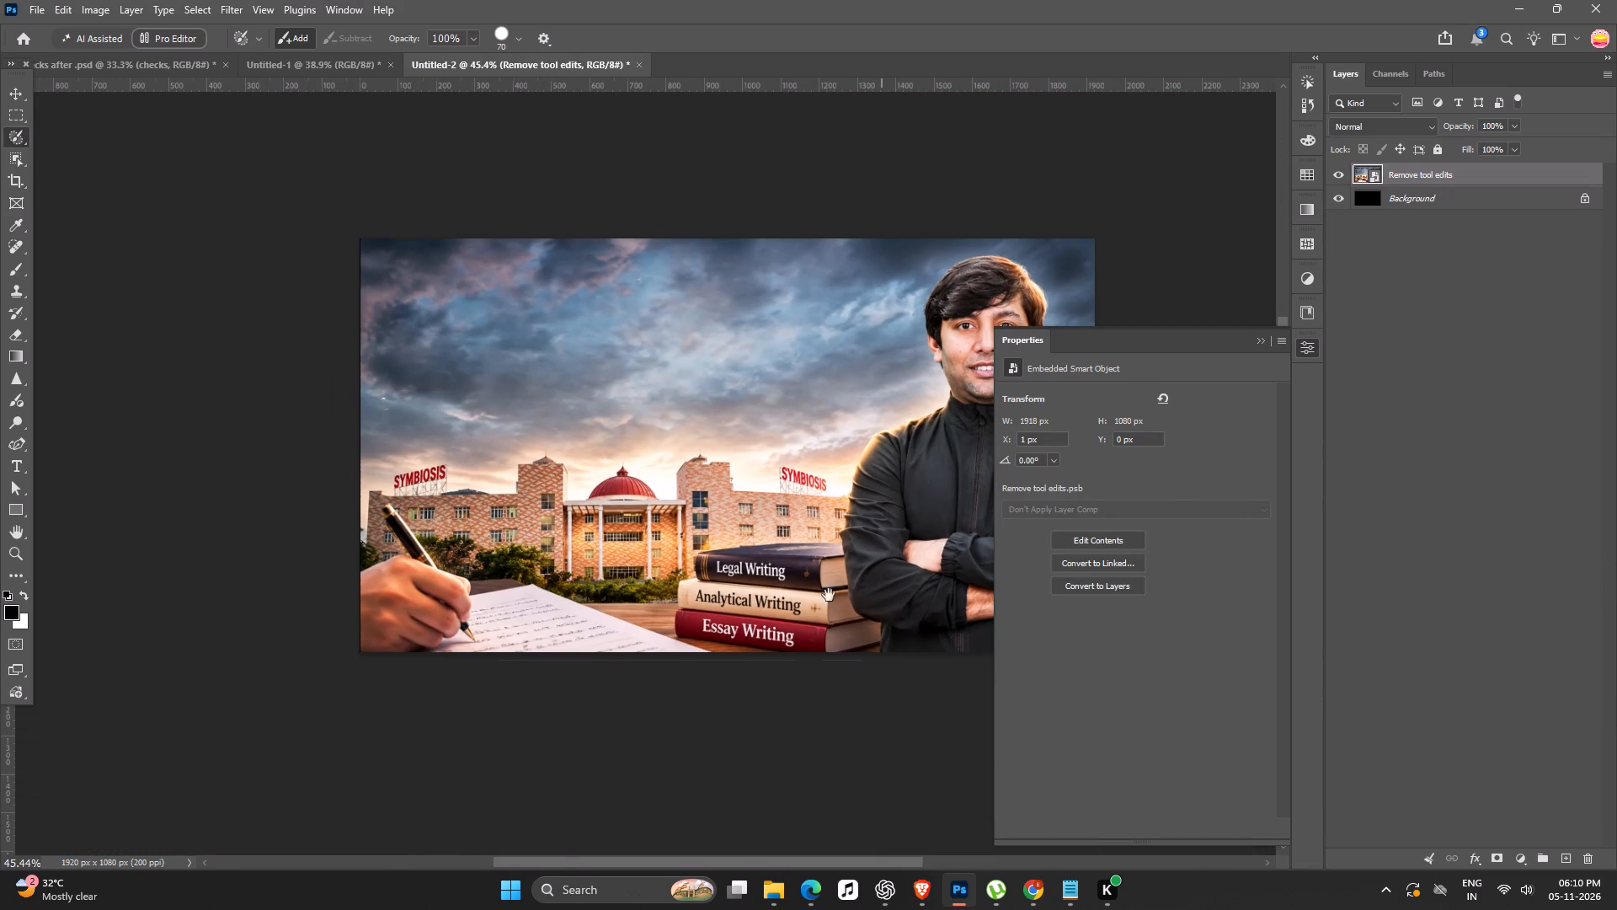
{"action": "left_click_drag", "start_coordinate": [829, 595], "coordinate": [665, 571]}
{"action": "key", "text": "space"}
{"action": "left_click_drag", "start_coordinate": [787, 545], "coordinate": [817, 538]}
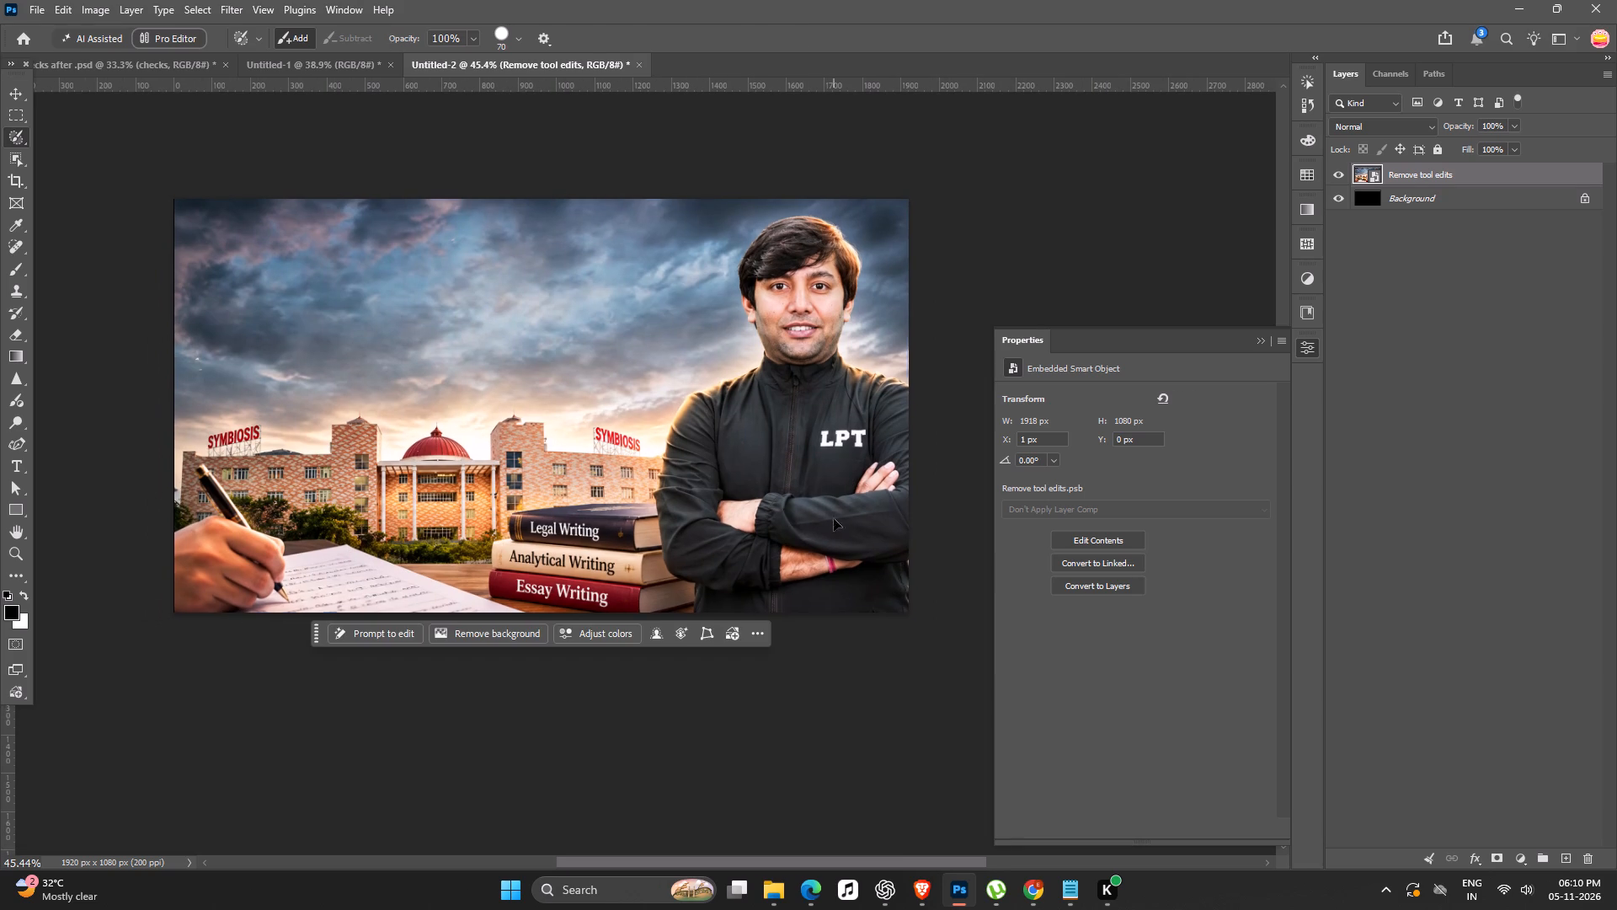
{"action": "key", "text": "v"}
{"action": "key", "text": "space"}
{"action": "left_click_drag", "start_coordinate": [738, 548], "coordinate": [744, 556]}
{"action": "left_click", "coordinate": [1041, 885]}
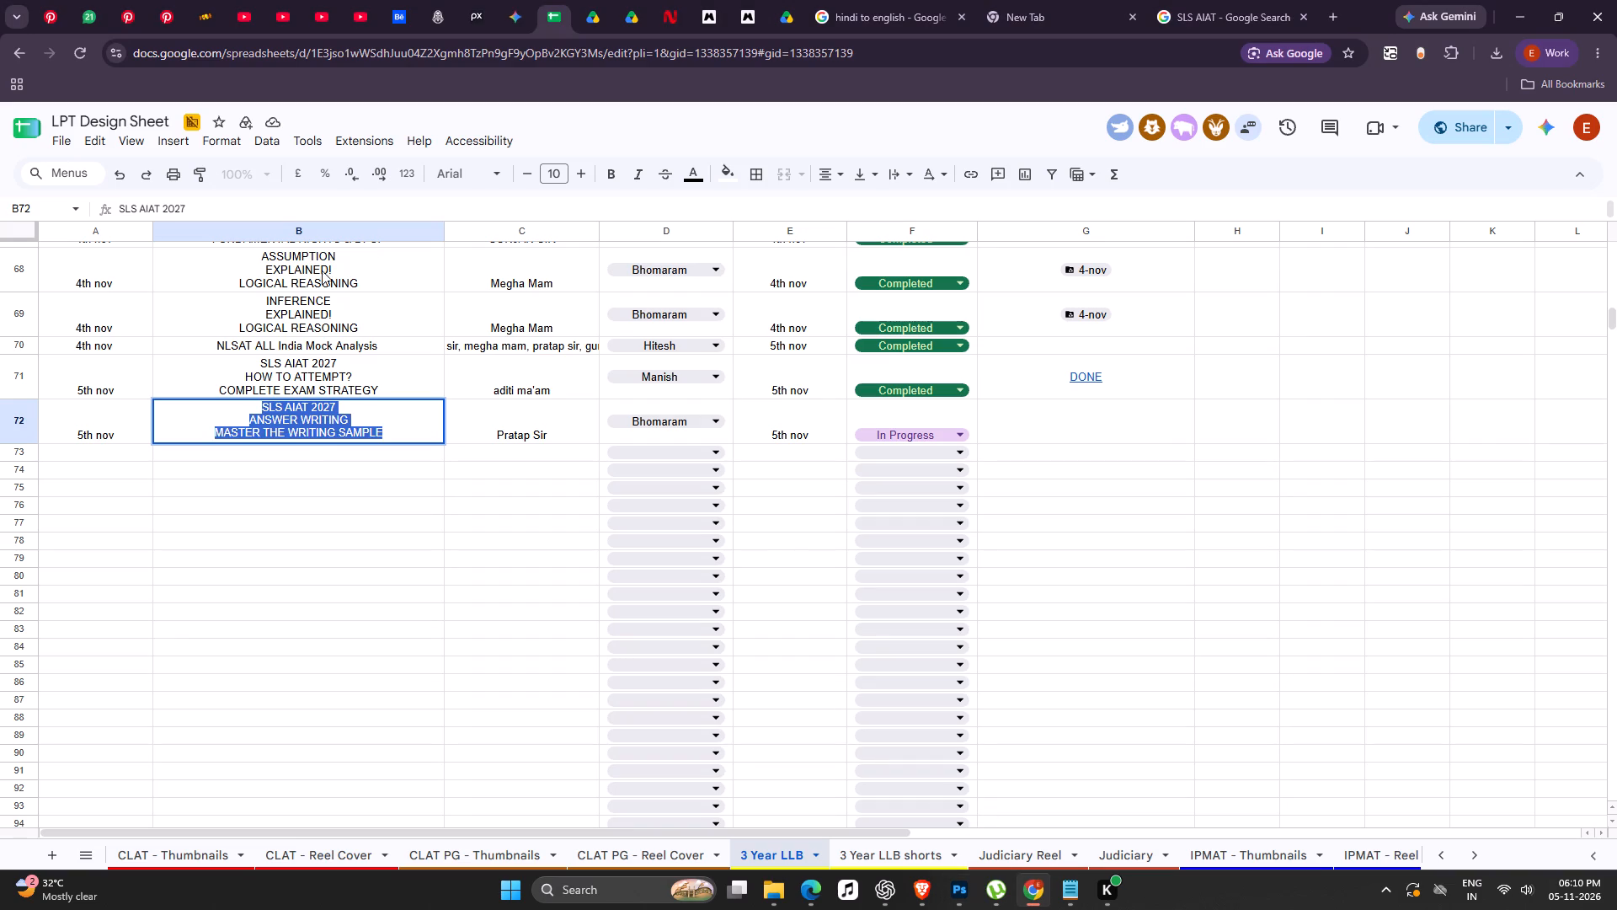
{"action": "left_click", "coordinate": [290, 409]}
{"action": "left_click_drag", "start_coordinate": [259, 404], "coordinate": [333, 407]}
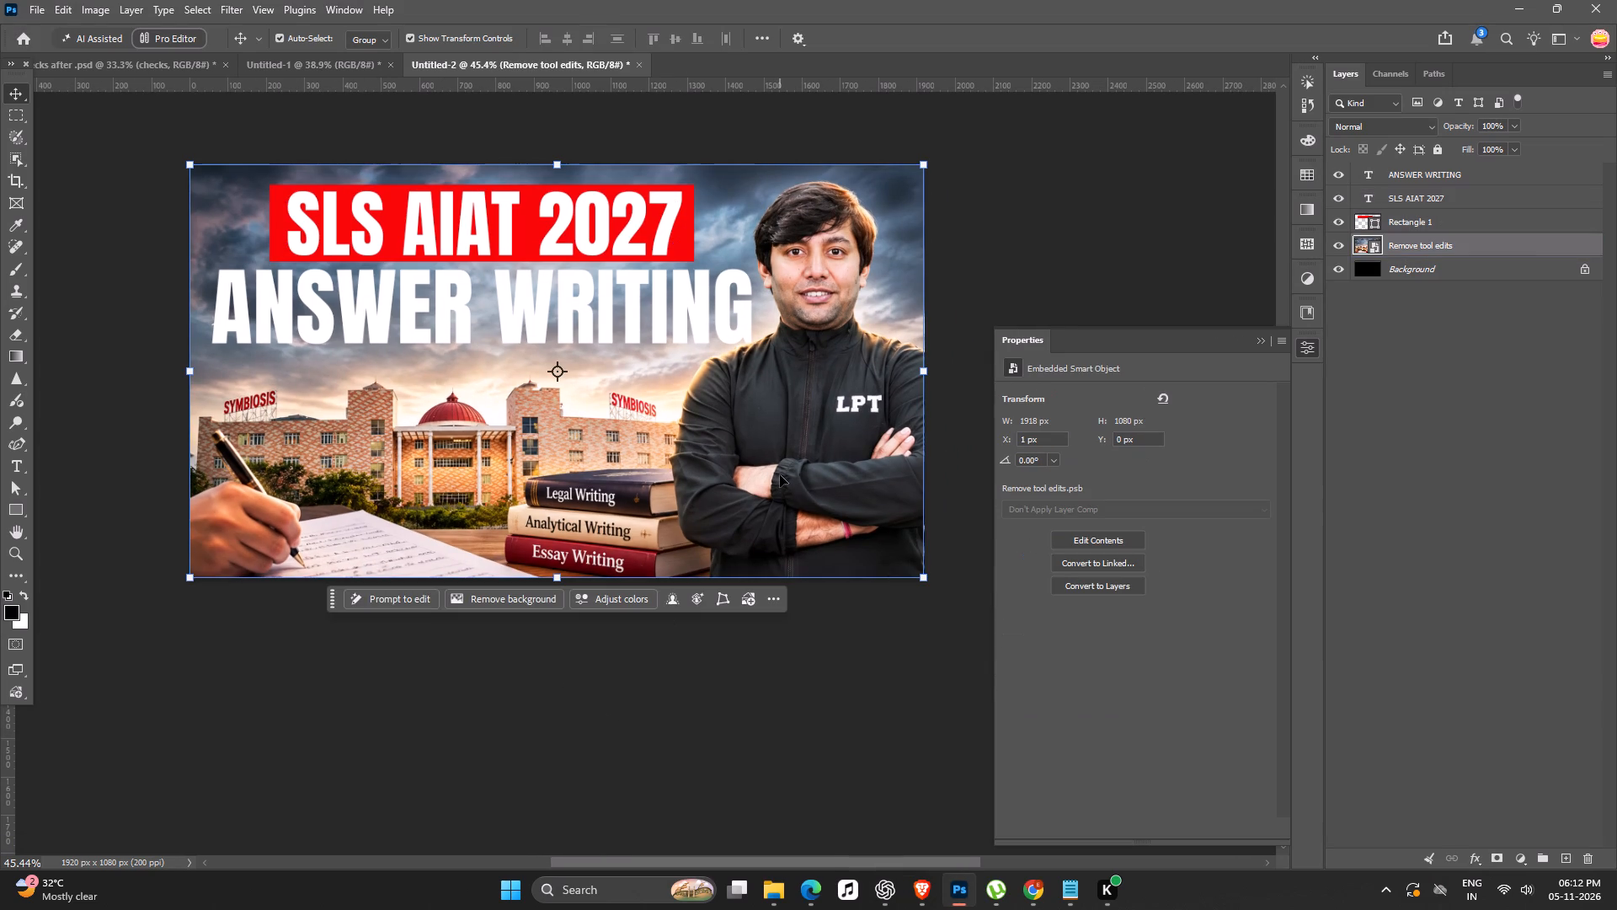
{"action": "left_click", "coordinate": [685, 320]}
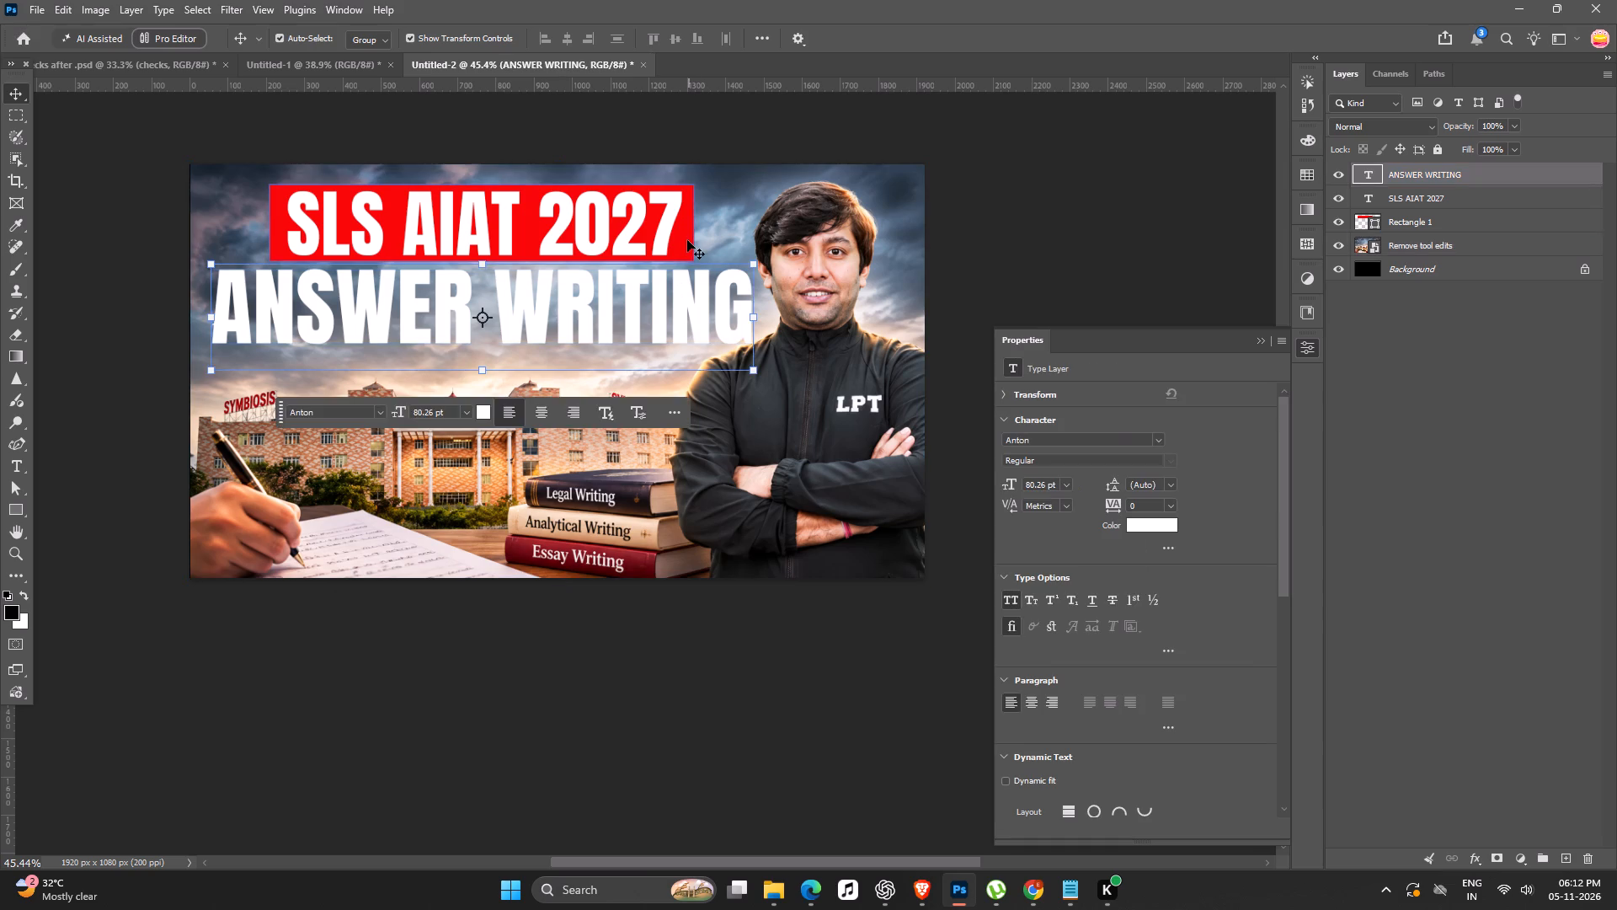
{"action": "left_click", "coordinate": [687, 240], "text": "shift"}
{"action": "left_click", "coordinate": [669, 225], "text": "shift"}
{"action": "left_click_drag", "start_coordinate": [750, 190], "coordinate": [722, 197], "text": "alt"}
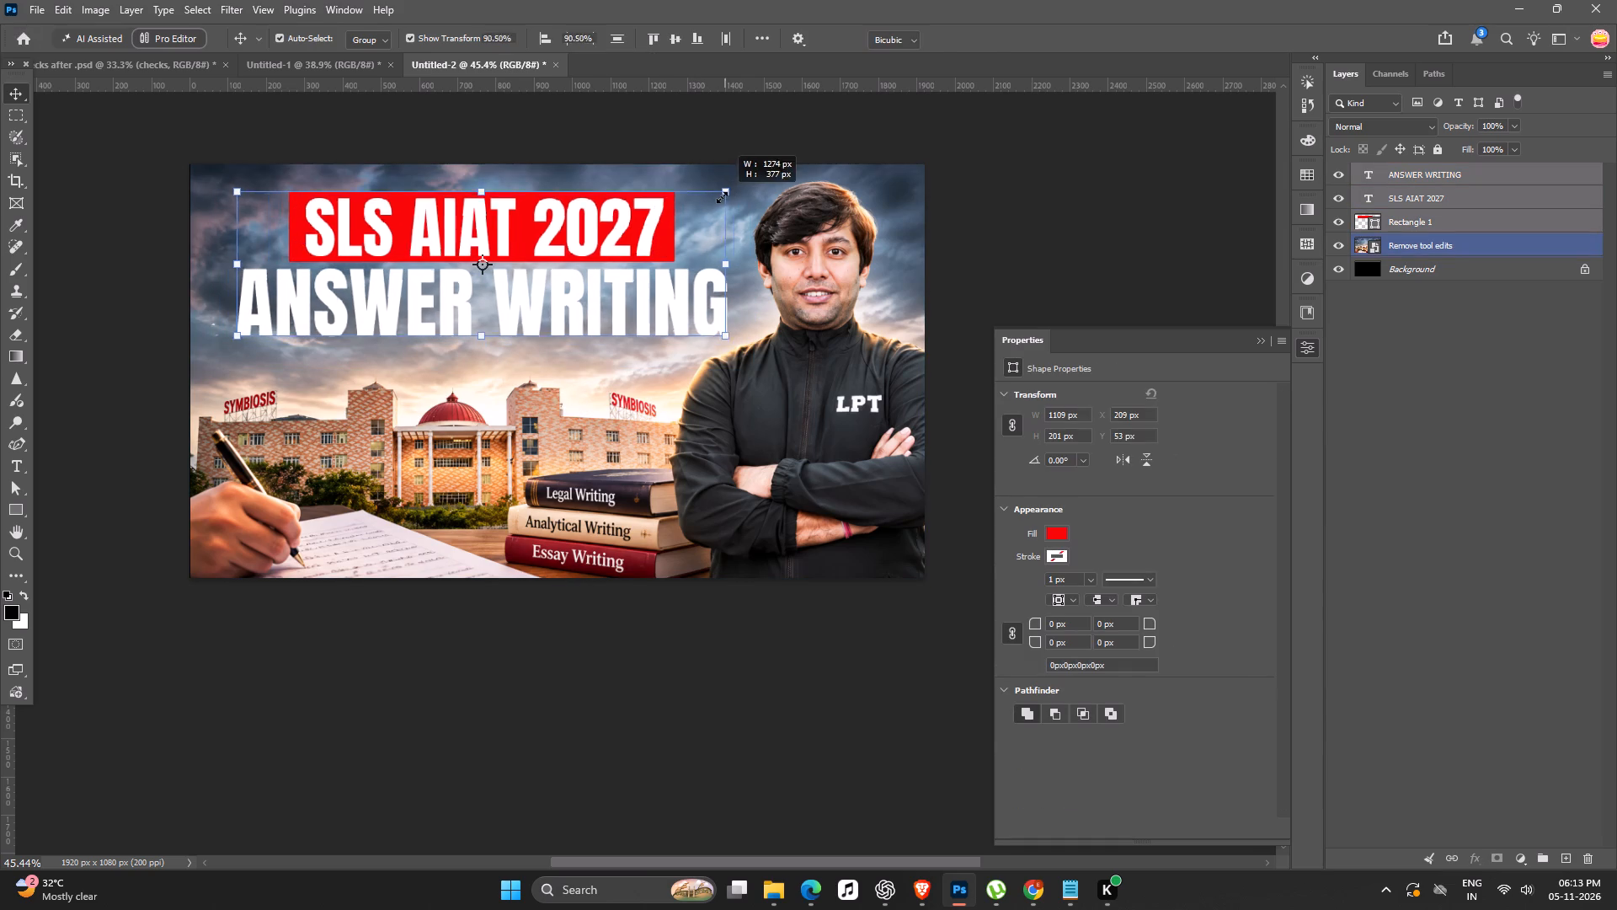
{"action": "left_click_drag", "start_coordinate": [722, 197], "coordinate": [718, 200], "text": "alt"}
{"action": "left_click_drag", "start_coordinate": [656, 276], "coordinate": [638, 271]}
{"action": "key", "text": "Return"}
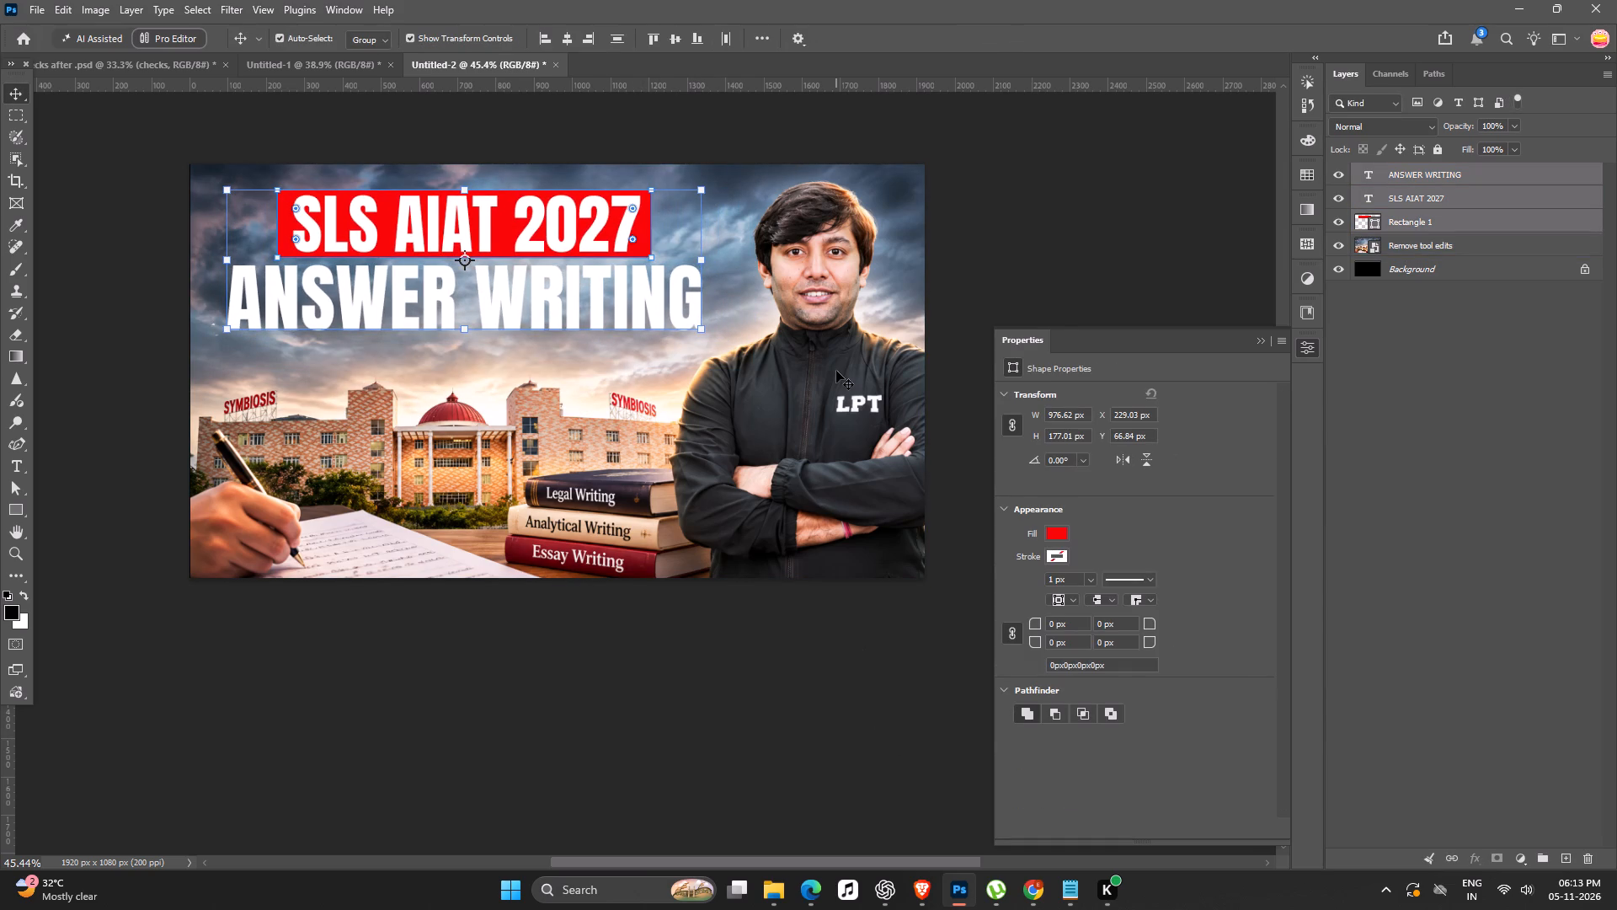
Select the subject of the background image and copy the man, hand, paper and books to a new layer.
{"action": "left_click", "coordinate": [836, 371]}
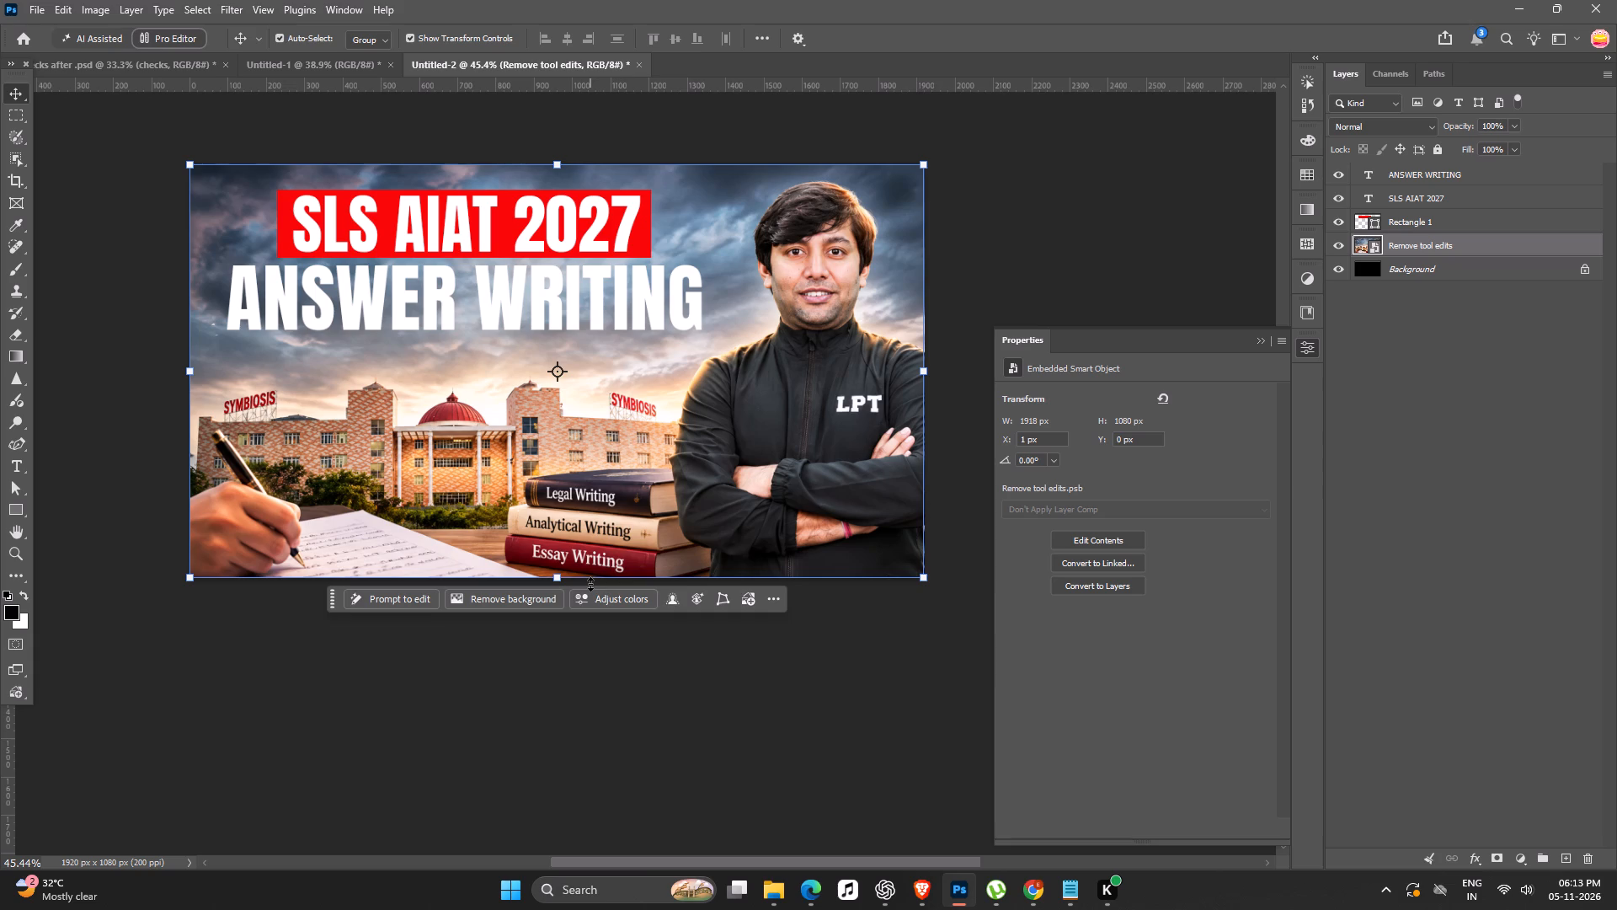
{"action": "left_click", "coordinate": [673, 602]}
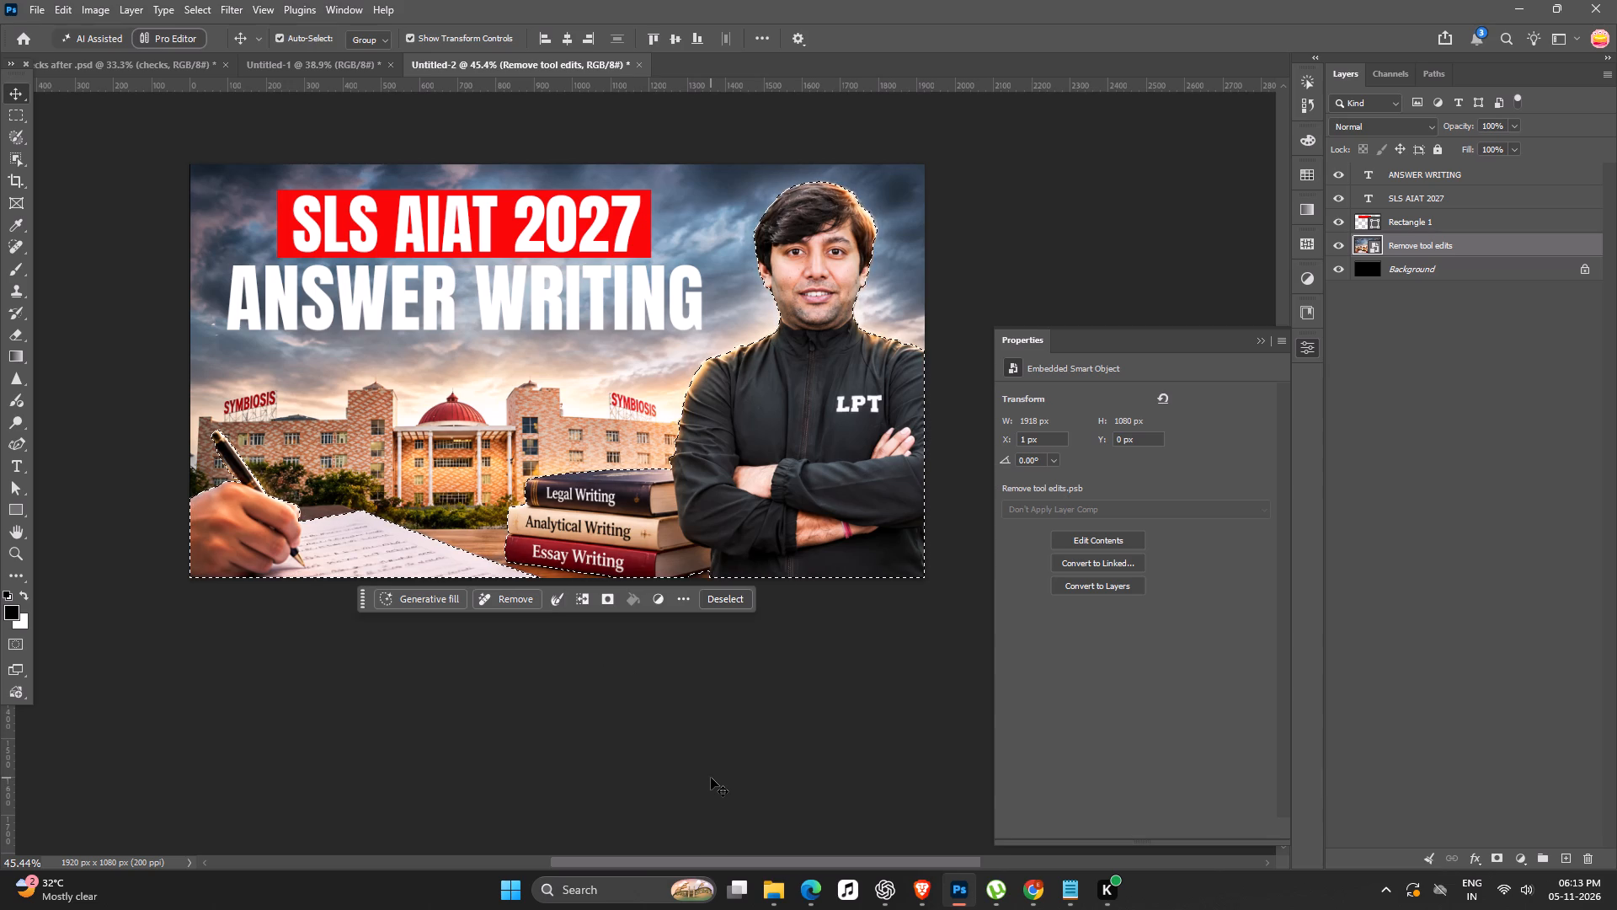
{"action": "key", "text": "ctrl+j"}
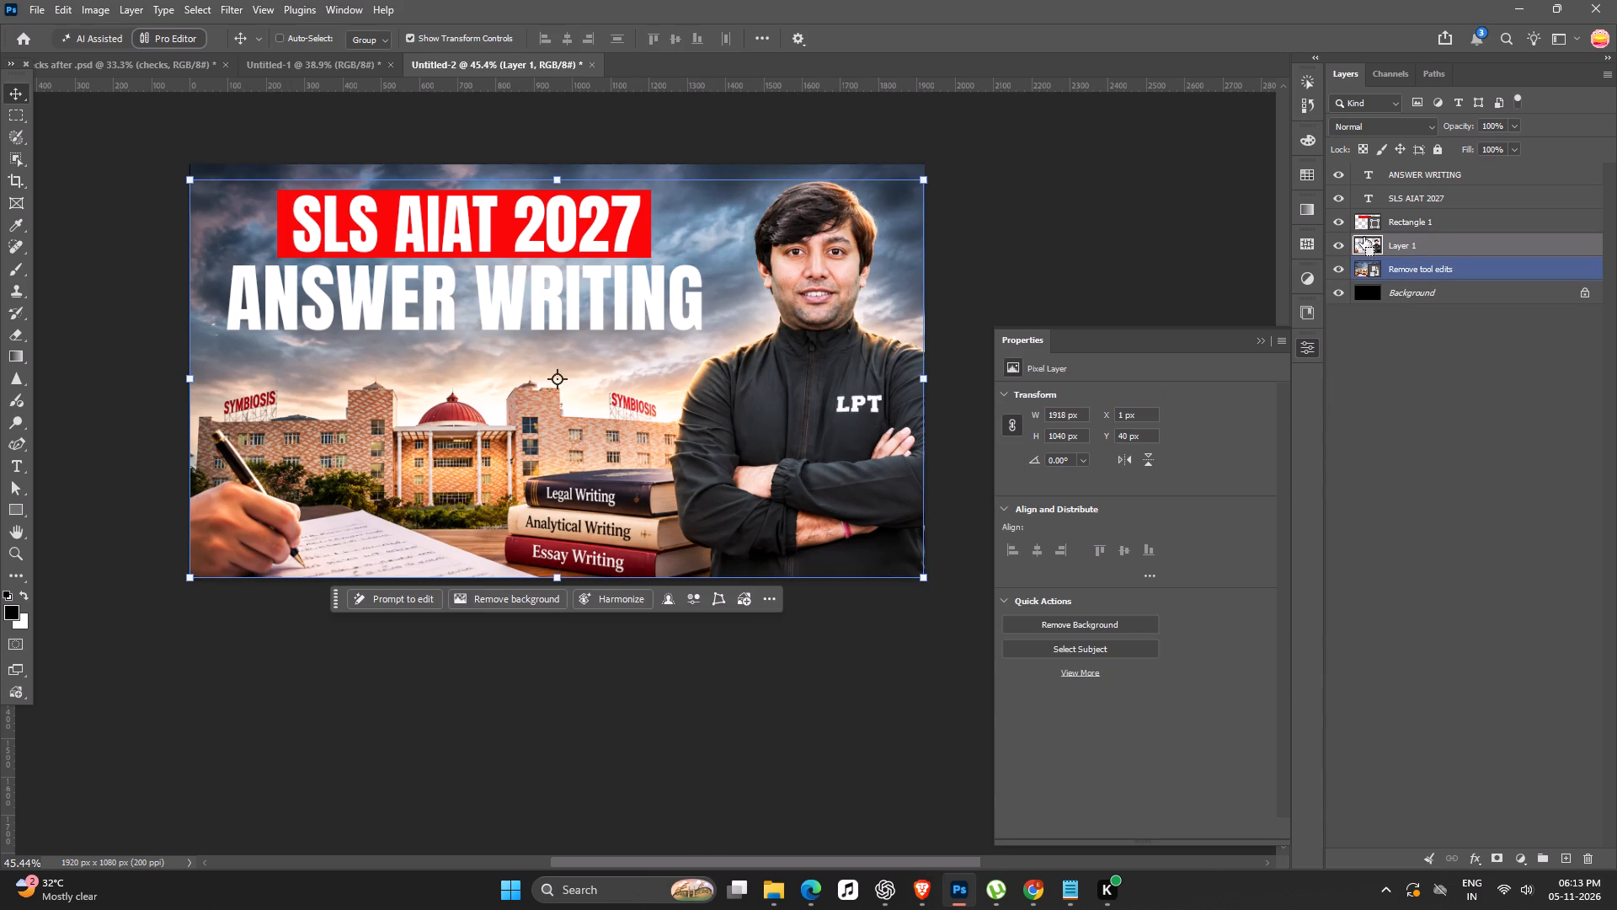
Load the cut-out layer's outline as a selection and use Remove to erase those subjects from the background image.
{"action": "left_click", "coordinate": [1364, 238], "text": "ctrl"}
{"action": "left_click", "coordinate": [1358, 248], "text": "ctrl"}
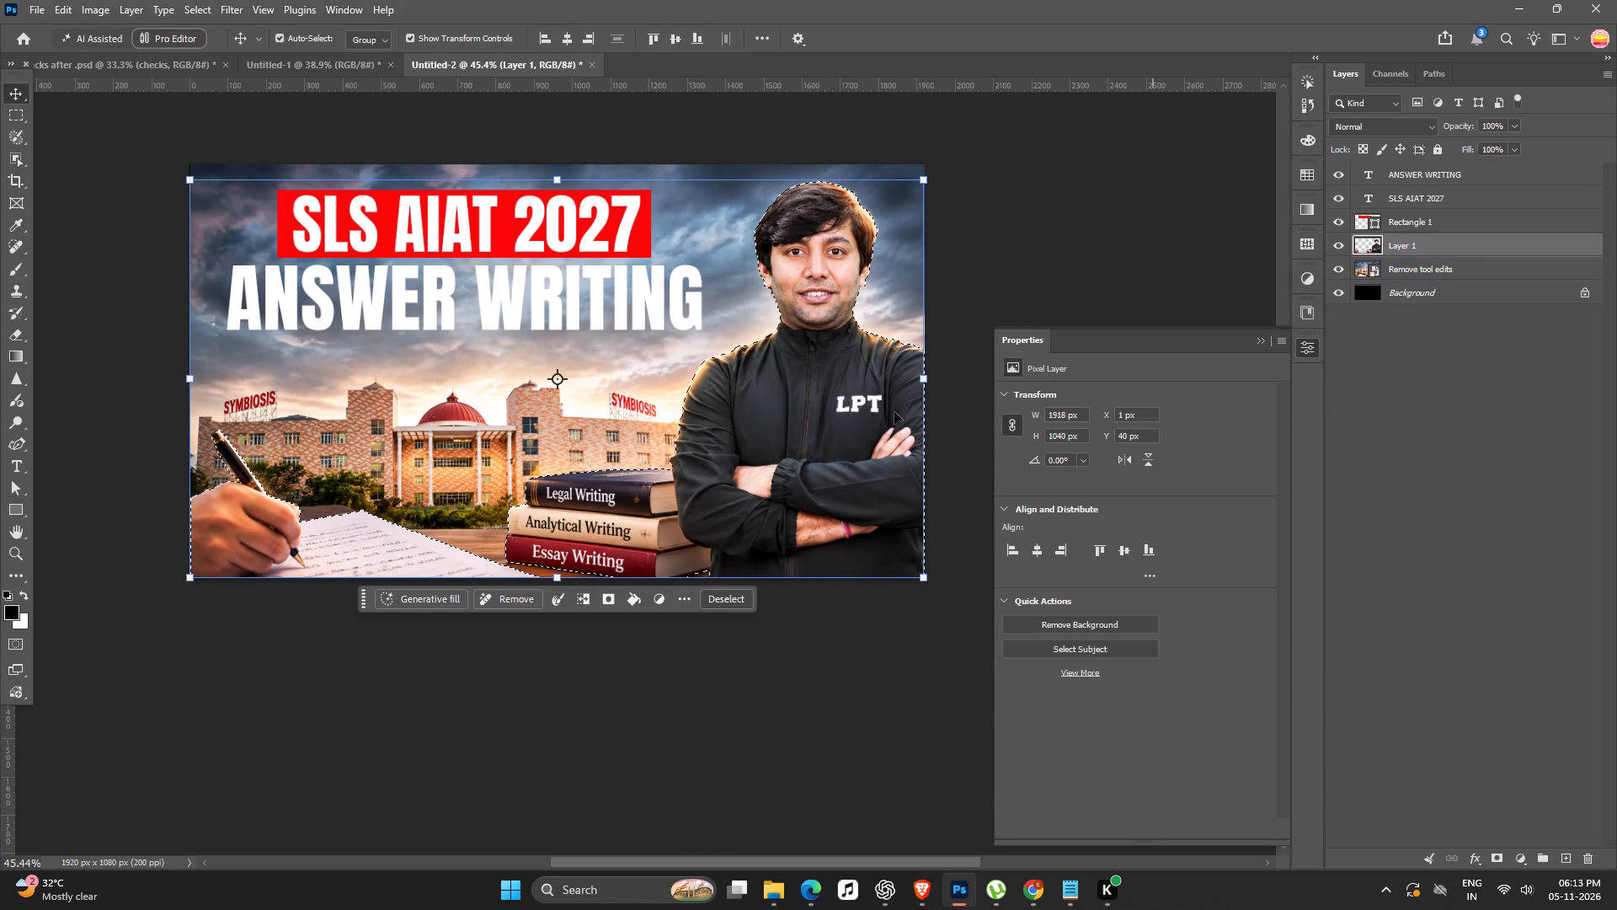
{"action": "left_click", "coordinate": [753, 660]}
{"action": "left_click", "coordinate": [1417, 280]}
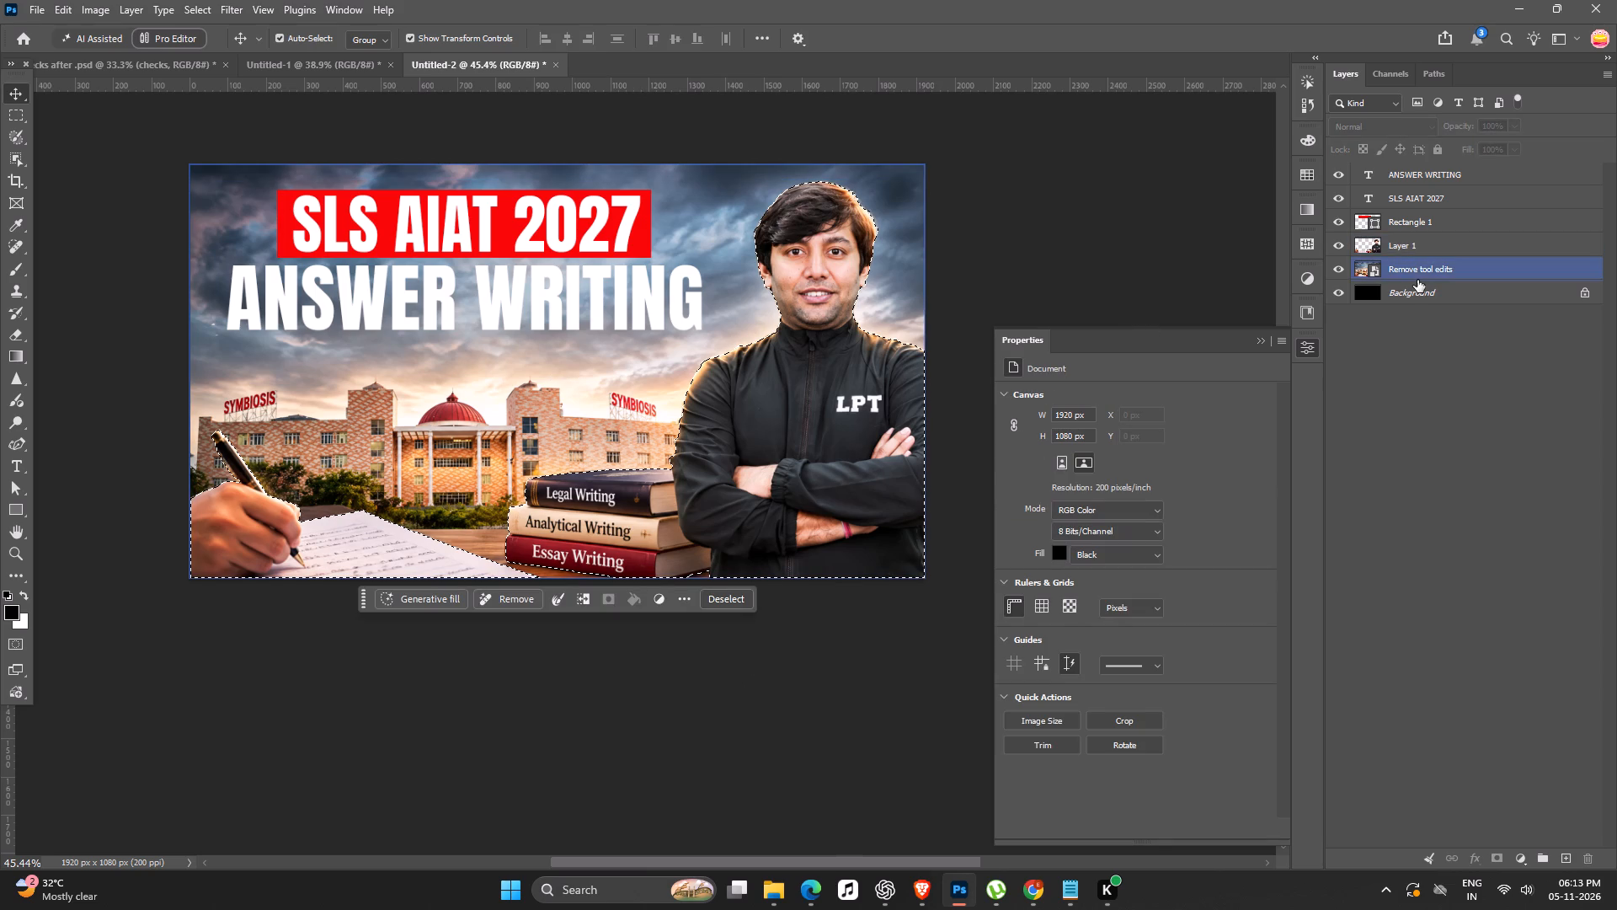
{"action": "left_click", "coordinate": [510, 603]}
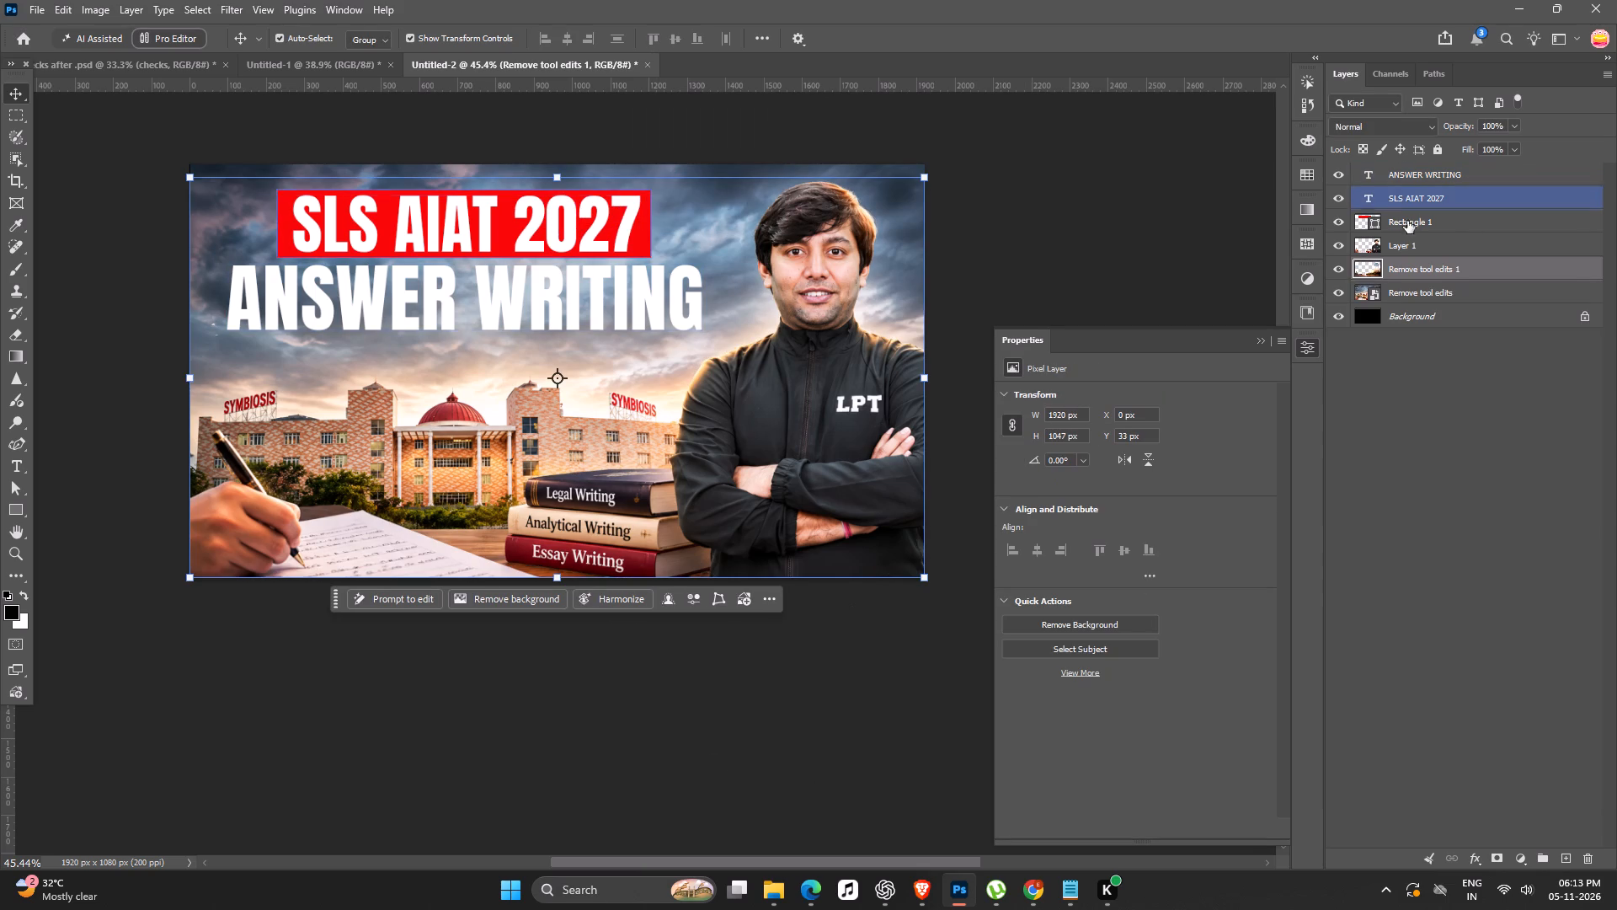
Hide the cut-out layer, convert the two Remove tool edits layers into one smart object, and show the cut-out again.
{"action": "left_click", "coordinate": [1340, 245]}
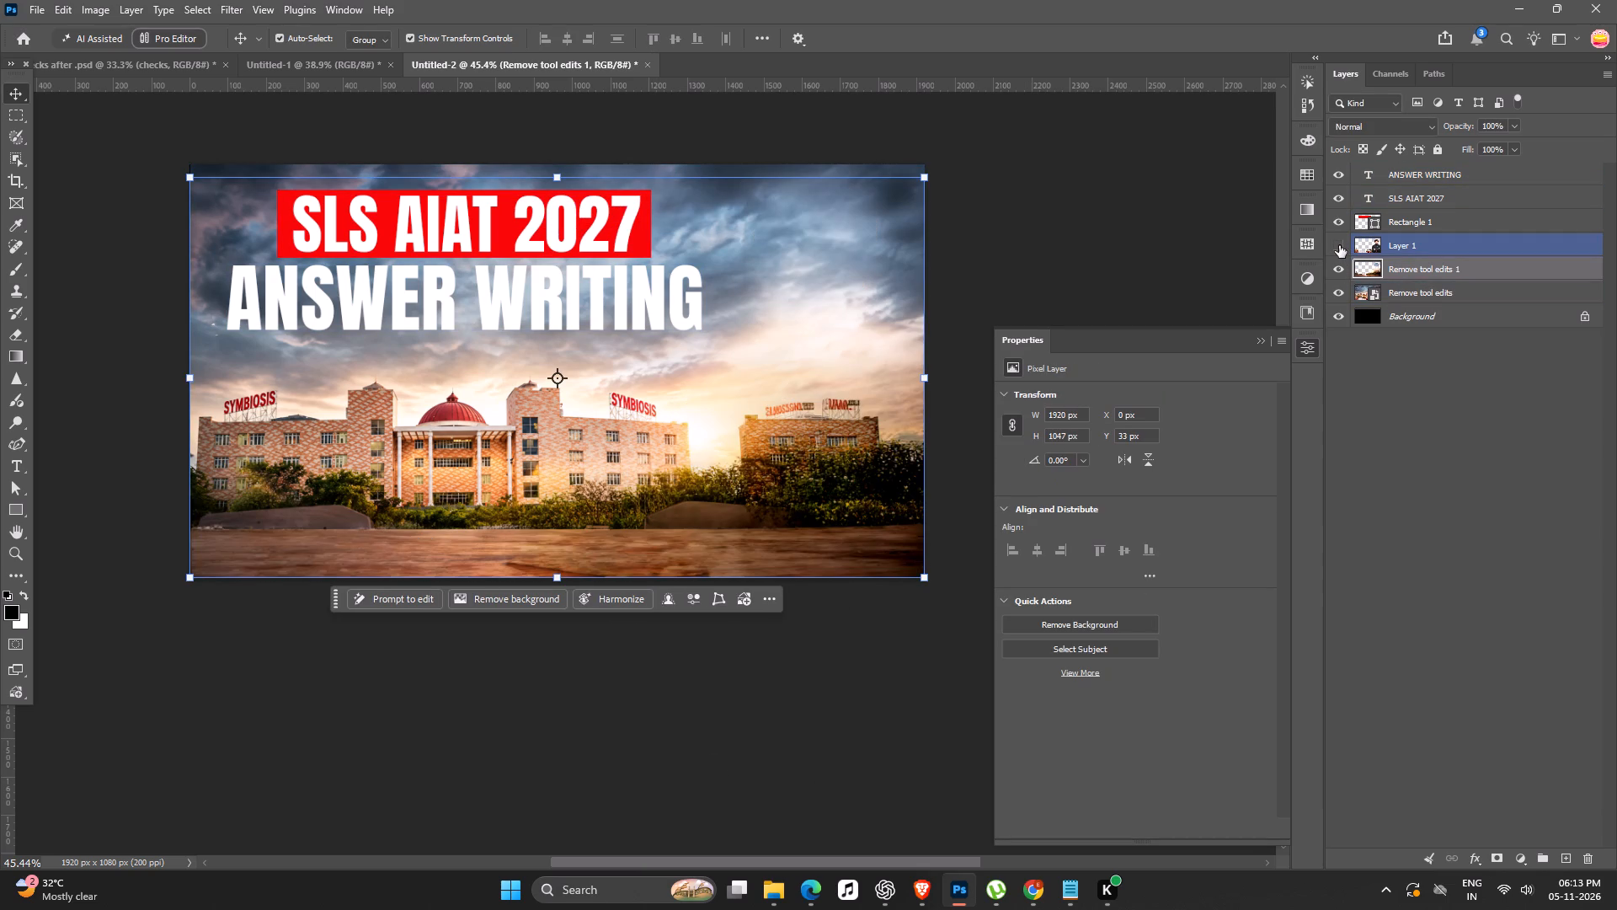
{"action": "left_click", "coordinate": [1428, 287], "text": "shift"}
{"action": "right_click", "coordinate": [1428, 287], "text": "shift"}
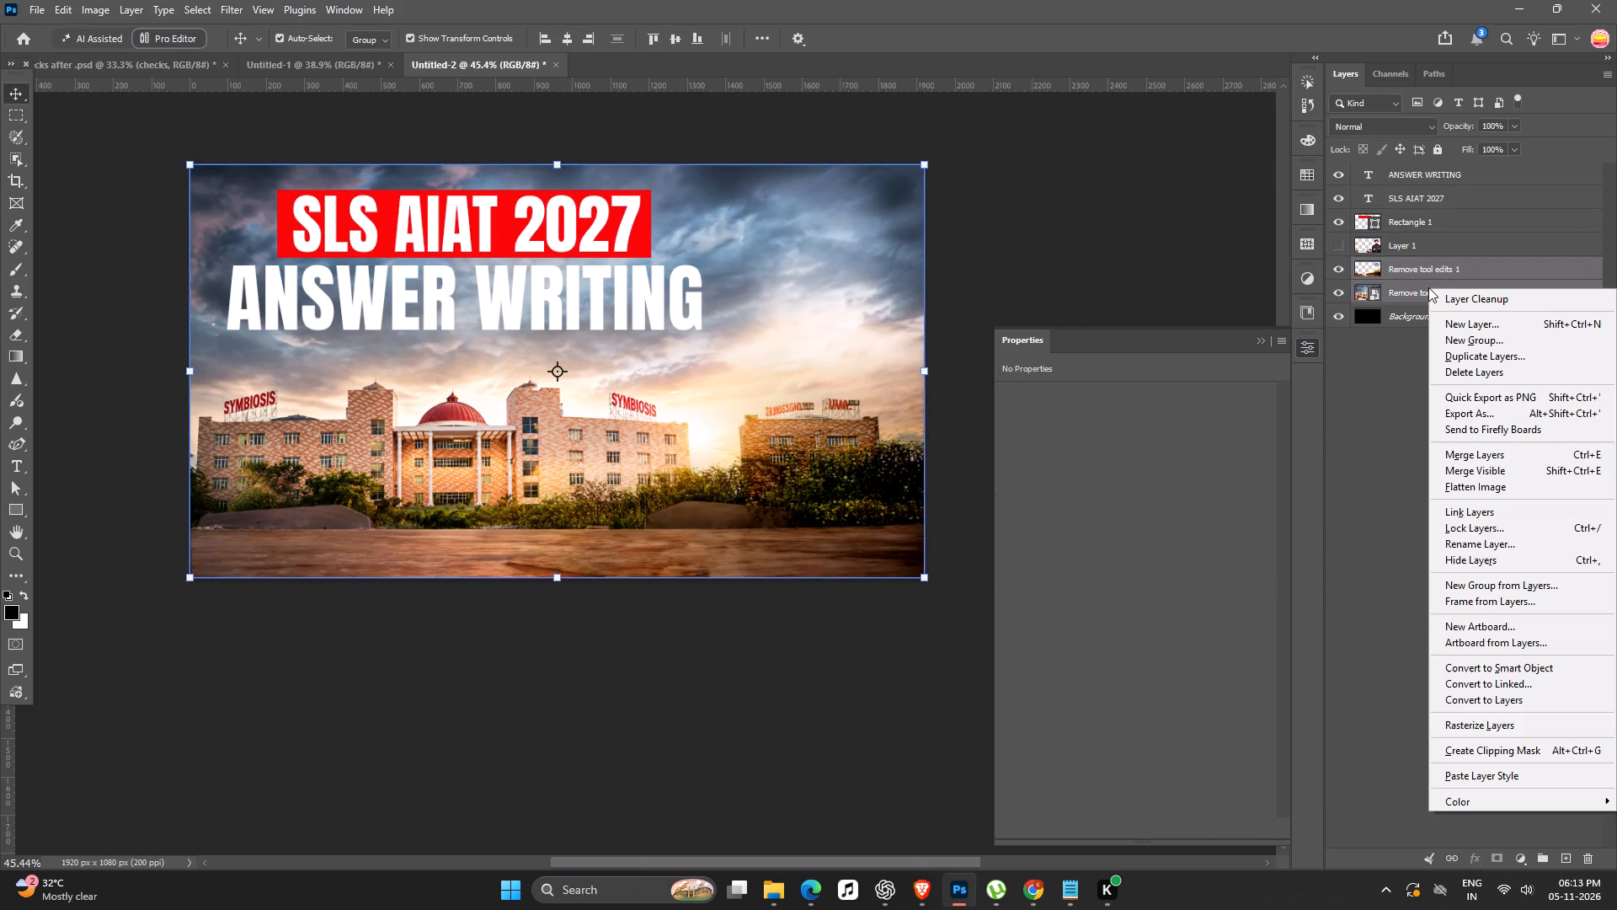
{"action": "left_click", "coordinate": [1472, 667]}
{"action": "left_click", "coordinate": [1344, 240]}
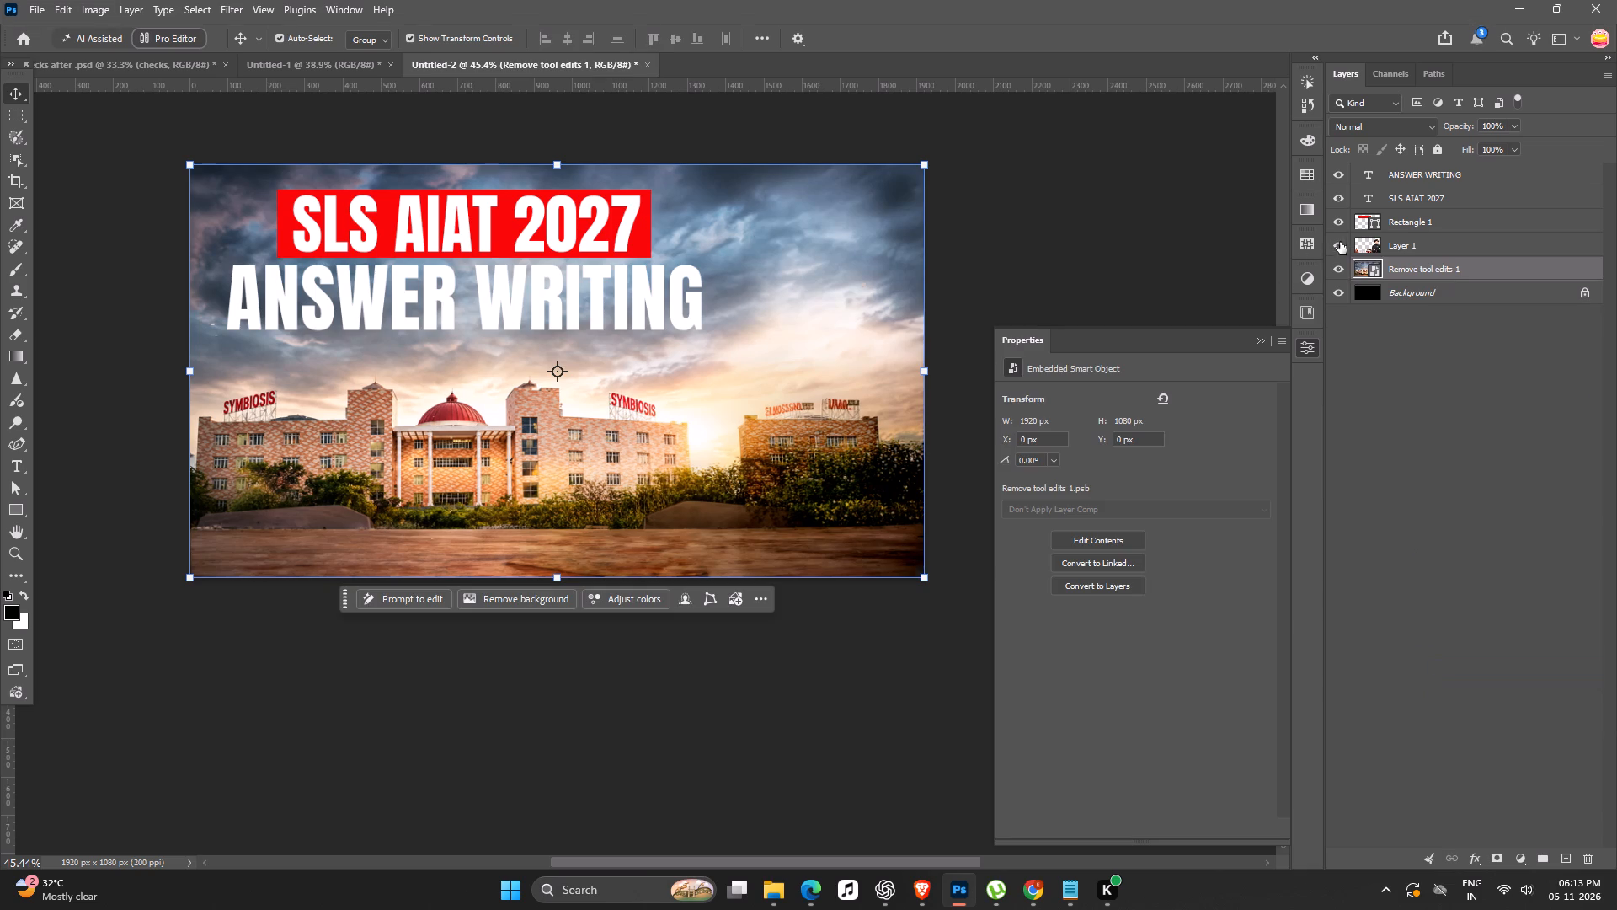
Load the cut-out layer's outline as a selection.
{"action": "left_click", "coordinate": [1371, 247]}
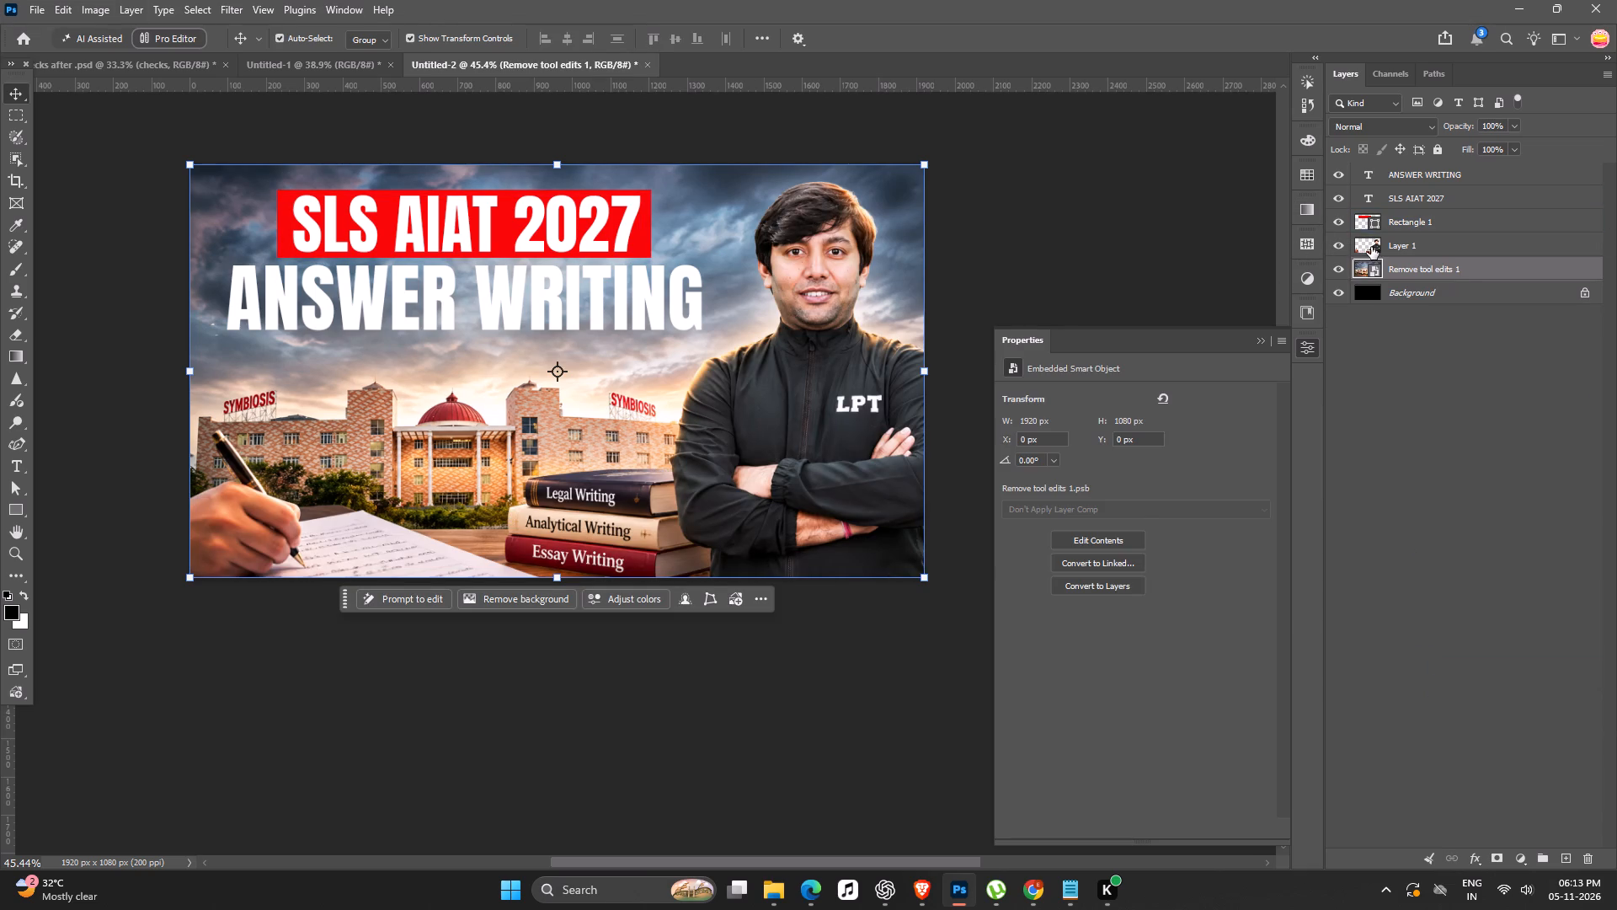
{"action": "left_click", "coordinate": [1371, 247], "text": "ctrl"}
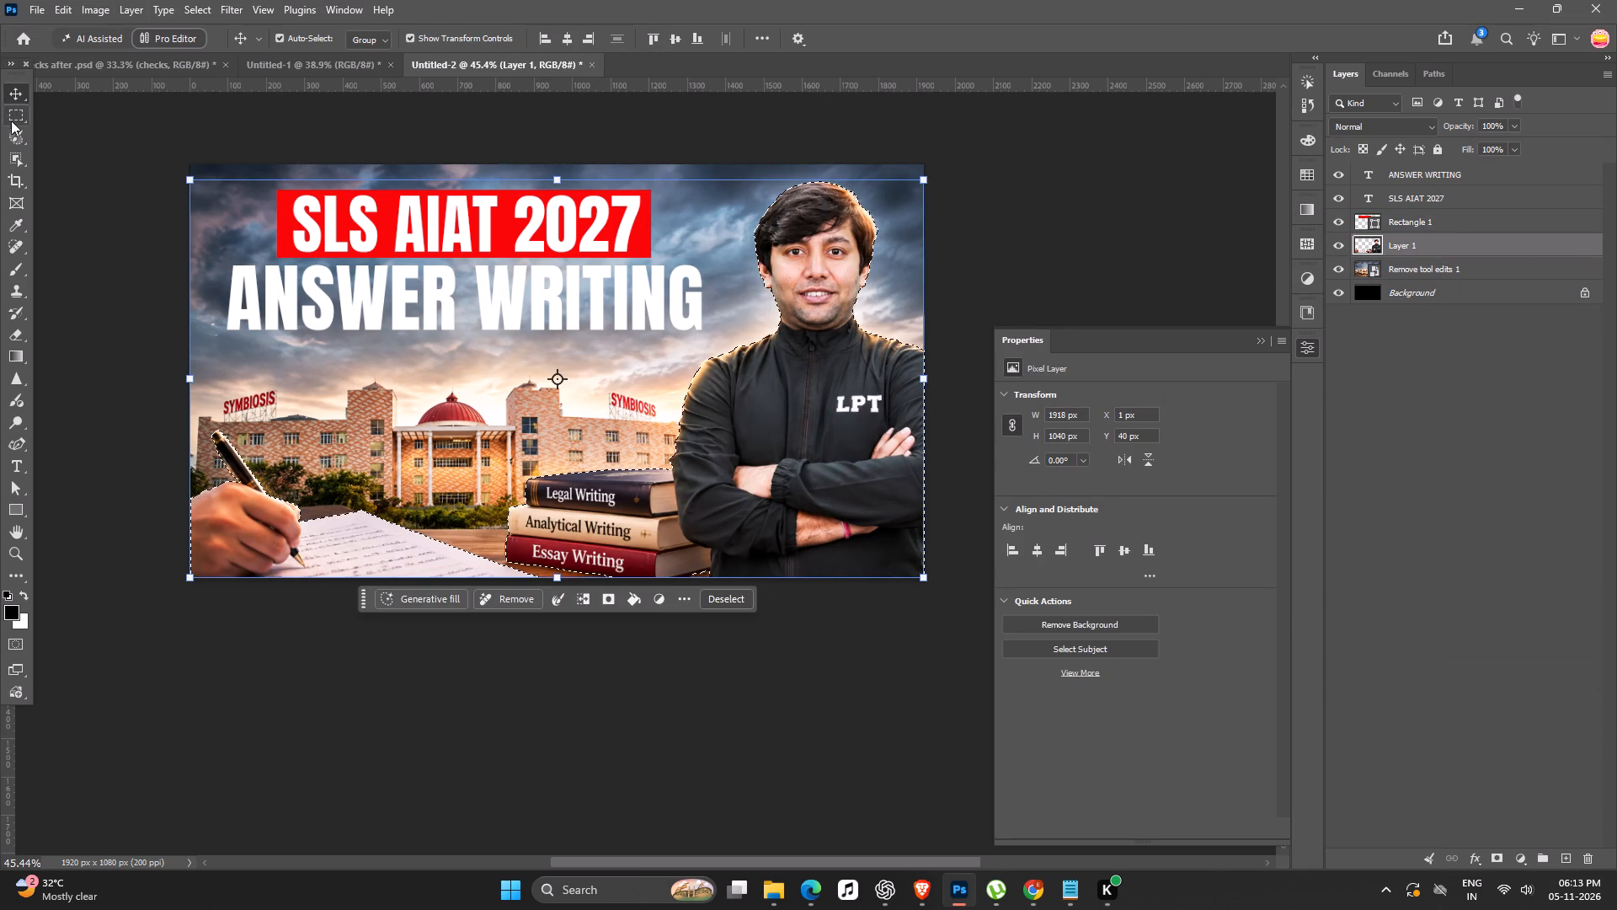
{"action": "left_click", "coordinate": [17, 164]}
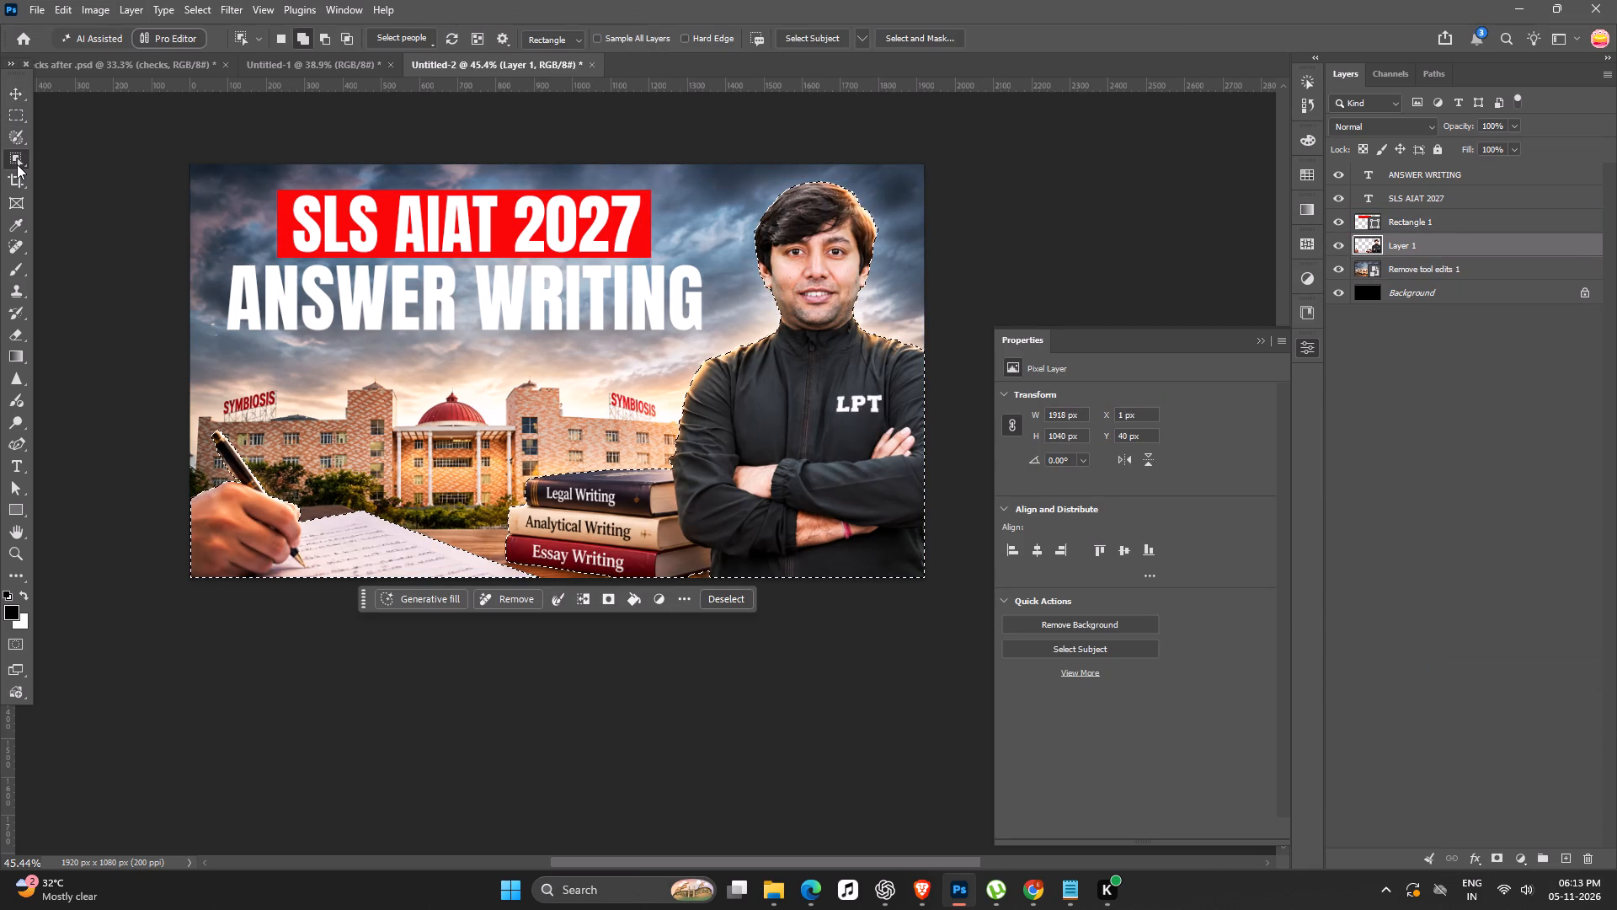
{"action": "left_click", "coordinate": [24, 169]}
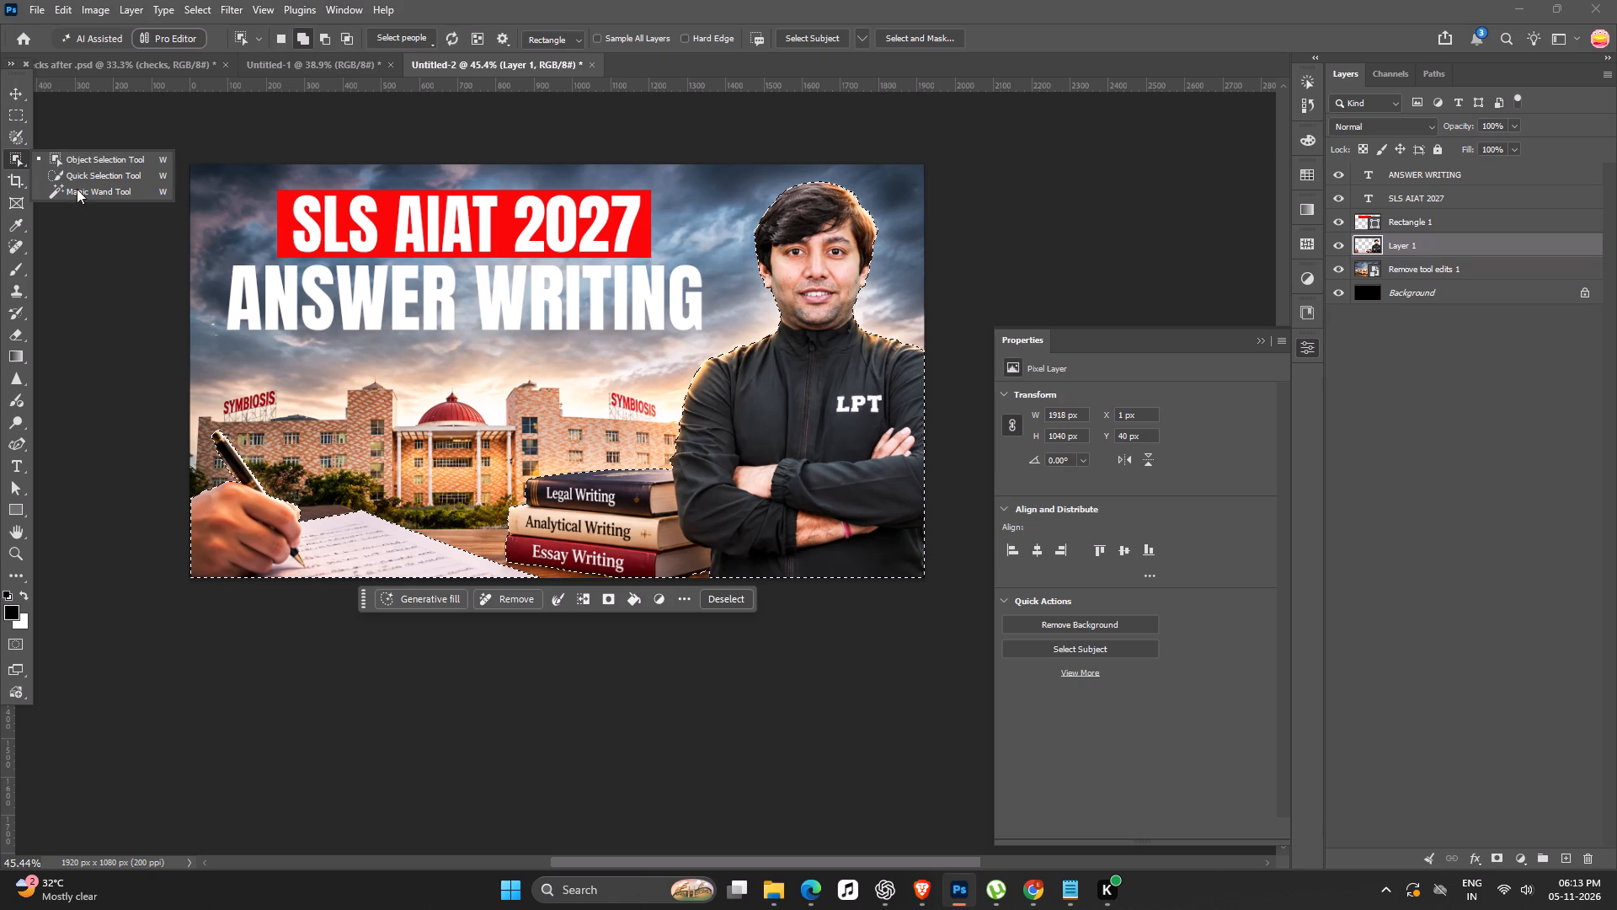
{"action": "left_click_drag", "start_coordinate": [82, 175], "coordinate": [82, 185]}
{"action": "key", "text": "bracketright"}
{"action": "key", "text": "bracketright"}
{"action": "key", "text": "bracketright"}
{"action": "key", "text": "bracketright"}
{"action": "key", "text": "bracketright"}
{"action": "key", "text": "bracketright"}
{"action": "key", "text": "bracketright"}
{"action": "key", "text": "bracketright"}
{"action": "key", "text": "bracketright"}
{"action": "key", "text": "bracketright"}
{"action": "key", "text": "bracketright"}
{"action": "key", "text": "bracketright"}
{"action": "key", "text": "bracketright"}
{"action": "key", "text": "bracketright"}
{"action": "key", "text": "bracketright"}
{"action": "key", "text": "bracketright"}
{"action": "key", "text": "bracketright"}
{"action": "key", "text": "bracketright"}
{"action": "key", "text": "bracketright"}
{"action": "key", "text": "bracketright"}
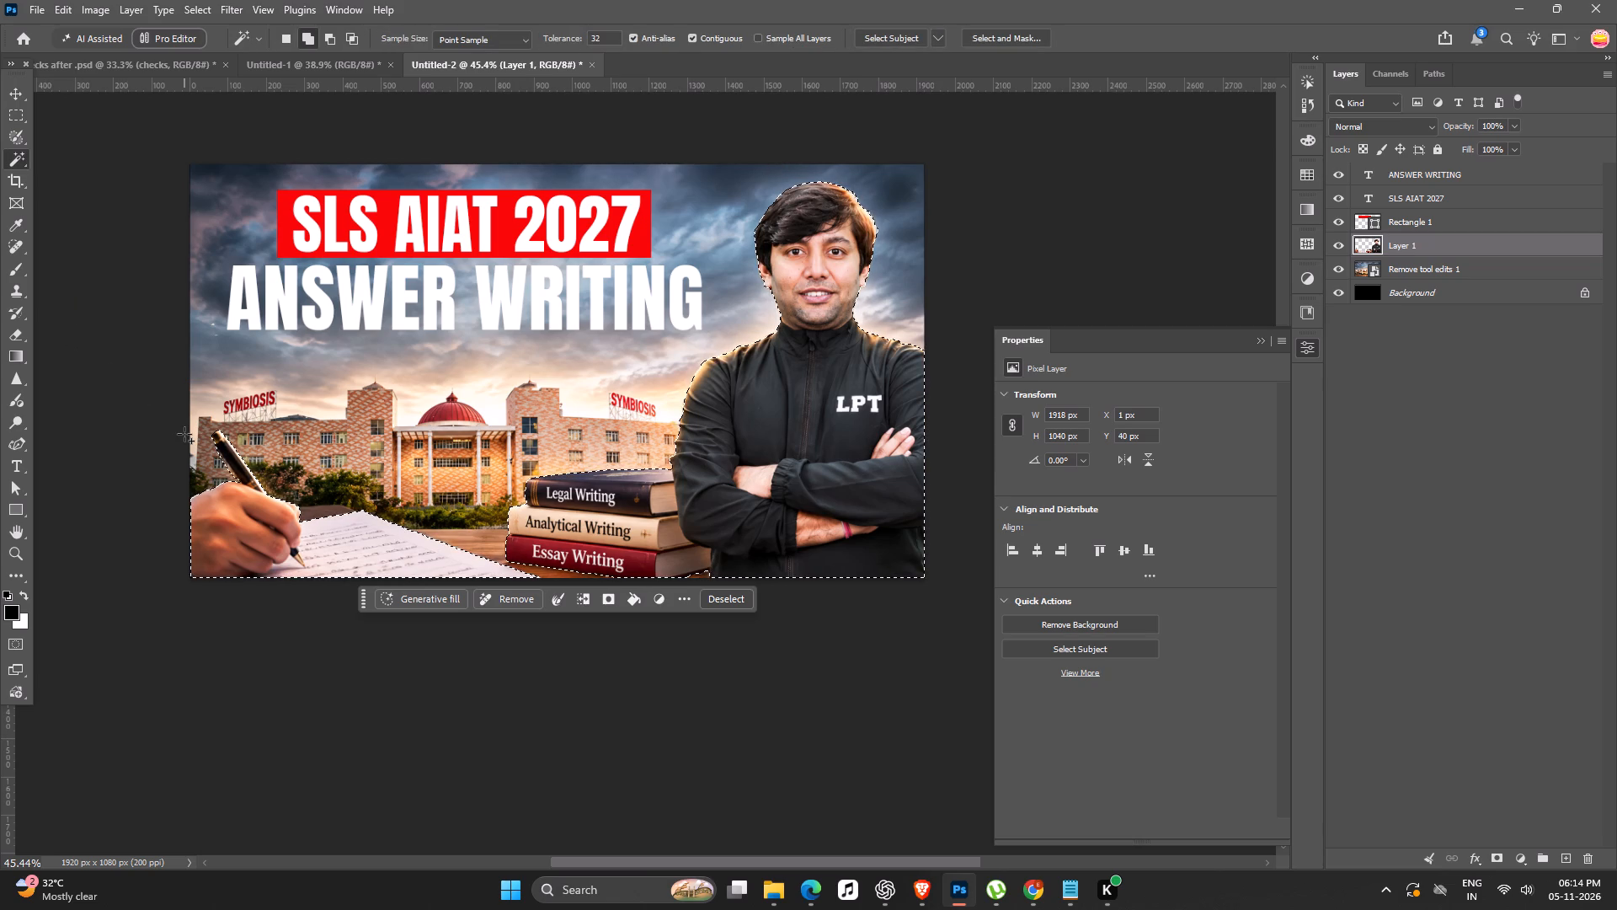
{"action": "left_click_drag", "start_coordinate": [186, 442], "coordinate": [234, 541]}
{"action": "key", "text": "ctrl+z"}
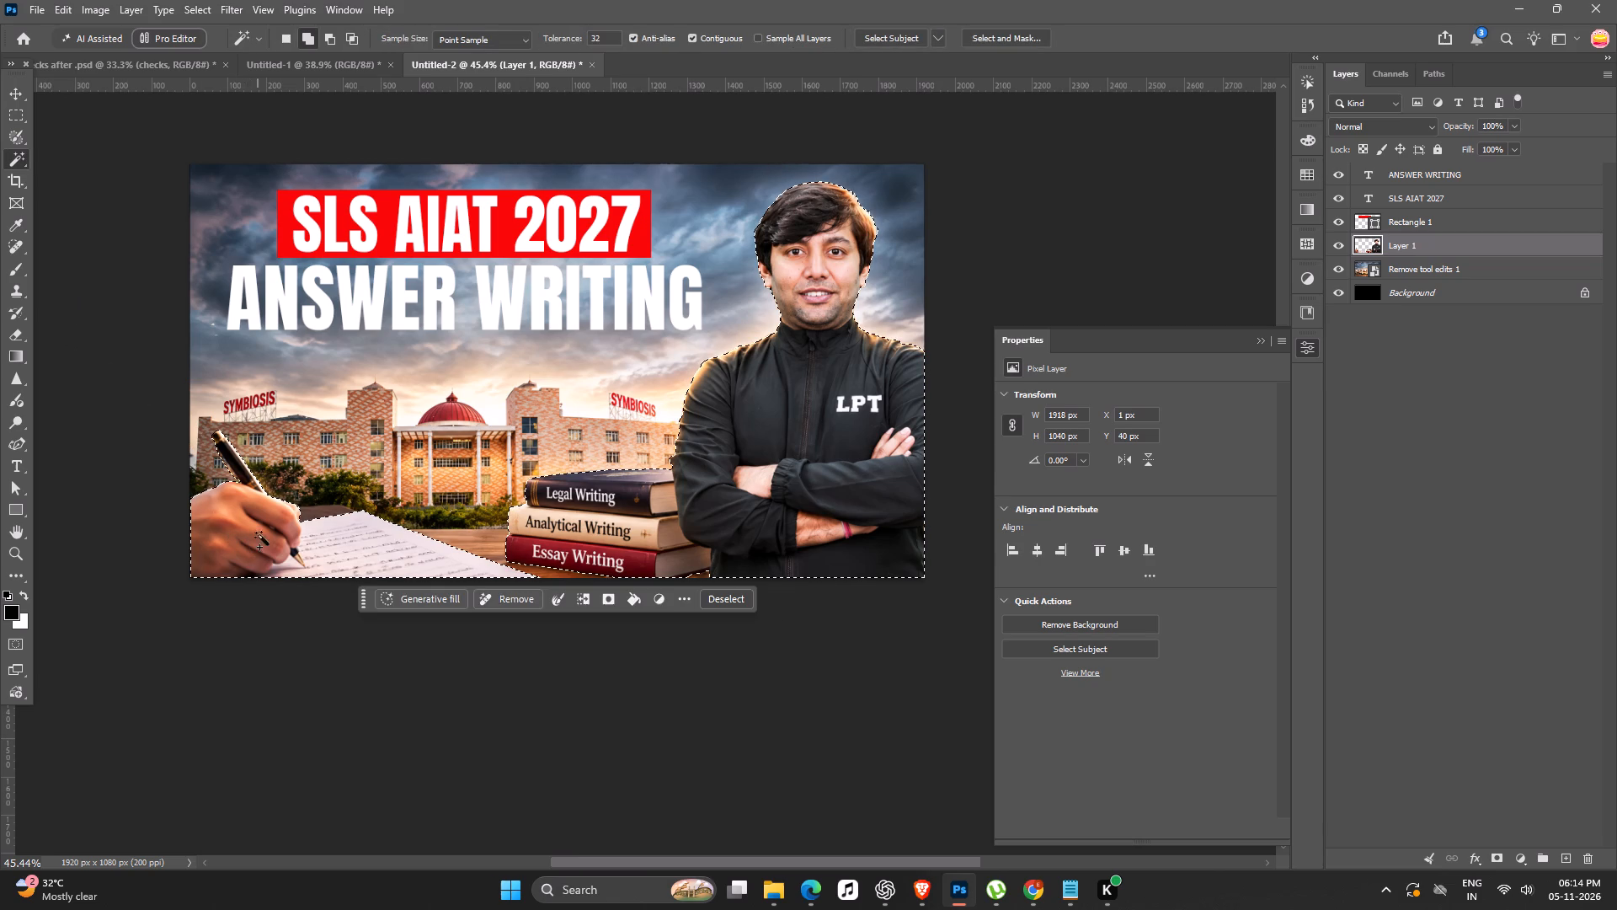
Subtract the hand, pen, paper and book spines from the selection using Quick Selection with a 250 px brush.
{"action": "left_click", "coordinate": [15, 141]}
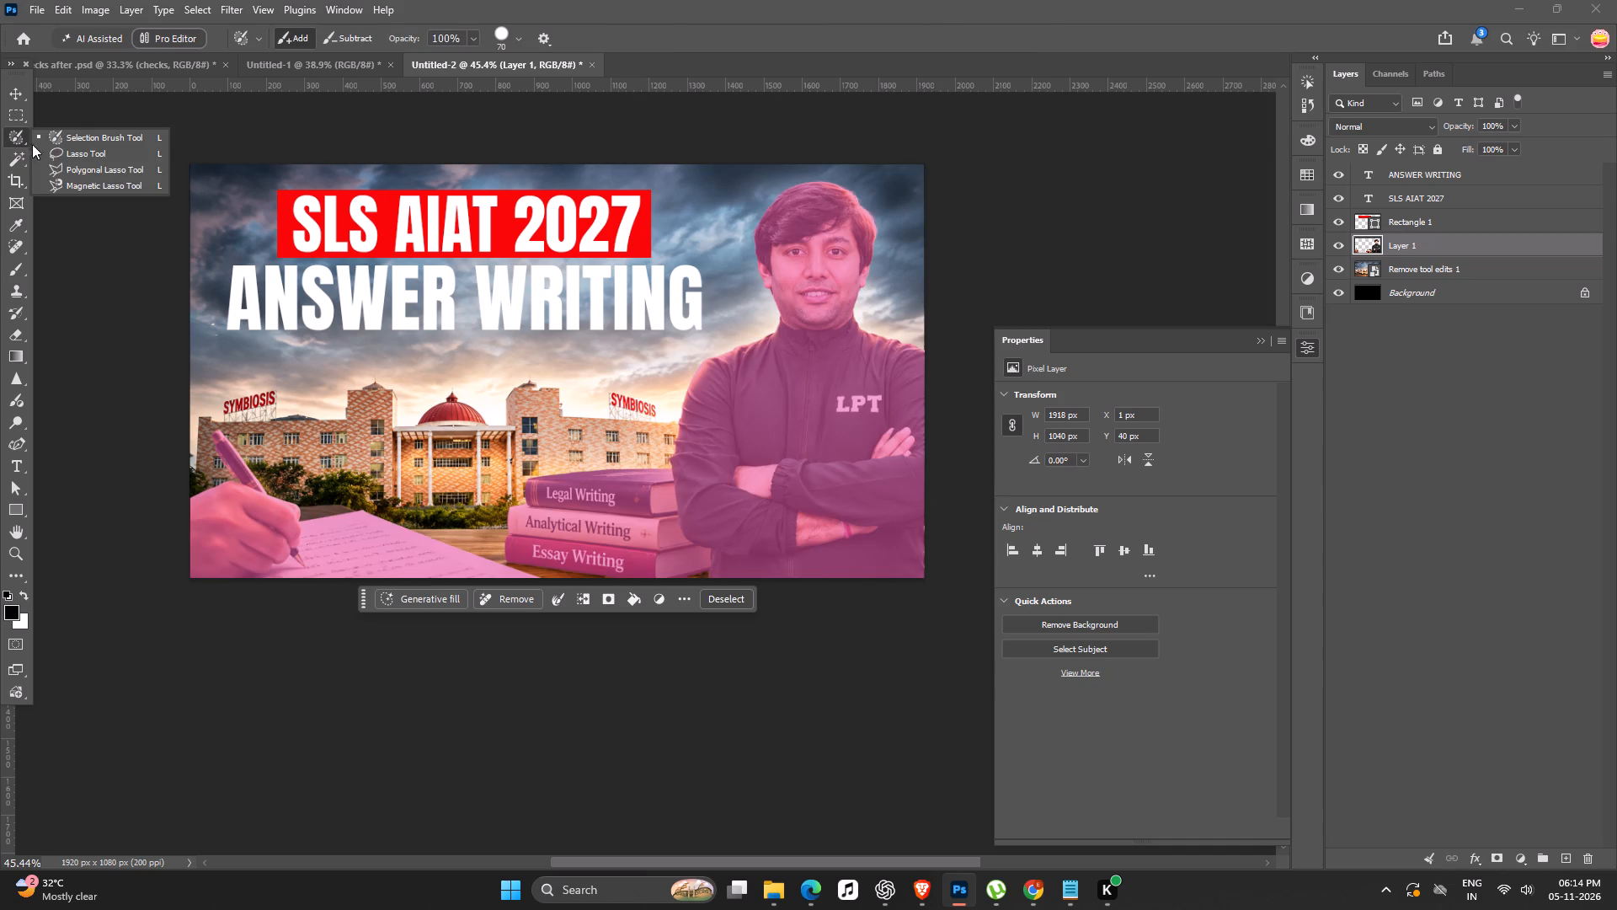
{"action": "left_click", "coordinate": [8, 164]}
{"action": "left_click_drag", "start_coordinate": [75, 185], "coordinate": [71, 178]}
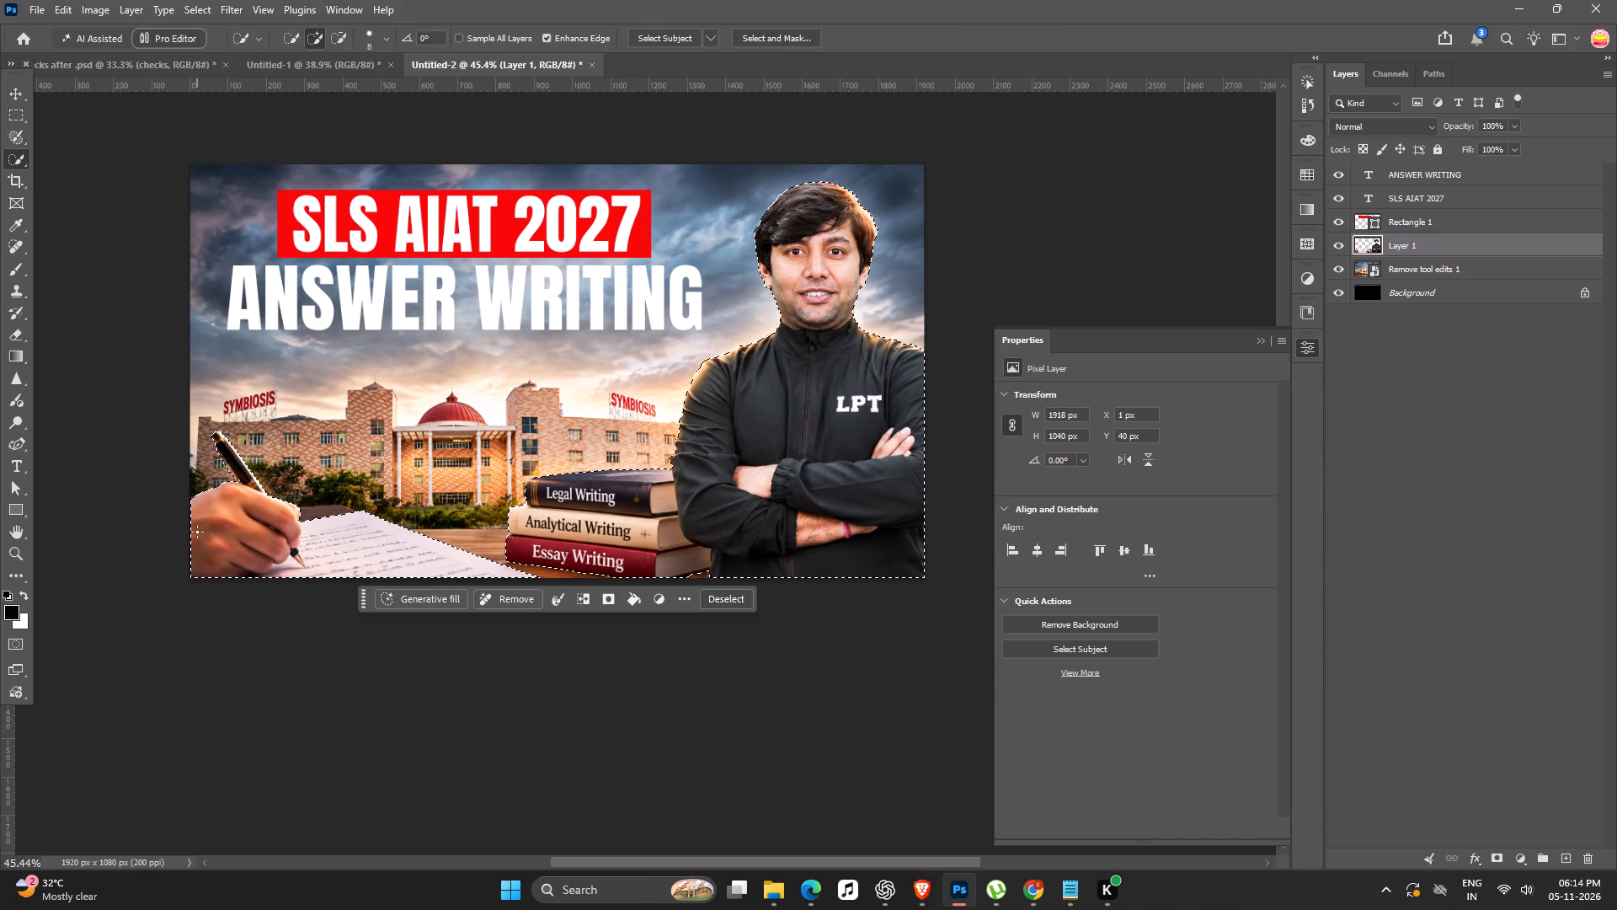
{"action": "key", "text": "bracketright"}
{"action": "key", "text": "bracketright"}
{"action": "key", "text": "bracketright"}
{"action": "key", "text": "bracketright"}
{"action": "key", "text": "bracketright"}
{"action": "key", "text": "bracketright"}
{"action": "key", "text": "bracketright"}
{"action": "key", "text": "bracketright"}
{"action": "key", "text": "bracketright"}
{"action": "key", "text": "bracketright"}
{"action": "key", "text": "bracketright"}
{"action": "key", "text": "bracketright"}
{"action": "key", "text": "bracketright"}
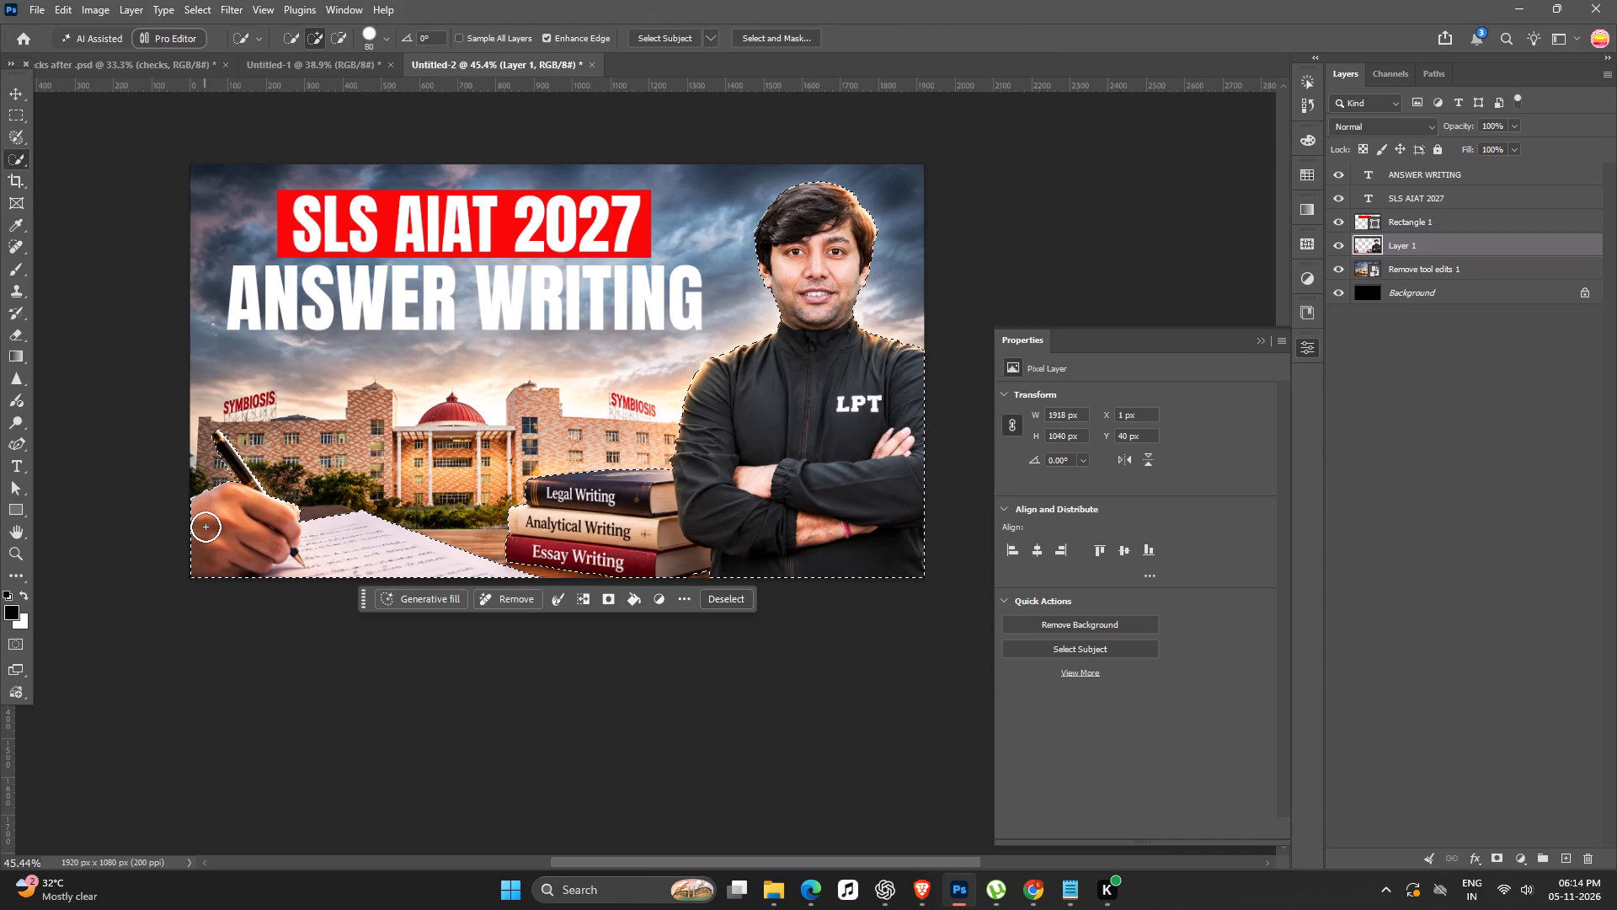
{"action": "key", "text": "bracketright"}
{"action": "key", "text": "bracketright"}
{"action": "key", "text": "bracketright"}
{"action": "key", "text": "bracketright"}
{"action": "key", "text": "bracketright"}
{"action": "key", "text": "bracketright"}
{"action": "key", "text": "bracketright"}
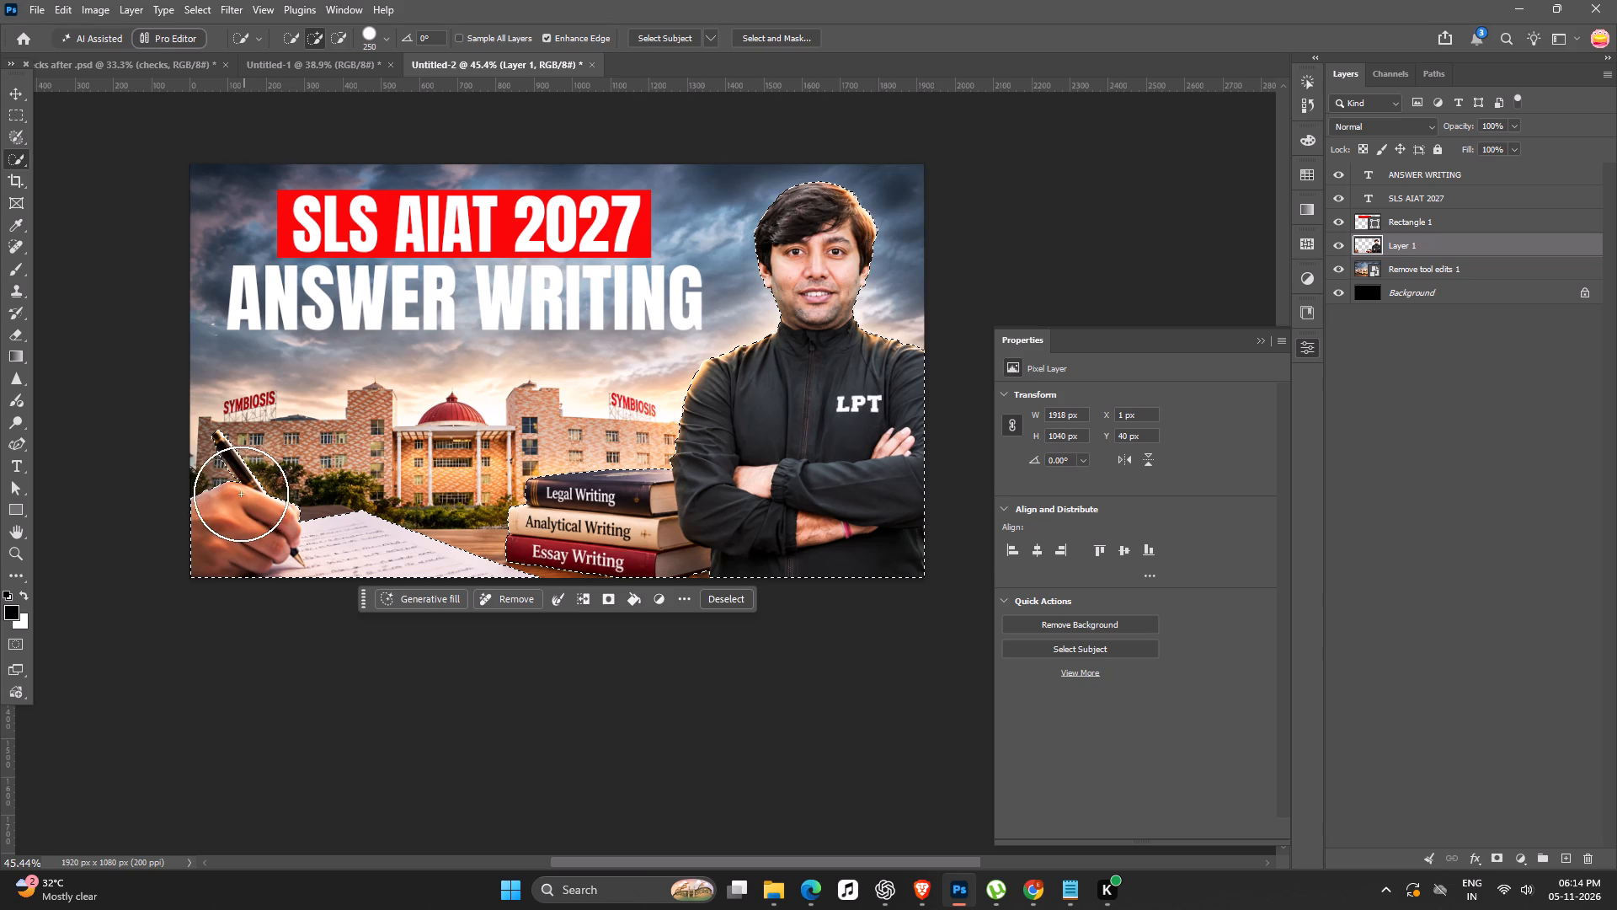
{"action": "left_click_drag", "start_coordinate": [202, 452], "coordinate": [500, 613], "text": "alt"}
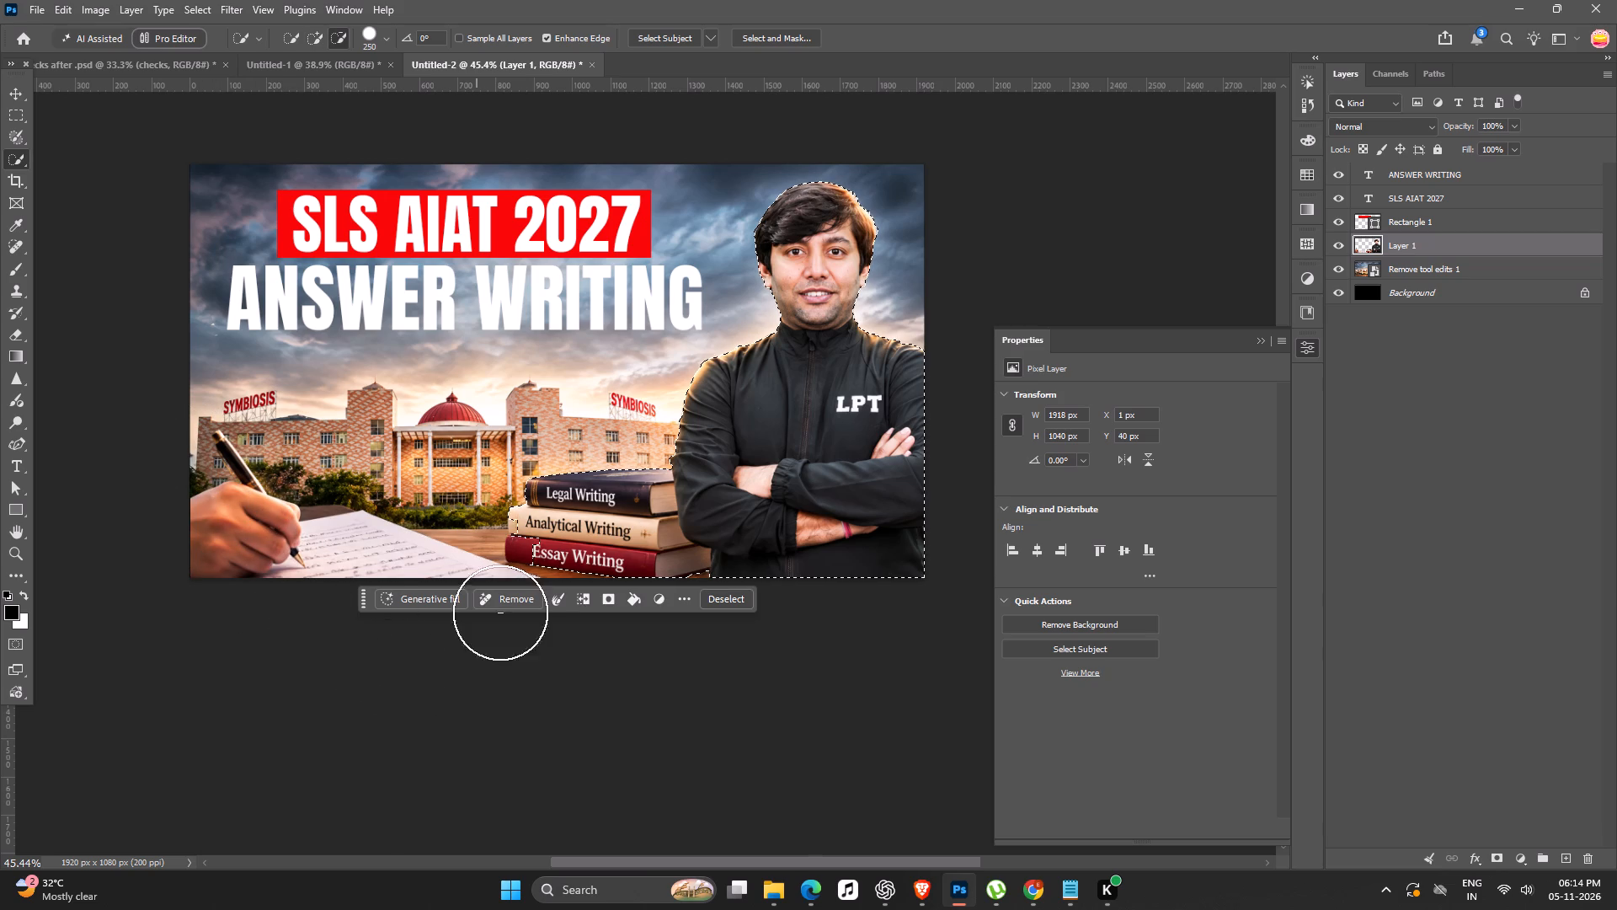
{"action": "left_click_drag", "start_coordinate": [500, 613], "coordinate": [579, 511], "text": "alt"}
Subtract the remaining parts of the books with a 70 px Quick Selection brush so only the man stays selected.
{"action": "scroll", "coordinate": [691, 490], "scroll_direction": "up", "scroll_amount": 8, "text": "ctrl"}
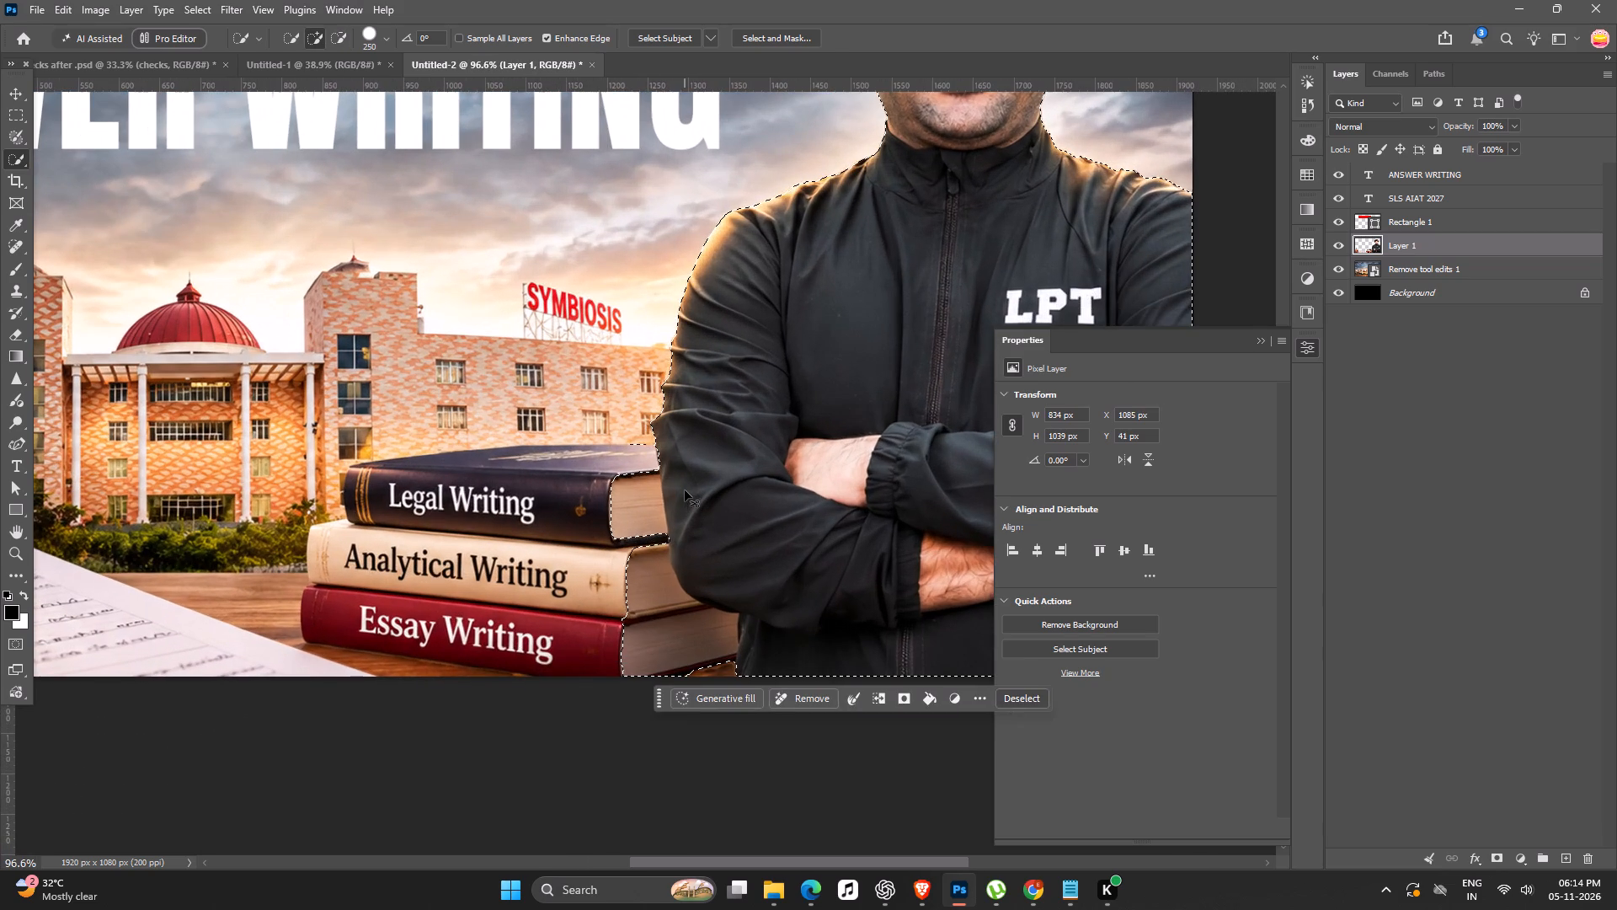
{"action": "type", "text": "[[["}
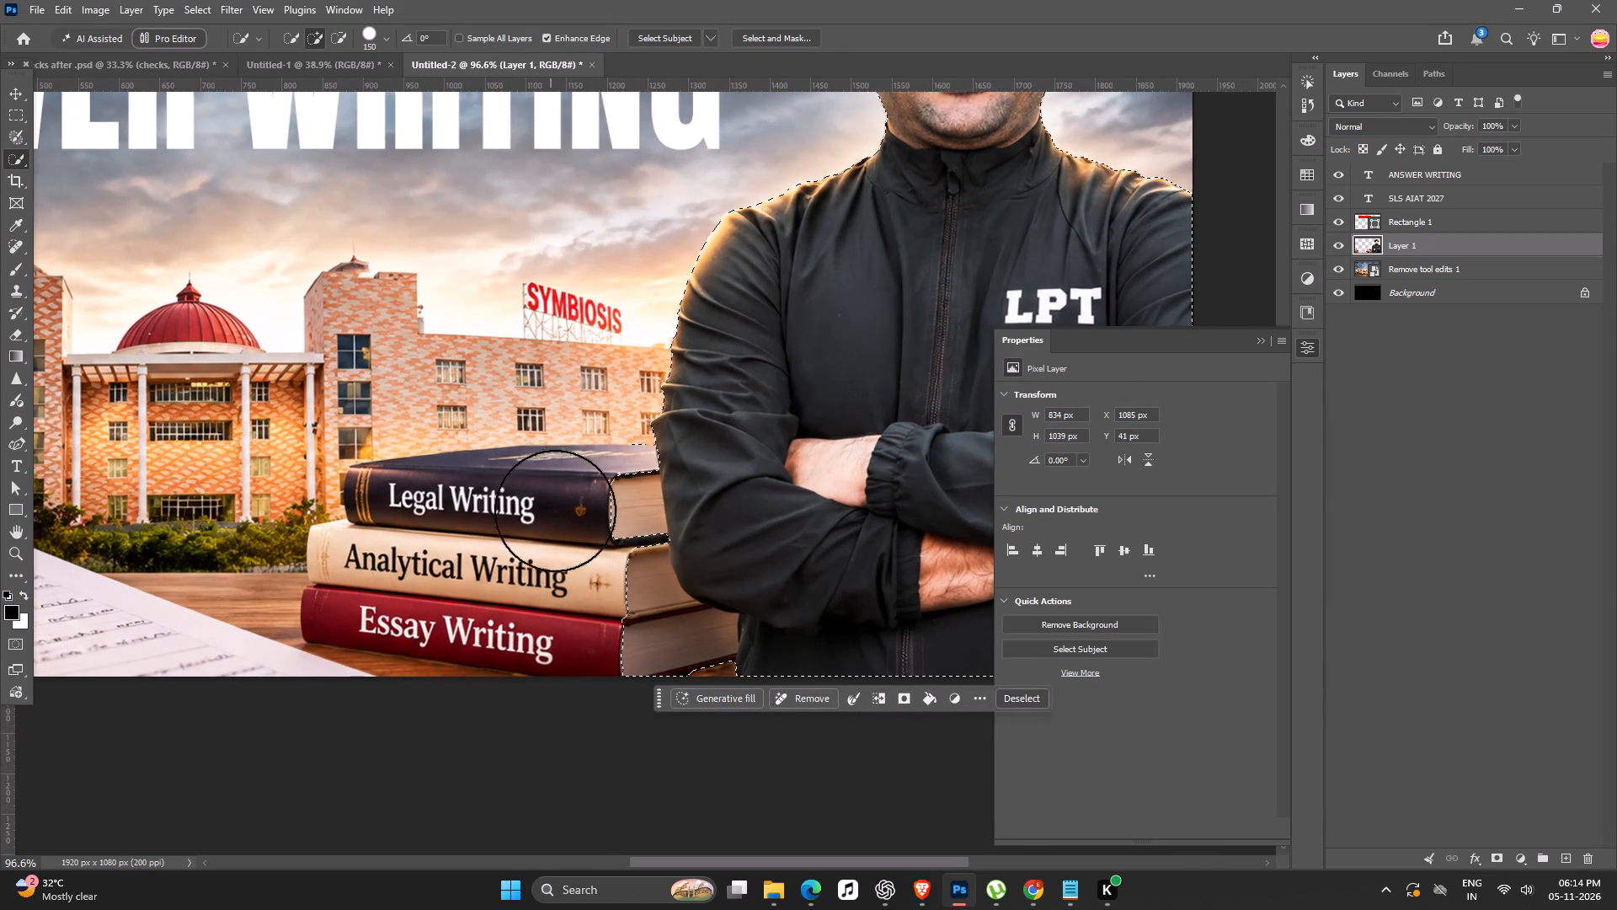
{"action": "key", "text": "bracketleft"}
{"action": "key", "text": "bracketleft"}
{"action": "key", "text": "bracketleft"}
{"action": "key", "text": "bracketleft"}
{"action": "key", "text": "bracketleft"}
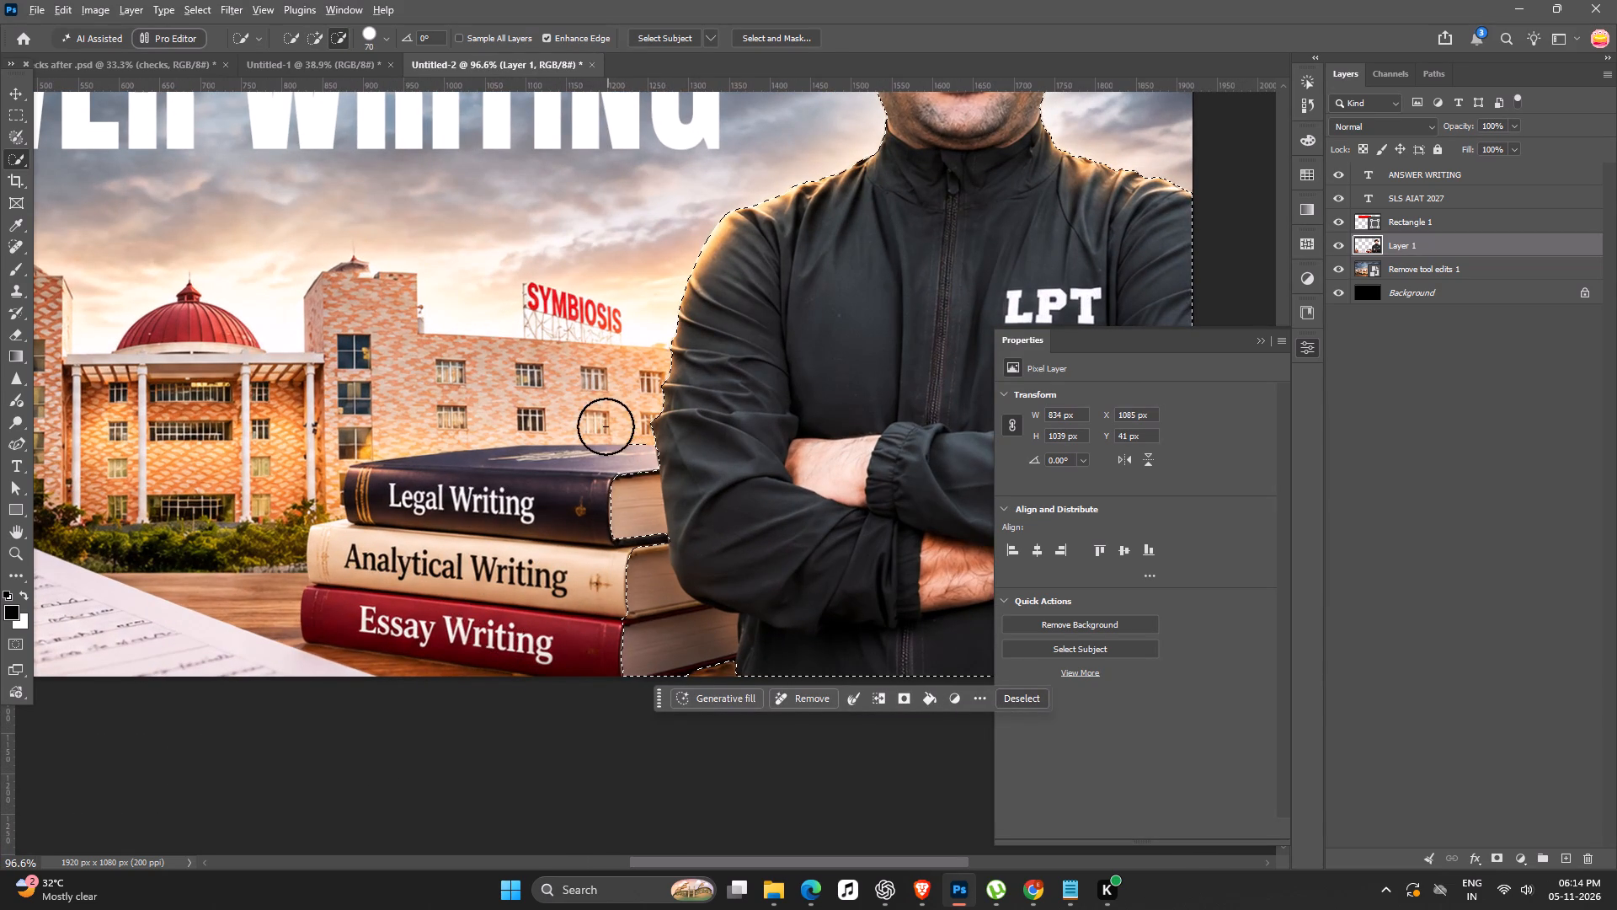
{"action": "left_click_drag", "start_coordinate": [609, 426], "coordinate": [615, 630], "text": "alt"}
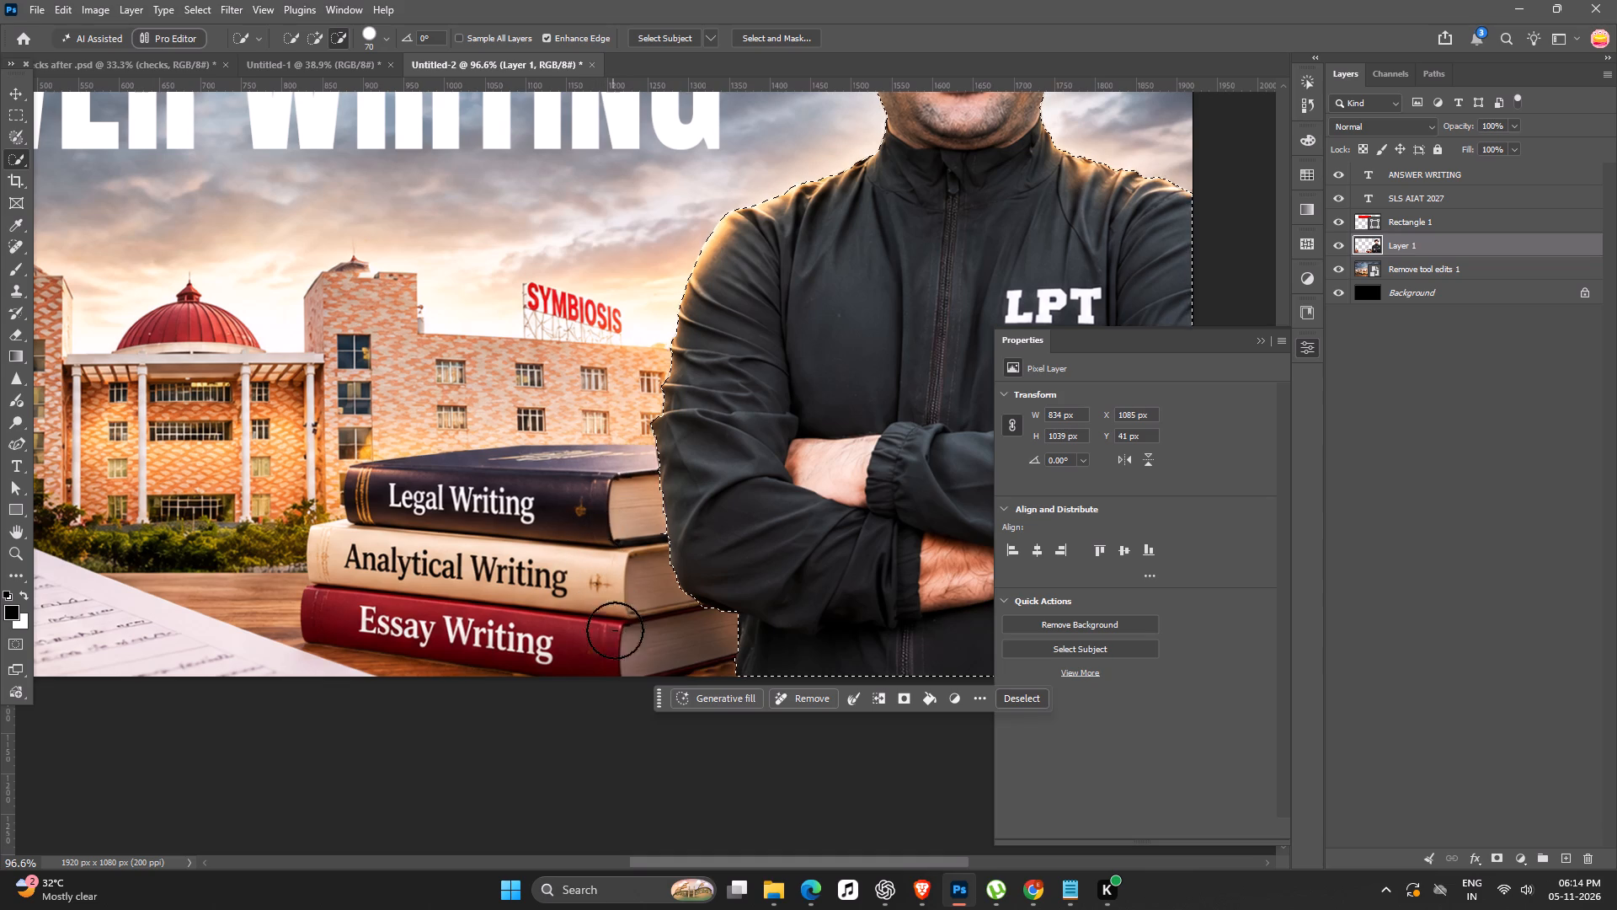
{"action": "left_click_drag", "start_coordinate": [615, 630], "coordinate": [636, 668], "text": "alt"}
Copy the selected man to a new layer and delete the old cut-out layer with the hand and books.
{"action": "scroll", "coordinate": [610, 607], "scroll_direction": "down", "scroll_amount": 9, "text": "ctrl"}
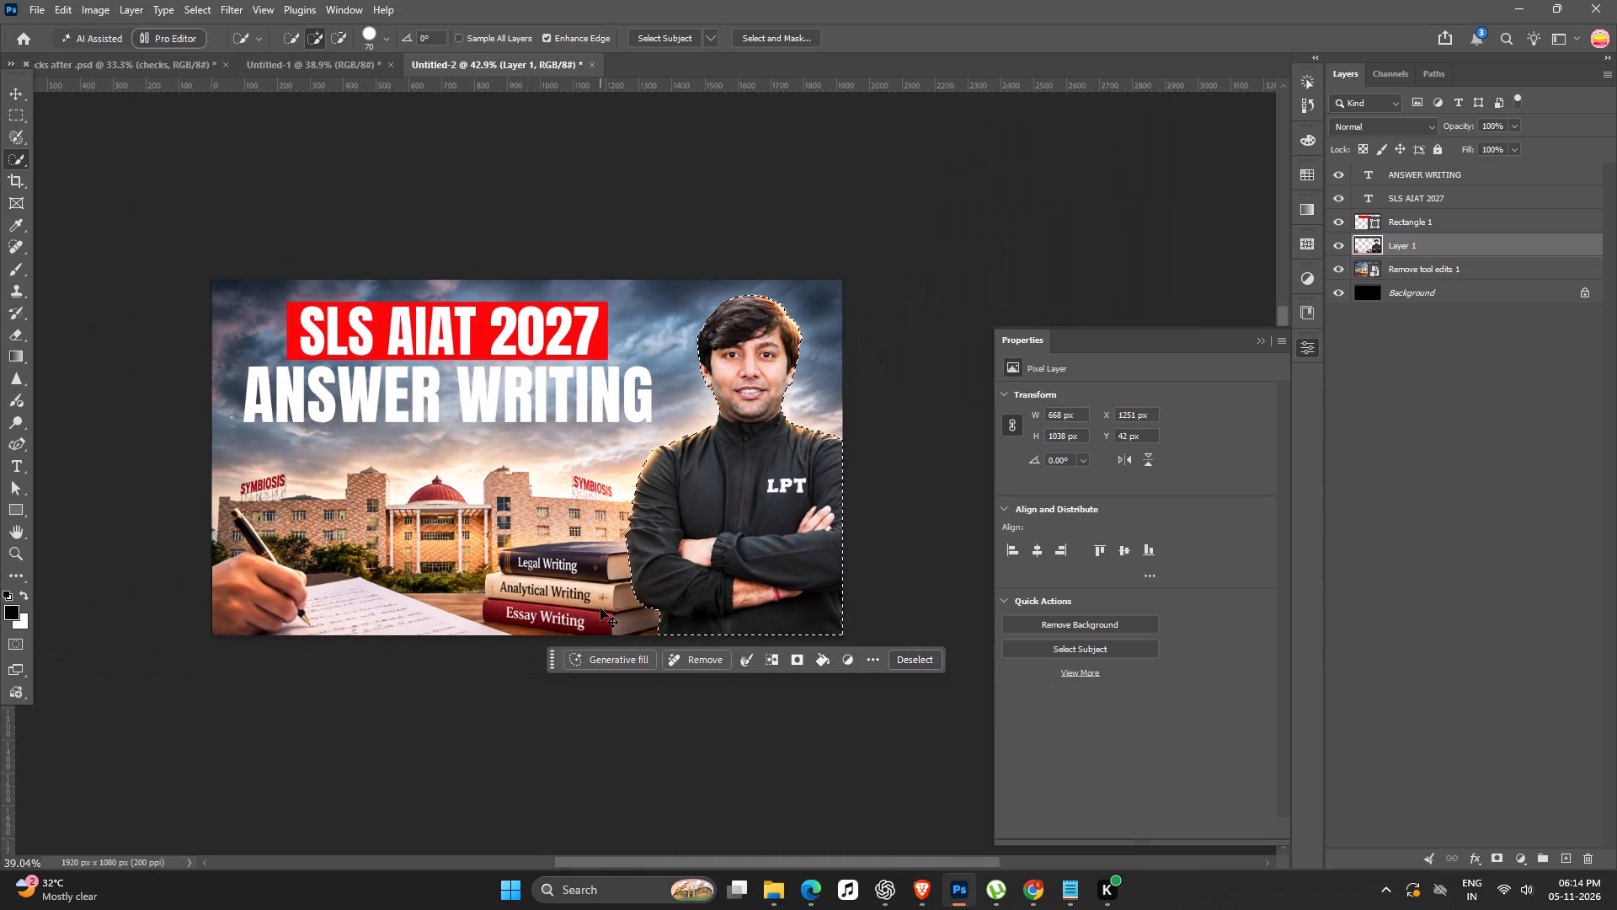
{"action": "scroll", "coordinate": [600, 608], "scroll_direction": "down", "scroll_amount": 2, "text": "ctrl"}
{"action": "key", "text": "ctrl+j"}
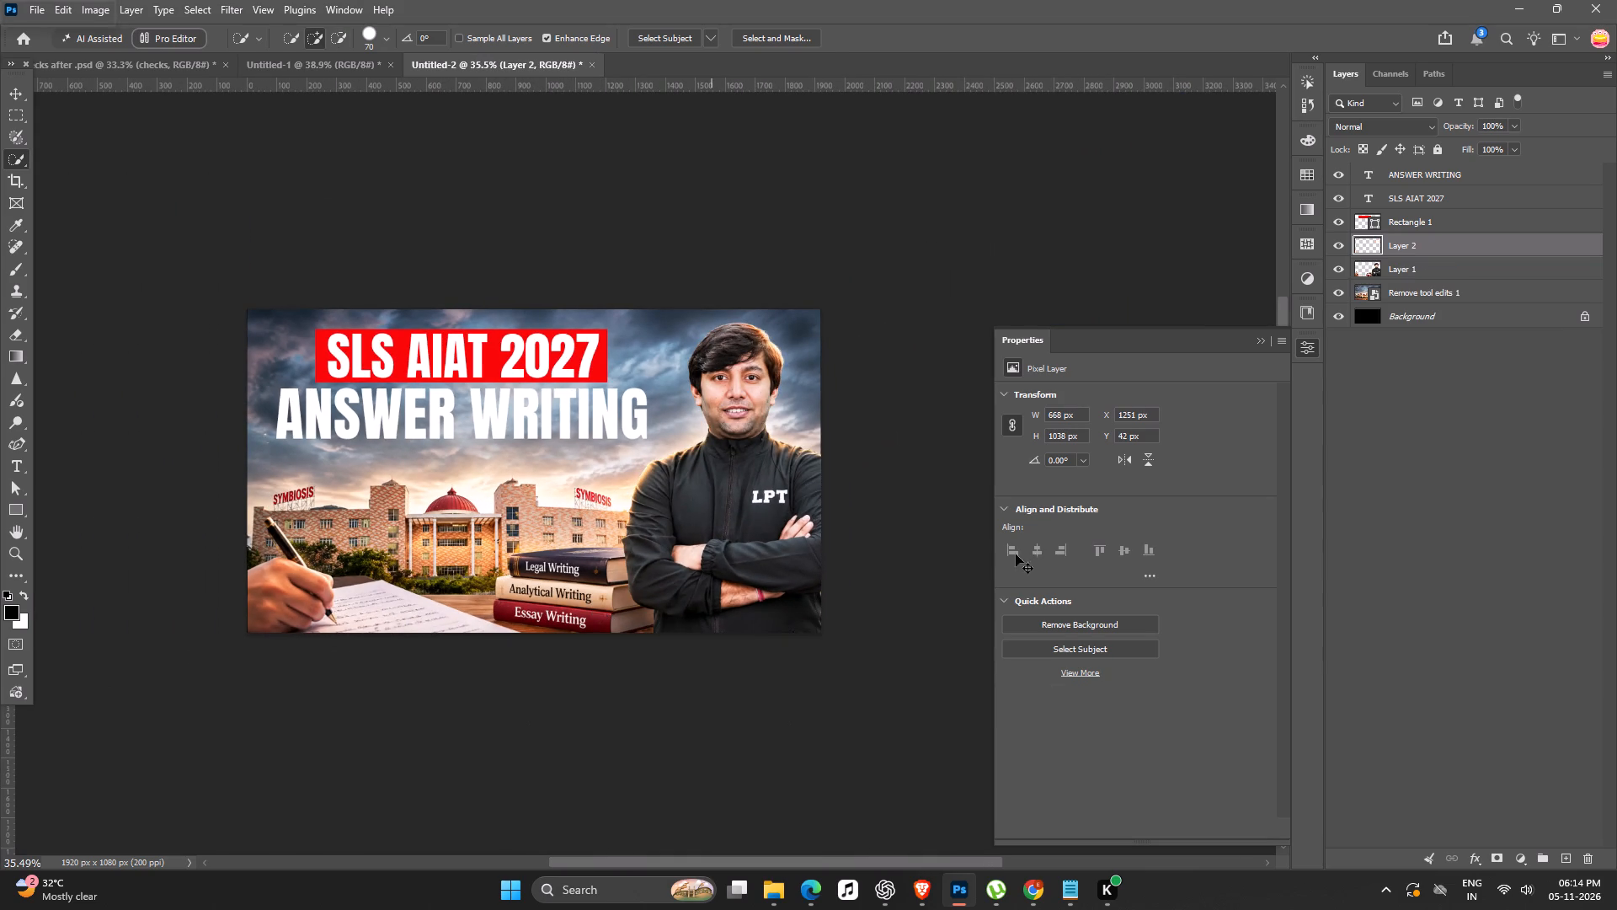
{"action": "left_click", "coordinate": [1409, 269]}
{"action": "key", "text": "Delete"}
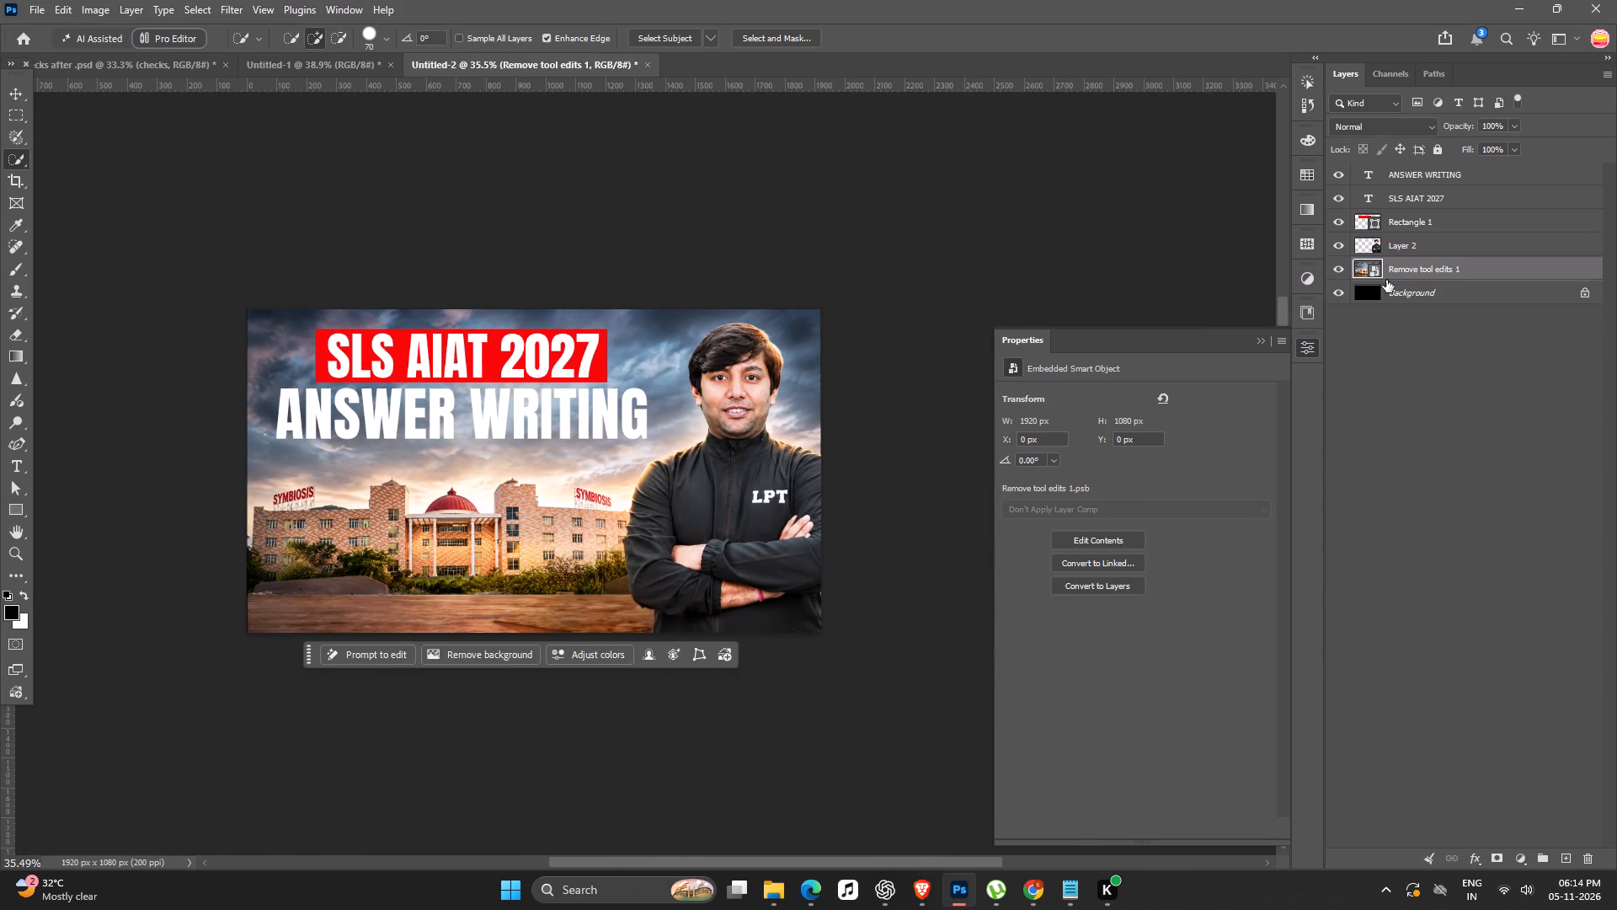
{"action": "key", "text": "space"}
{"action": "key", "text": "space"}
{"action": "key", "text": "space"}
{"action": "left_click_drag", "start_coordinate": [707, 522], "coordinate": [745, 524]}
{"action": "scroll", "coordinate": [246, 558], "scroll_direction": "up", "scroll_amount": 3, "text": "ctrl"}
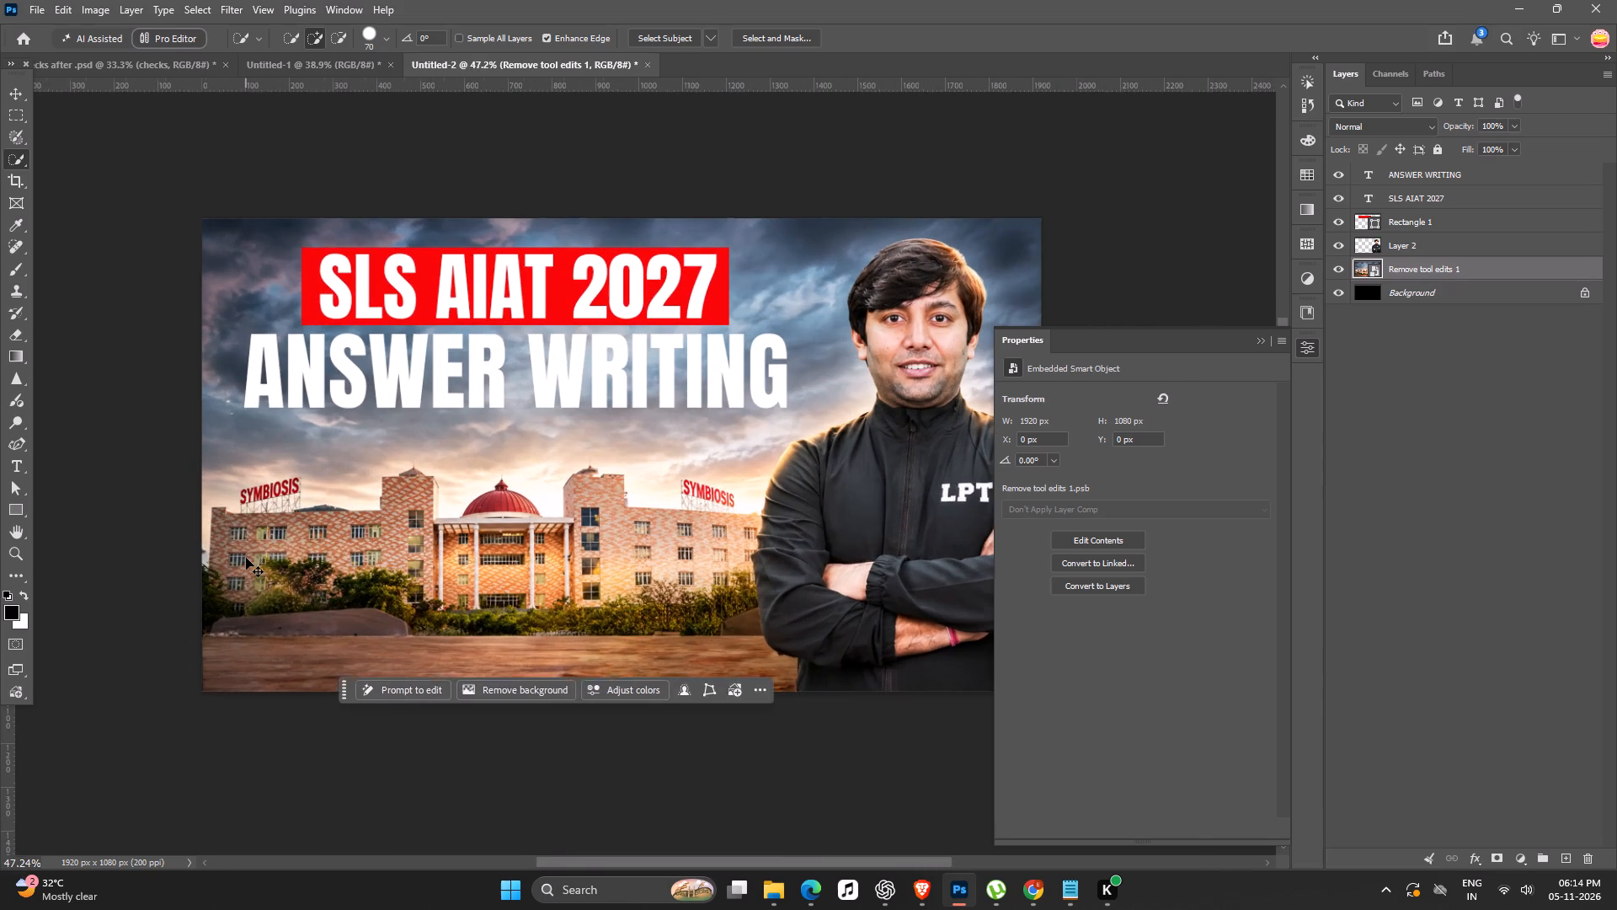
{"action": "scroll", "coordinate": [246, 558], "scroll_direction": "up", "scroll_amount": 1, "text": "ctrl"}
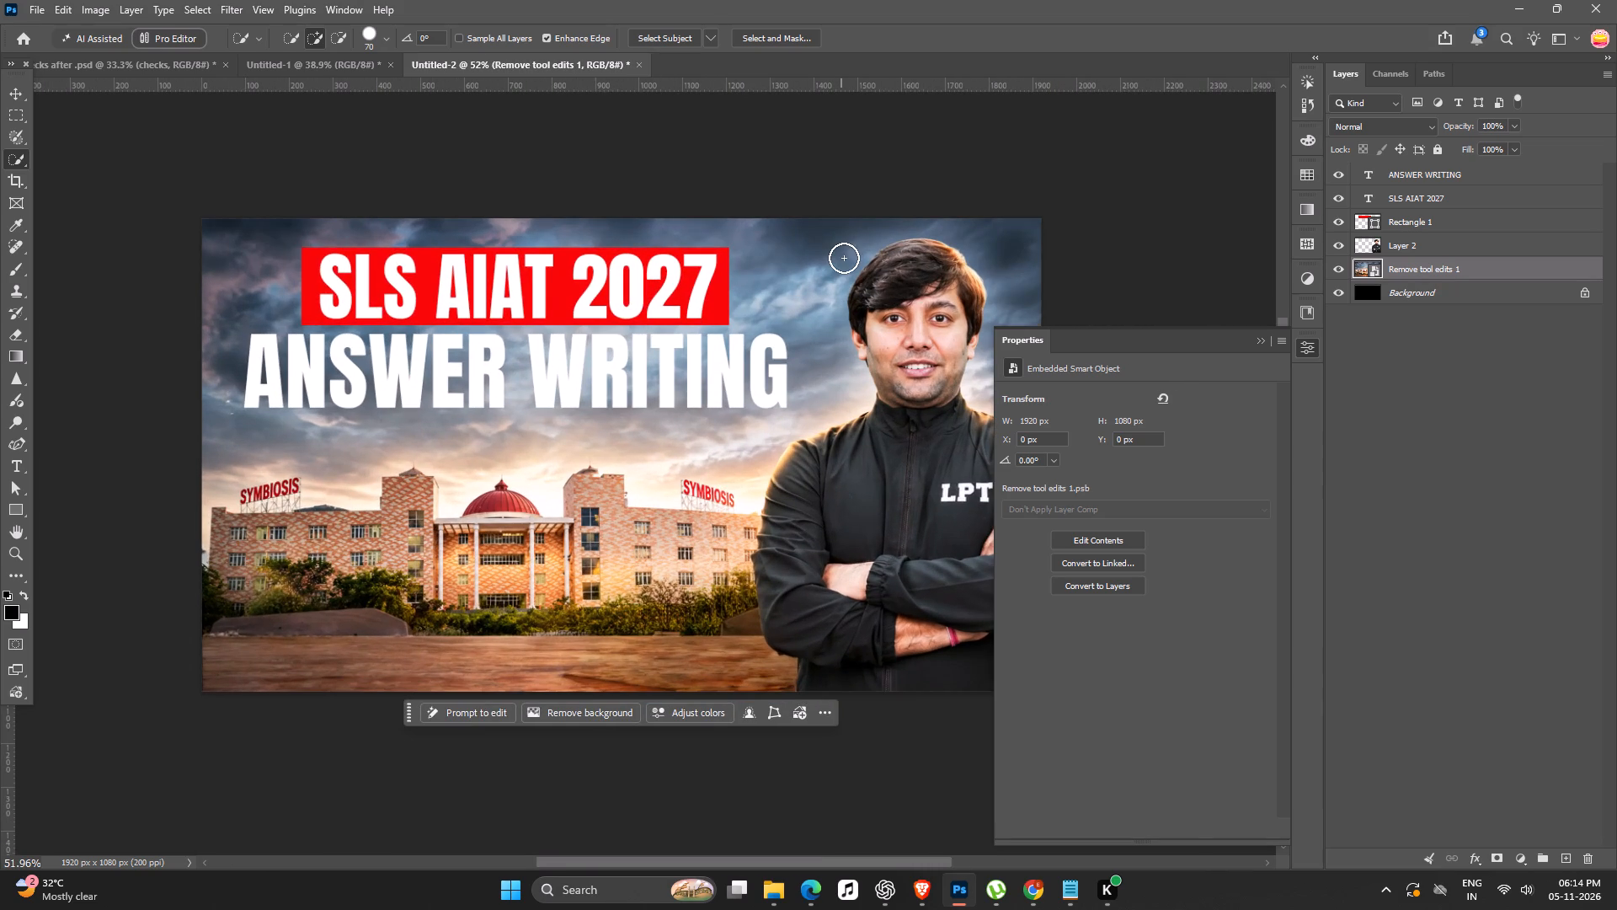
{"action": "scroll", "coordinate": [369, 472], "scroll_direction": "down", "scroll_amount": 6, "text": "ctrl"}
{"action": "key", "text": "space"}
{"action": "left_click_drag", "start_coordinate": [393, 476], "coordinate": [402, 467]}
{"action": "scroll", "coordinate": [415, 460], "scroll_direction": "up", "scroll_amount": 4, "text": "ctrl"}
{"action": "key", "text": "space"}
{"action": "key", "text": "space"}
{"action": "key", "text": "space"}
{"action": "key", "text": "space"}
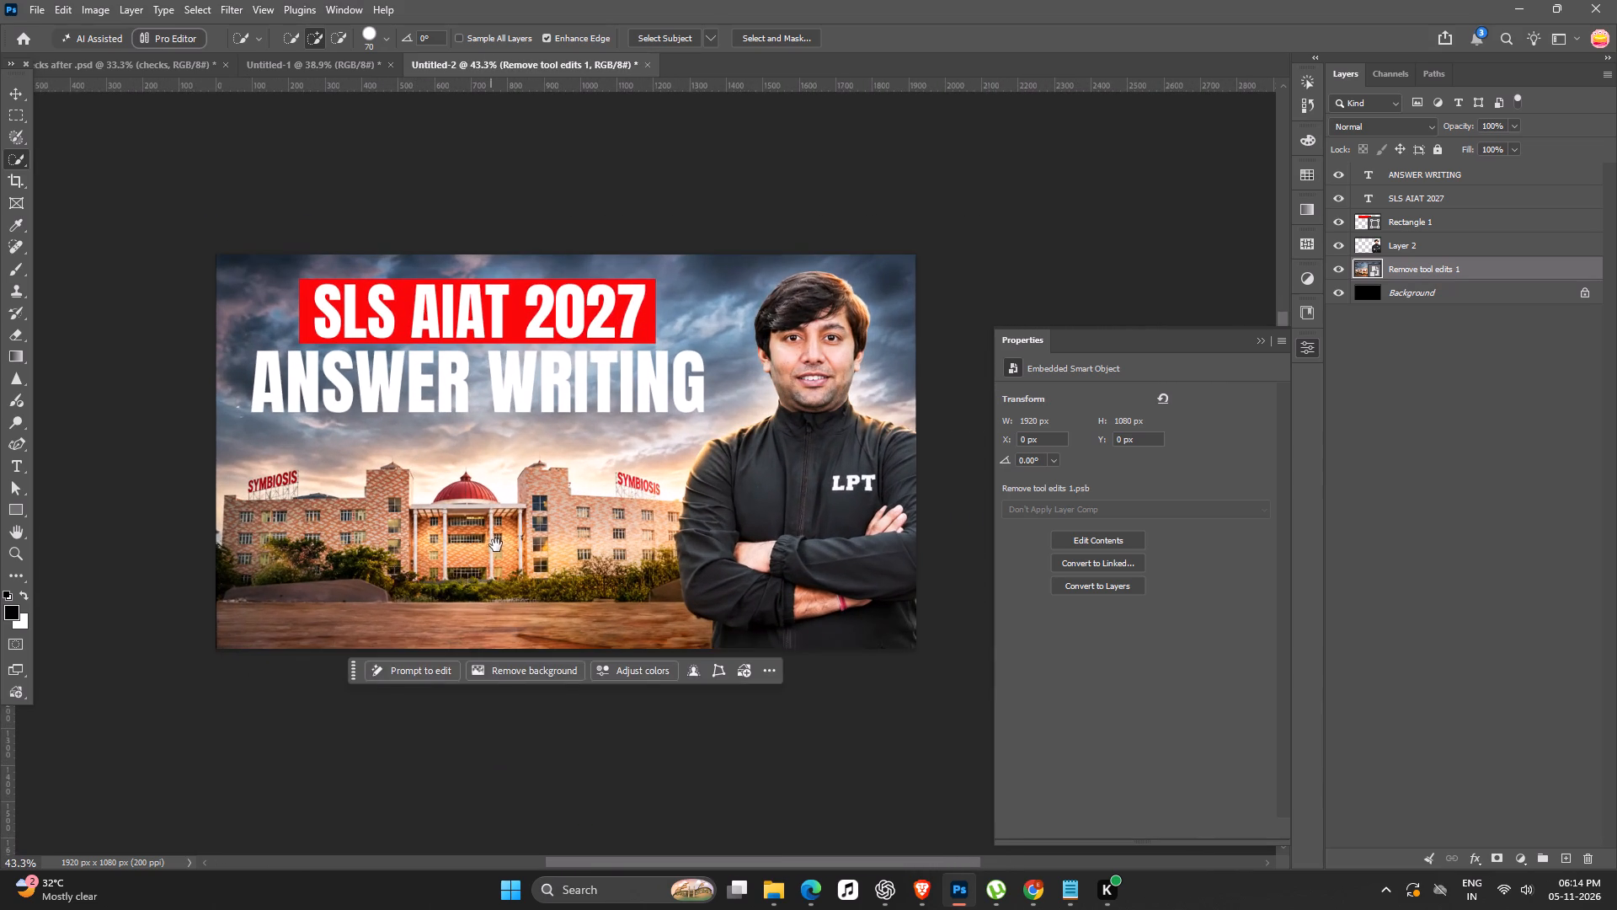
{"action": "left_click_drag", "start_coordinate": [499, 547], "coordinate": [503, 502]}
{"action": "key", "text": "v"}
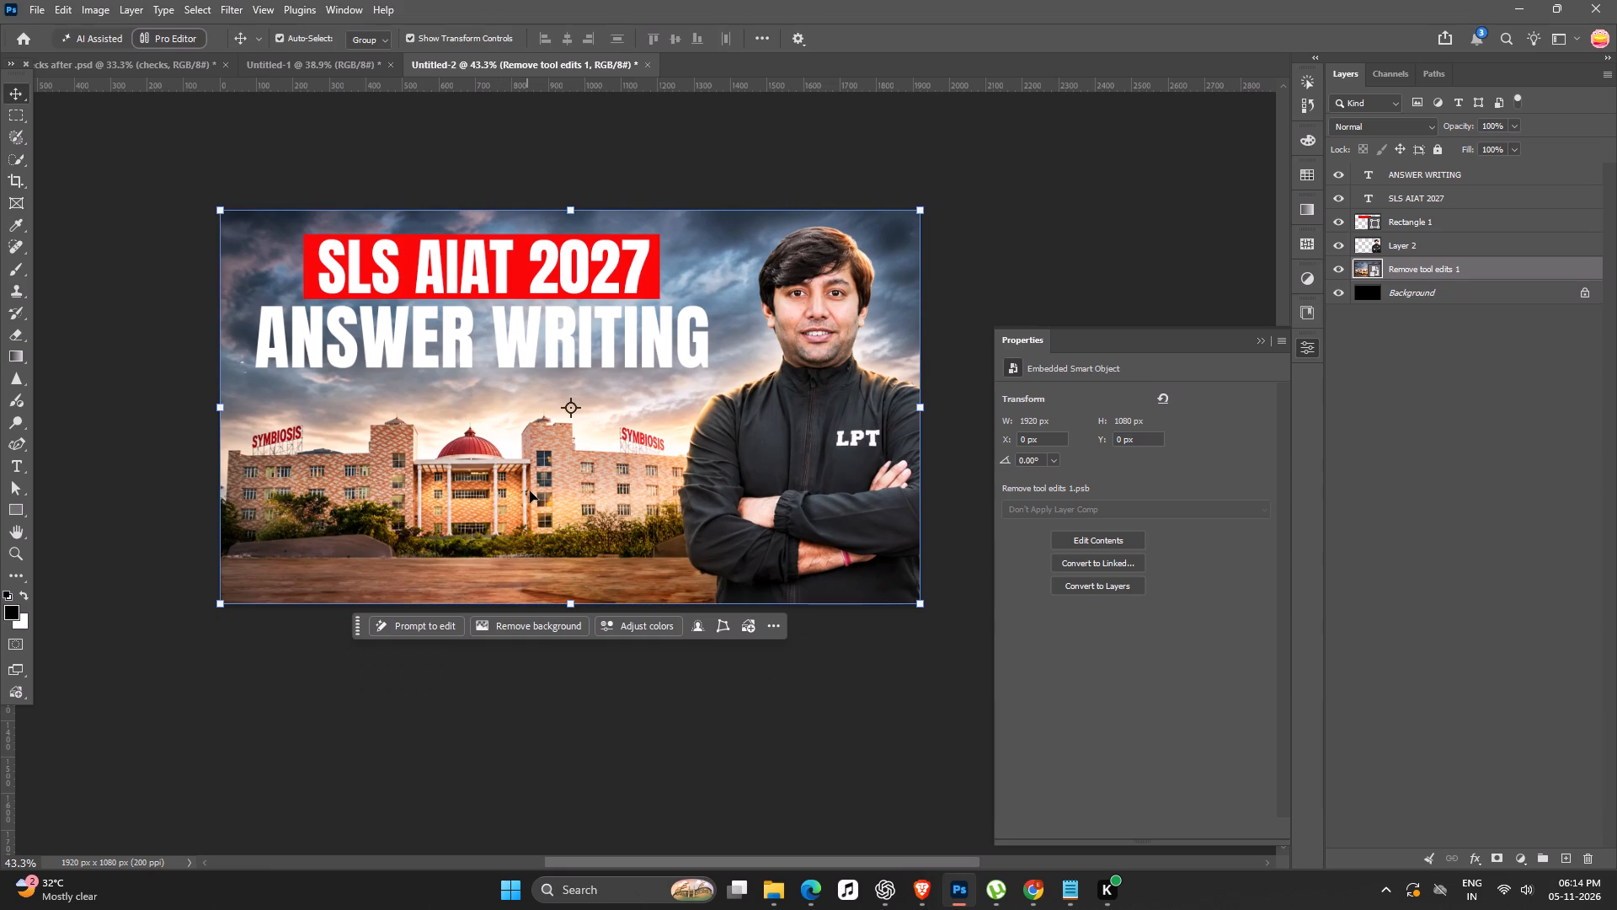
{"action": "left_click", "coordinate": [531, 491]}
Rasterize the Remove tool edits 1 smart object and convert the layer back into a new smart object.
{"action": "right_click", "coordinate": [1433, 261]}
{"action": "left_click", "coordinate": [1318, 786]}
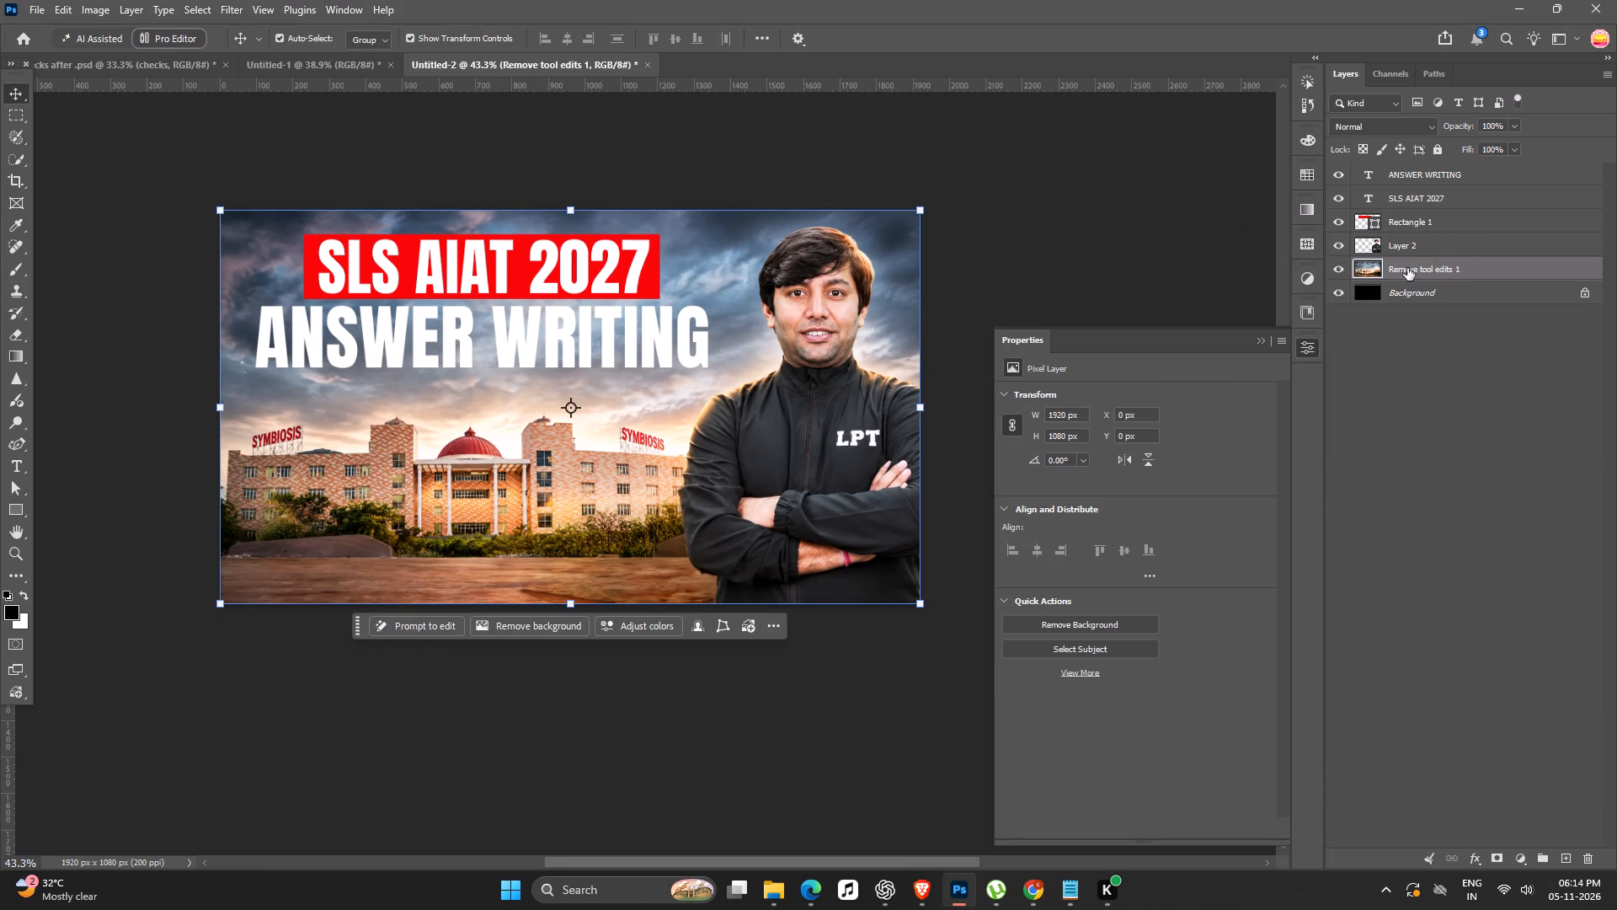
{"action": "right_click", "coordinate": [1407, 268]}
{"action": "left_click", "coordinate": [1456, 657]}
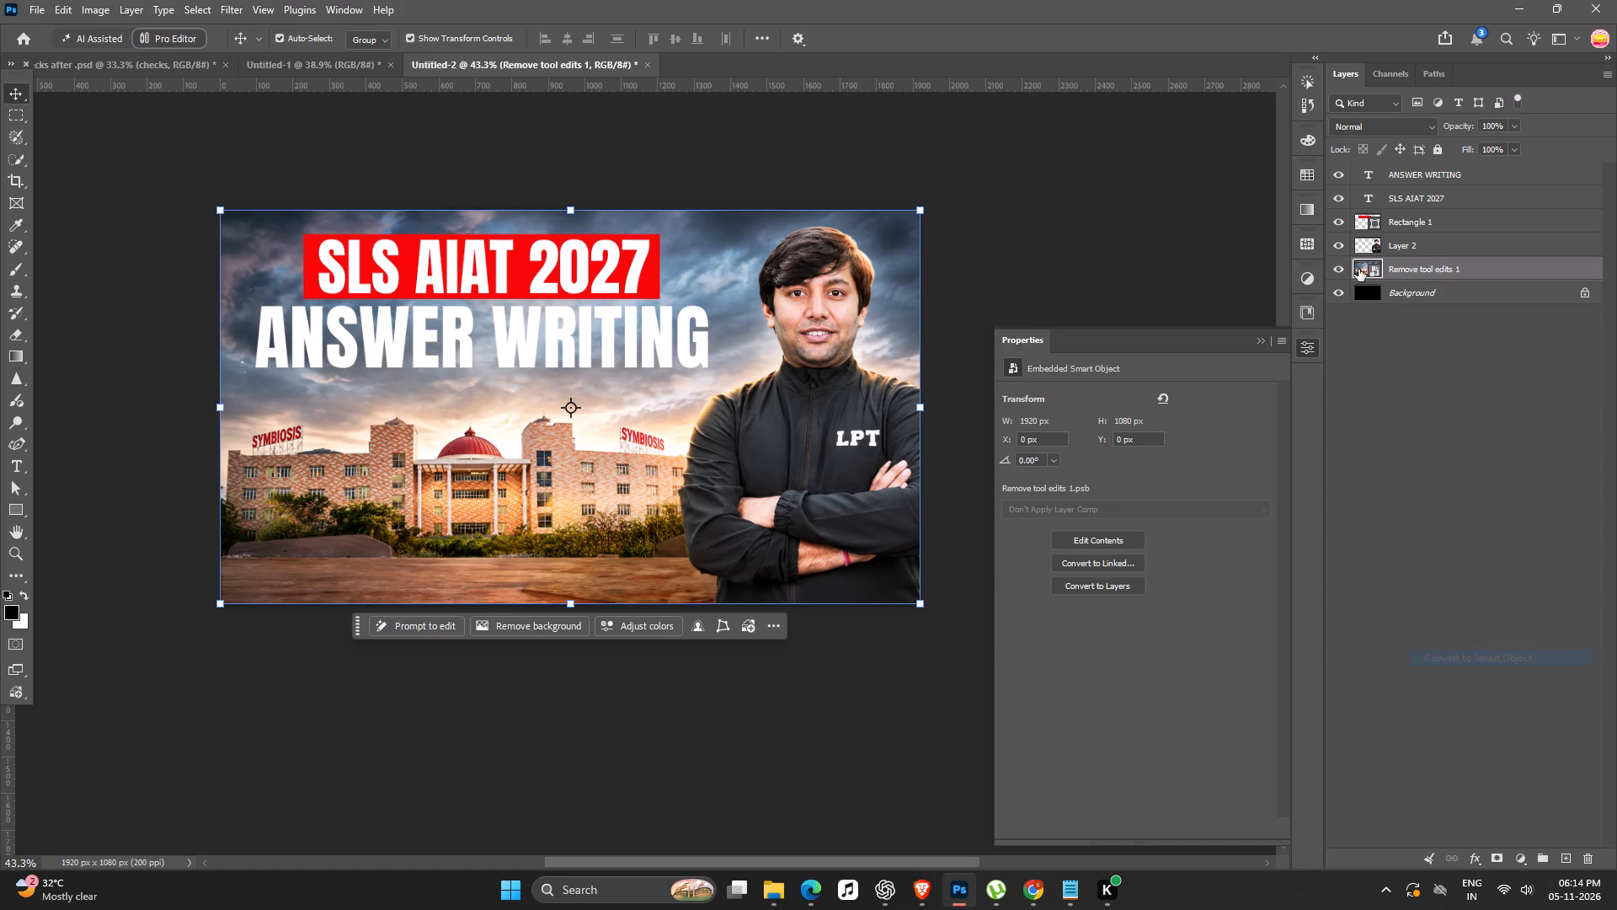
Open the background smart object's contents and extend all four sides to 2421 x 1439 px with Generative Expand, choosing the second variation.
{"action": "double_click", "coordinate": [1358, 269]}
{"action": "scroll", "coordinate": [275, 234], "scroll_direction": "down", "scroll_amount": 7, "text": "ctrl"}
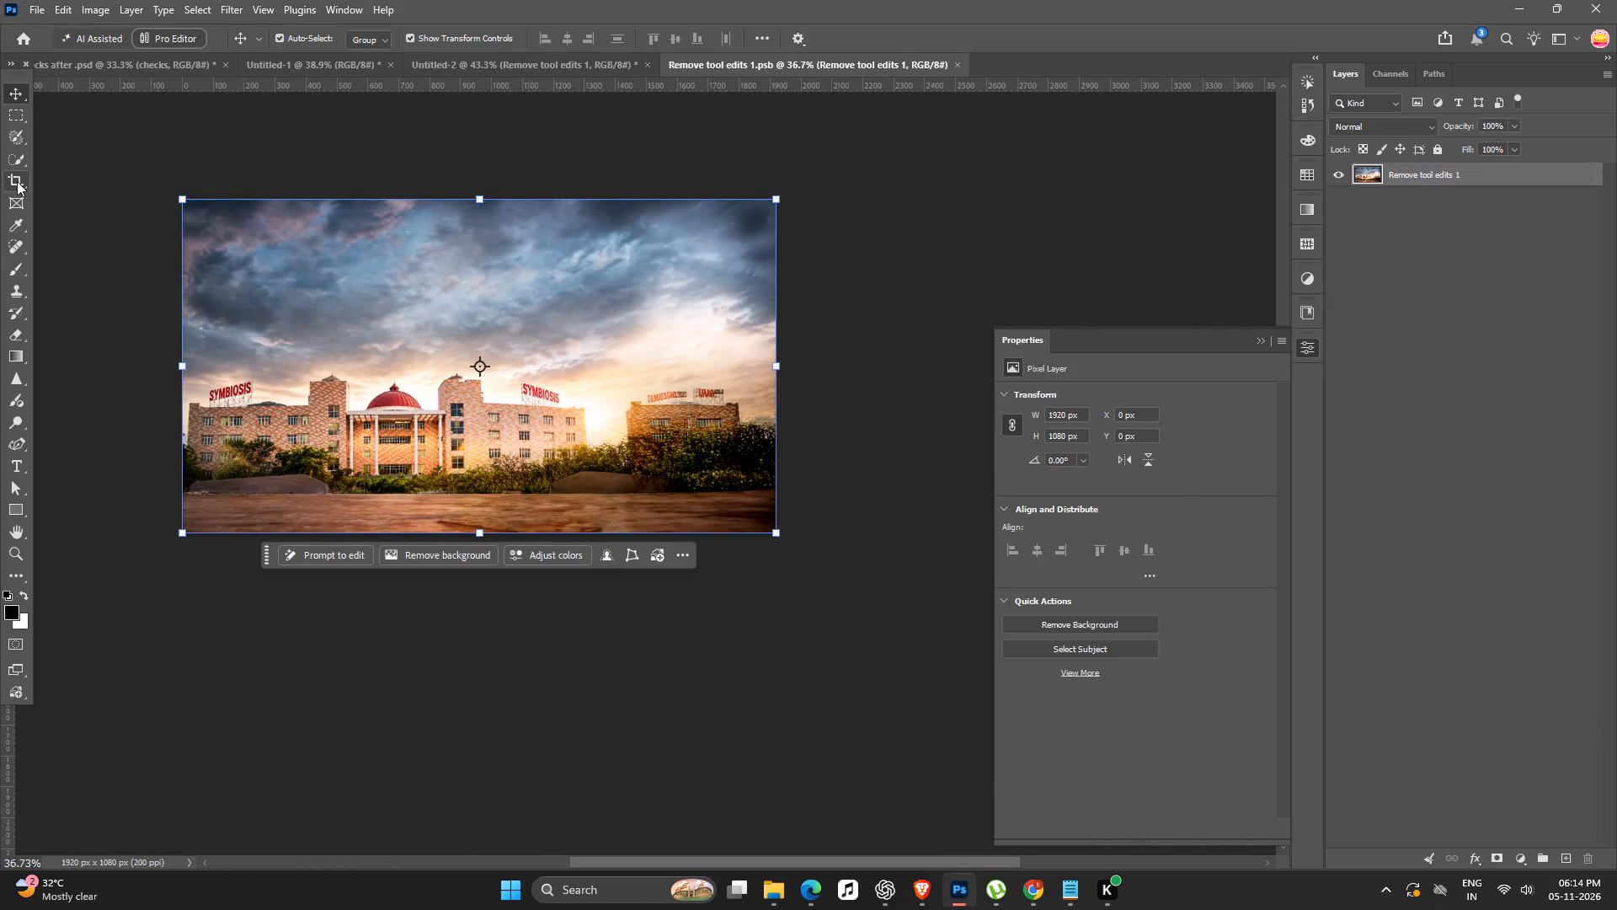
{"action": "left_click", "coordinate": [19, 182]}
{"action": "left_click_drag", "start_coordinate": [477, 197], "coordinate": [484, 171]}
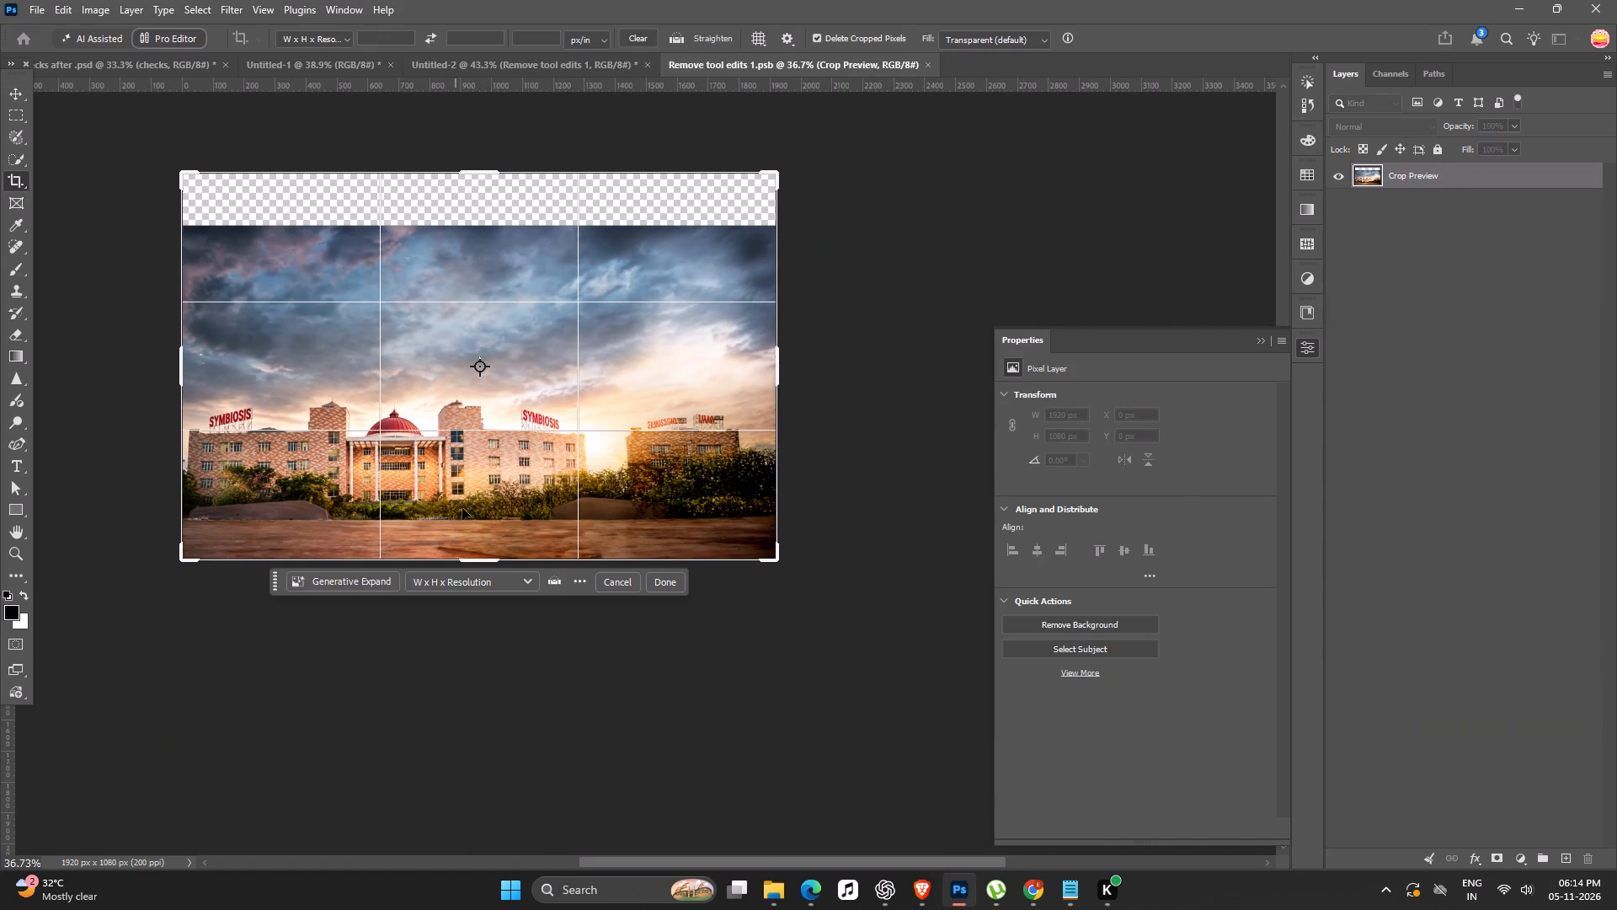
{"action": "left_click_drag", "start_coordinate": [494, 560], "coordinate": [496, 590]}
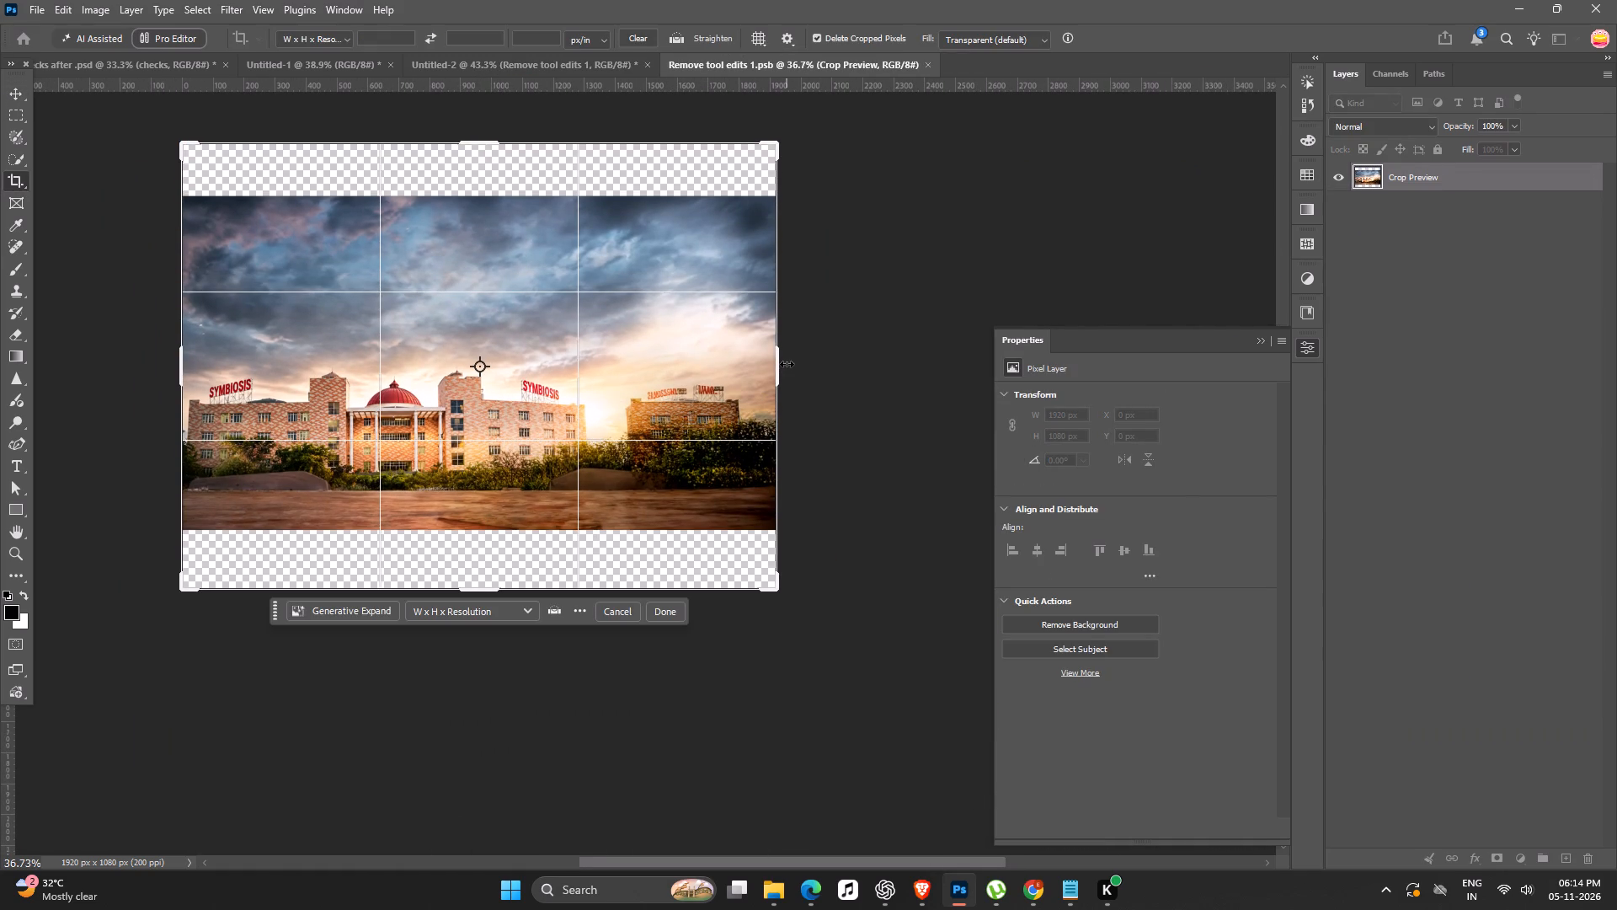
{"action": "left_click_drag", "start_coordinate": [787, 364], "coordinate": [820, 356]}
{"action": "left_click_drag", "start_coordinate": [141, 376], "coordinate": [99, 371]}
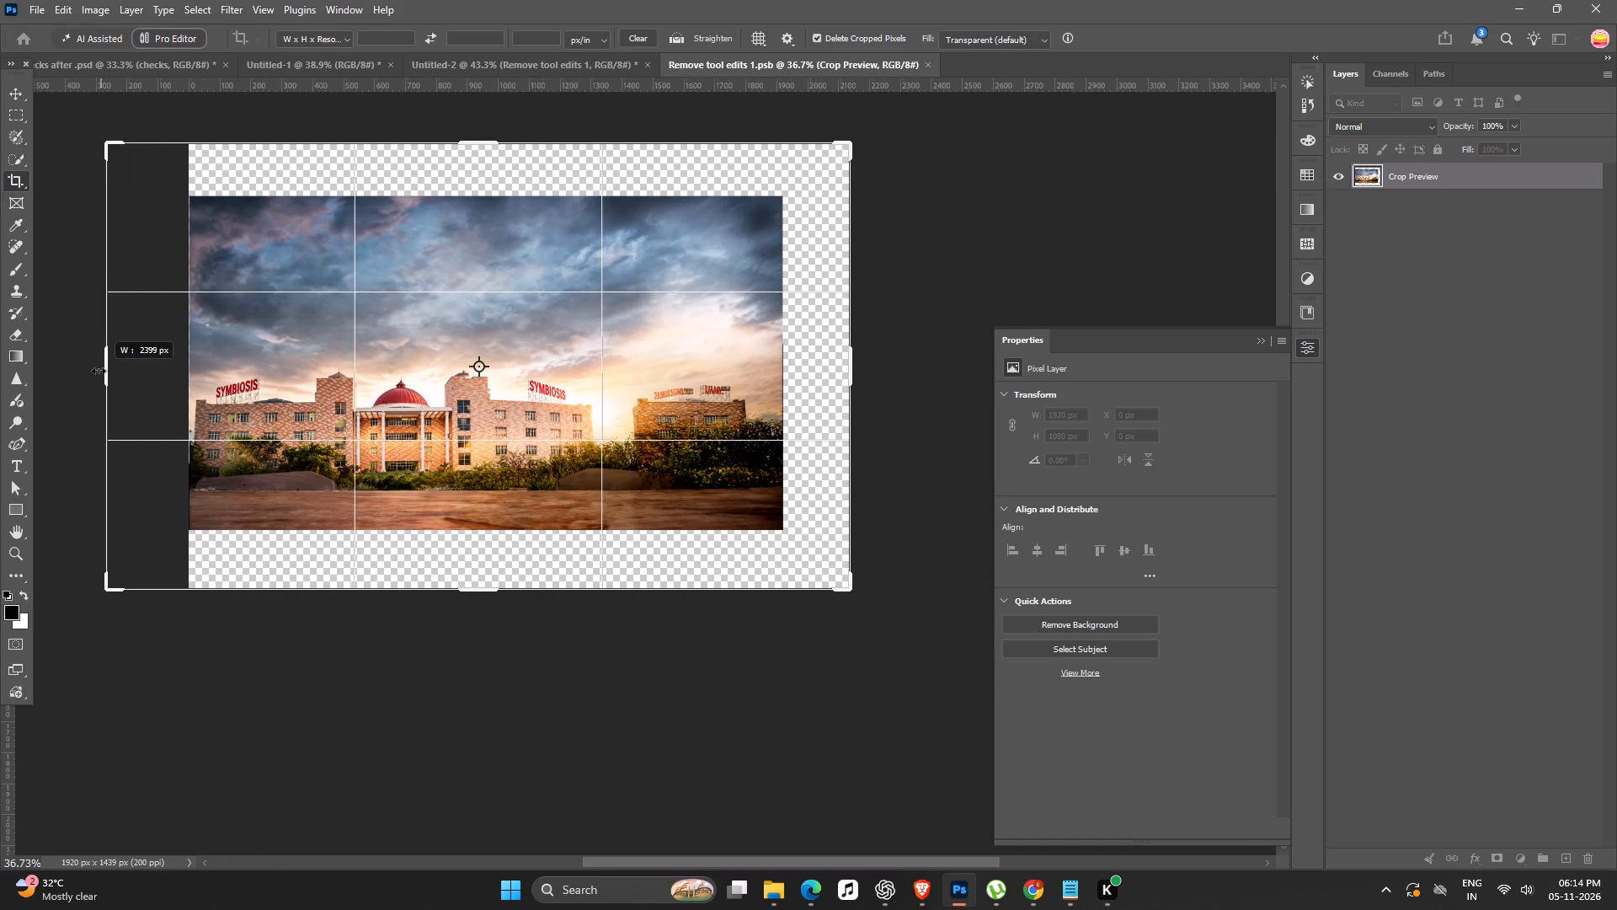
{"action": "left_click_drag", "start_coordinate": [99, 371], "coordinate": [98, 370]}
{"action": "left_click", "coordinate": [990, 38]}
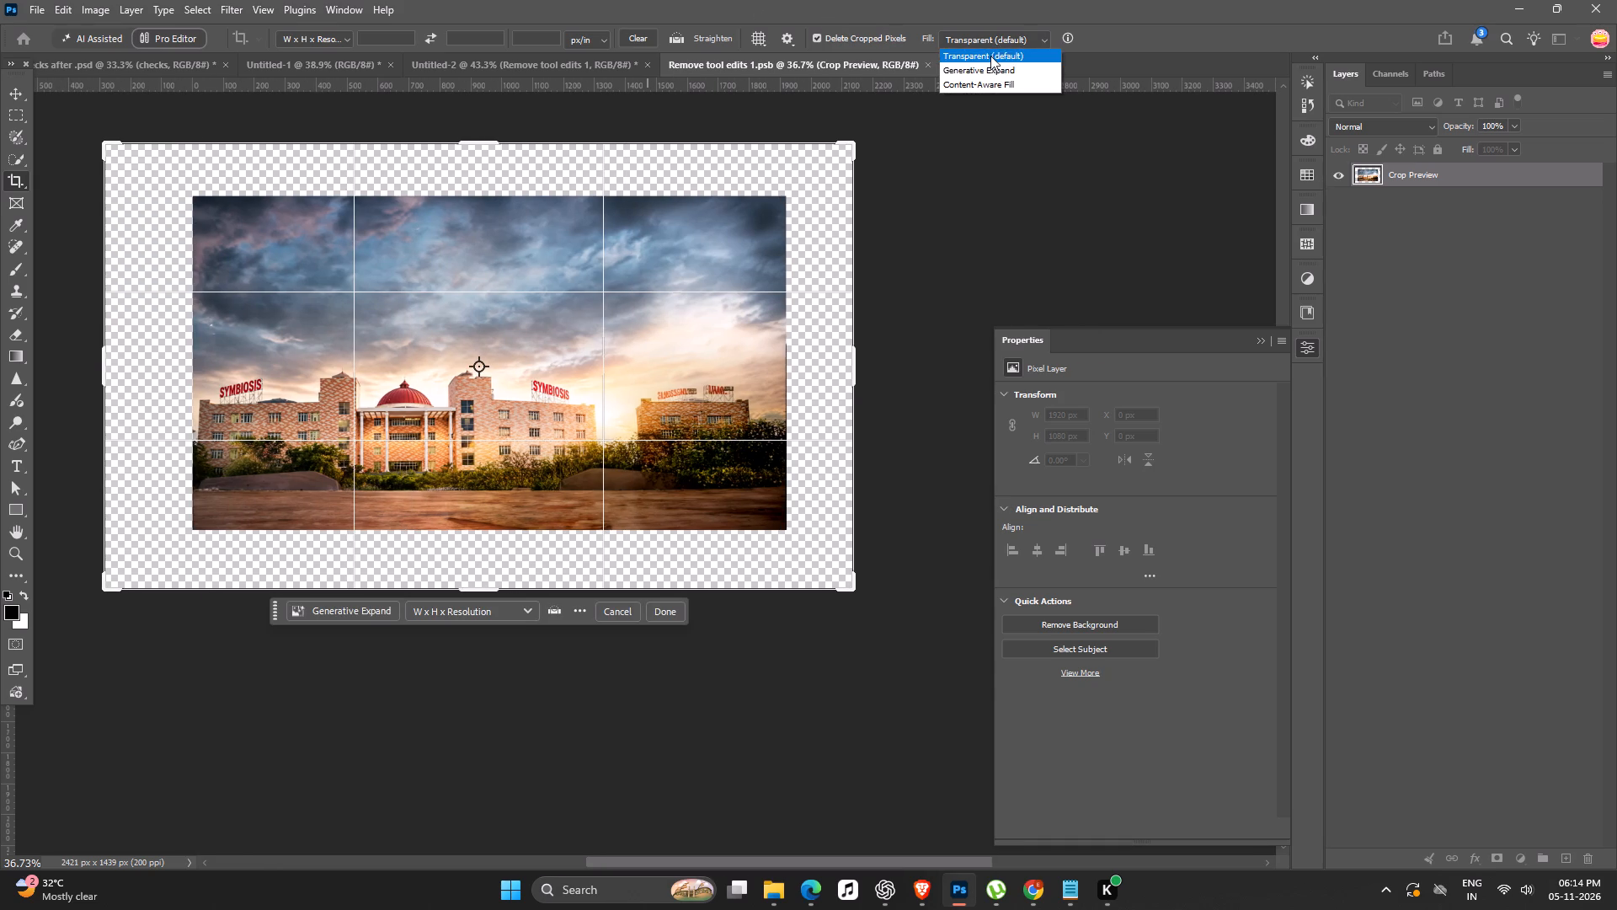
{"action": "left_click", "coordinate": [994, 66]}
{"action": "key", "text": "Return"}
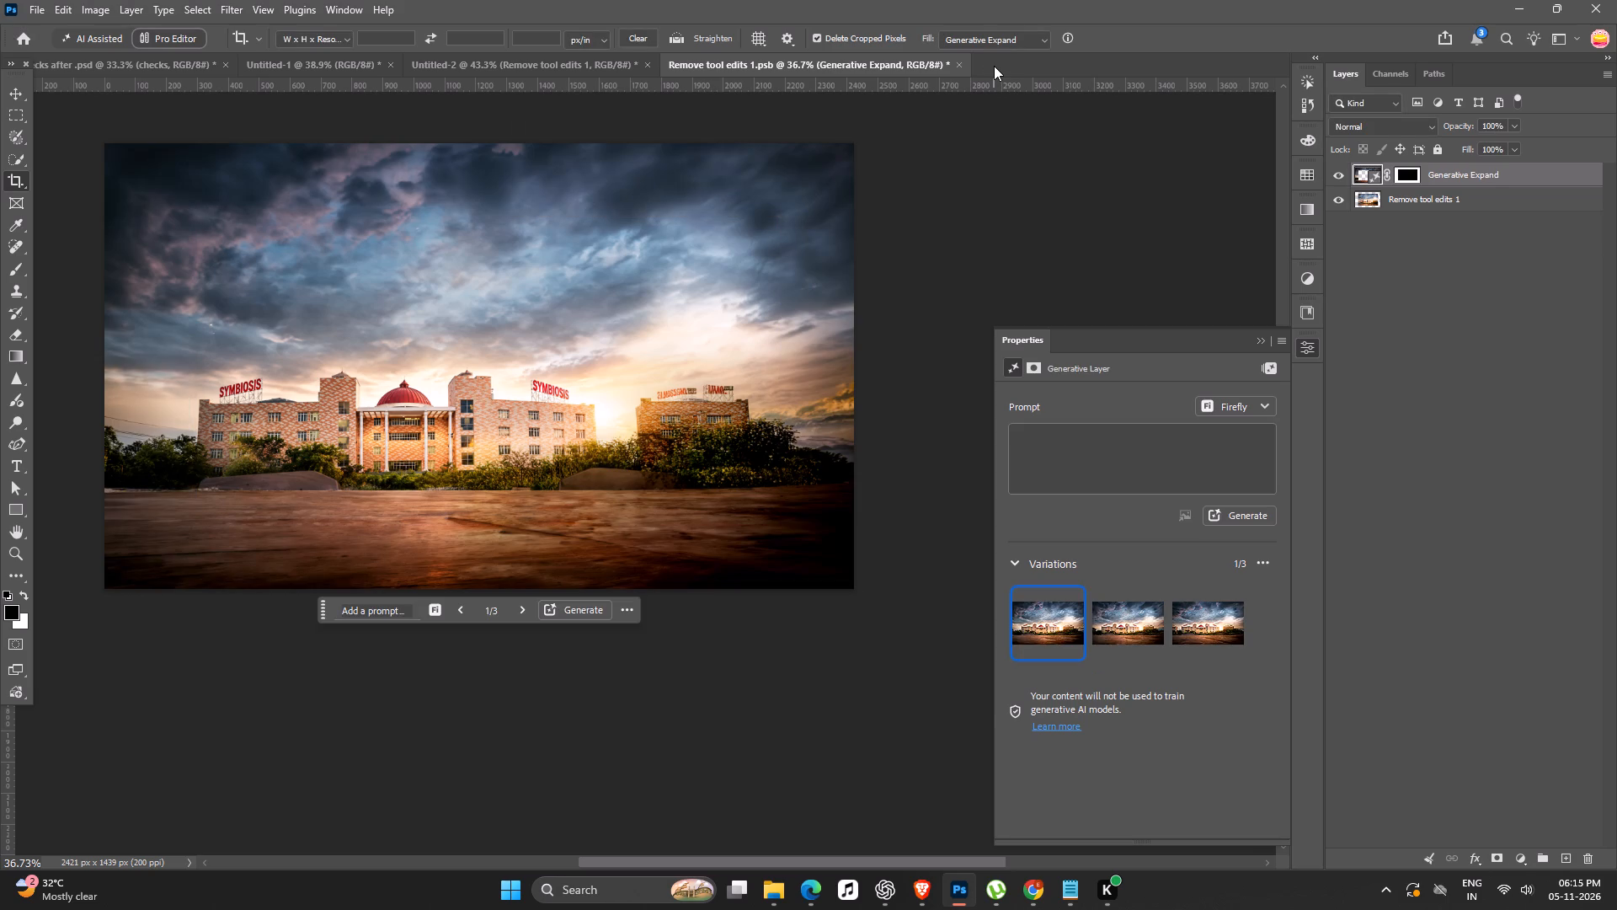
{"action": "left_click", "coordinate": [1129, 629]}
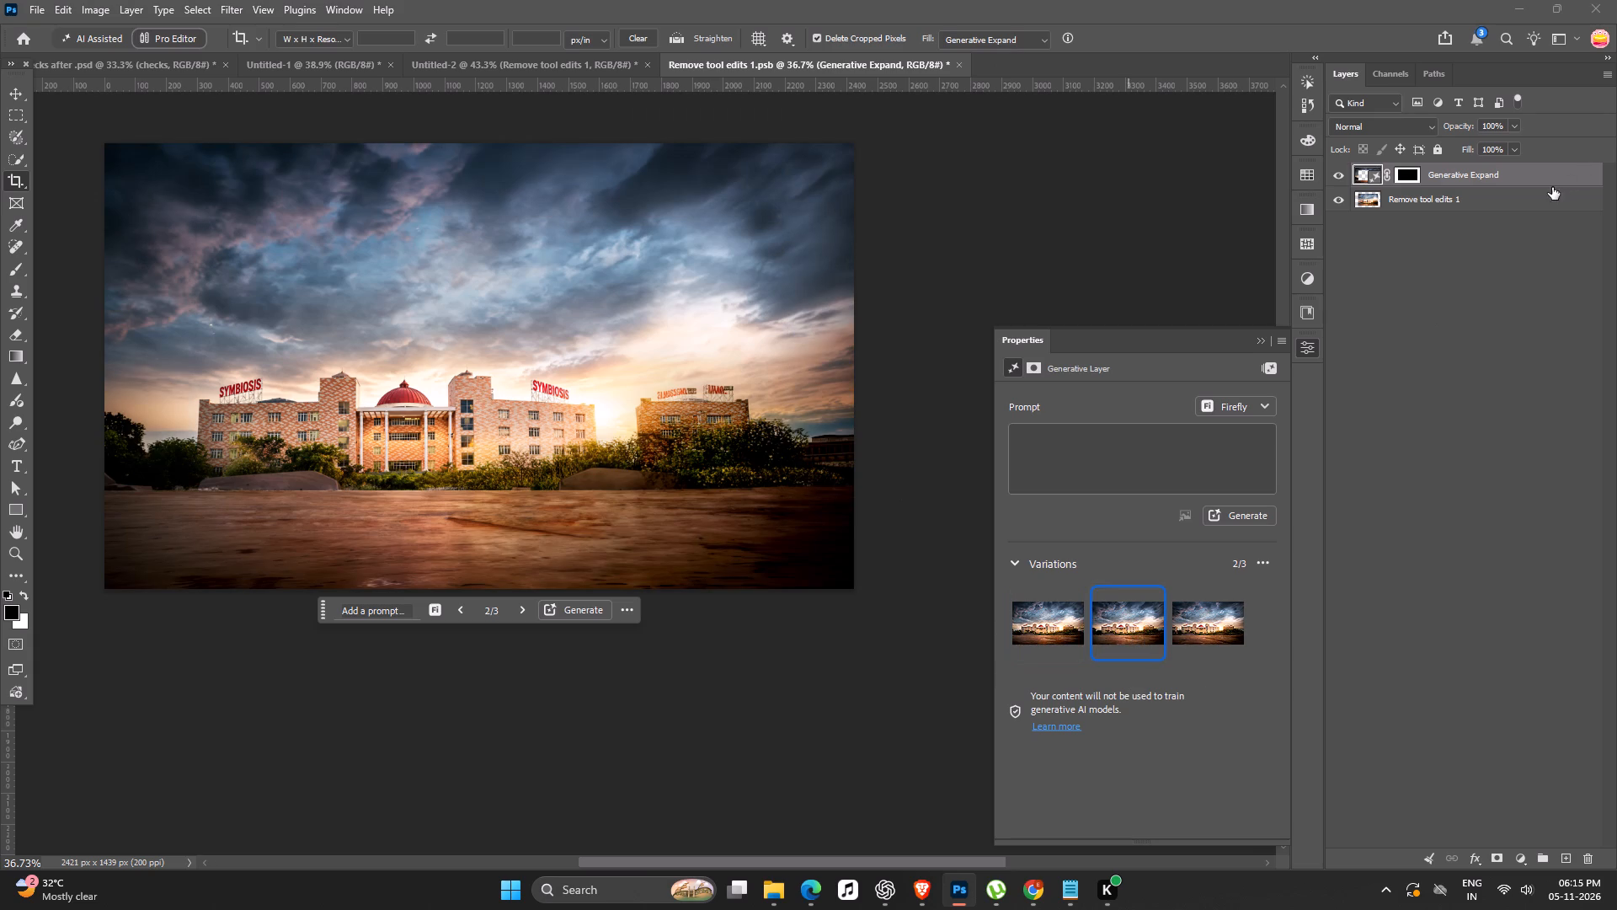
Combine the Generative Expand and Remove tool edits 1 layers into one smart object, save the contents and return to Untitled-2.
{"action": "left_click", "coordinate": [1549, 195], "text": "shift"}
{"action": "right_click", "coordinate": [1549, 195], "text": "shift"}
{"action": "left_click_drag", "start_coordinate": [1532, 551], "coordinate": [1540, 559]}
{"action": "key", "text": "ctrl+s"}
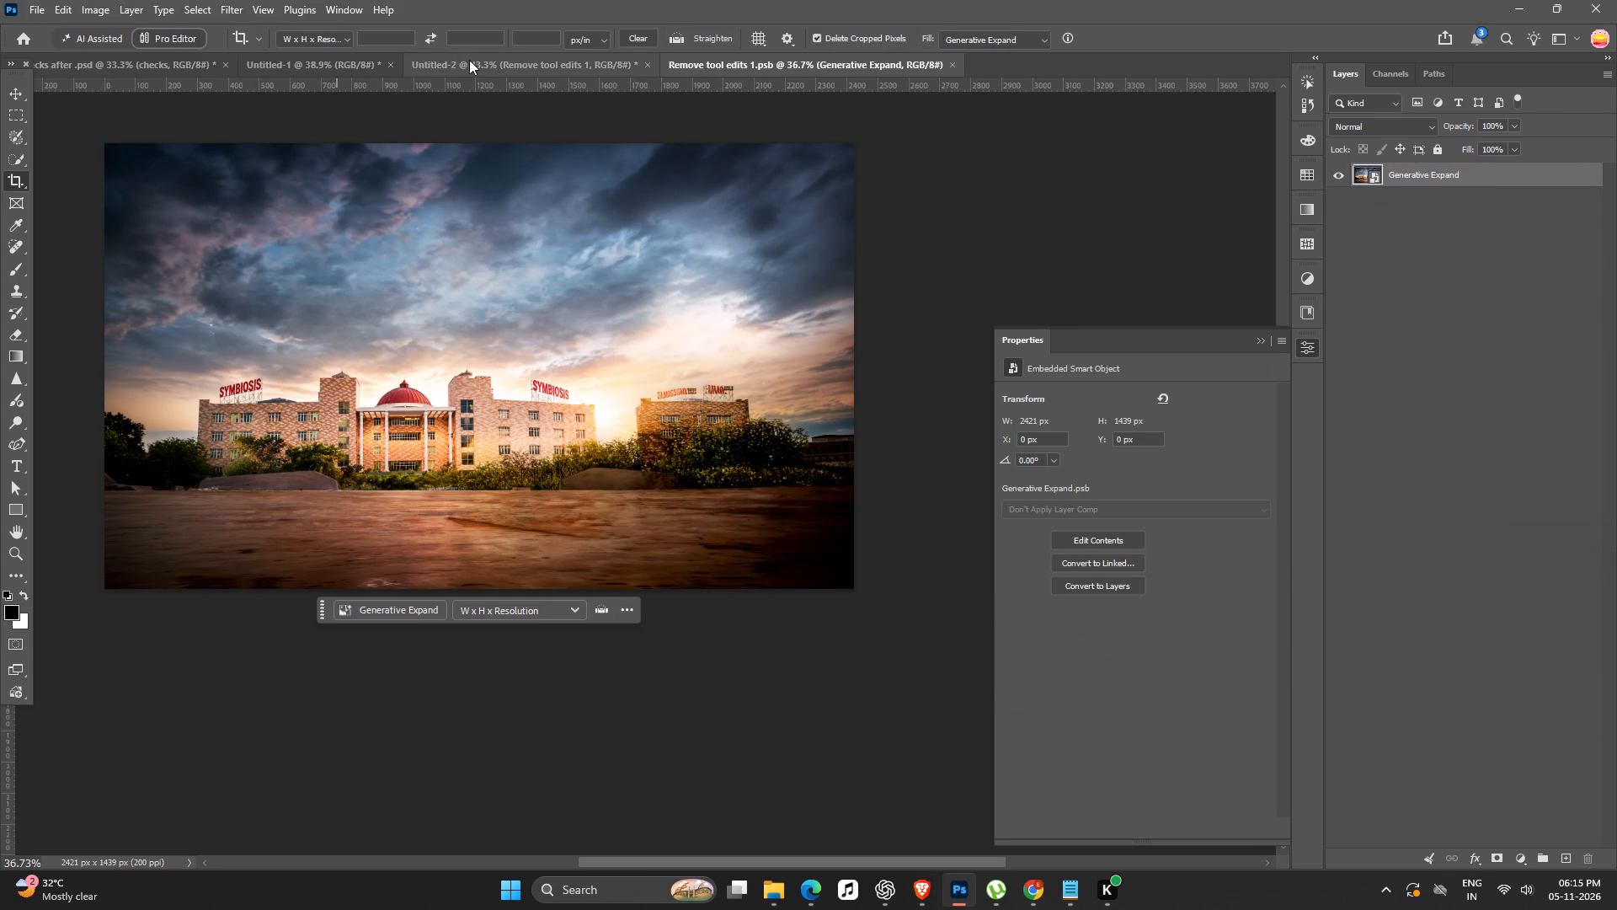
{"action": "left_click", "coordinate": [469, 60]}
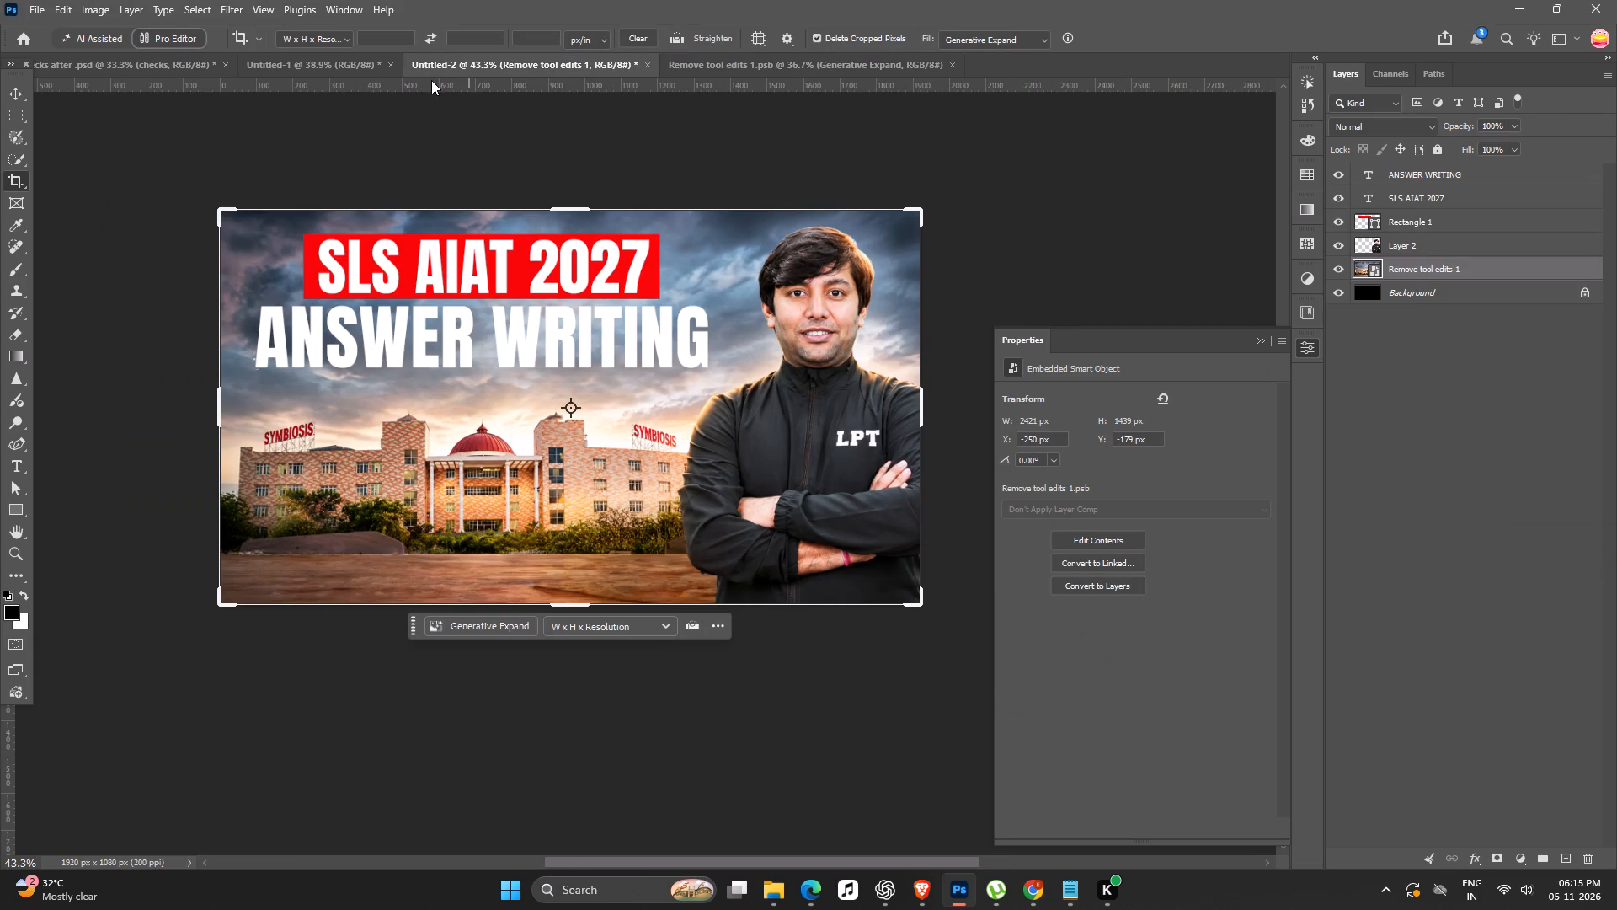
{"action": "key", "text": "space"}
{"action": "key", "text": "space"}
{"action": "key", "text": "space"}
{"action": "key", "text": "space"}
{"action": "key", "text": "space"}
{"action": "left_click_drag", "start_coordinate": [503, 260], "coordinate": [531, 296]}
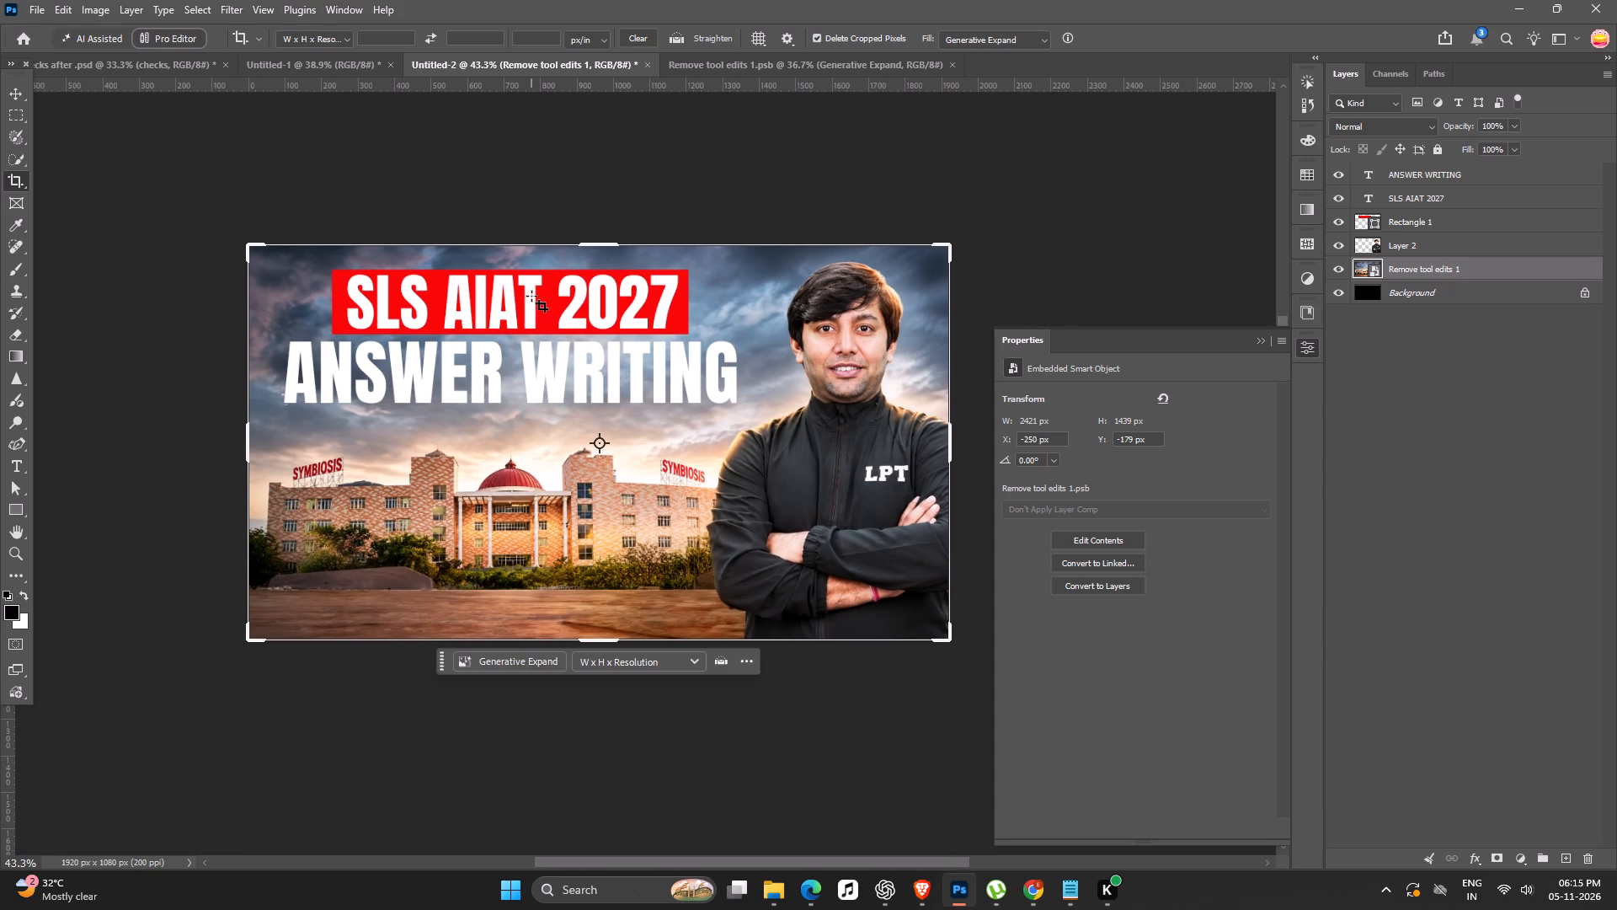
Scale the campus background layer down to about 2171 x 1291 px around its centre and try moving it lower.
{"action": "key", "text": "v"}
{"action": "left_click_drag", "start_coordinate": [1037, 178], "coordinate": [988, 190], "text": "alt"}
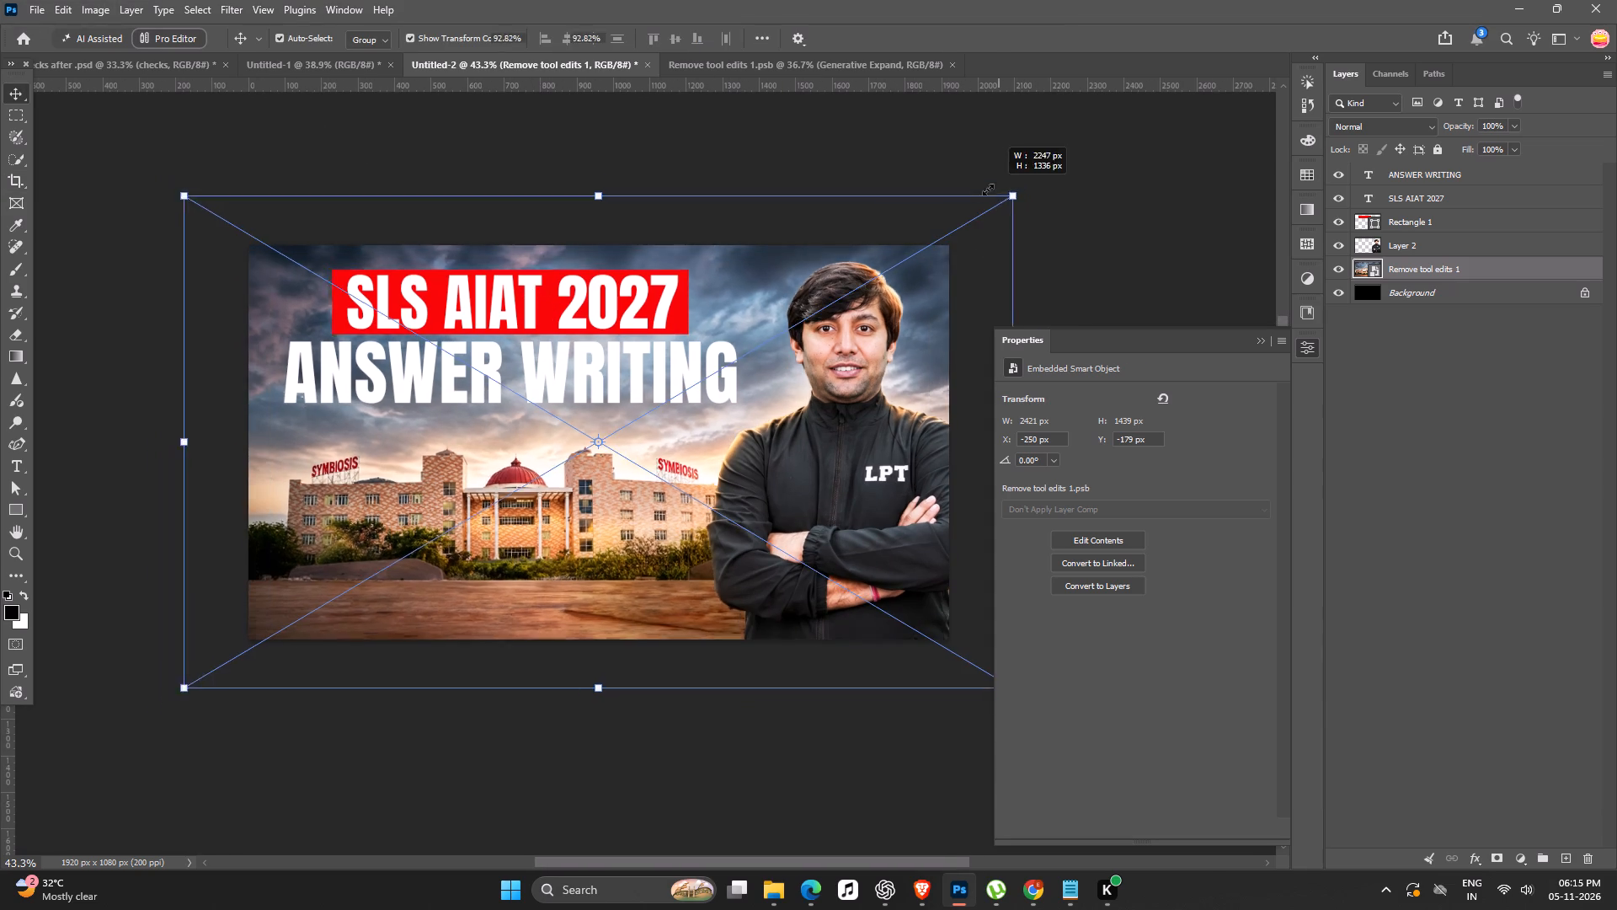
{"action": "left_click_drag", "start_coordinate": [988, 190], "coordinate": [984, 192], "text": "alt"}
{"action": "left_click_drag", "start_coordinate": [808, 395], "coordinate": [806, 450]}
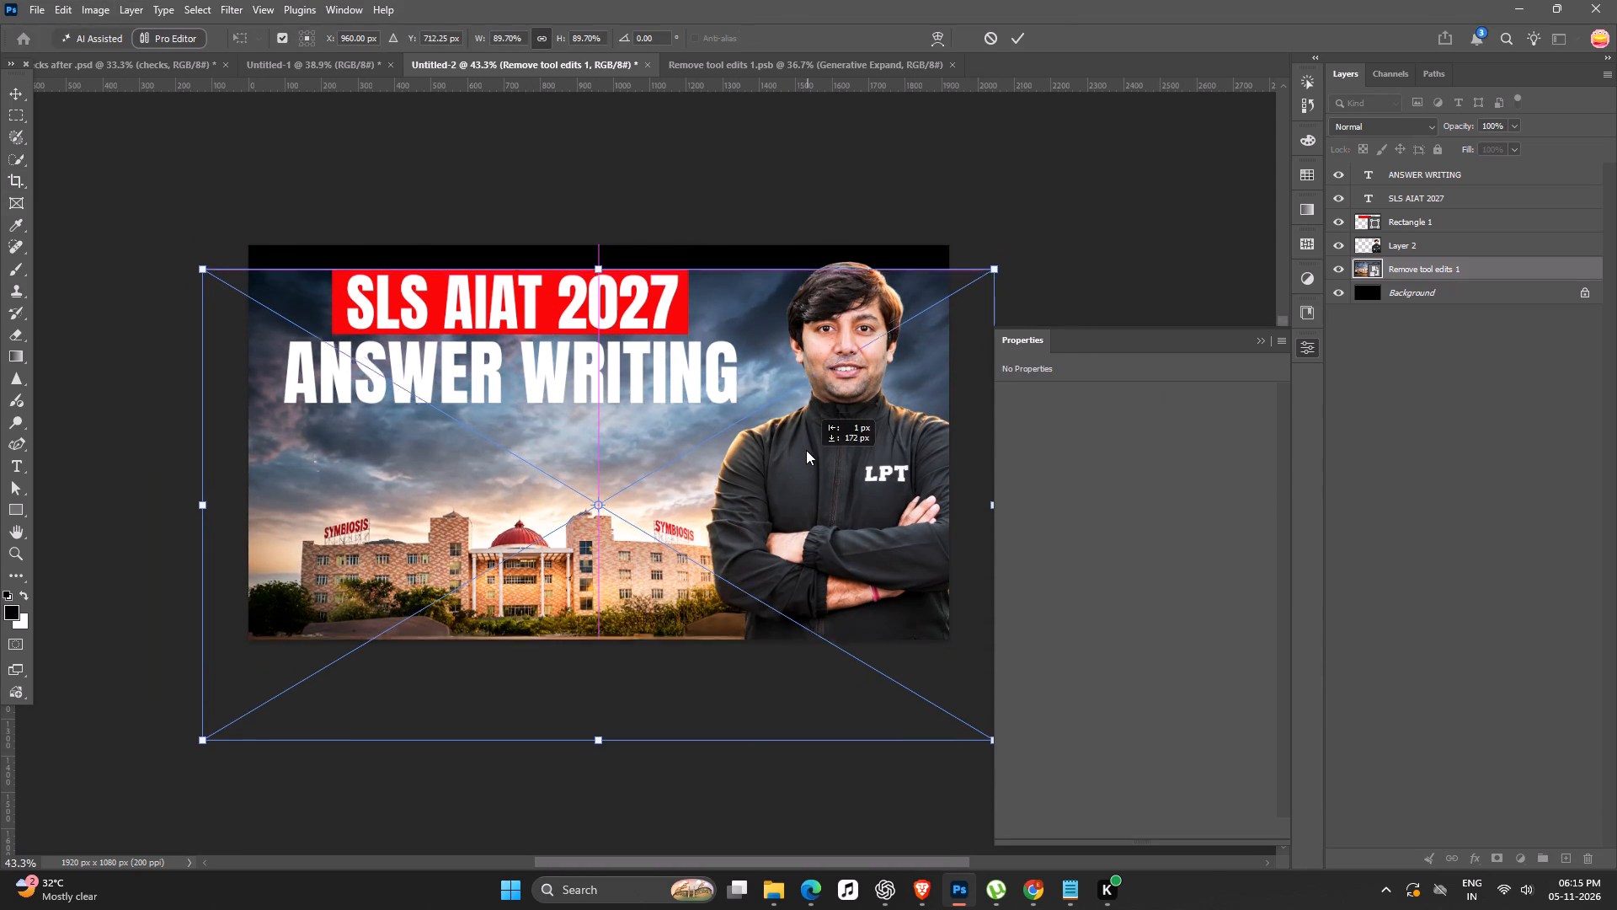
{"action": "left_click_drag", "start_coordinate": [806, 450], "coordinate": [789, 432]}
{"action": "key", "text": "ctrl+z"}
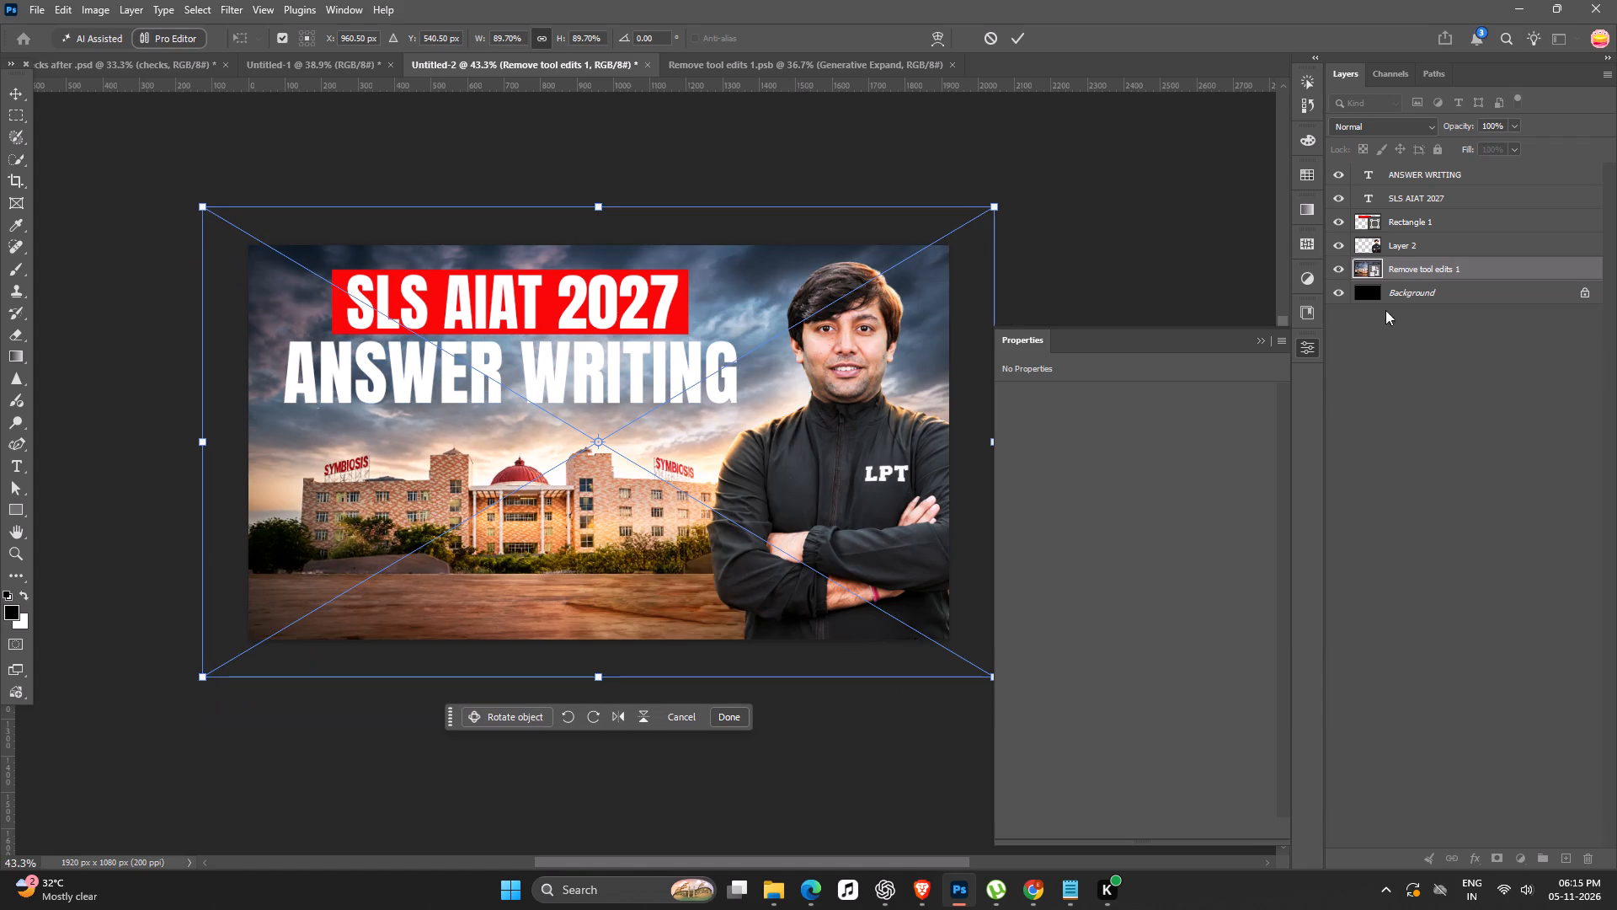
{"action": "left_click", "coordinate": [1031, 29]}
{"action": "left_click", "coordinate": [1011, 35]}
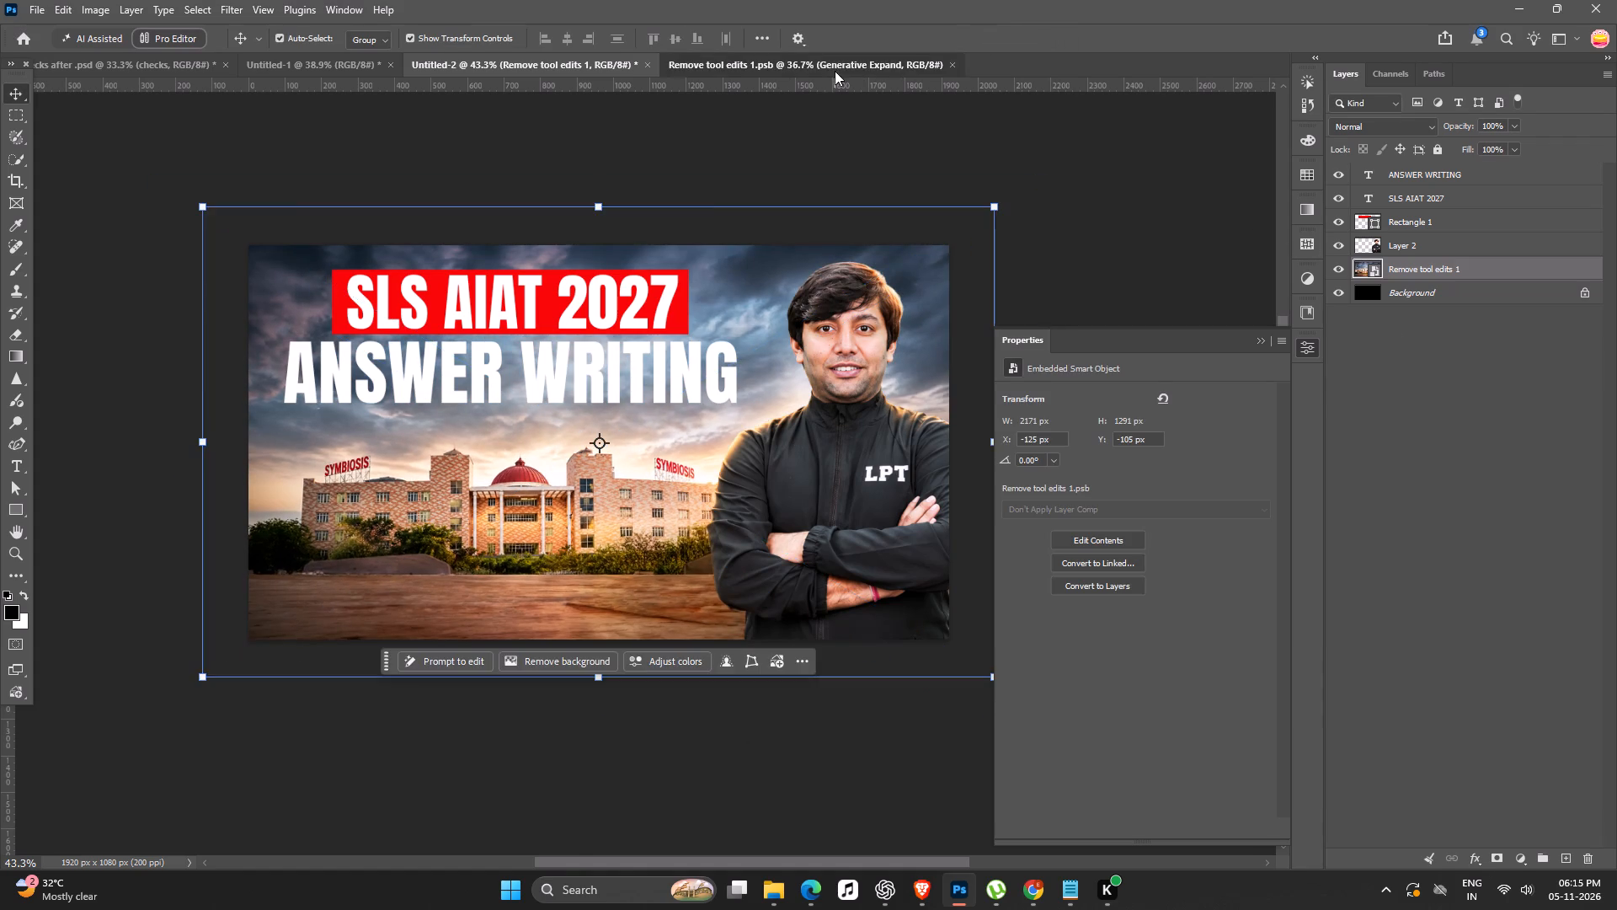
In Remove tool edits 1.psb, extend the top and both sides to about 2819 x 1723 px with Generative Expand, choosing the second variation.
{"action": "left_click", "coordinate": [835, 71]}
{"action": "scroll", "coordinate": [572, 484], "scroll_direction": "down", "scroll_amount": 6, "text": "ctrl"}
{"action": "left_click", "coordinate": [14, 178]}
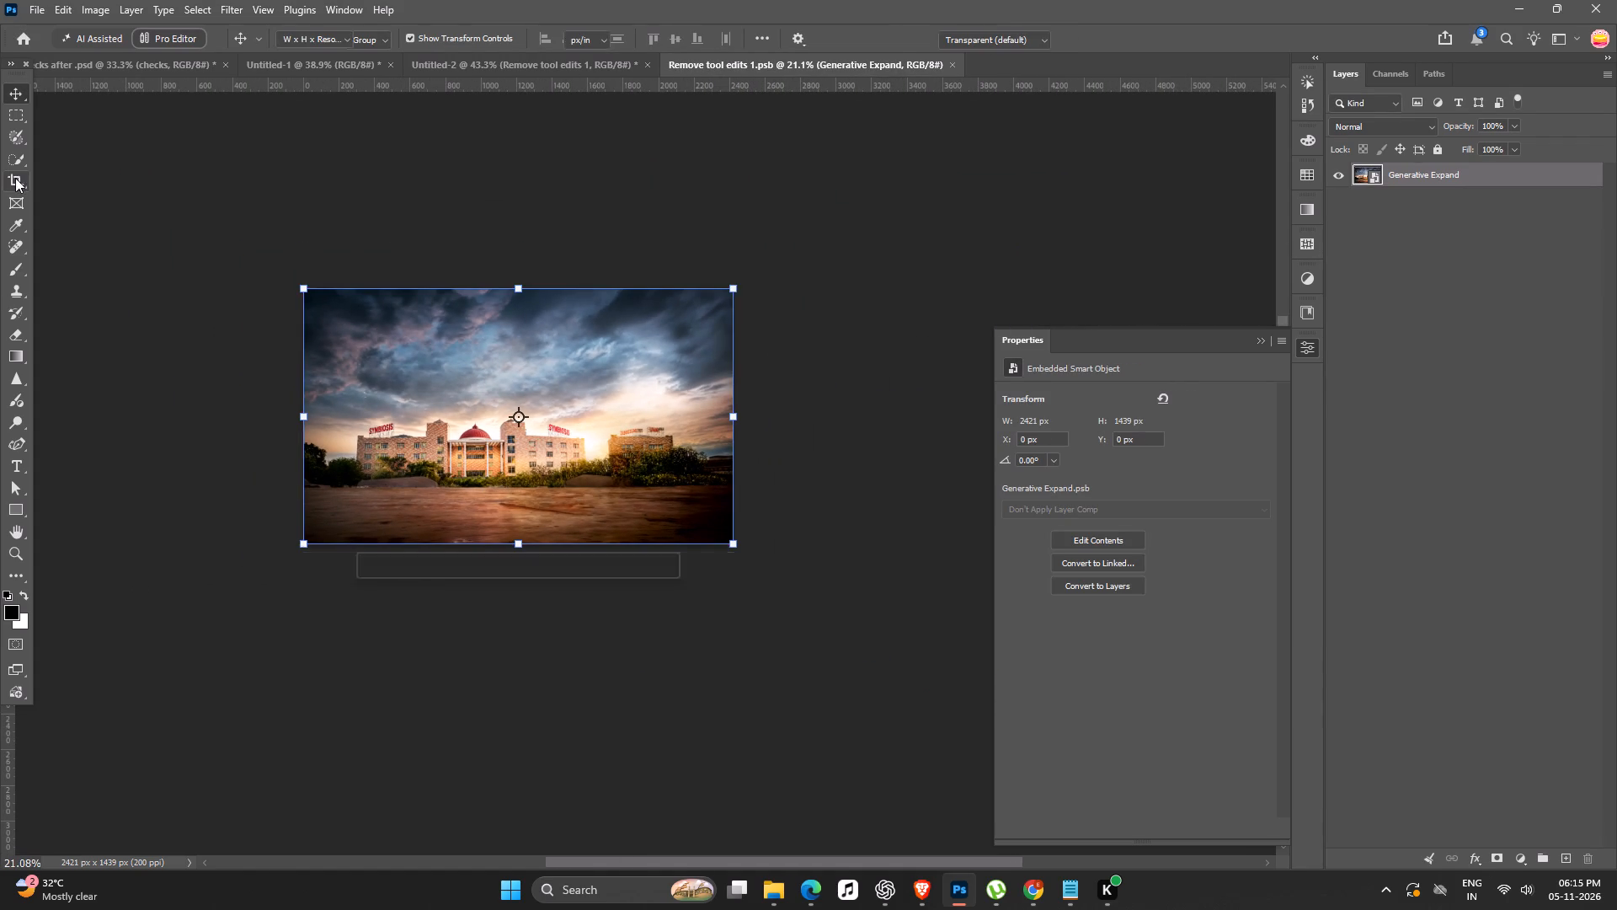
{"action": "left_click_drag", "start_coordinate": [524, 284], "coordinate": [526, 259]}
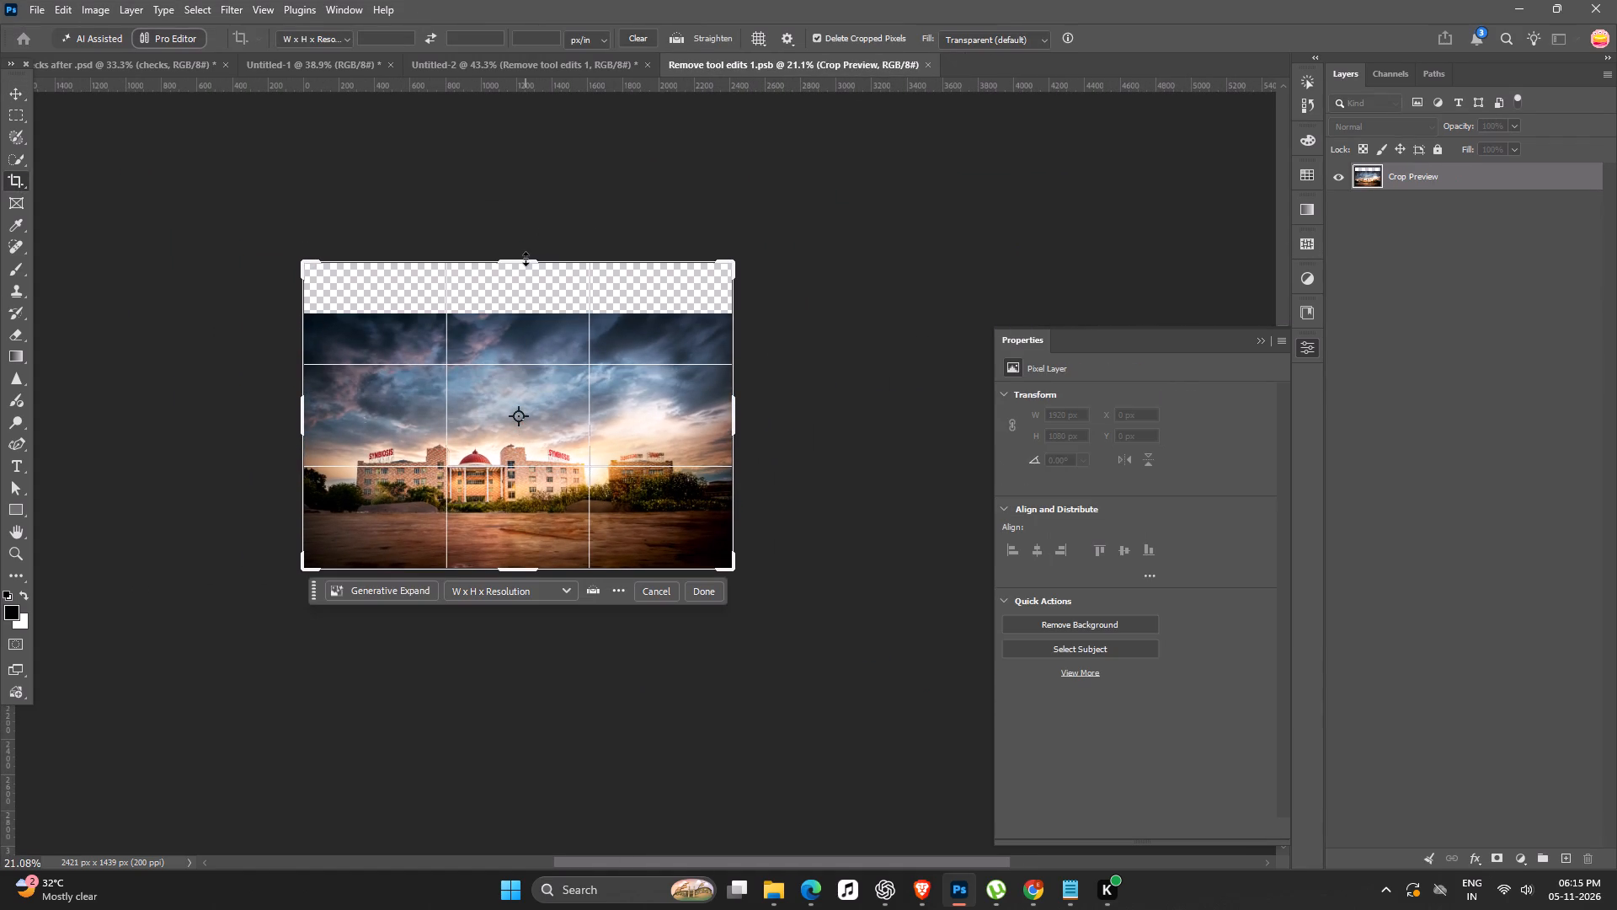
{"action": "left_click_drag", "start_coordinate": [738, 418], "coordinate": [750, 416]}
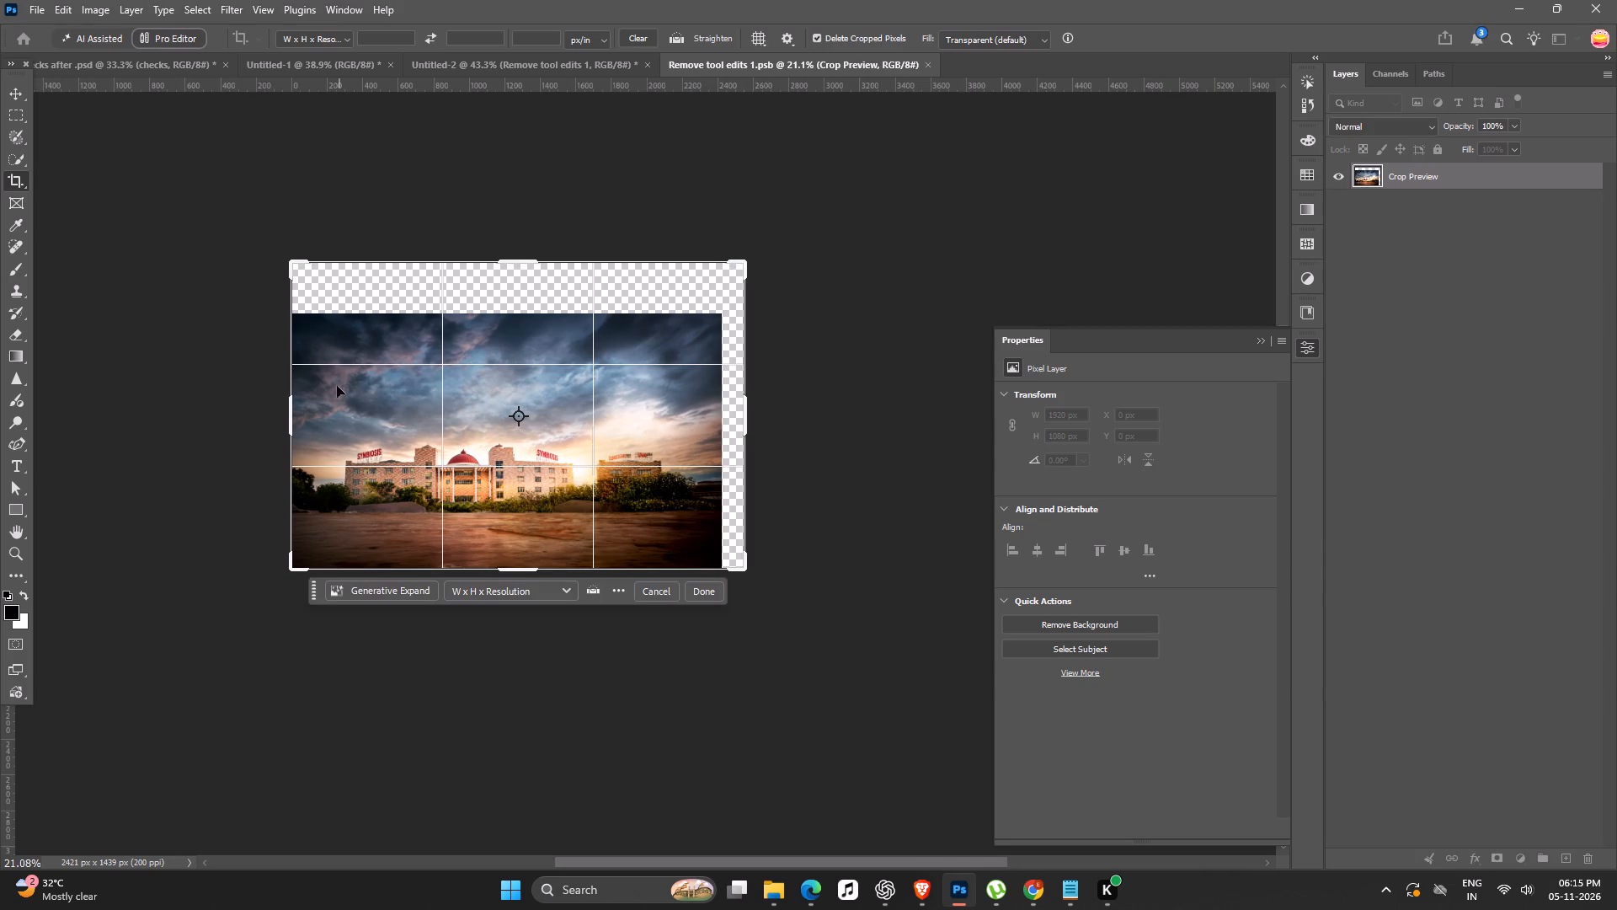
{"action": "left_click_drag", "start_coordinate": [287, 407], "coordinate": [264, 410]}
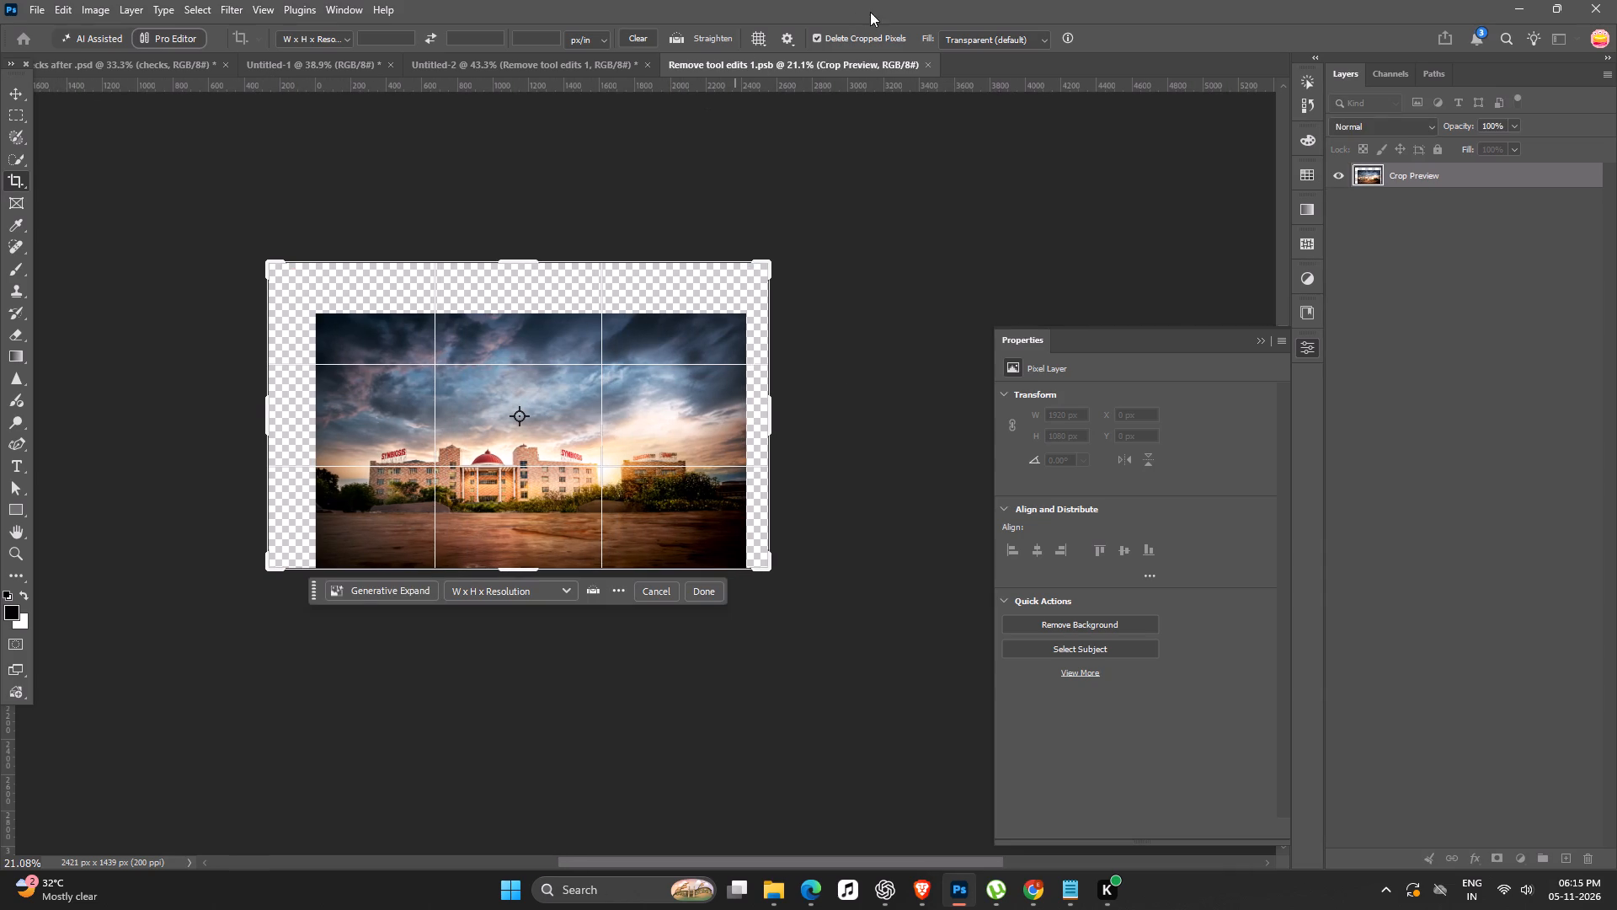
{"action": "left_click", "coordinate": [1007, 40]}
{"action": "left_click", "coordinate": [967, 72]}
{"action": "key", "text": "Return"}
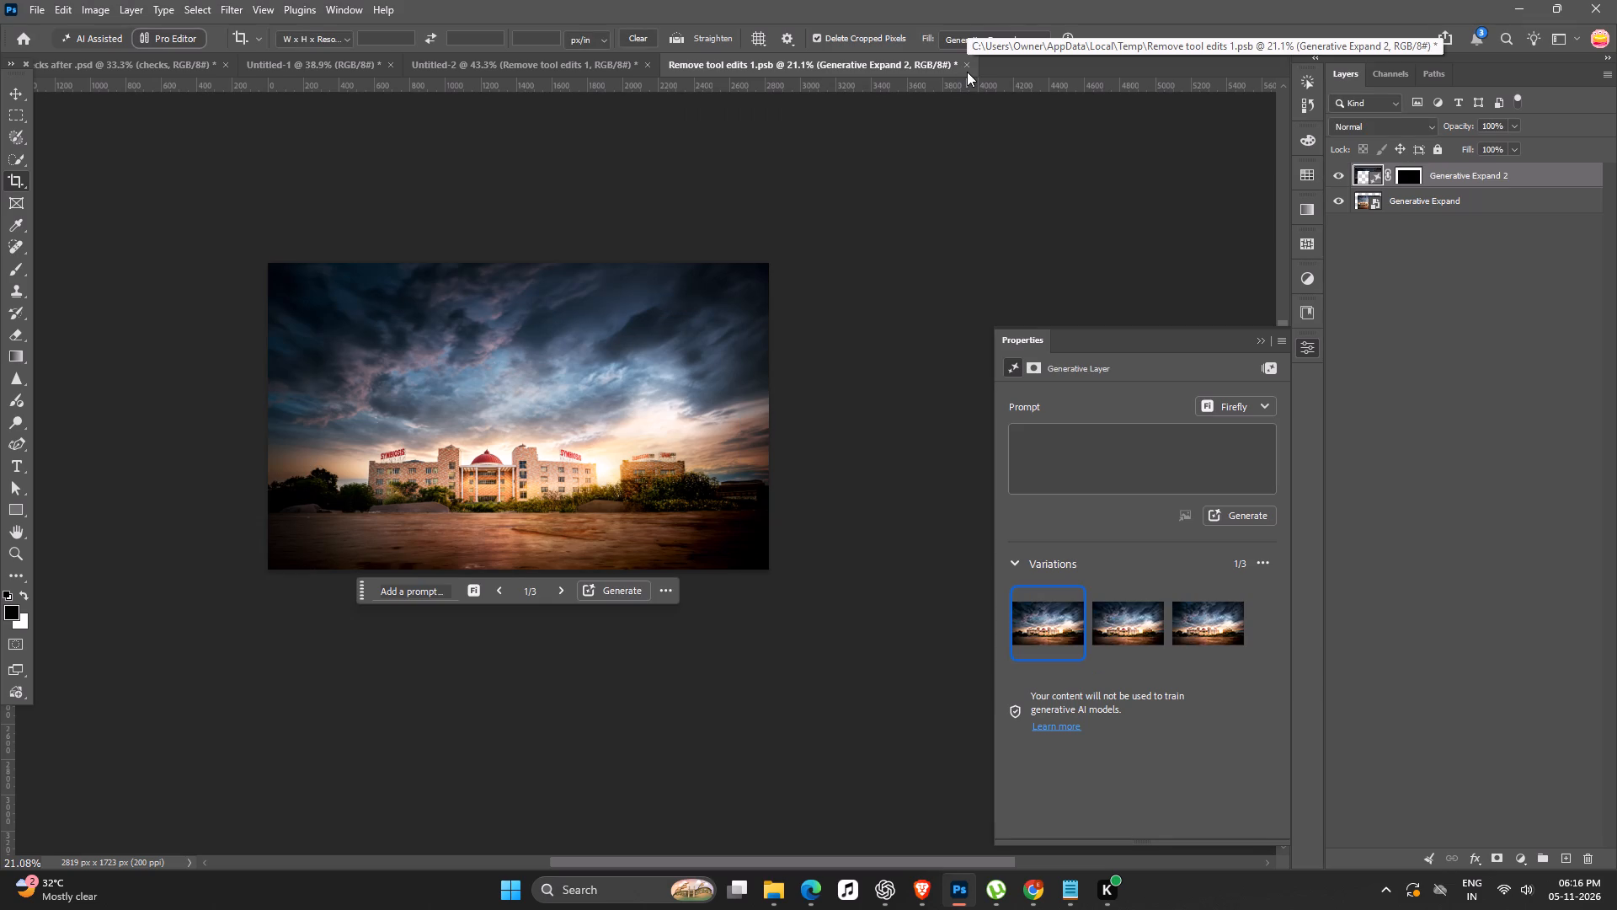
{"action": "left_click", "coordinate": [1123, 629]}
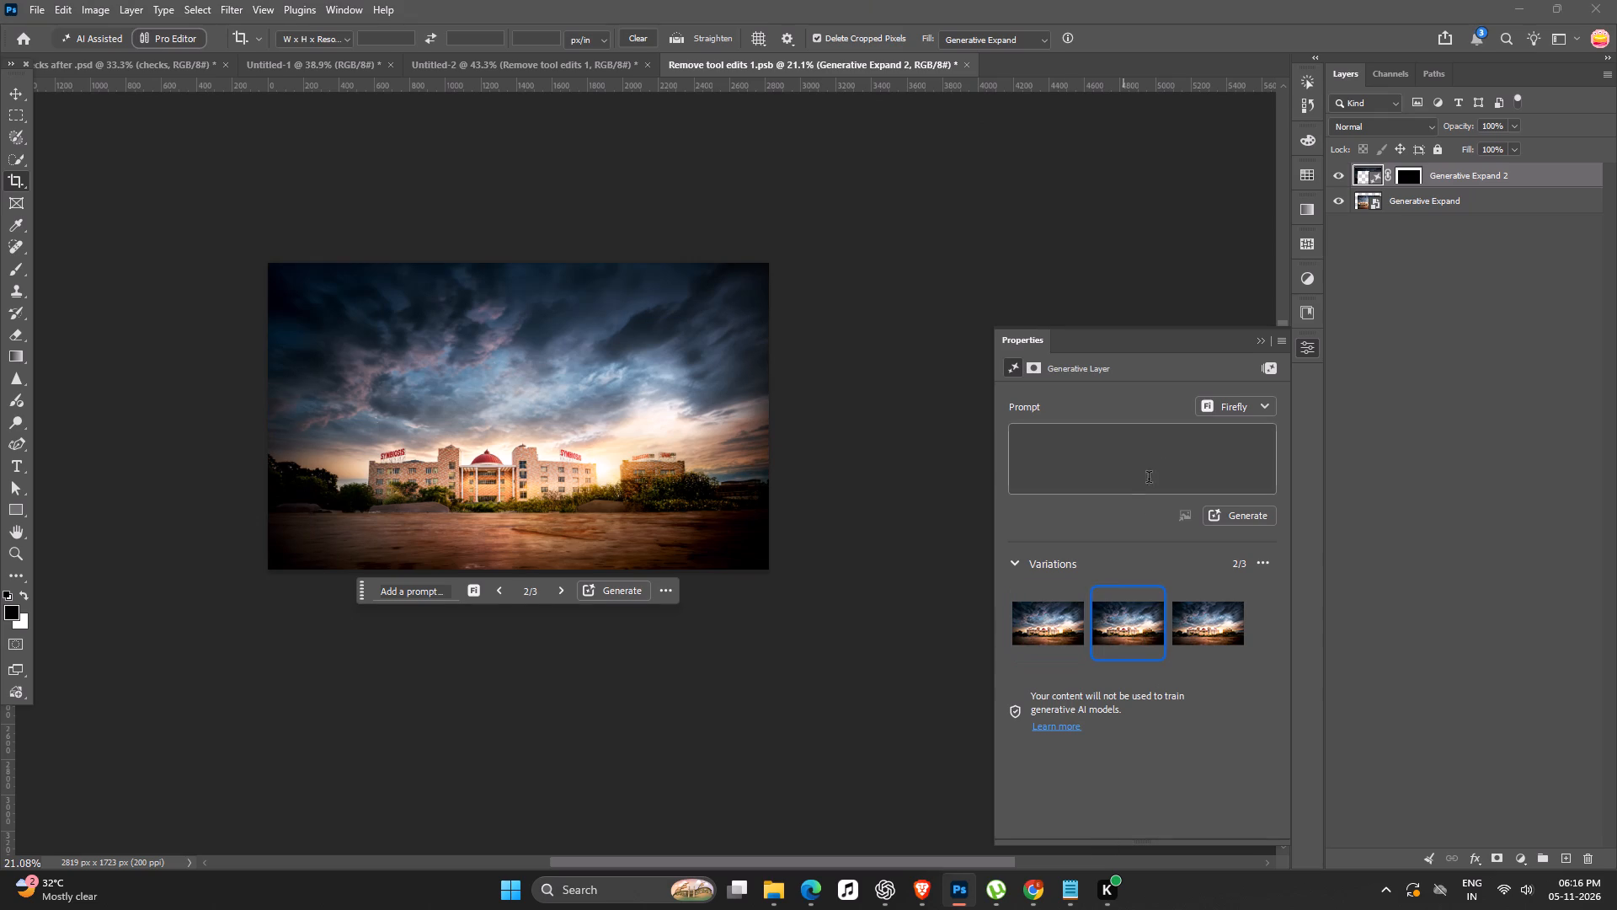
Combine the Generative Expand 2 and Generative Expand layers into one smart object, save the contents and return to Untitled-2.
{"action": "left_click", "coordinate": [1448, 201], "text": "shift"}
{"action": "right_click", "coordinate": [1448, 202], "text": "shift"}
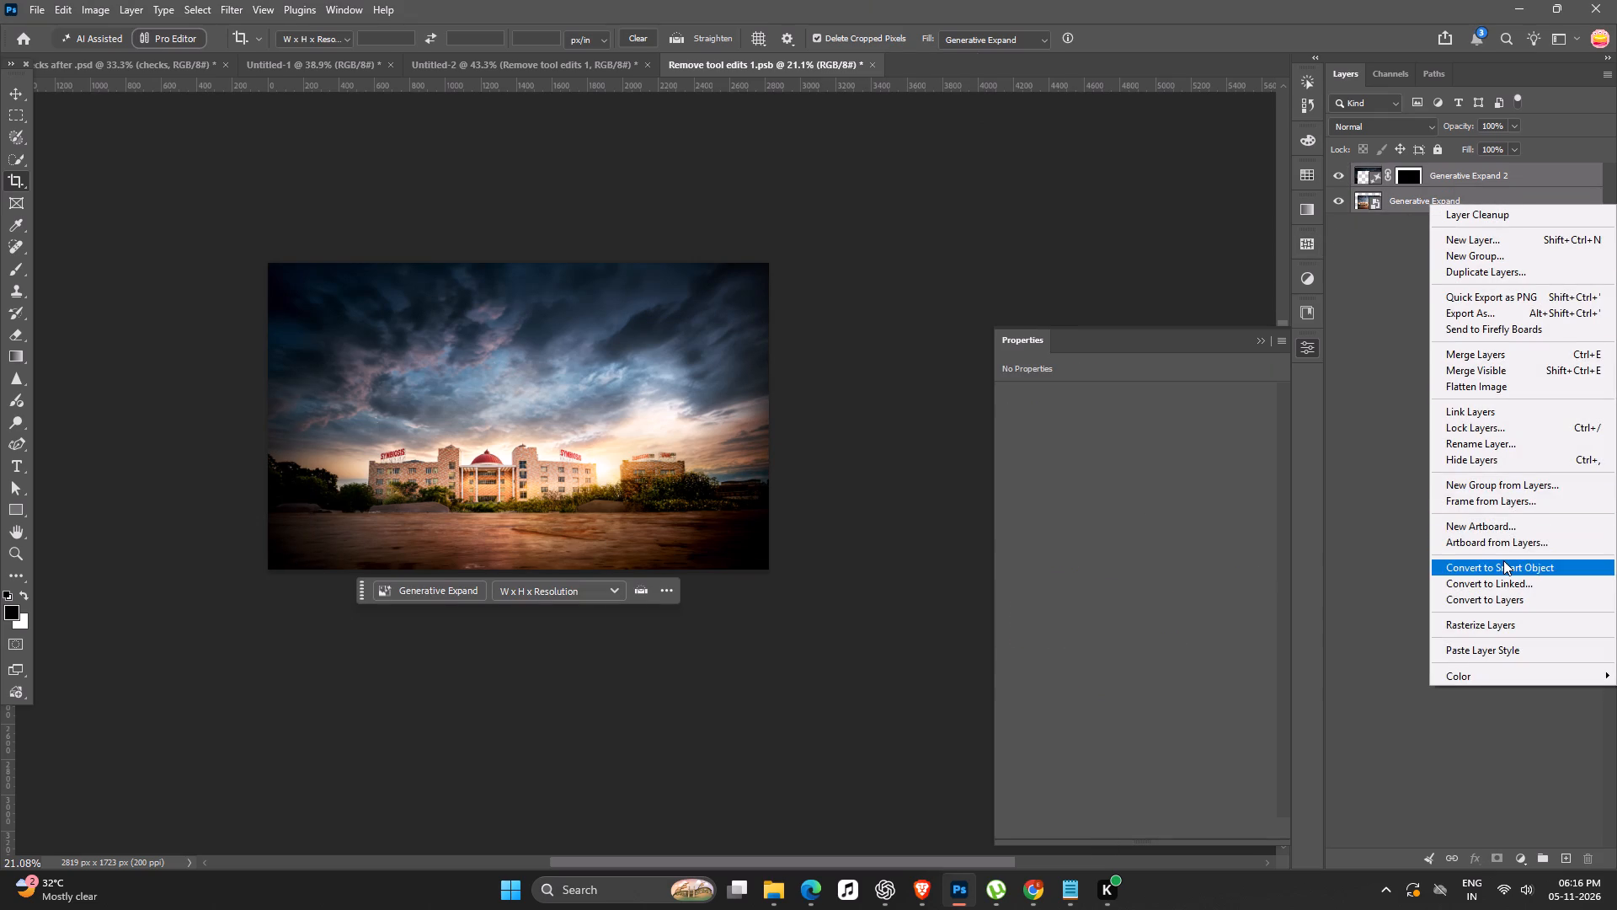
{"action": "left_click", "coordinate": [1503, 560]}
{"action": "key", "text": "ctrl+s"}
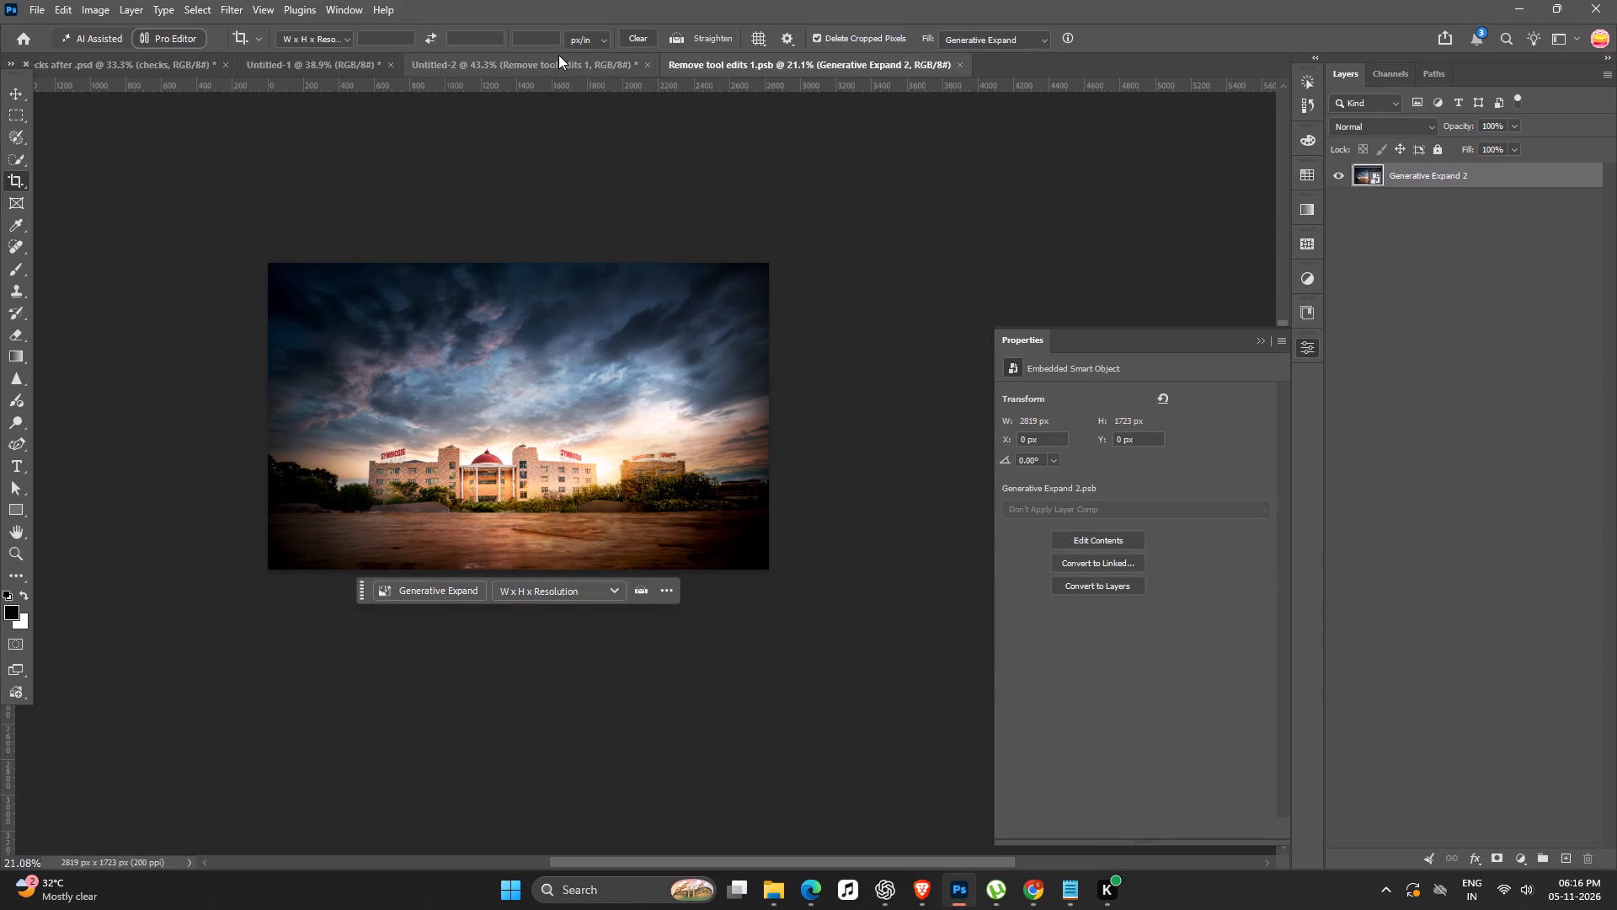
{"action": "left_click", "coordinate": [567, 63]}
Enlarge the campus background to about 2796 x 1710 px and shift it so the building sits beside the man, under the headline.
{"action": "key", "text": "v"}
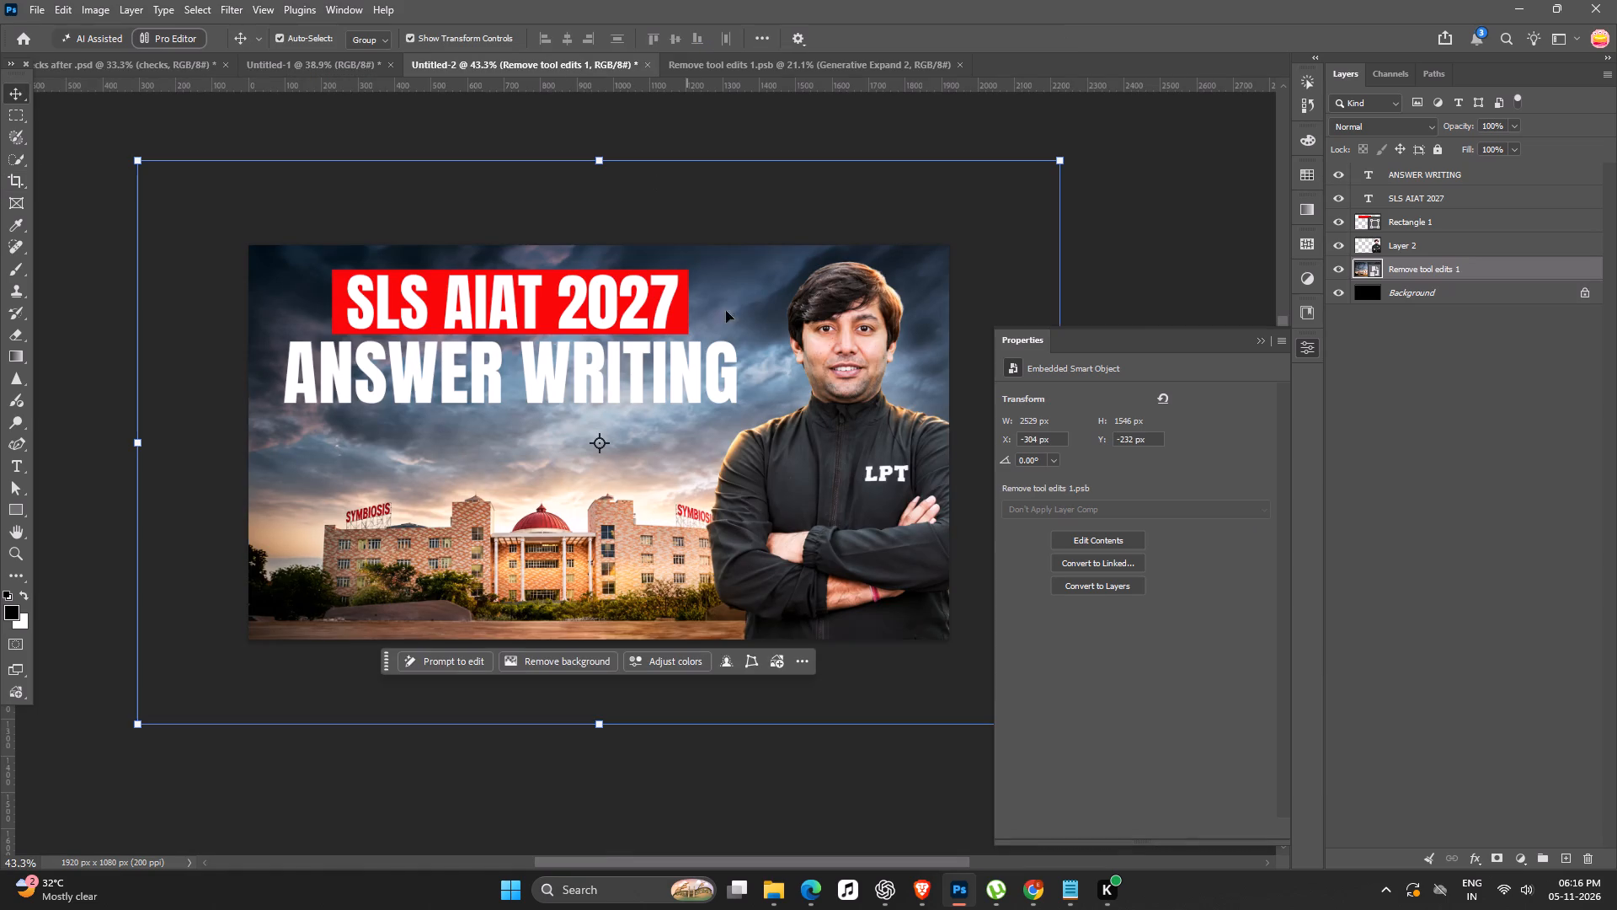
{"action": "left_click_drag", "start_coordinate": [1060, 159], "coordinate": [1074, 156], "text": "alt"}
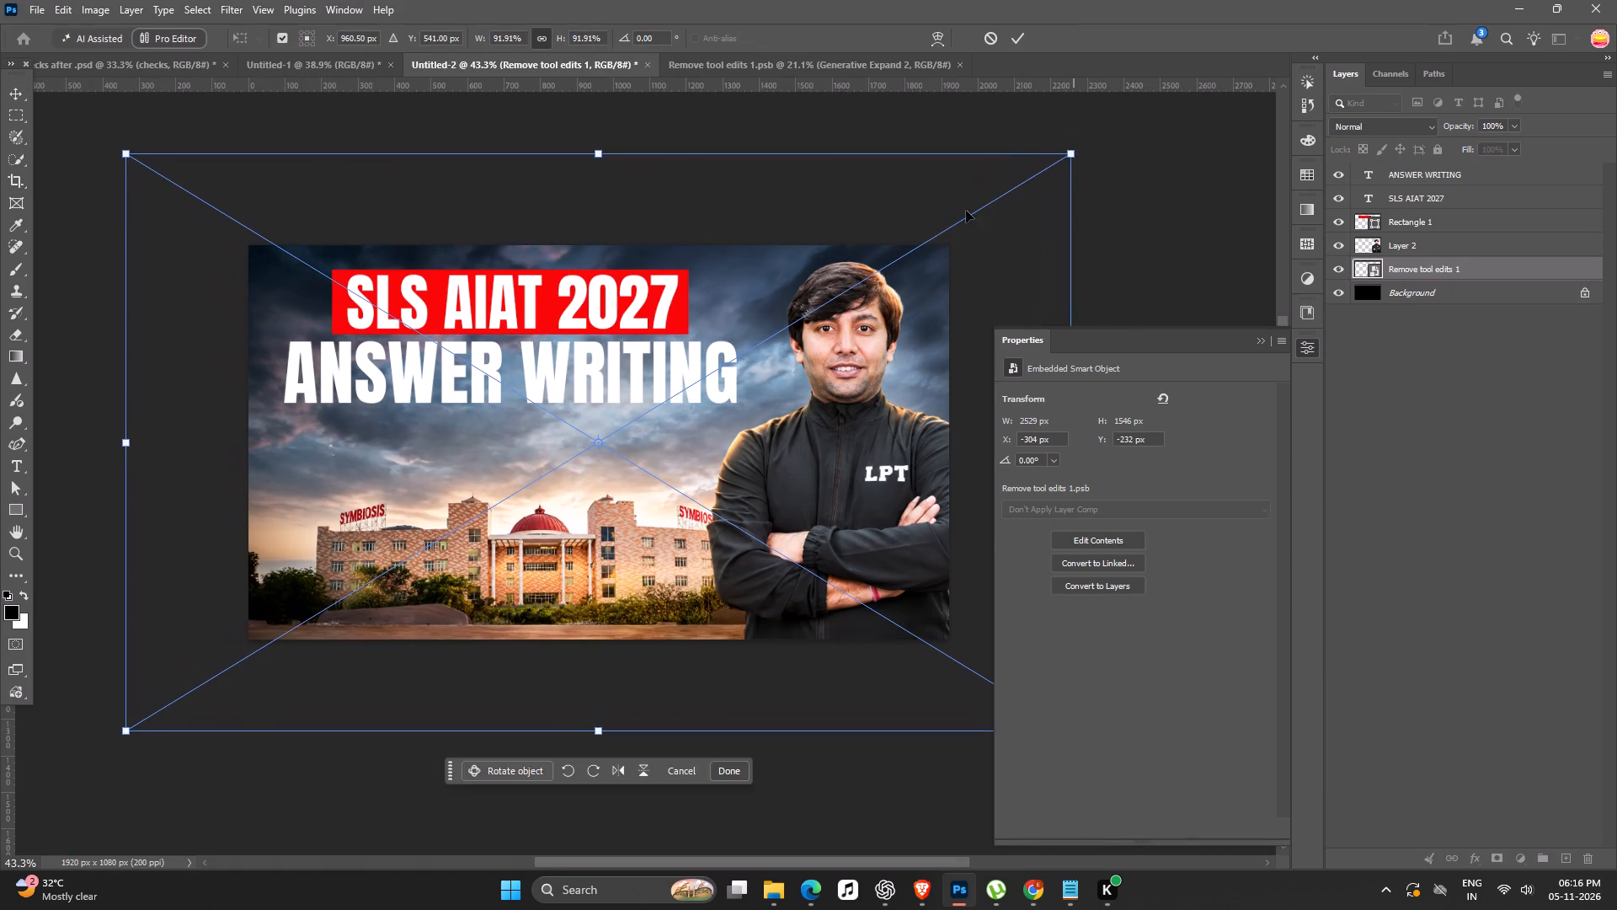
{"action": "left_click_drag", "start_coordinate": [582, 407], "coordinate": [523, 419]}
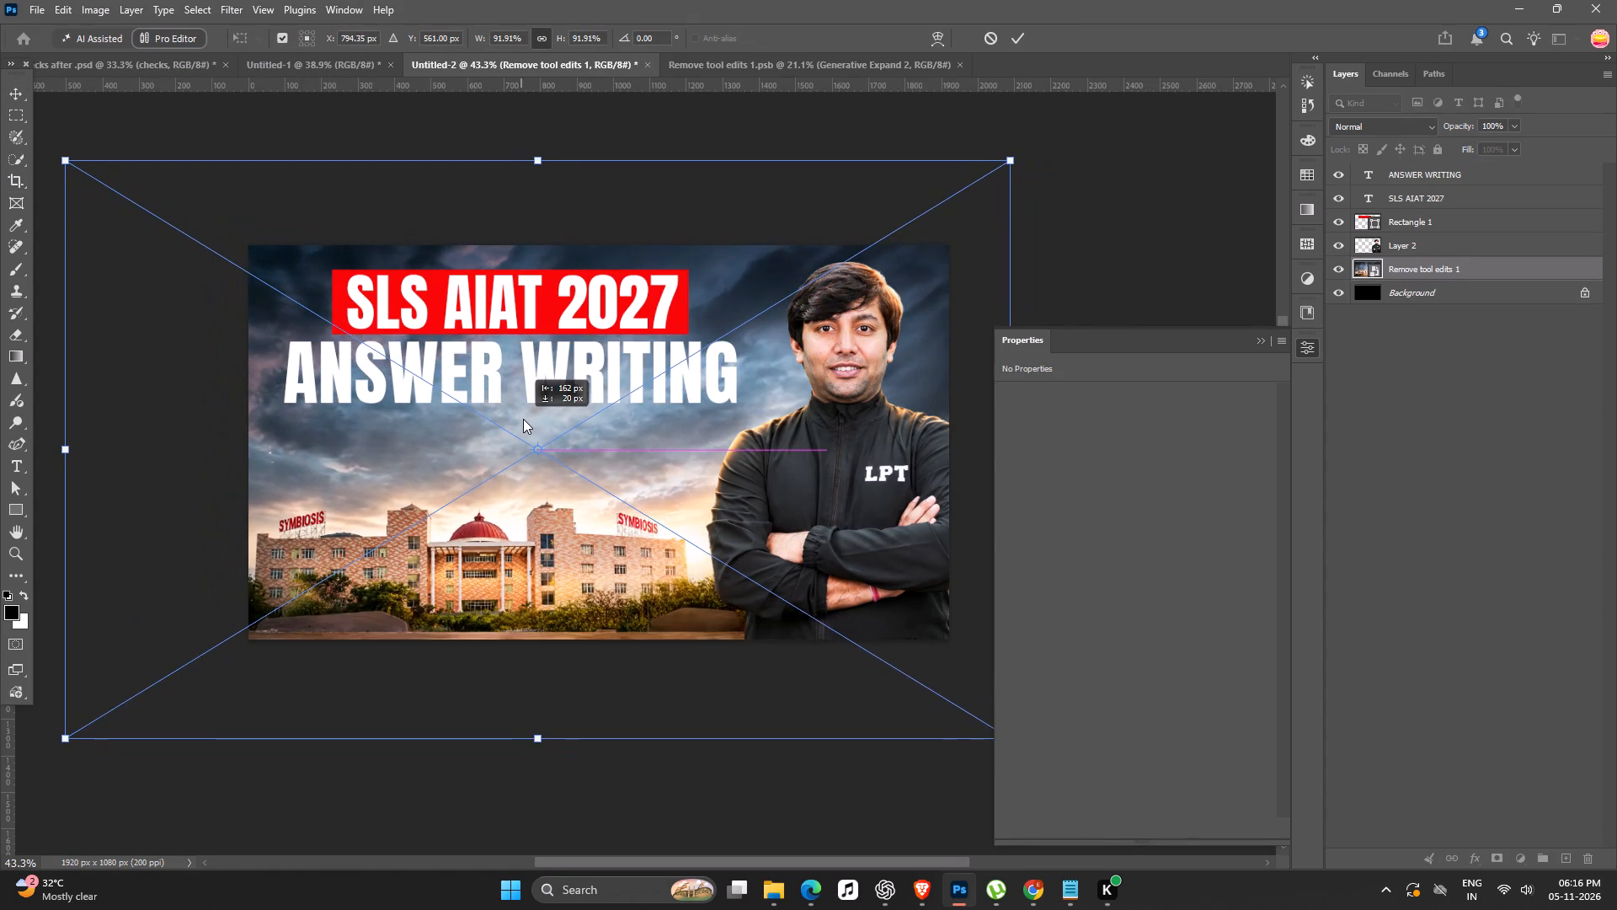
{"action": "left_click_drag", "start_coordinate": [523, 419], "coordinate": [530, 419]}
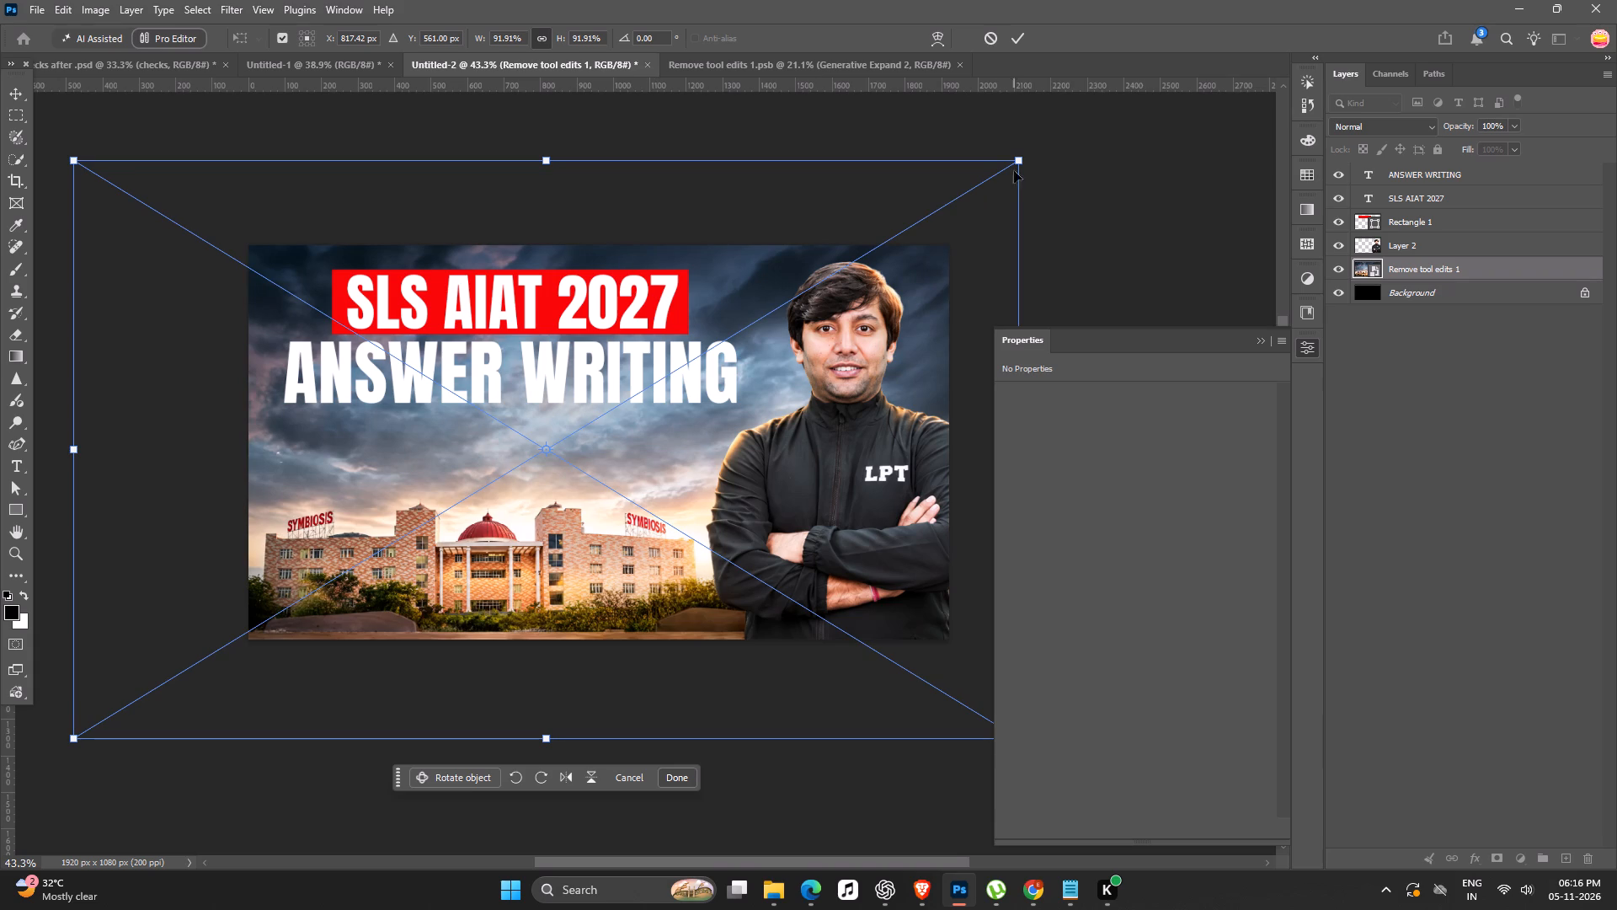
{"action": "left_click_drag", "start_coordinate": [1021, 166], "coordinate": [1053, 157], "text": "alt"}
{"action": "left_click", "coordinate": [694, 422]}
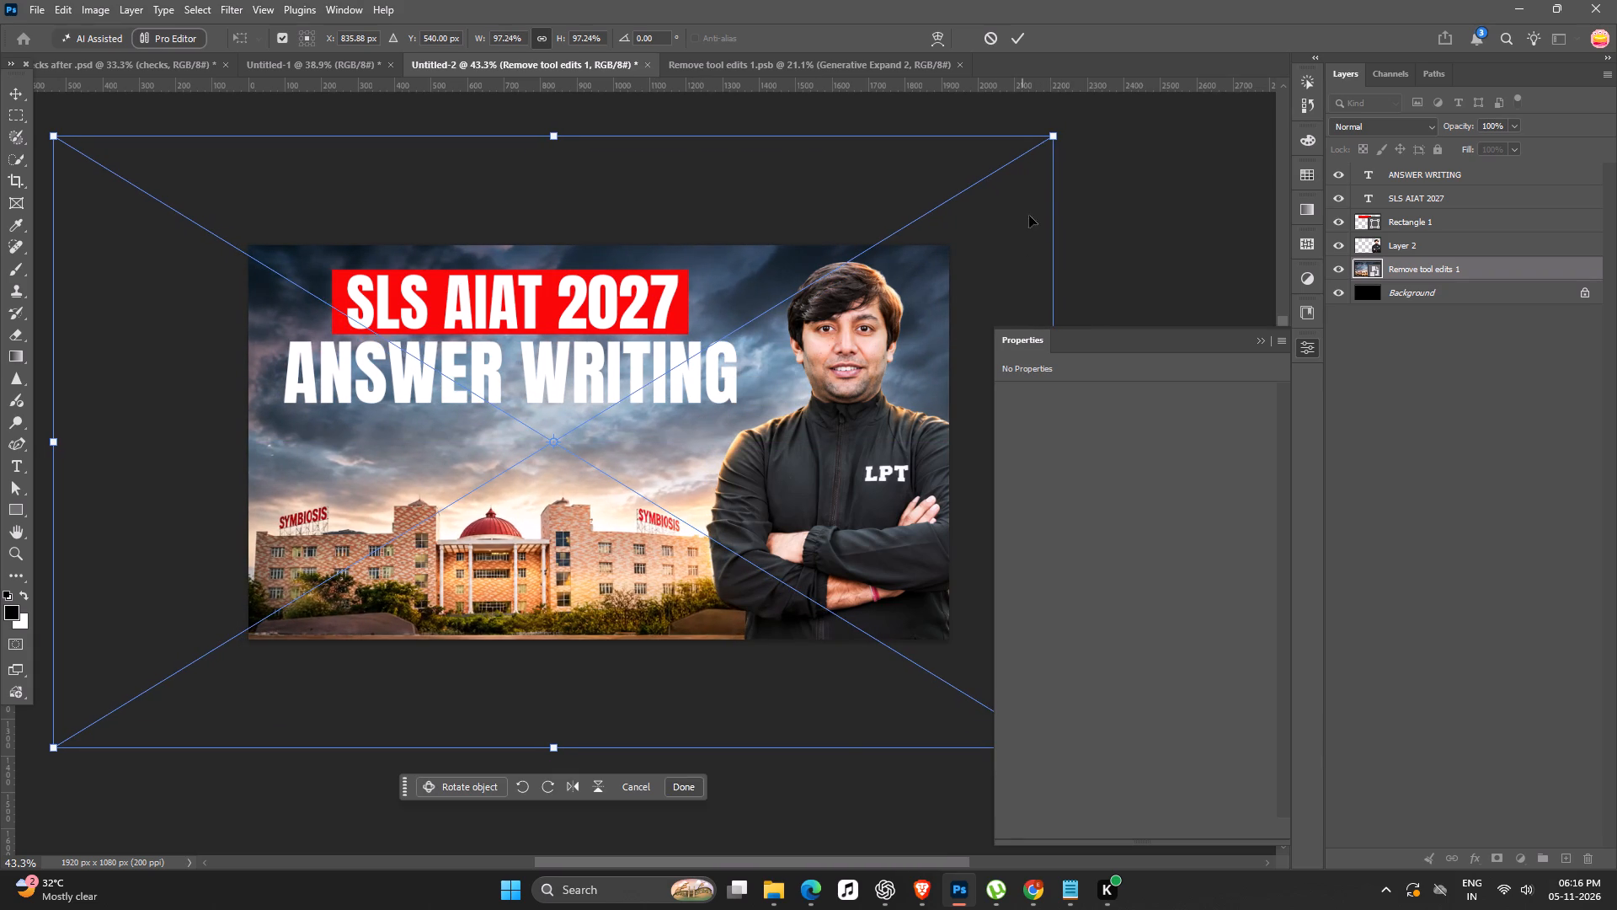
{"action": "left_click_drag", "start_coordinate": [1051, 136], "coordinate": [1063, 132], "text": "alt"}
{"action": "left_click", "coordinate": [664, 427]}
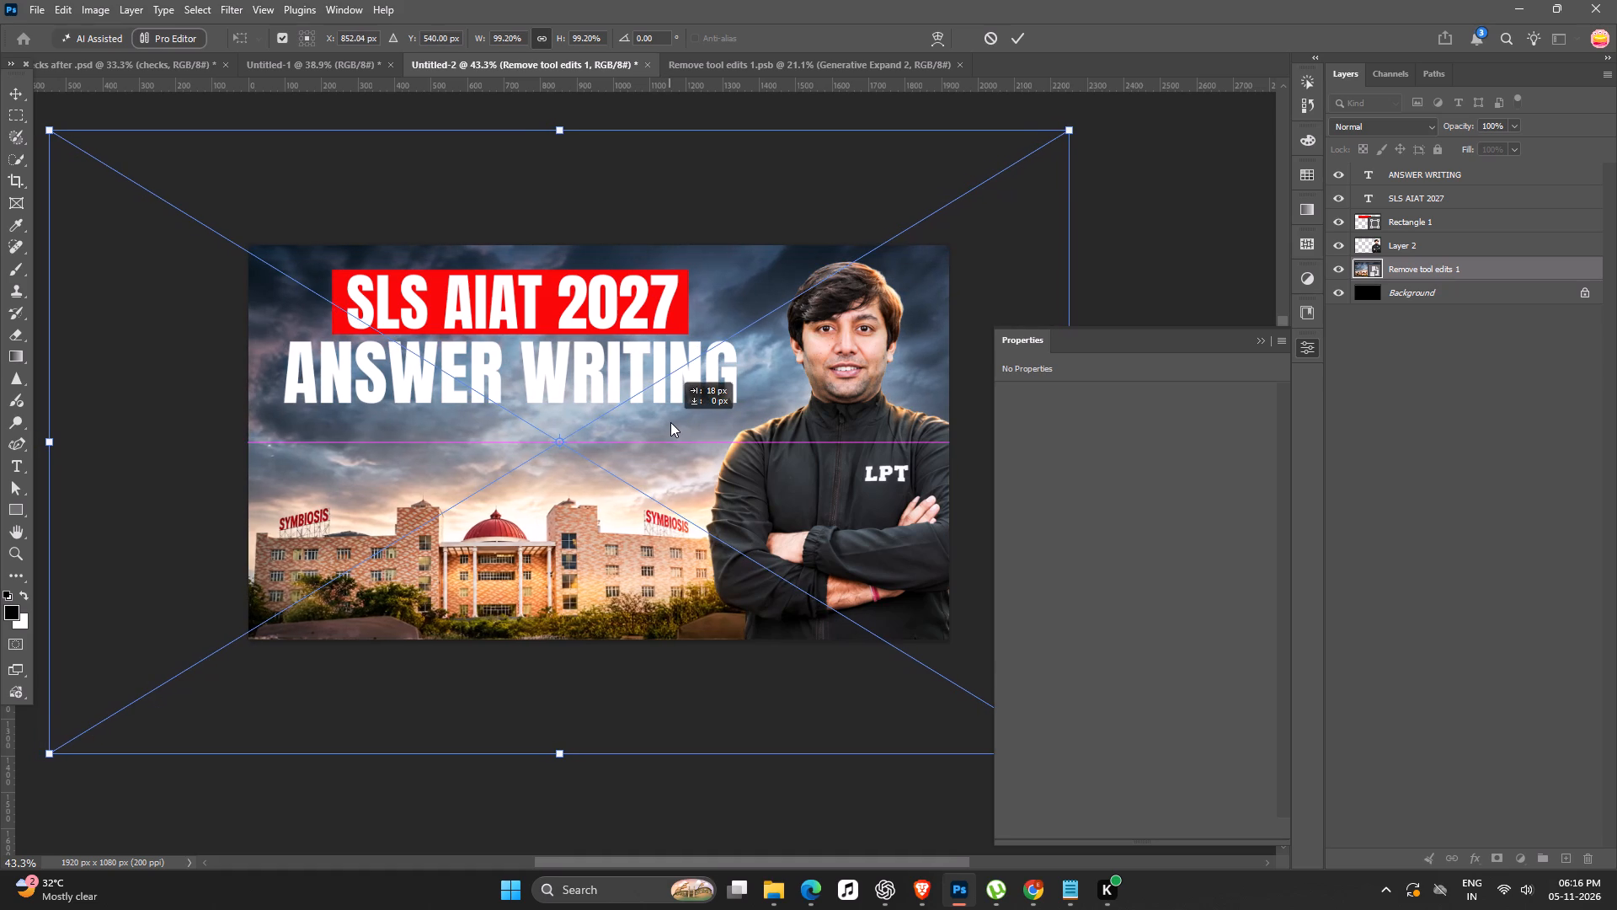
{"action": "key", "text": "Return"}
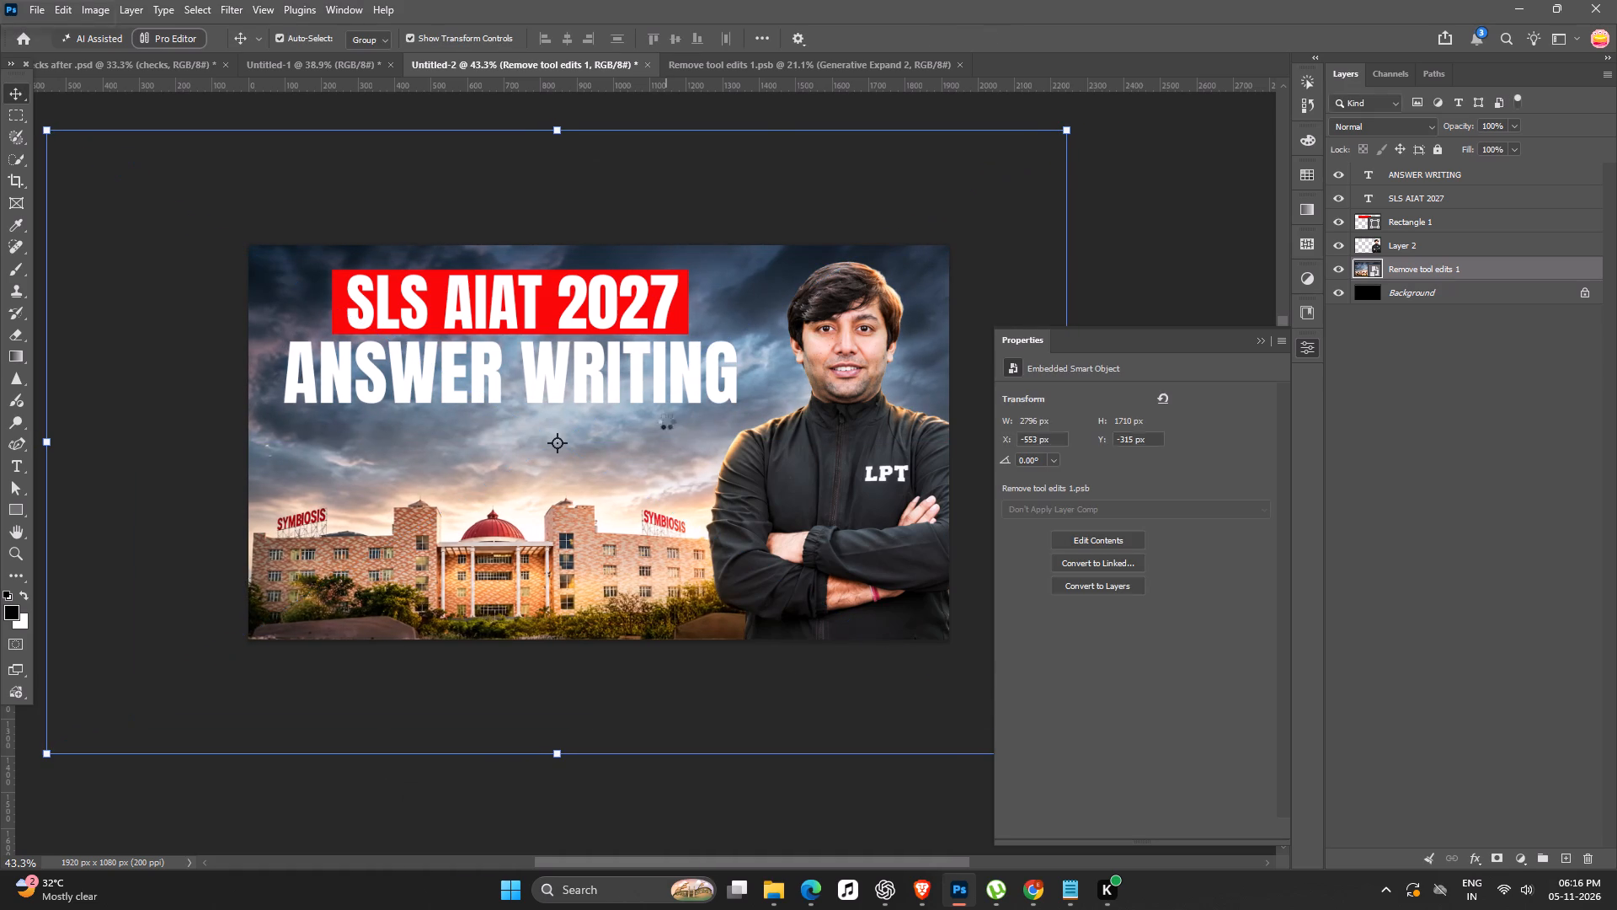
Enlarge the man on Layer 2 to about 114% and align him with the canvas's right edge, cropped below the folded arms.
{"action": "key", "text": "space"}
{"action": "key", "text": "space"}
{"action": "key", "text": "space"}
{"action": "key", "text": "space"}
{"action": "key", "text": "space"}
{"action": "key", "text": "space"}
{"action": "key", "text": "space"}
{"action": "left_click_drag", "start_coordinate": [635, 452], "coordinate": [580, 436]}
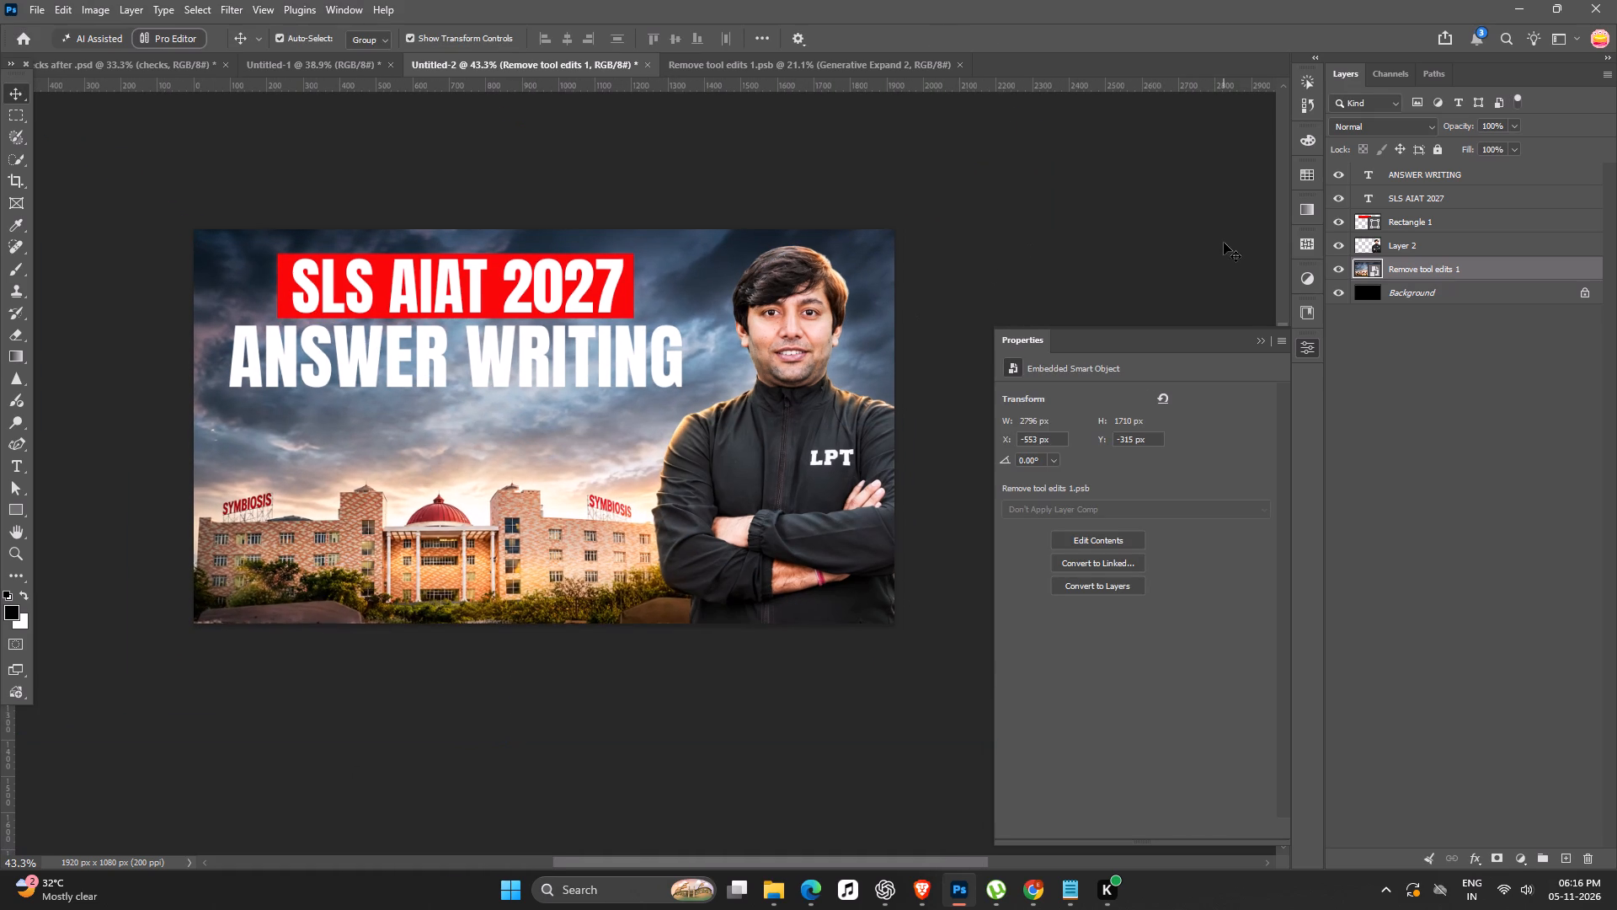
{"action": "left_click", "coordinate": [1224, 243]}
{"action": "left_click_drag", "start_coordinate": [761, 458], "coordinate": [746, 484]}
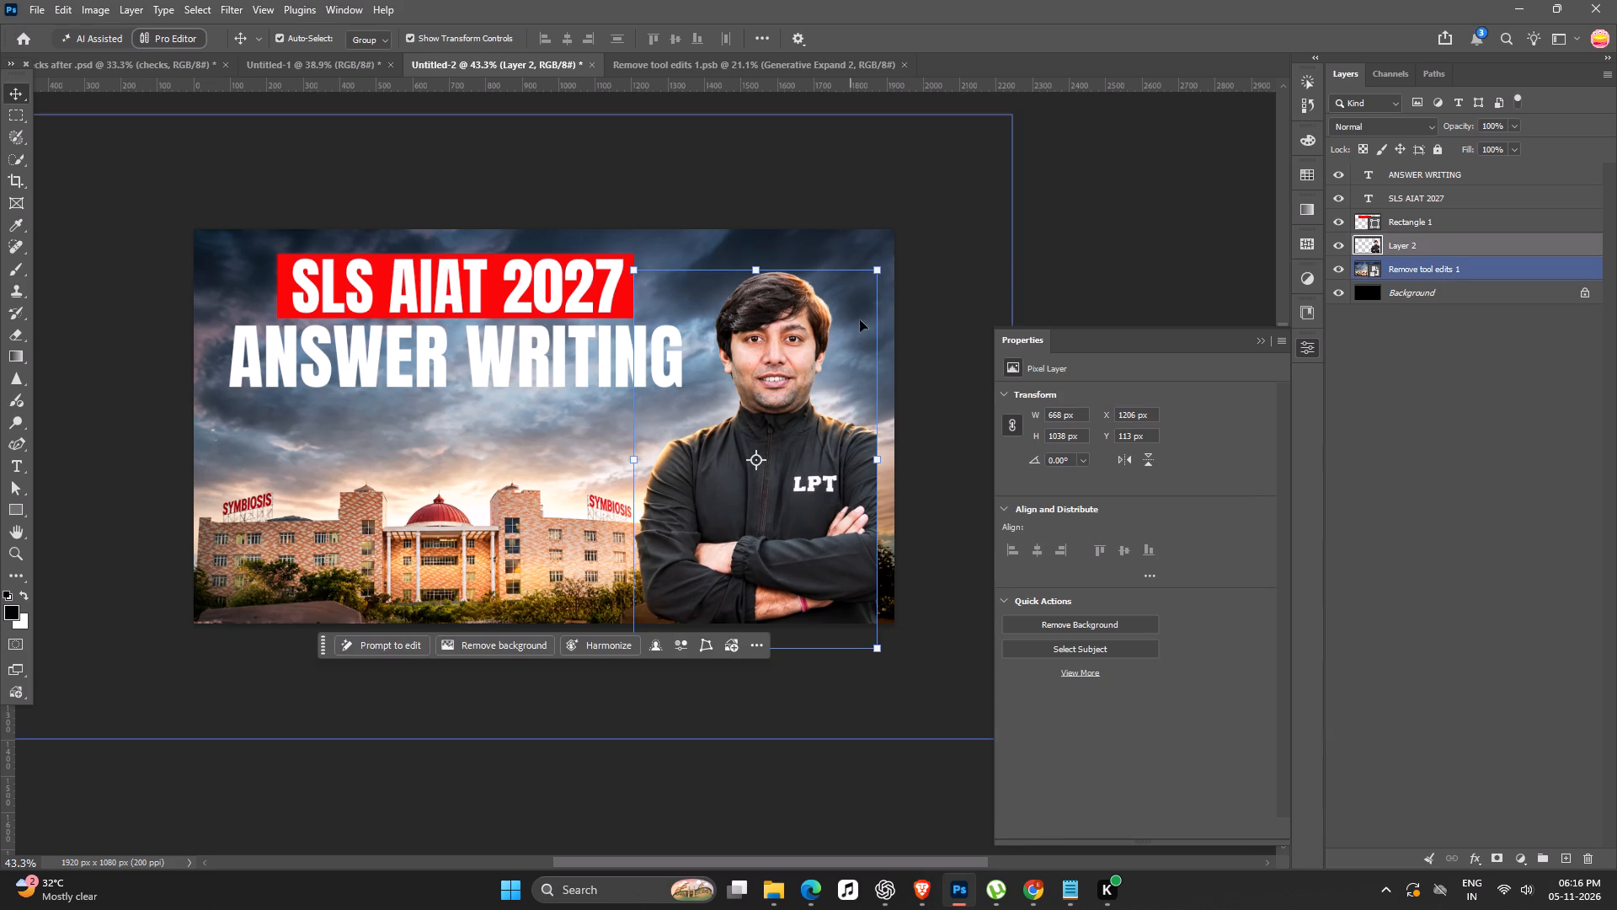
{"action": "left_click_drag", "start_coordinate": [878, 270], "coordinate": [926, 262], "text": "alt"}
{"action": "left_click_drag", "start_coordinate": [860, 352], "coordinate": [865, 367]}
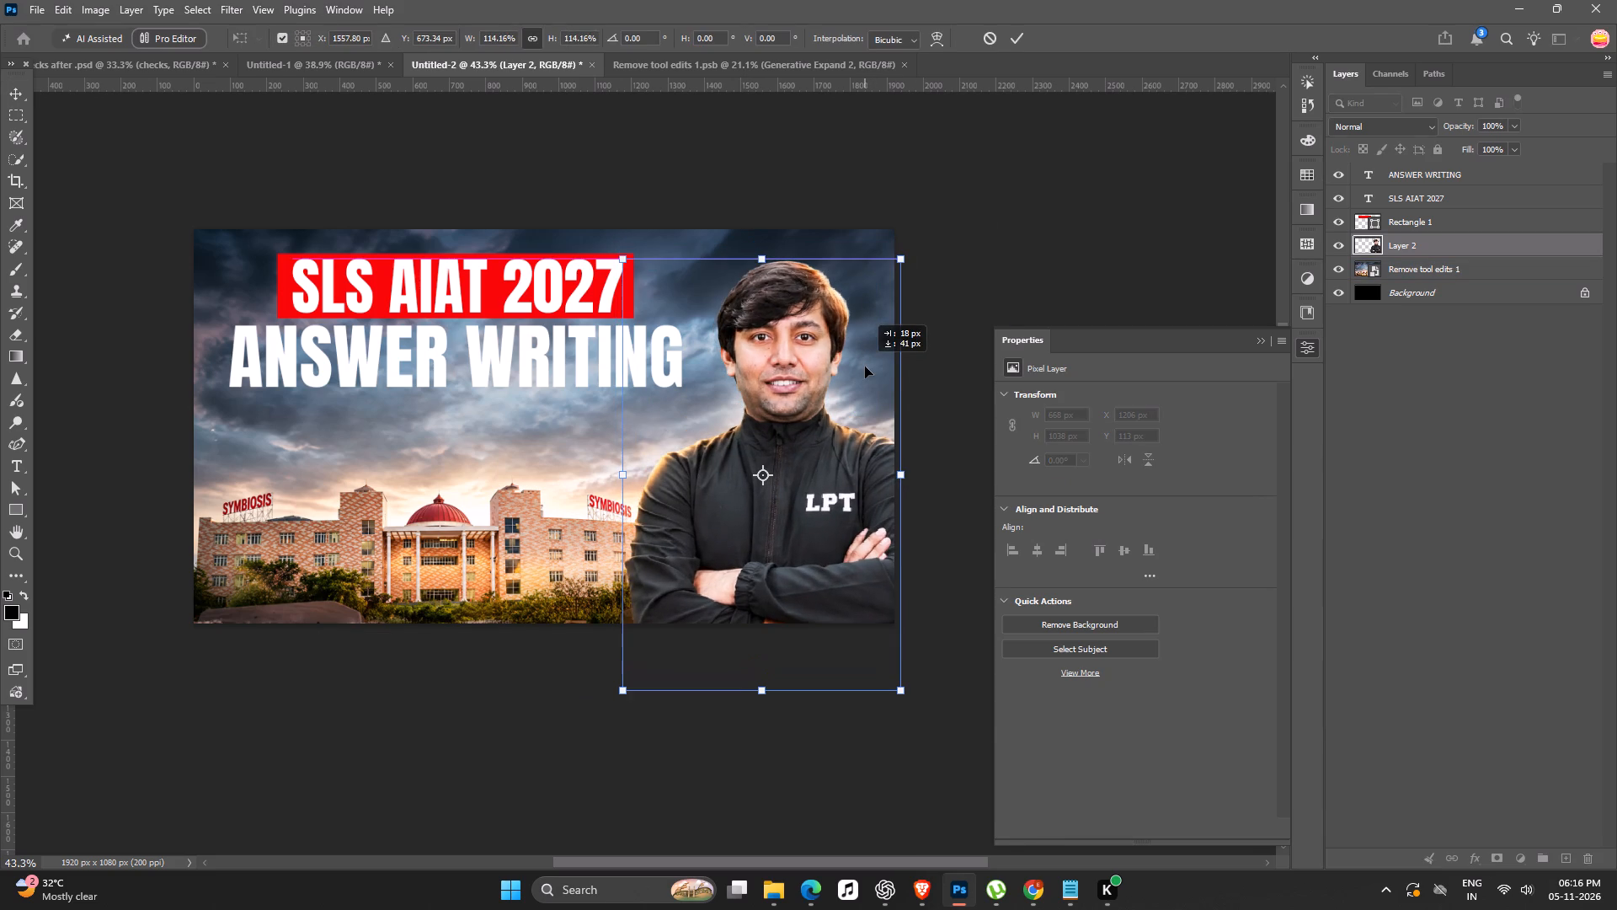
{"action": "left_click_drag", "start_coordinate": [865, 367], "coordinate": [861, 371]}
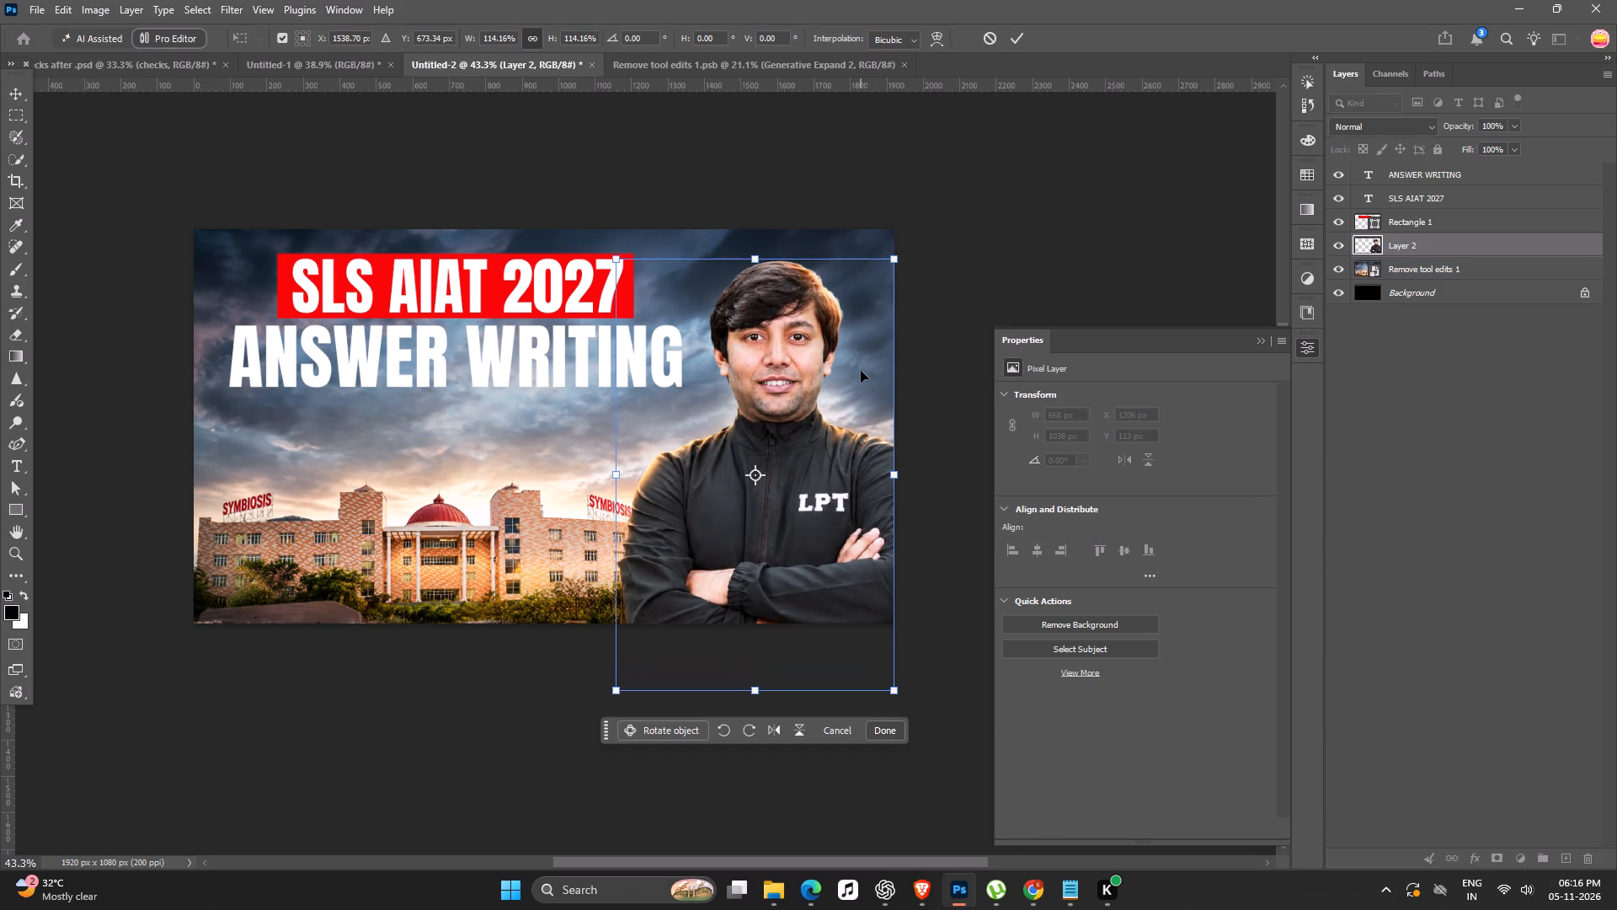
{"action": "key", "text": "Return"}
{"action": "left_click", "coordinate": [1077, 238]}
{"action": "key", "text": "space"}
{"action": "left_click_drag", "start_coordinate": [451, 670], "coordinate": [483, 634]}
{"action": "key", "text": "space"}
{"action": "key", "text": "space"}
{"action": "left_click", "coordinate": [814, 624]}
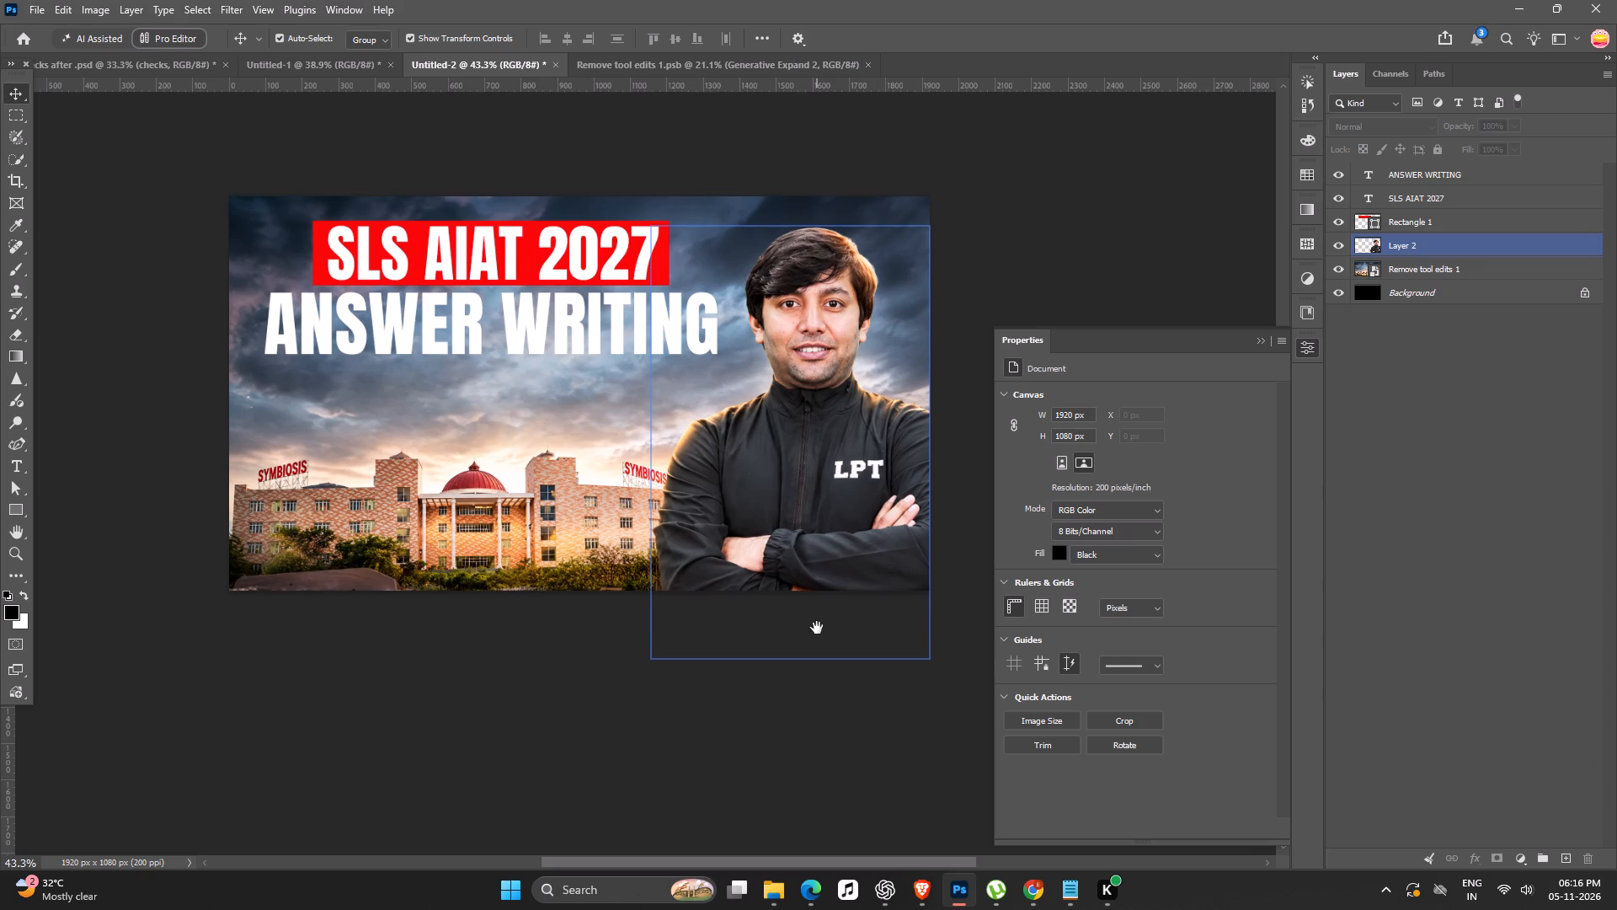
Switch to Chrome, browse the Pinterest overlay textures, open the dark pin with red light leaks and copy its image.
{"action": "left_click", "coordinate": [1039, 884]}
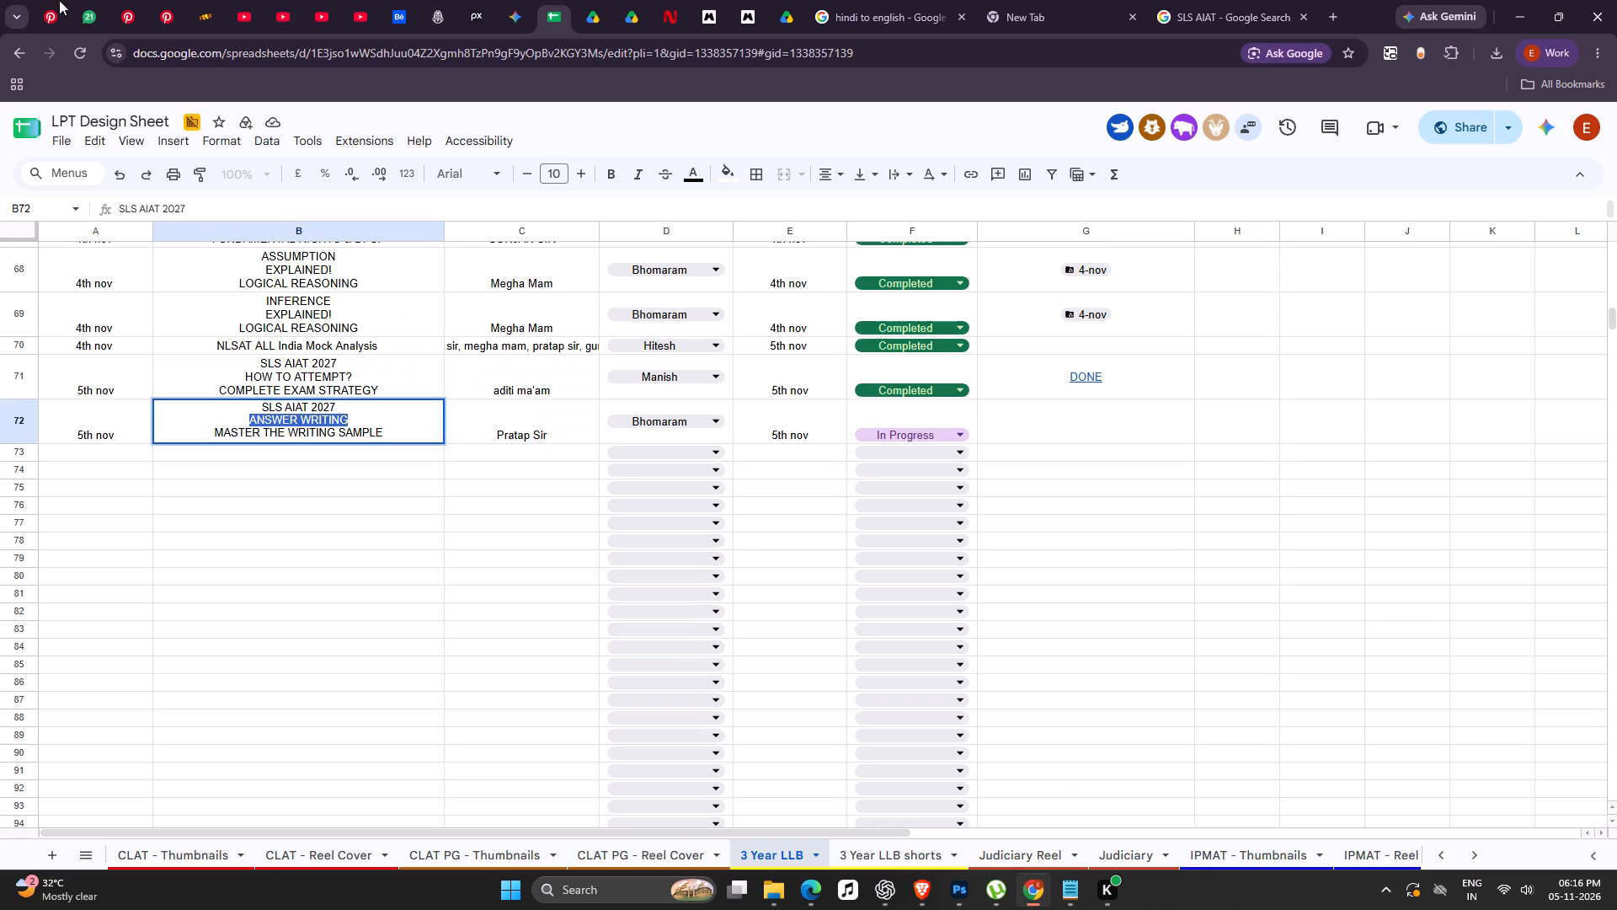
{"action": "left_click", "coordinate": [132, 13]}
{"action": "left_click", "coordinate": [166, 8]}
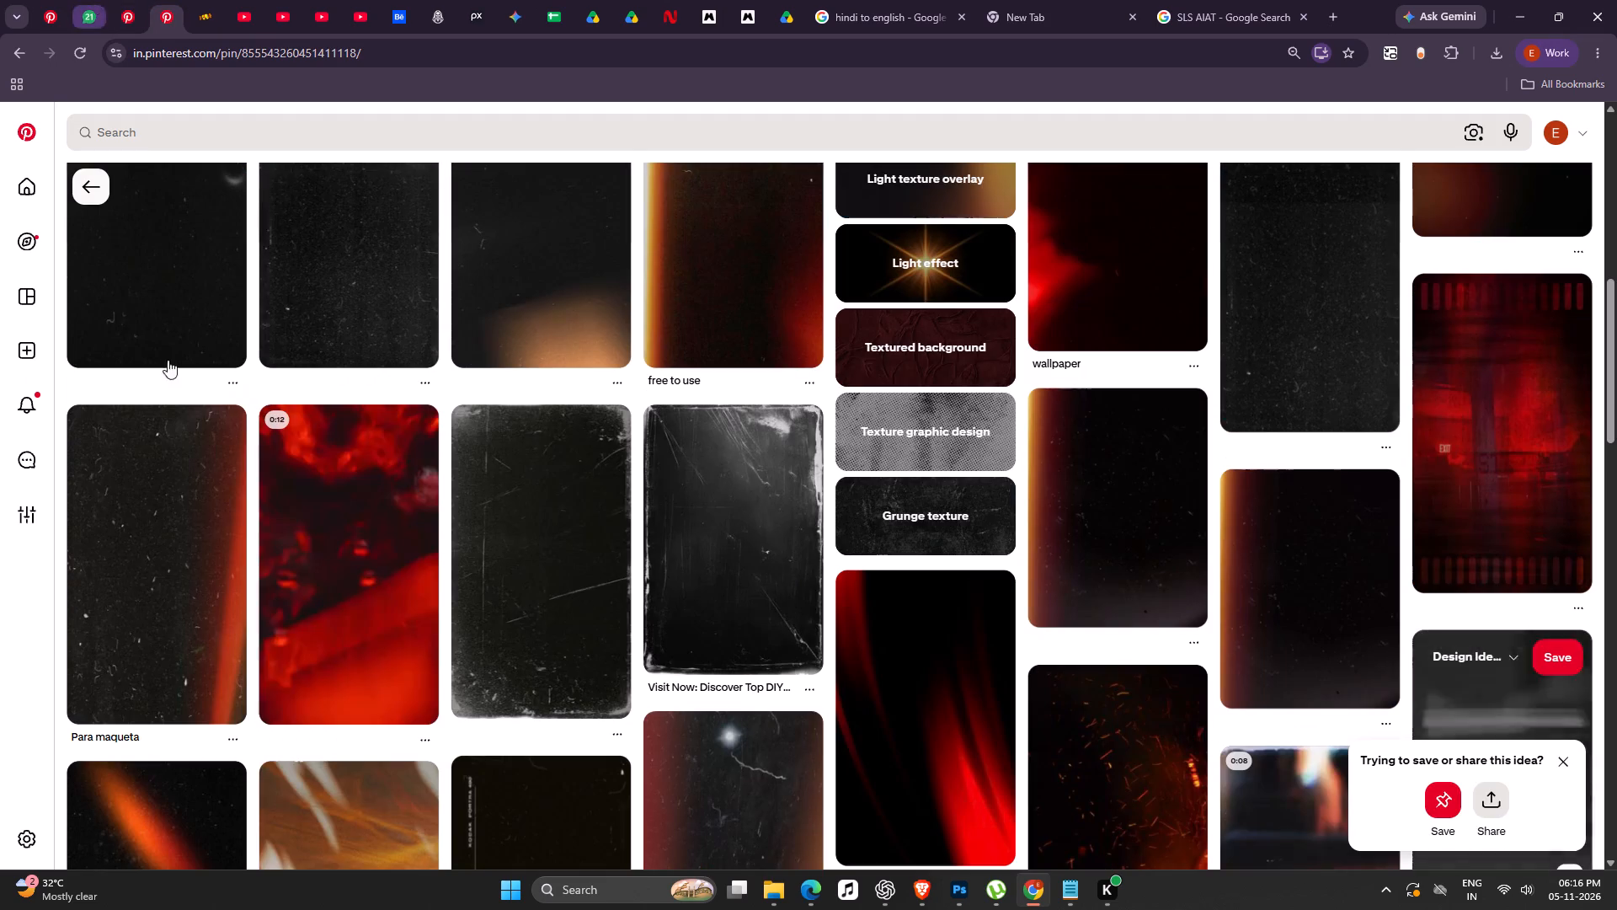
{"action": "scroll", "coordinate": [244, 464], "scroll_direction": "up", "scroll_amount": 8}
{"action": "scroll", "coordinate": [439, 443], "scroll_direction": "up", "scroll_amount": 7}
{"action": "scroll", "coordinate": [772, 491], "scroll_direction": "down", "scroll_amount": 6}
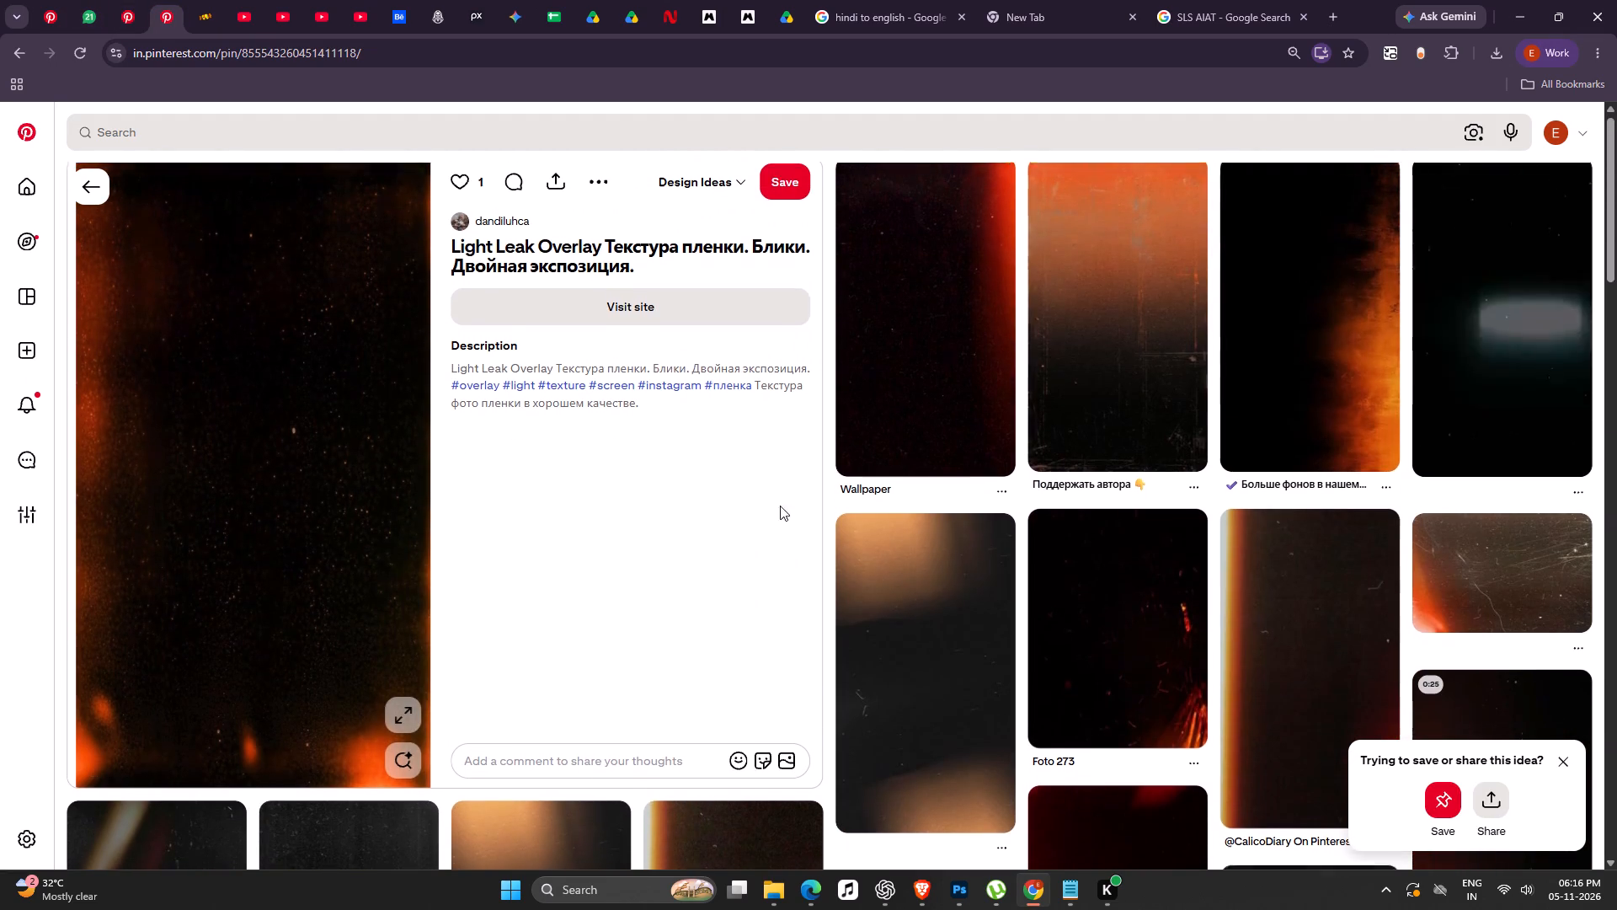
{"action": "scroll", "coordinate": [780, 506], "scroll_direction": "down", "scroll_amount": 4}
{"action": "scroll", "coordinate": [871, 497], "scroll_direction": "down", "scroll_amount": 7}
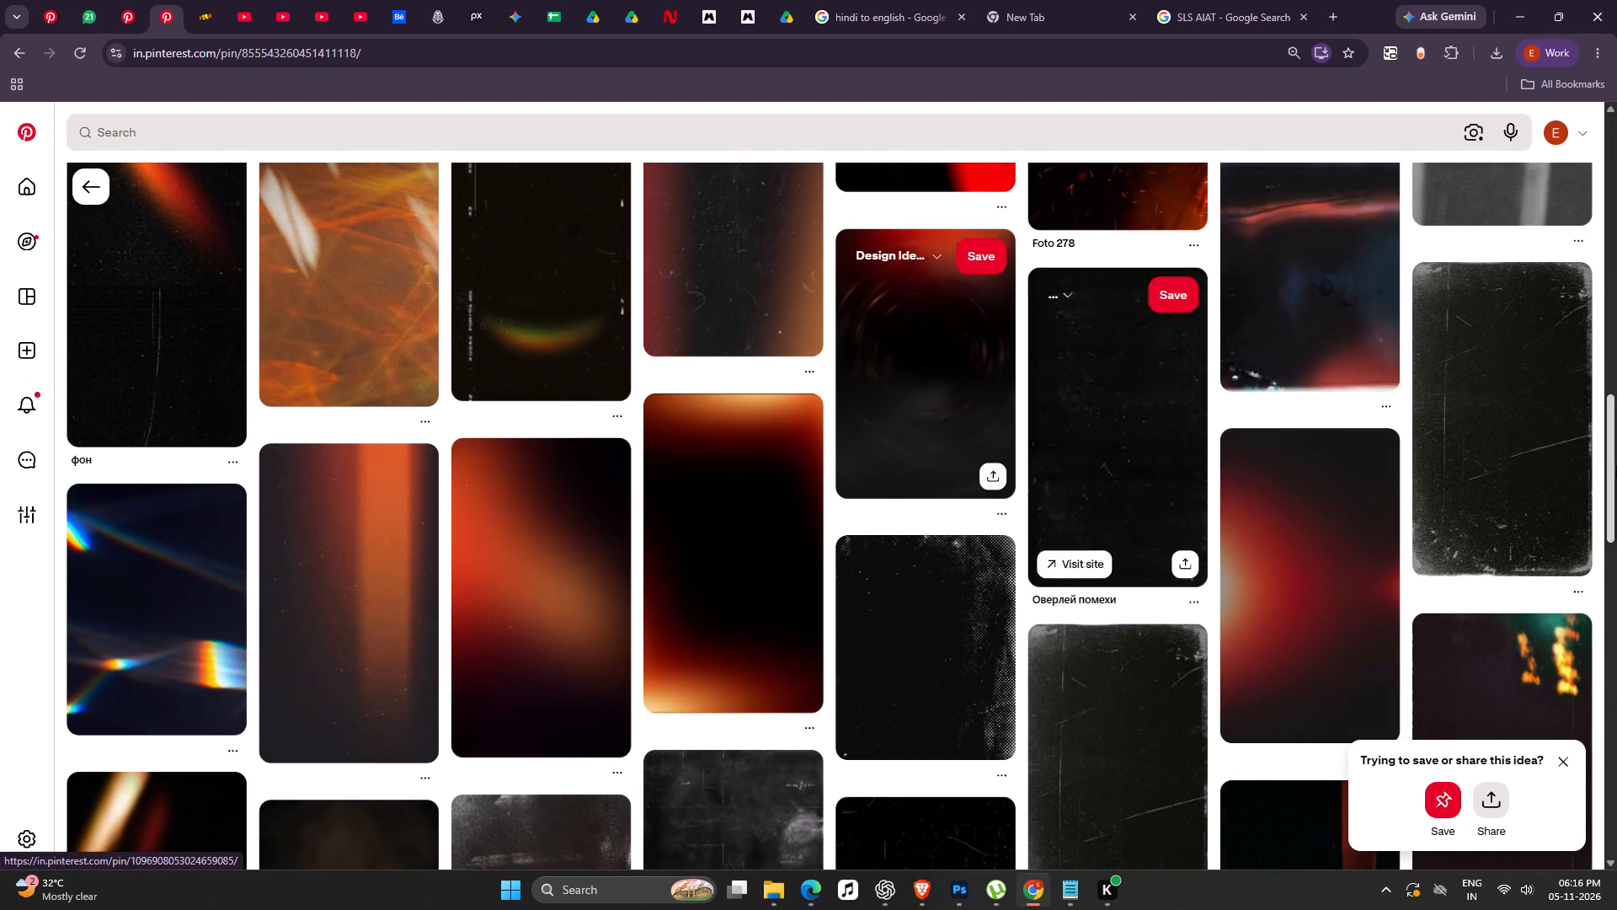
{"action": "left_click", "coordinate": [1438, 437]}
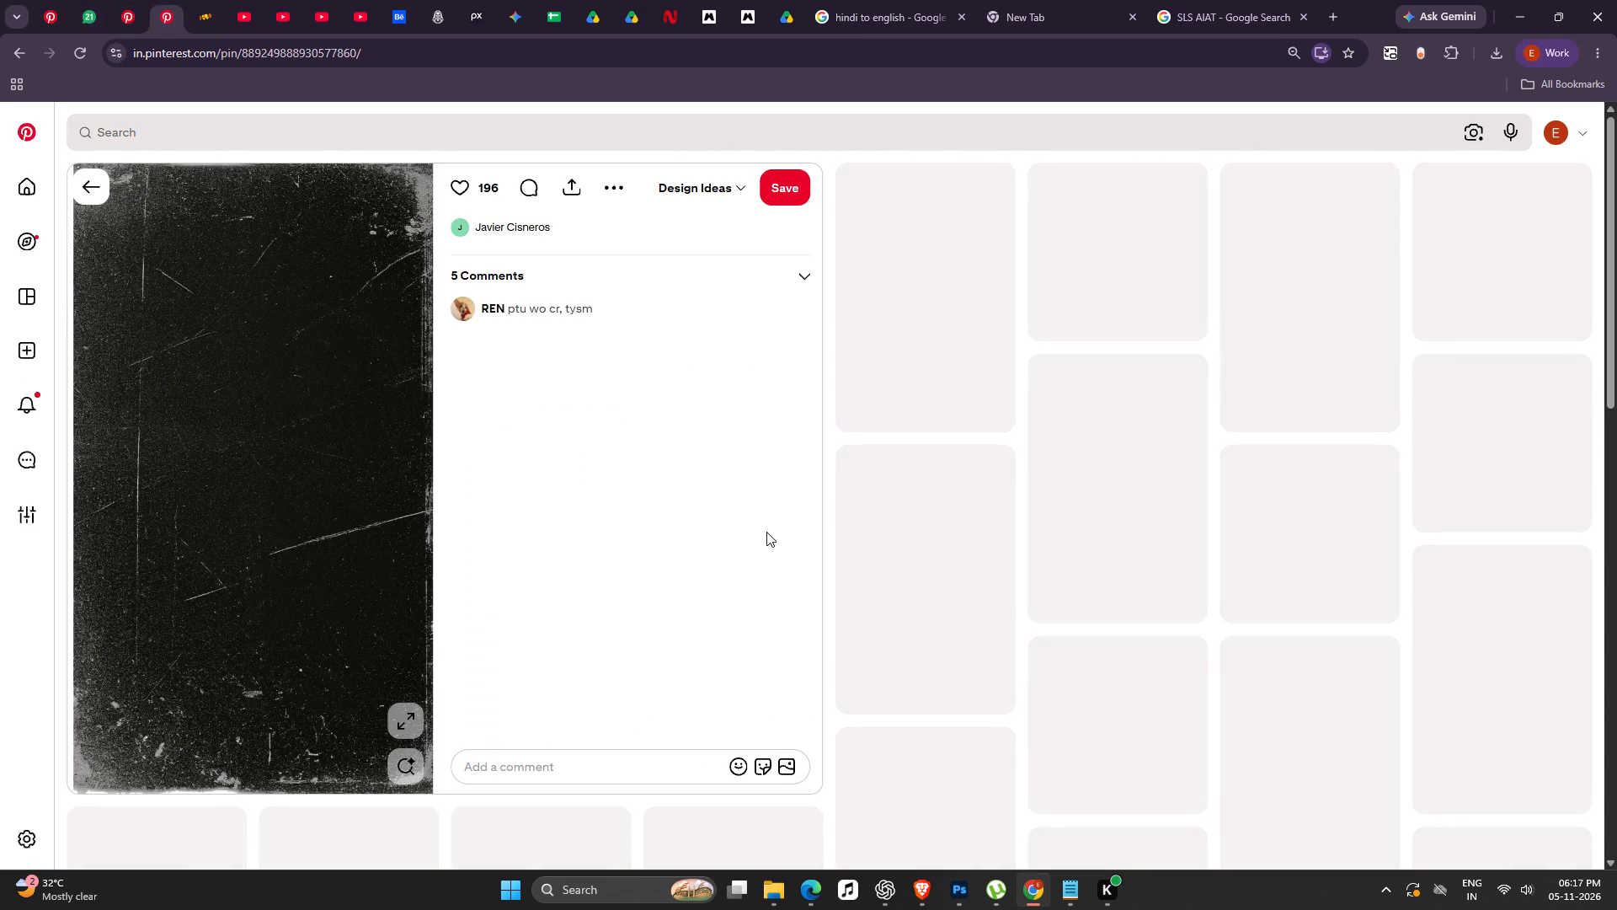
{"action": "scroll", "coordinate": [954, 603], "scroll_direction": "down", "scroll_amount": 5}
{"action": "scroll", "coordinate": [954, 604], "scroll_direction": "up", "scroll_amount": 1}
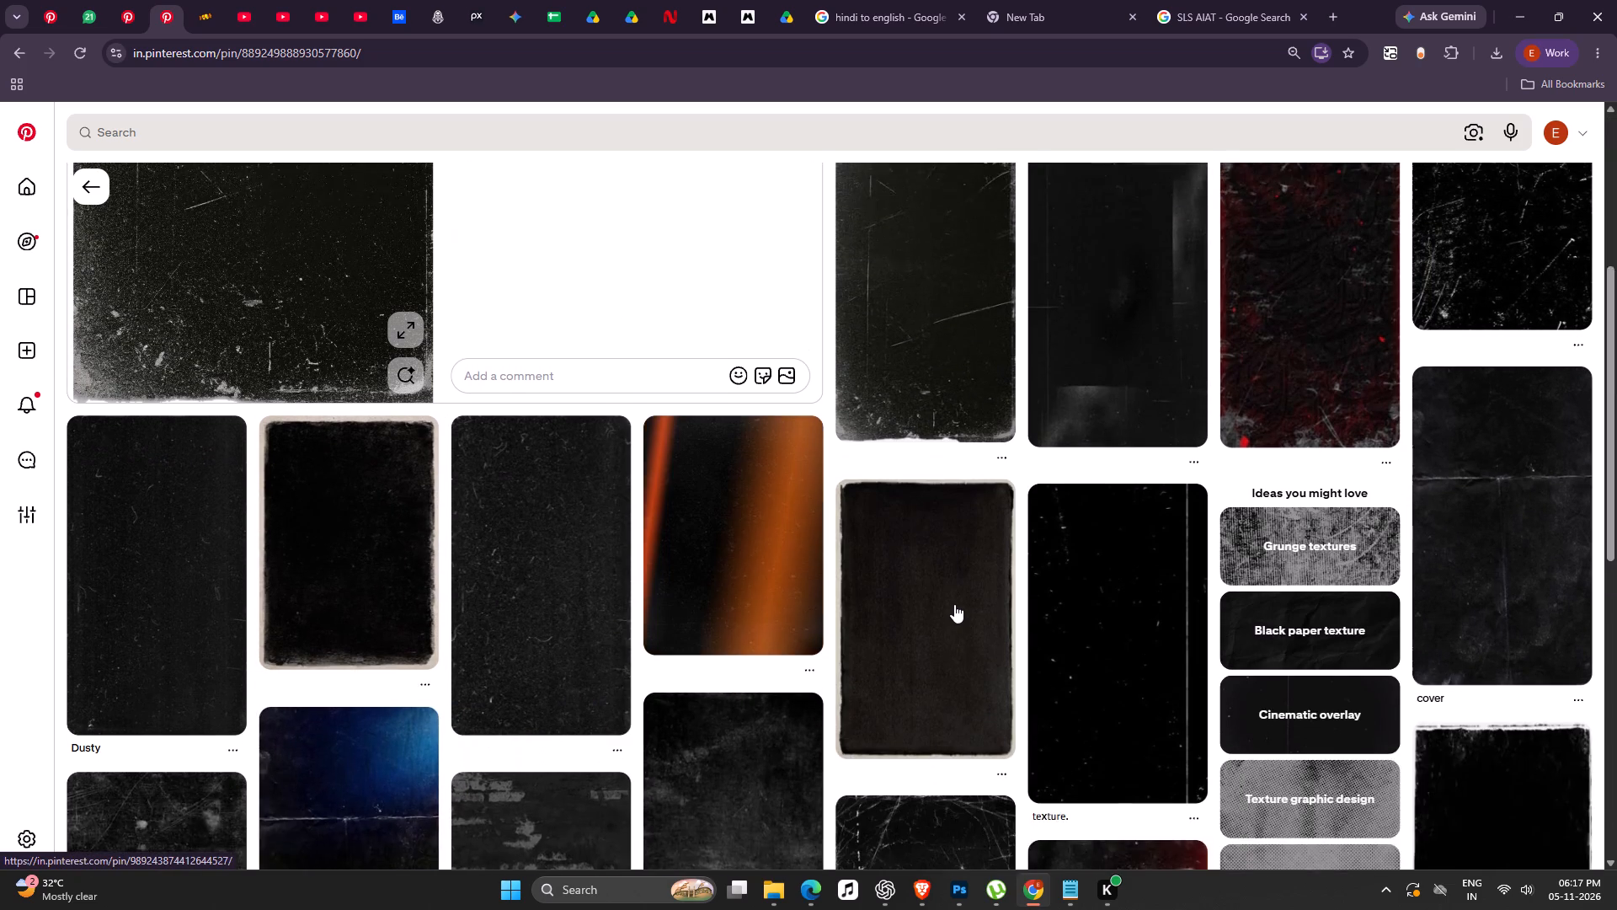
{"action": "scroll", "coordinate": [953, 604], "scroll_direction": "down", "scroll_amount": 6}
{"action": "scroll", "coordinate": [953, 604], "scroll_direction": "up", "scroll_amount": 5}
{"action": "scroll", "coordinate": [953, 604], "scroll_direction": "down", "scroll_amount": 4}
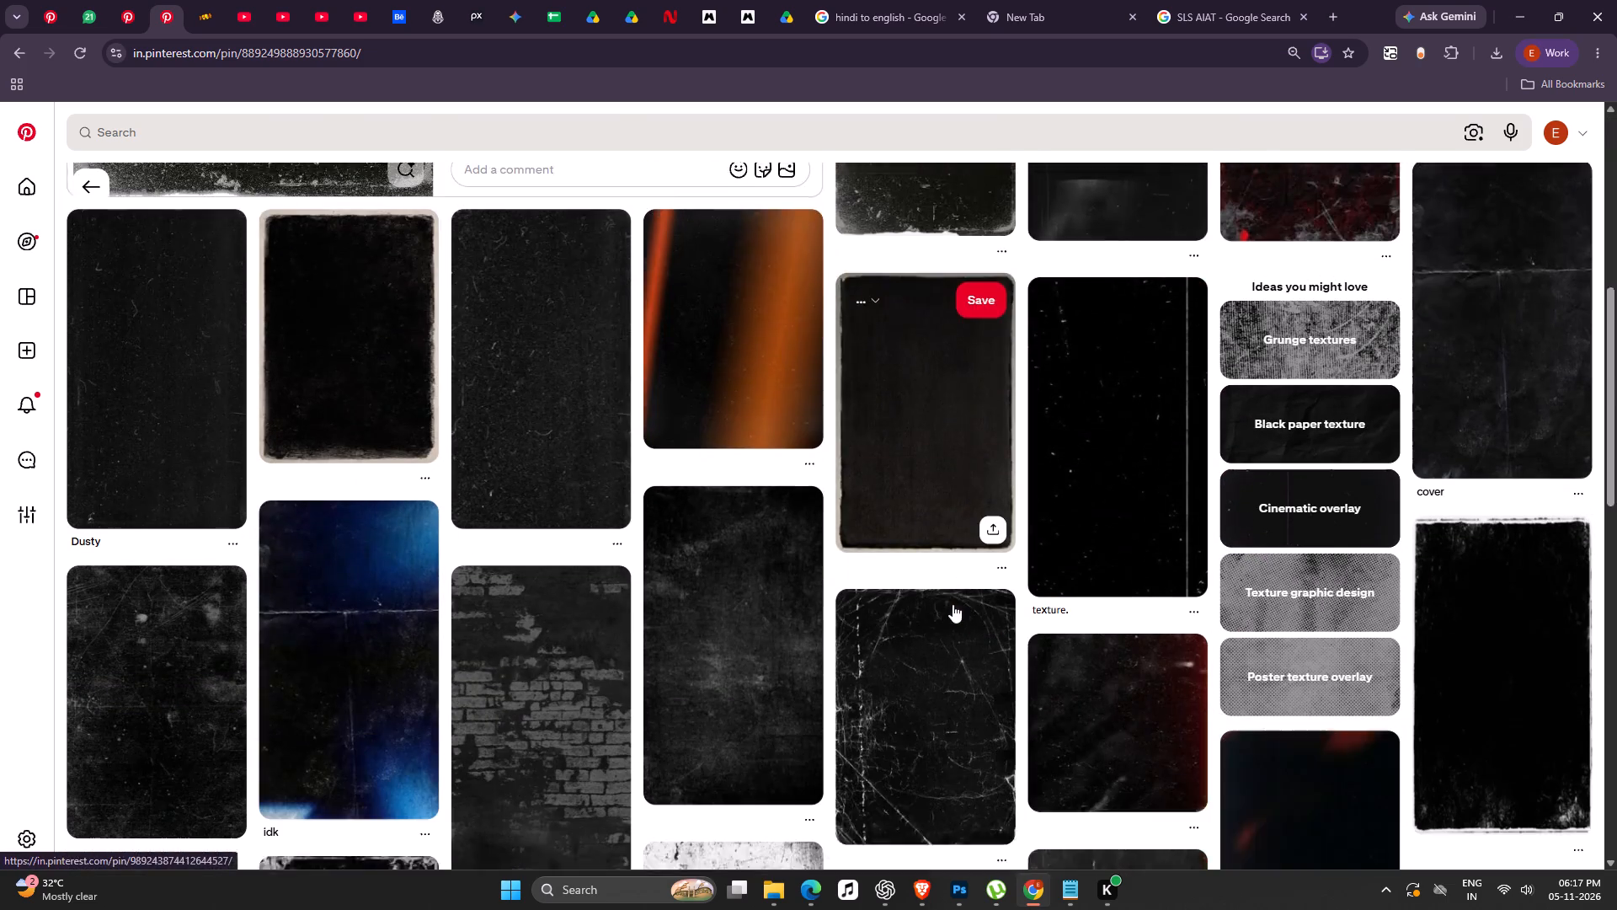
{"action": "scroll", "coordinate": [1247, 753], "scroll_direction": "down", "scroll_amount": 4}
{"action": "left_click", "coordinate": [1252, 517]}
{"action": "right_click", "coordinate": [371, 409]}
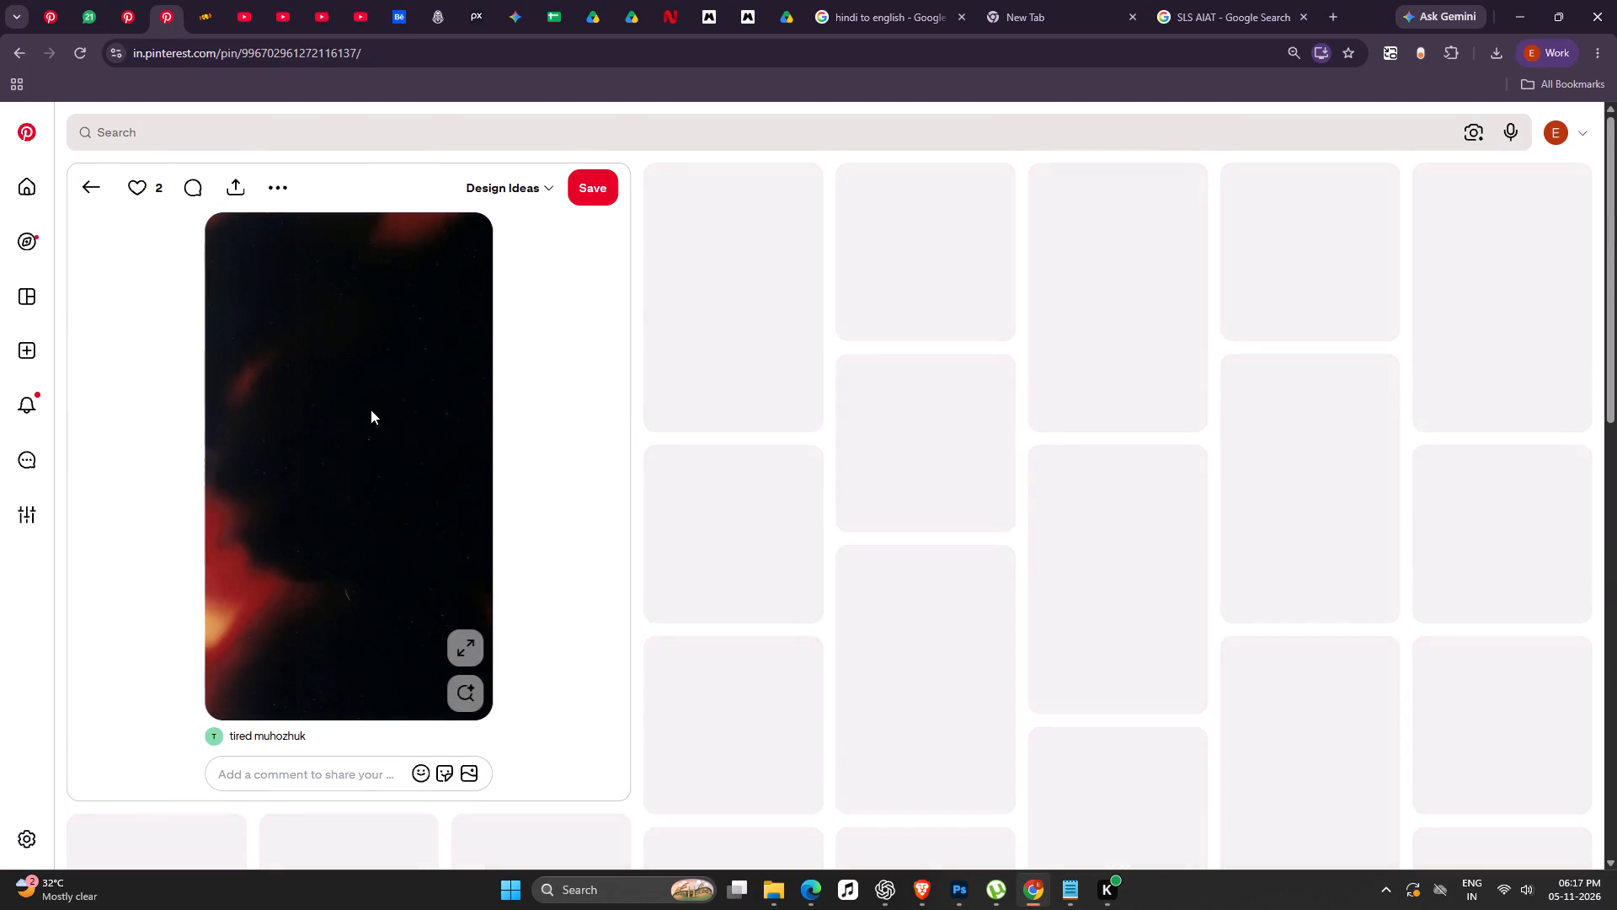
{"action": "left_click", "coordinate": [429, 477]}
Switch back to Photoshop, paste the light-leak texture above the campus background, rotate it to -90° and scale it to about 172%, covering the canvas.
{"action": "key", "text": "alt+Tab"}
{"action": "left_click", "coordinate": [534, 431]}
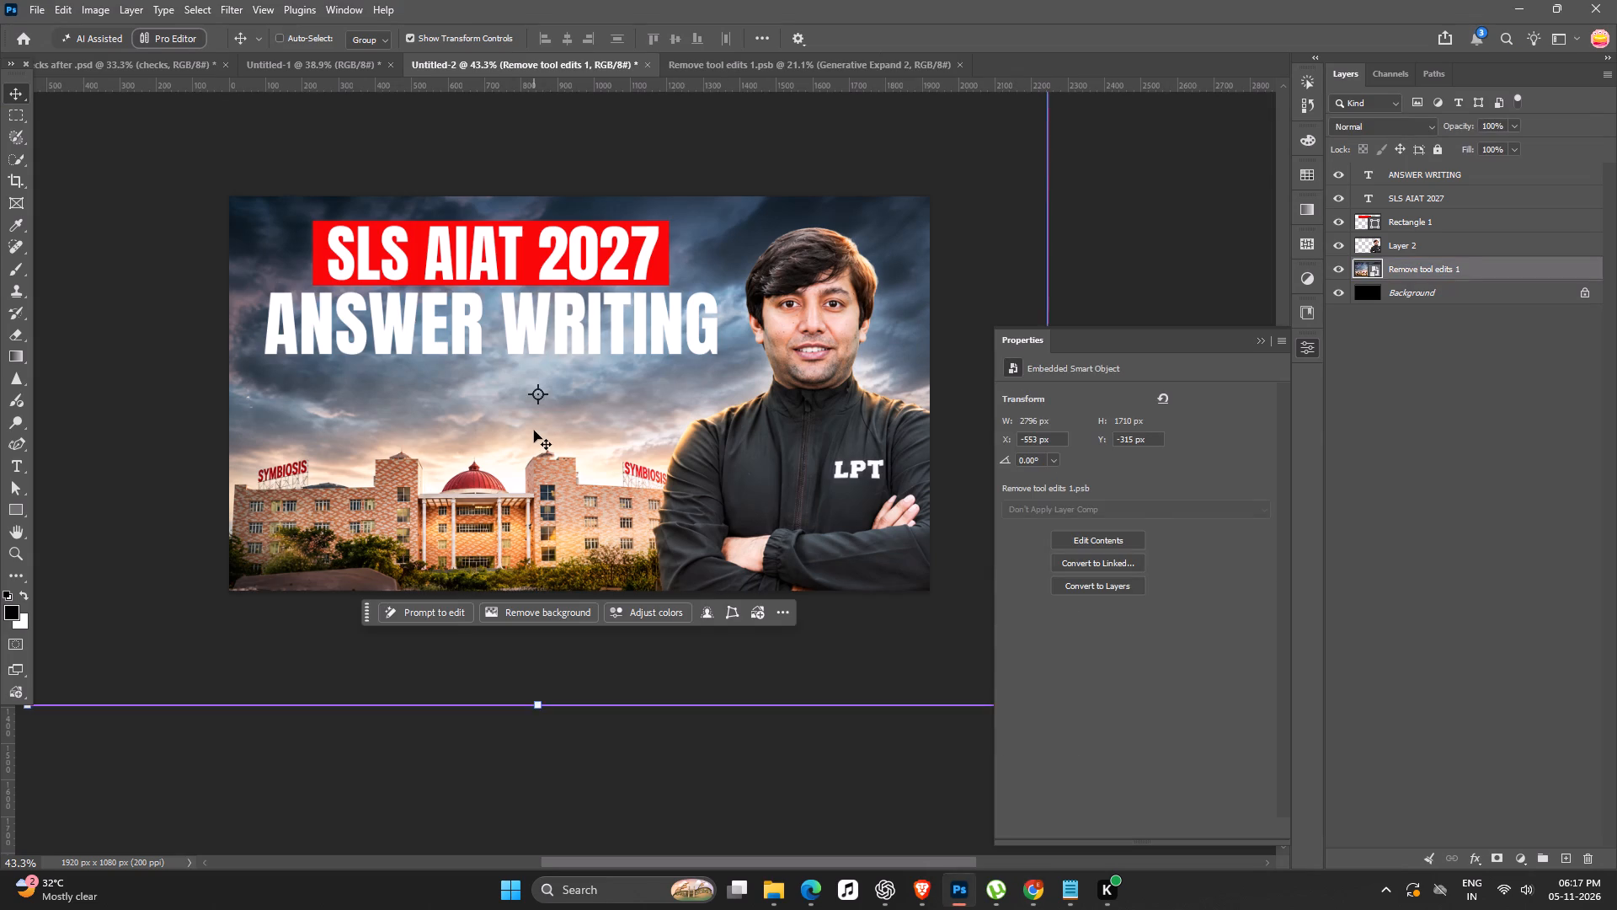
{"action": "key", "text": "ctrl+v"}
{"action": "left_click_drag", "start_coordinate": [712, 183], "coordinate": [431, 305]}
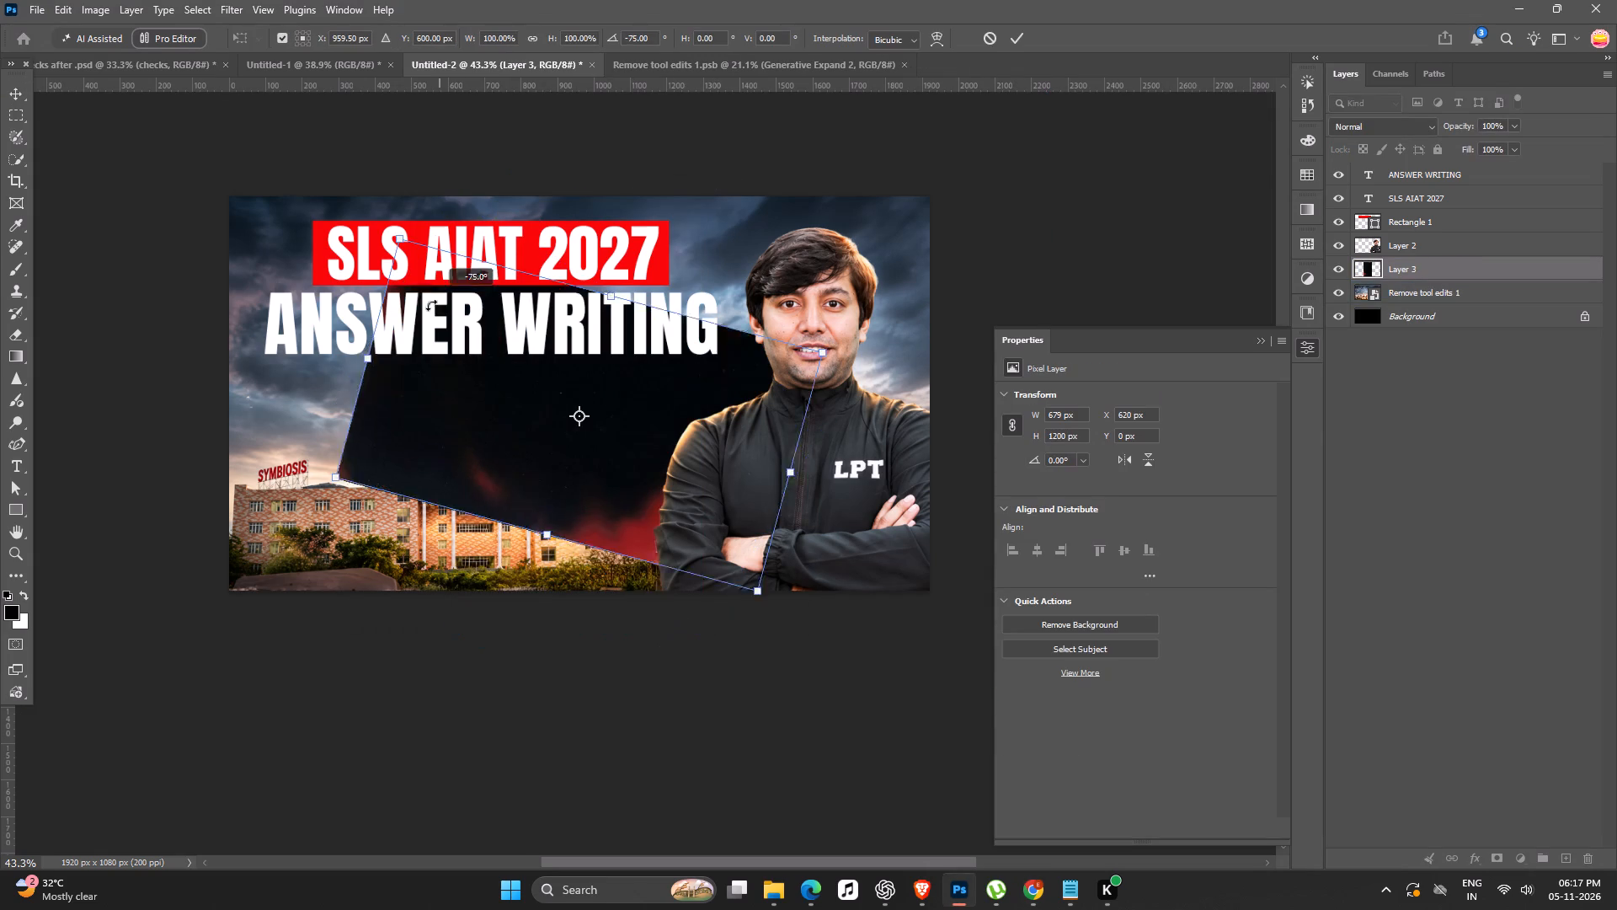
{"action": "left_click_drag", "start_coordinate": [431, 305], "coordinate": [442, 317]}
{"action": "left_click_drag", "start_coordinate": [805, 290], "coordinate": [1022, 214], "text": "alt"}
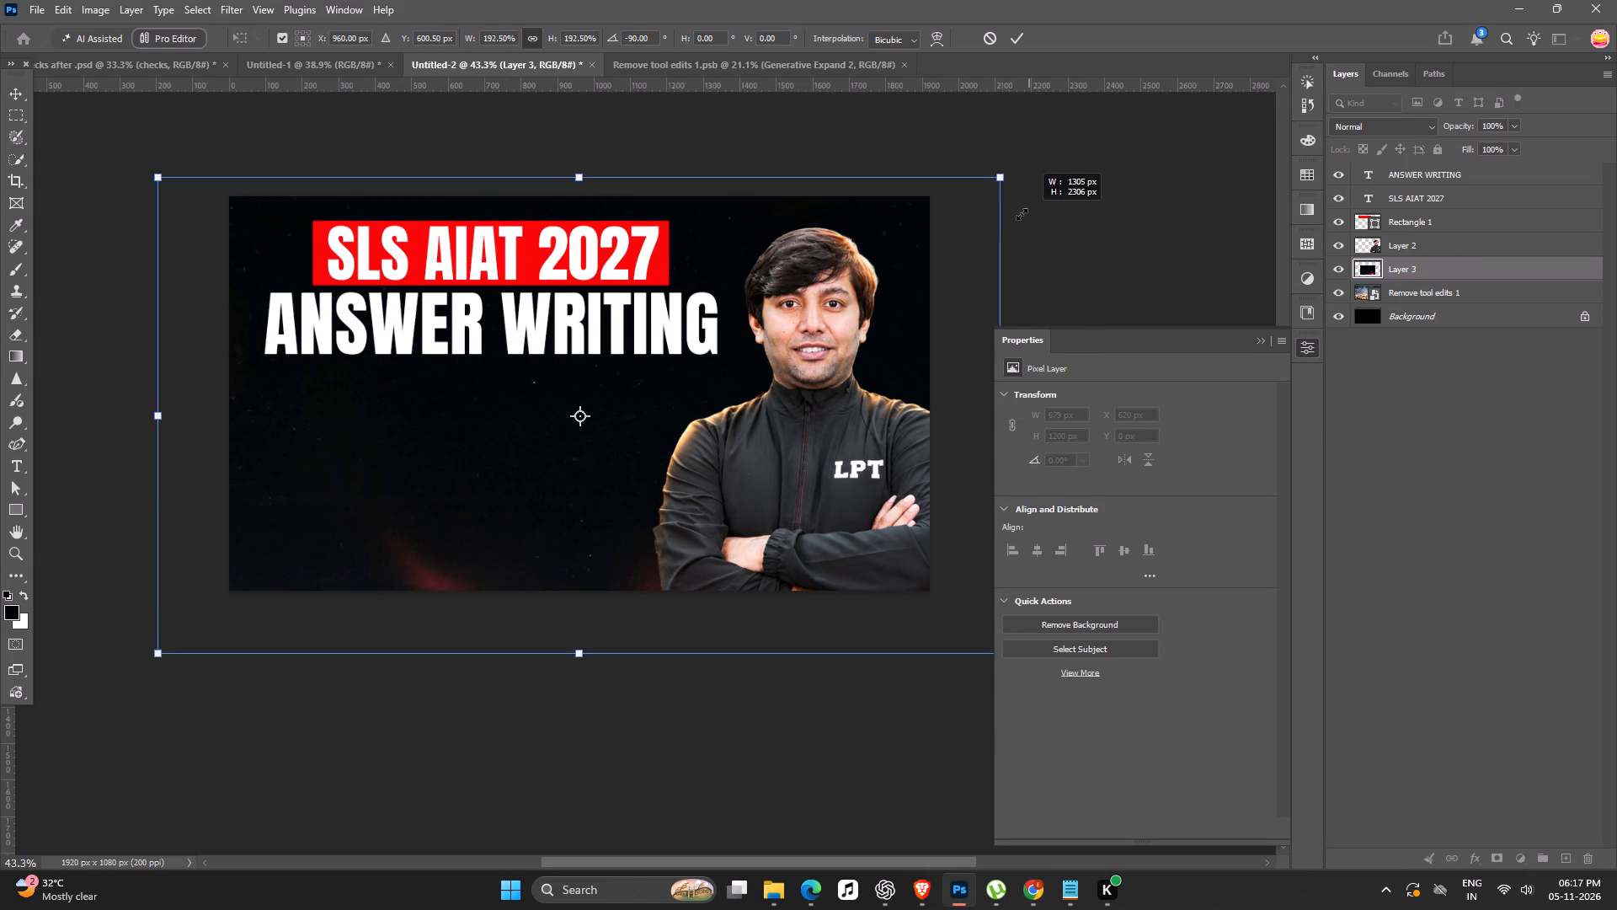
{"action": "left_click_drag", "start_coordinate": [1022, 214], "coordinate": [978, 226], "text": "alt"}
{"action": "left_click_drag", "start_coordinate": [419, 415], "coordinate": [417, 393]}
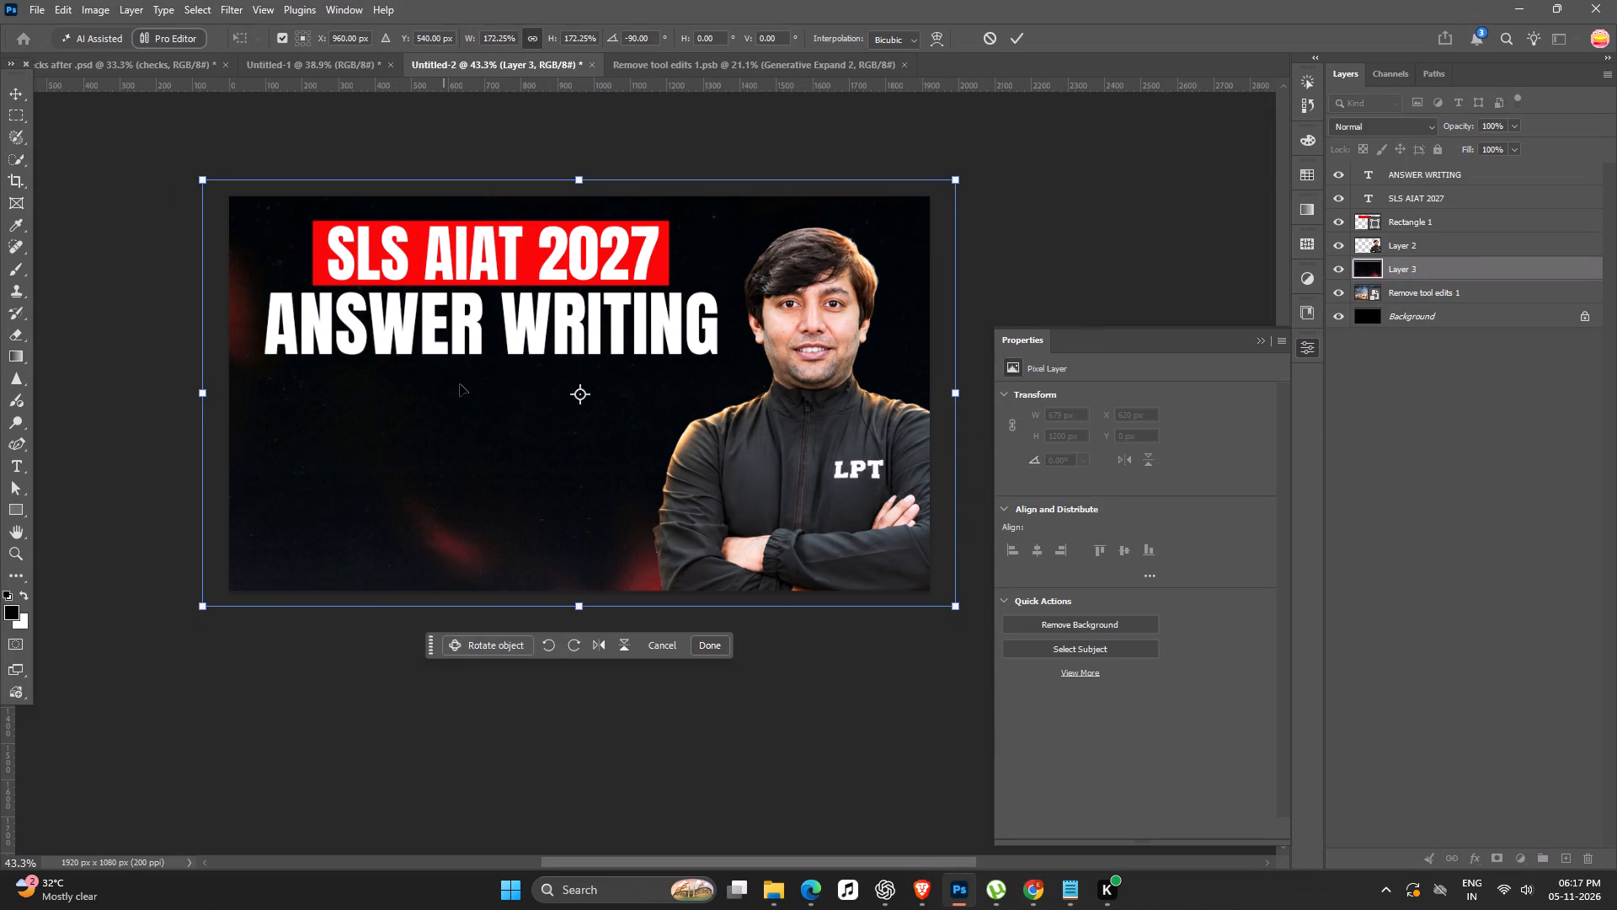
{"action": "key", "text": "Return"}
Set the blend mode of the light-leak texture on Layer 3 to Hard Light.
{"action": "left_click", "coordinate": [1382, 130]}
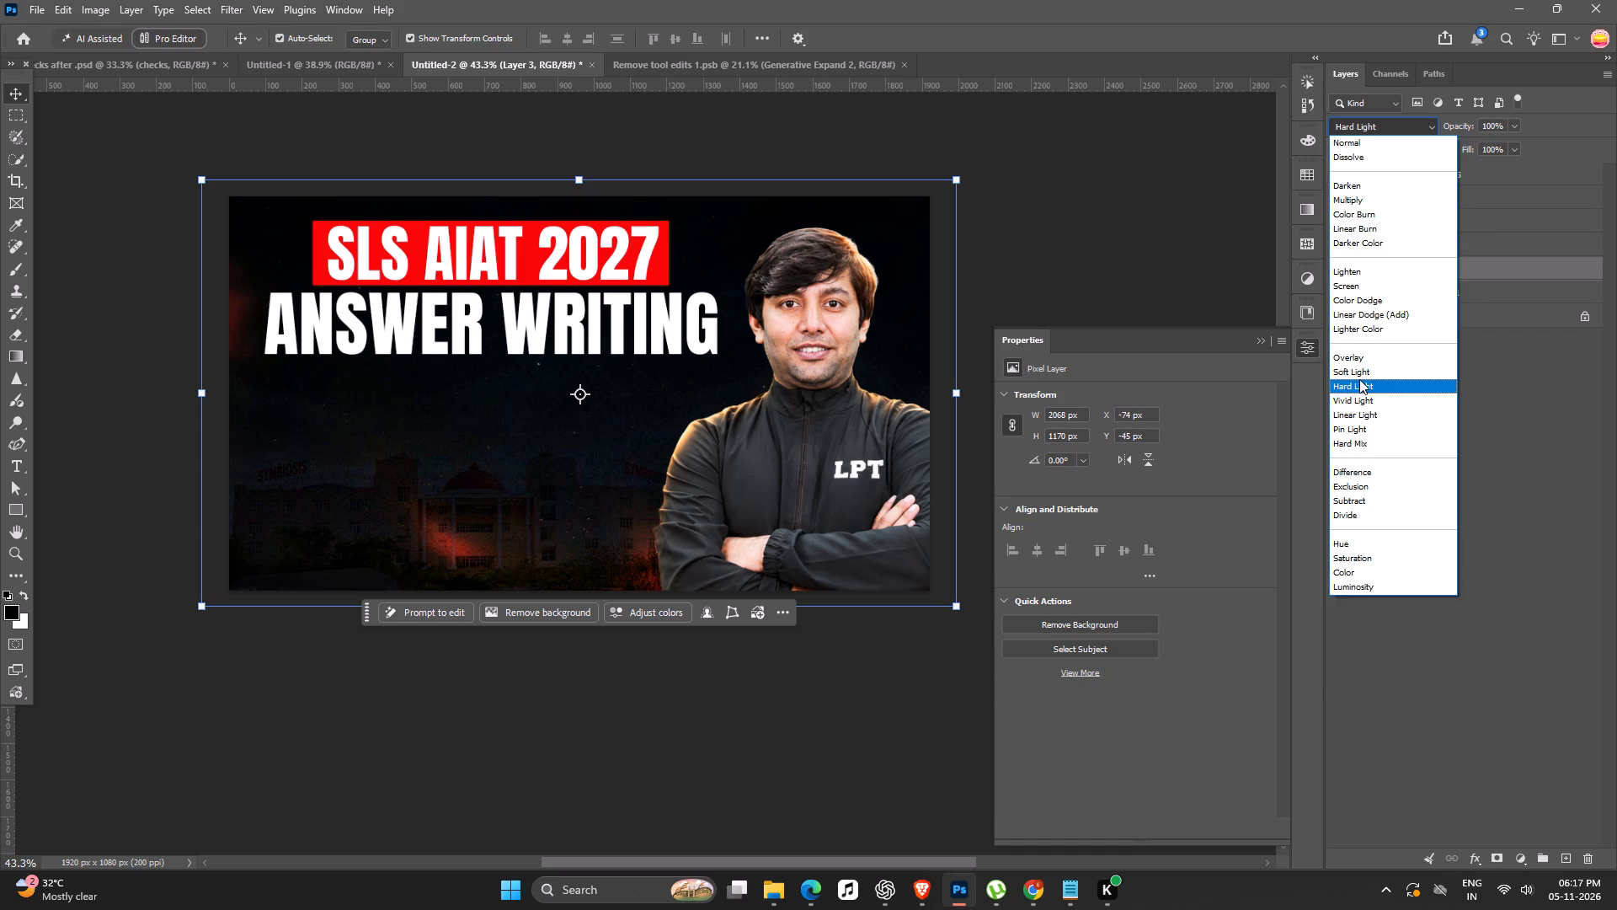
{"action": "left_click", "coordinate": [1359, 379]}
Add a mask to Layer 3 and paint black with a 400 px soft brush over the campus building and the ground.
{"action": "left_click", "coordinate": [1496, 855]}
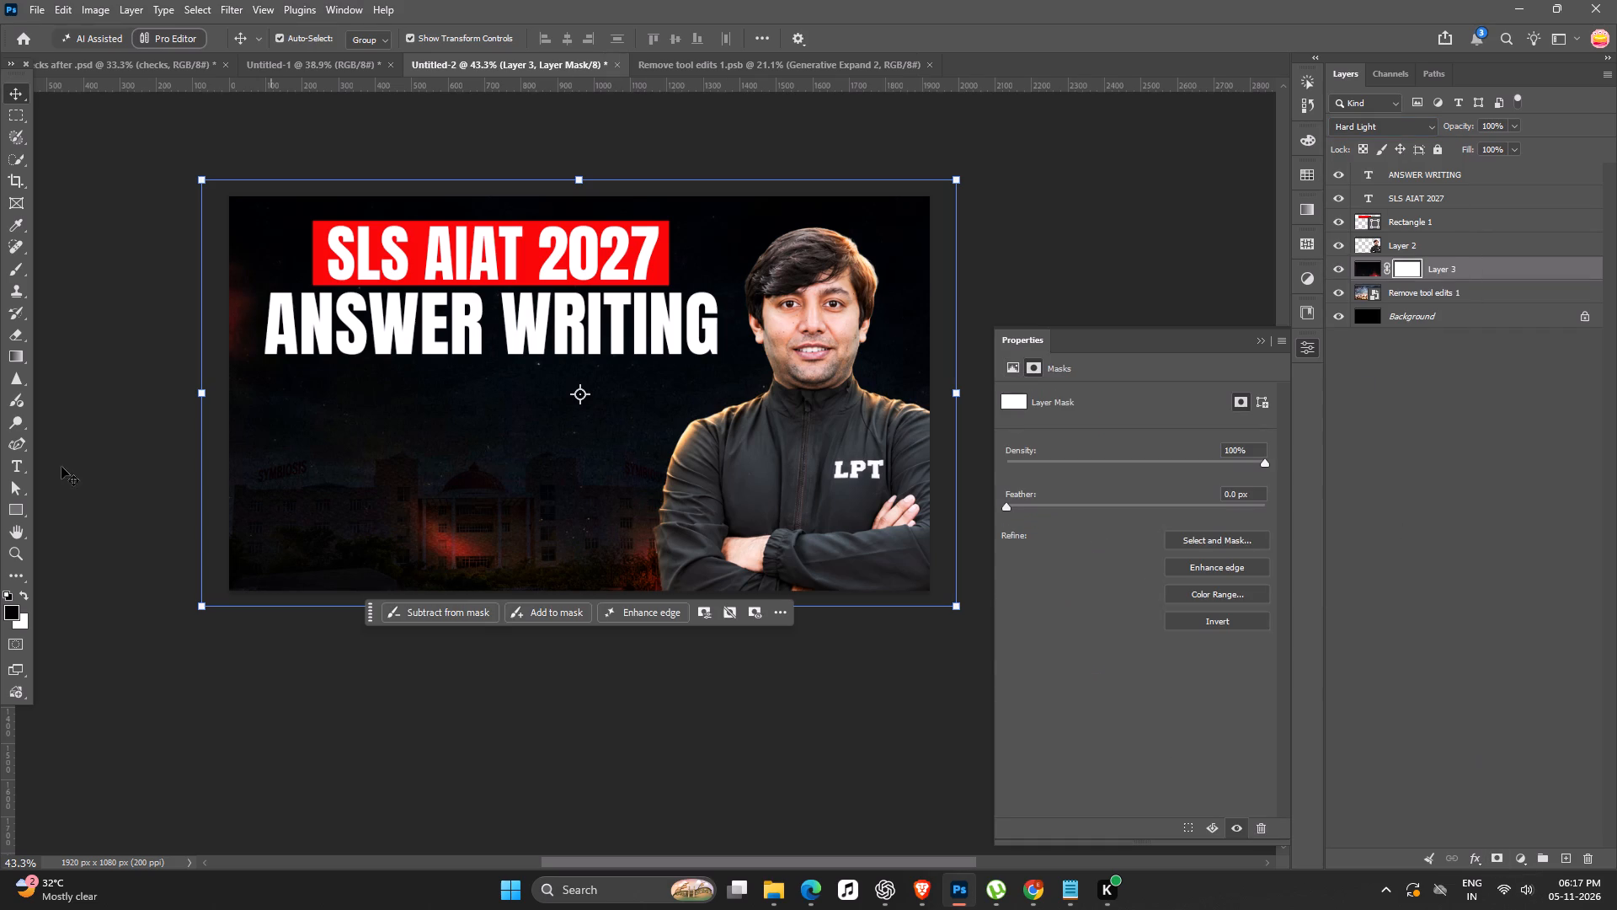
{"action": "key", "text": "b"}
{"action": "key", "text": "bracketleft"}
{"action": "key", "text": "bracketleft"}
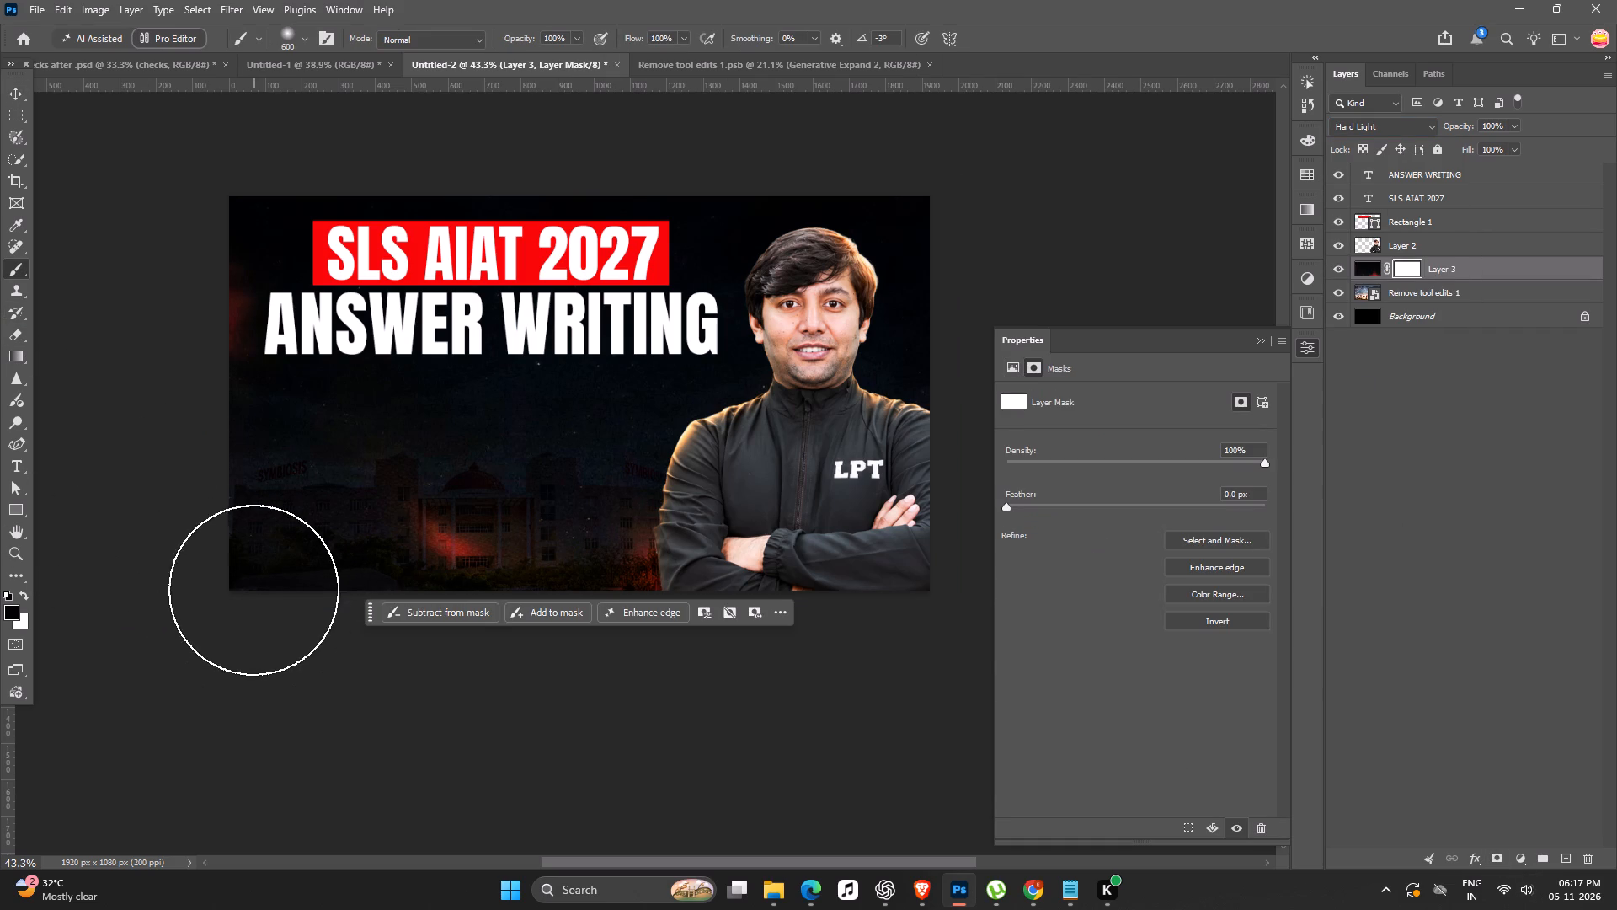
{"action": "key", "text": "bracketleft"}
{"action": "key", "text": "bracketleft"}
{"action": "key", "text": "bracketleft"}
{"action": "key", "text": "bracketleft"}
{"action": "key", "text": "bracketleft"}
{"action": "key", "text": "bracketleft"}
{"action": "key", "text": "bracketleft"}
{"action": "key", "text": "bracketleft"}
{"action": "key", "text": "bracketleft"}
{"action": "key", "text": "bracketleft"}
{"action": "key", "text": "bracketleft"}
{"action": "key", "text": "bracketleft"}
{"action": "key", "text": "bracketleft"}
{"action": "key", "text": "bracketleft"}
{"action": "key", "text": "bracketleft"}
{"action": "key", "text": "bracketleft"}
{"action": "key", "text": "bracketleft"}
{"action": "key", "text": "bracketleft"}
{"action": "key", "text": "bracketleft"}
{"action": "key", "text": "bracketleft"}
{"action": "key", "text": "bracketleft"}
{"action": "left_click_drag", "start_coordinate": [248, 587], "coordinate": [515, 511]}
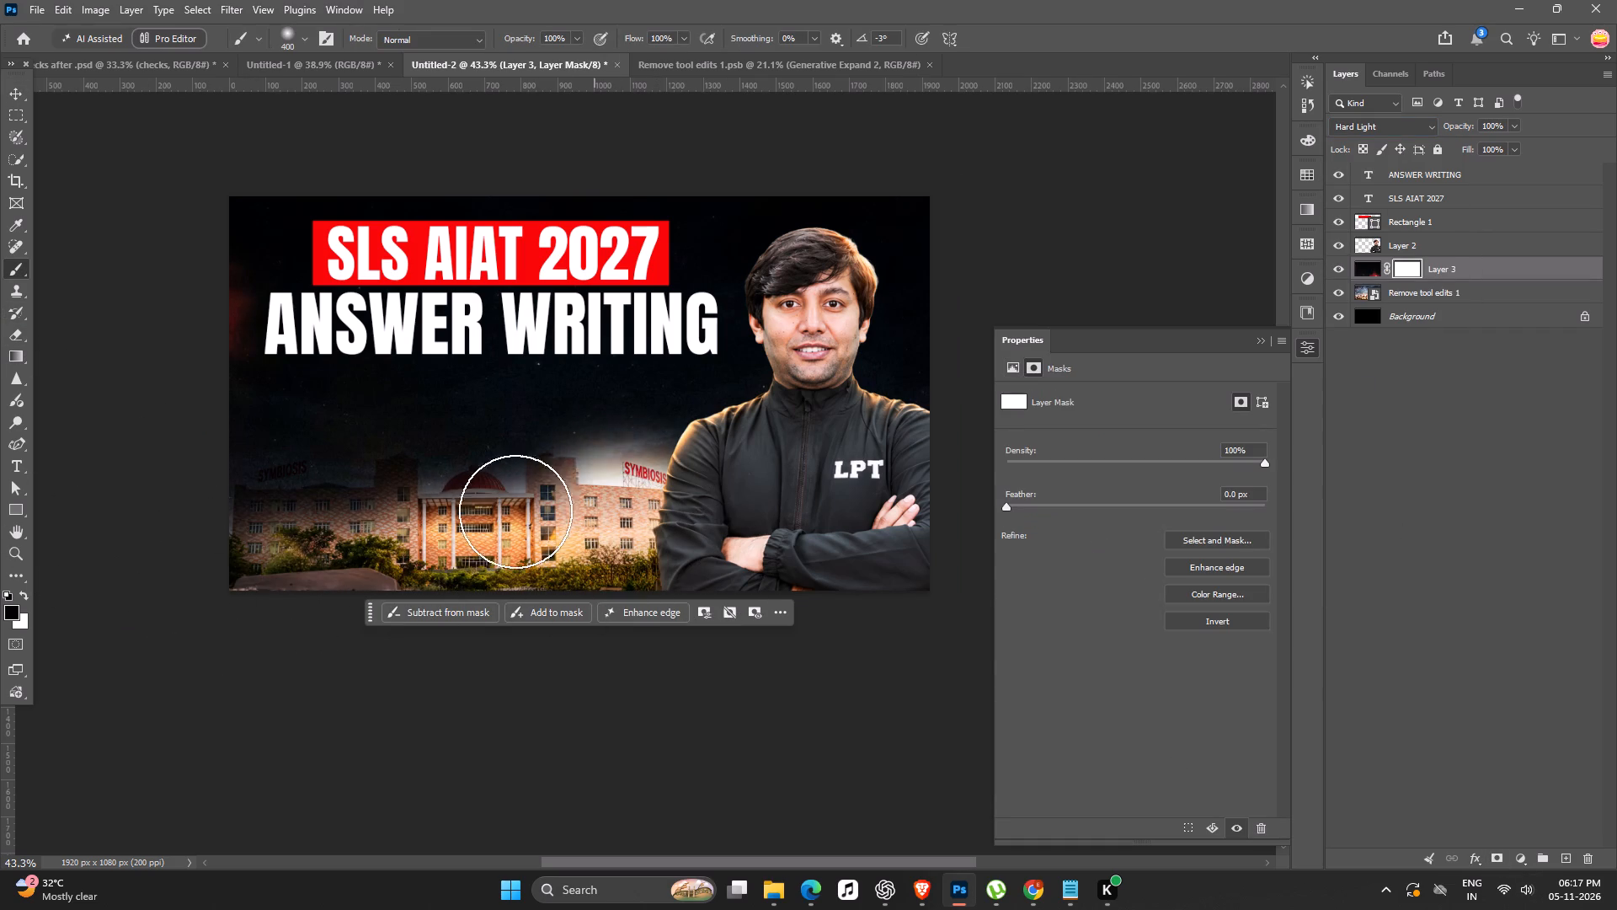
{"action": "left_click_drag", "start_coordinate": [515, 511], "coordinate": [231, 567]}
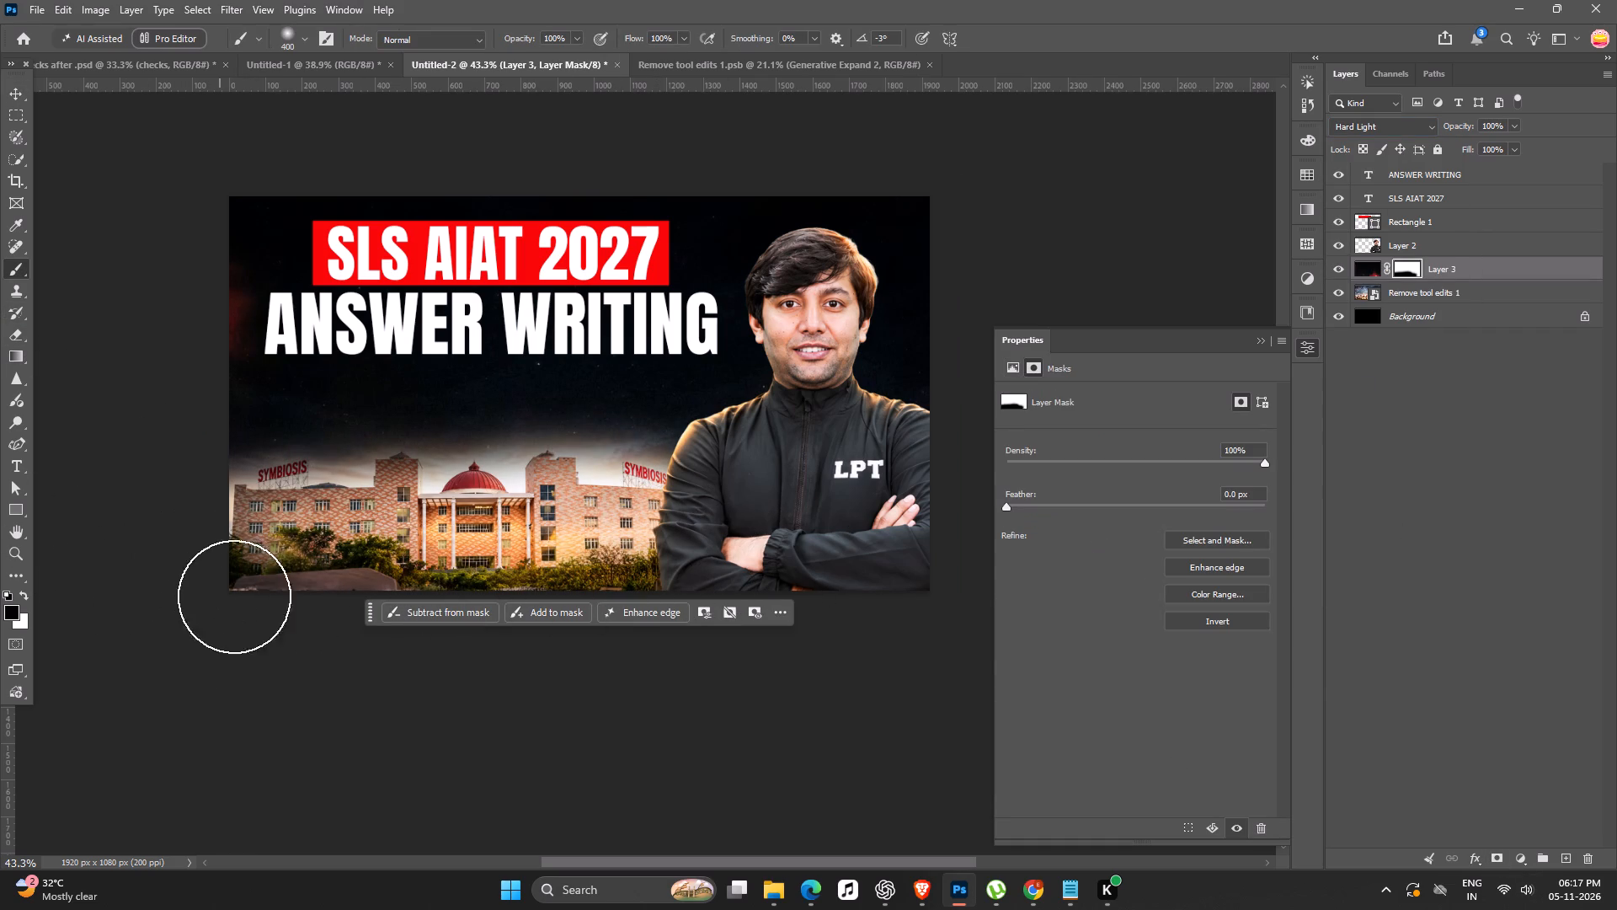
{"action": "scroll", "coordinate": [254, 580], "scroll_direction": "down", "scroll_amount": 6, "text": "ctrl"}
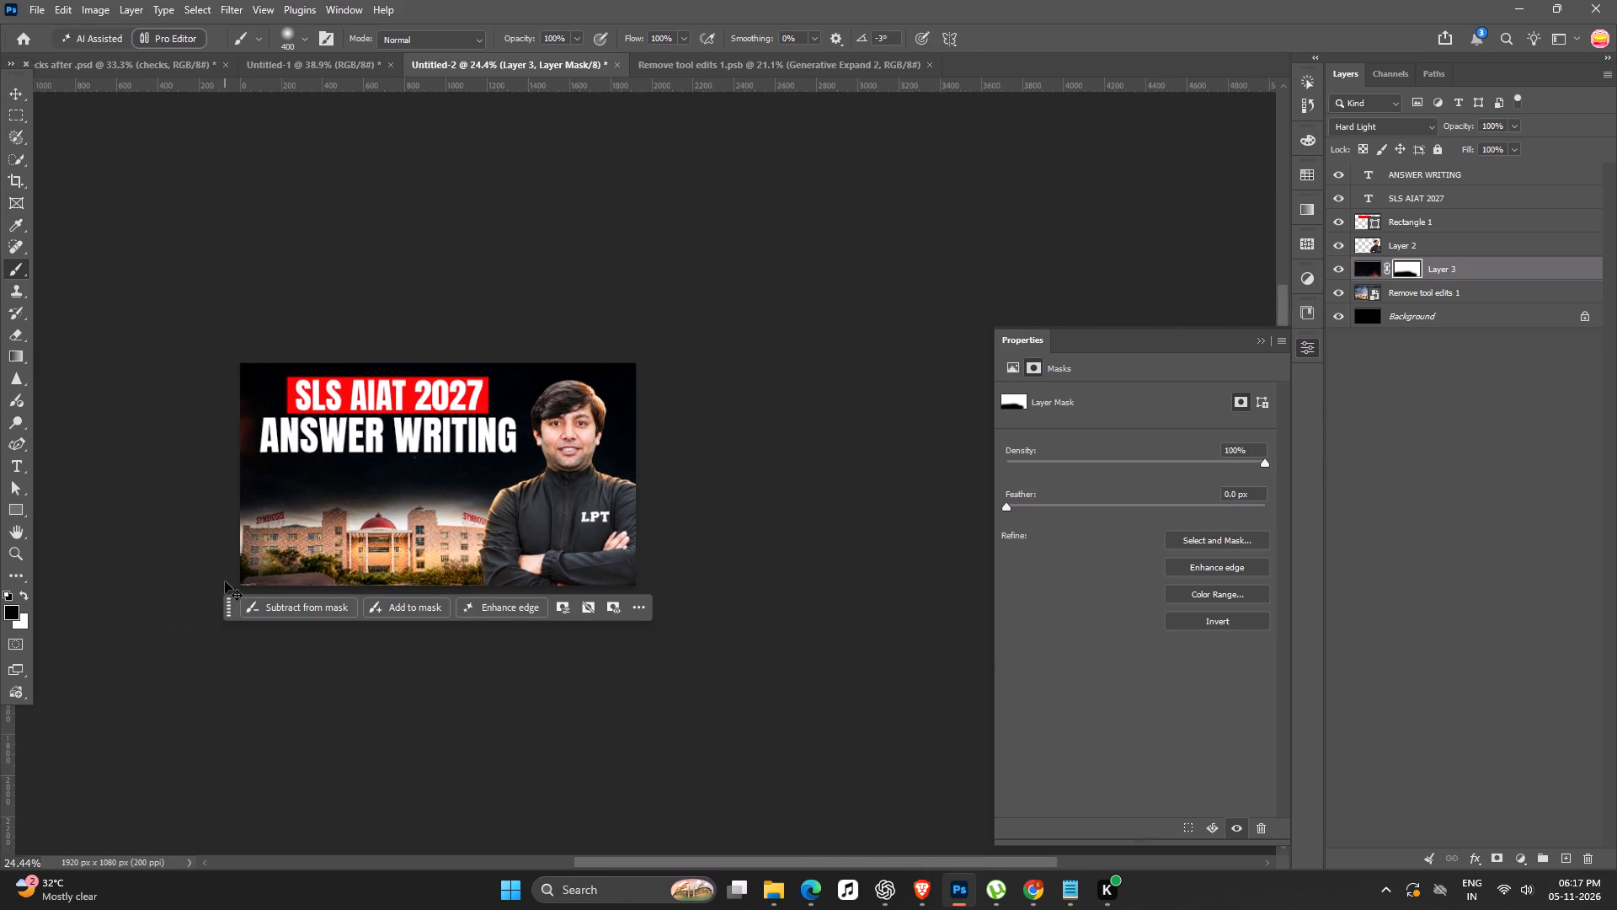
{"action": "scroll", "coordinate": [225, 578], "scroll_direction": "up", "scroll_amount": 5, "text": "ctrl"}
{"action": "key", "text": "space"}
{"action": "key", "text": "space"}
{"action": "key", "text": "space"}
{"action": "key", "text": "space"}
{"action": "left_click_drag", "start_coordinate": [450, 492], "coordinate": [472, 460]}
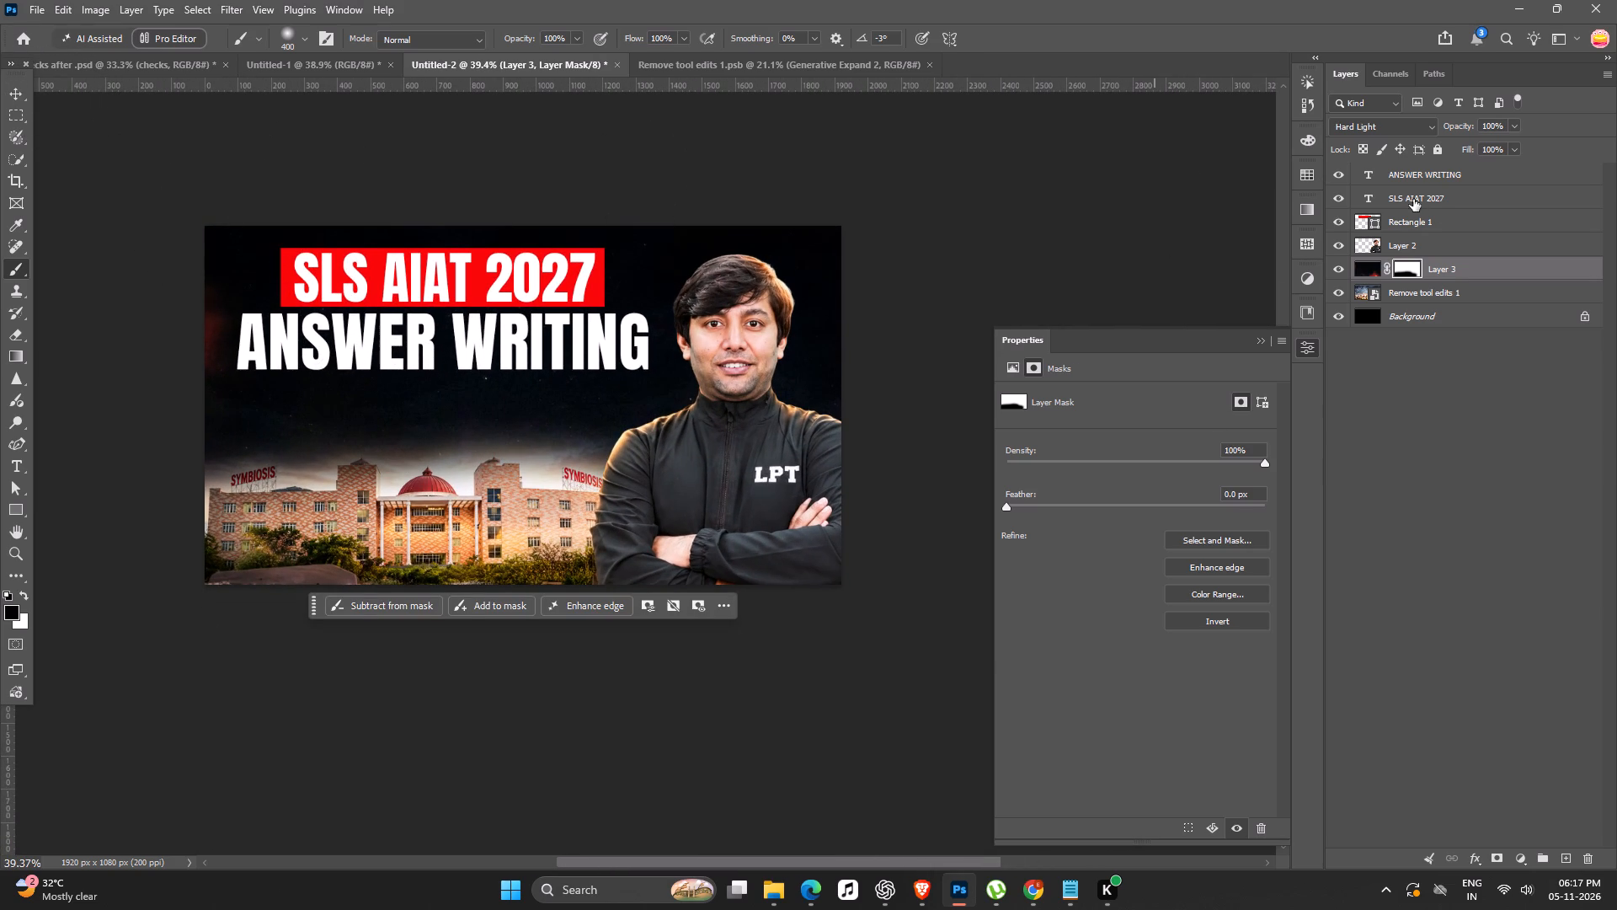
Hide Layer 3 and Layer 2, select the main campus building on Remove tool edits 1 with Object Selection, and copy it to a new layer.
{"action": "left_click", "coordinate": [1332, 273]}
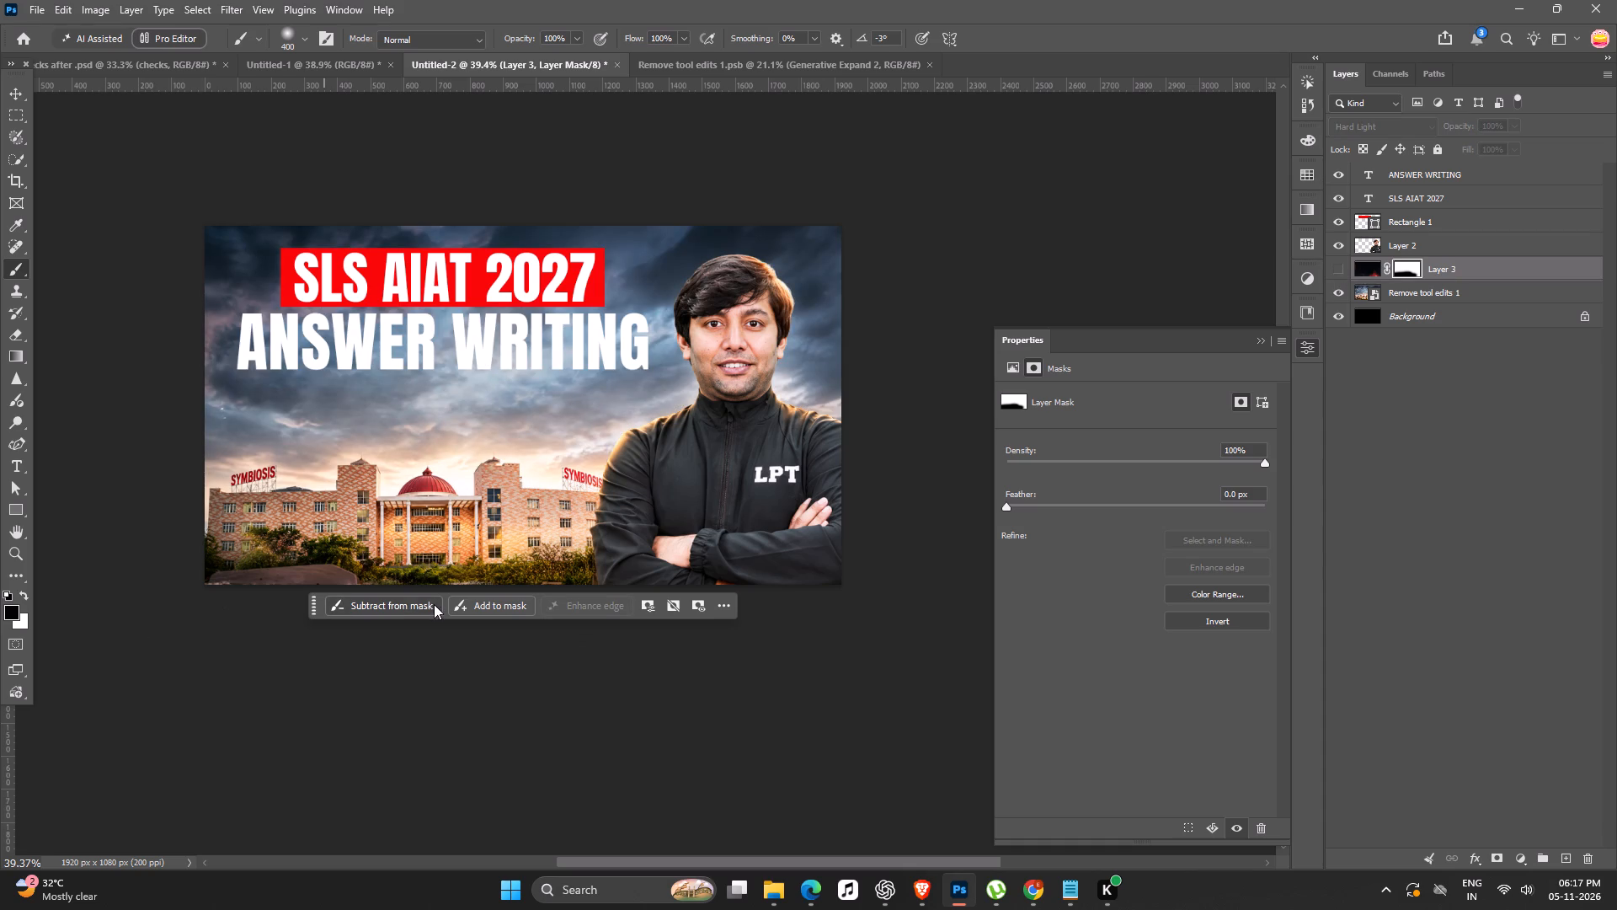
{"action": "left_click", "coordinate": [1331, 250]}
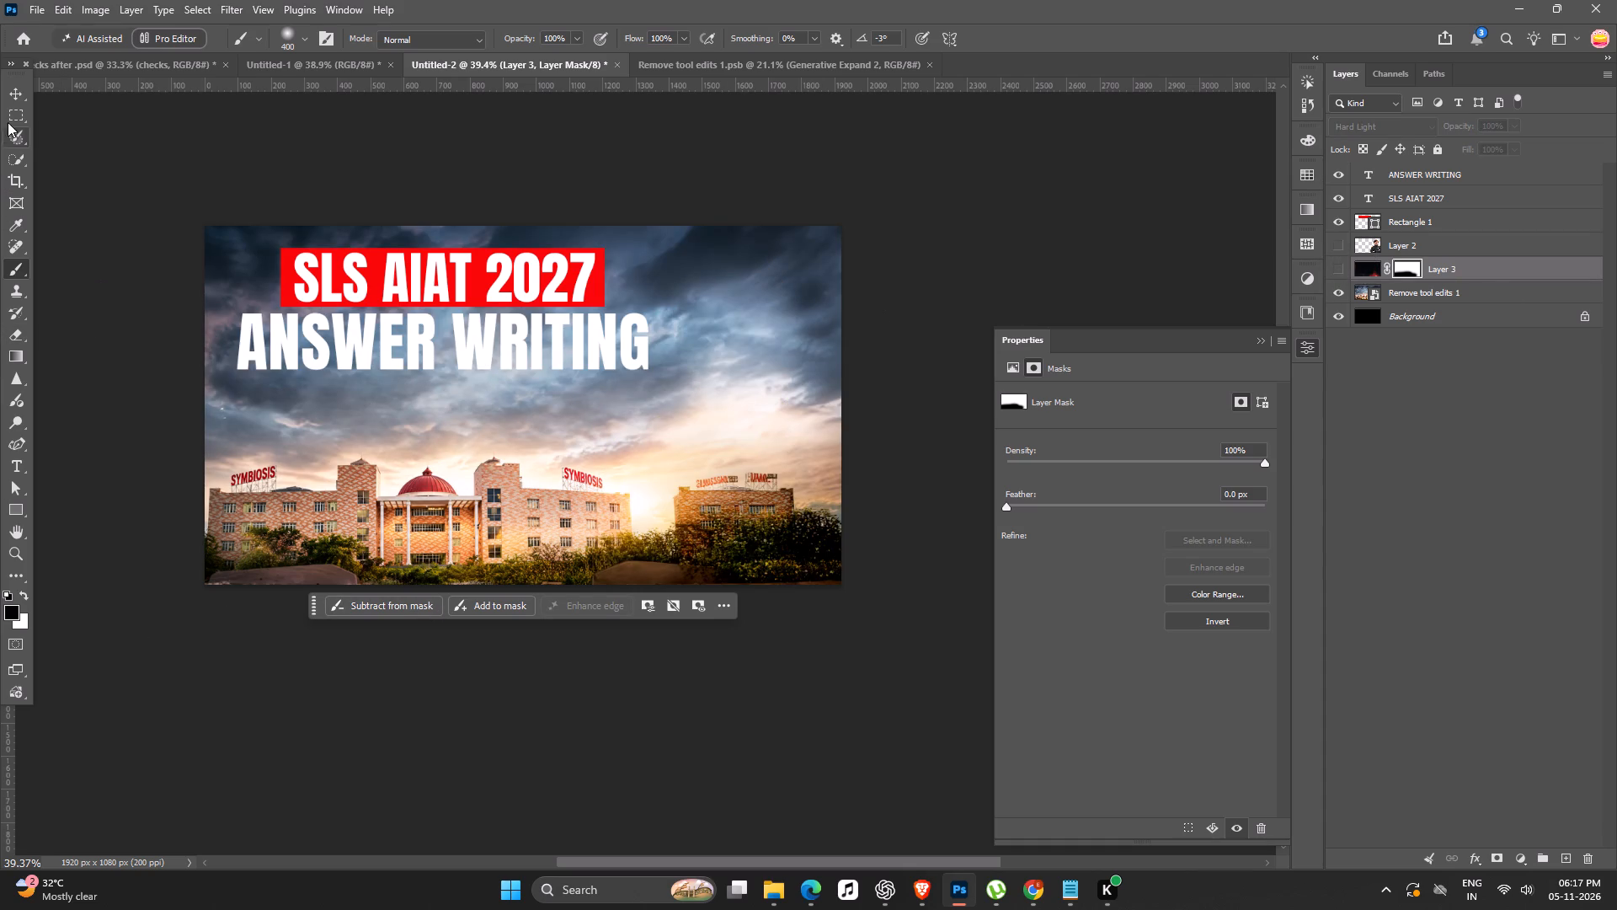
{"action": "left_click", "coordinate": [19, 136]}
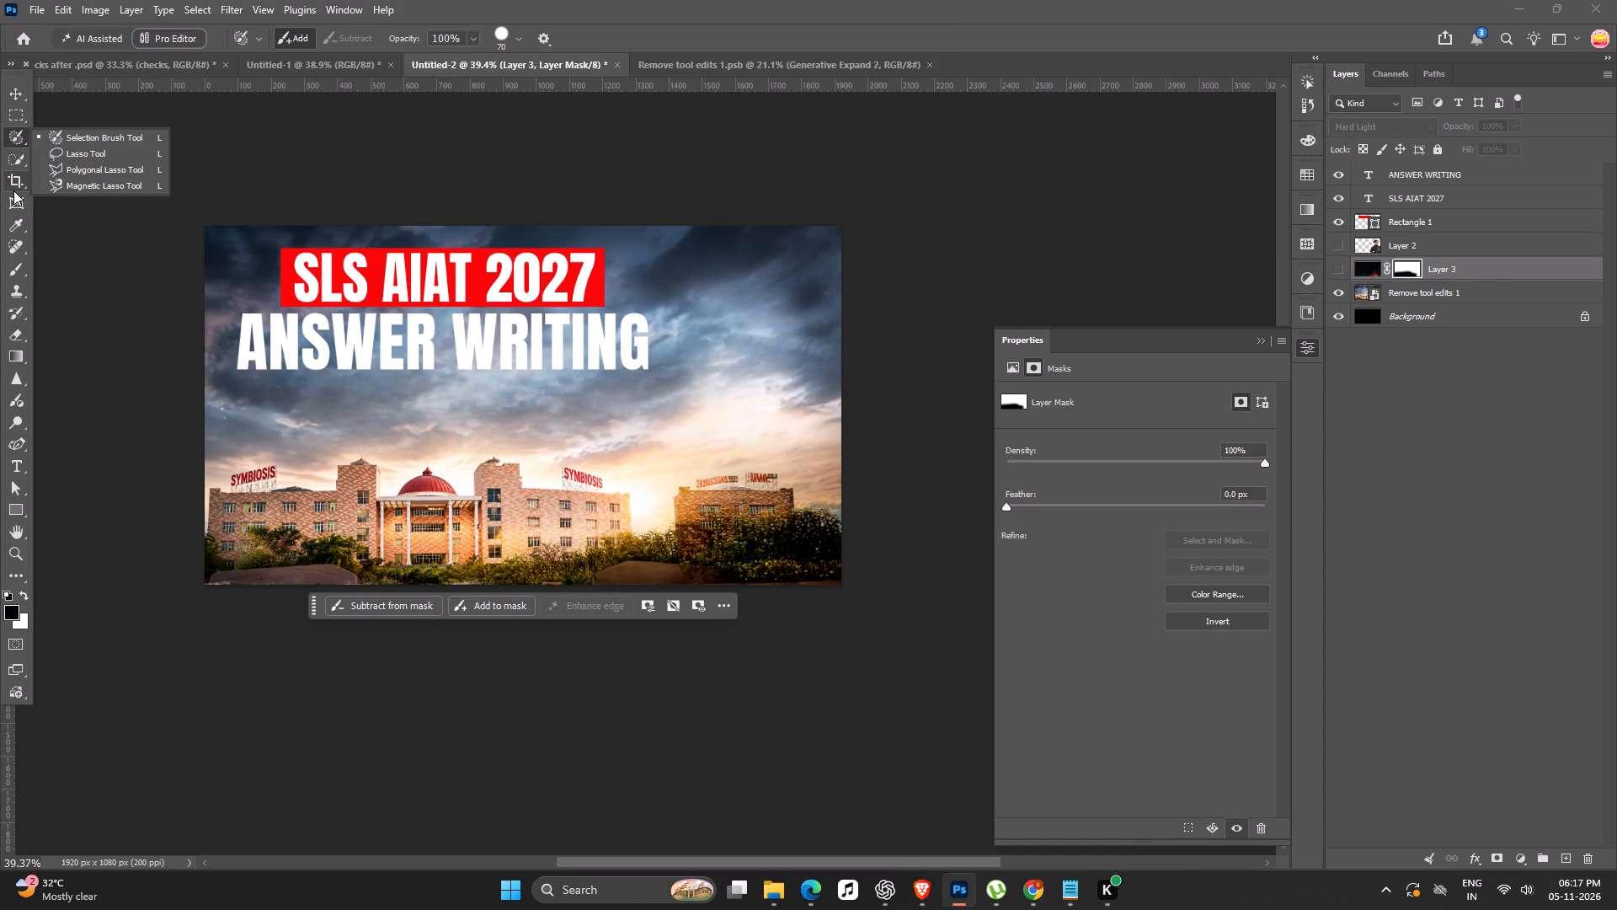
{"action": "left_click", "coordinate": [17, 154]}
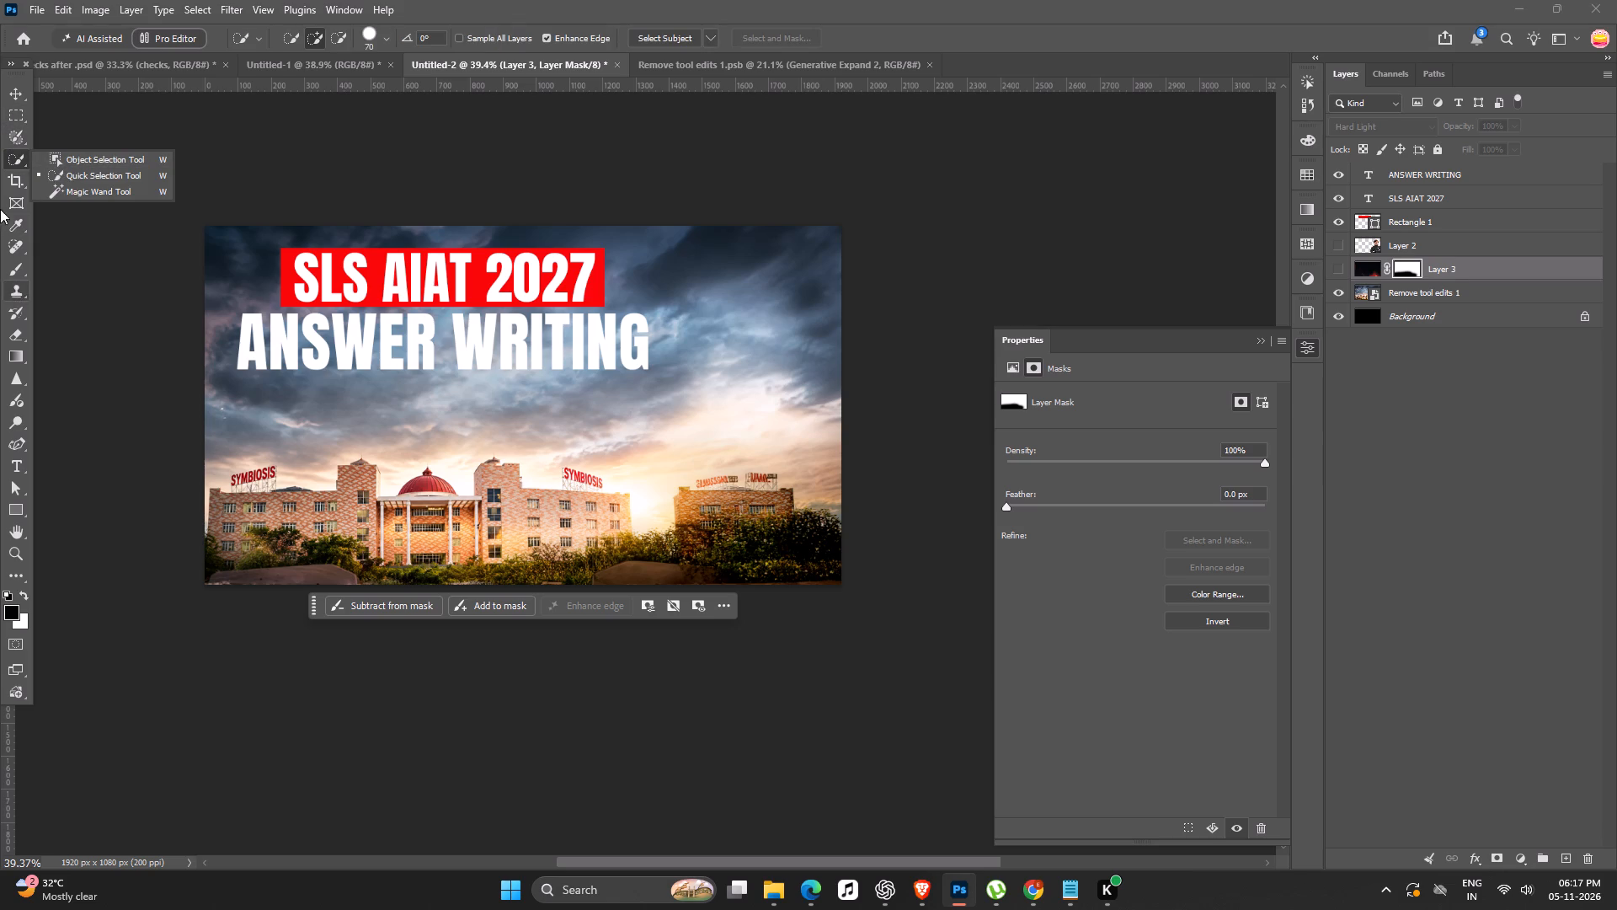
{"action": "left_click", "coordinate": [14, 179]}
{"action": "left_click", "coordinate": [25, 162]}
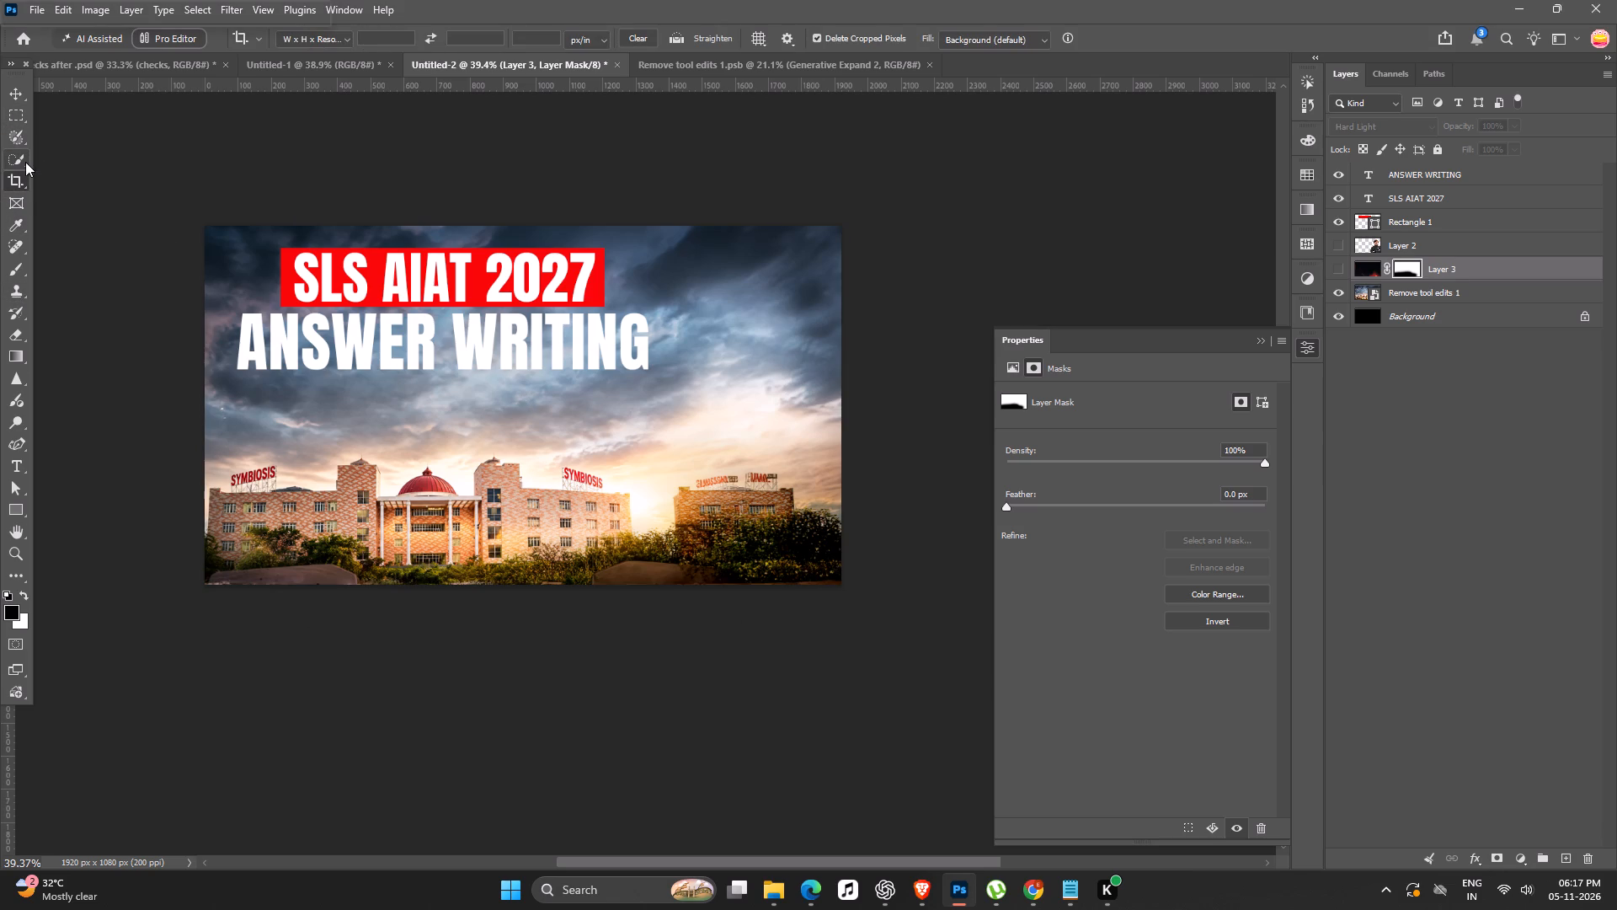
{"action": "left_click", "coordinate": [104, 159]}
{"action": "left_click_drag", "start_coordinate": [136, 402], "coordinate": [900, 676]}
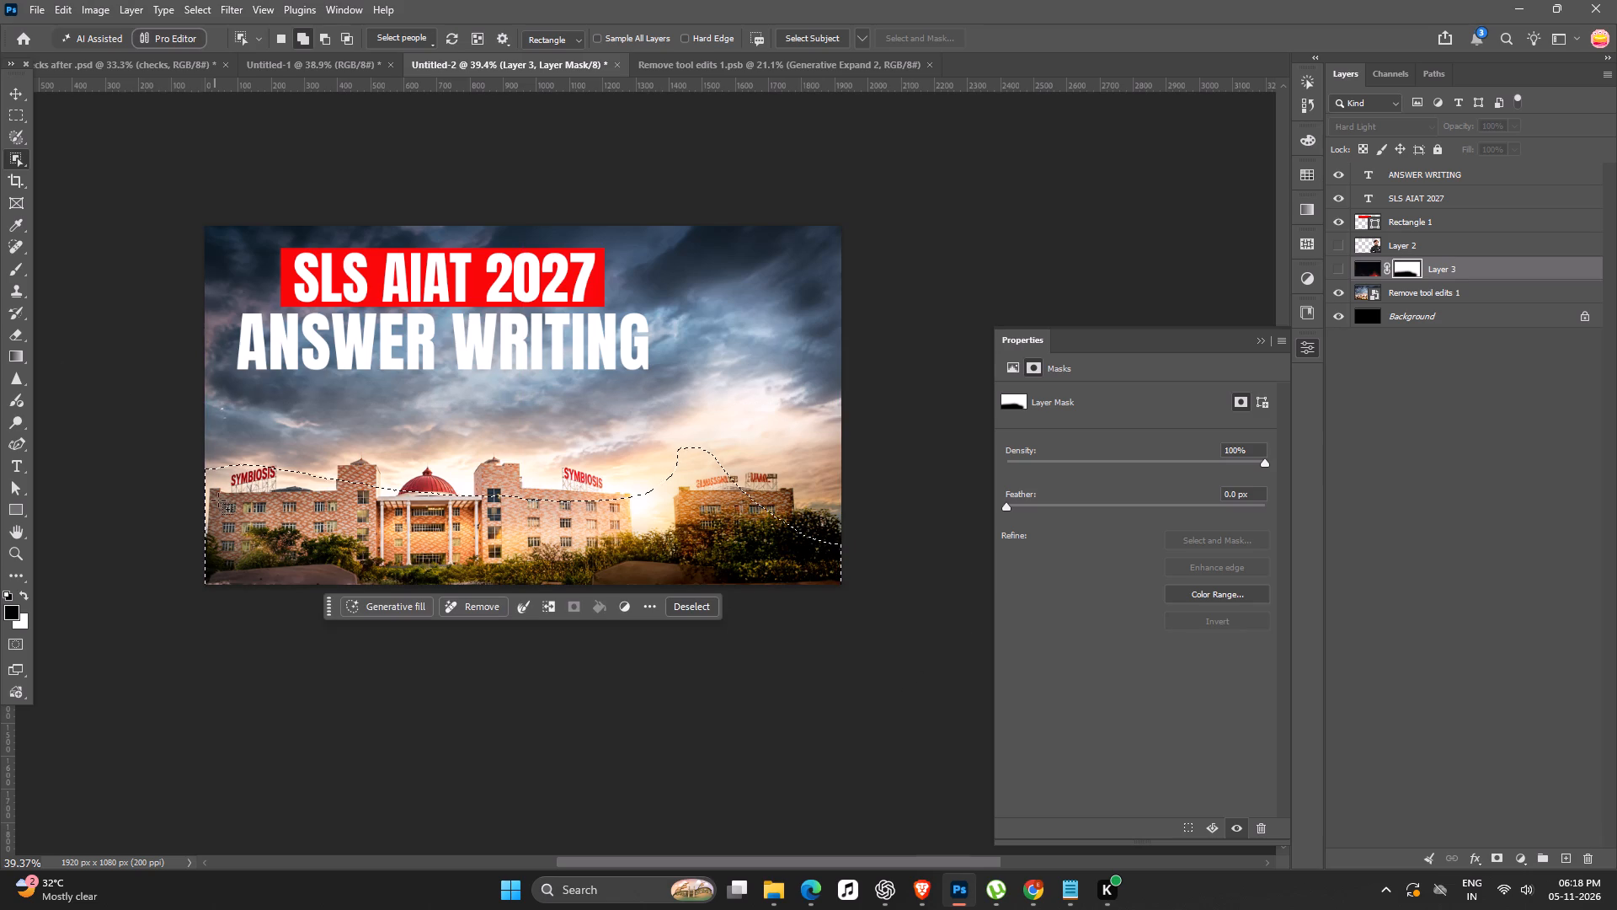
{"action": "key", "text": "ctrl+d"}
{"action": "left_click_drag", "start_coordinate": [180, 447], "coordinate": [642, 608]}
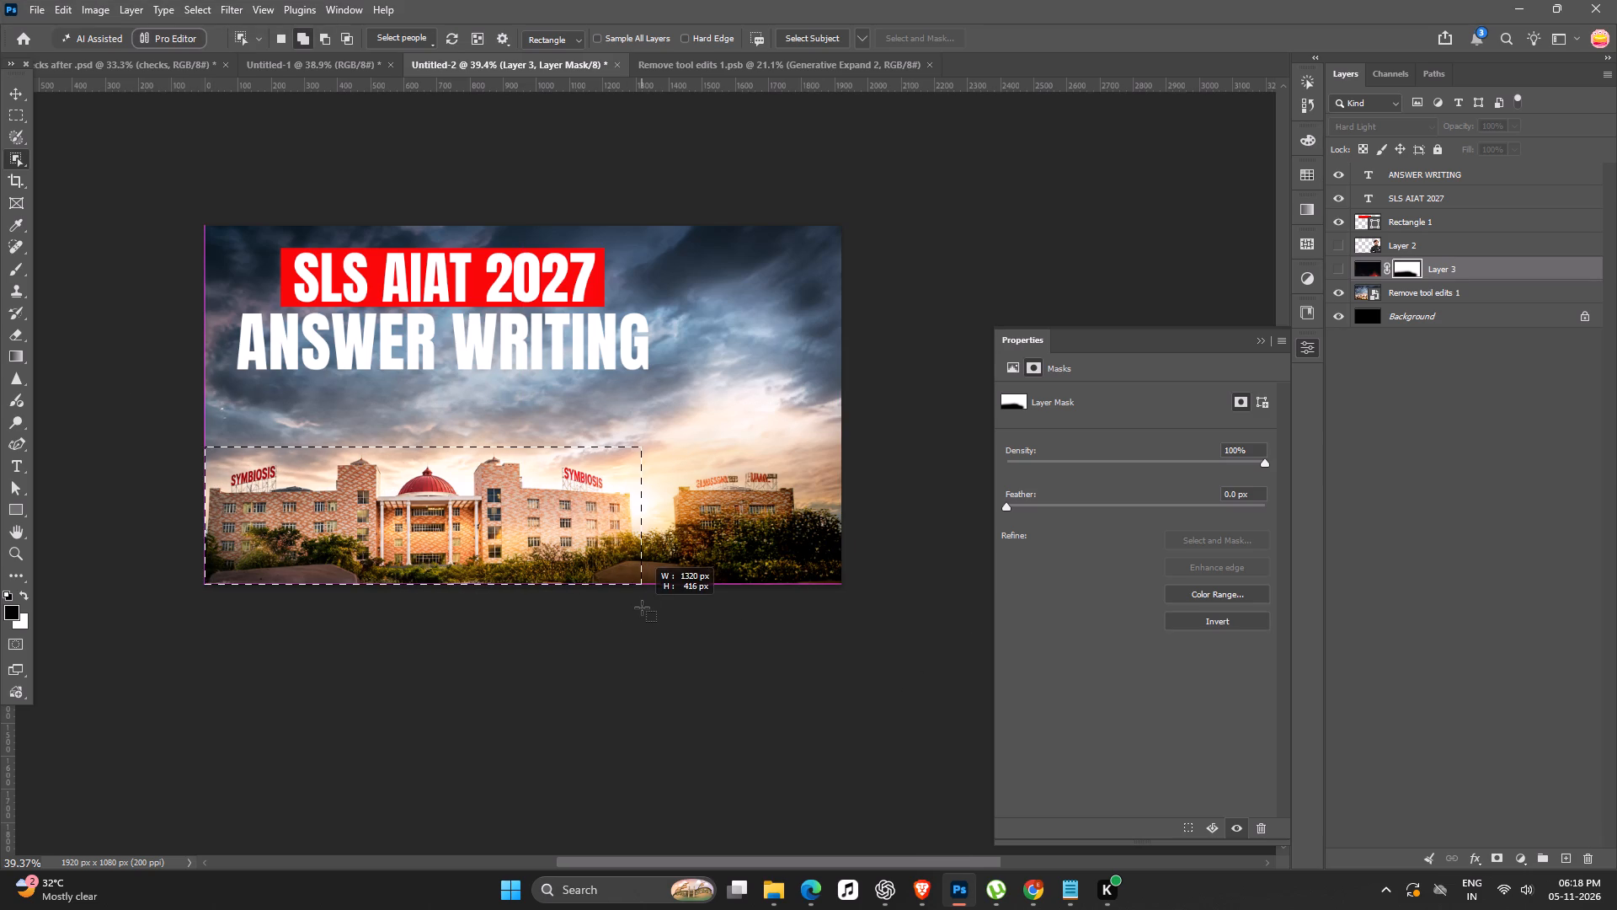
{"action": "key", "text": "ctrl+d"}
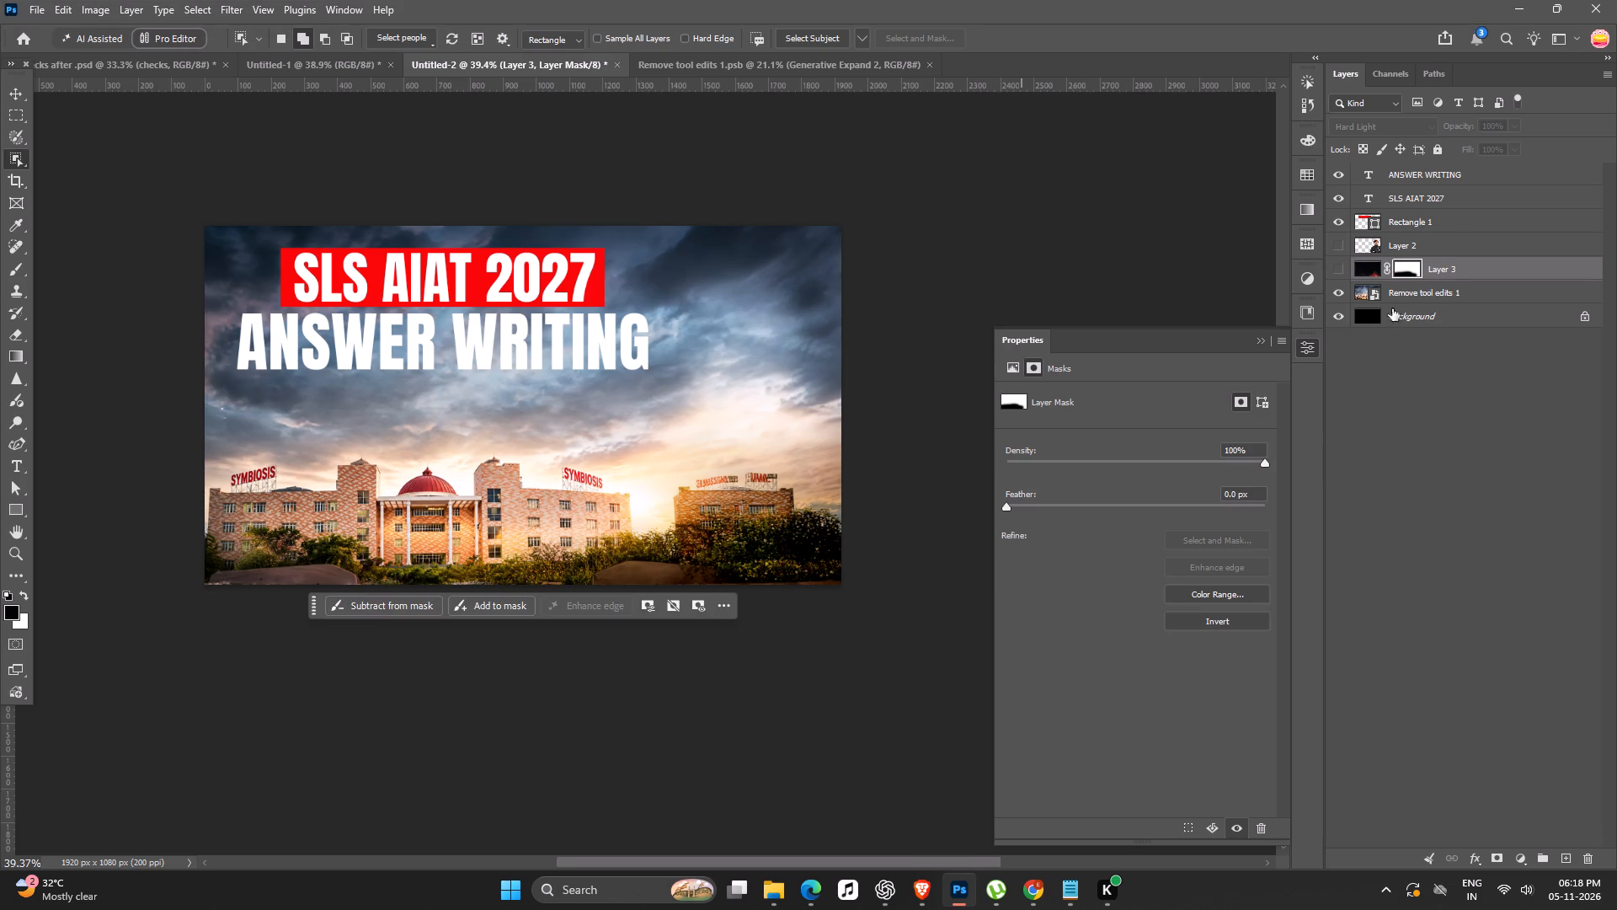
{"action": "left_click", "coordinate": [1429, 298]}
{"action": "left_click_drag", "start_coordinate": [169, 437], "coordinate": [391, 554]}
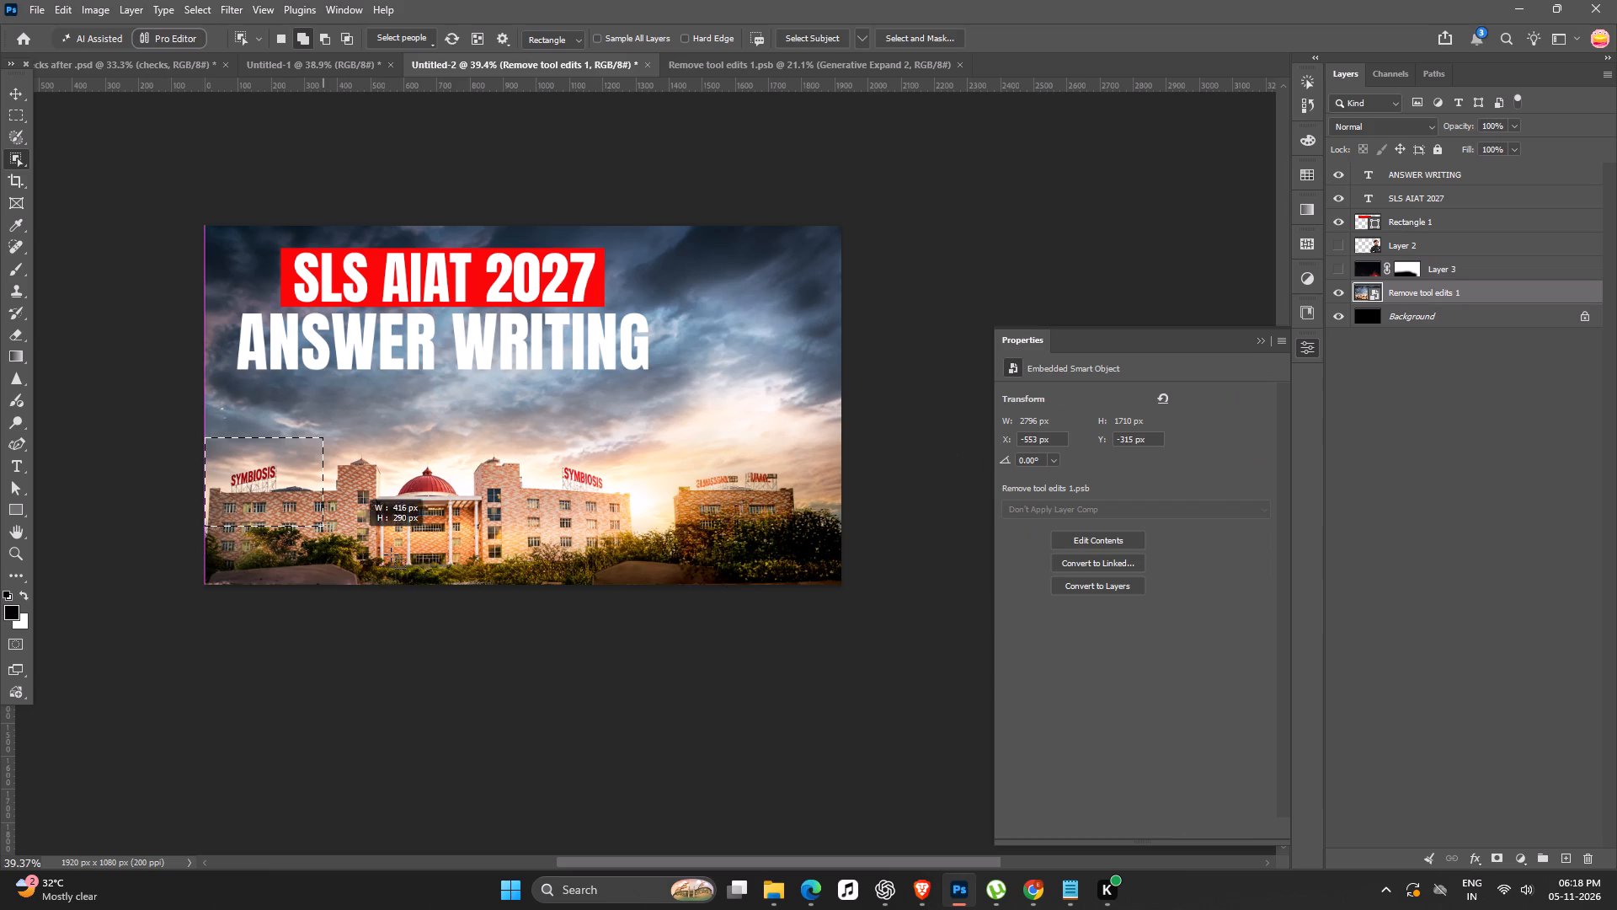
{"action": "left_click_drag", "start_coordinate": [391, 554], "coordinate": [638, 629]}
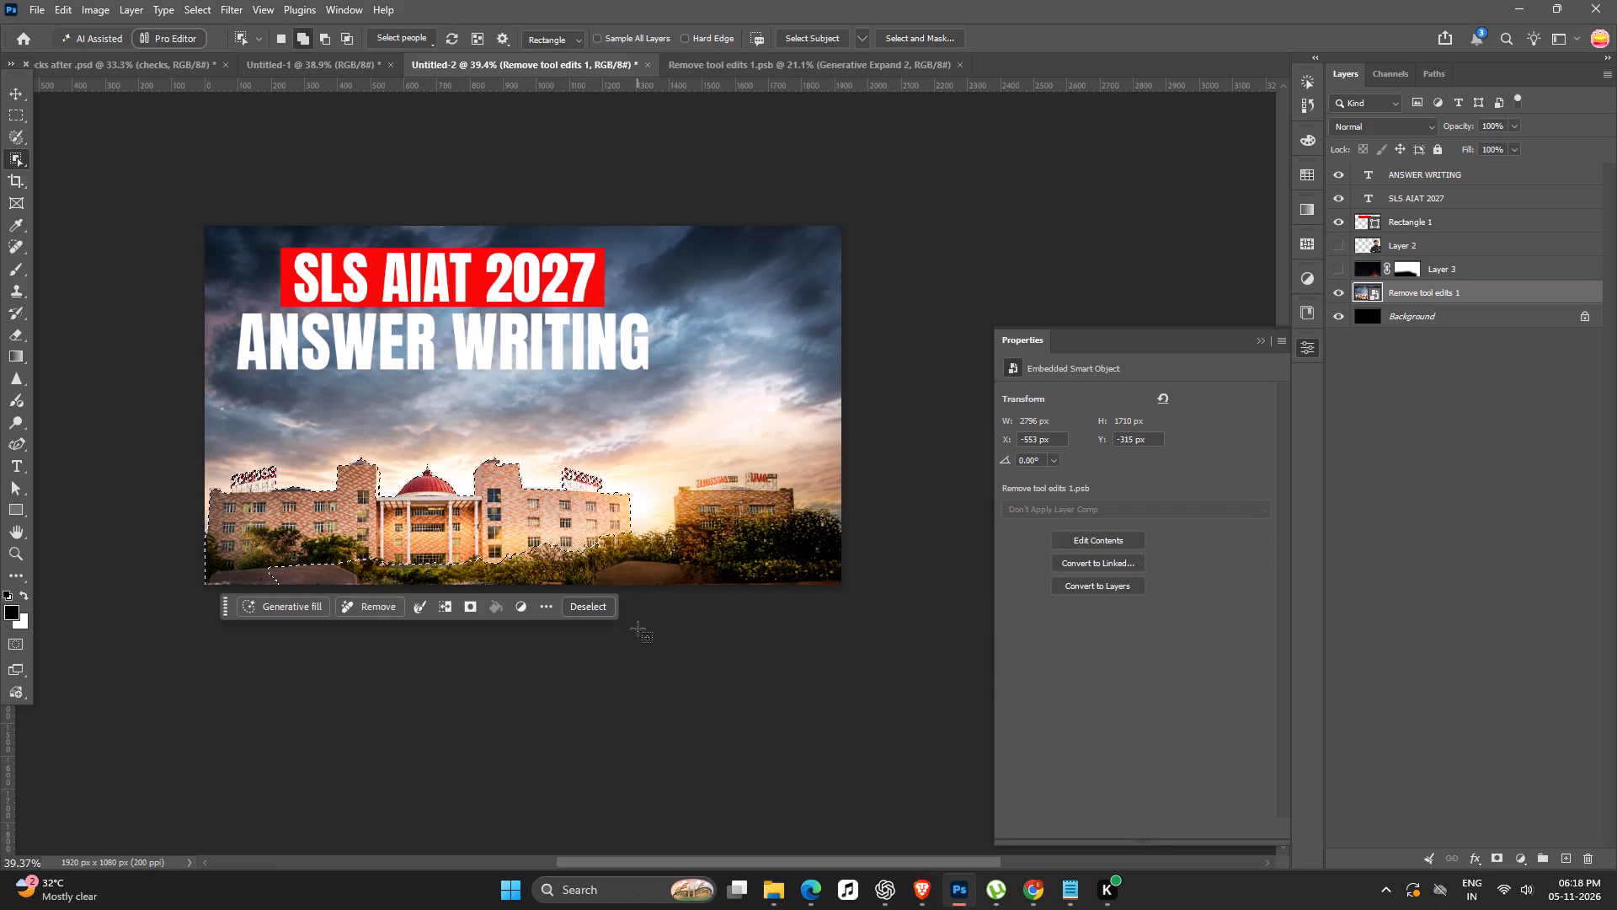
{"action": "key", "text": "ctrl+j"}
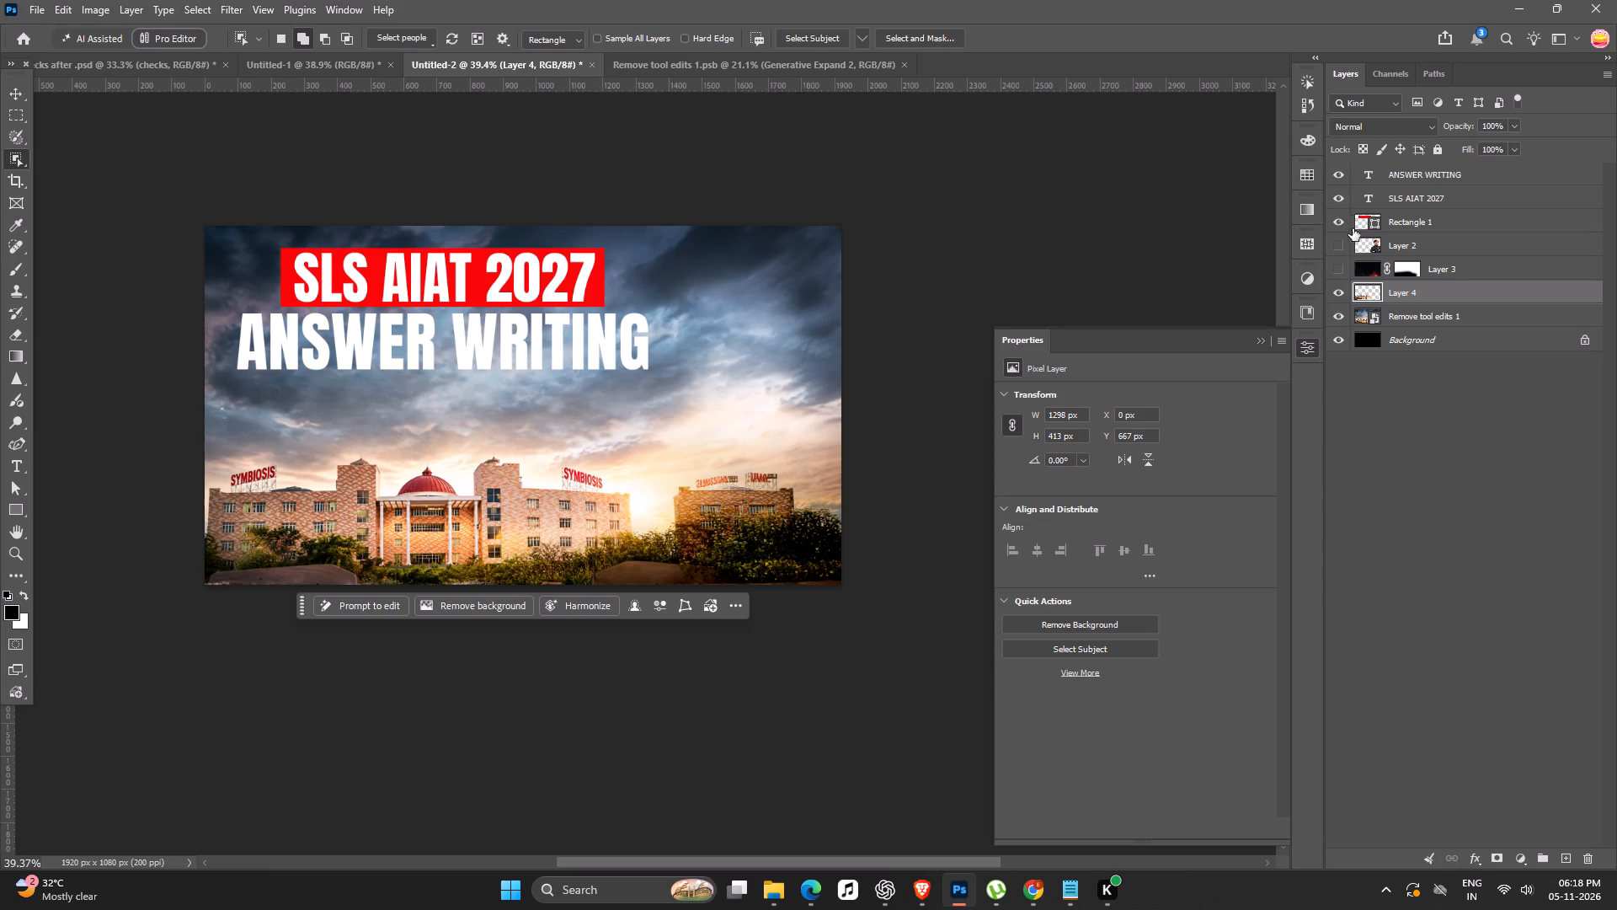
Show Layer 3 again and delete its layer mask without applying it.
{"action": "left_click", "coordinate": [1341, 276]}
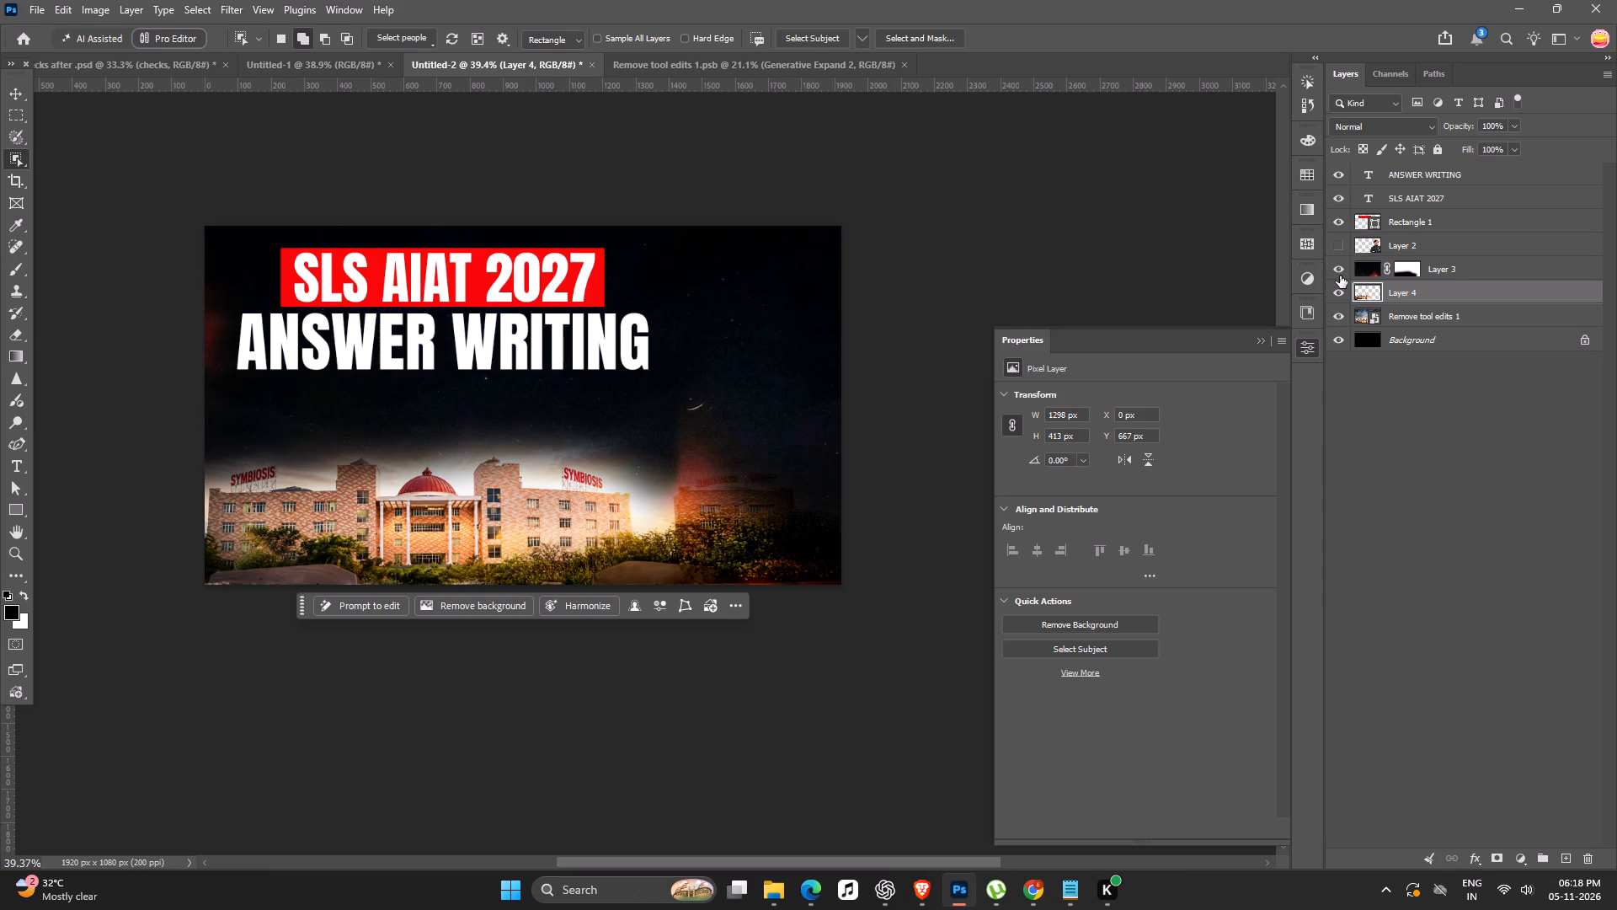
{"action": "left_click", "coordinate": [1405, 269]}
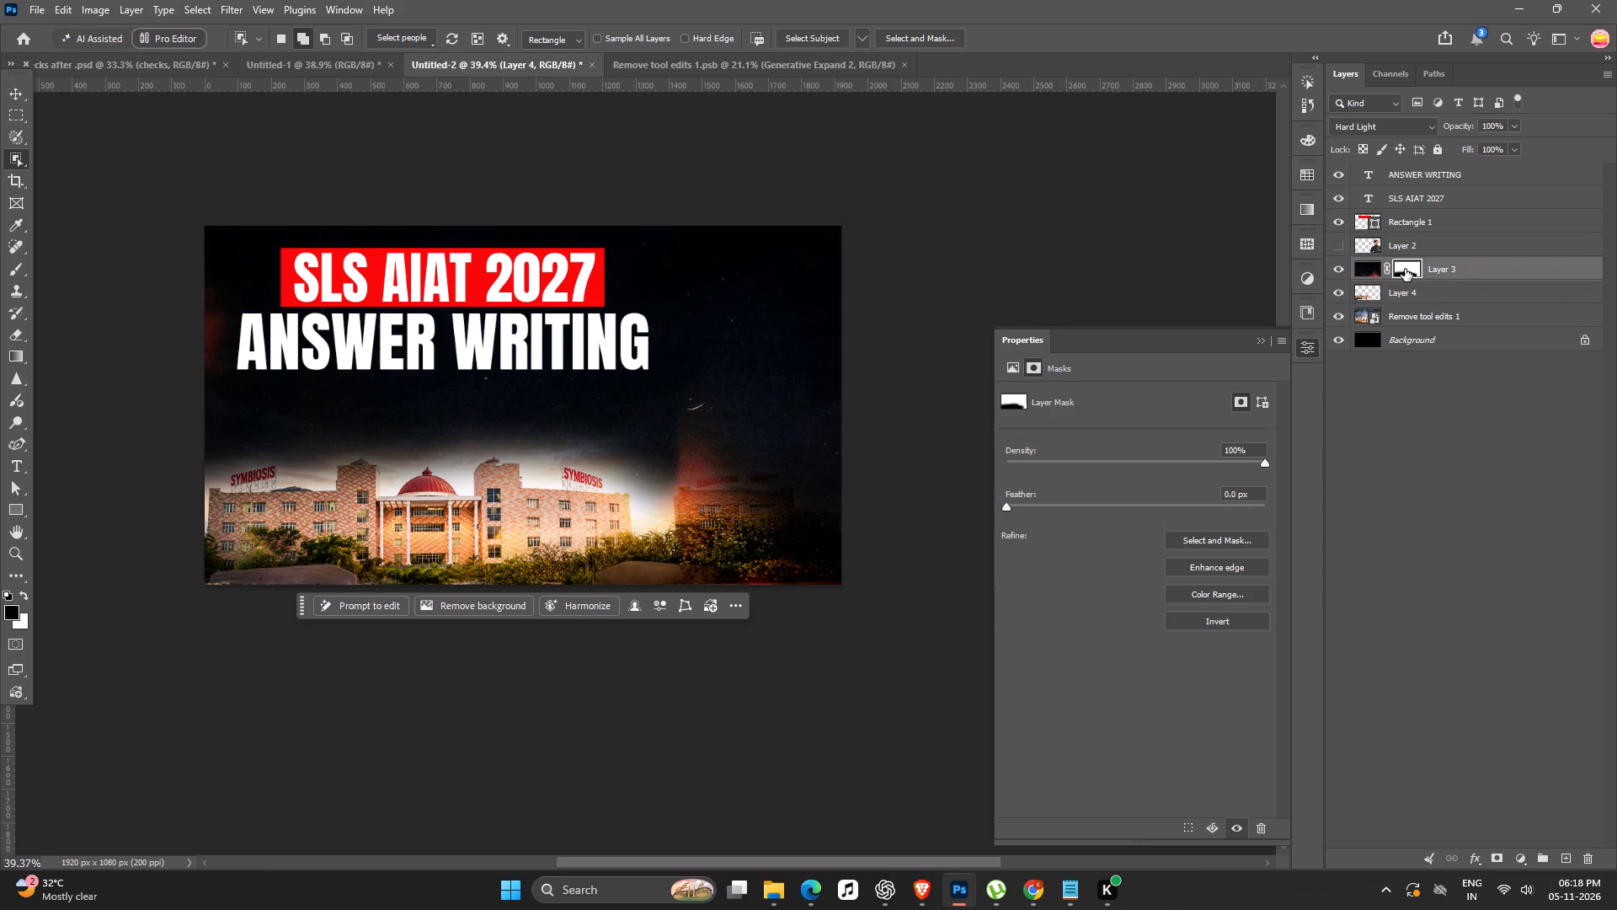
{"action": "left_click_drag", "start_coordinate": [1405, 273], "coordinate": [1585, 864]}
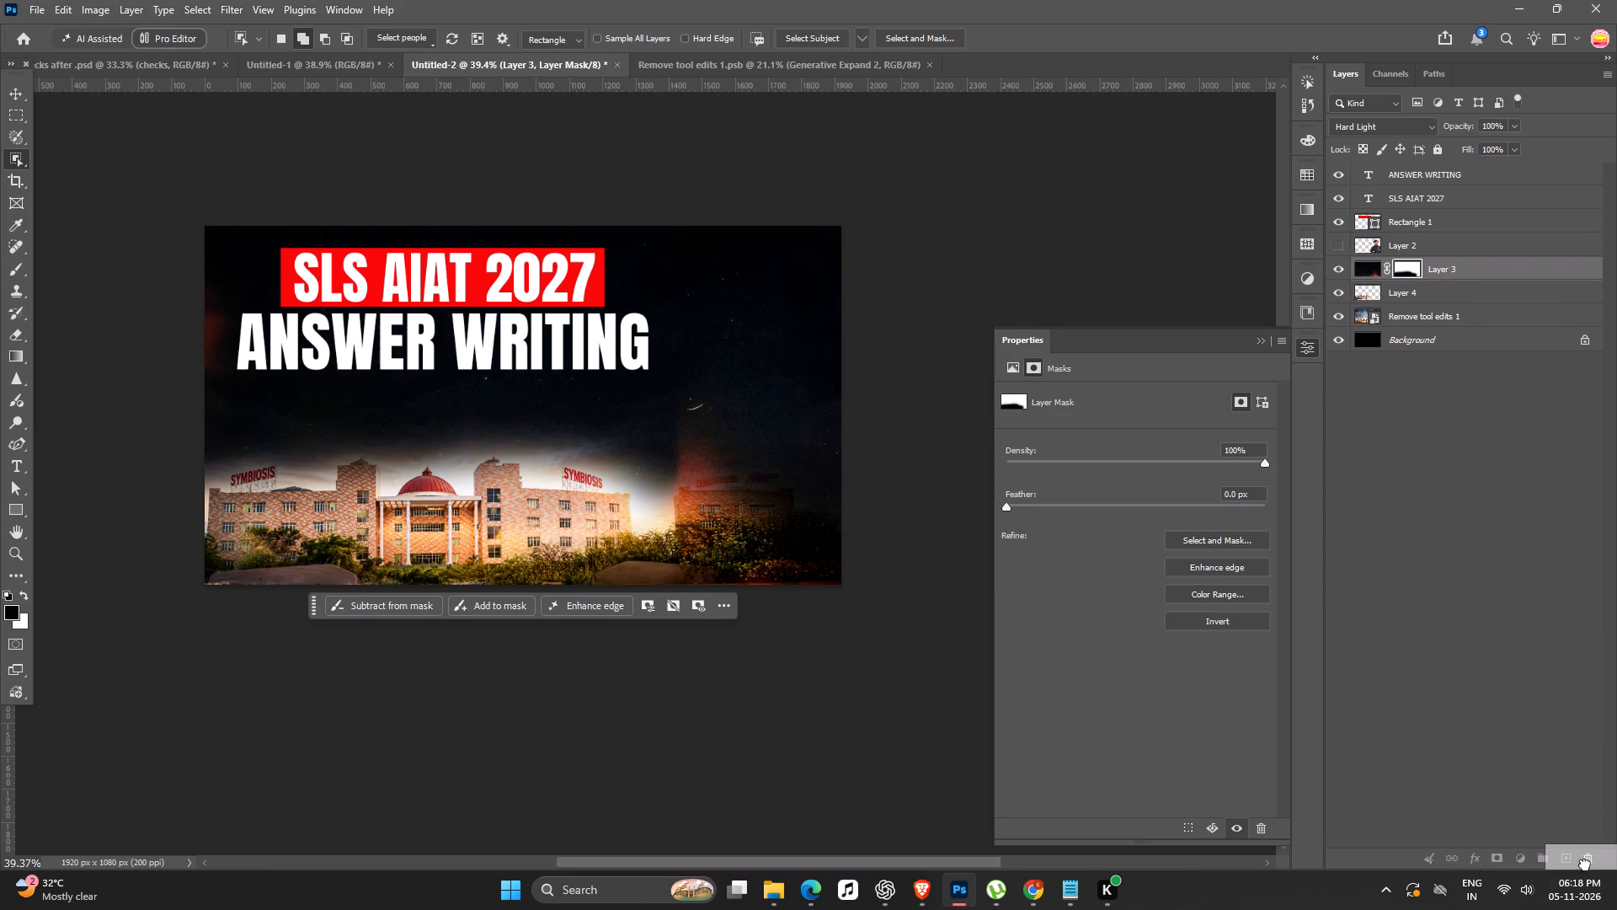
{"action": "left_click_drag", "start_coordinate": [1585, 864], "coordinate": [1587, 858]}
{"action": "left_click", "coordinate": [866, 329]}
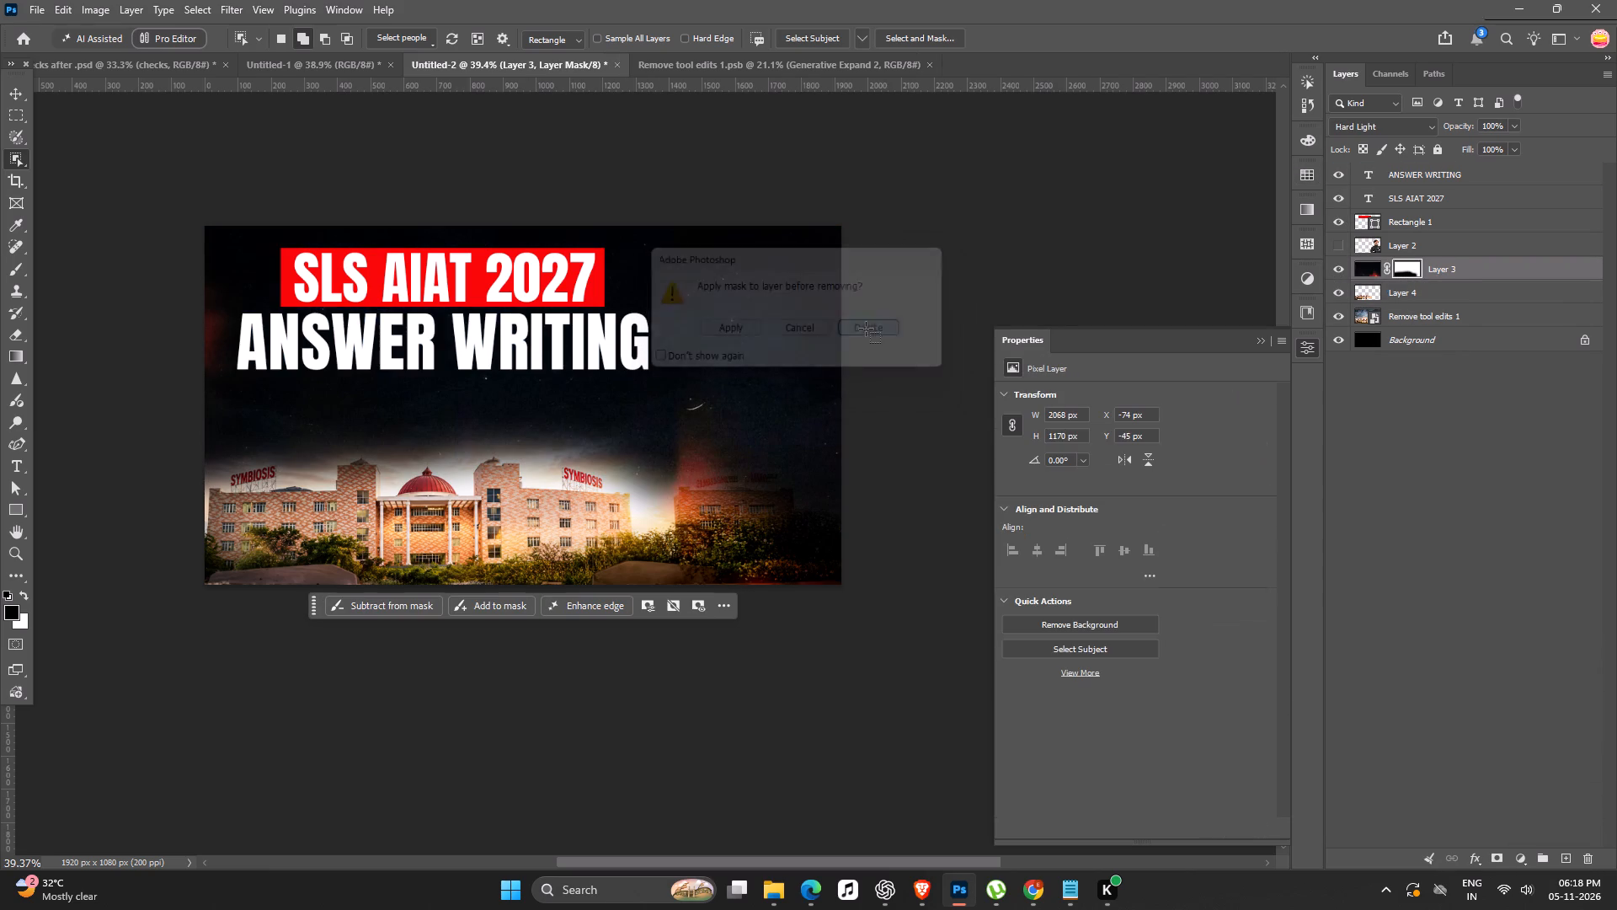
{"action": "key", "text": "space"}
{"action": "key", "text": "space"}
{"action": "left_click_drag", "start_coordinate": [575, 462], "coordinate": [611, 453]}
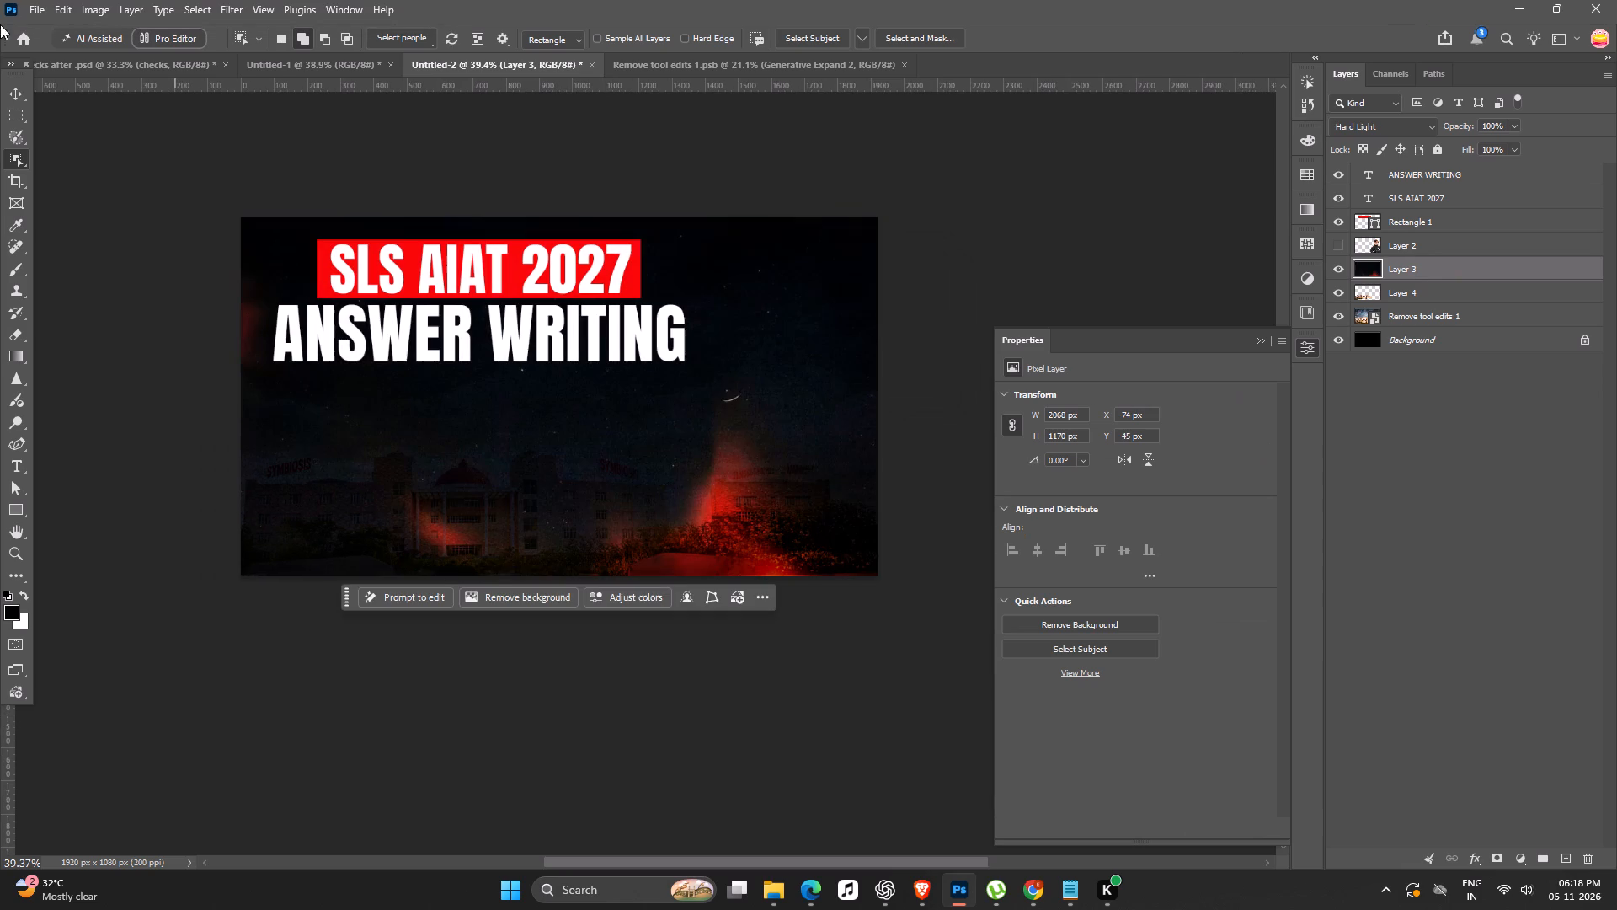
Move the building cut-out on Layer 4 above the light-leak texture on Layer 3.
{"action": "left_click", "coordinate": [11, 86]}
{"action": "left_click", "coordinate": [71, 238]}
{"action": "left_click", "coordinate": [494, 473]}
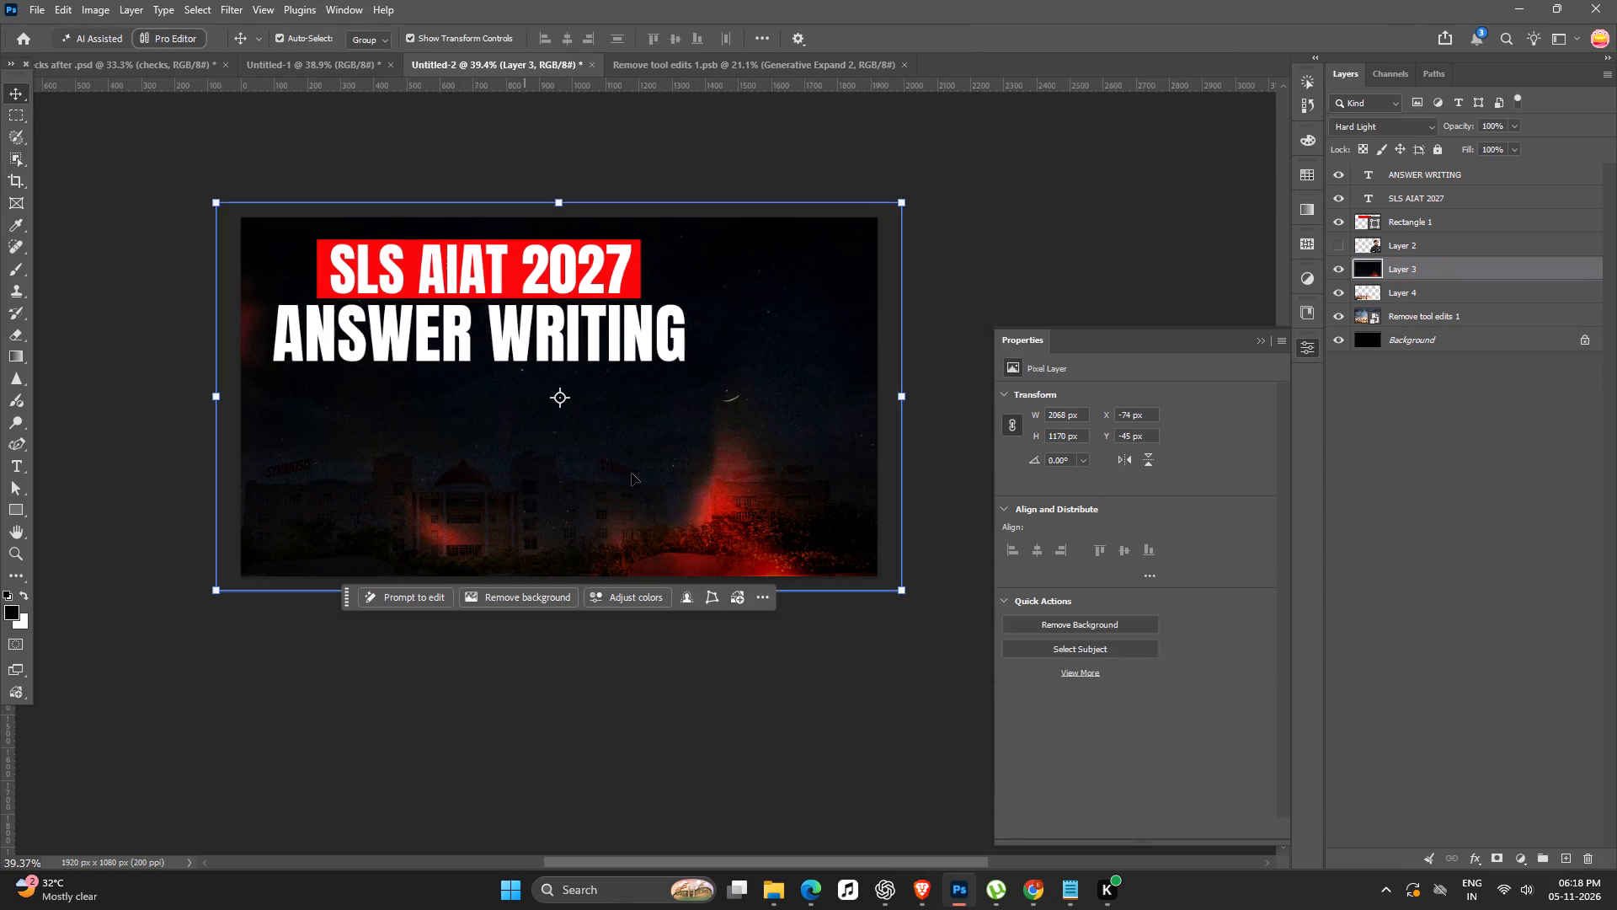
{"action": "left_click_drag", "start_coordinate": [1440, 292], "coordinate": [1433, 260]}
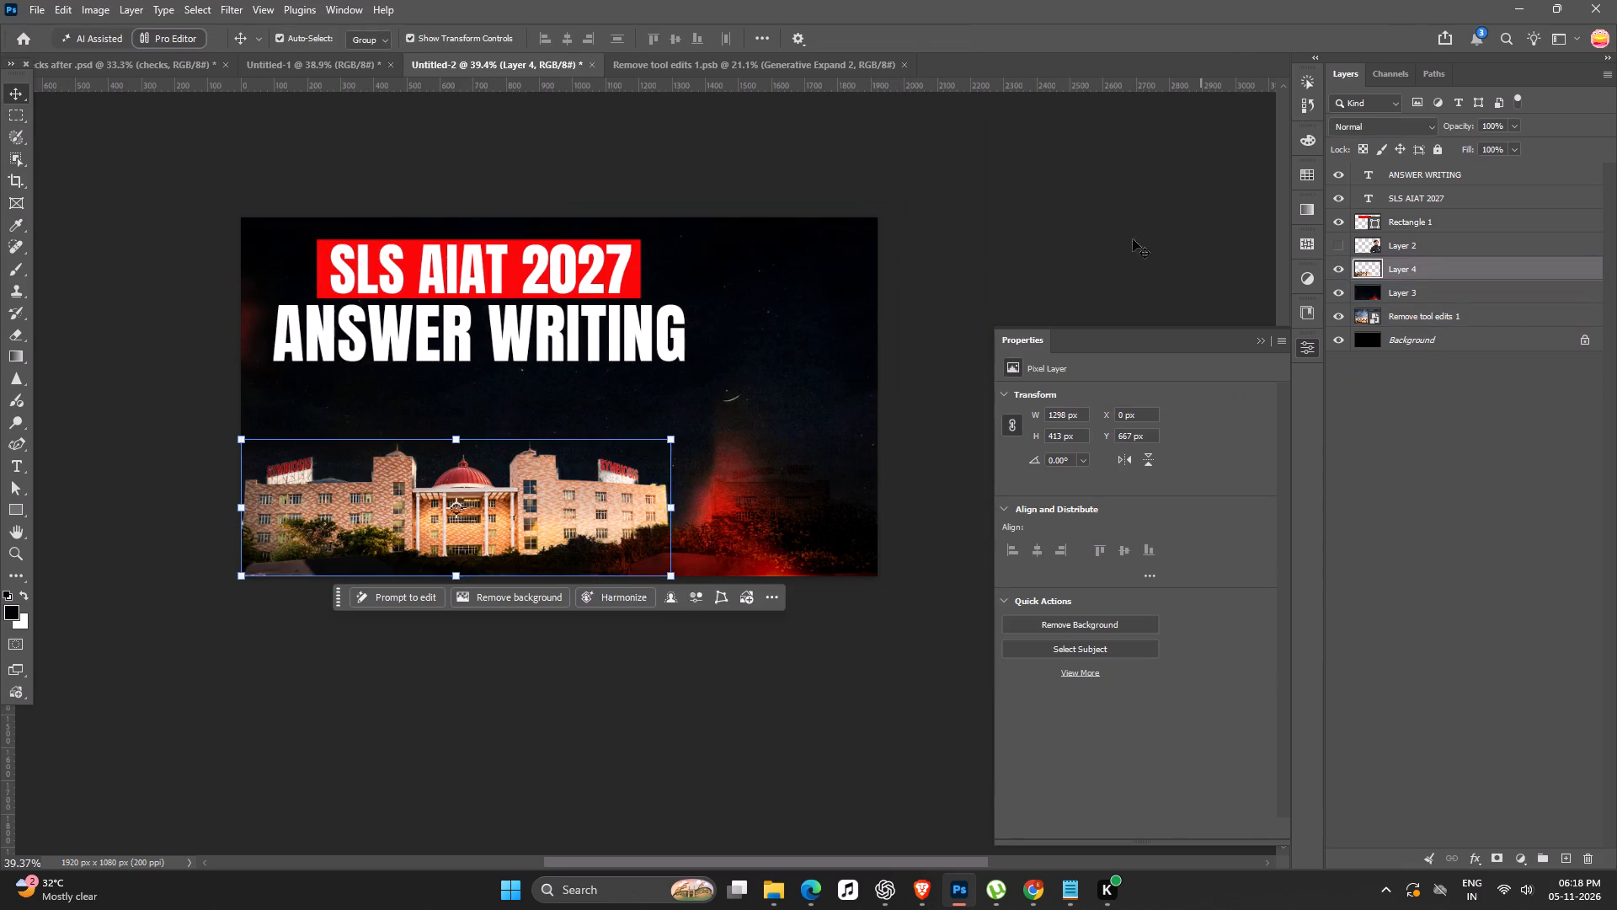
{"action": "left_click", "coordinate": [1108, 234]}
{"action": "left_click", "coordinate": [725, 472]}
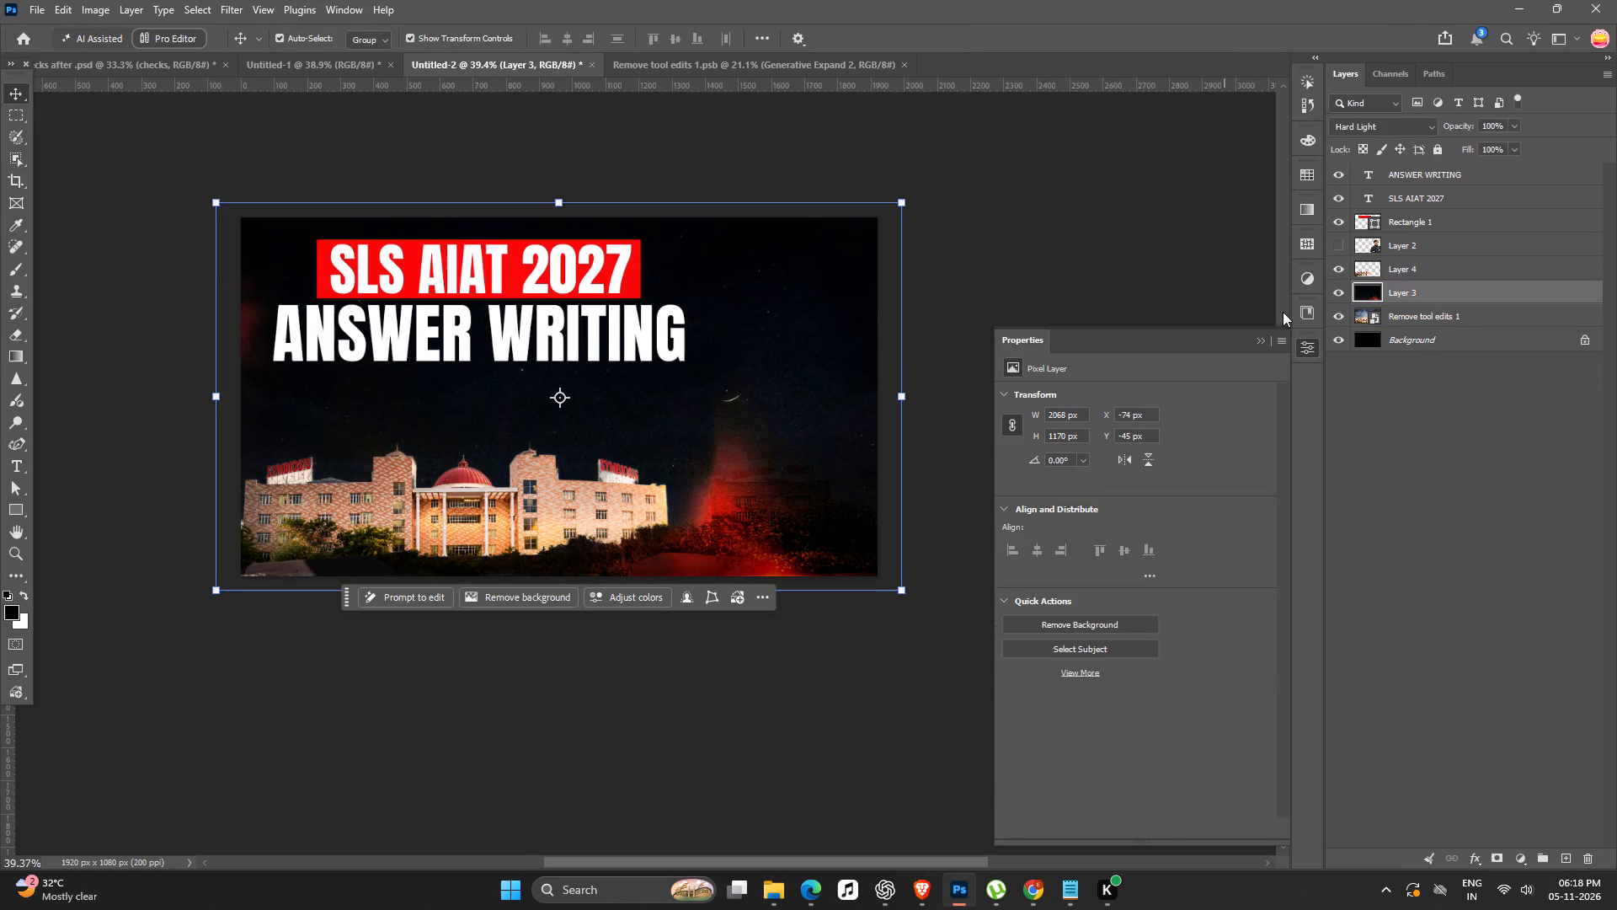
Show the man's cut-out on Layer 2 again.
{"action": "left_click", "coordinate": [1343, 244]}
{"action": "key", "text": "space"}
{"action": "key", "text": "space"}
{"action": "key", "text": "space"}
{"action": "key", "text": "space"}
{"action": "key", "text": "space"}
{"action": "key", "text": "space"}
{"action": "key", "text": "space"}
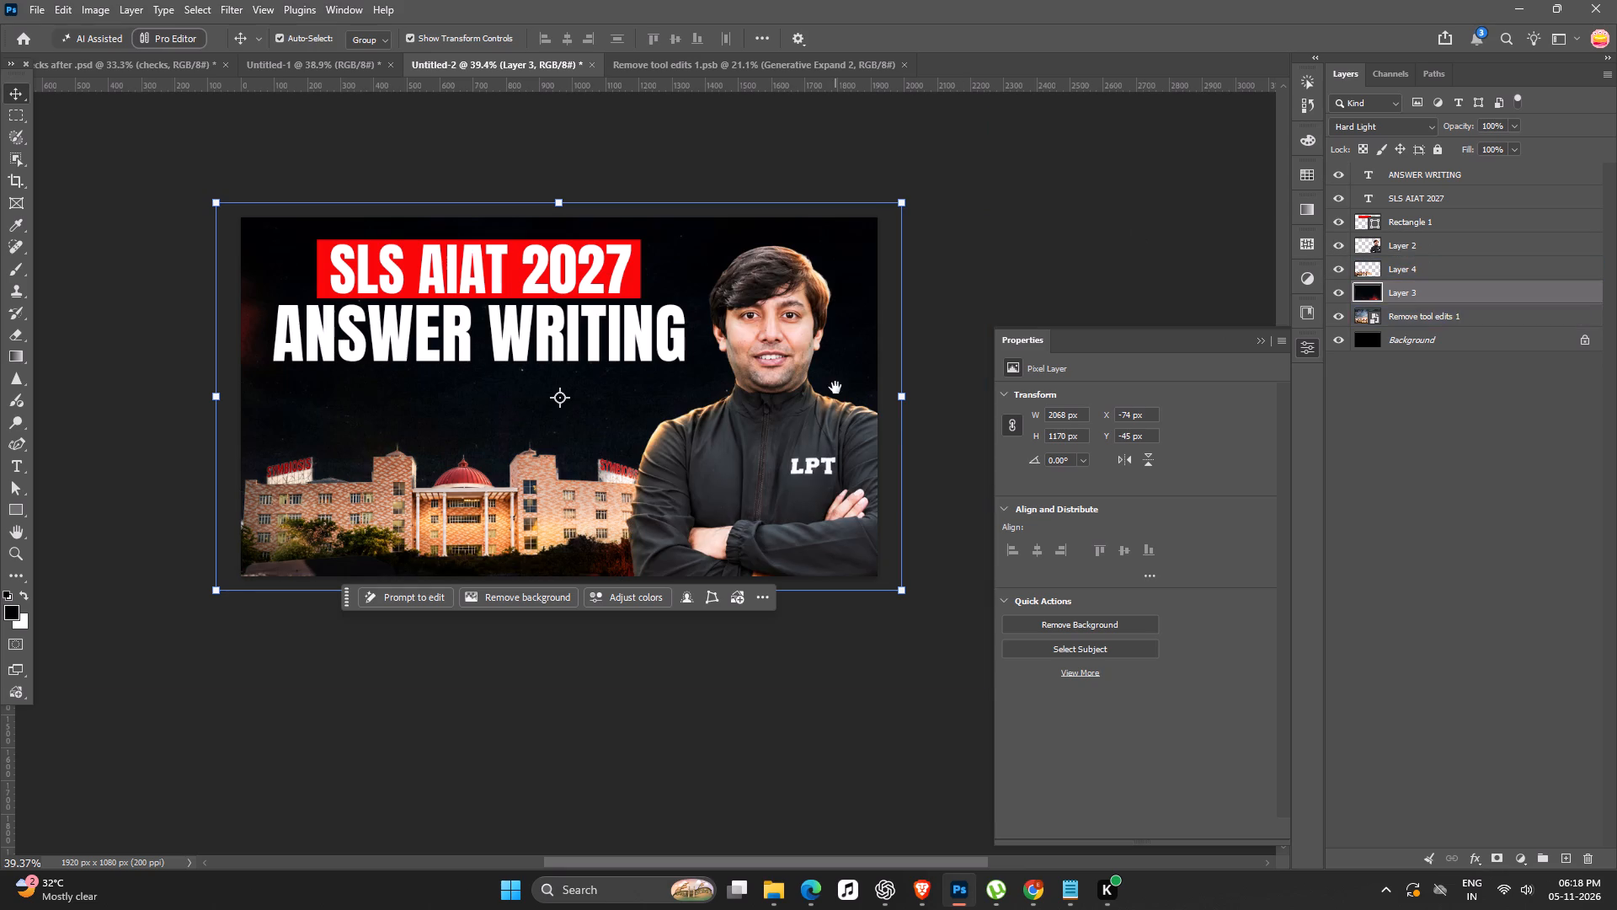
{"action": "left_click_drag", "start_coordinate": [835, 388], "coordinate": [852, 384]}
Add a layer mask to Layer 3 and brush out its texture along the canvas's bottom edge with an 800 px soft black brush.
{"action": "left_click", "coordinate": [596, 524]}
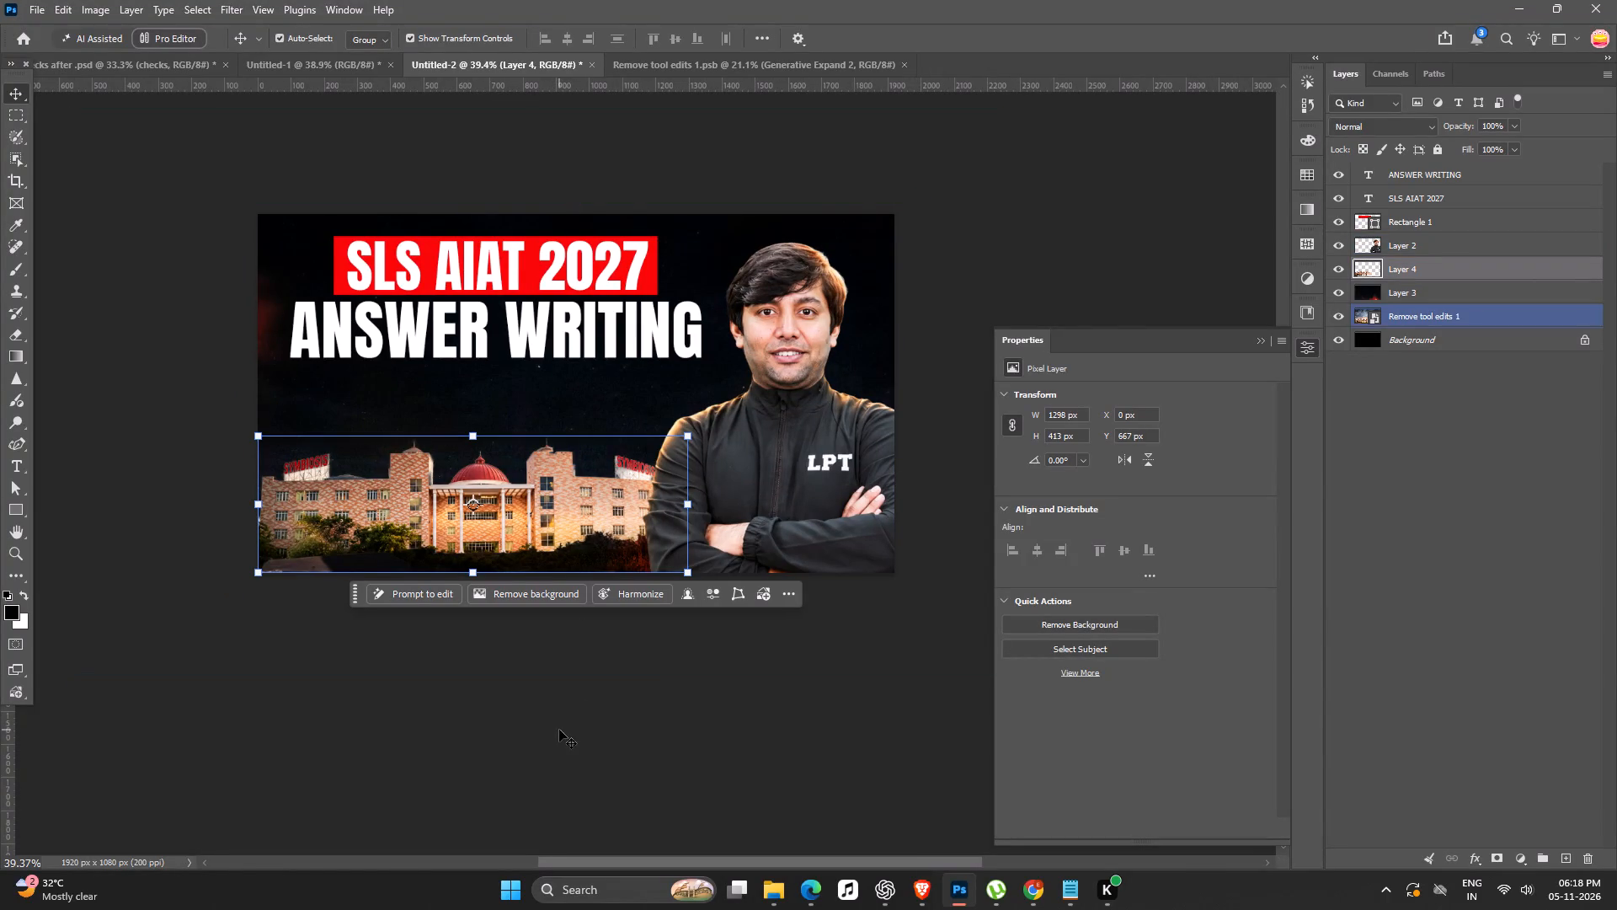
{"action": "left_click", "coordinate": [1429, 287]}
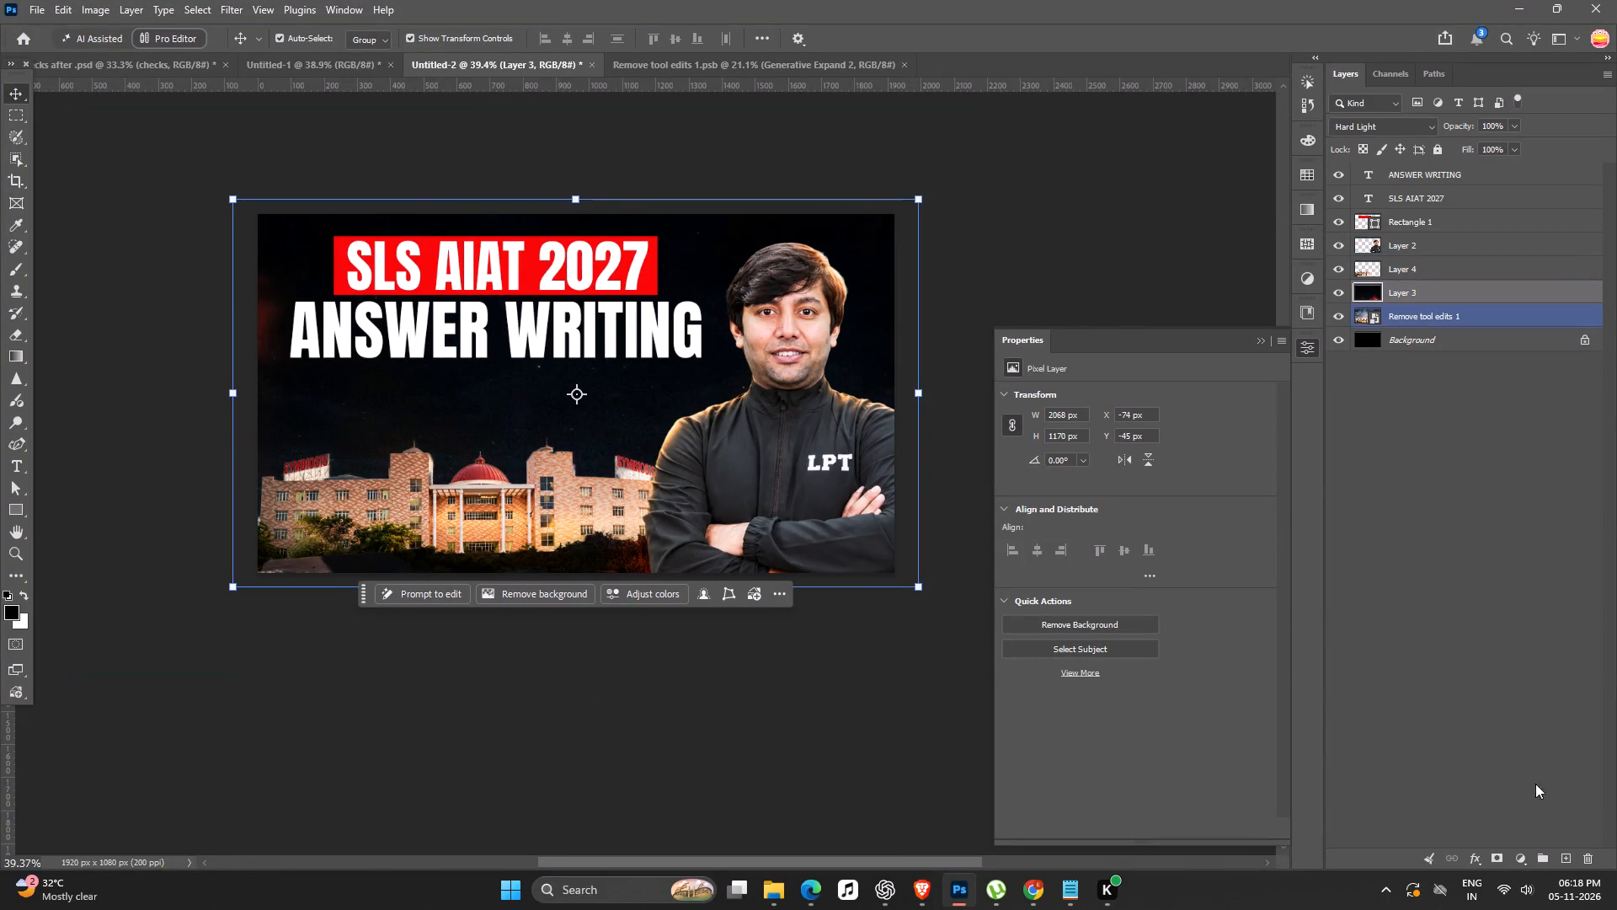
{"action": "left_click", "coordinate": [1505, 861]}
{"action": "key", "text": "b"}
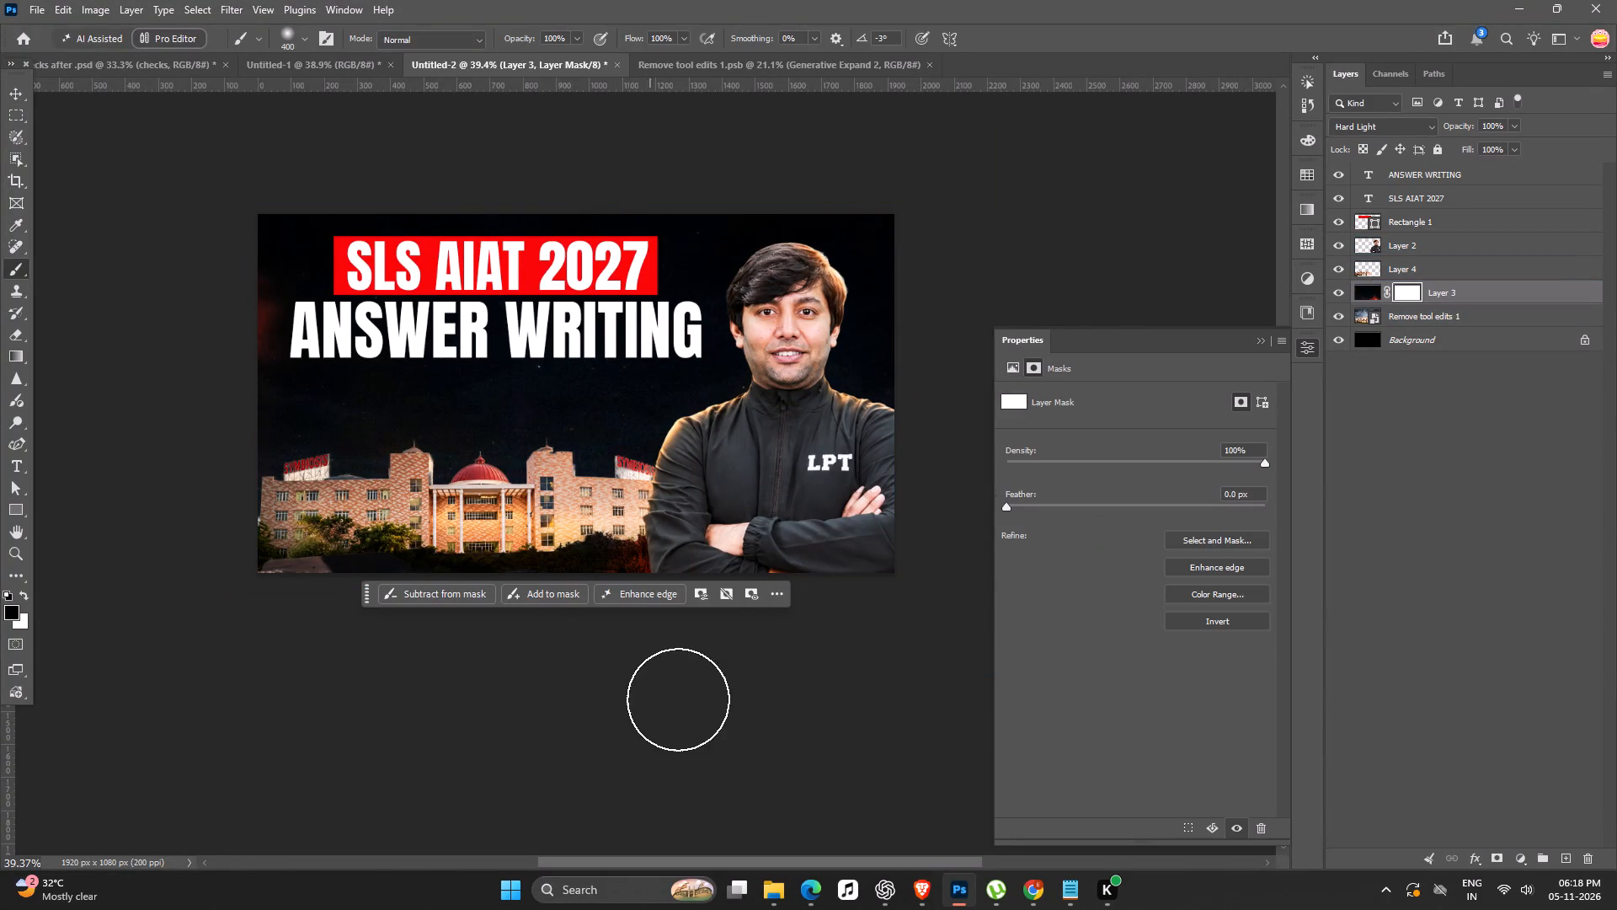
{"action": "key", "text": "bracketright"}
{"action": "key", "text": "bracketright"}
{"action": "key", "text": "bracketright"}
{"action": "key", "text": "bracketright"}
{"action": "left_click_drag", "start_coordinate": [192, 614], "coordinate": [1096, 650]}
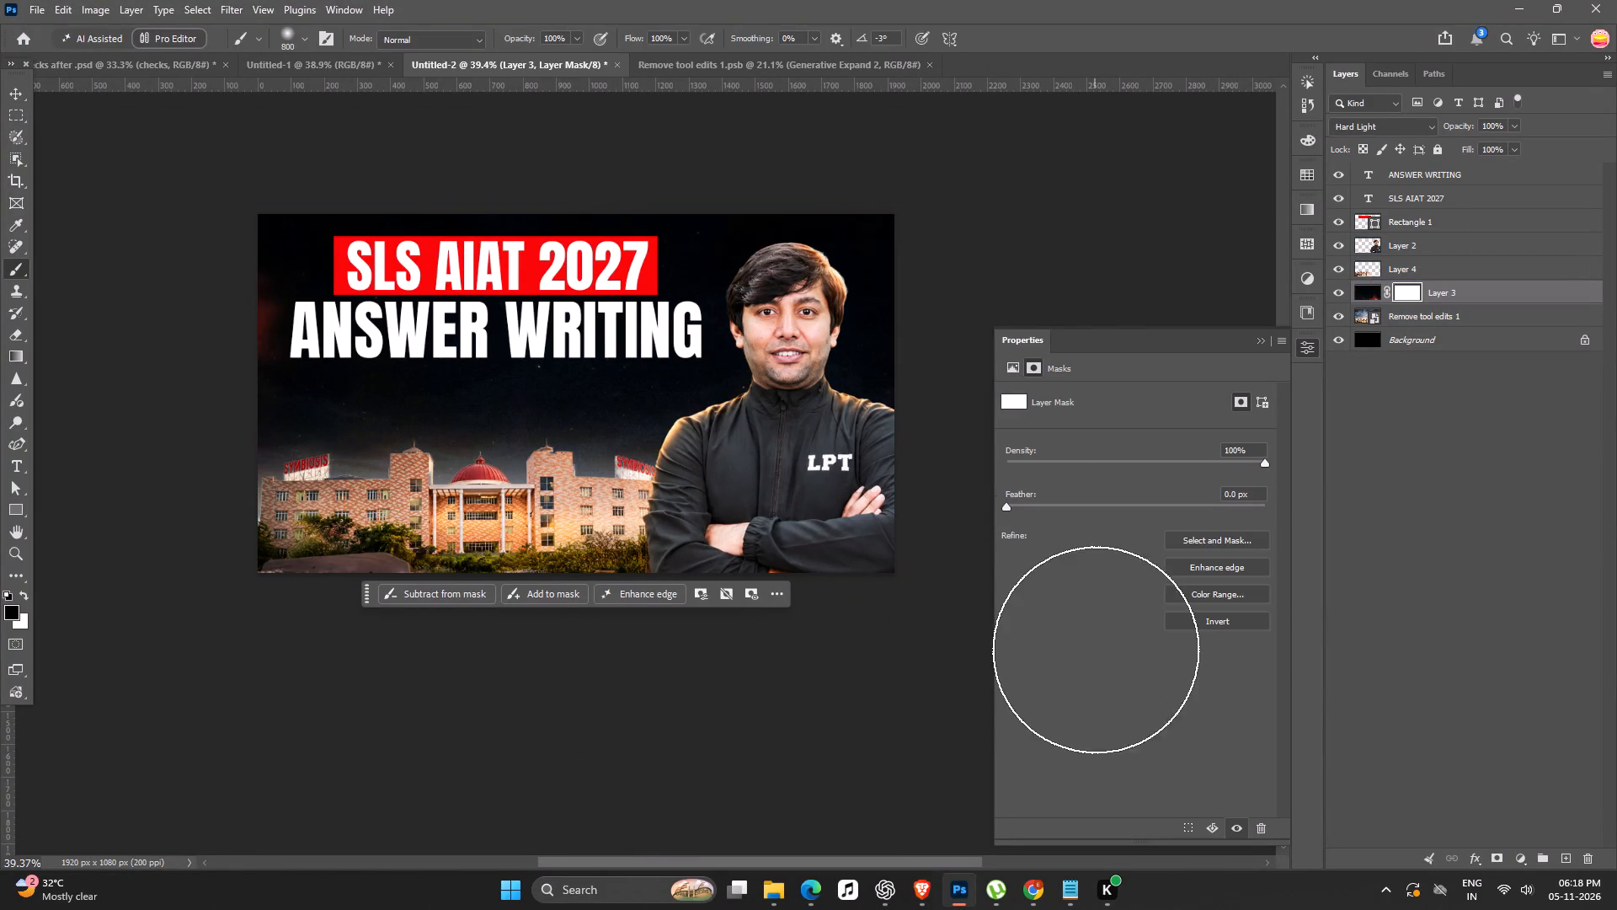
{"action": "left_click_drag", "start_coordinate": [1096, 650], "coordinate": [654, 688]}
{"action": "key", "text": "ctrl+z"}
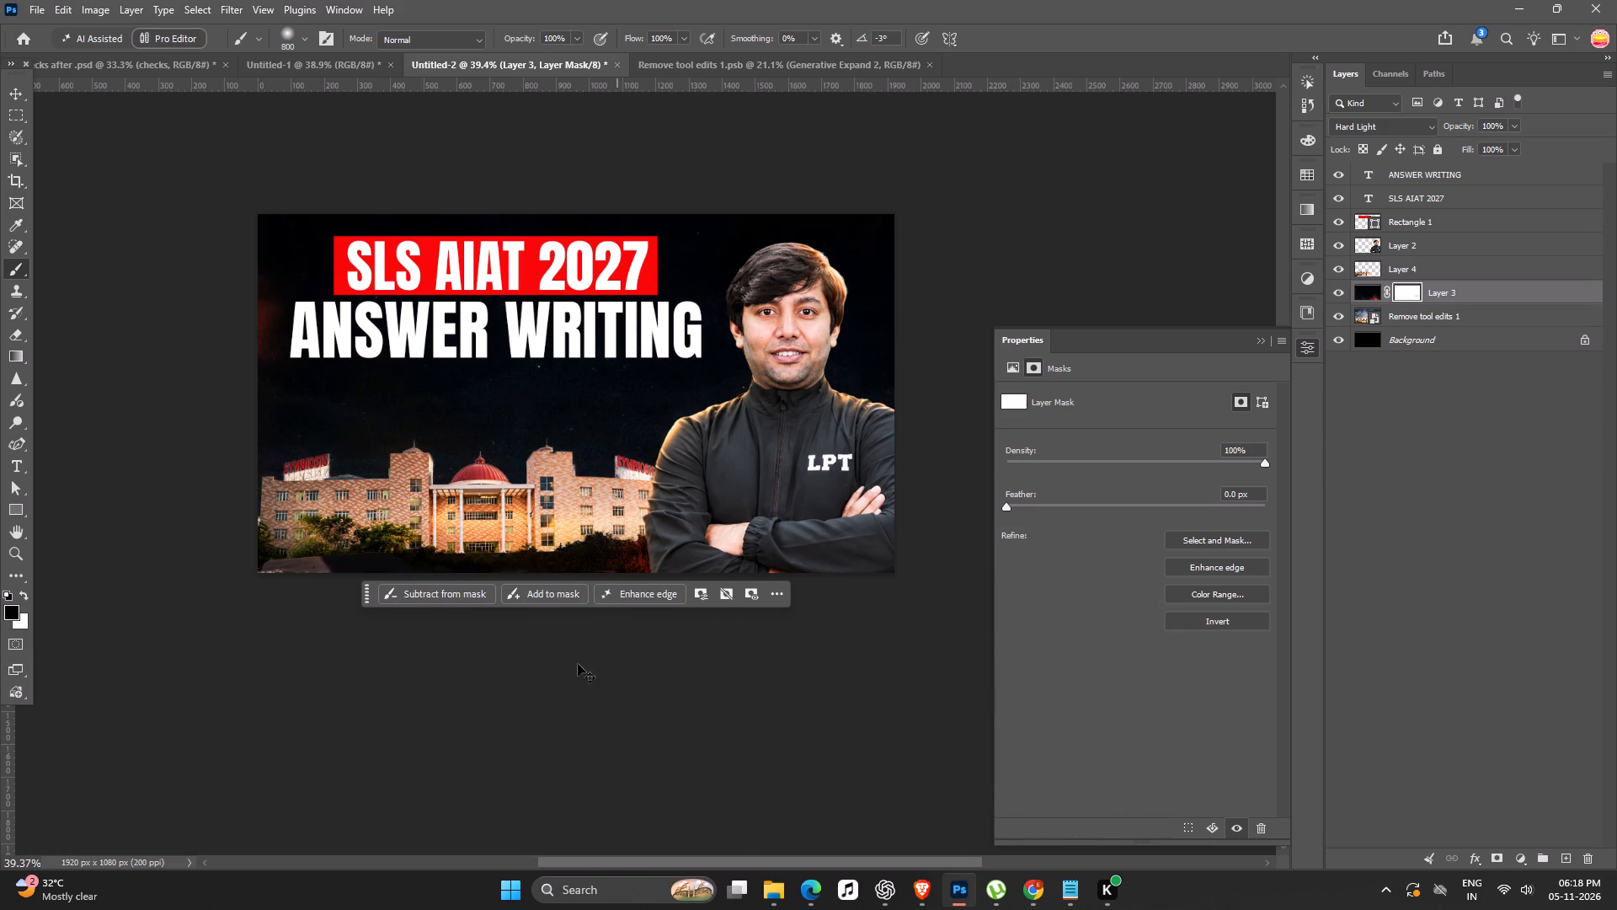
{"action": "left_click_drag", "start_coordinate": [322, 637], "coordinate": [910, 650]}
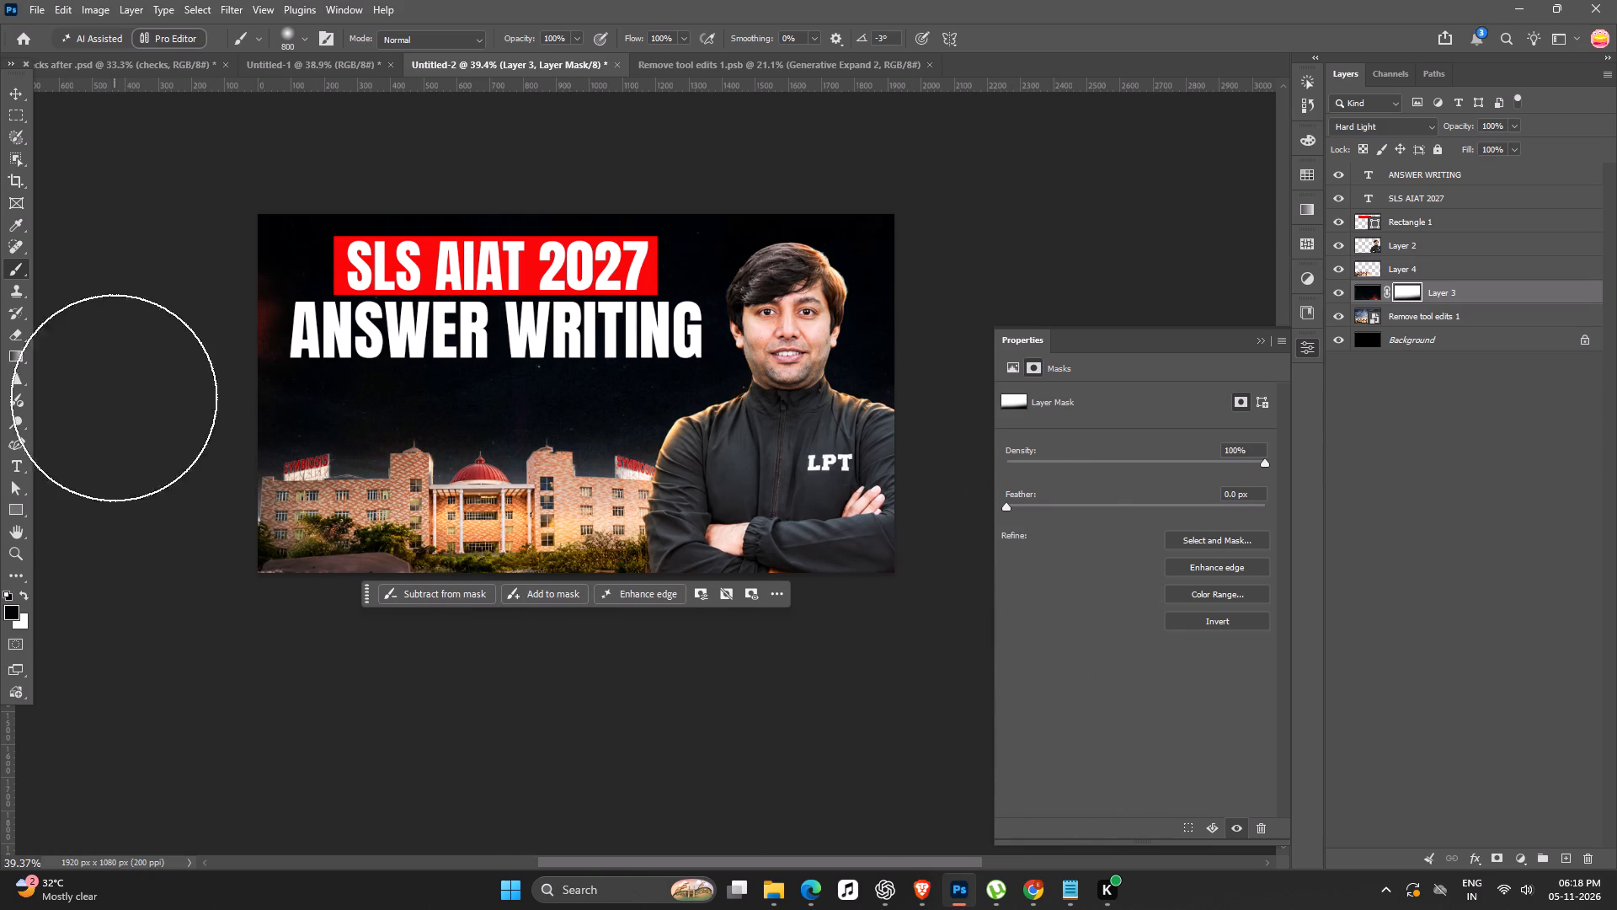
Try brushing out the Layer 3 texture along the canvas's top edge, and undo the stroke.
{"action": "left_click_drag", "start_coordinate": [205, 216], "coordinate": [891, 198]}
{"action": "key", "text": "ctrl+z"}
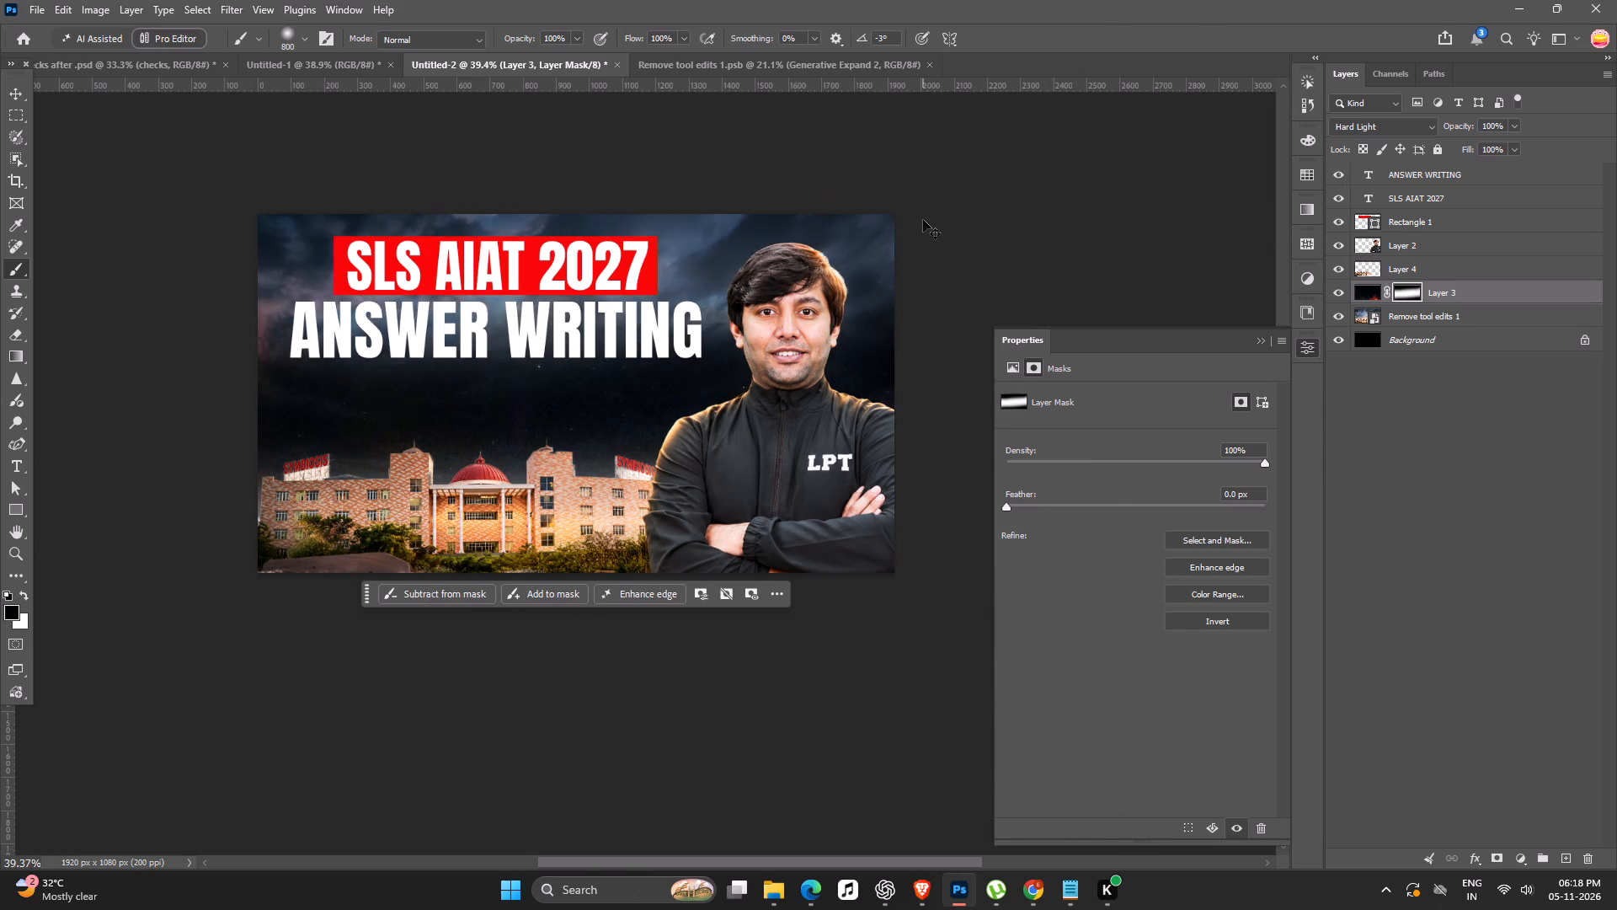
Brush out the Layer 3 texture on its mask beside the man at the right edge and lightly along the top edge and corners.
{"action": "left_click_drag", "start_coordinate": [940, 351], "coordinate": [915, 370]}
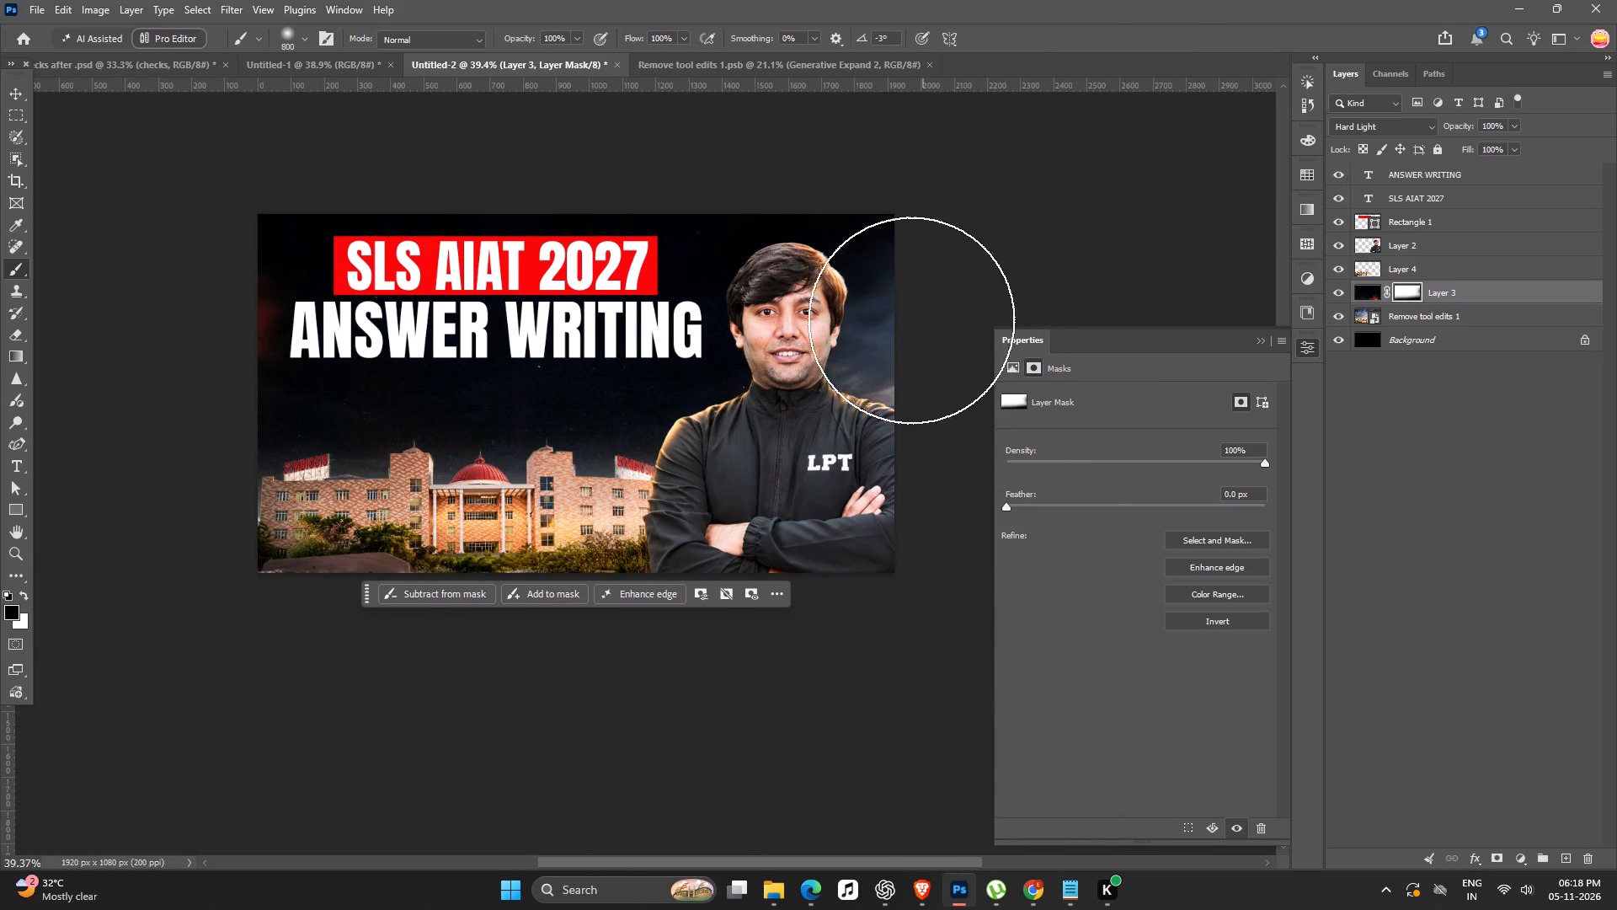
{"action": "left_click_drag", "start_coordinate": [918, 308], "coordinate": [802, 92]}
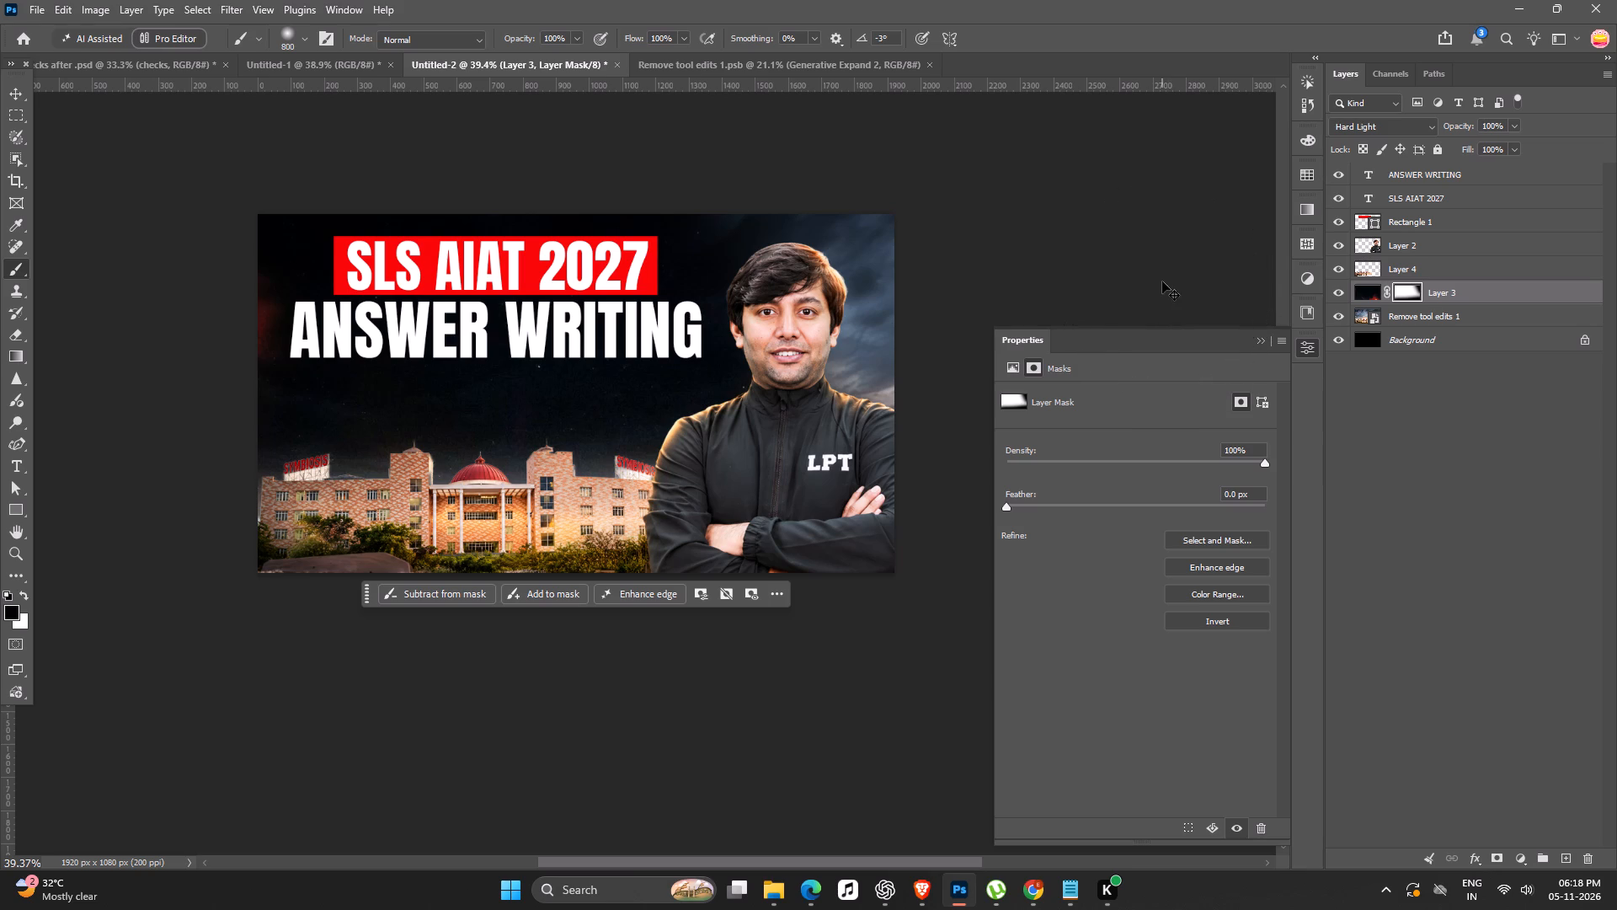
{"action": "key", "text": "ctrl+z"}
{"action": "left_click", "coordinate": [969, 335]}
{"action": "left_click", "coordinate": [934, 371]}
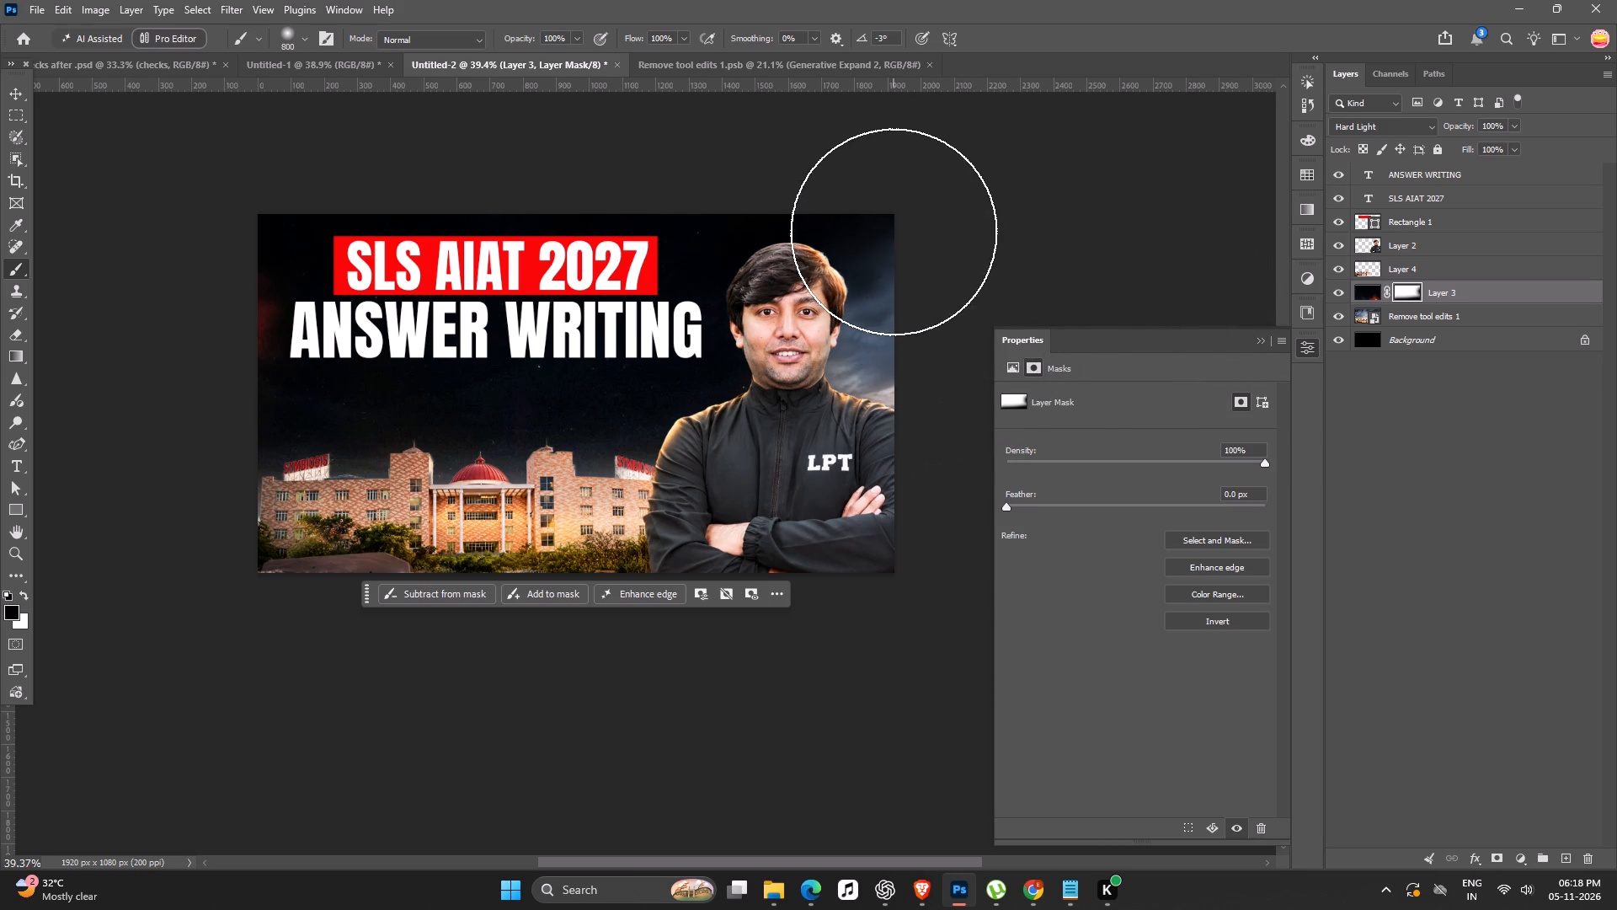
{"action": "left_click", "coordinate": [894, 231]}
{"action": "left_click_drag", "start_coordinate": [180, 190], "coordinate": [274, 67]}
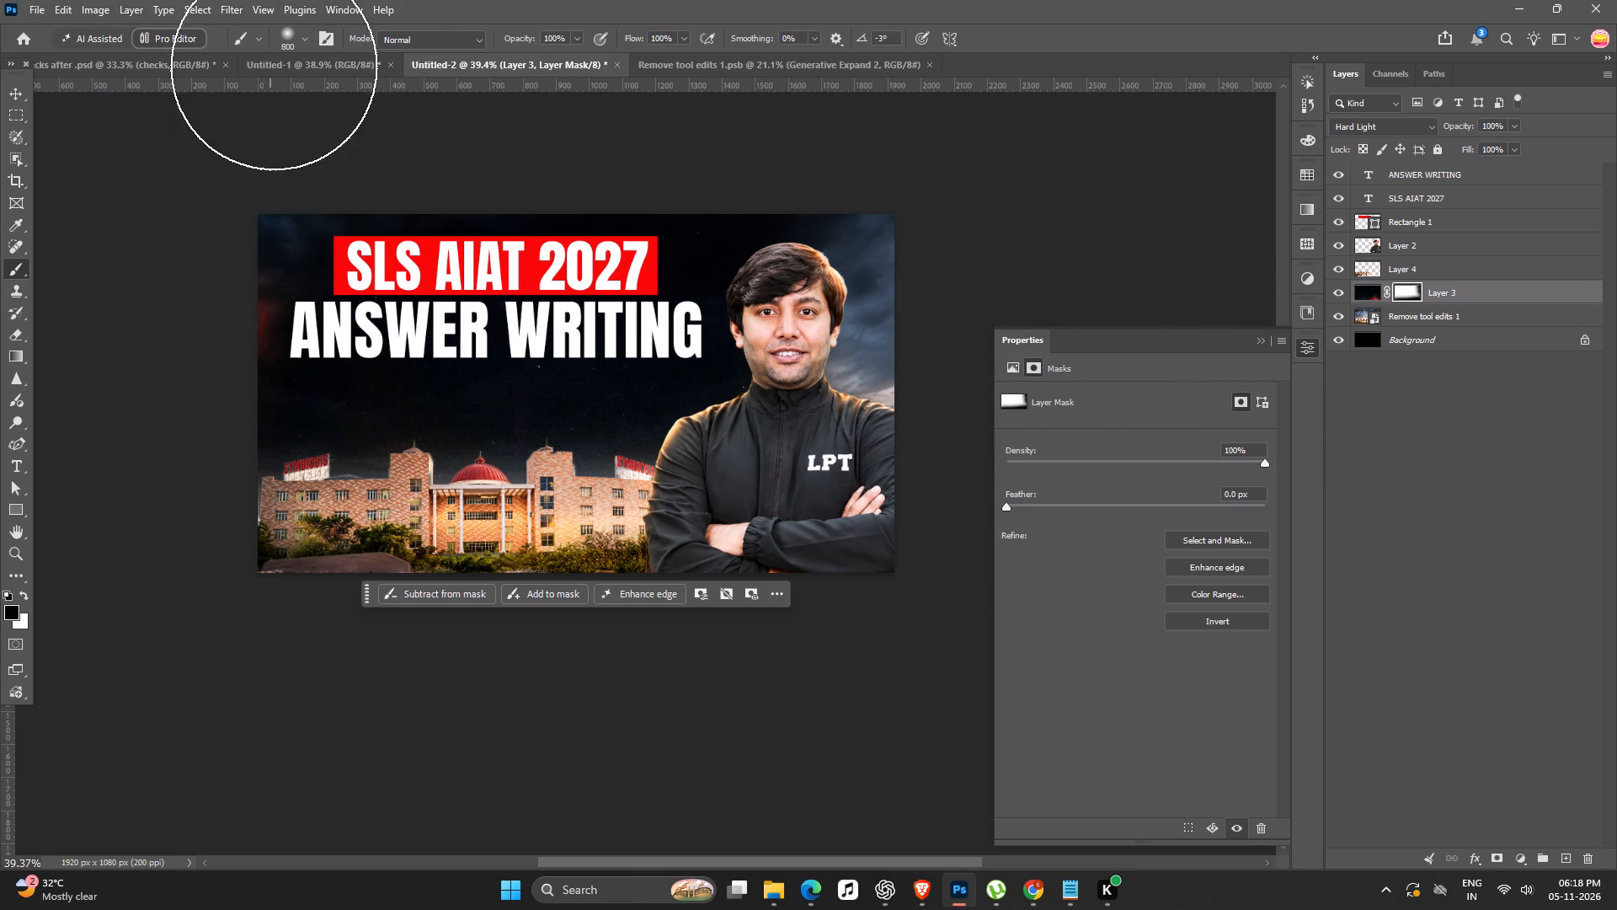
{"action": "left_click_drag", "start_coordinate": [274, 67], "coordinate": [1590, 30]}
{"action": "scroll", "coordinate": [838, 124], "scroll_direction": "down", "scroll_amount": 8, "text": "ctrl"}
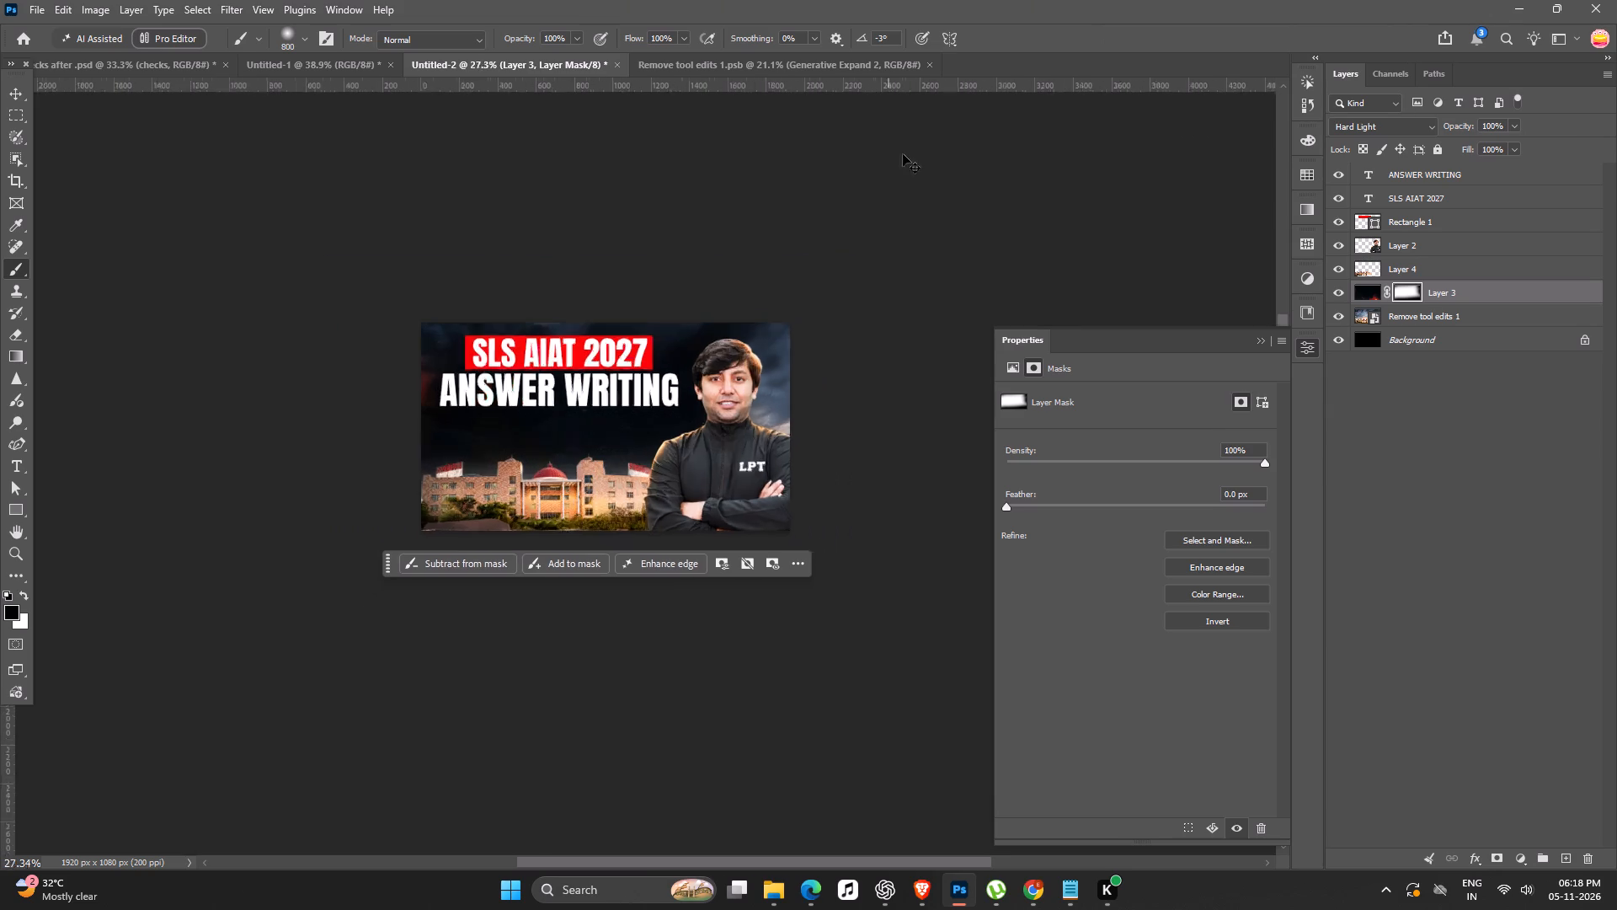
{"action": "scroll", "coordinate": [531, 517], "scroll_direction": "up", "scroll_amount": 7, "text": "ctrl"}
{"action": "key", "text": "space"}
{"action": "left_click_drag", "start_coordinate": [634, 388], "coordinate": [608, 377]}
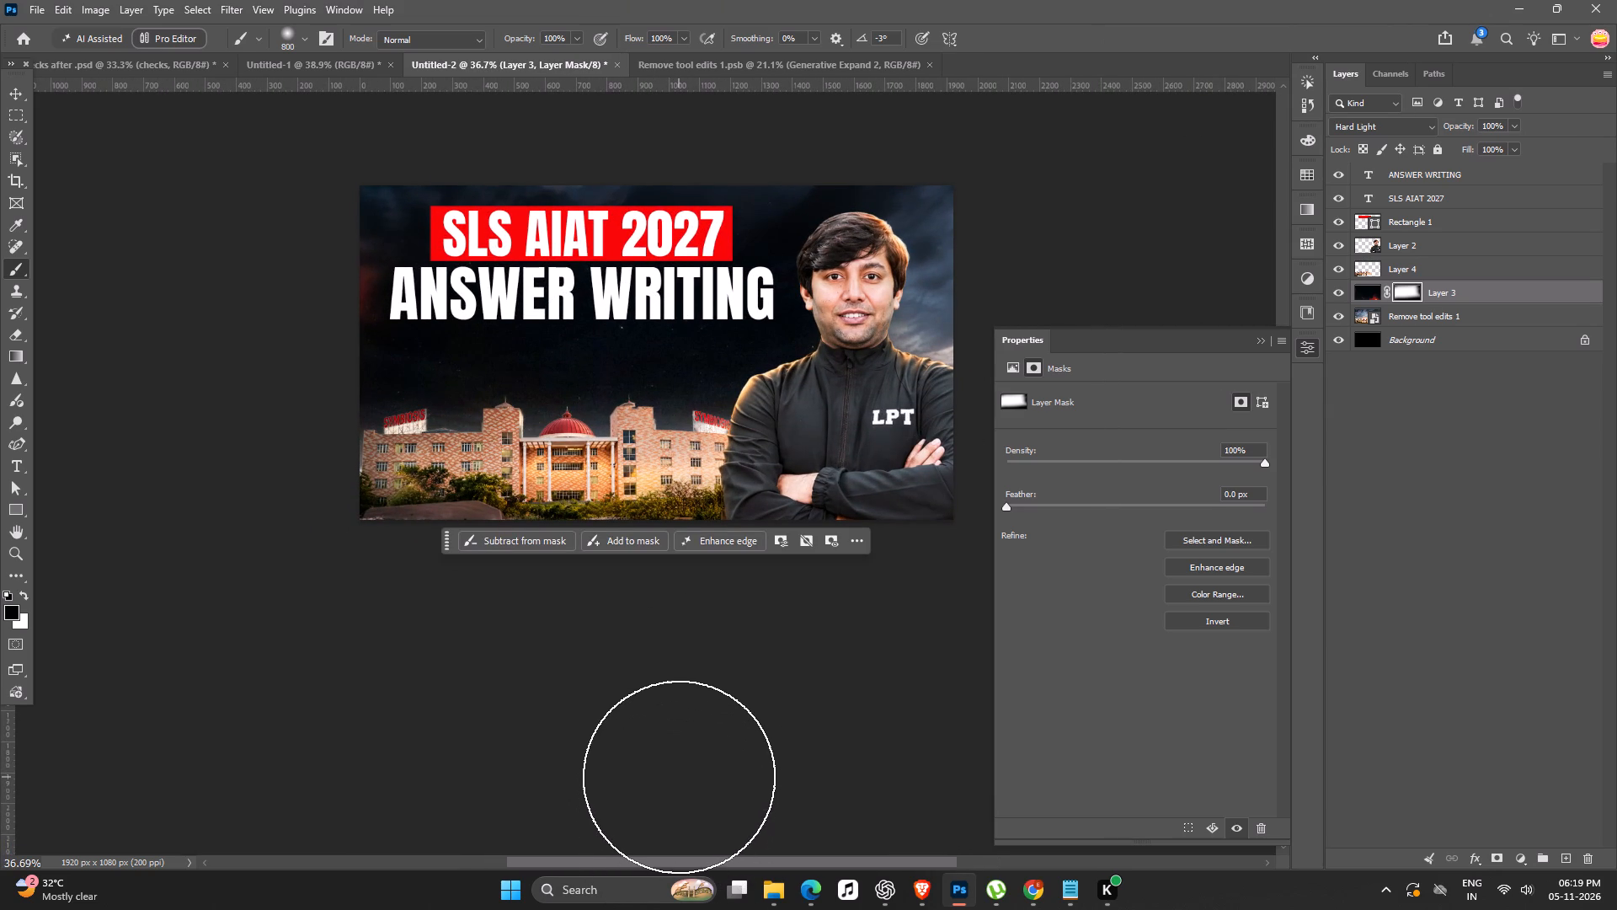
{"action": "key", "text": "v"}
{"action": "left_click", "coordinate": [756, 712]}
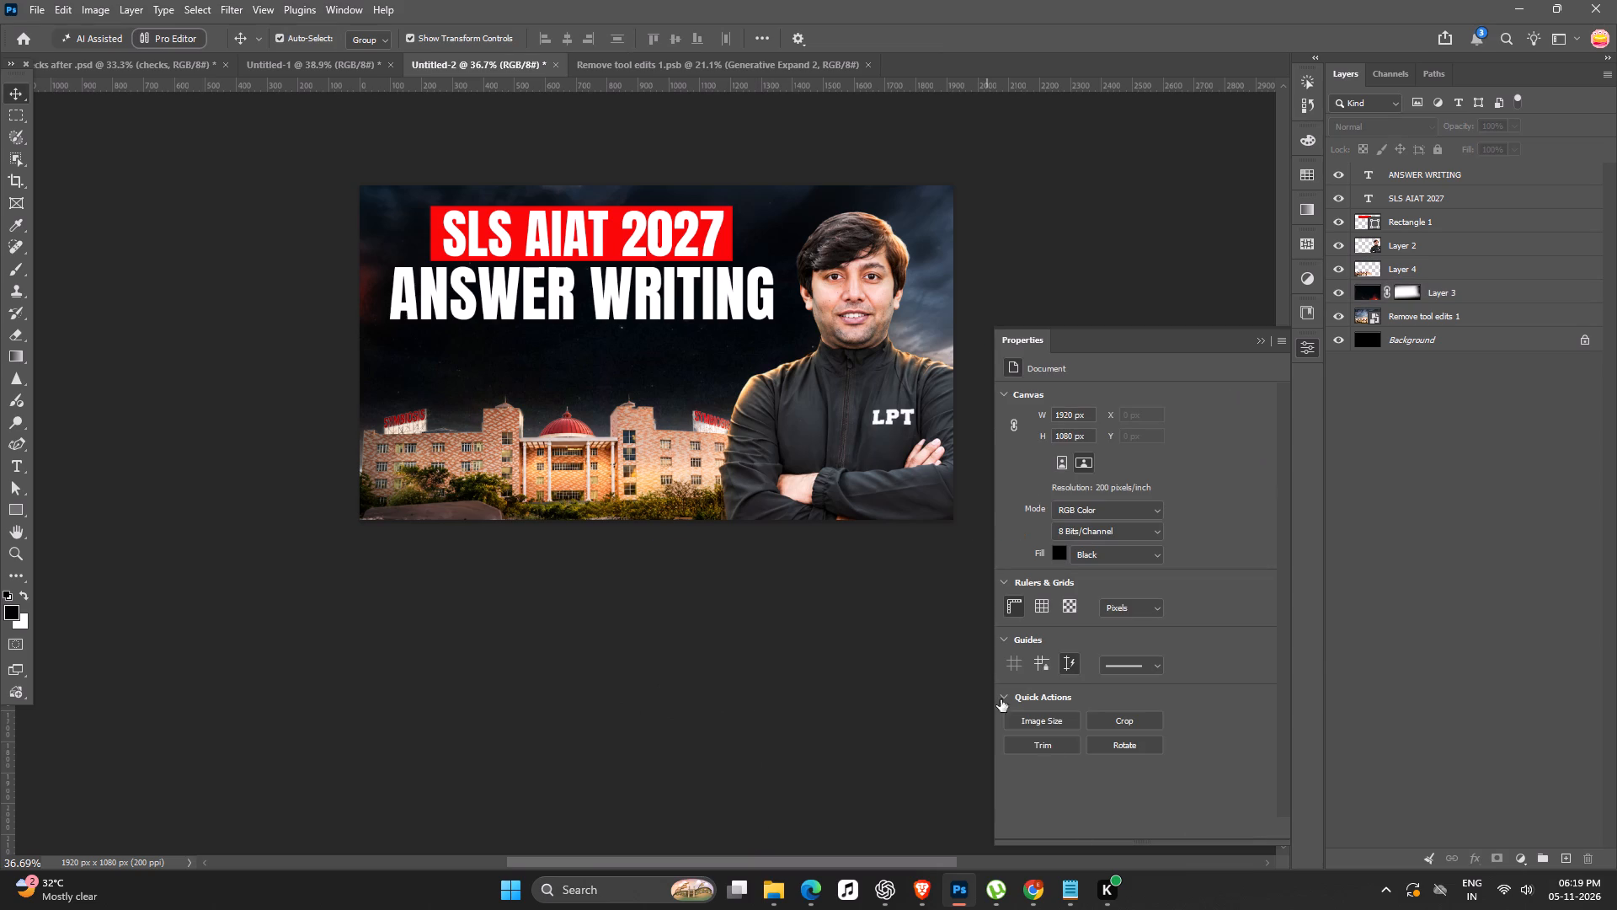
Switch to Chrome and copy "MASTER THE WRITING SAMPLE" from row 72 of the LPT Design Sheet, and return to Photoshop.
{"action": "left_click", "coordinate": [1036, 893]}
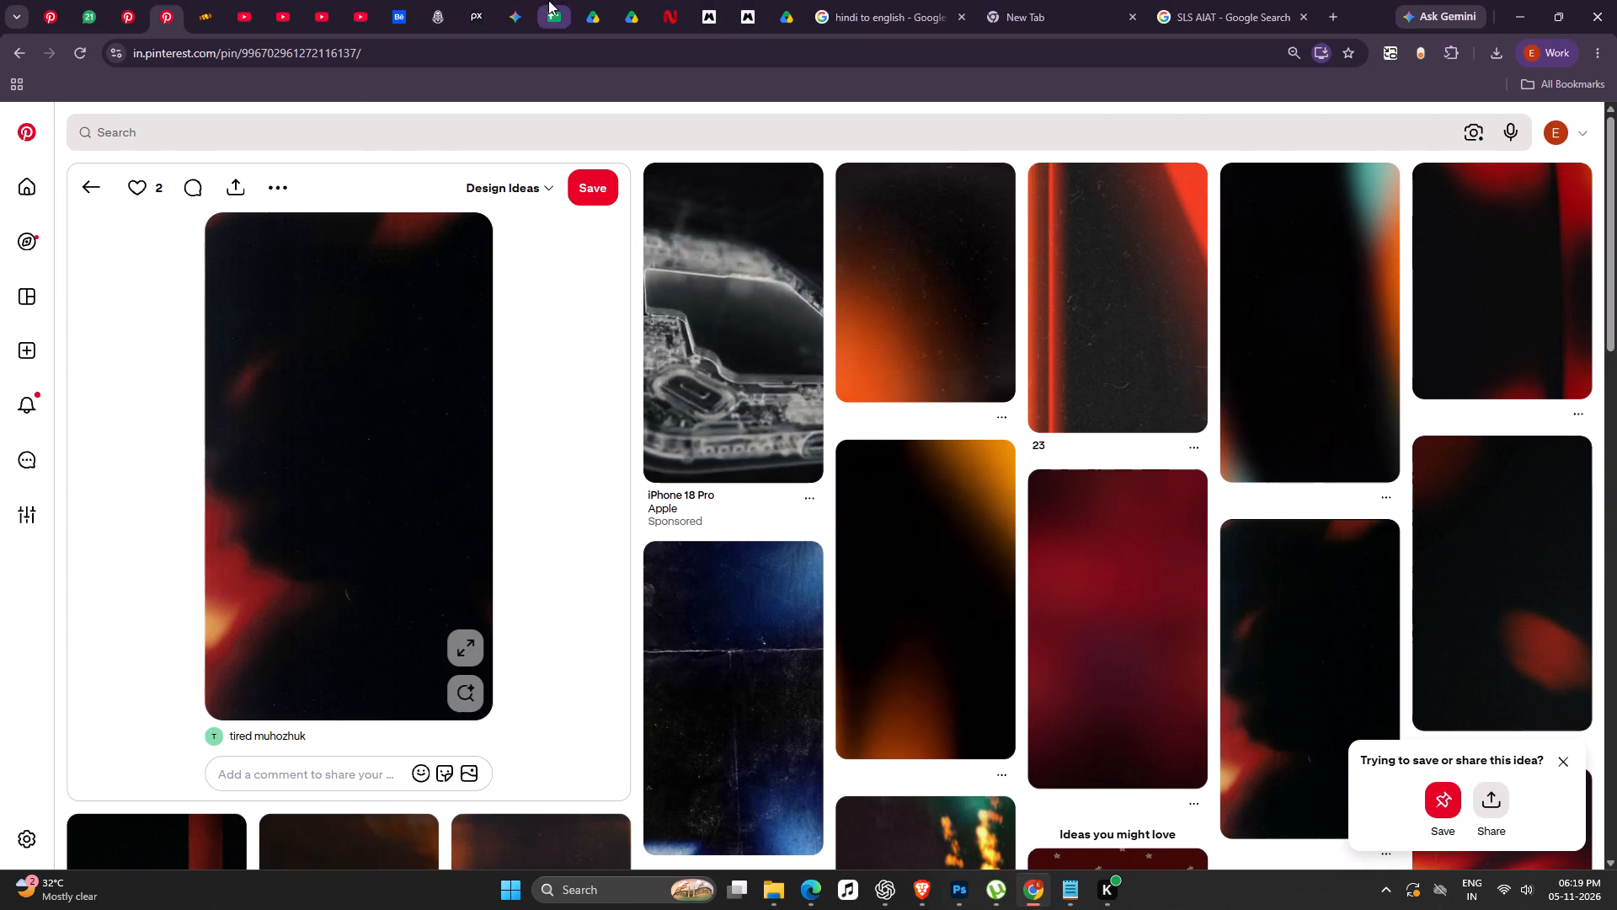
{"action": "left_click", "coordinate": [548, 0]}
{"action": "left_click_drag", "start_coordinate": [209, 437], "coordinate": [422, 433]}
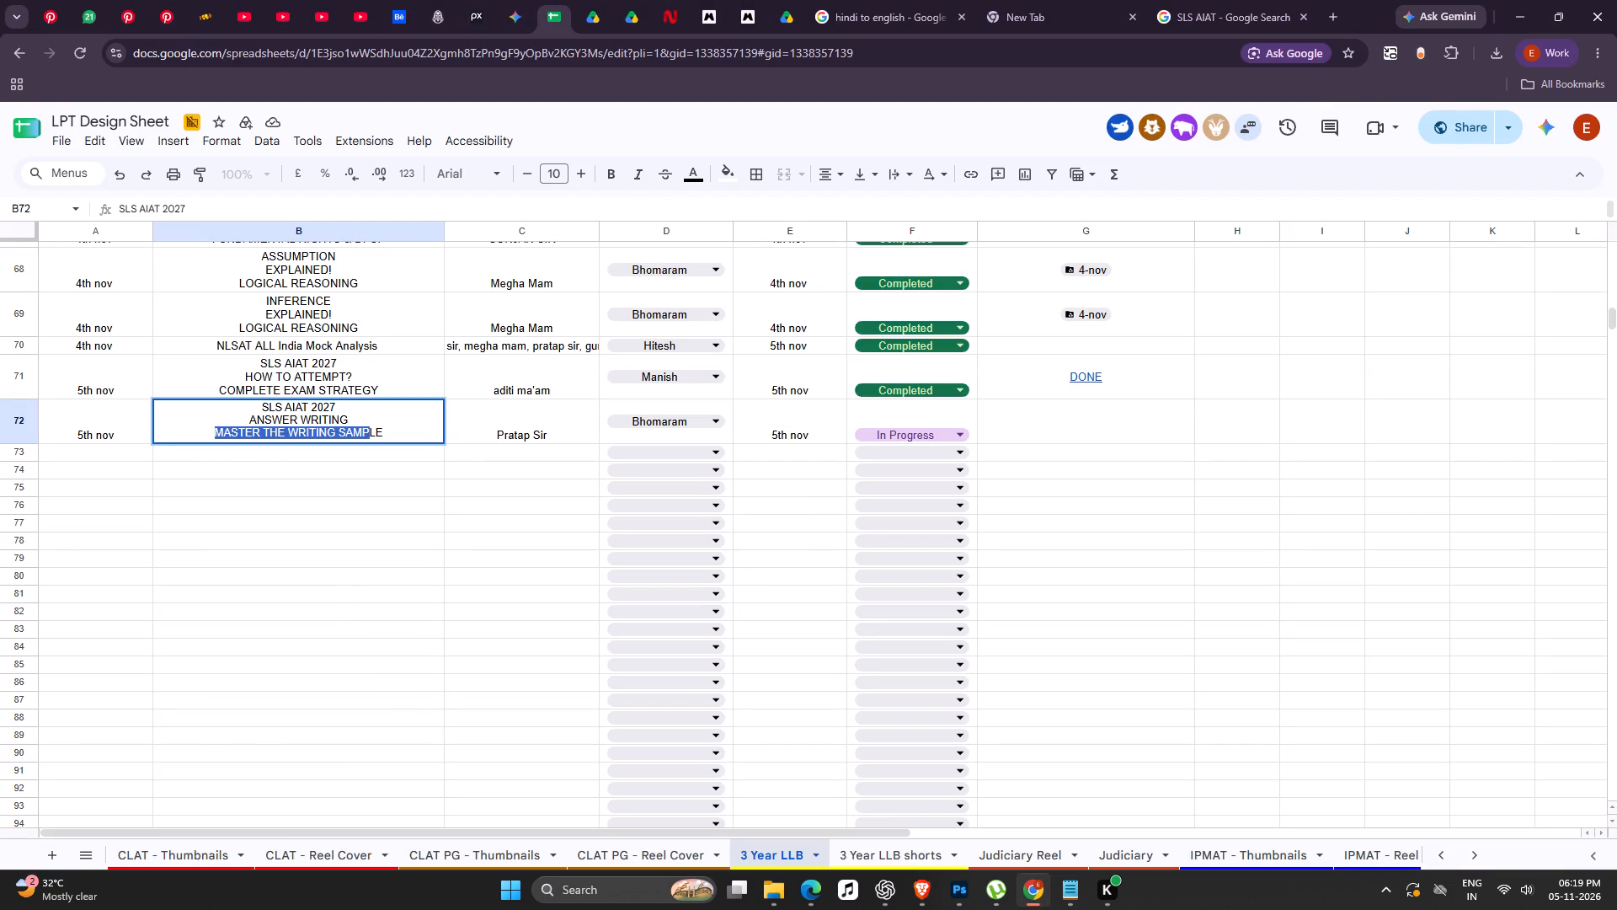
{"action": "left_click_drag", "start_coordinate": [422, 433], "coordinate": [426, 433]}
{"action": "key", "text": "ctrl+c"}
{"action": "key", "text": "ctrl+c"}
{"action": "key", "text": "alt+Tab"}
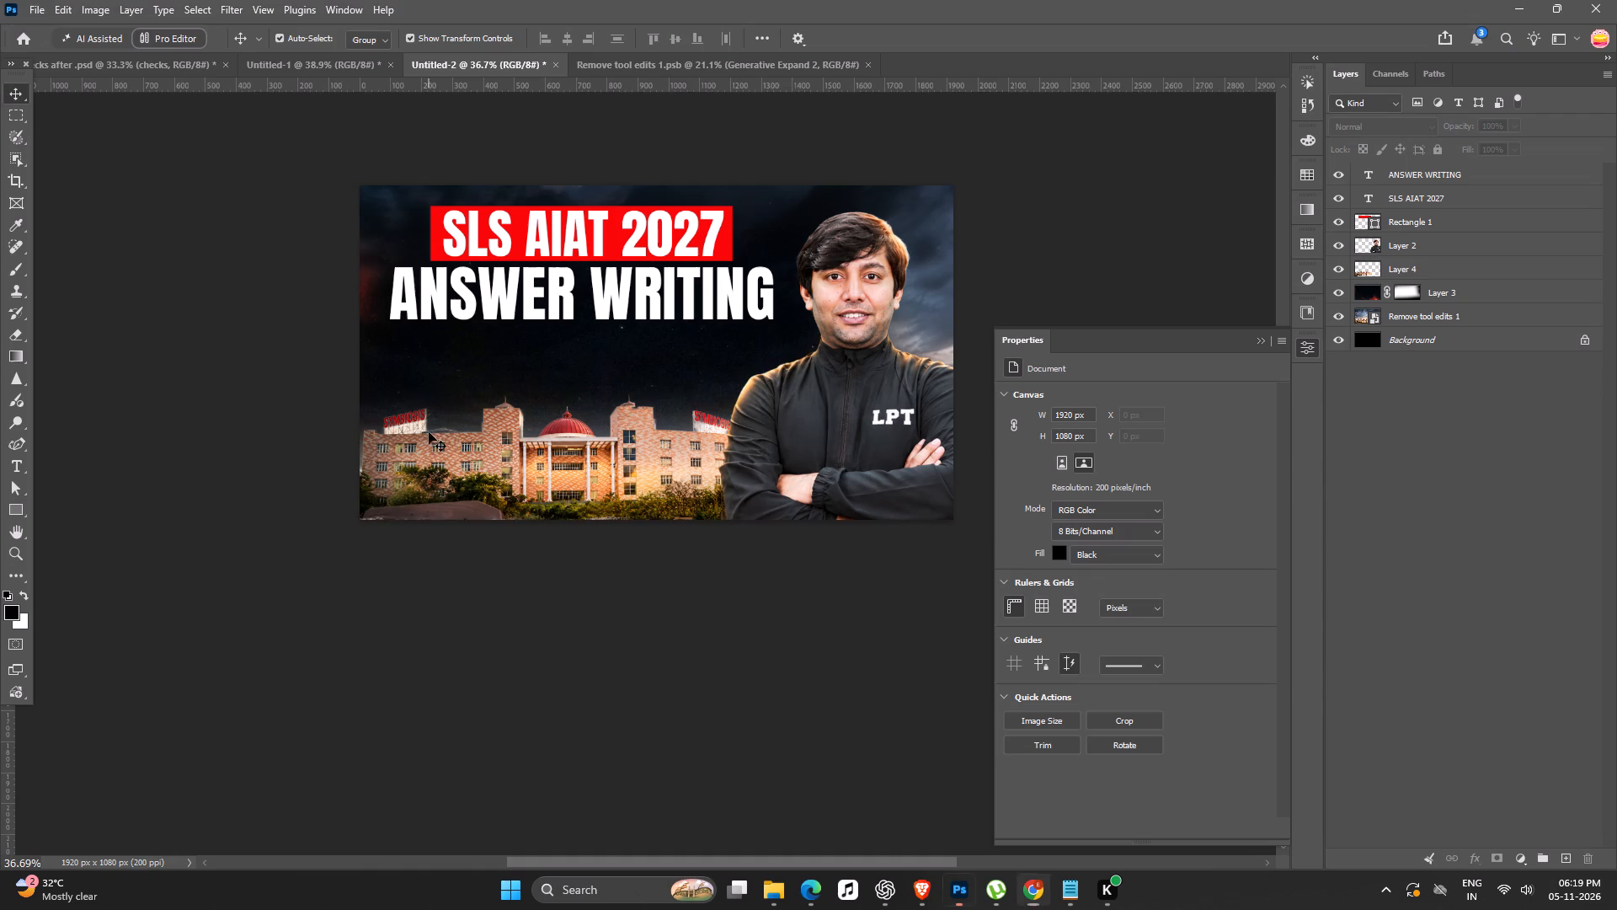
Save the thumbnail document as "yt 1.psd" in the psd folder inside 5-11.
{"action": "left_click", "coordinate": [623, 295]}
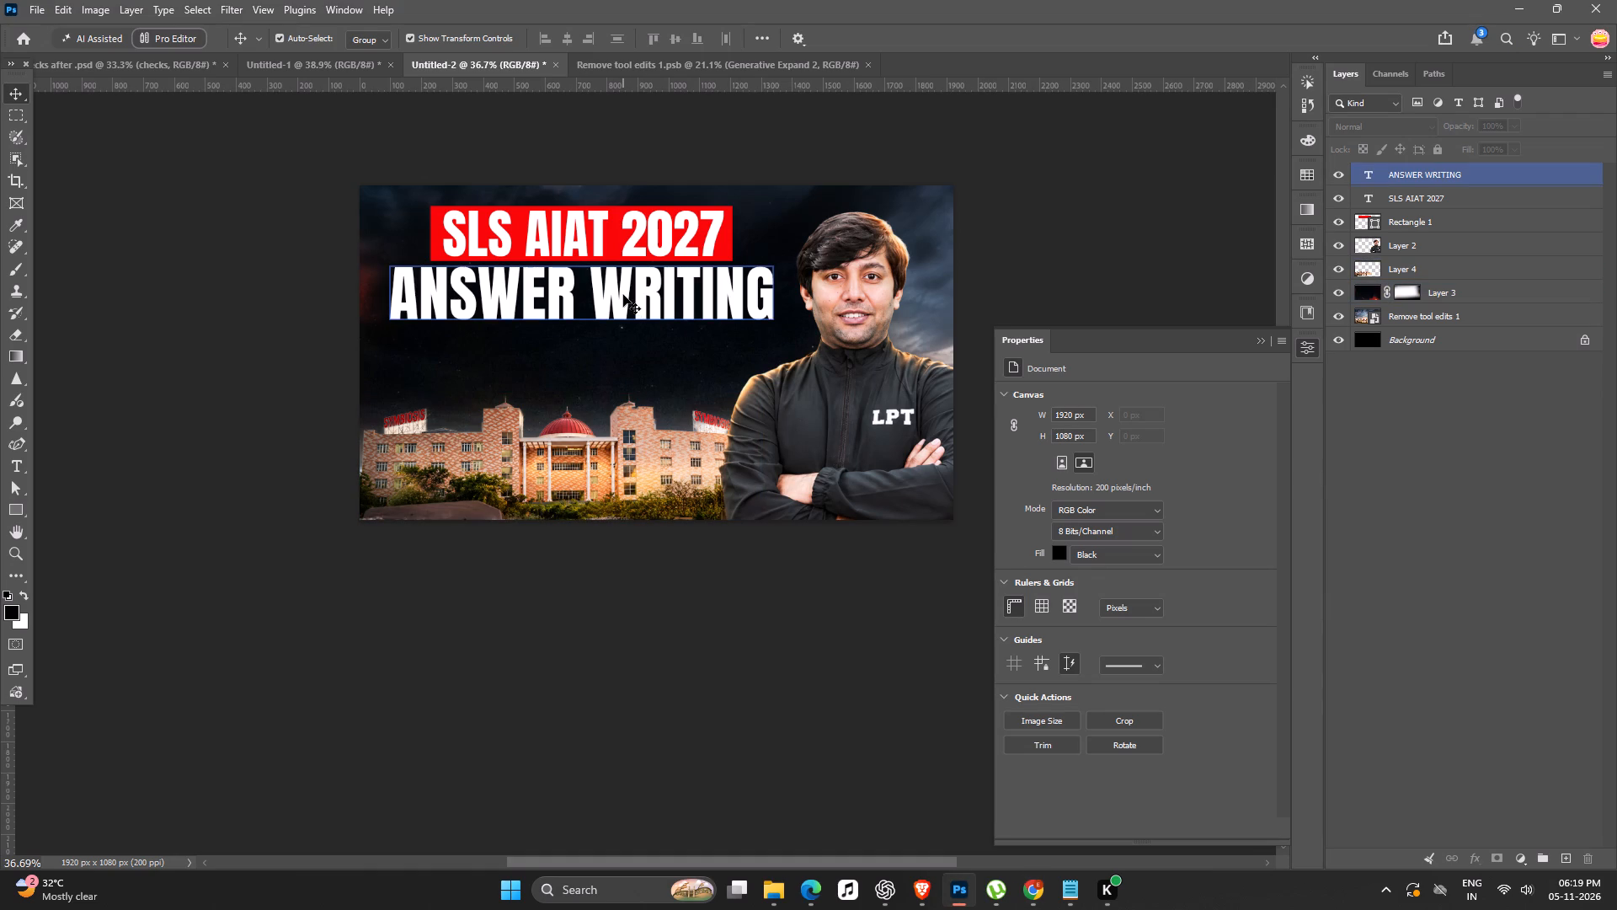
{"action": "left_click", "coordinate": [690, 75]}
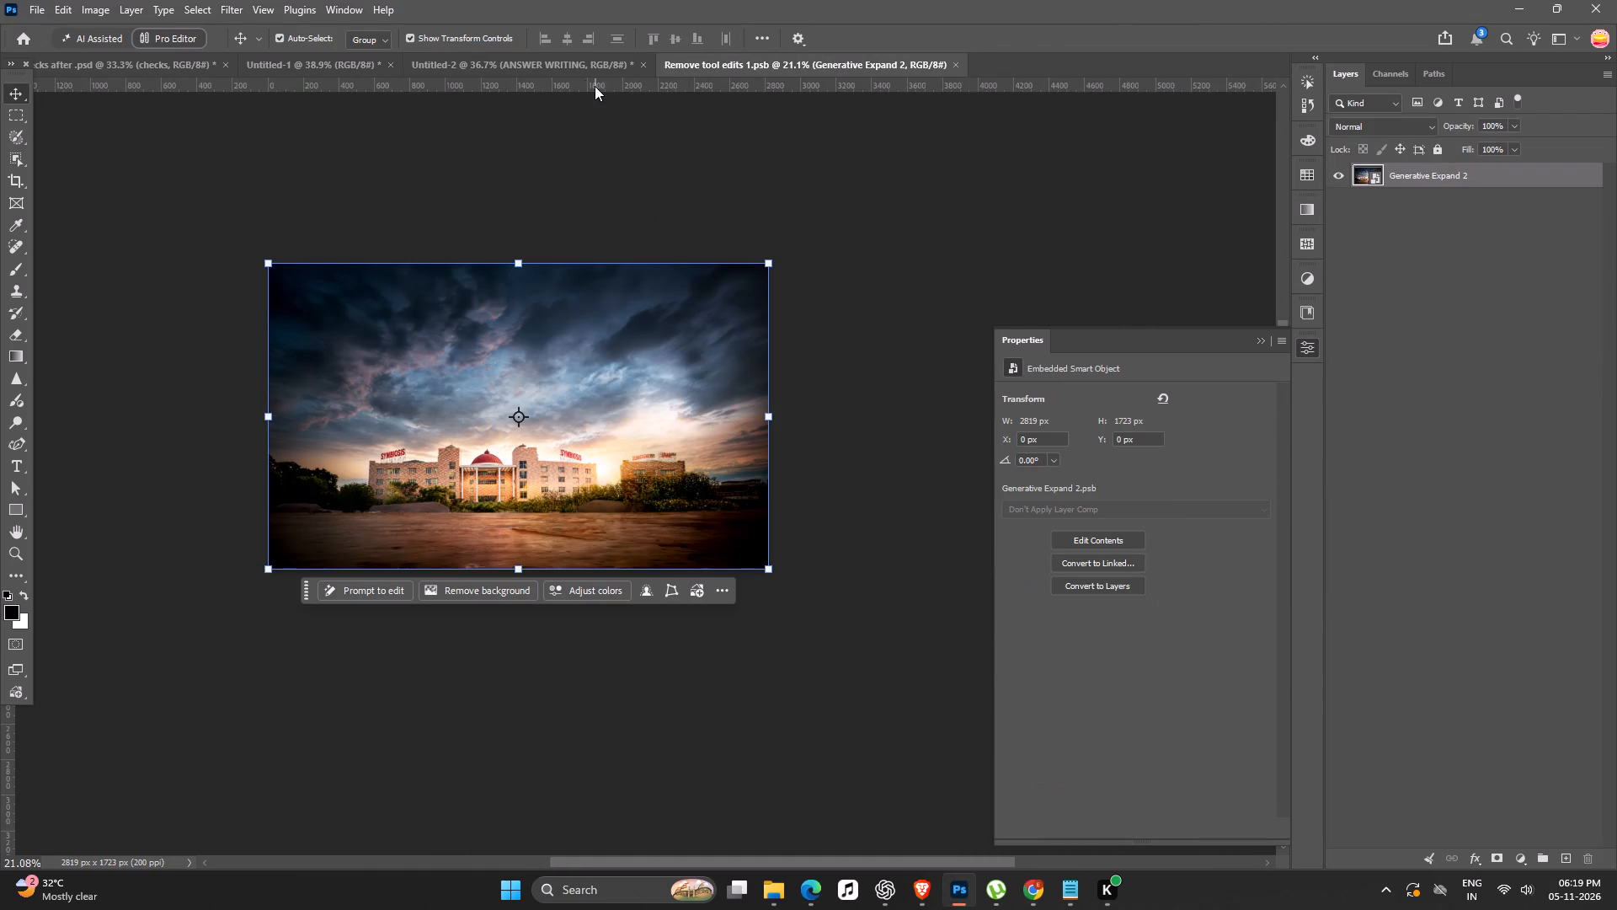
{"action": "left_click", "coordinate": [552, 62]}
{"action": "key", "text": "ctrl+s"}
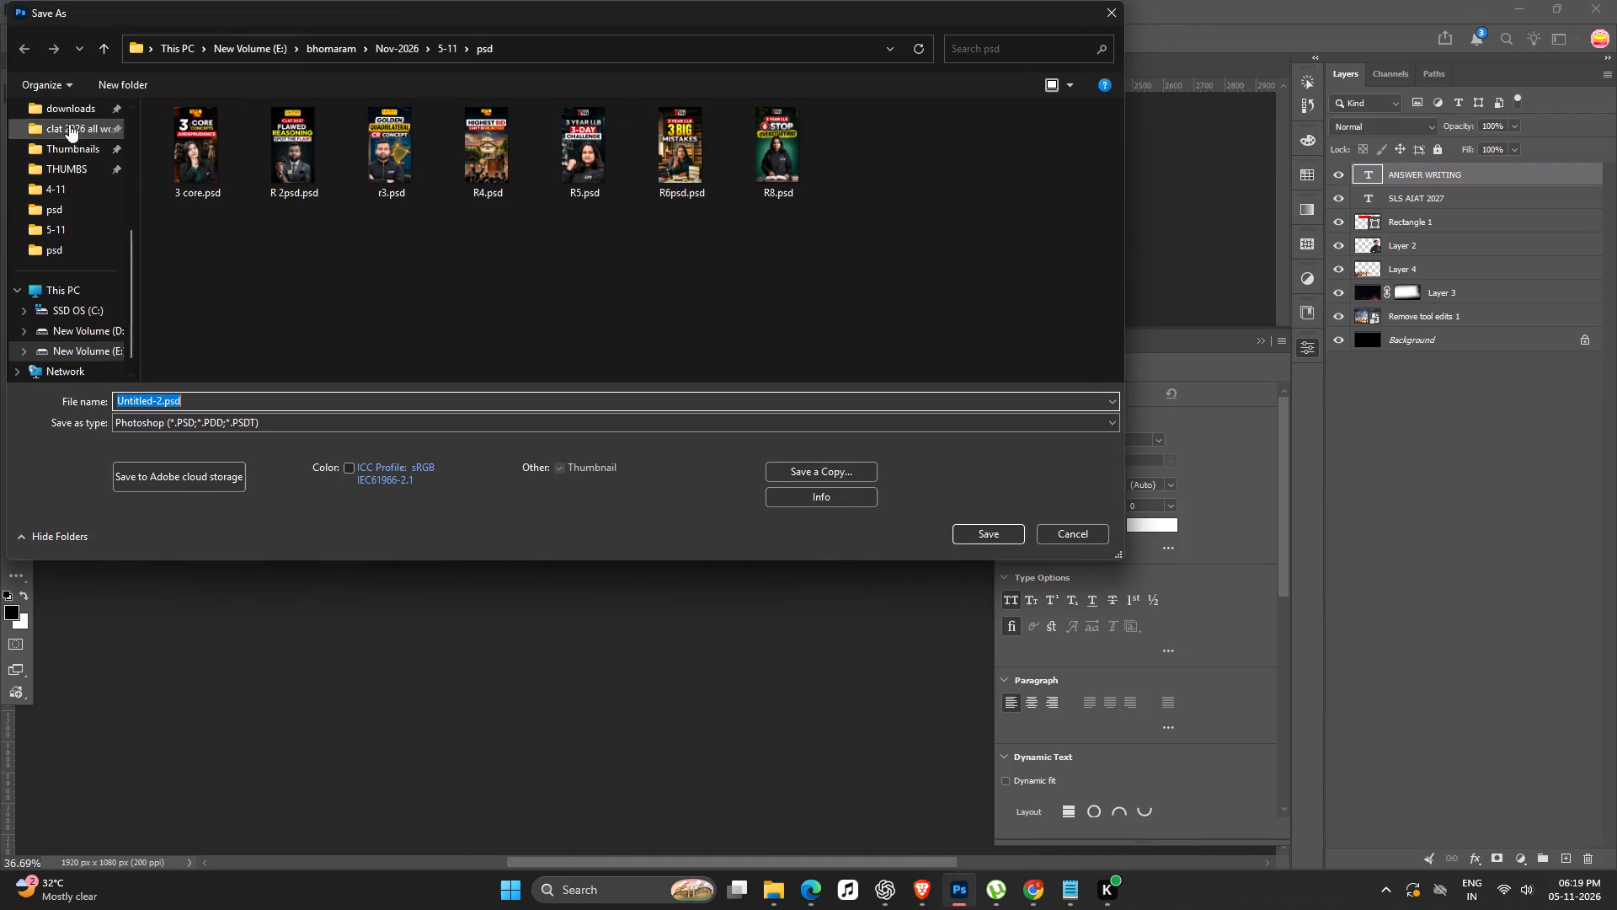
{"action": "left_click", "coordinate": [103, 47]}
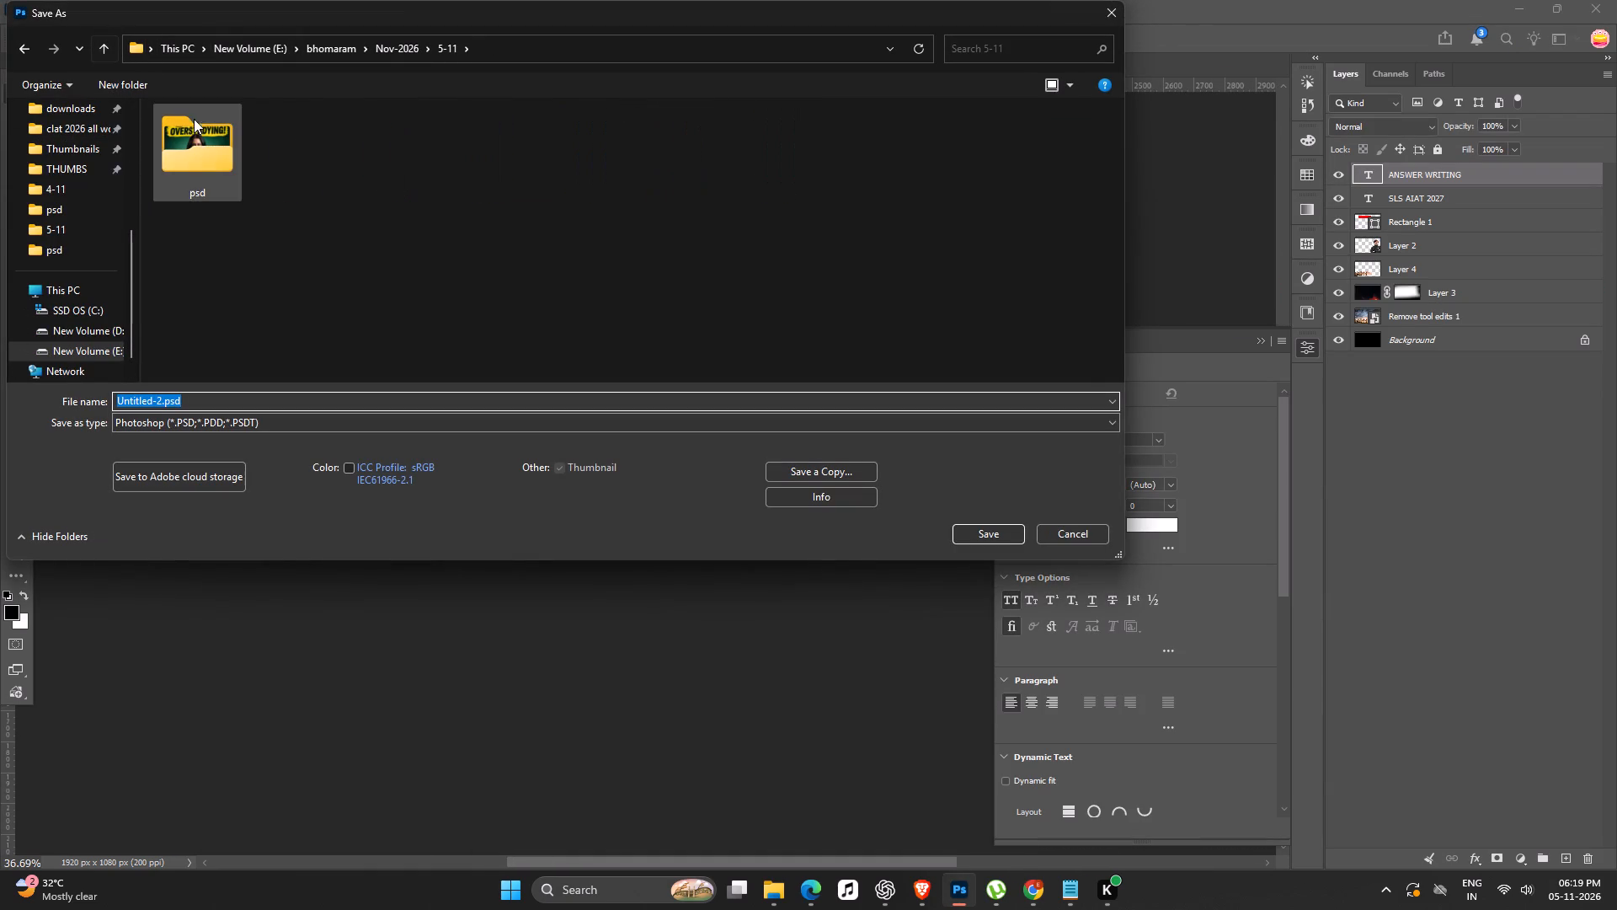
{"action": "double_click", "coordinate": [222, 184]}
{"action": "left_click", "coordinate": [160, 403]}
{"action": "left_click_drag", "start_coordinate": [161, 403], "coordinate": [35, 424]}
{"action": "key", "text": "BackSpace"}
{"action": "type", "text": "yt"}
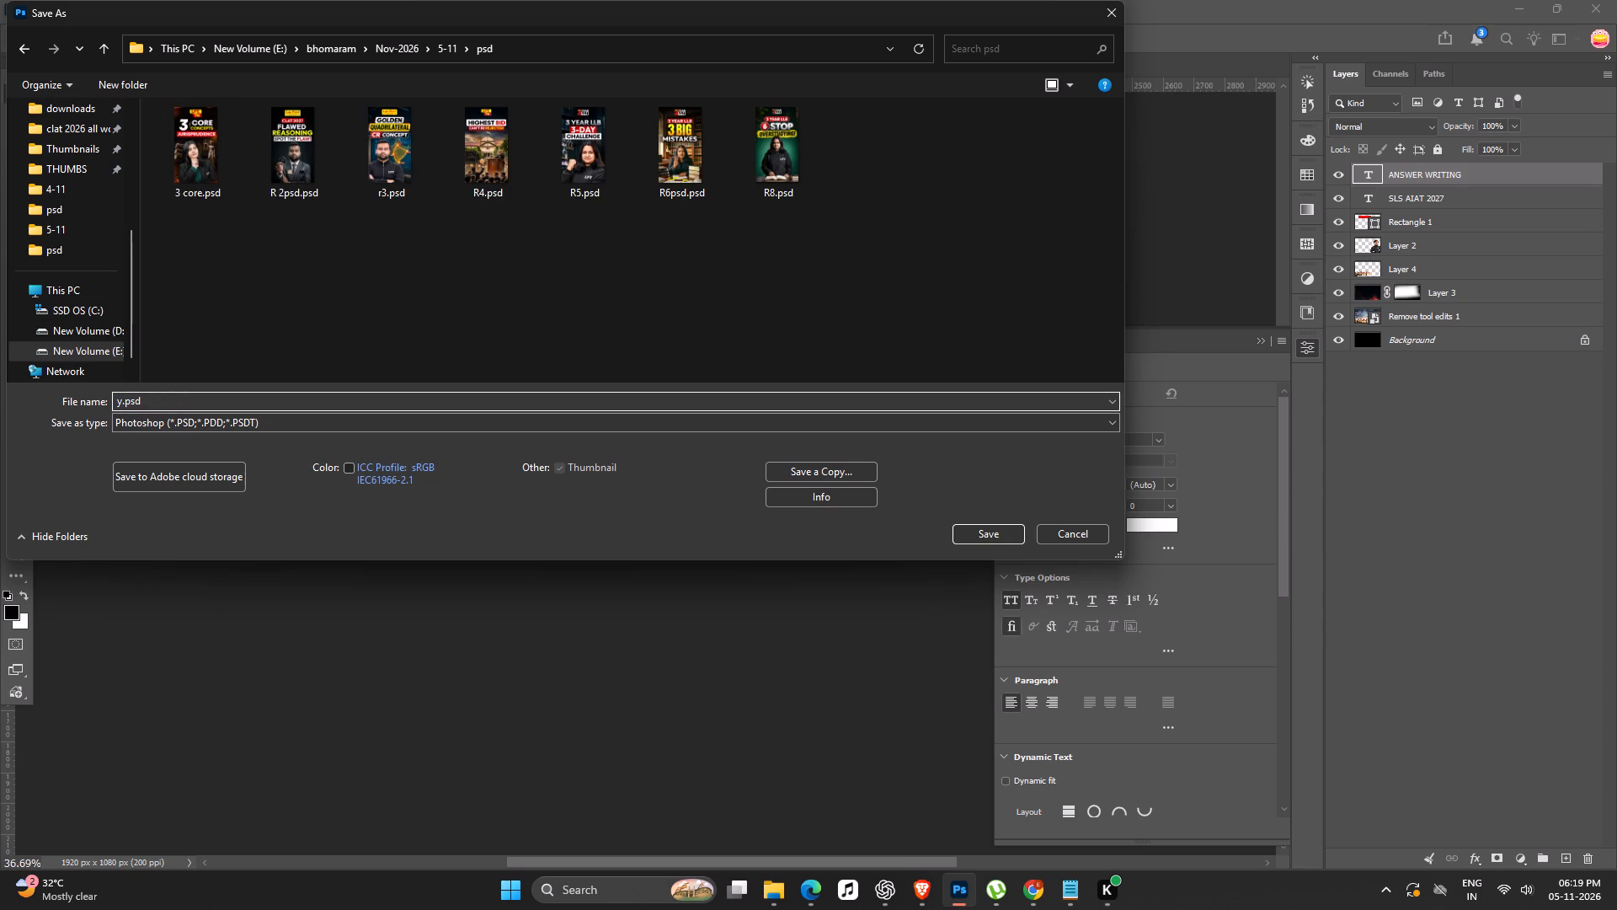
{"action": "key", "text": "space"}
{"action": "key", "text": "1"}
{"action": "key", "text": "Return"}
{"action": "key", "text": "Return"}
Add the copied text "MASTER THE WRITING SAMPLE" as a new text layer below the ANSWER WRITING headline.
{"action": "key", "text": "space"}
{"action": "key", "text": "space"}
{"action": "key", "text": "space"}
{"action": "left_click_drag", "start_coordinate": [601, 589], "coordinate": [579, 590]}
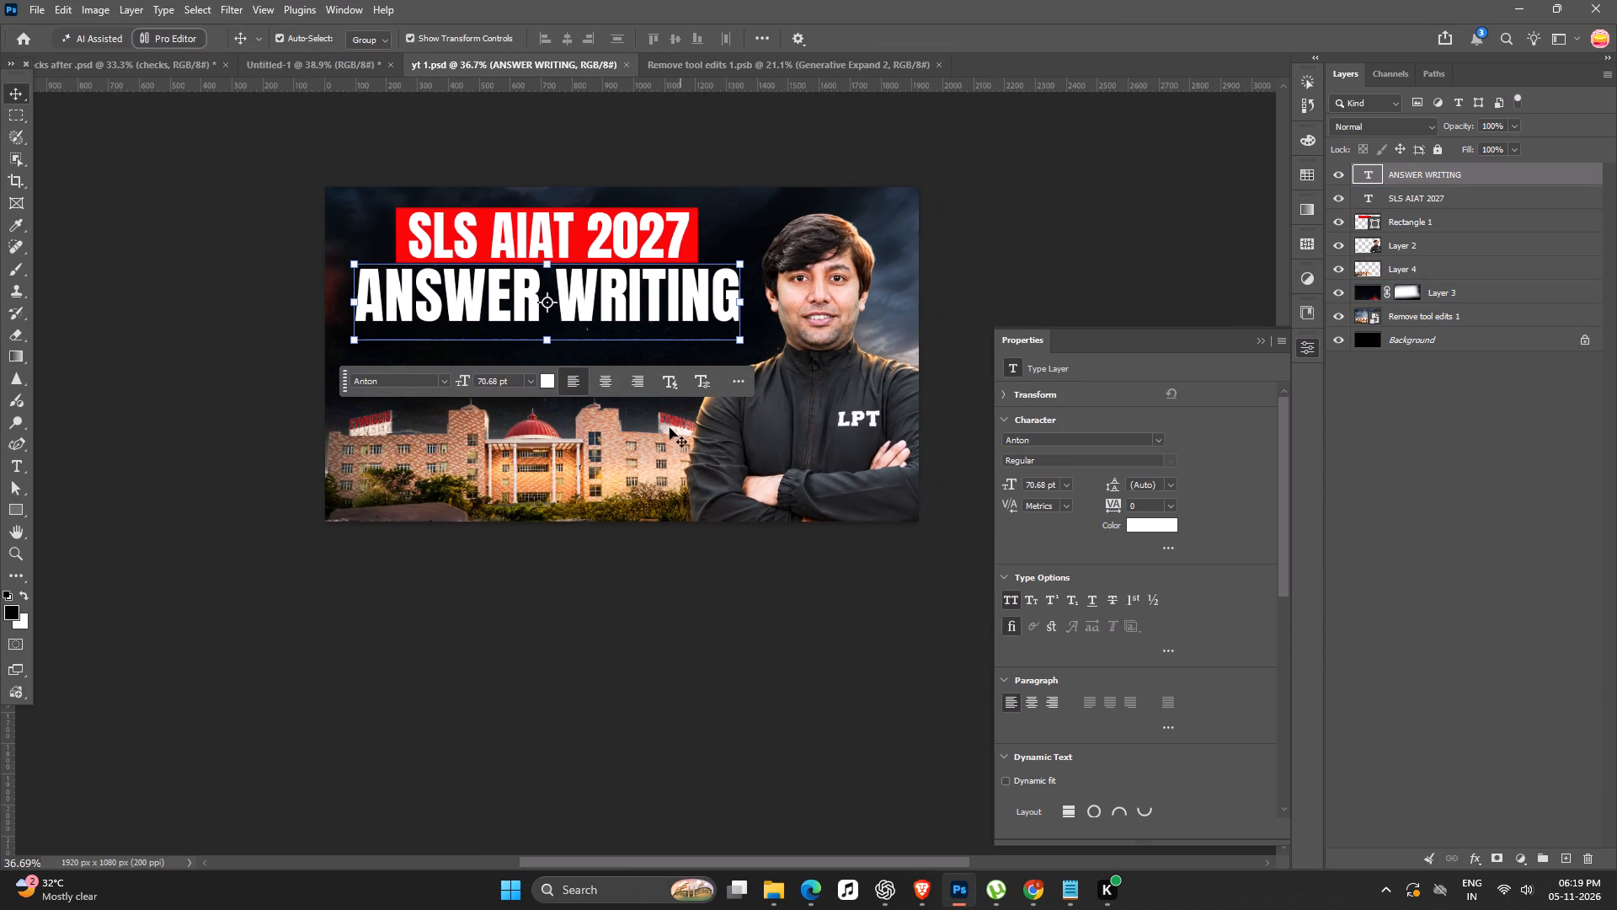
{"action": "key", "text": "t"}
{"action": "left_click", "coordinate": [524, 350]}
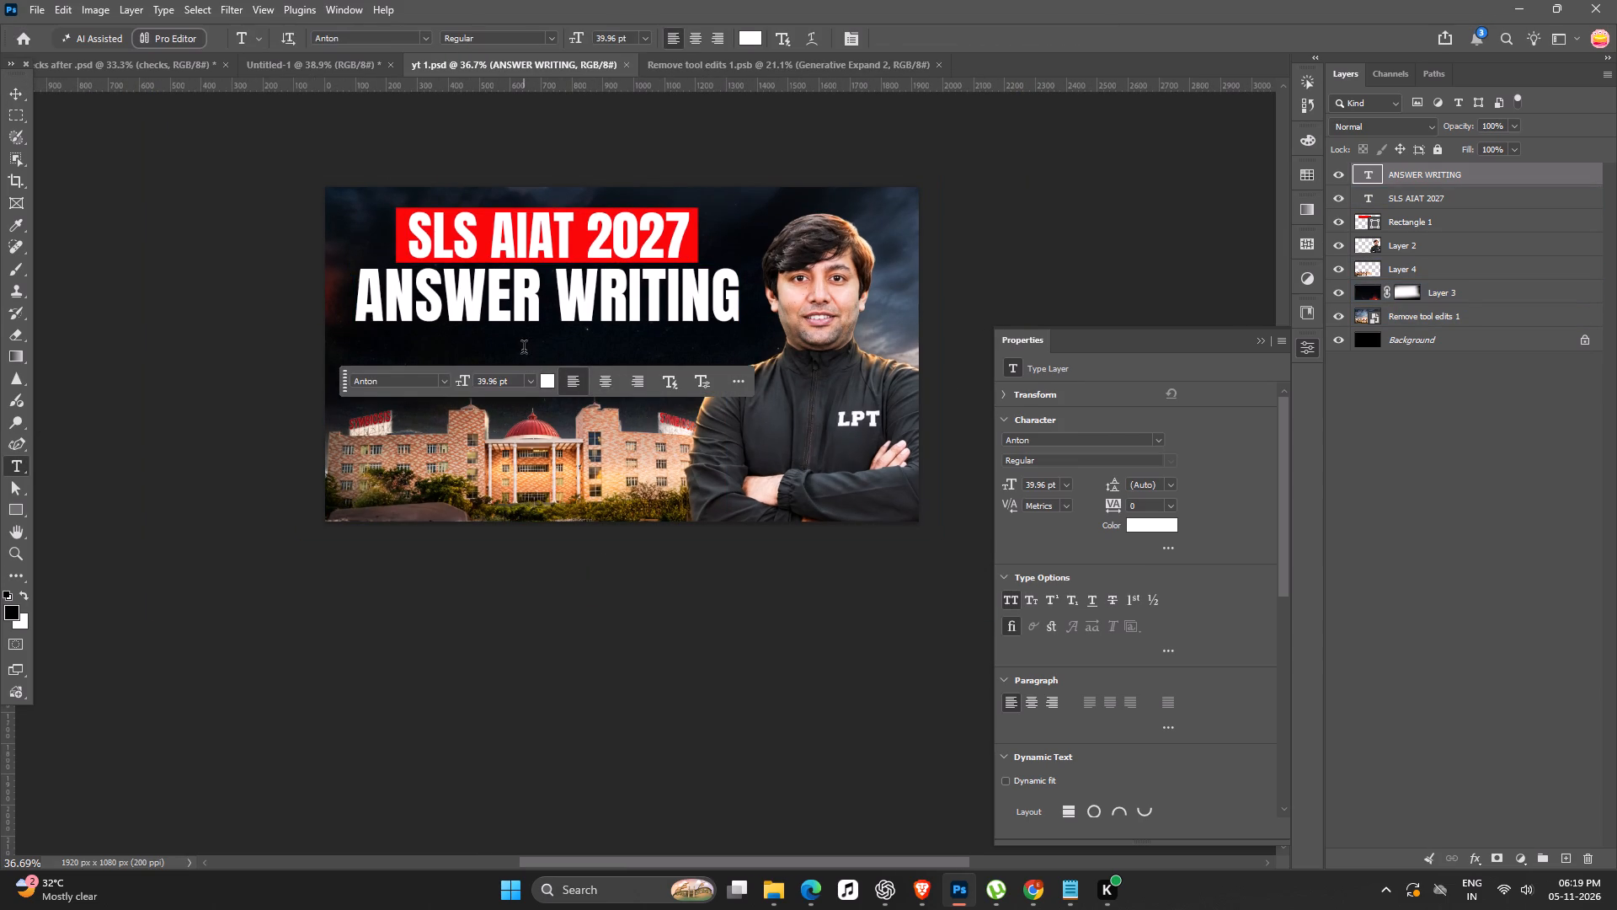
{"action": "key", "text": "ctrl+BackSpace"}
{"action": "key", "text": "ctrl+BackSpace"}
{"action": "key", "text": "ctrl+v"}
{"action": "key", "text": "Return"}
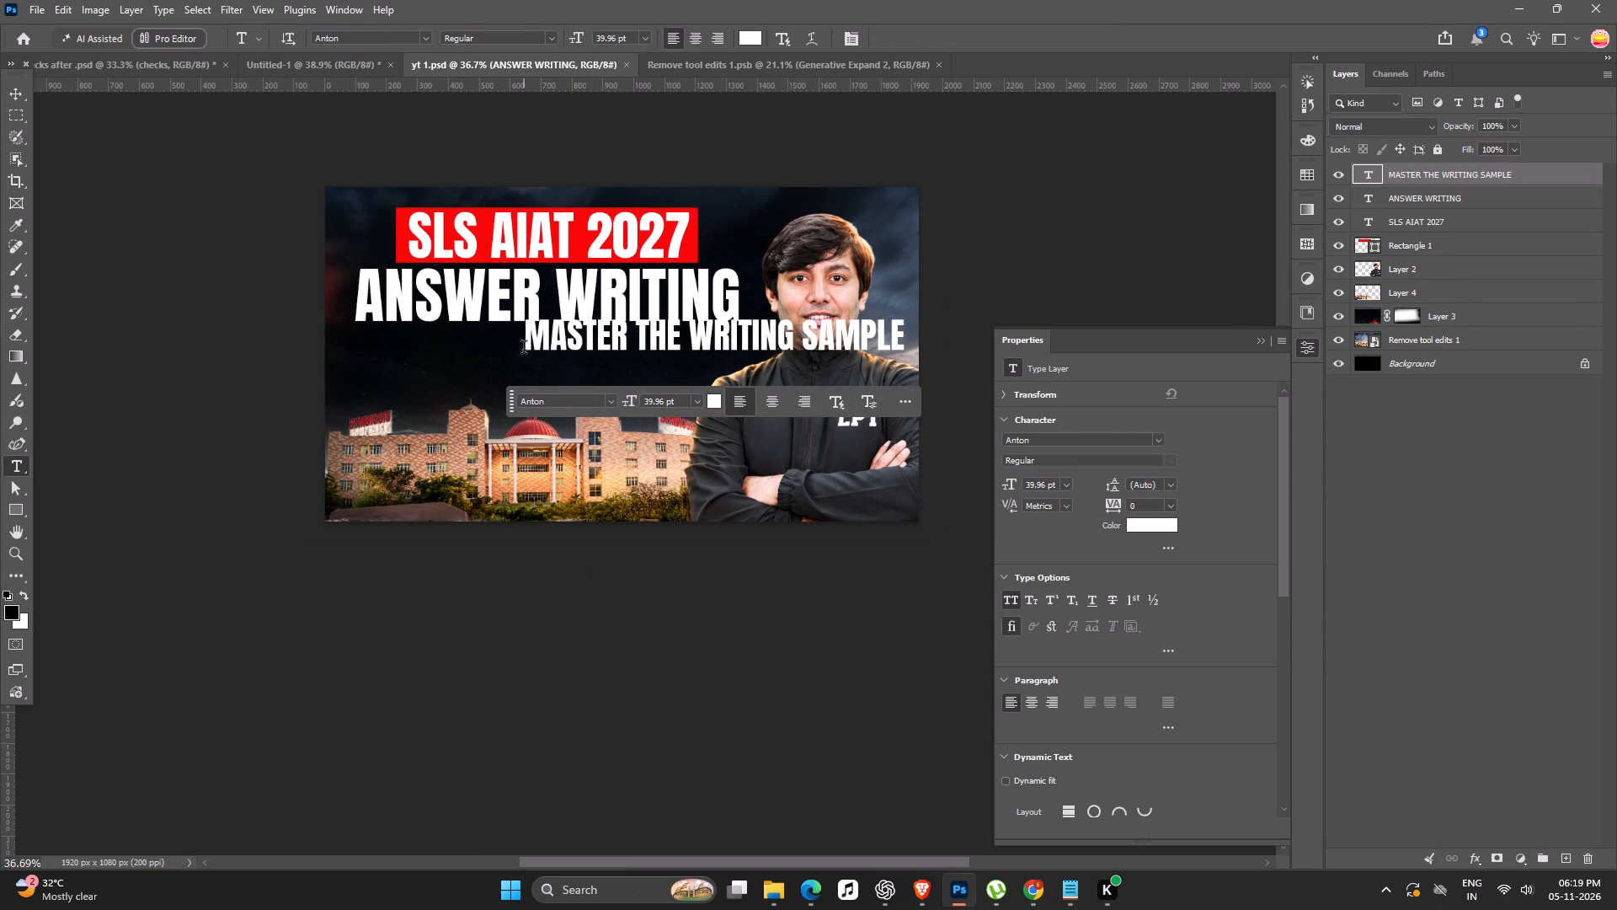
{"action": "left_click", "coordinate": [19, 94]}
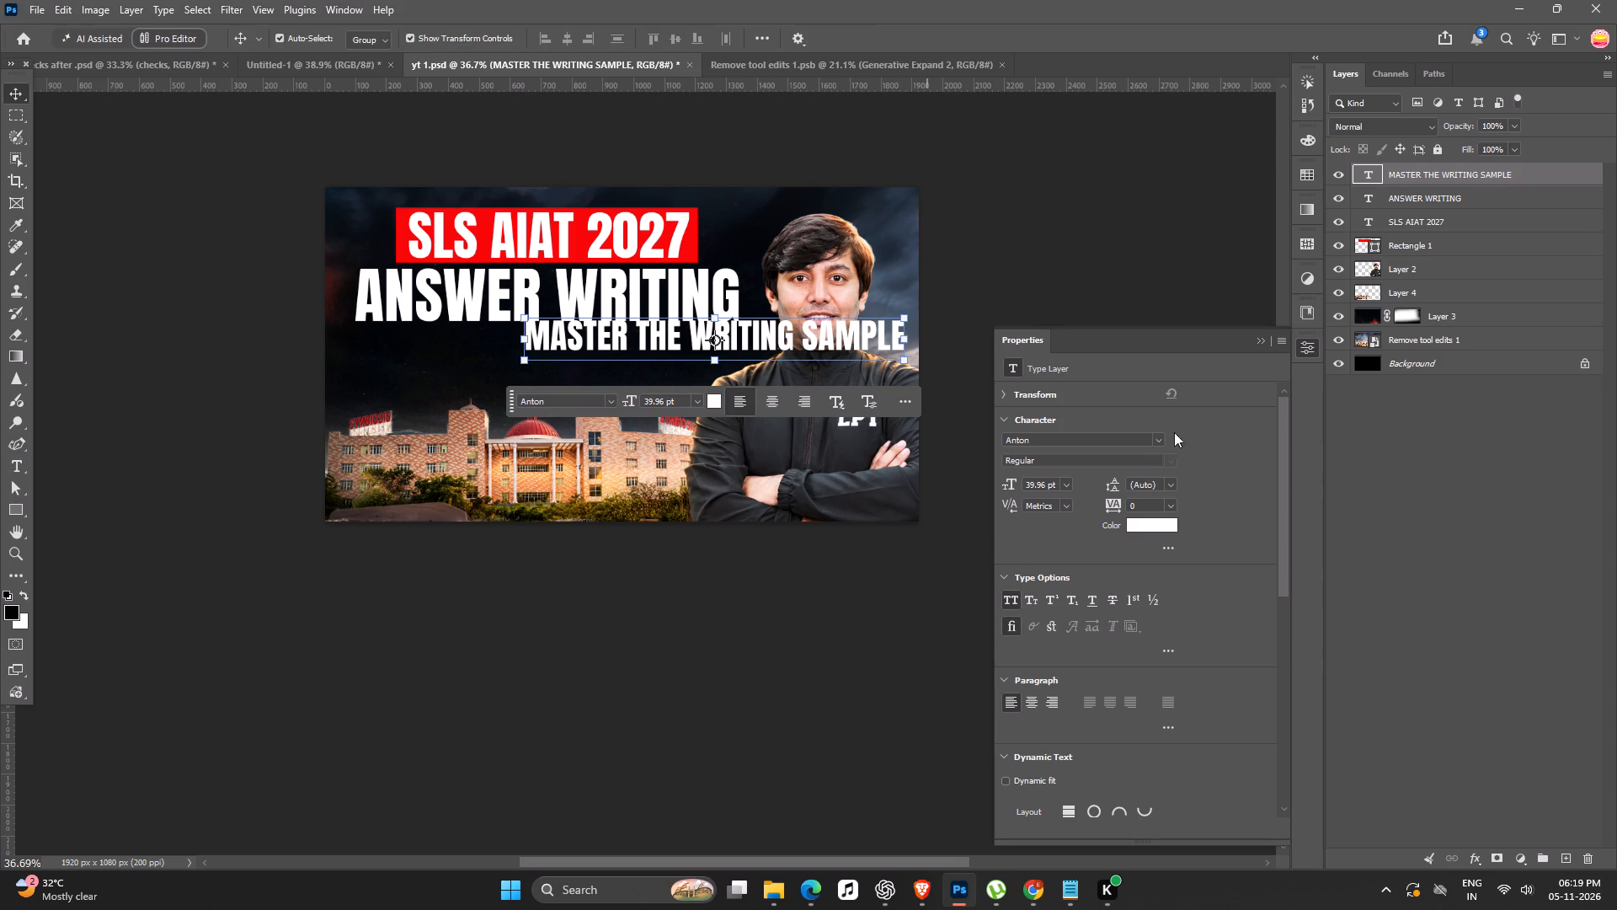
Set the font of the MASTER THE WRITING SAMPLE text to Outfit.
{"action": "left_click", "coordinate": [1160, 442]}
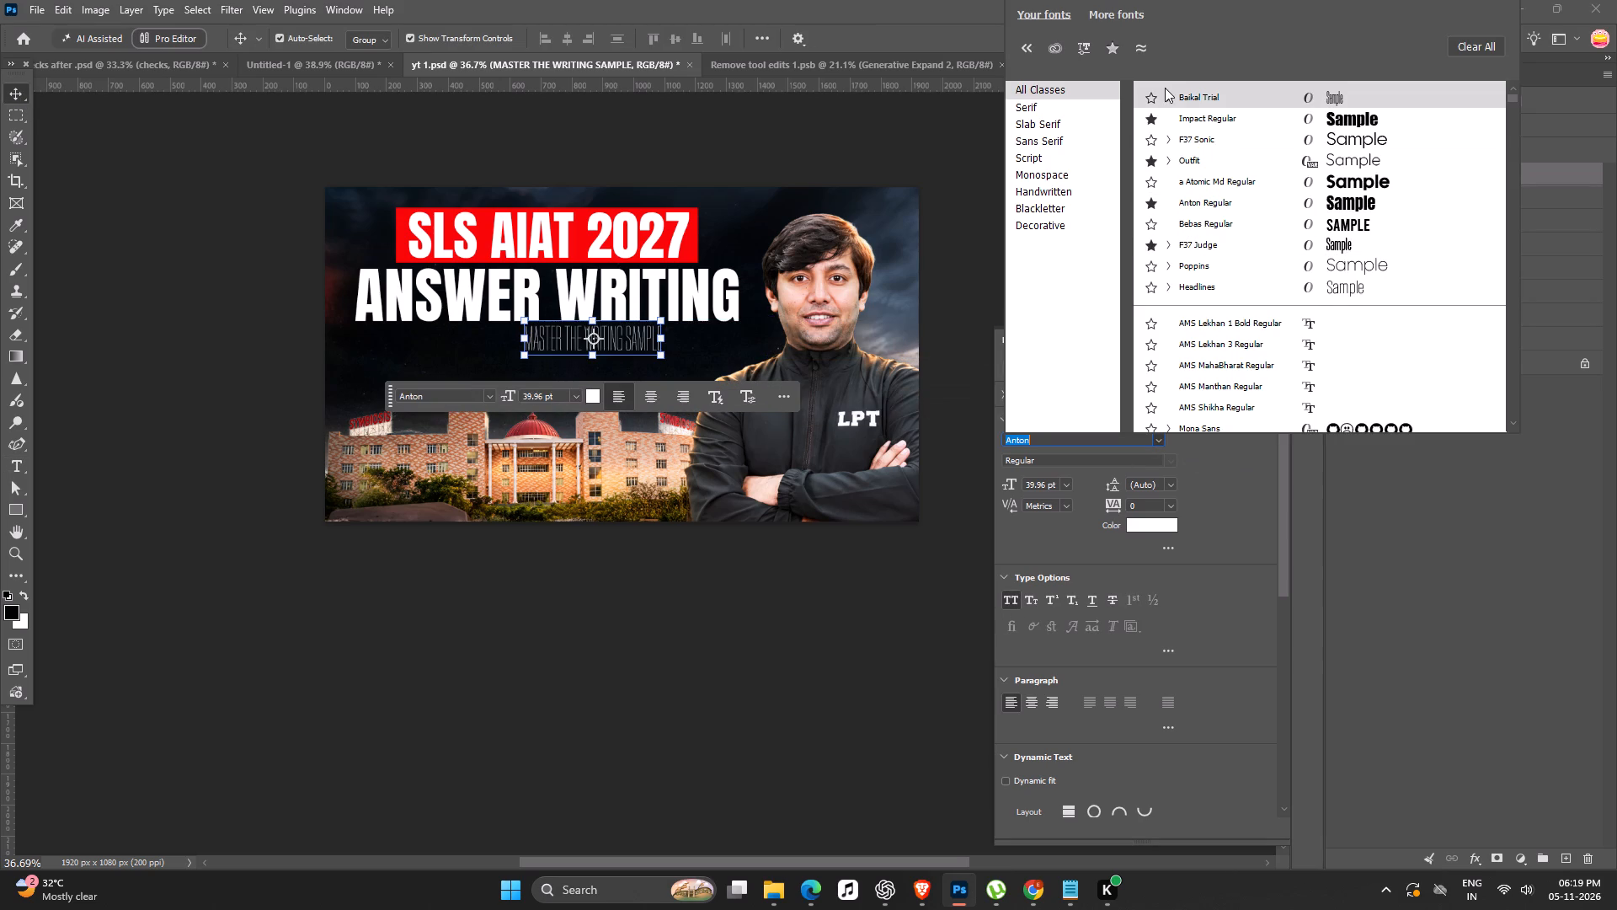
{"action": "left_click", "coordinate": [1182, 165]}
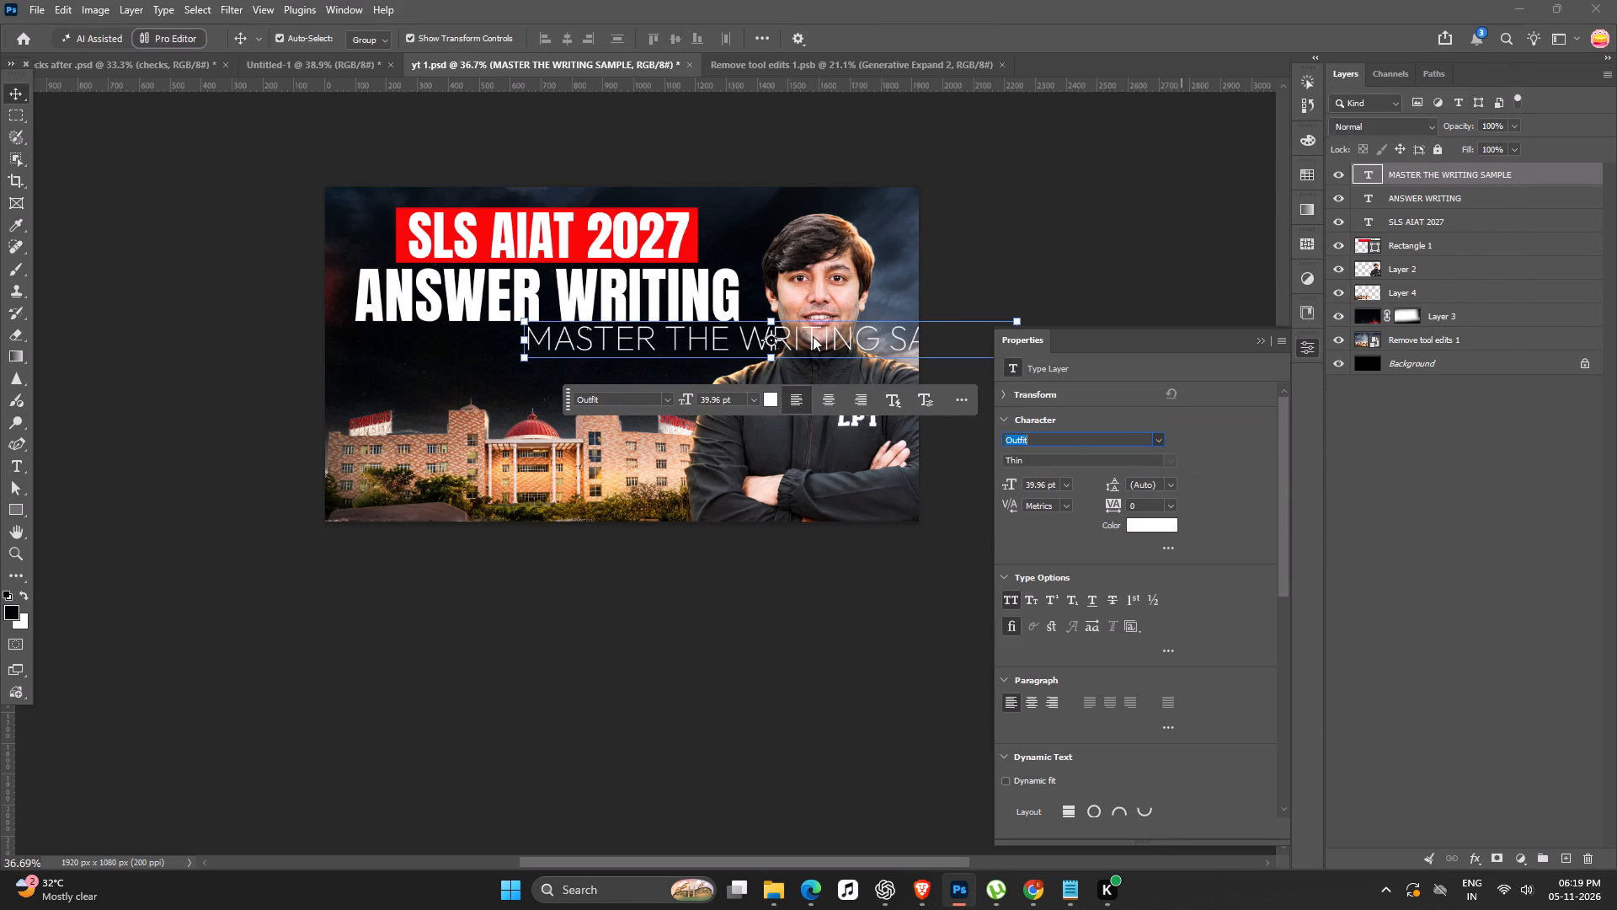
Scale the MASTER THE WRITING SAMPLE line to about 33 pt and align it under the left edge of ANSWER WRITING.
{"action": "left_click_drag", "start_coordinate": [819, 338], "coordinate": [671, 359]}
{"action": "left_click_drag", "start_coordinate": [644, 342], "coordinate": [629, 346]}
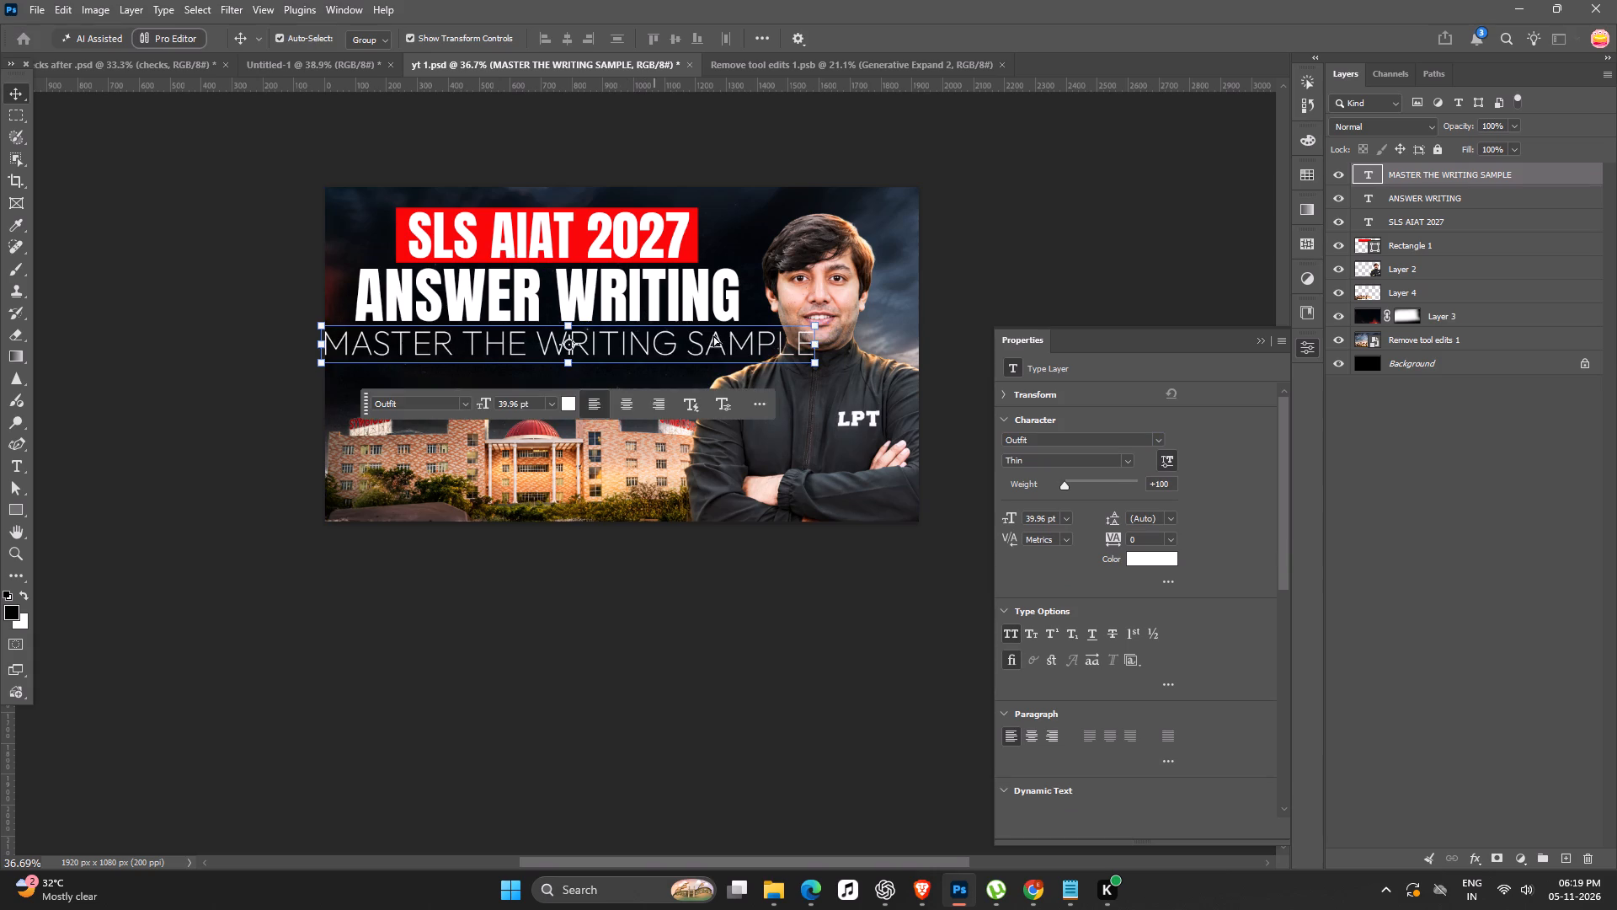
{"action": "left_click_drag", "start_coordinate": [812, 321], "coordinate": [771, 325], "text": "alt"}
{"action": "left_click_drag", "start_coordinate": [710, 345], "coordinate": [701, 344]}
{"action": "key", "text": "Return"}
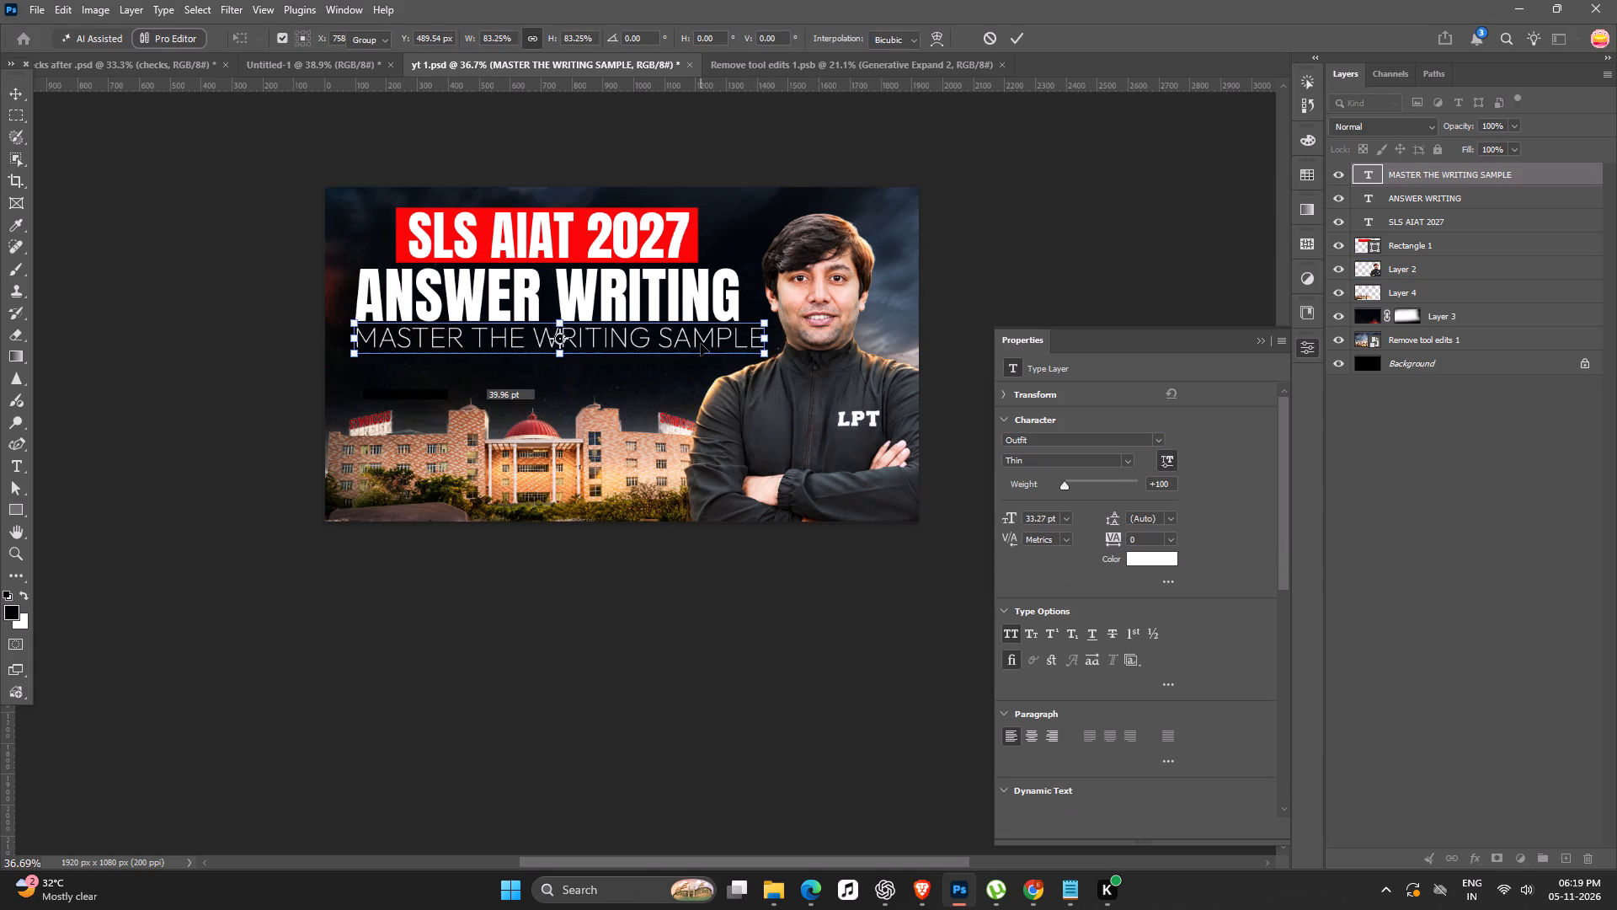
Set the font of the MASTER THE WRITING SAMPLE text to F37 Judge in the Bold Extended style.
{"action": "left_click", "coordinate": [650, 640]}
{"action": "key", "text": "space"}
{"action": "left_click_drag", "start_coordinate": [650, 640], "coordinate": [593, 660]}
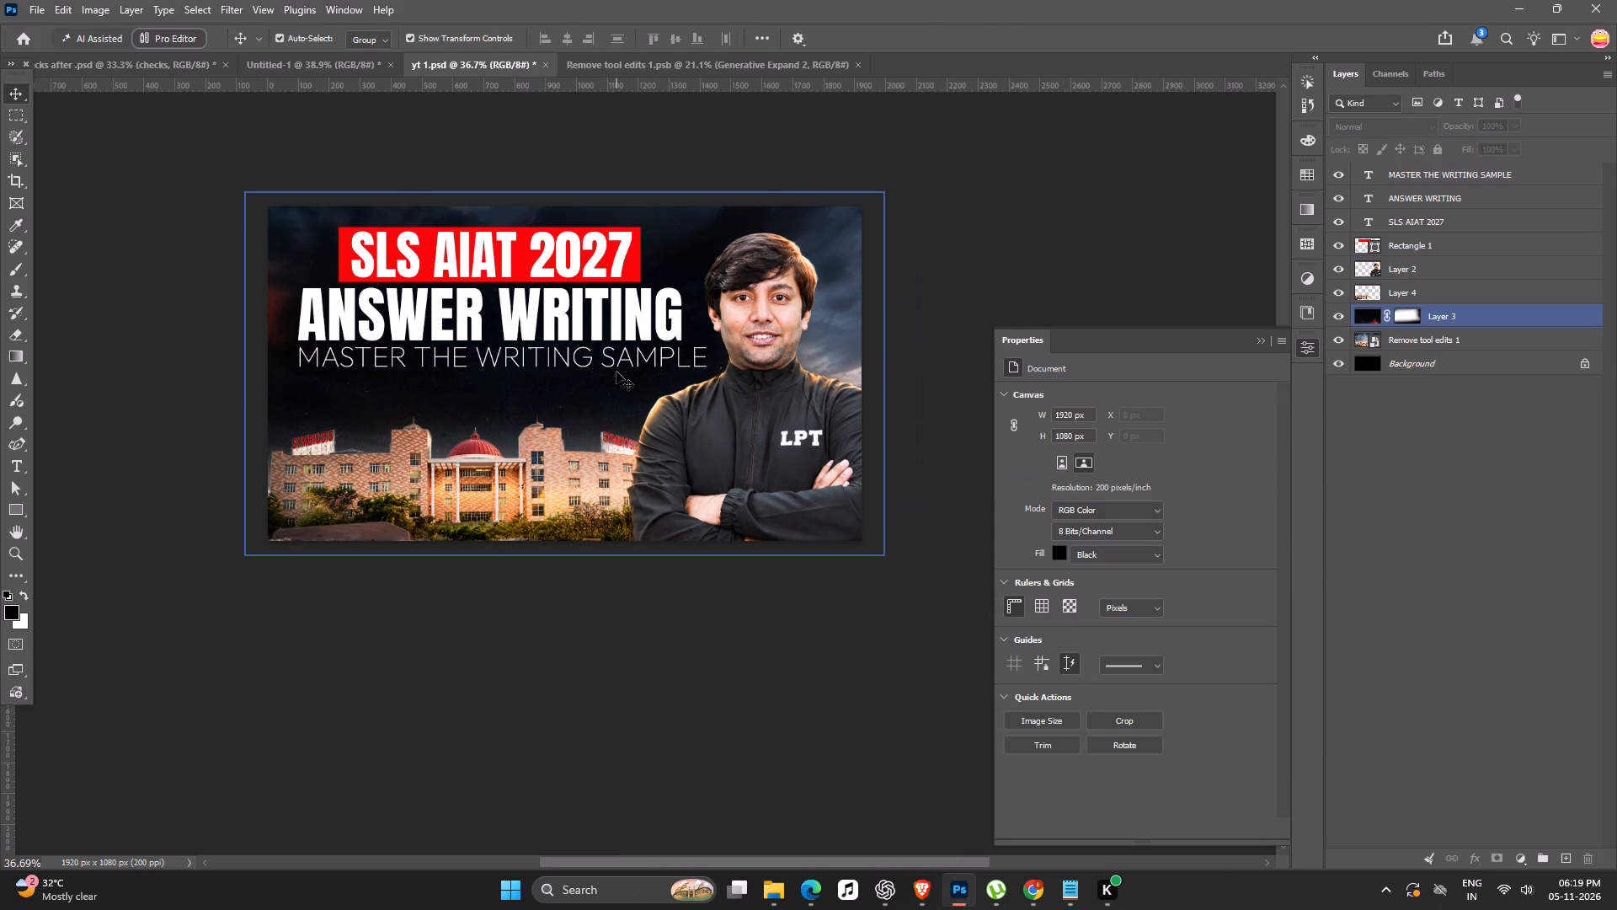
{"action": "left_click", "coordinate": [622, 360]}
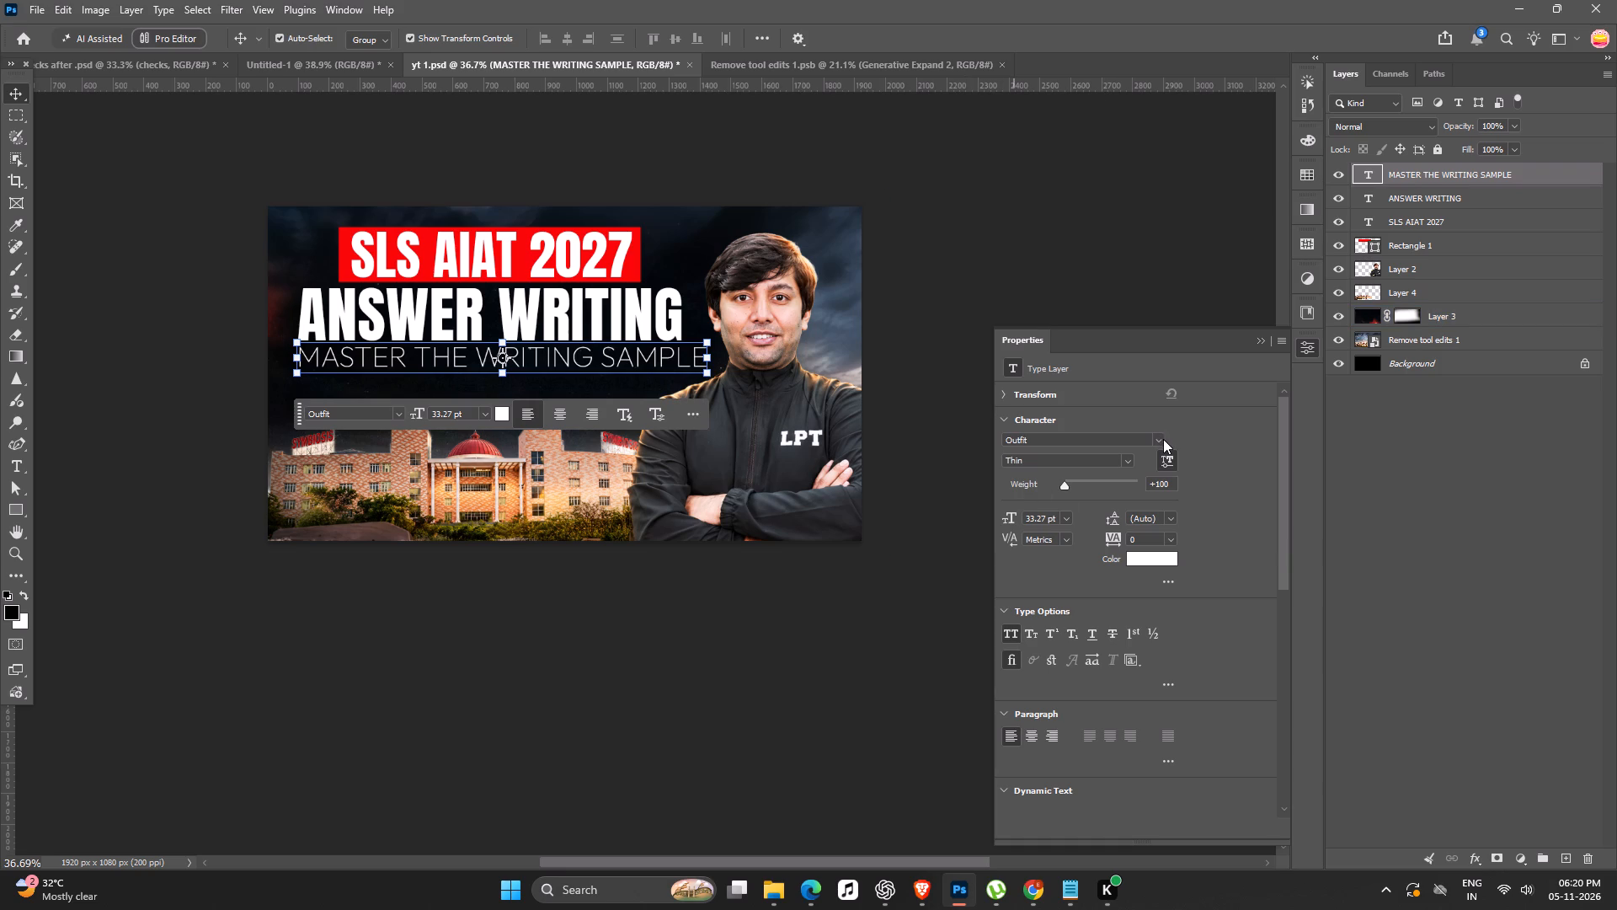
{"action": "left_click", "coordinate": [1163, 439]}
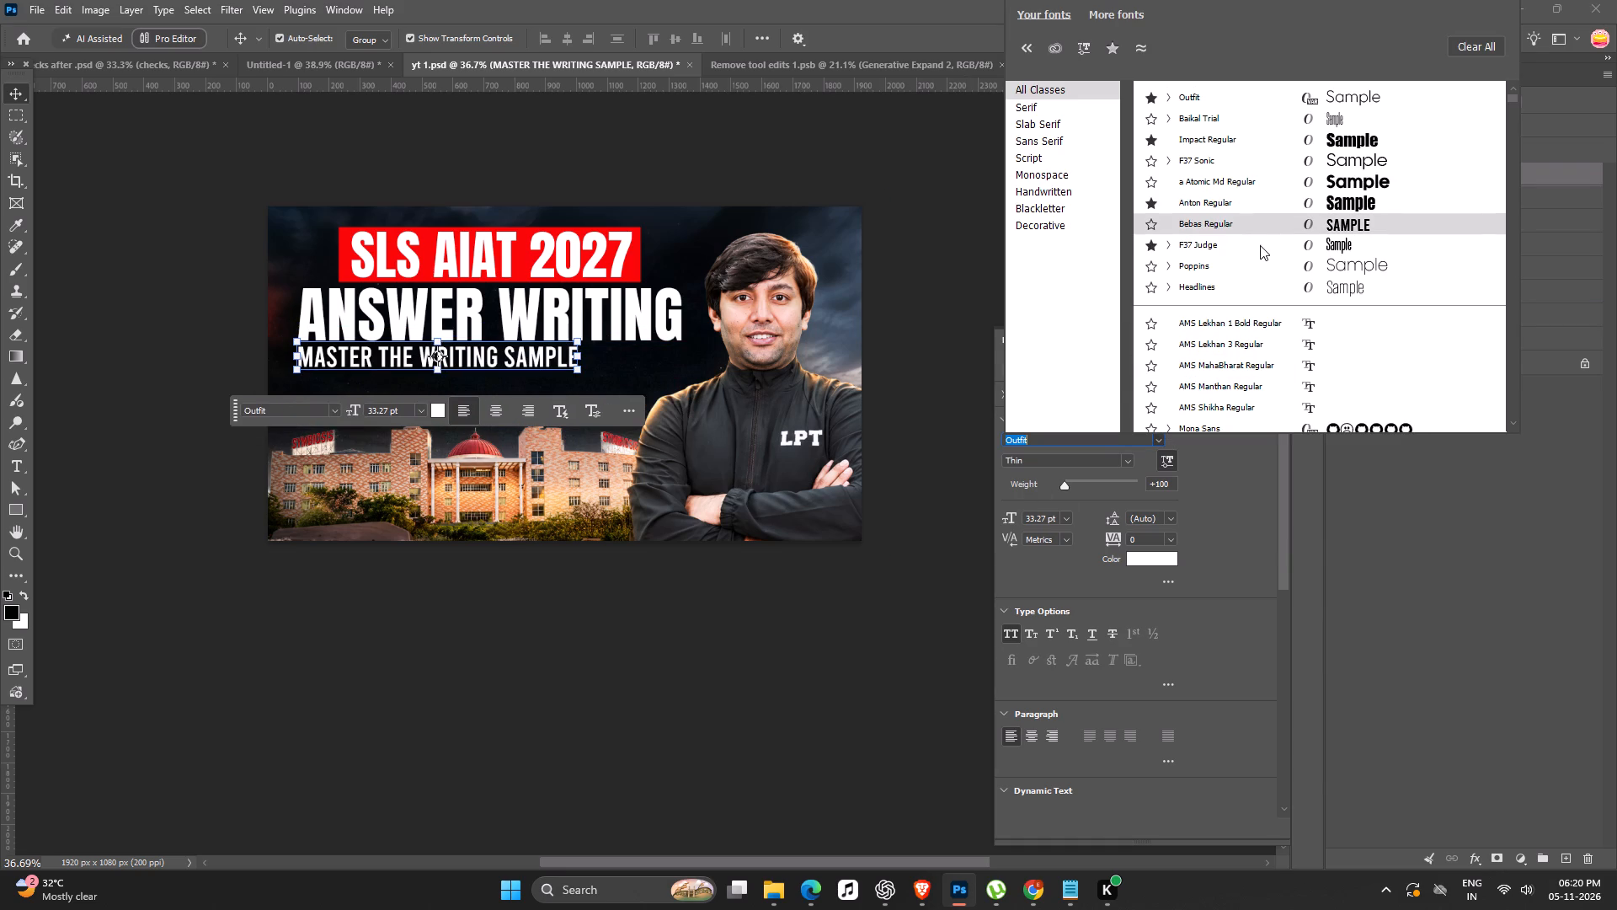
{"action": "left_click", "coordinate": [1166, 247]}
{"action": "scroll", "coordinate": [1339, 372], "scroll_direction": "down", "scroll_amount": 10}
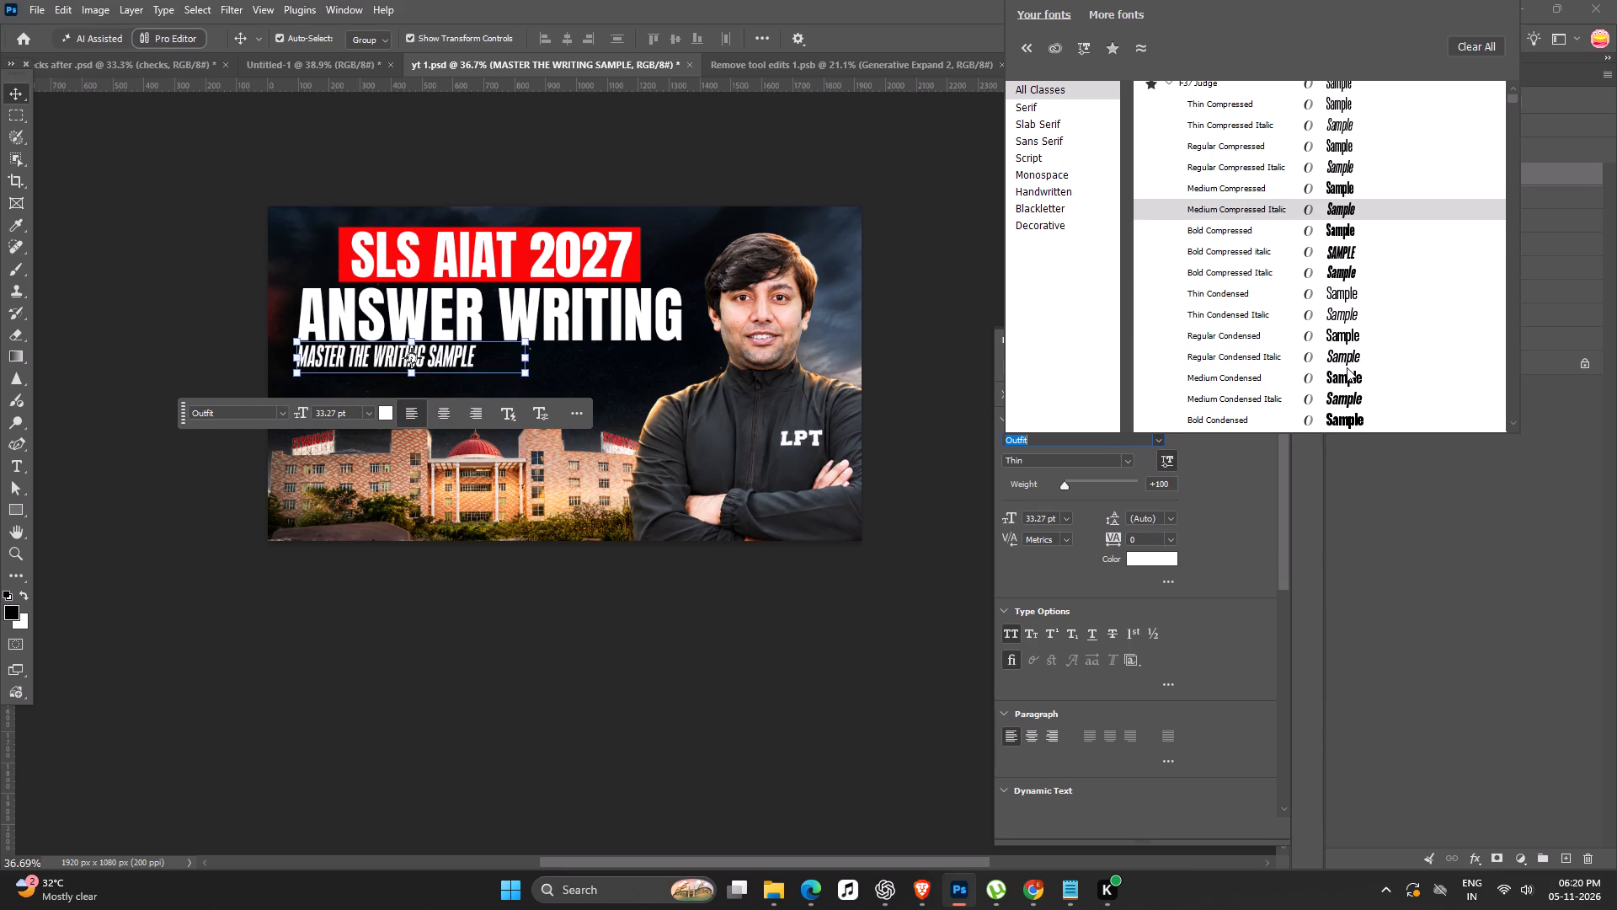
{"action": "scroll", "coordinate": [1355, 387], "scroll_direction": "down", "scroll_amount": 4}
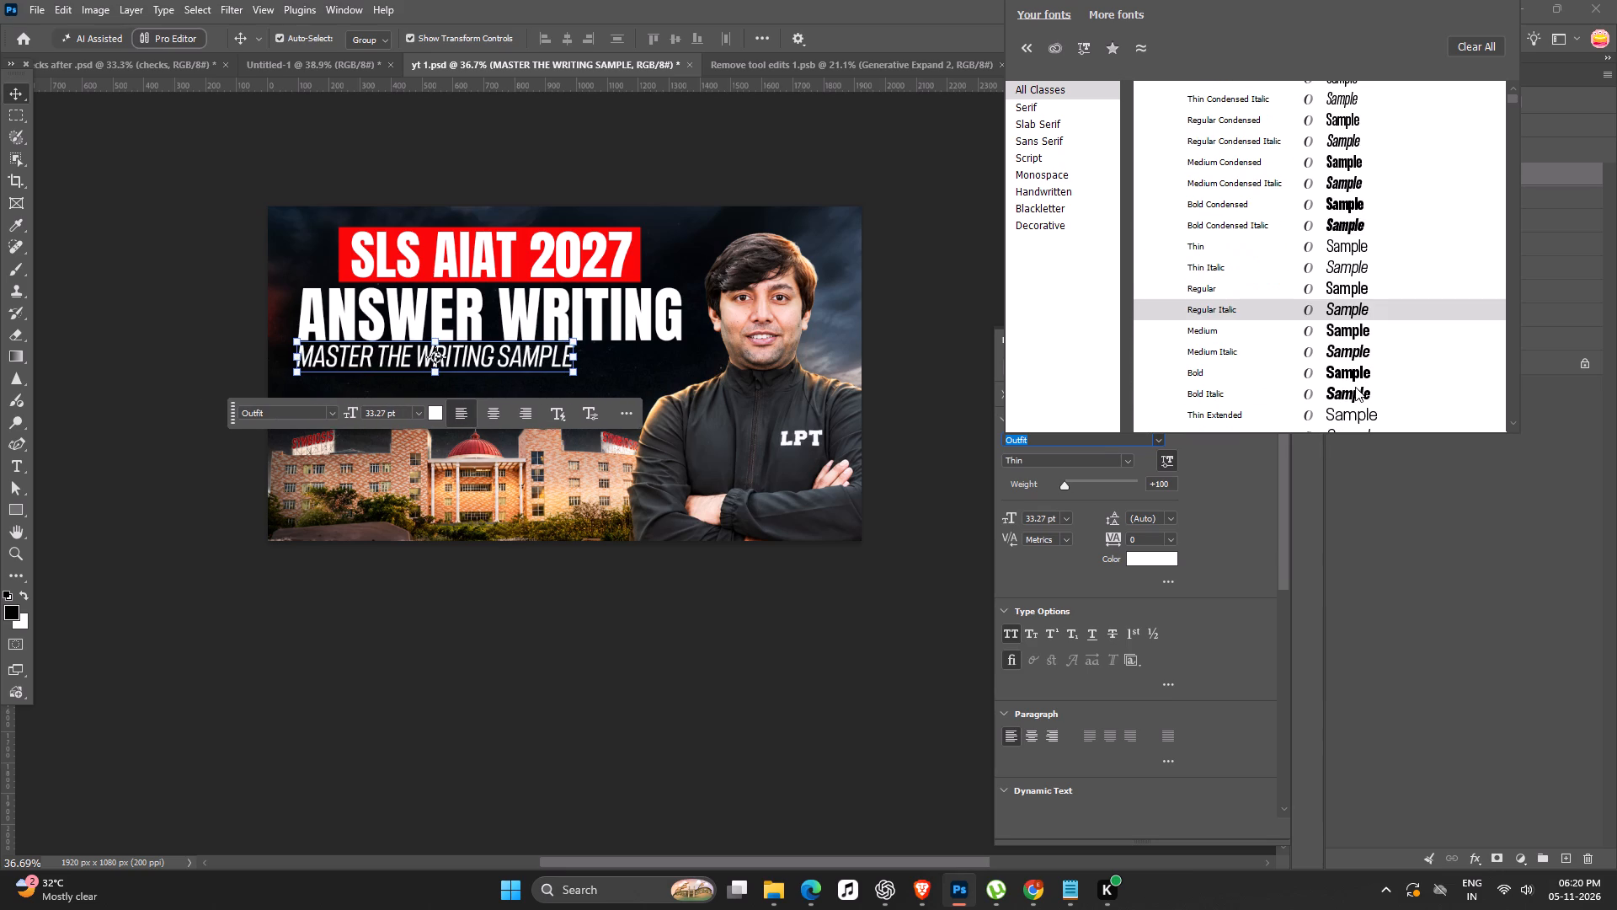
{"action": "scroll", "coordinate": [1355, 387], "scroll_direction": "down", "scroll_amount": 5}
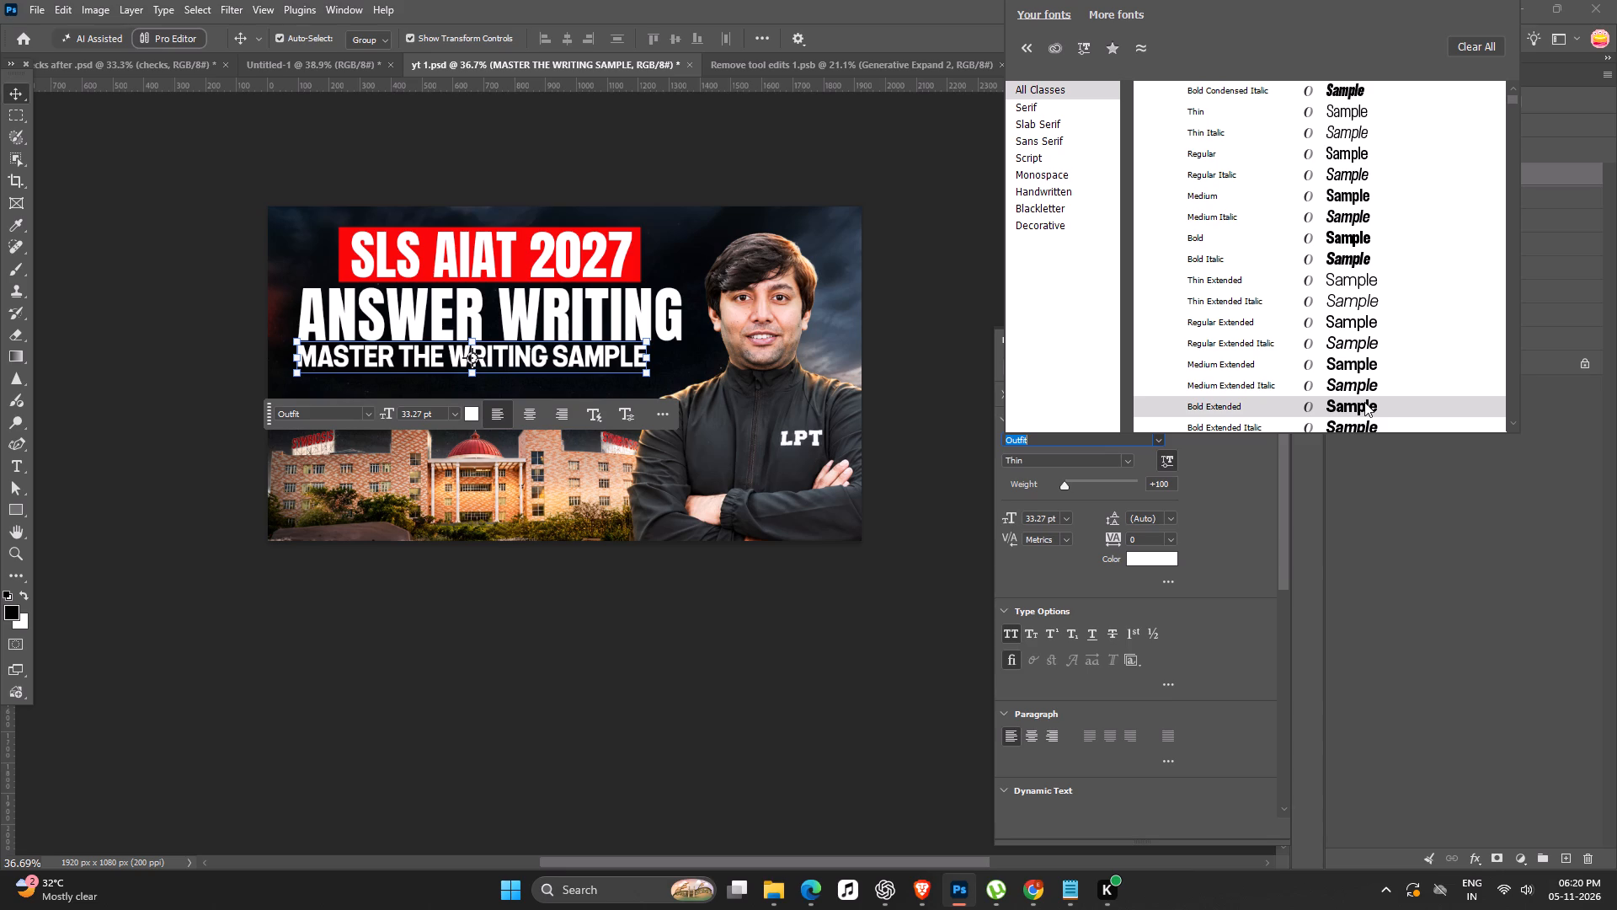
{"action": "scroll", "coordinate": [1364, 402], "scroll_direction": "down", "scroll_amount": 1}
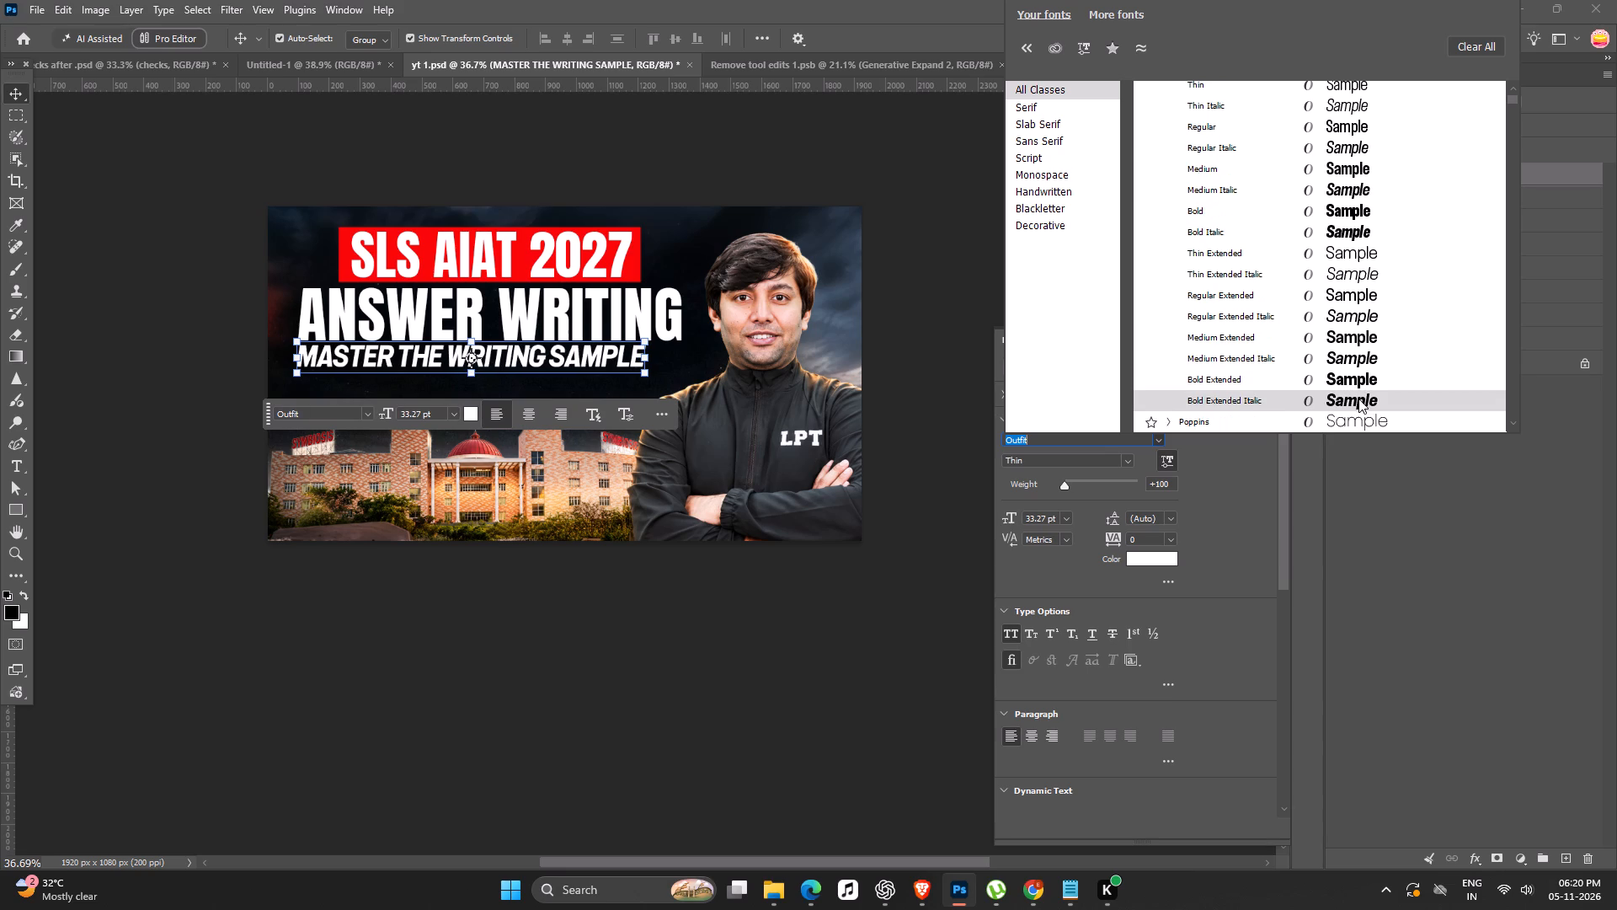
{"action": "left_click", "coordinate": [1357, 375]}
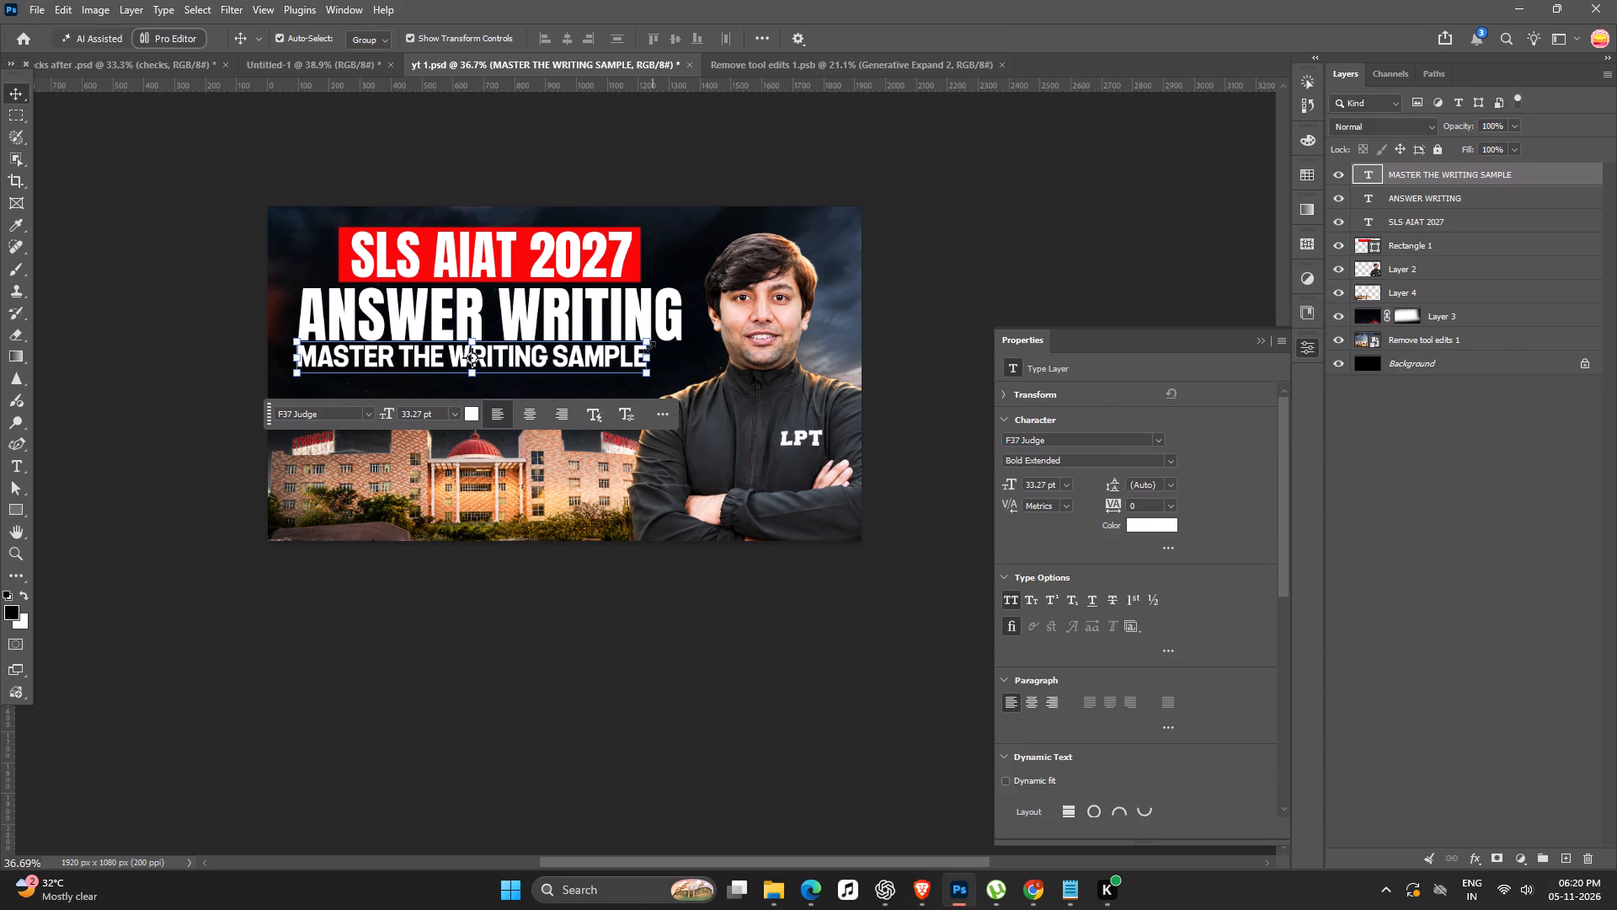
Scale the MASTER THE WRITING SAMPLE line to about 40 pt and centre it beneath ANSWER WRITING.
{"action": "left_click_drag", "start_coordinate": [644, 344], "coordinate": [680, 335], "text": "alt"}
{"action": "left_click_drag", "start_coordinate": [545, 361], "coordinate": [558, 361]}
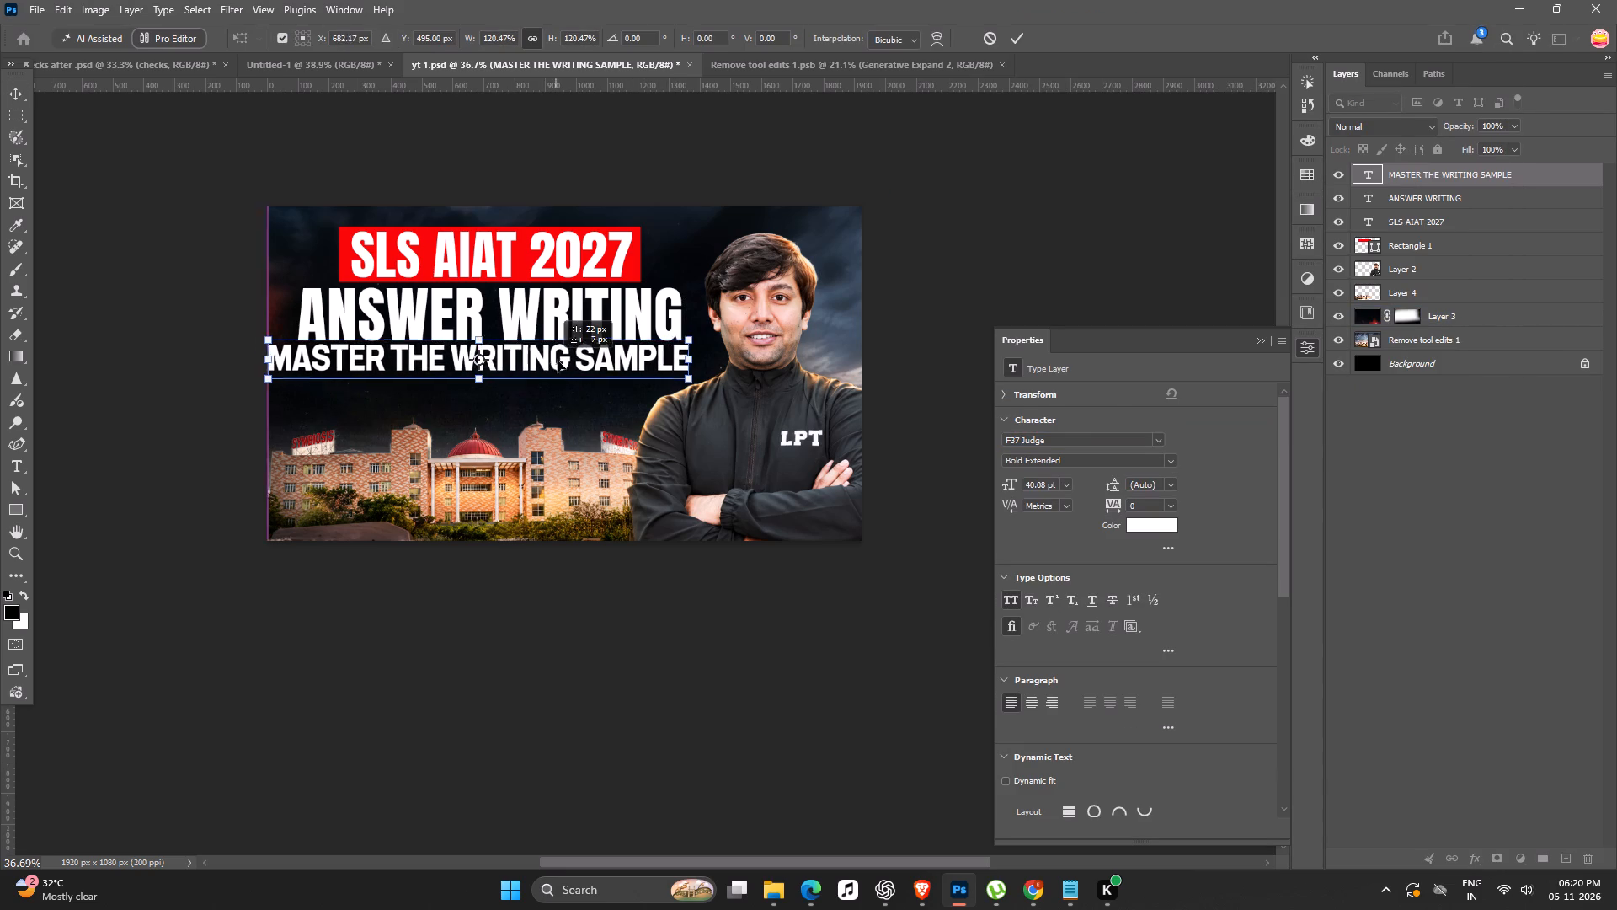
{"action": "left_click_drag", "start_coordinate": [558, 361], "coordinate": [565, 368]}
{"action": "key", "text": "Return"}
{"action": "left_click", "coordinate": [557, 703]}
{"action": "key", "text": "space"}
{"action": "key", "text": "space"}
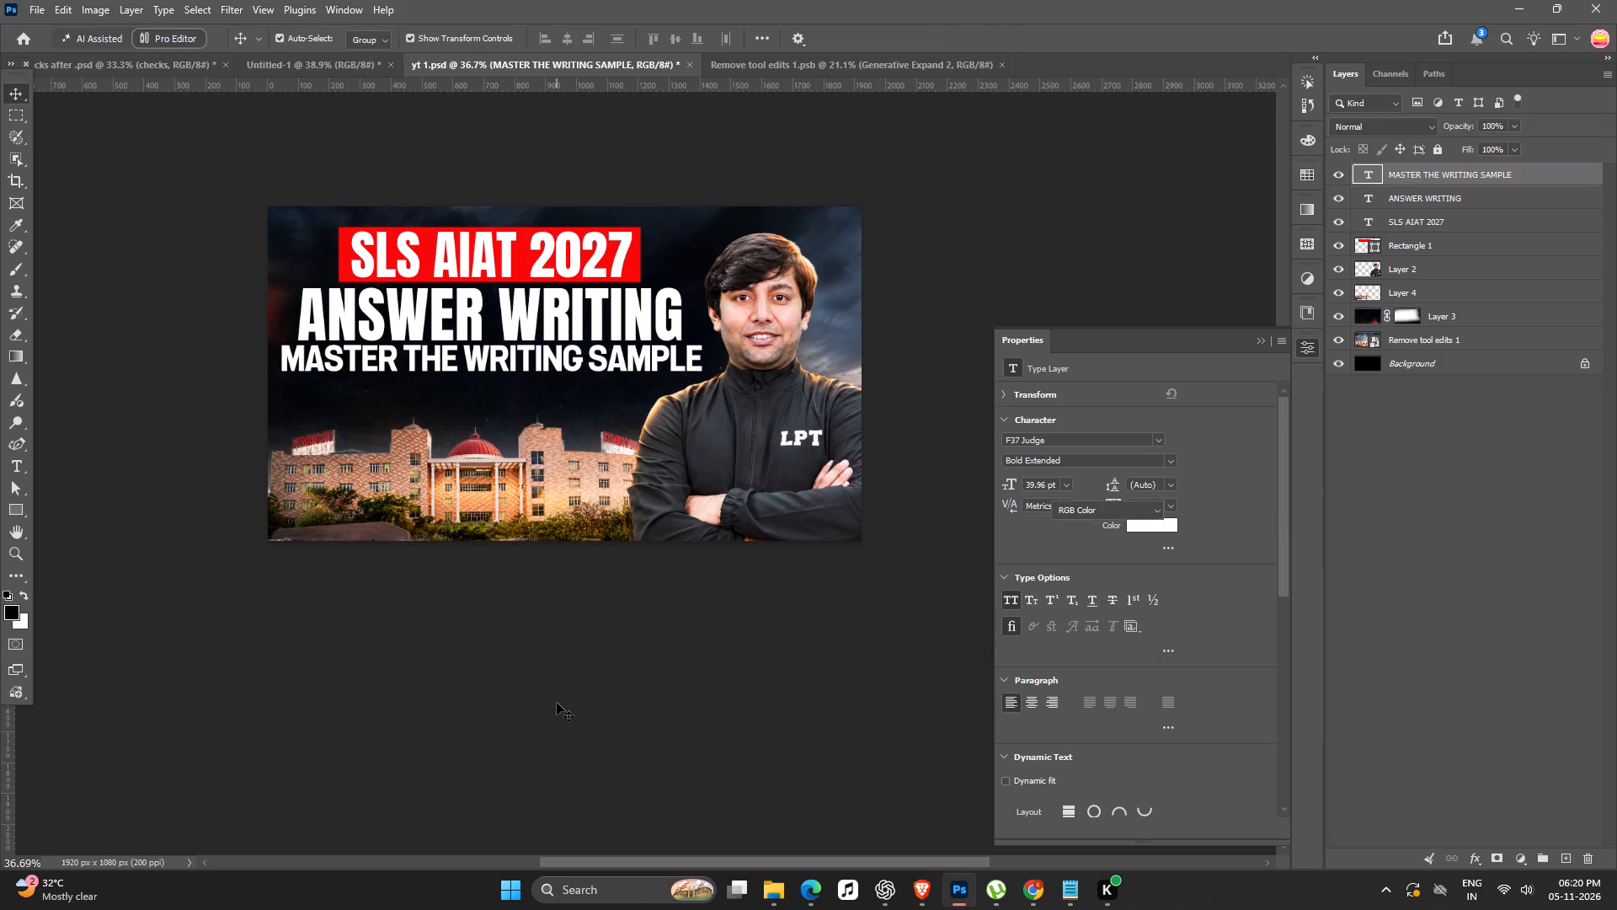
{"action": "left_click_drag", "start_coordinate": [557, 703], "coordinate": [548, 709]}
Move the man cut-out down and slightly to the right so his forearms sit near the canvas's bottom edge.
{"action": "left_click_drag", "start_coordinate": [767, 345], "coordinate": [783, 356]}
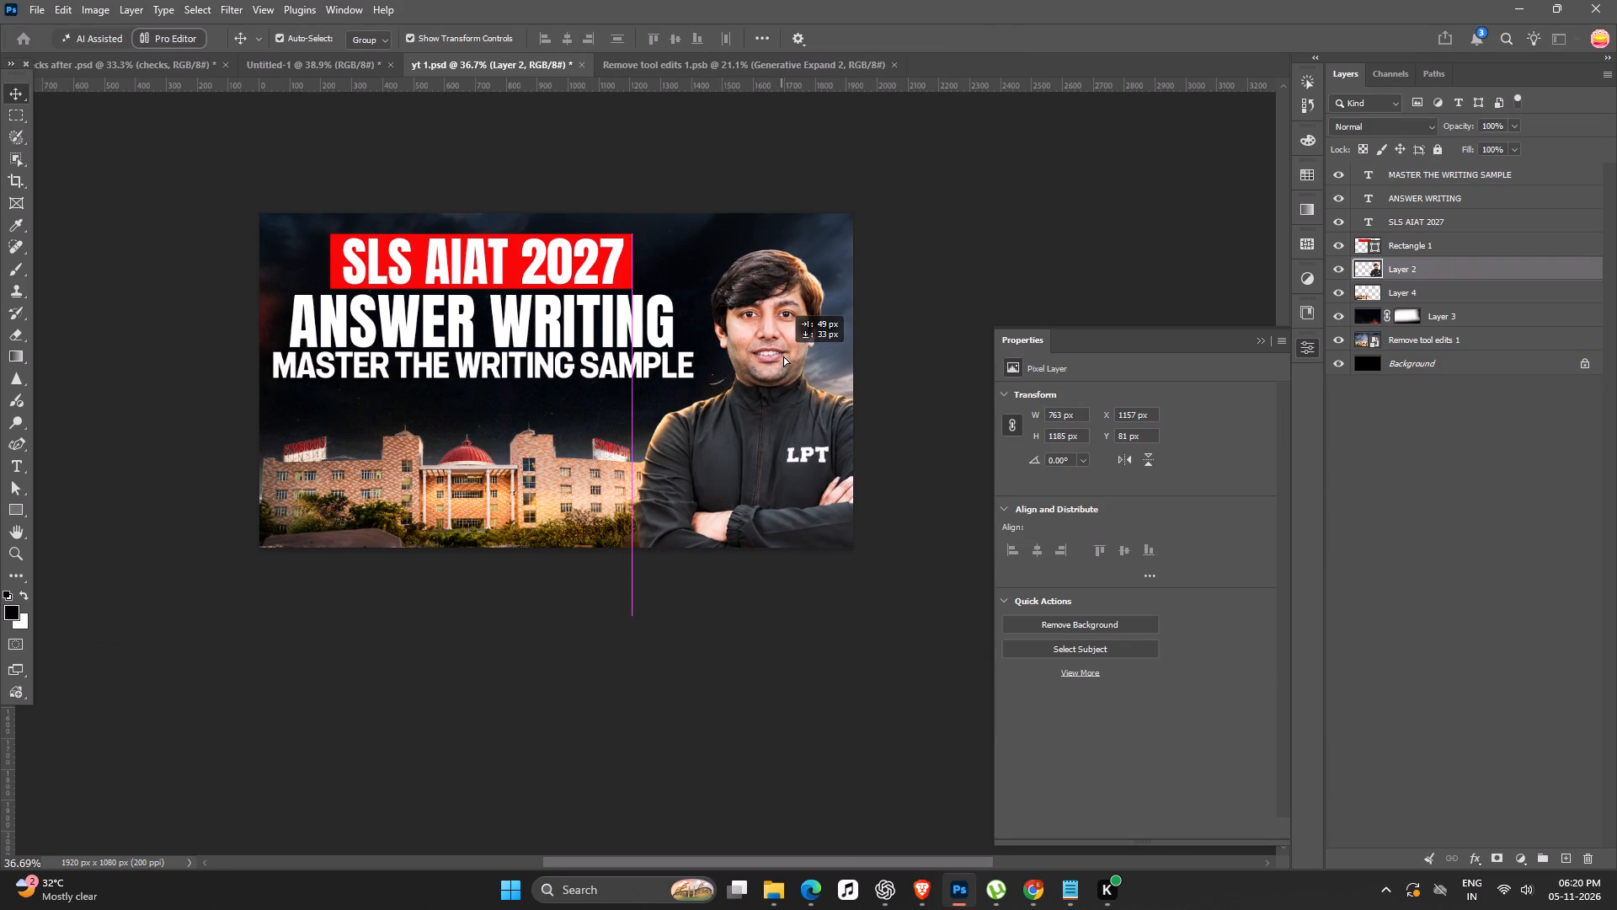
{"action": "left_click_drag", "start_coordinate": [783, 356], "coordinate": [781, 365]}
{"action": "left_click", "coordinate": [953, 245]}
{"action": "key", "text": "space"}
{"action": "key", "text": "space"}
{"action": "left_click_drag", "start_coordinate": [743, 548], "coordinate": [743, 546]}
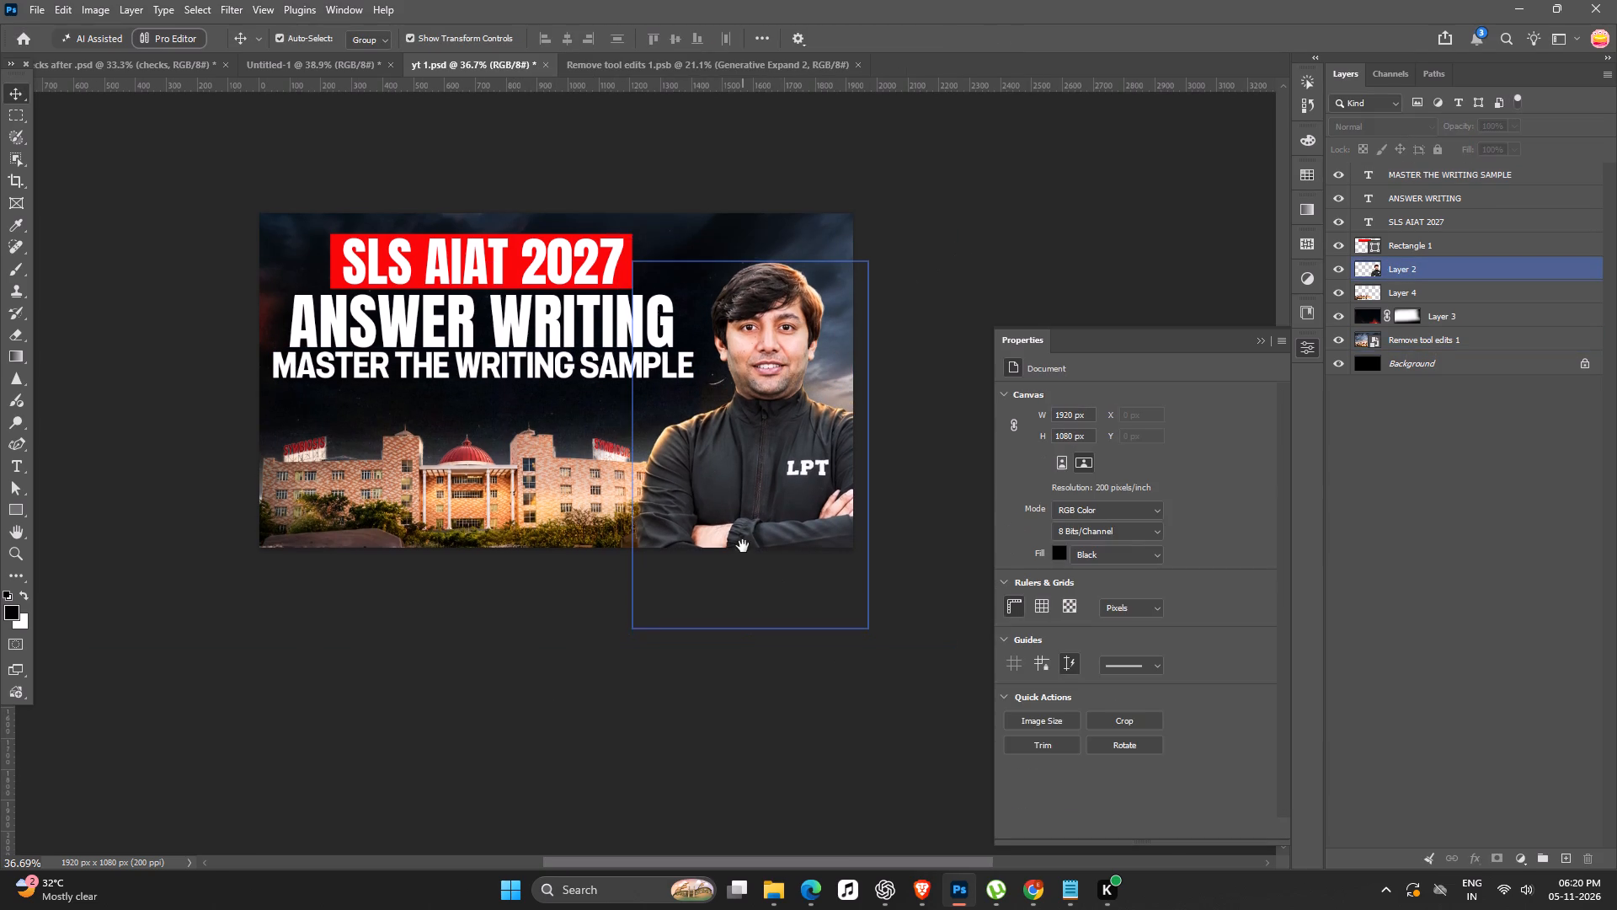
{"action": "left_click_drag", "start_coordinate": [743, 546], "coordinate": [750, 517]}
{"action": "left_click_drag", "start_coordinate": [755, 465], "coordinate": [746, 473]}
{"action": "left_click", "coordinate": [483, 624]}
{"action": "key", "text": "space"}
{"action": "key", "text": "space"}
{"action": "left_click", "coordinate": [481, 624]}
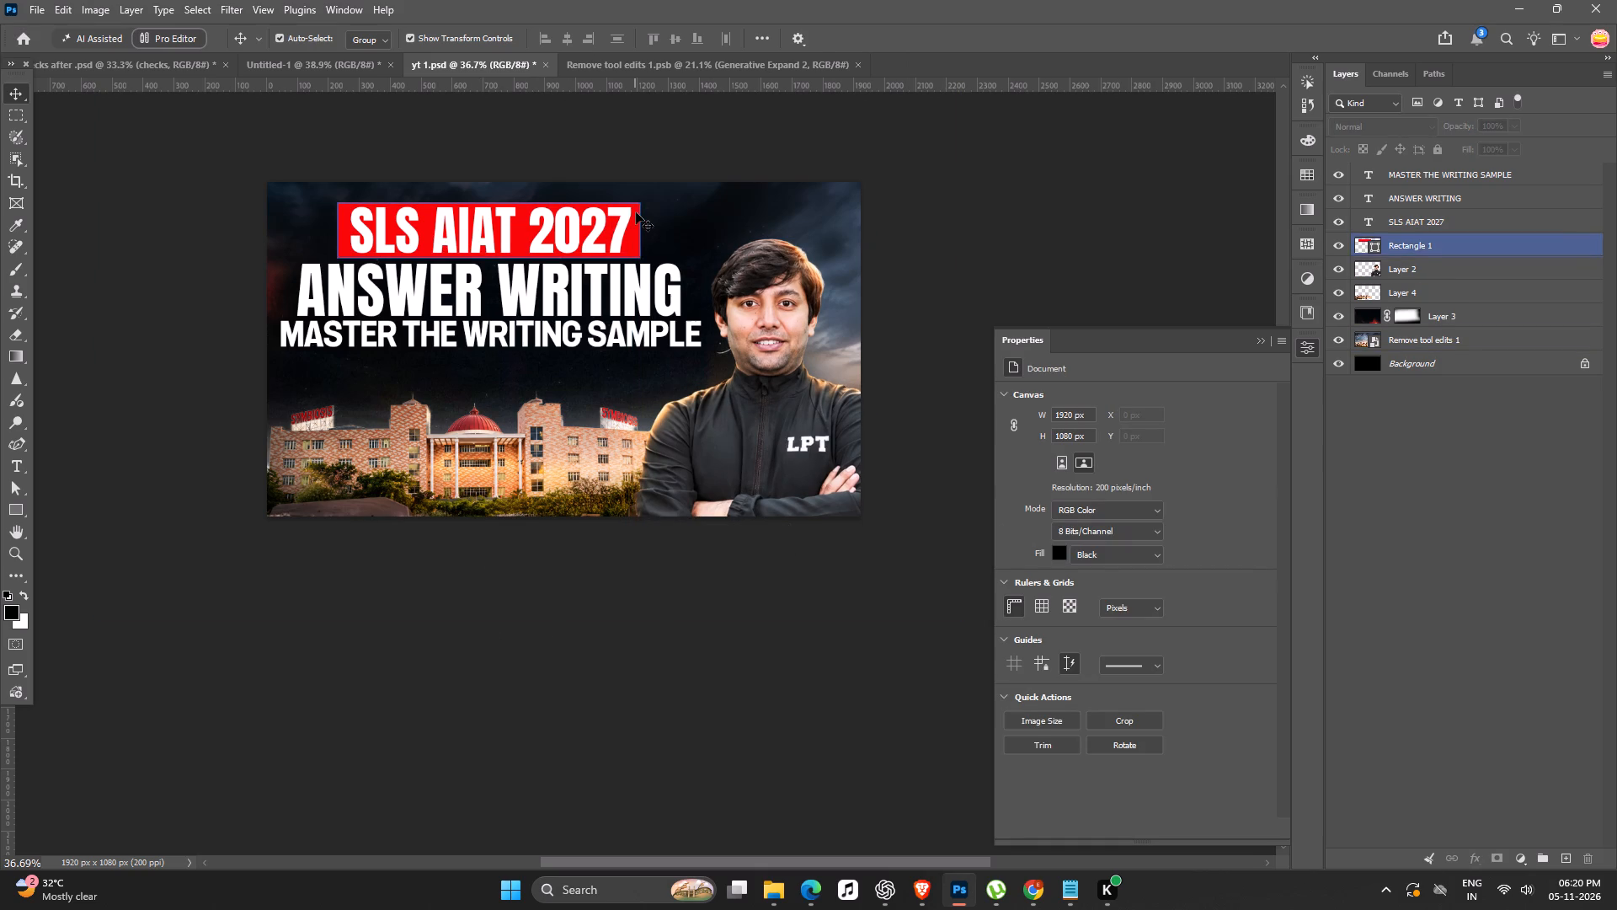
Scale the red rectangle and all three text lines together to about 89% and move them up slightly.
{"action": "left_click", "coordinate": [636, 212]}
{"action": "left_click", "coordinate": [622, 214], "text": "shift"}
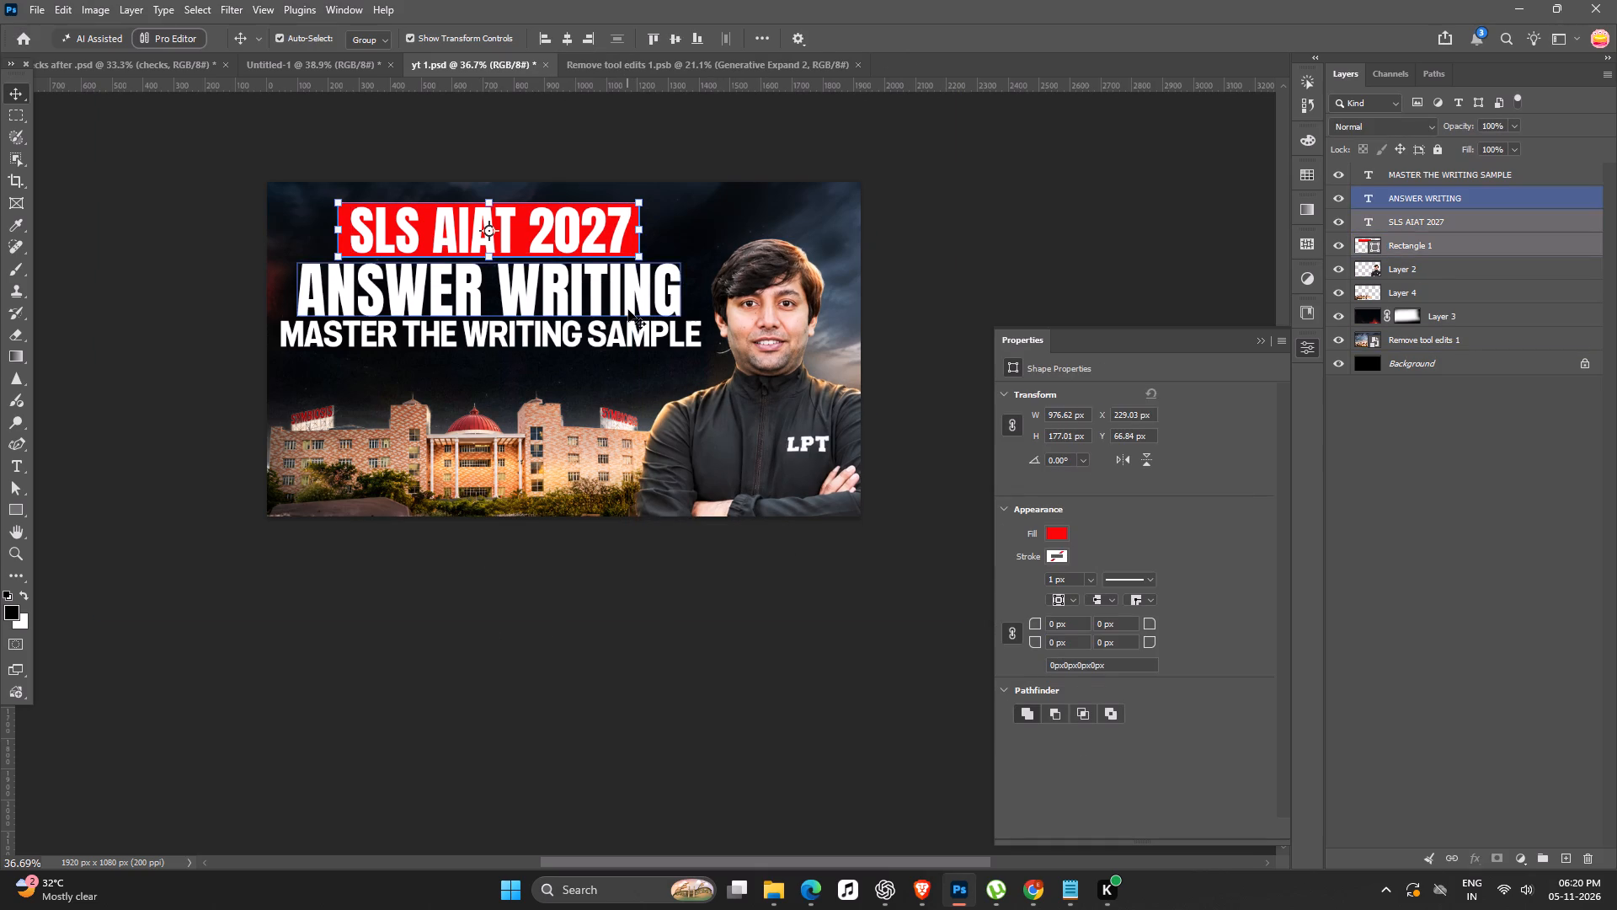
{"action": "left_click", "coordinate": [628, 310], "text": "shift"}
{"action": "left_click", "coordinate": [656, 338], "text": "shift"}
{"action": "left_click_drag", "start_coordinate": [698, 202], "coordinate": [693, 201], "text": "alt"}
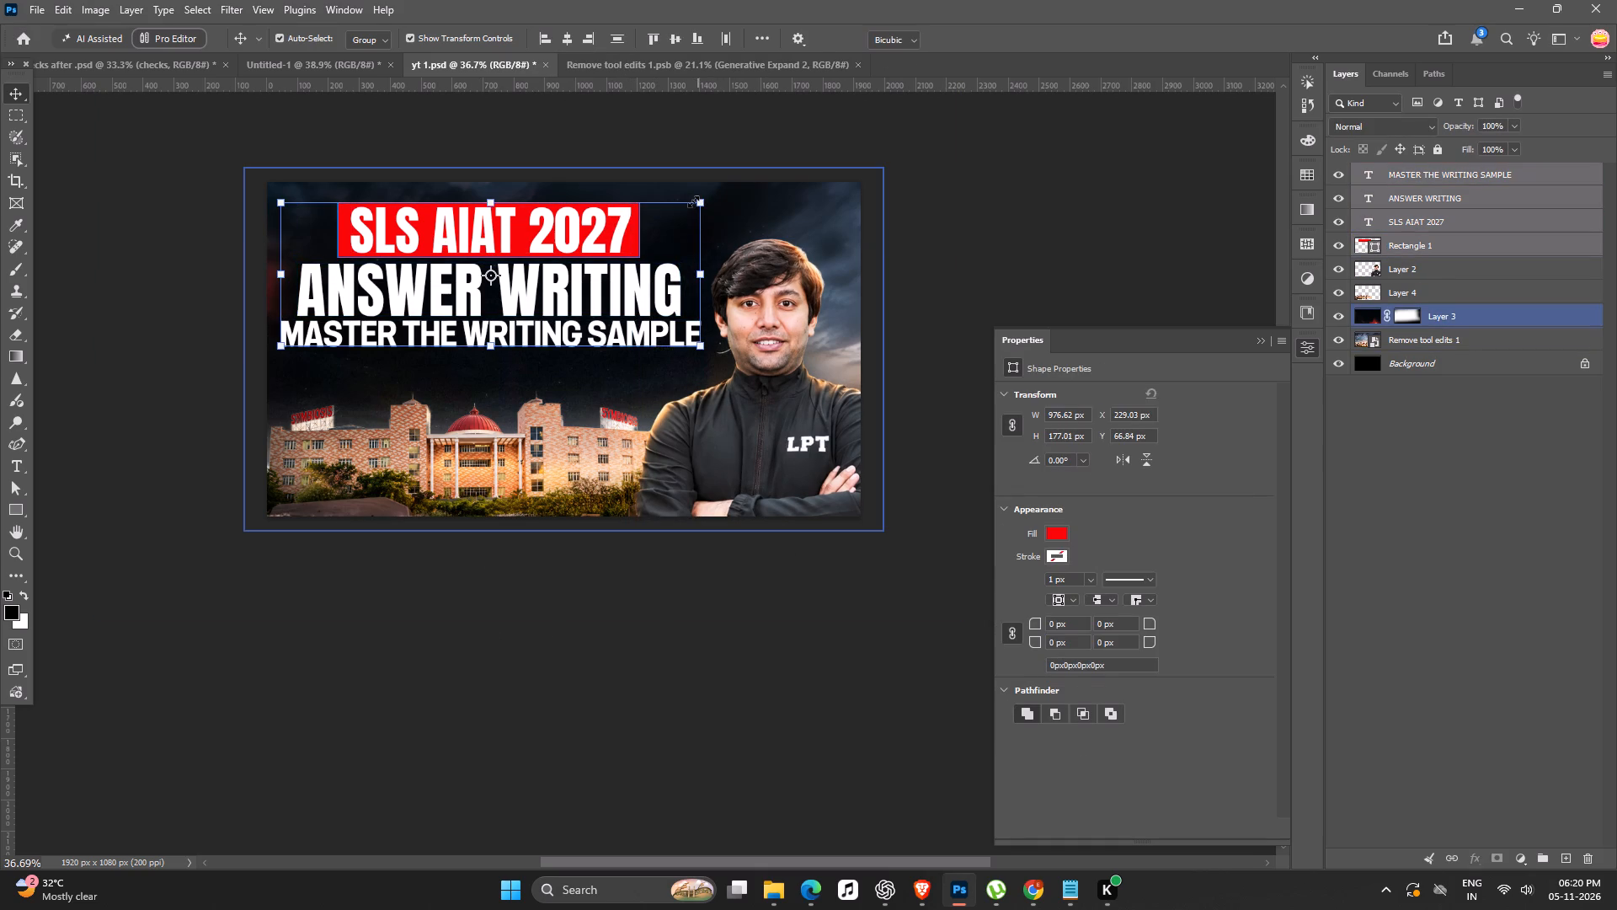
{"action": "left_click_drag", "start_coordinate": [693, 201], "coordinate": [673, 205], "text": "alt"}
{"action": "left_click_drag", "start_coordinate": [634, 269], "coordinate": [634, 254]}
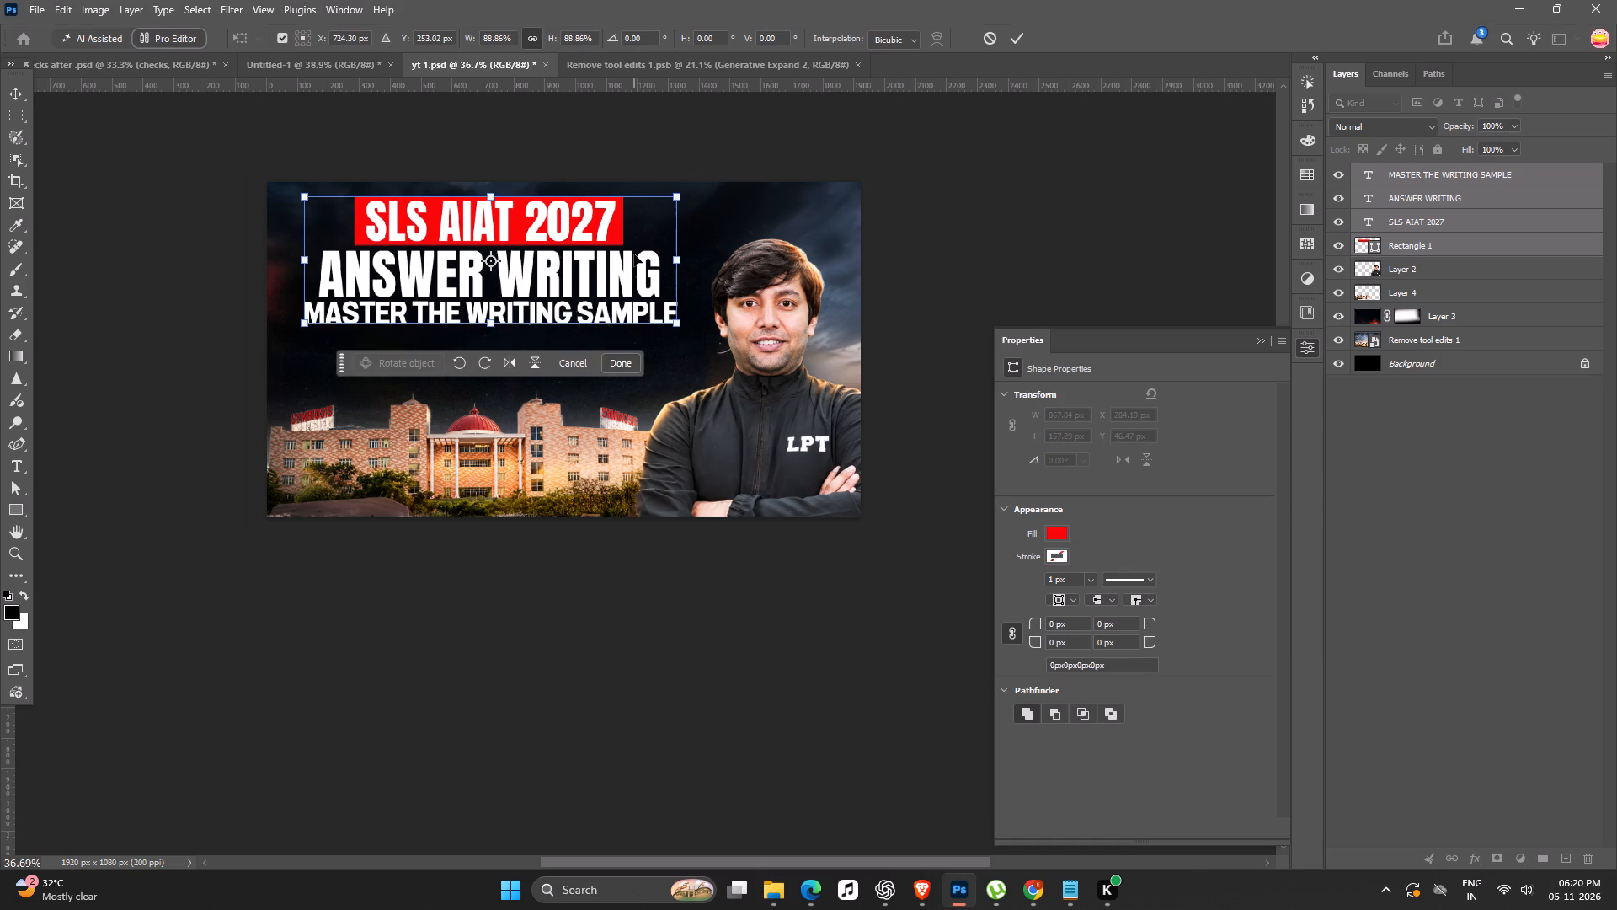
{"action": "key", "text": "Return"}
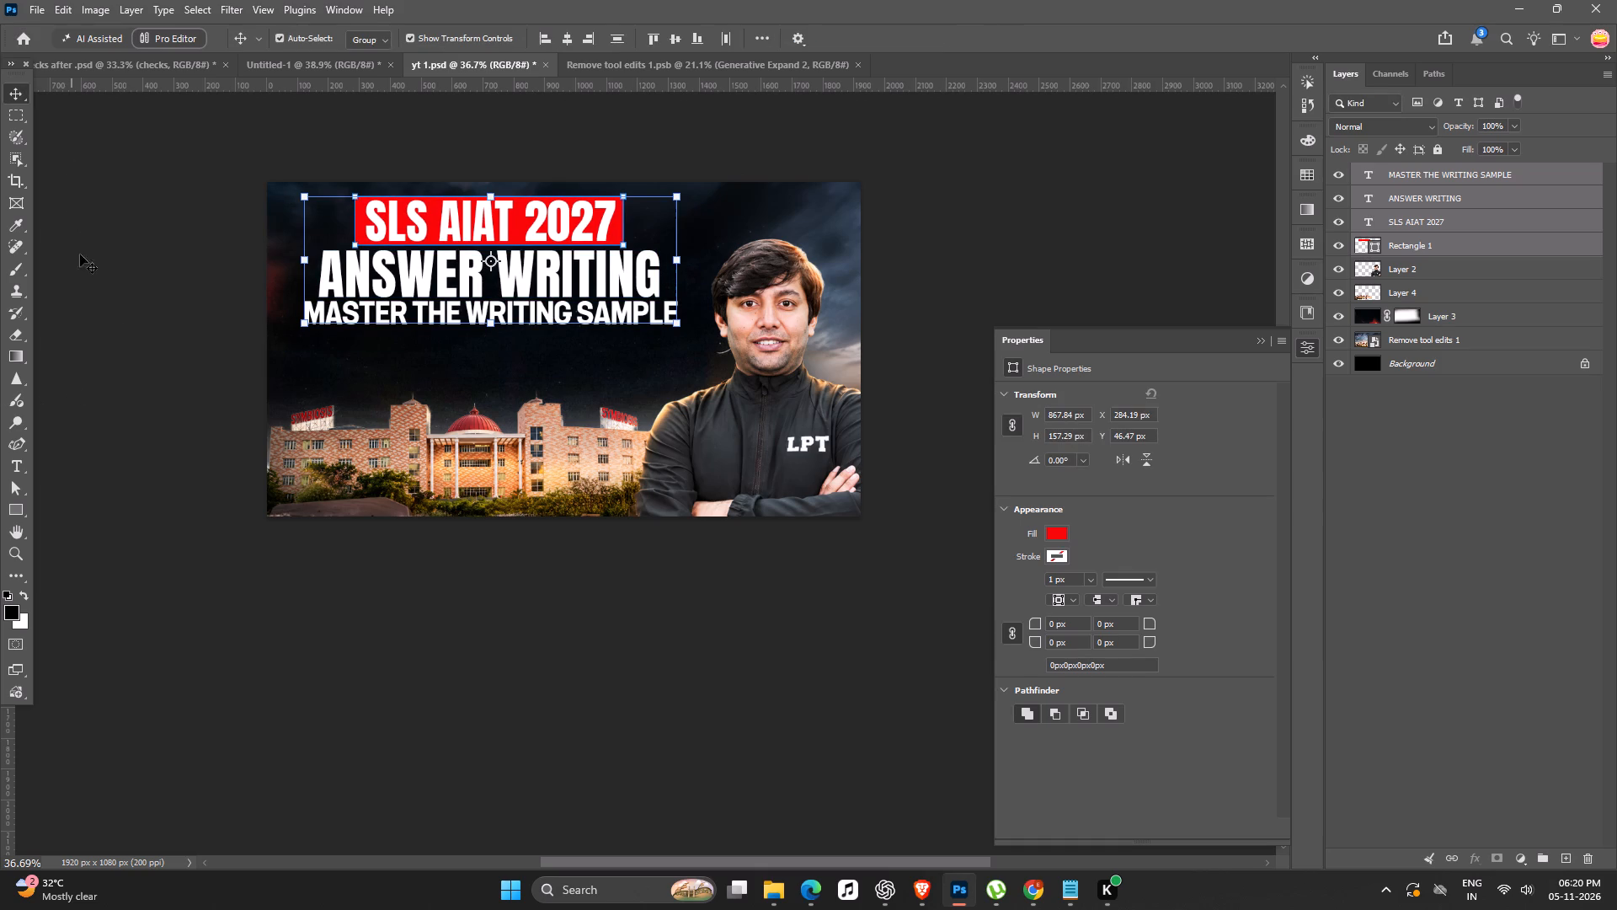
Cut the word MASTER out of the subtitle line, leaving only THE WRITING SAMPLE on one line.
{"action": "left_click", "coordinate": [165, 287]}
{"action": "scroll", "coordinate": [463, 336], "scroll_direction": "up", "scroll_amount": 2, "text": "ctrl"}
{"action": "left_click", "coordinate": [494, 311]}
{"action": "triple_click", "coordinate": [495, 311]}
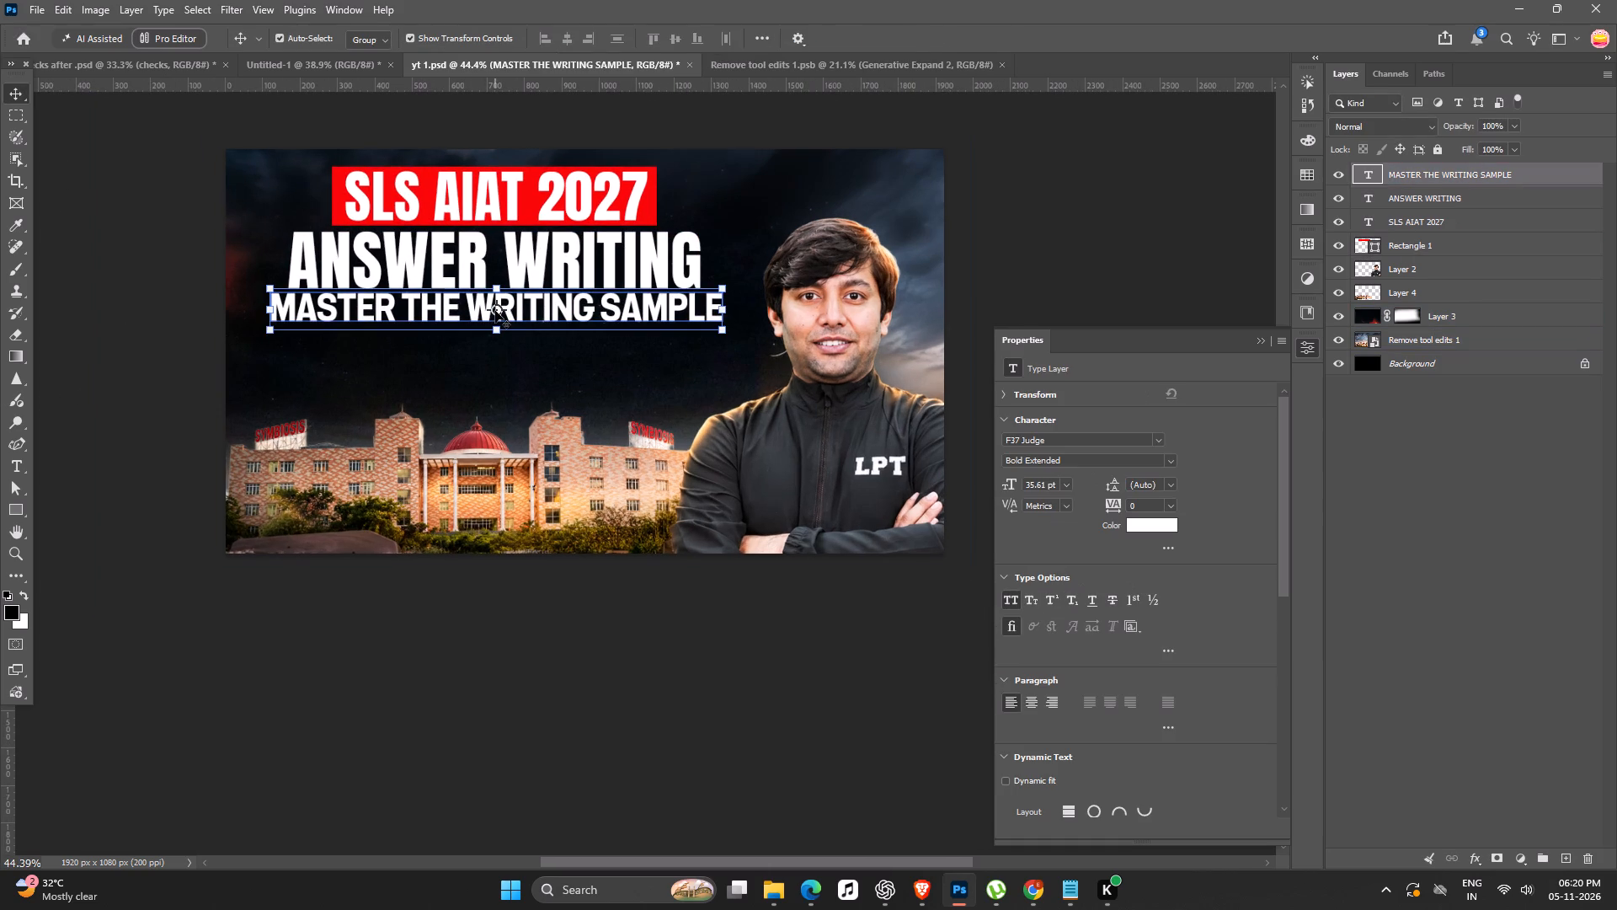
{"action": "triple_click", "coordinate": [659, 308]}
{"action": "left_click", "coordinate": [659, 308]}
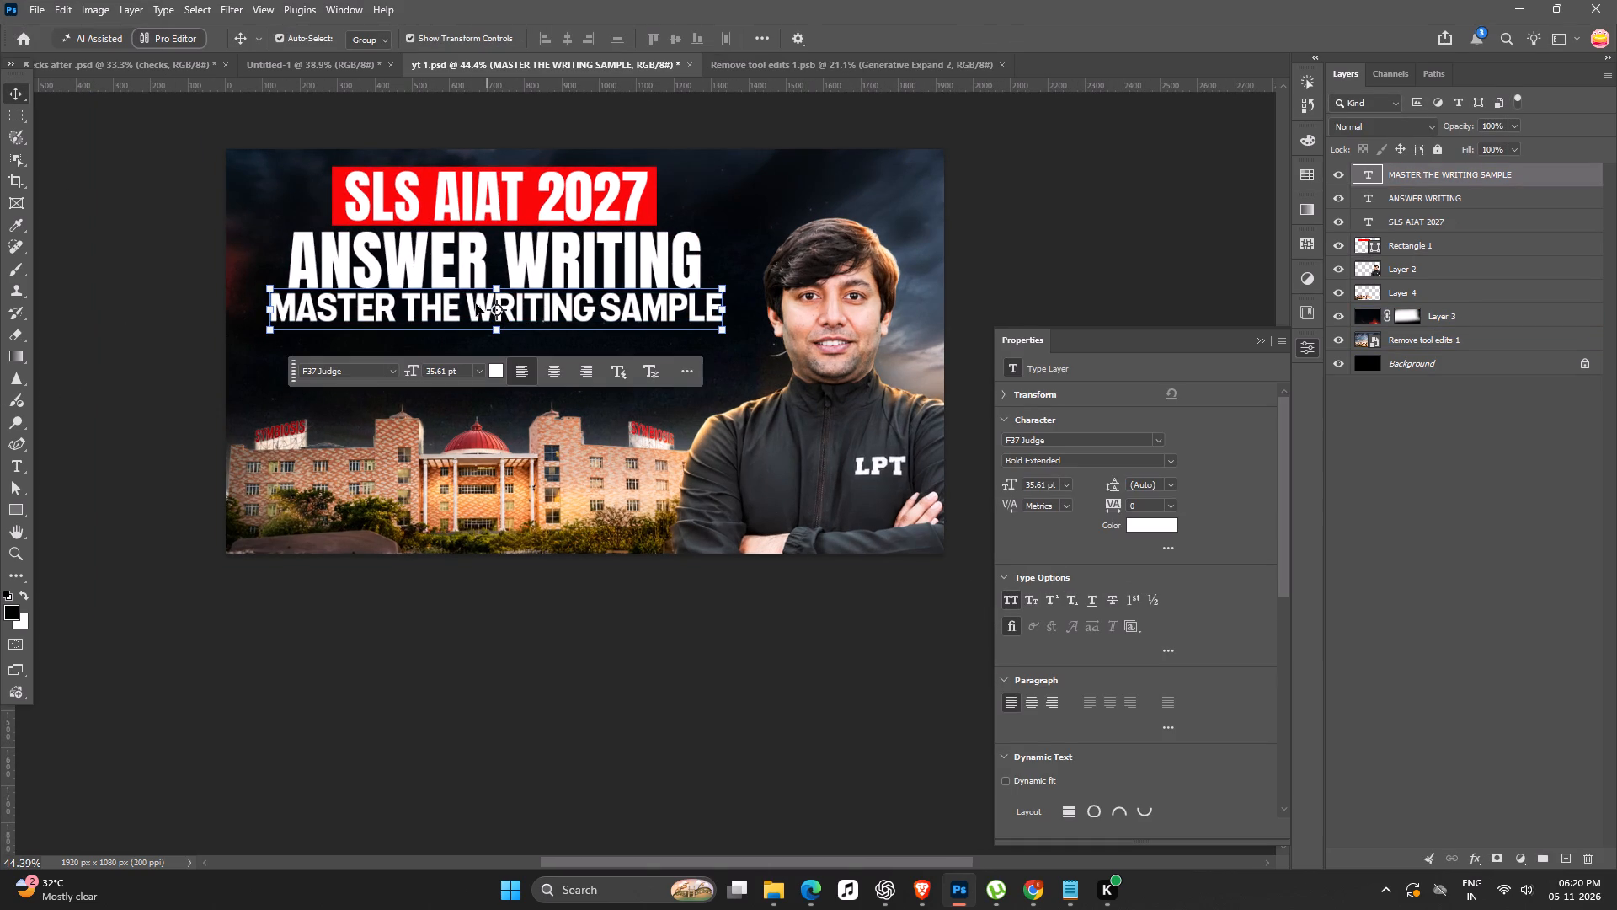
{"action": "triple_click", "coordinate": [415, 309]}
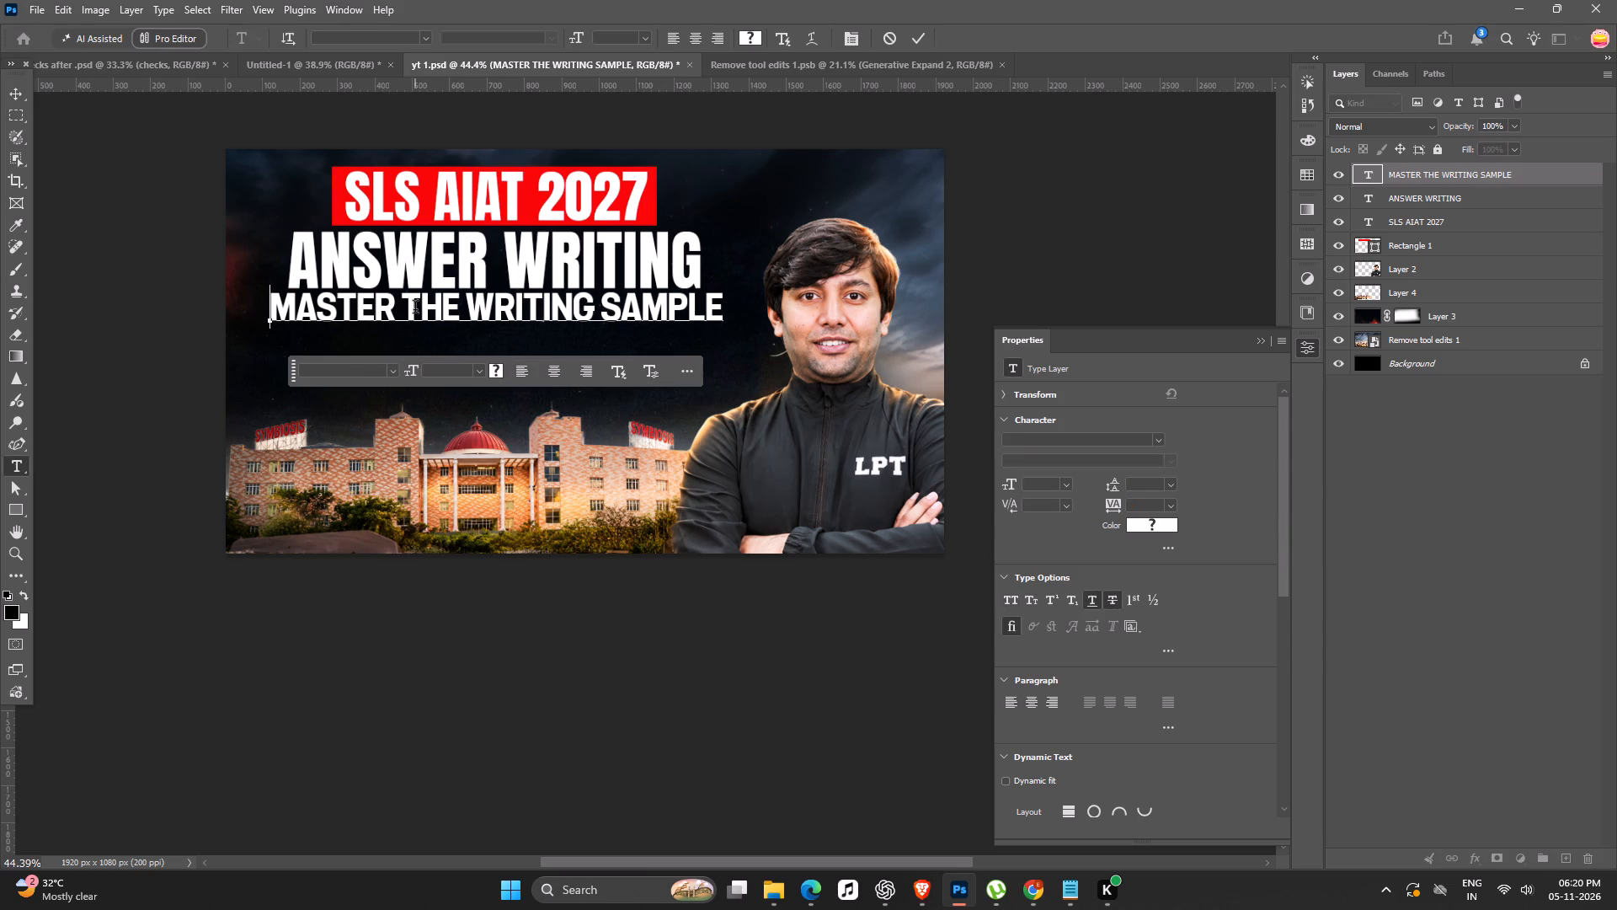
{"action": "left_click", "coordinate": [400, 312]}
{"action": "key", "text": "Return"}
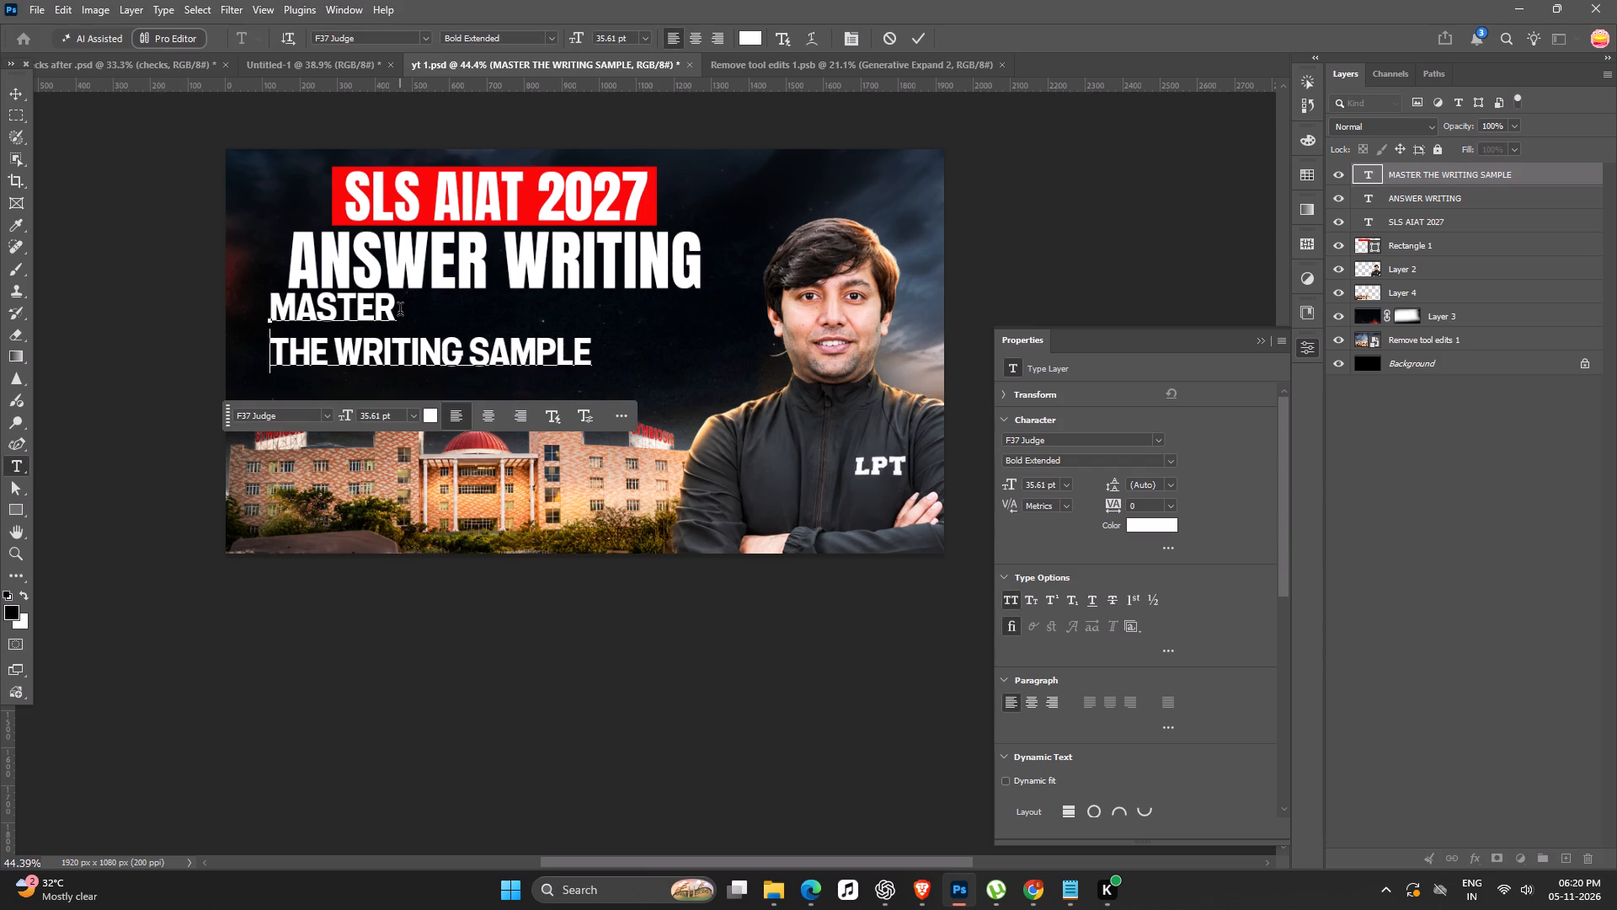
{"action": "left_click_drag", "start_coordinate": [392, 308], "coordinate": [287, 332]}
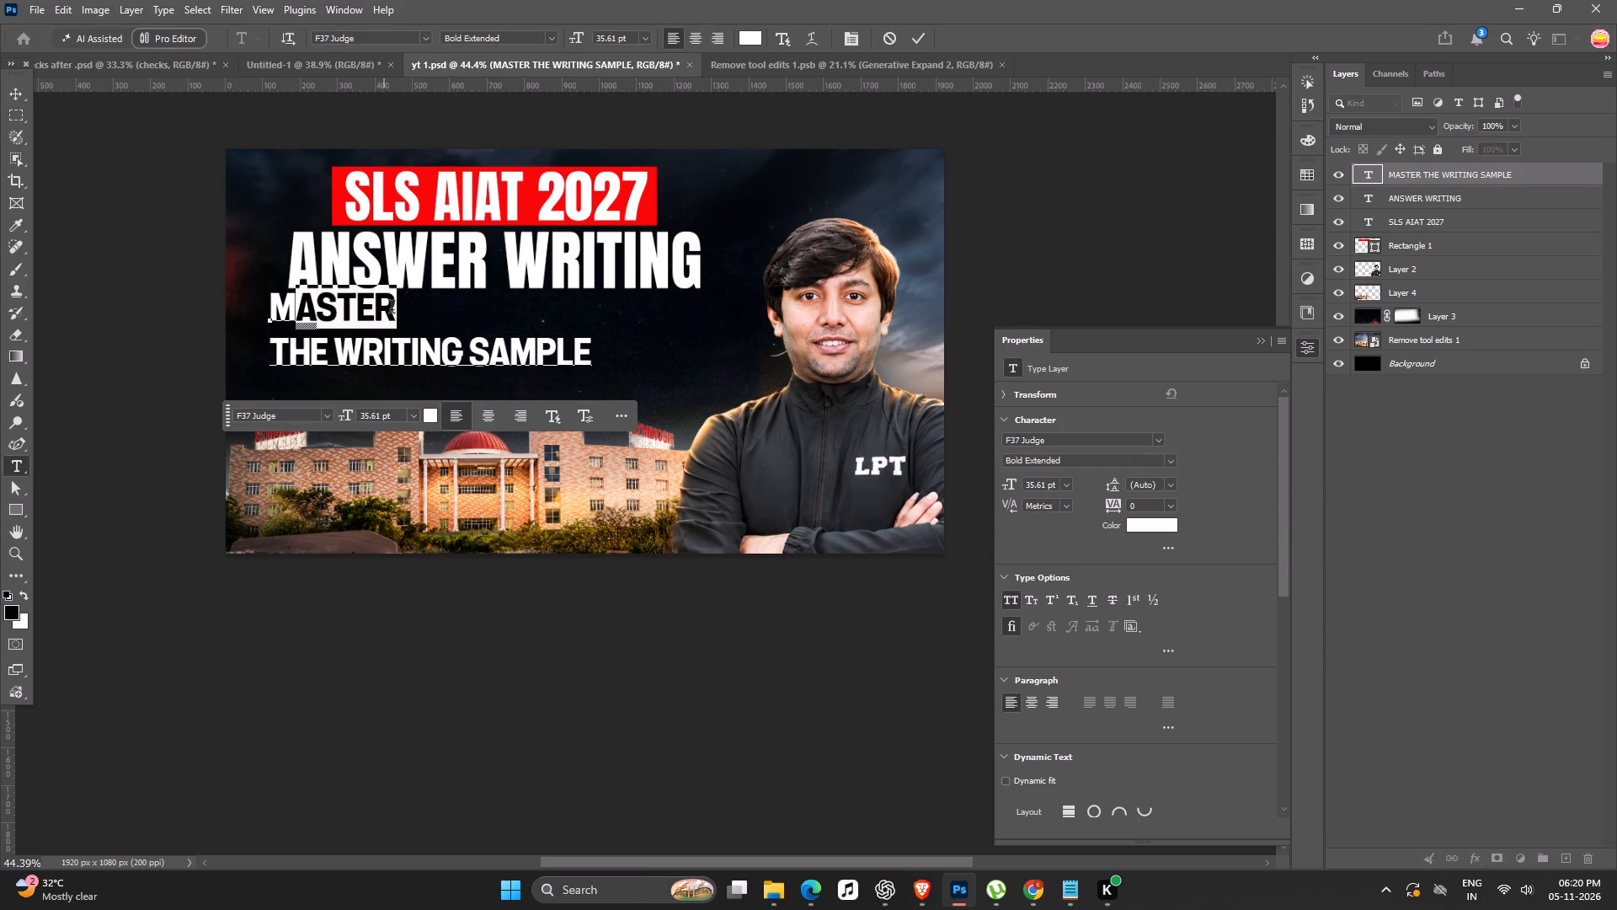
{"action": "left_click", "coordinate": [392, 309]}
{"action": "left_click_drag", "start_coordinate": [395, 309], "coordinate": [259, 308]}
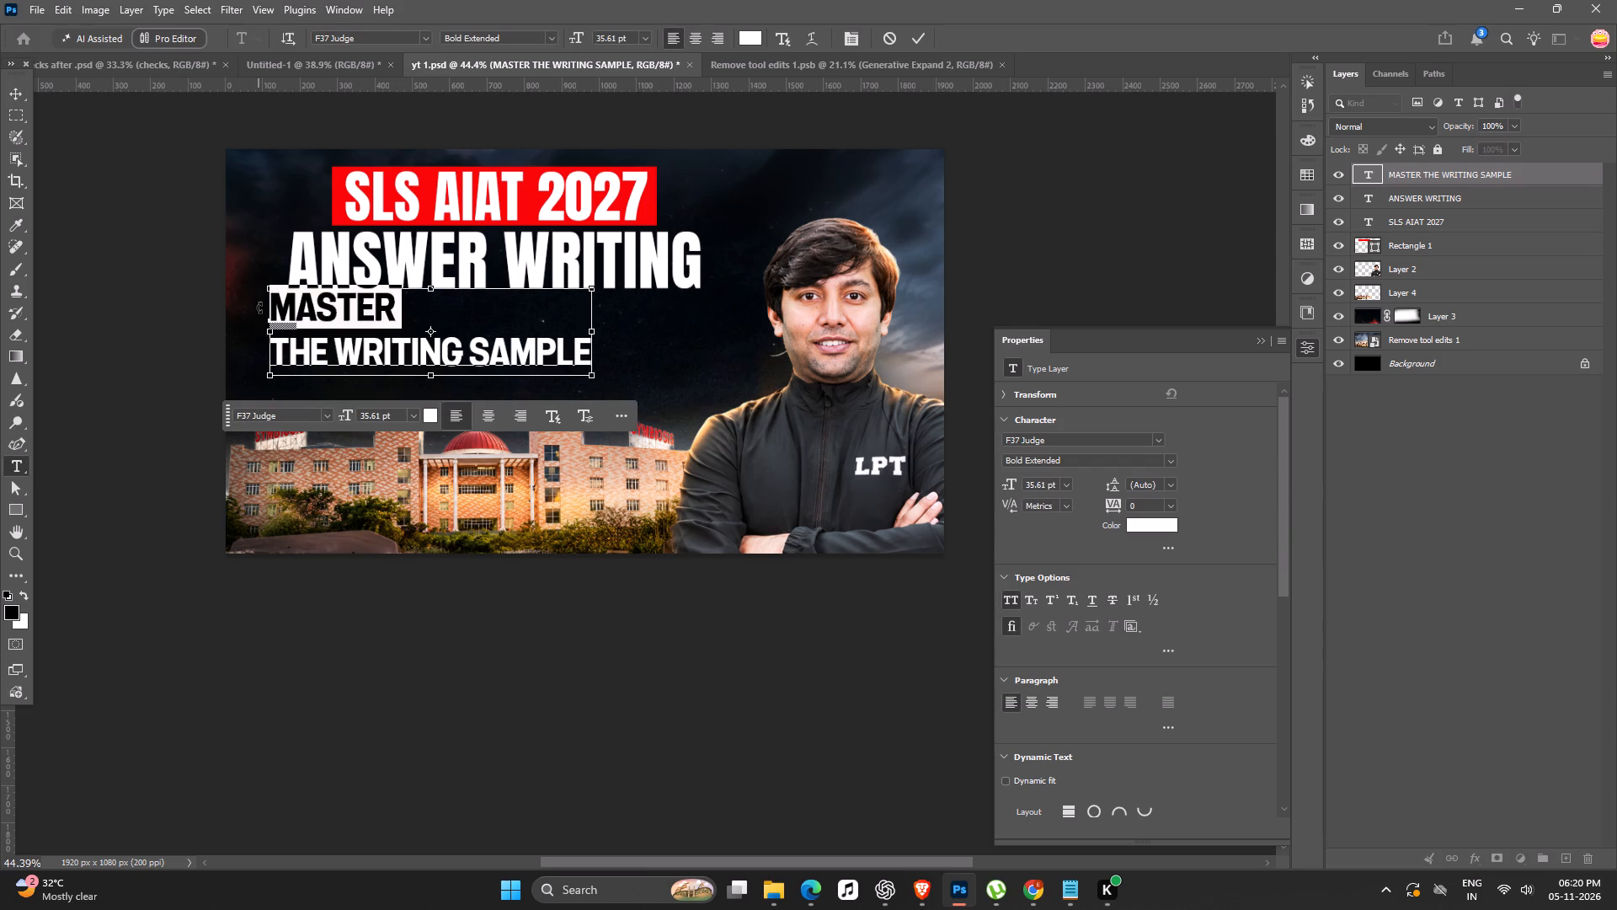
{"action": "key", "text": "ctrl+x"}
{"action": "left_click", "coordinate": [275, 358]}
{"action": "key", "text": "BackSpace"}
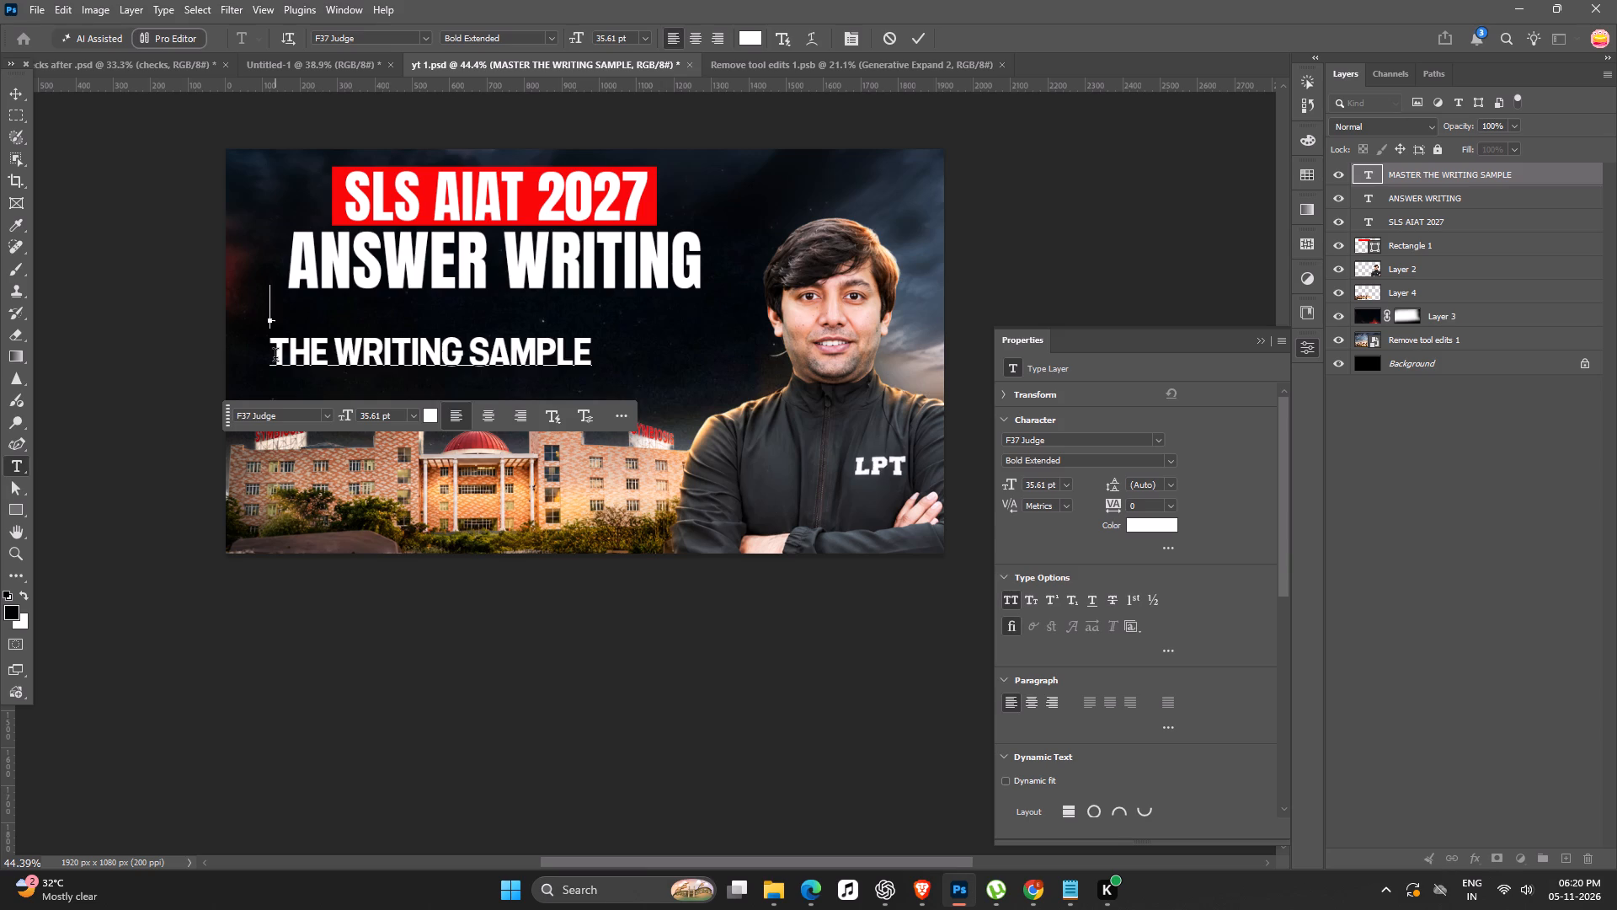
{"action": "key", "text": "Return"}
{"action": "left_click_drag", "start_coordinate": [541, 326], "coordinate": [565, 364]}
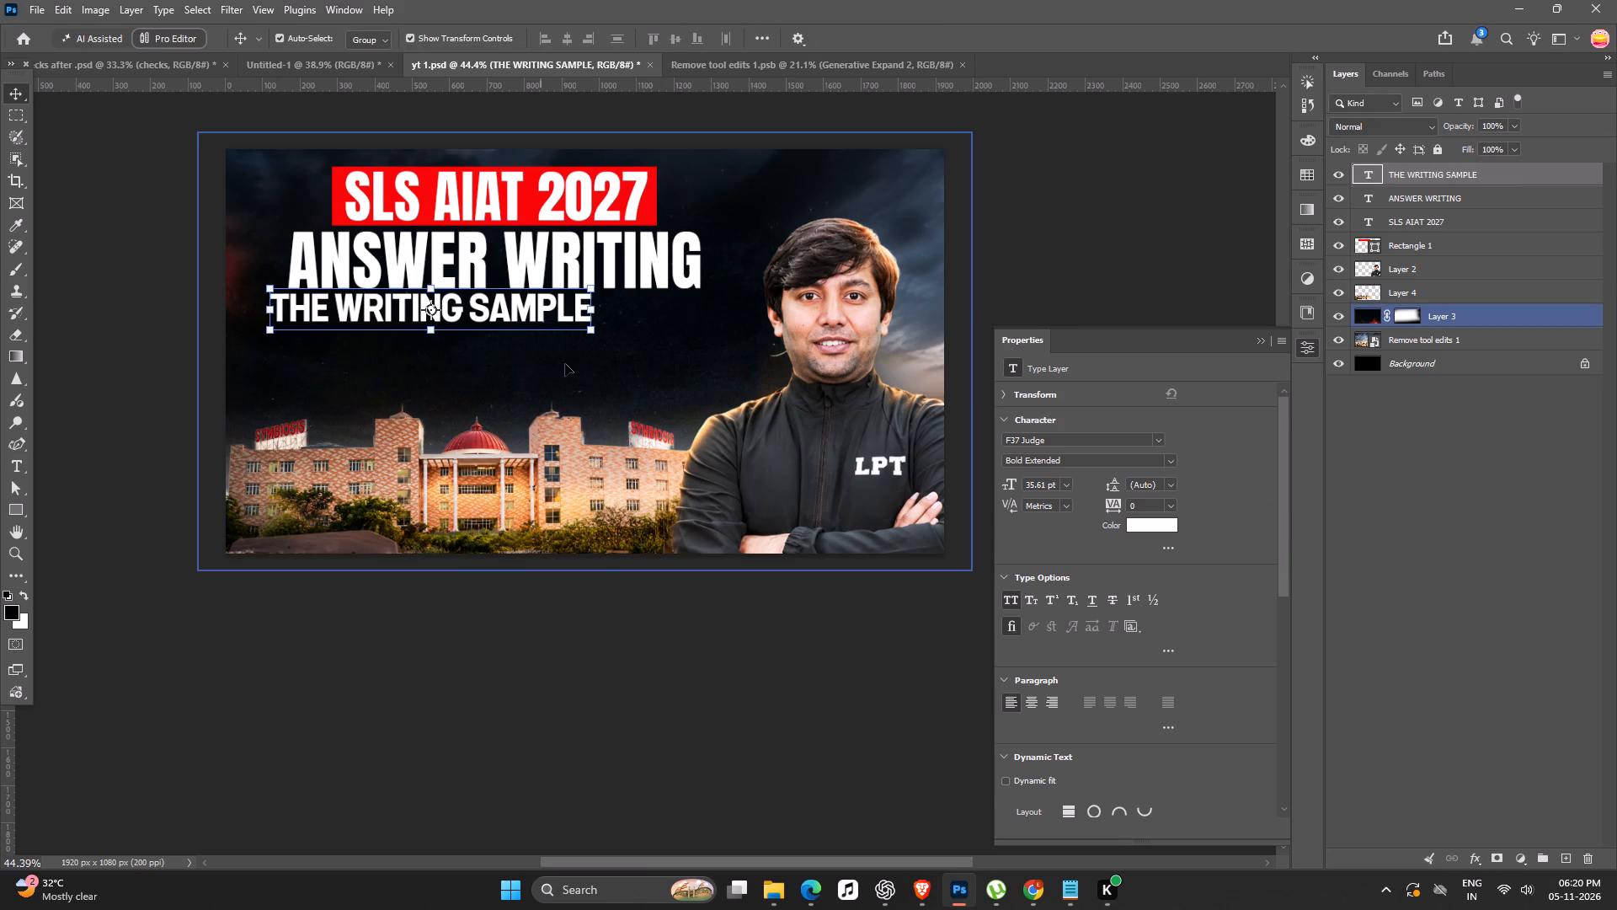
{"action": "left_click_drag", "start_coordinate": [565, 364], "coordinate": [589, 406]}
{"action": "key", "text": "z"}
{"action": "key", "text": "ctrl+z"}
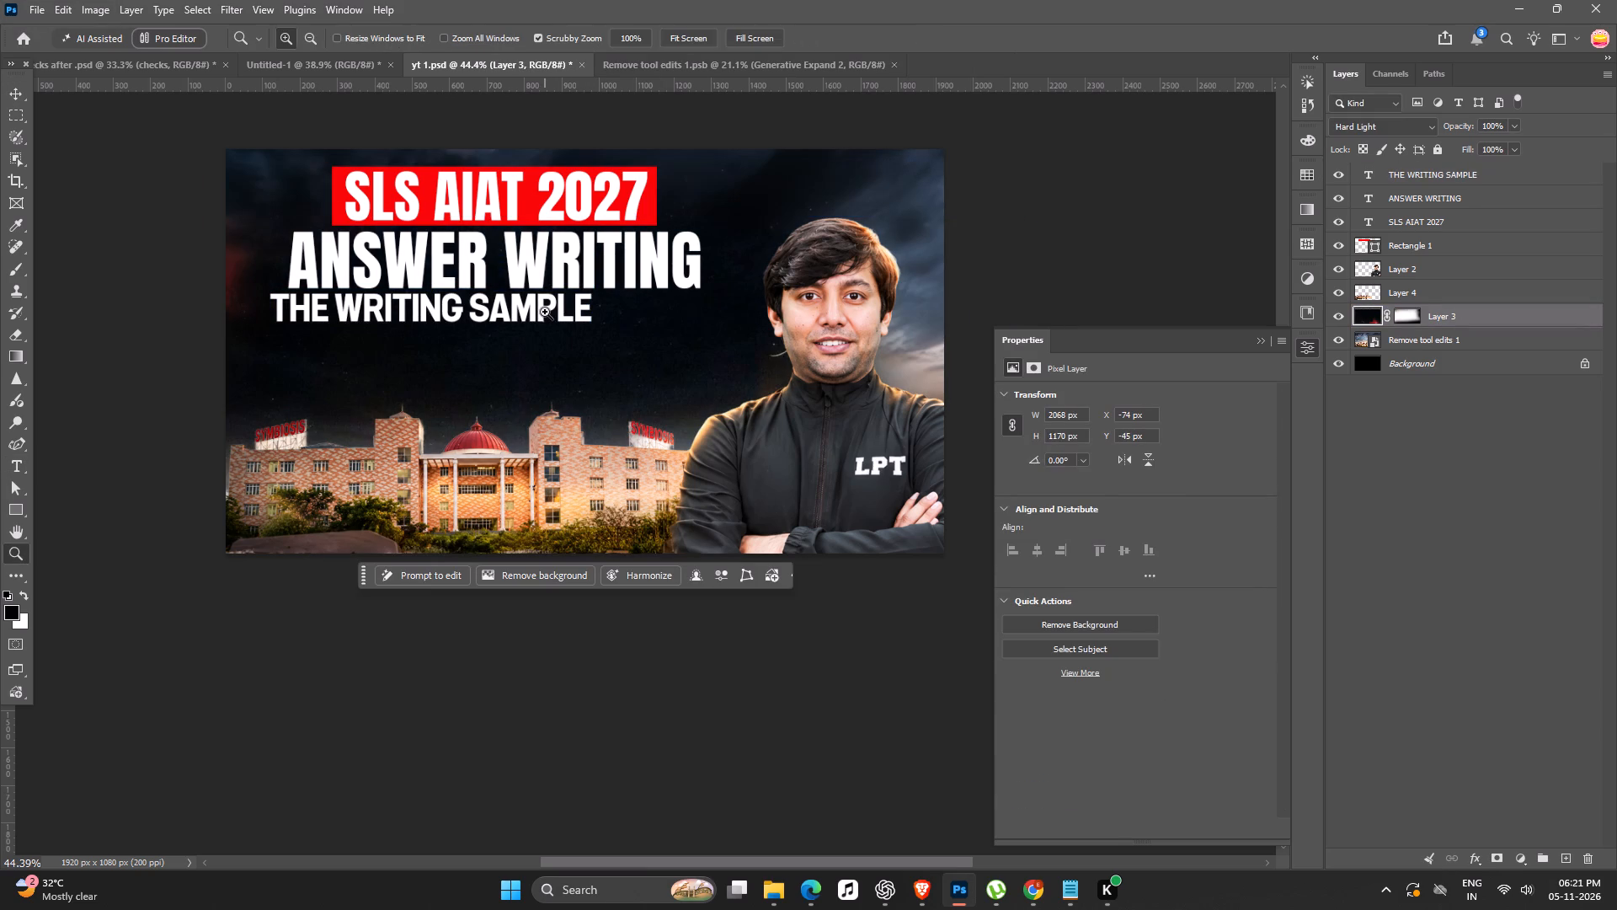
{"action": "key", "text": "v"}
Move THE WRITING SAMPLE line down and right, leaving room for another line beneath ANSWER WRITING.
{"action": "left_click_drag", "start_coordinate": [545, 312], "coordinate": [593, 372]}
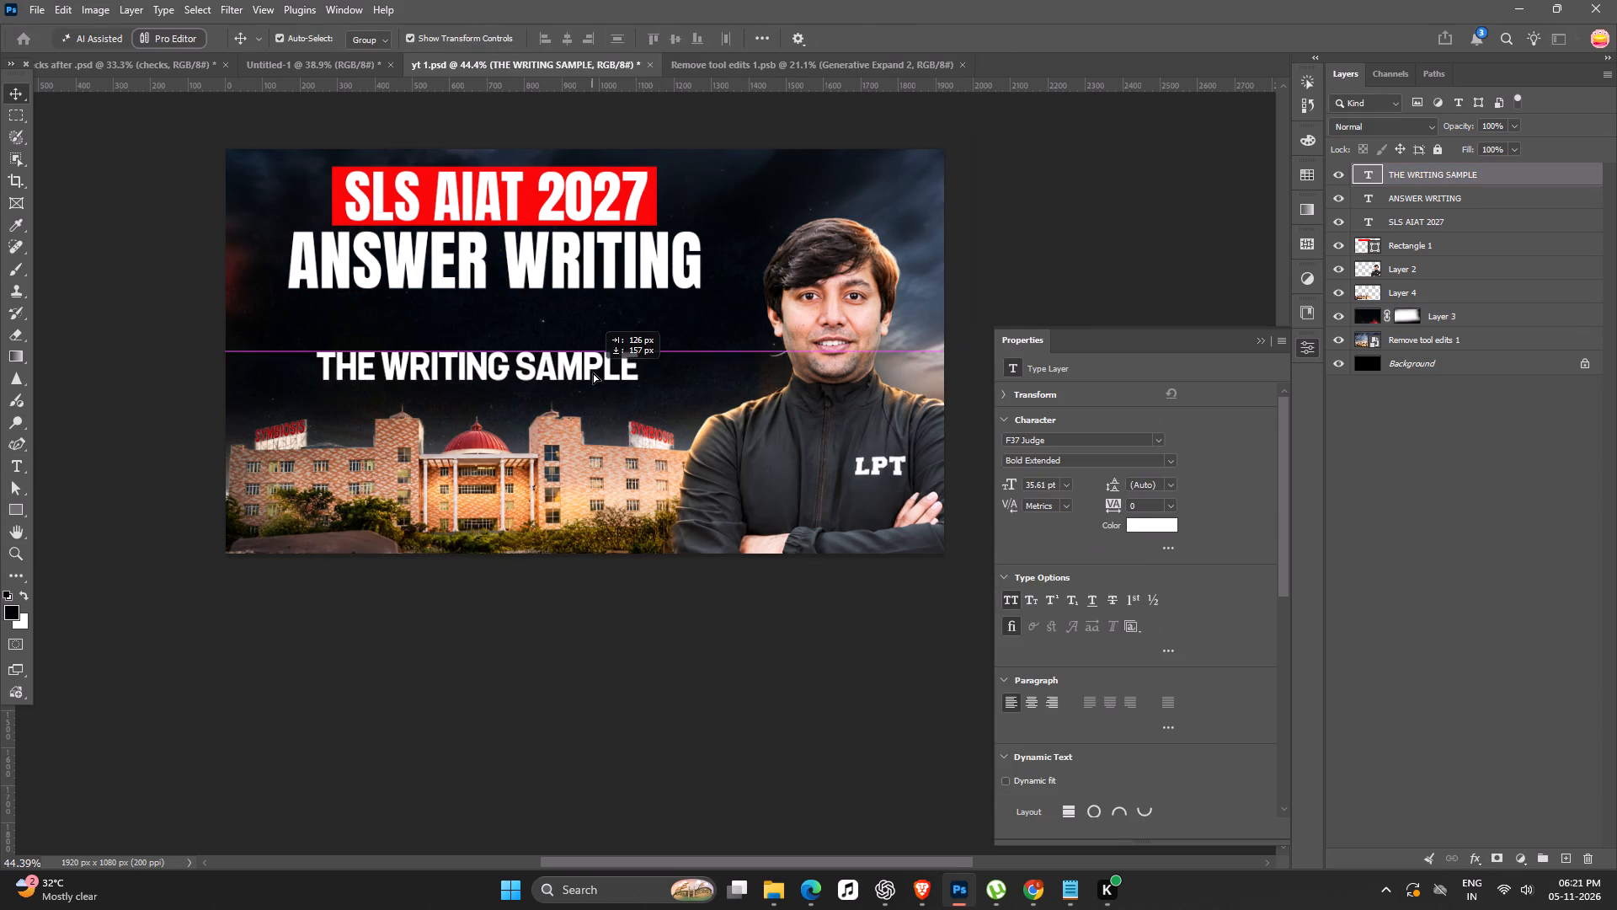
{"action": "left_click_drag", "start_coordinate": [593, 372], "coordinate": [595, 379]}
Duplicate THE WRITING SAMPLE line just above itself and replace the copy's text with the cut word MASTER.
{"action": "left_click_drag", "start_coordinate": [579, 375], "coordinate": [569, 325], "text": "alt"}
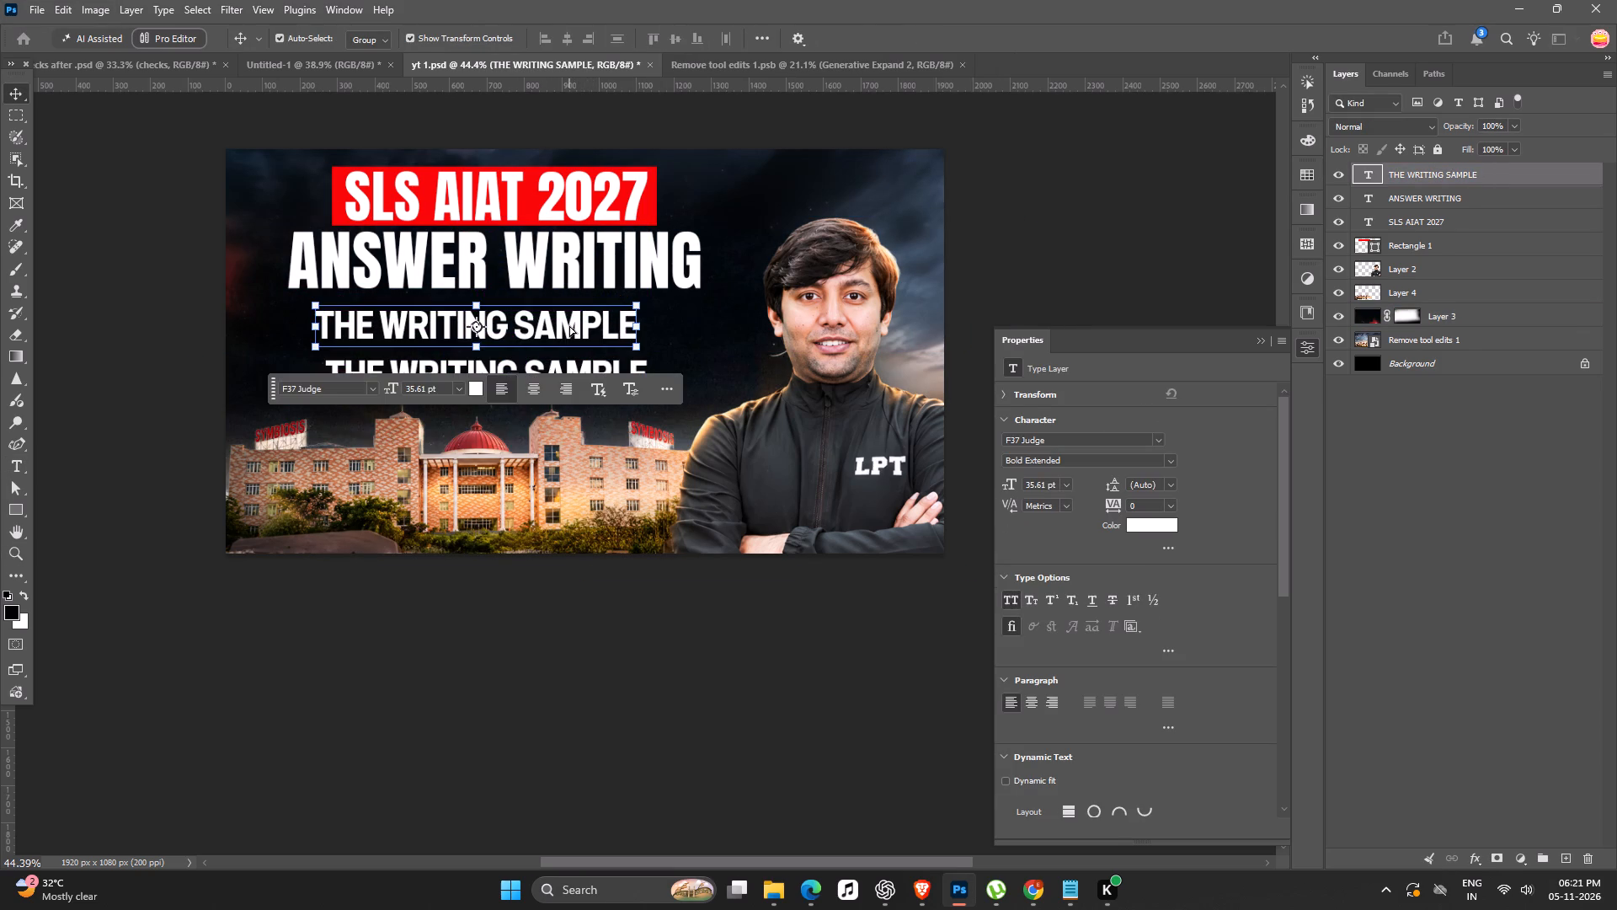
{"action": "triple_click", "coordinate": [569, 325]}
{"action": "key", "text": "ctrl+BackSpace"}
{"action": "key", "text": "ctrl+BackSpace"}
{"action": "key", "text": "ctrl+v"}
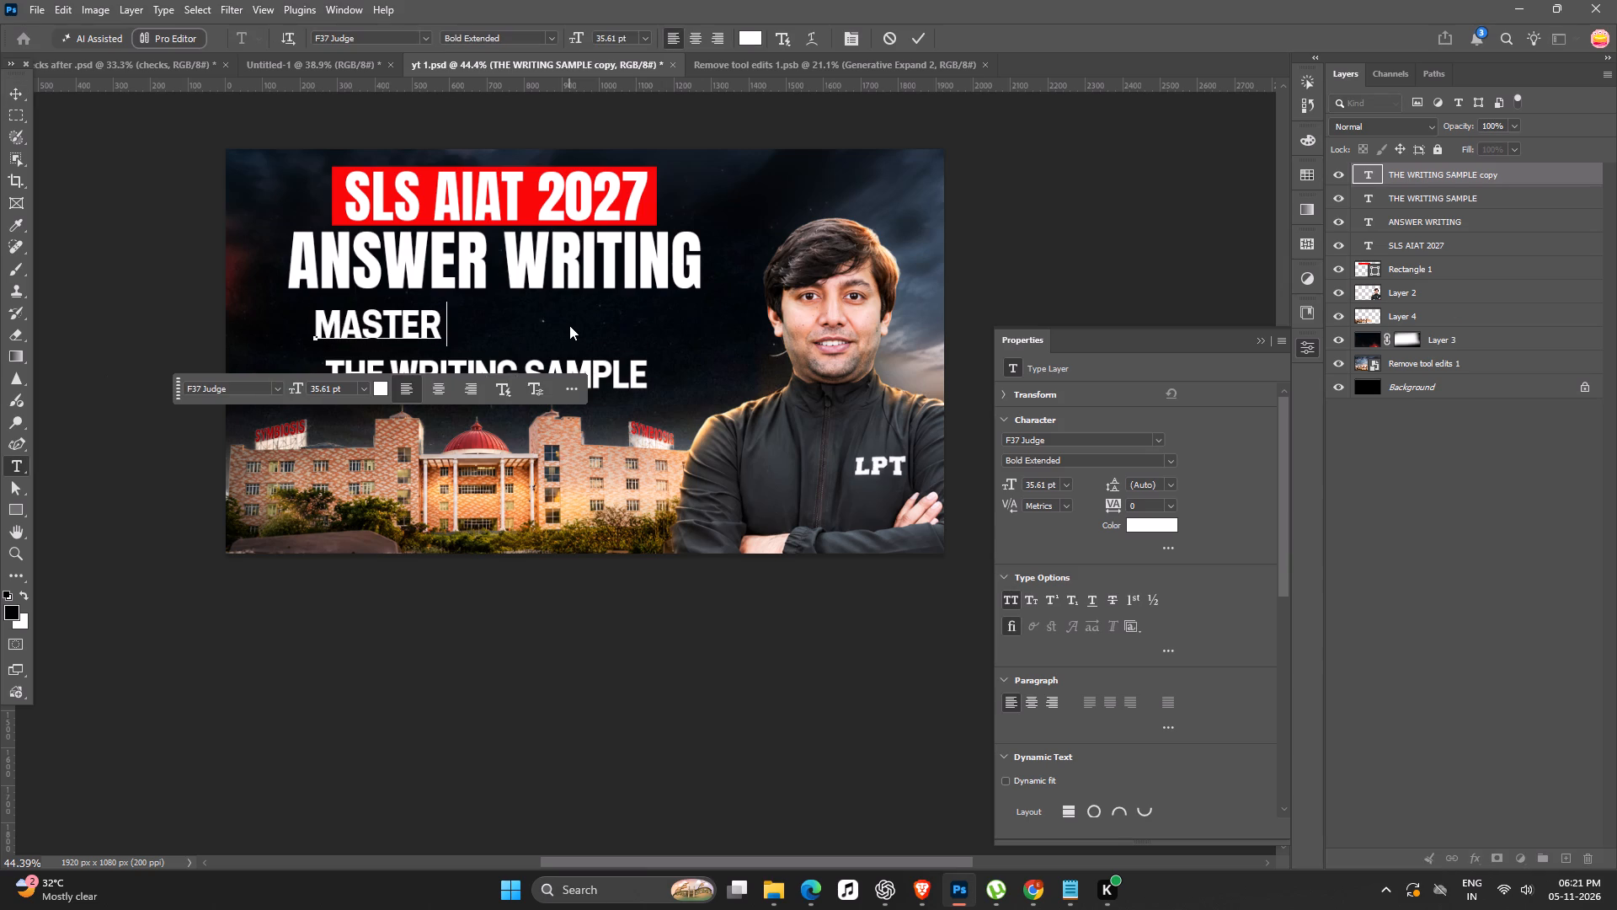
{"action": "key", "text": "Return"}
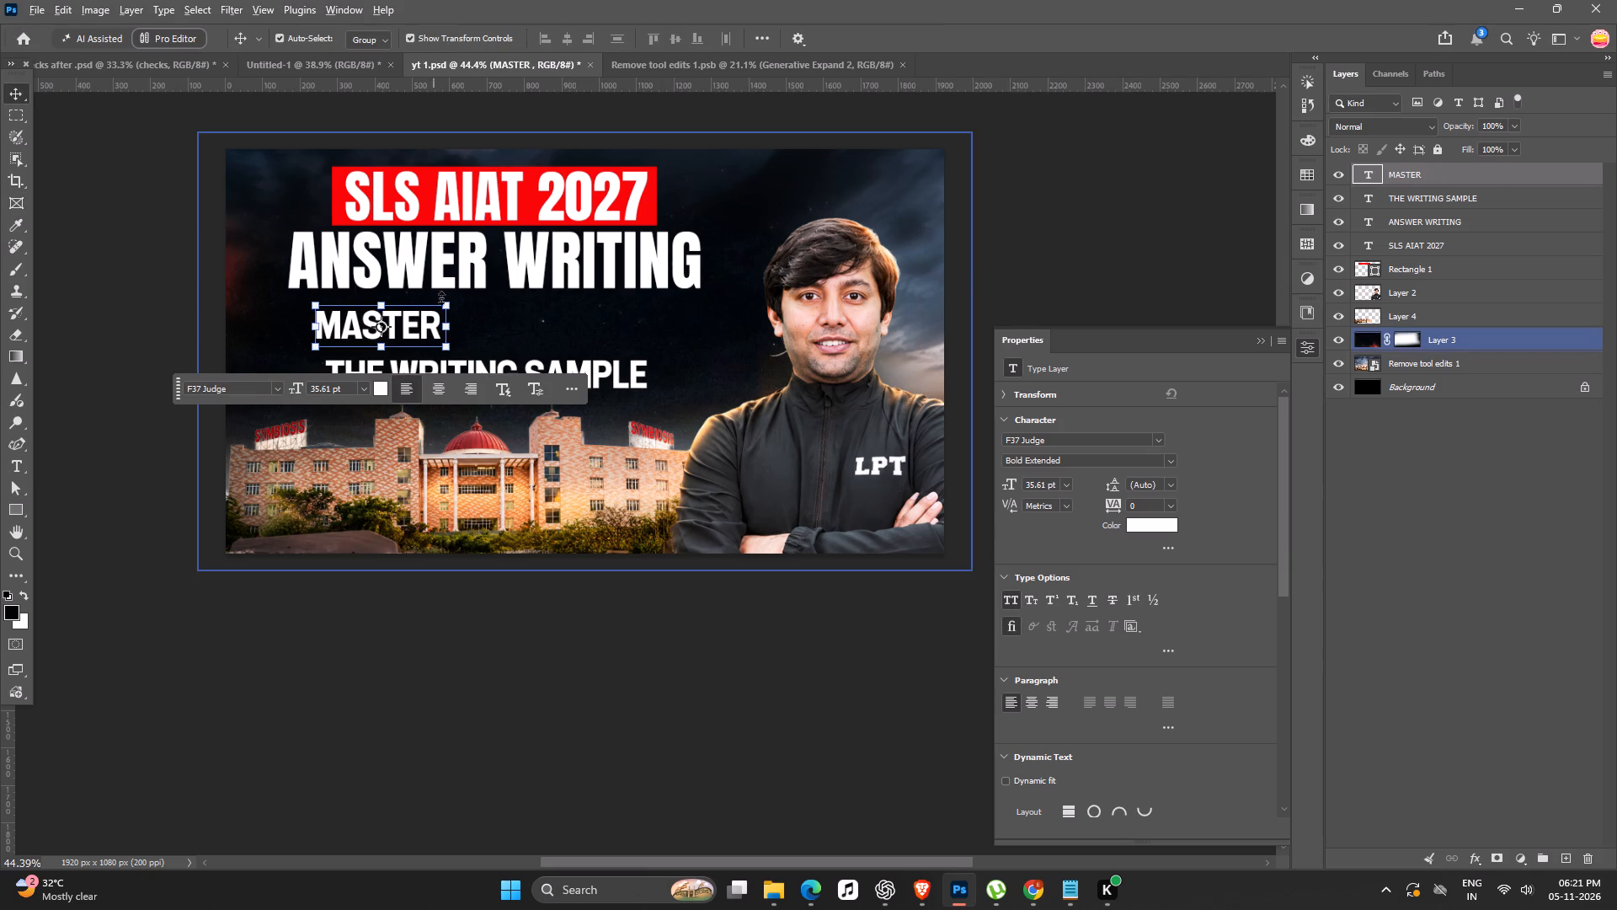
Scale the MASTER line to about 70 pt and centre it between ANSWER WRITING and THE WRITING SAMPLE.
{"action": "left_click_drag", "start_coordinate": [445, 302], "coordinate": [512, 292], "text": "alt"}
{"action": "left_click_drag", "start_coordinate": [454, 320], "coordinate": [532, 320]}
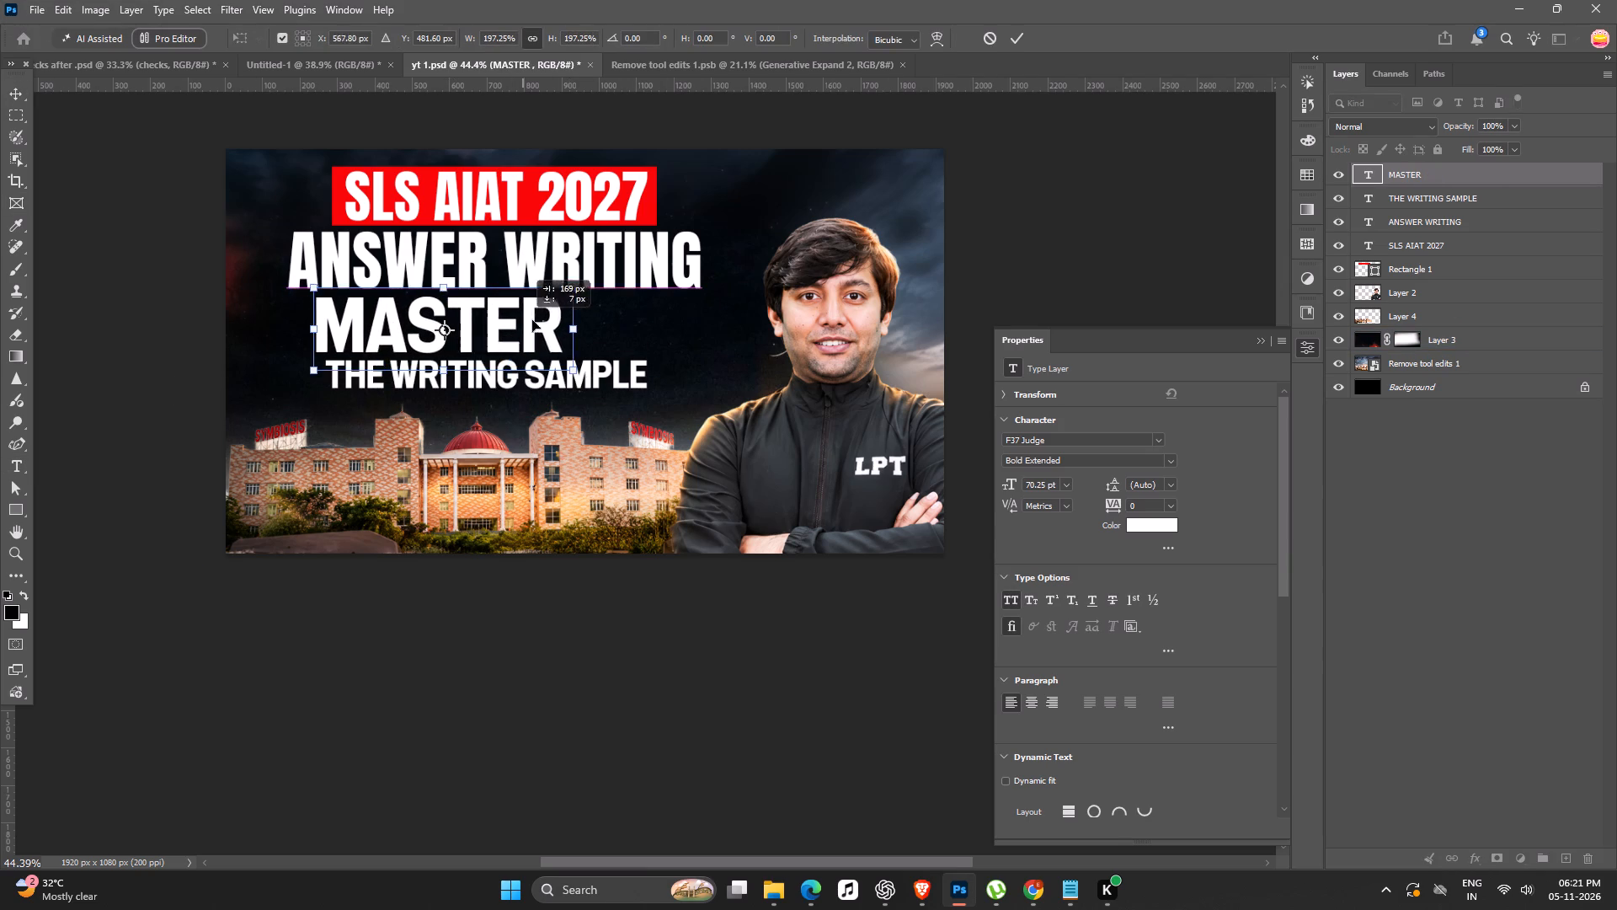
{"action": "left_click_drag", "start_coordinate": [532, 320], "coordinate": [574, 330]}
{"action": "key", "text": "Return"}
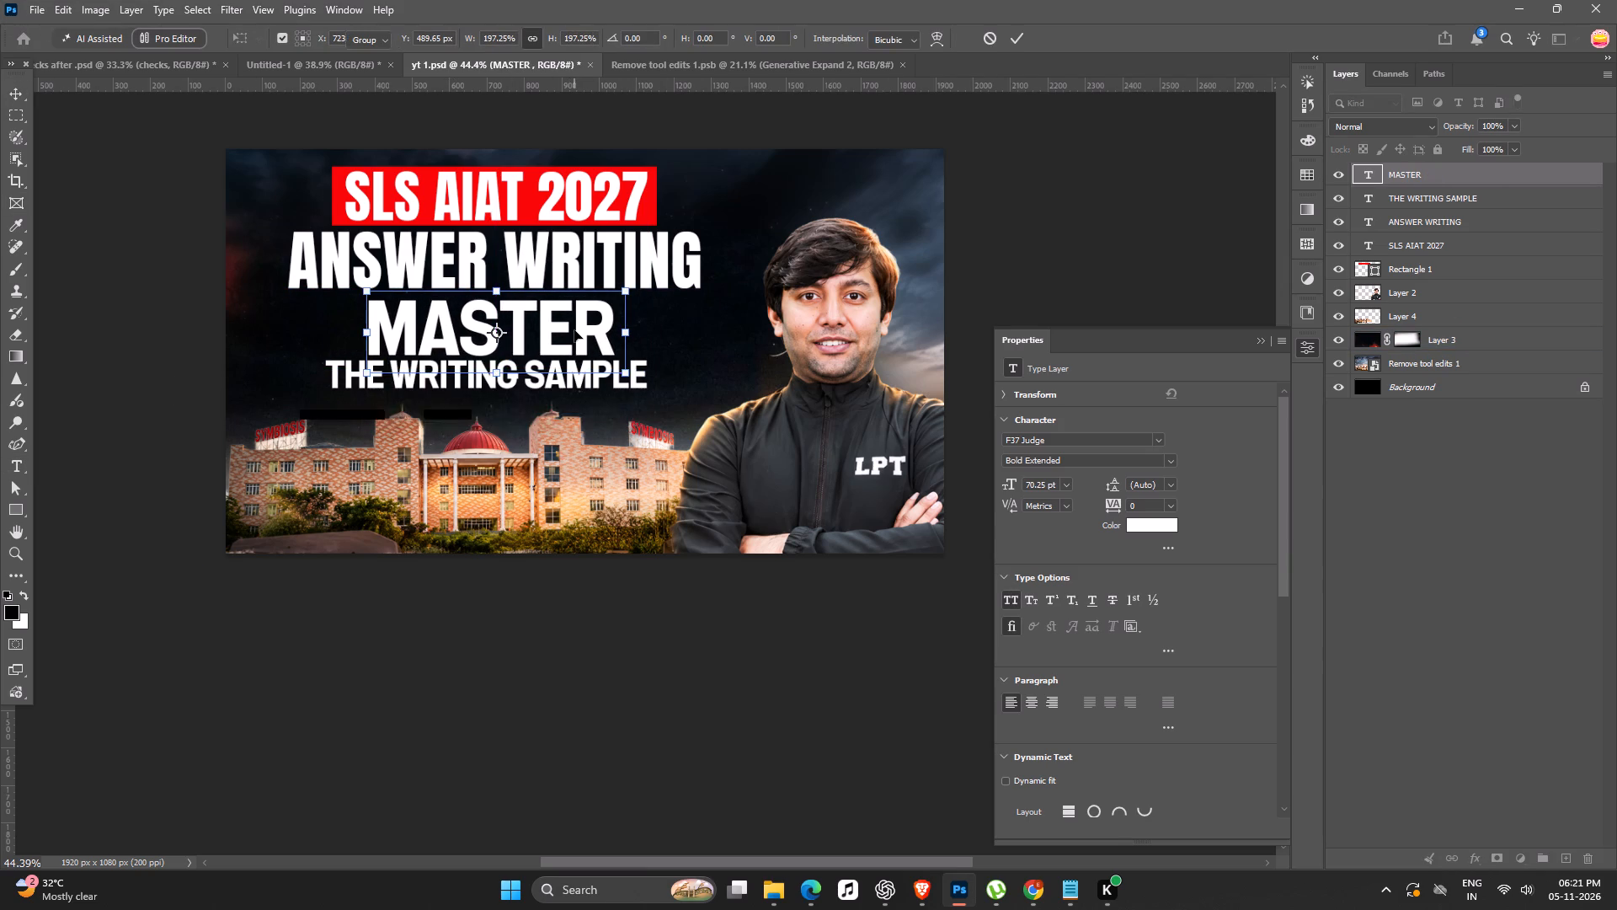
{"action": "left_click", "coordinate": [611, 688]}
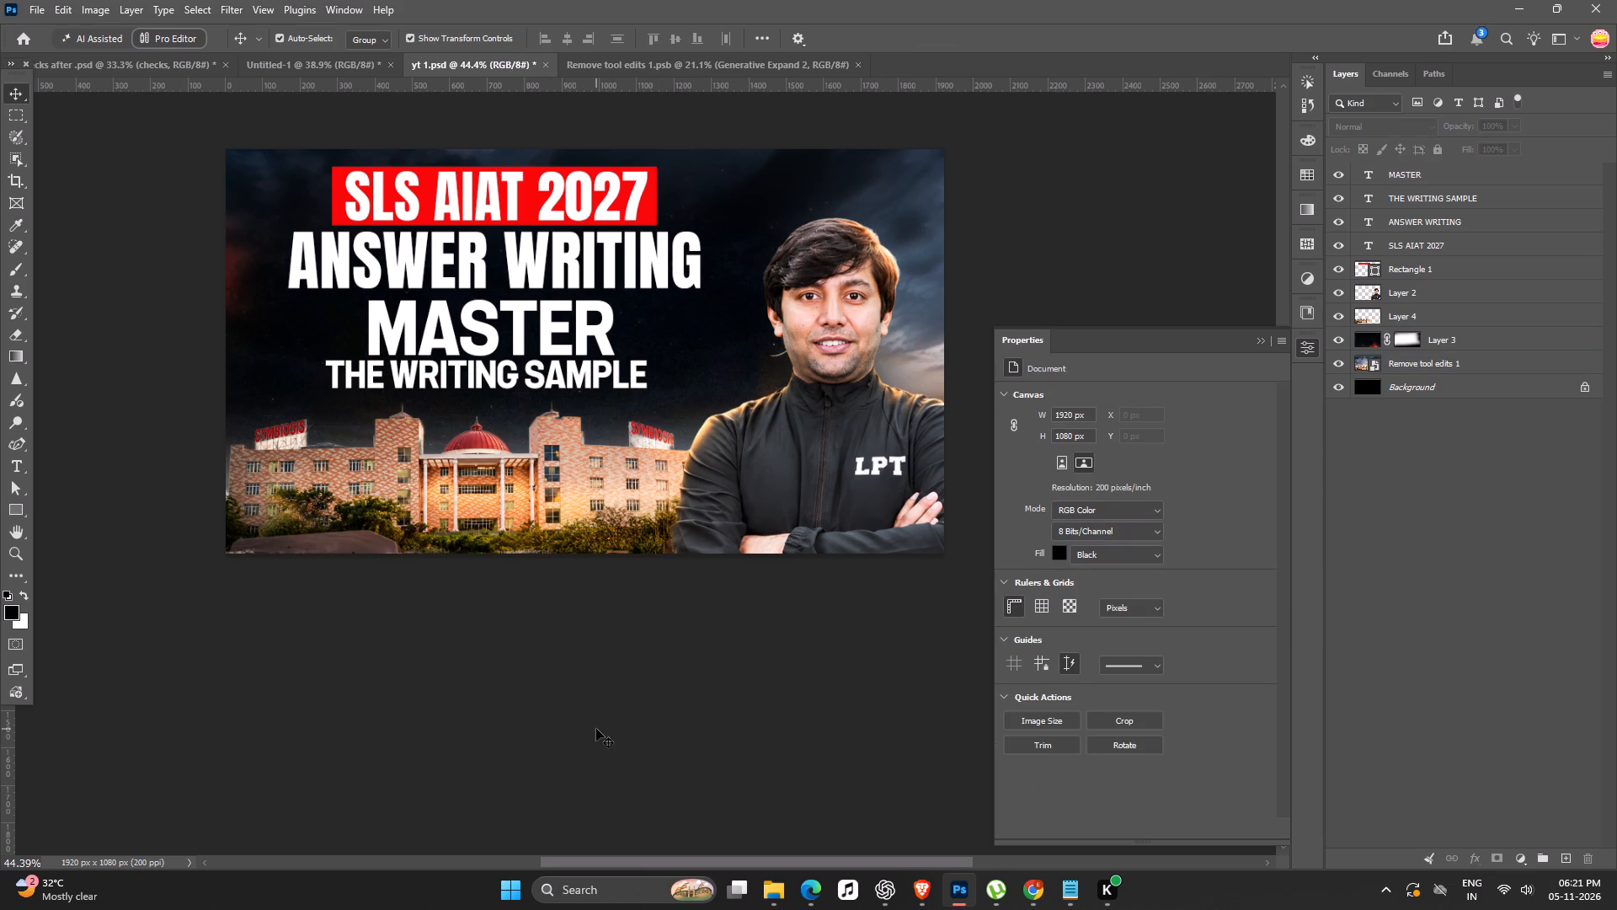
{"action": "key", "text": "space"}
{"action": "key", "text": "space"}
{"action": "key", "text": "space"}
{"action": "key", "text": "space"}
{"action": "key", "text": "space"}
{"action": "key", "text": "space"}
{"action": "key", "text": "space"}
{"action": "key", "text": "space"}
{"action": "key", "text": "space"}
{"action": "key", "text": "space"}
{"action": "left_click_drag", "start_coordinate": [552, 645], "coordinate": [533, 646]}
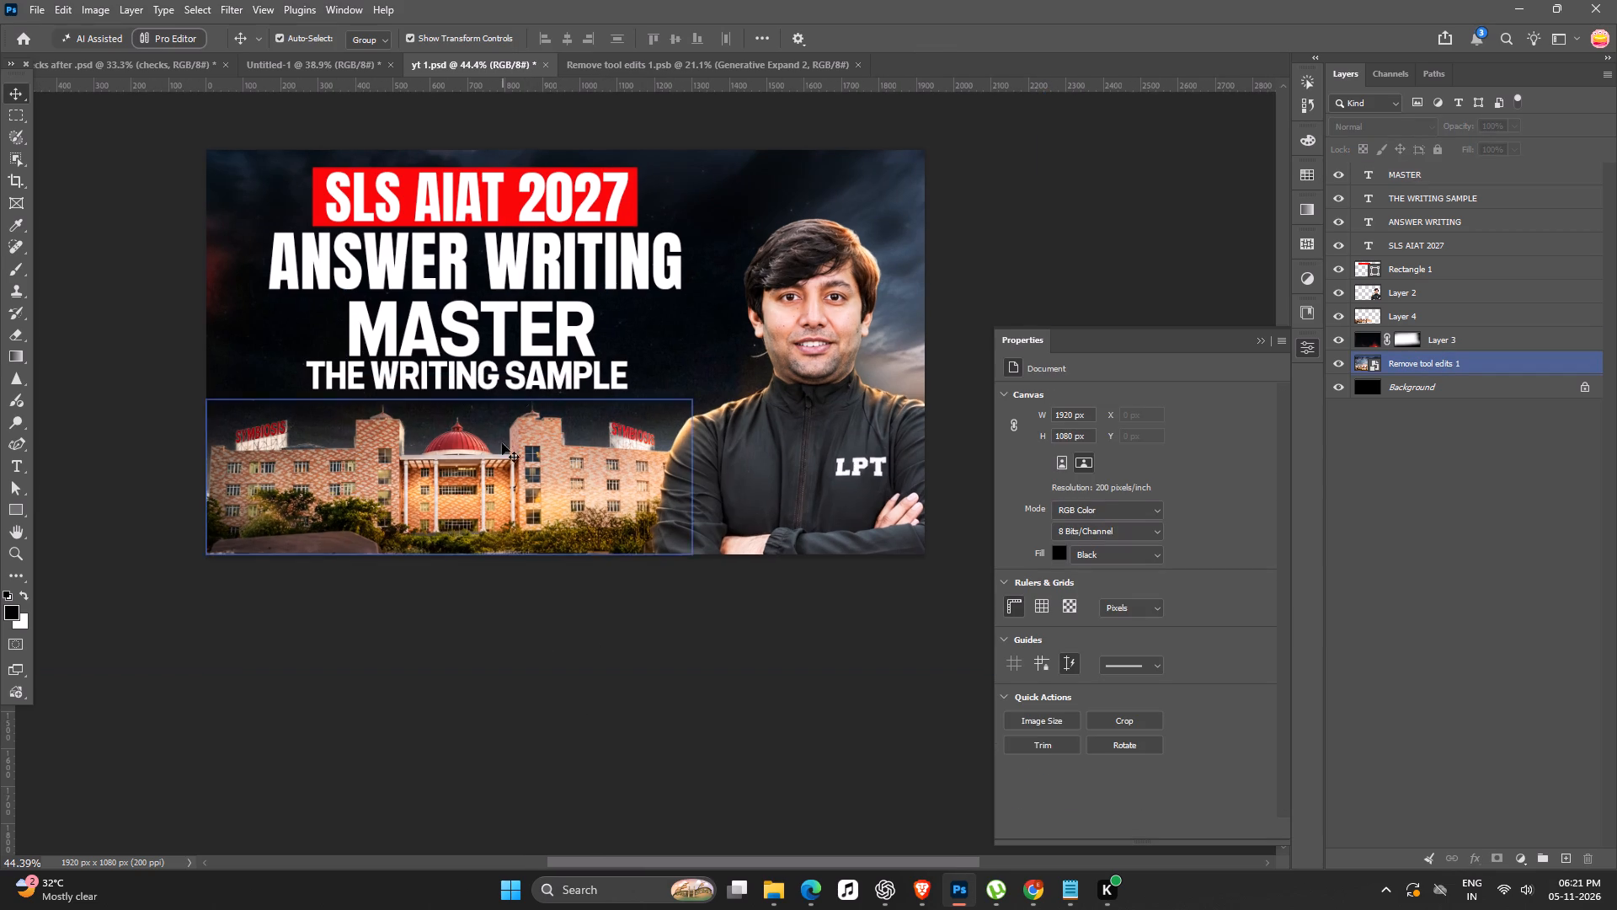
Draw a rectangle about 1047 × 618 px over the subtitle lines below ANSWER WRITING and fill it white.
{"action": "left_click", "coordinate": [20, 512]}
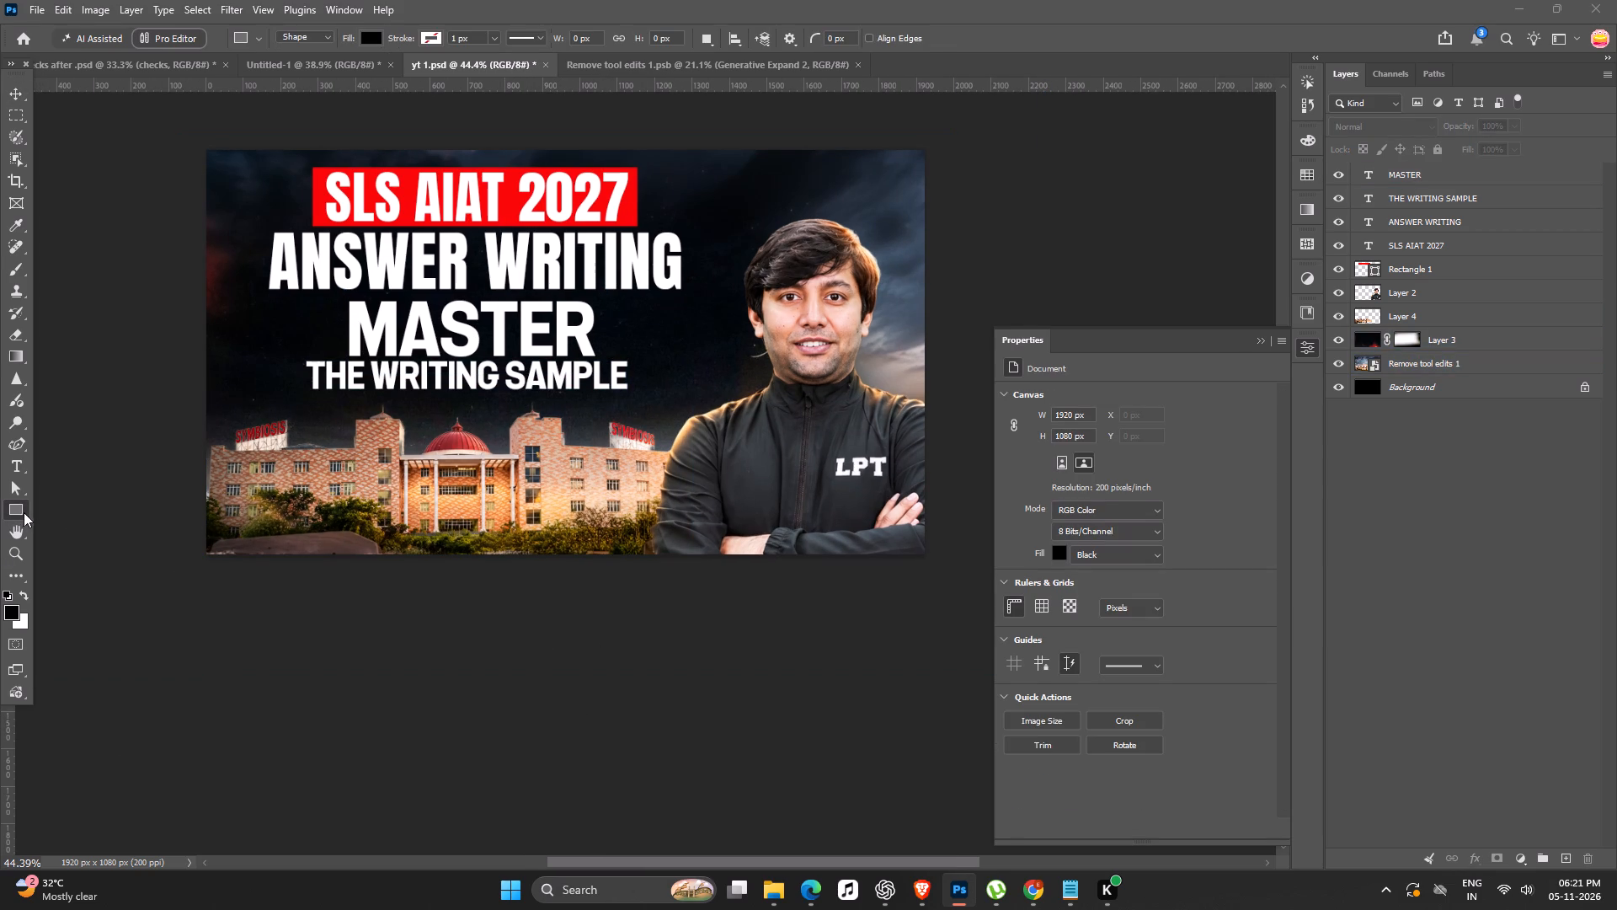
{"action": "left_click", "coordinate": [78, 514]}
{"action": "left_click_drag", "start_coordinate": [270, 302], "coordinate": [661, 533]}
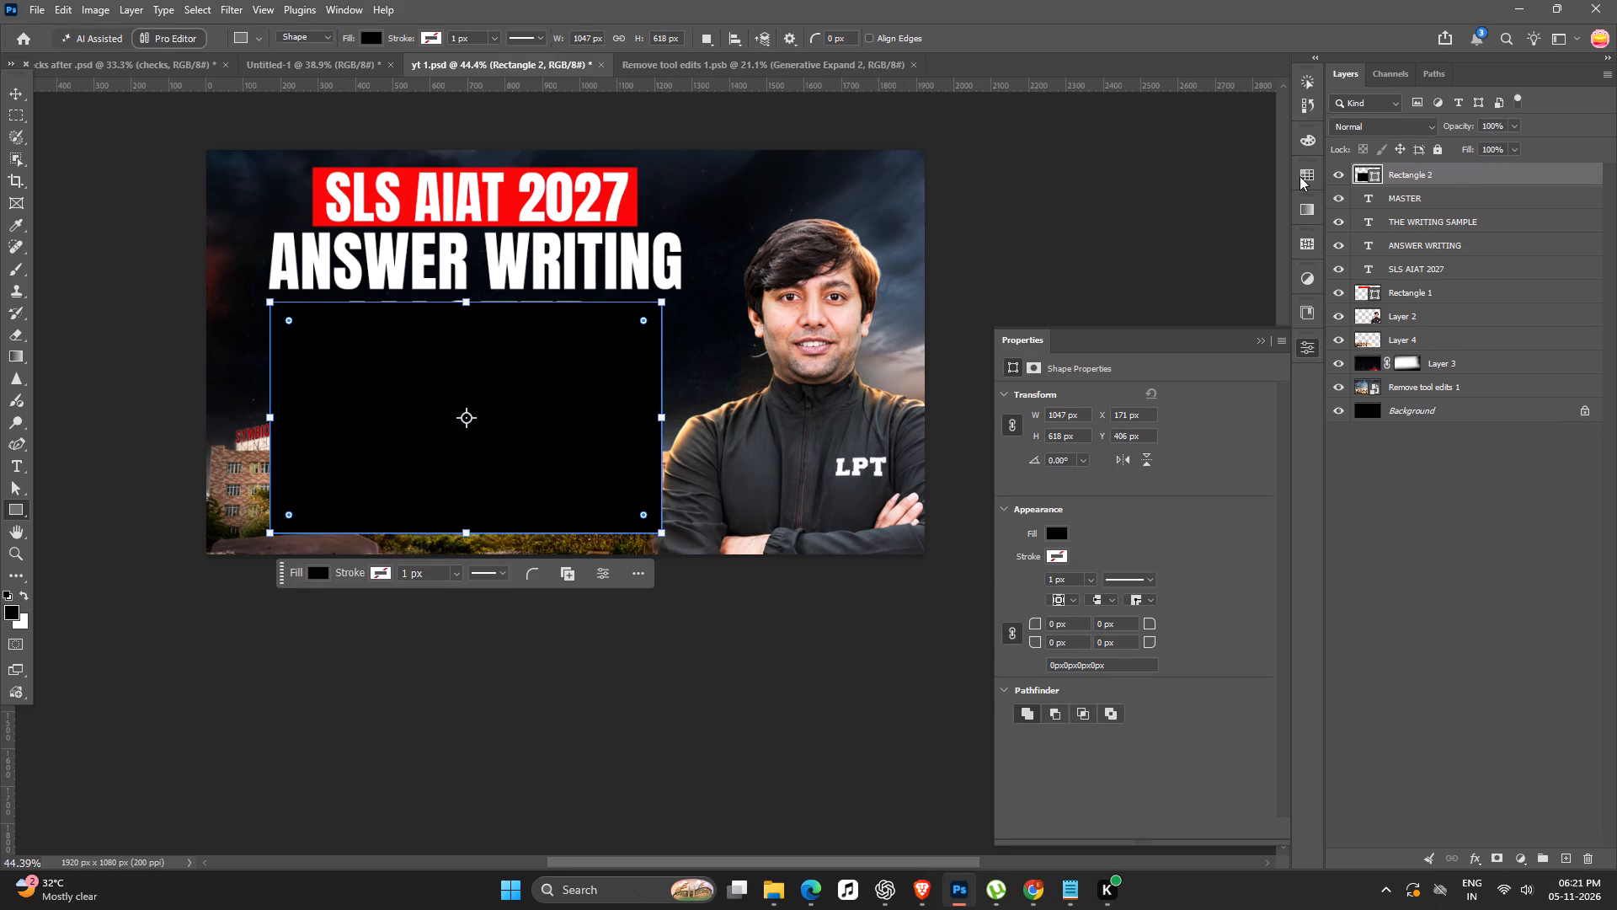
{"action": "double_click", "coordinate": [1363, 179]}
{"action": "left_click_drag", "start_coordinate": [1076, 591], "coordinate": [979, 591]}
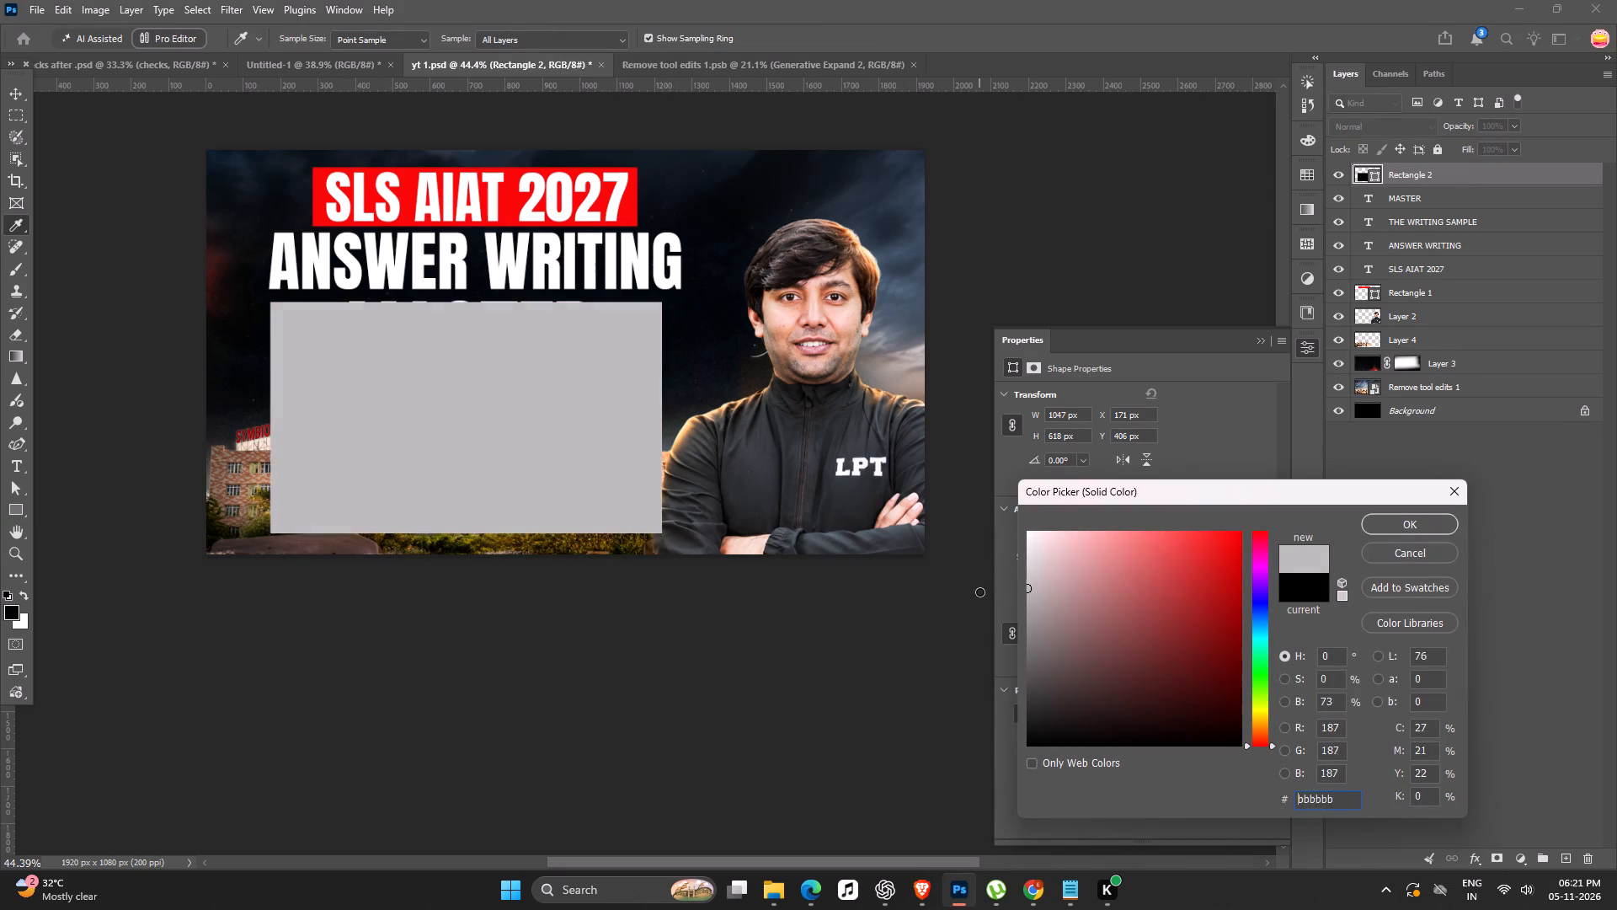
{"action": "left_click_drag", "start_coordinate": [979, 591], "coordinate": [970, 527]}
{"action": "left_click", "coordinate": [1390, 531]}
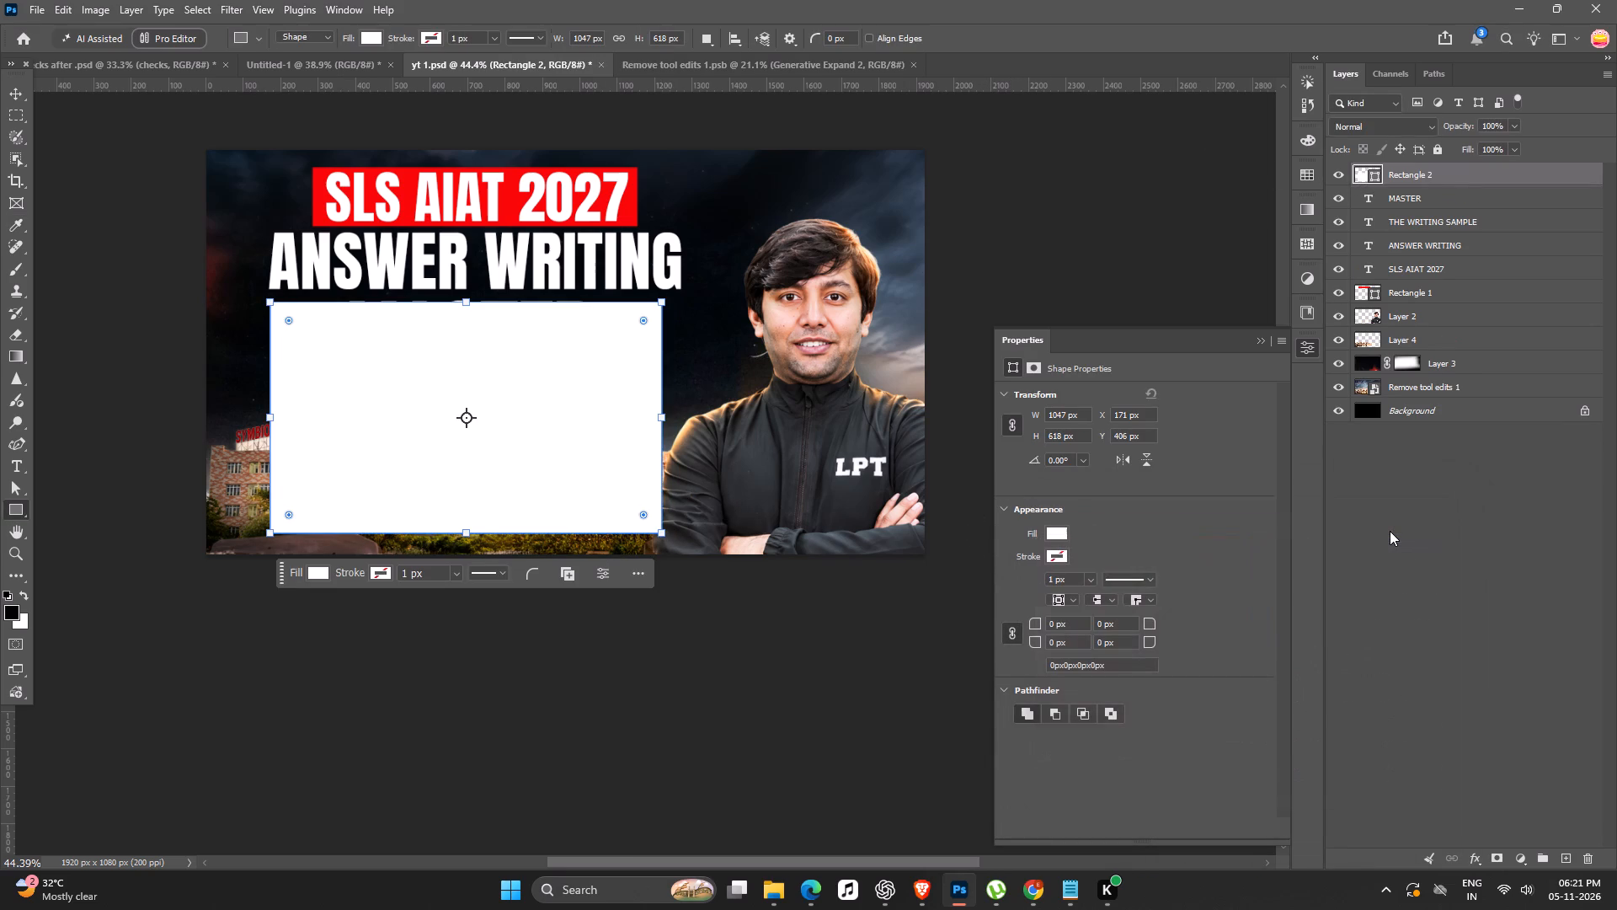
Send the white rectangle down the layer stack so it sits directly behind the building cut-out on Layer 4.
{"action": "key", "text": "ctrl+bracketleft"}
{"action": "key", "text": "ctrl+bracketleft"}
{"action": "key", "text": "ctrl+bracketleft"}
{"action": "key", "text": "ctrl+bracketleft"}
{"action": "key", "text": "ctrl+bracketleft"}
{"action": "key", "text": "ctrl+bracketleft"}
{"action": "key", "text": "ctrl+bracketleft"}
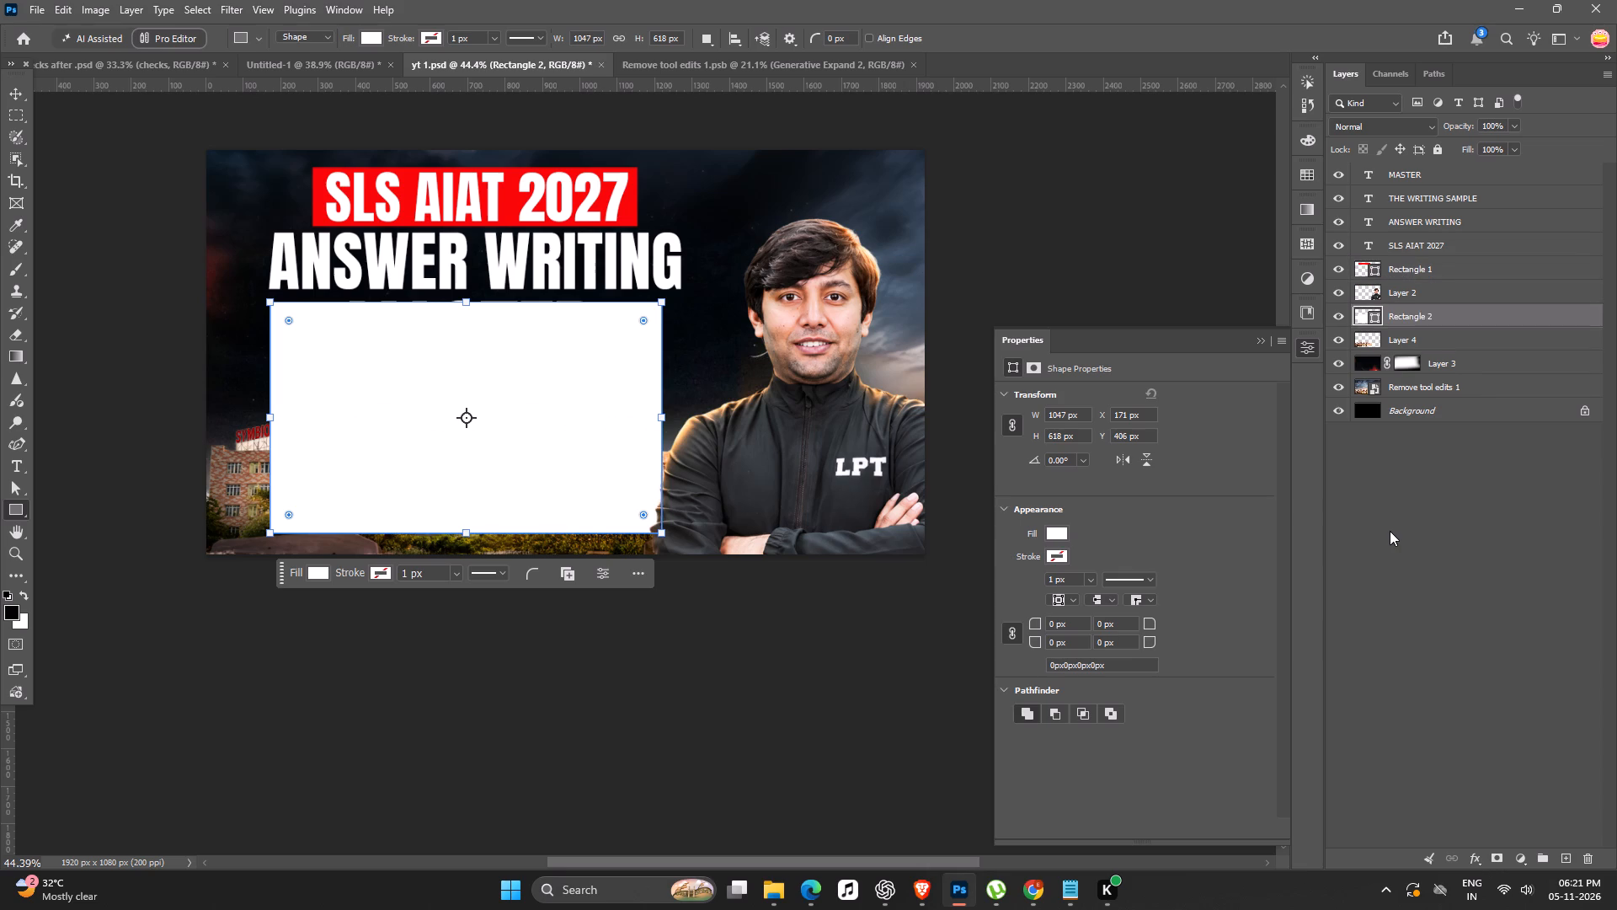
{"action": "key", "text": "ctrl+bracketleft"}
{"action": "key", "text": "ctrl+bracketright"}
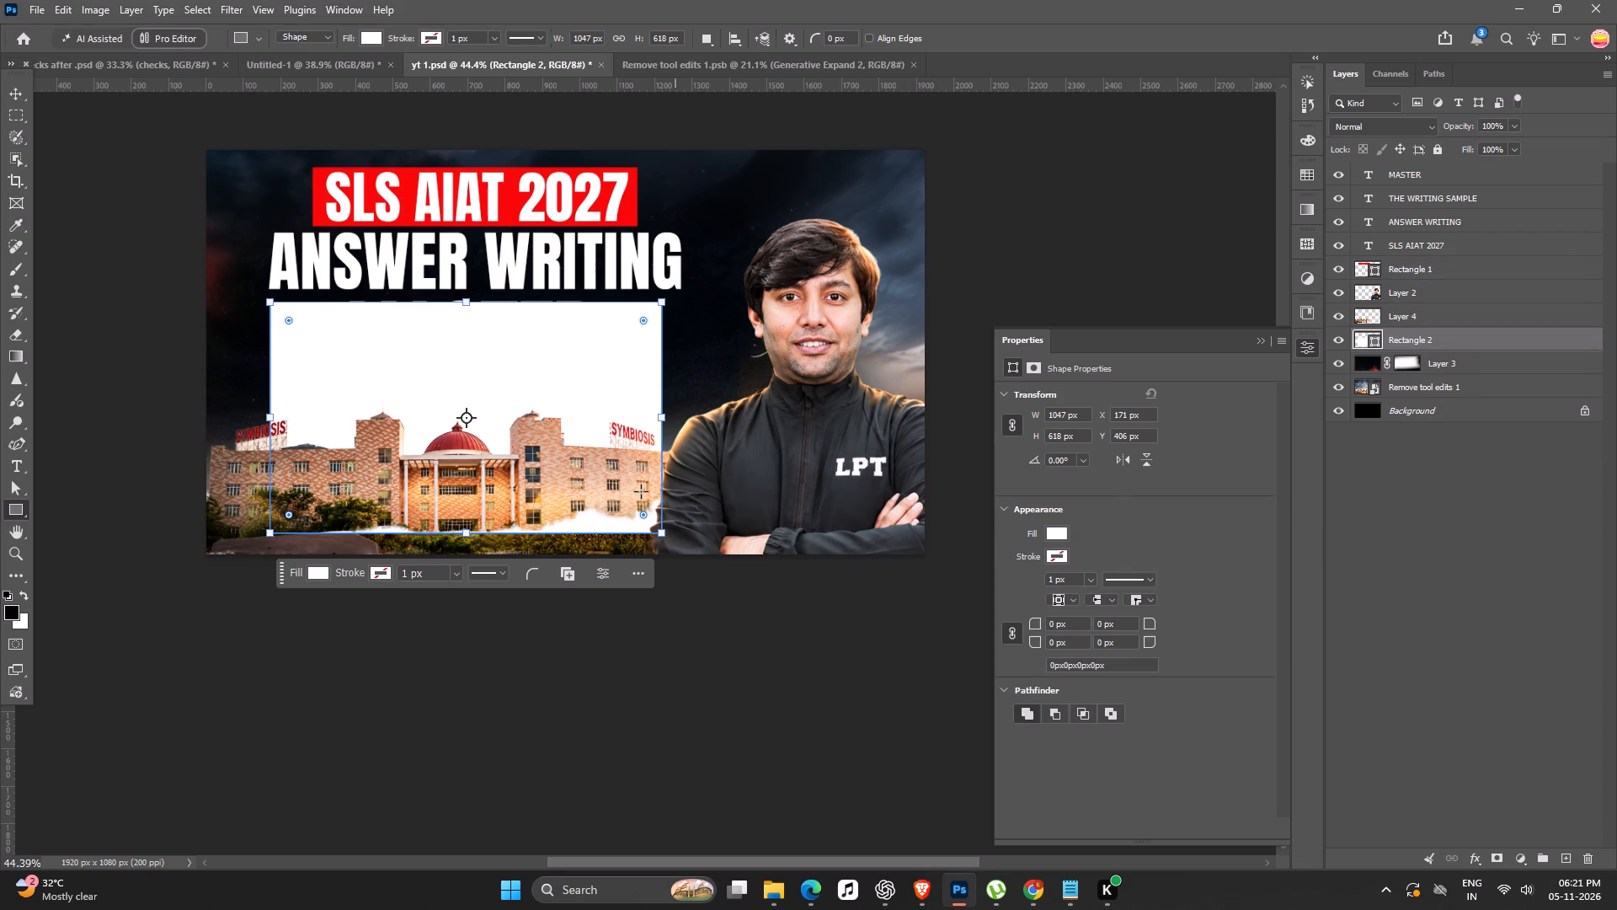
Shorten the white rectangle from its bottom edge to about 503 px high, keeping its 1047 px width.
{"action": "left_click_drag", "start_coordinate": [467, 538], "coordinate": [456, 509], "text": "shift"}
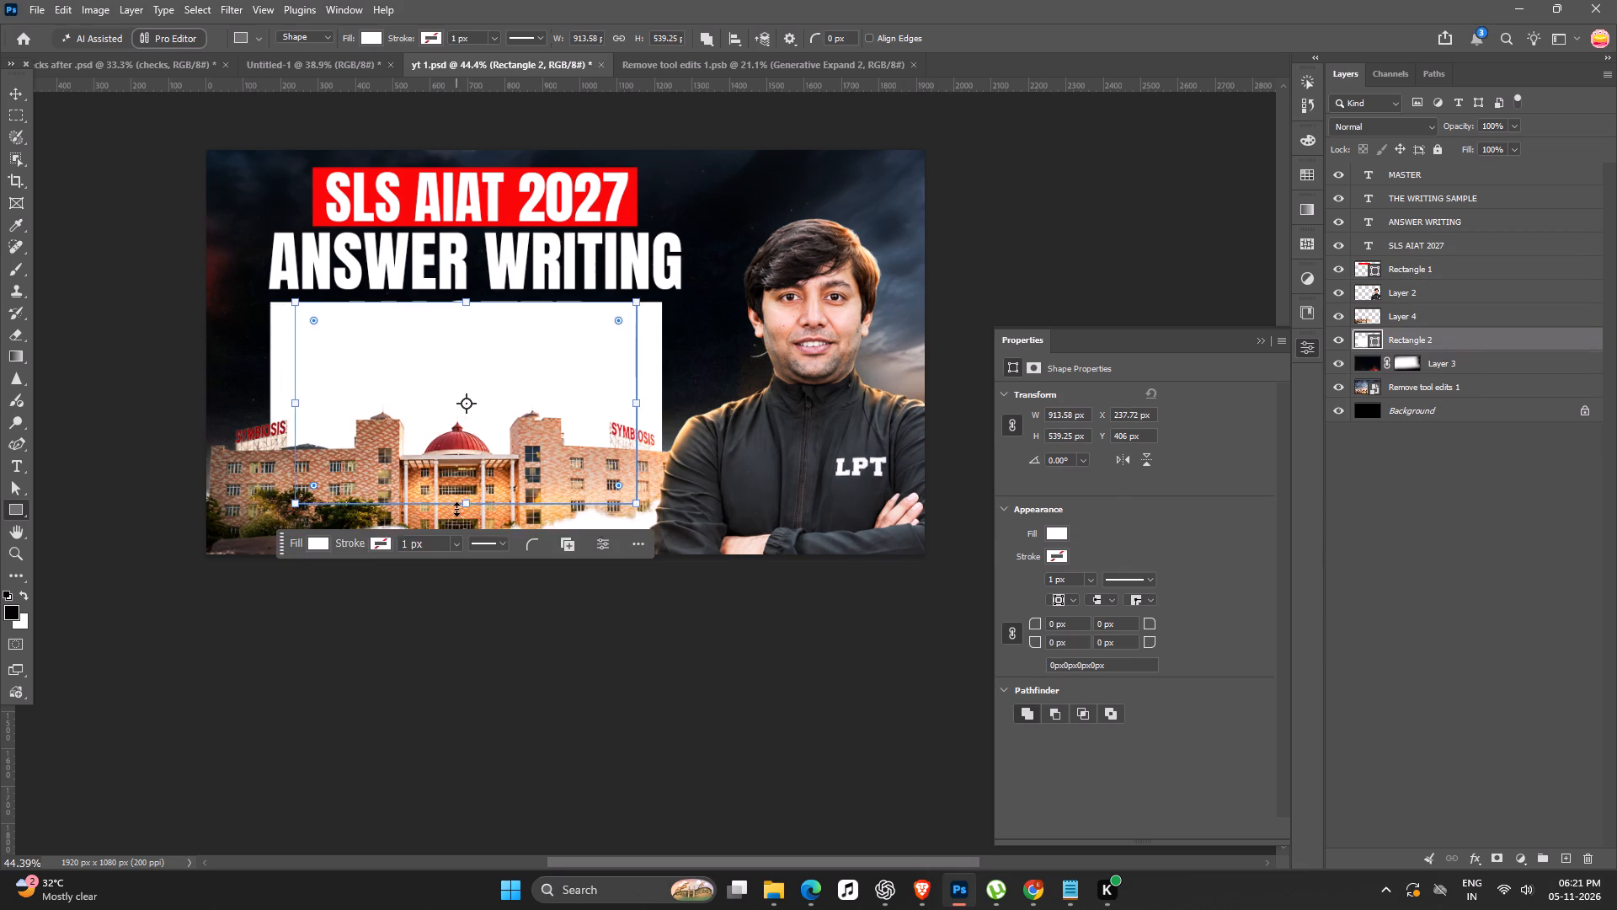
{"action": "key", "text": "ctrl+z"}
{"action": "left_click_drag", "start_coordinate": [467, 532], "coordinate": [463, 505], "text": "shift"}
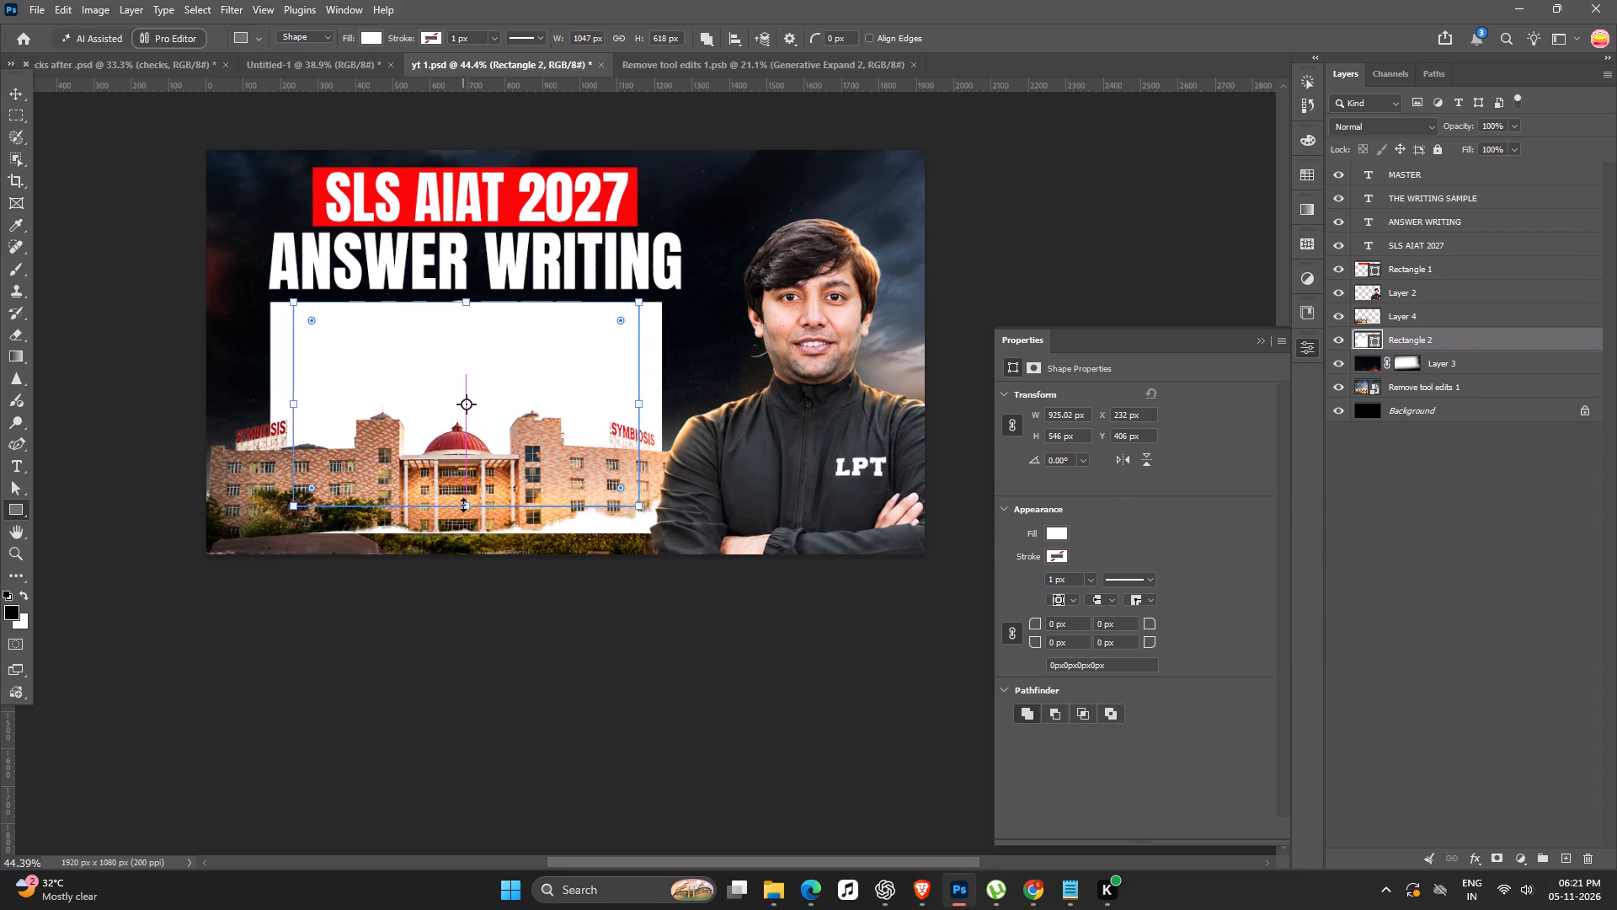
{"action": "key", "text": "ctrl+z"}
{"action": "left_click_drag", "start_coordinate": [463, 530], "coordinate": [471, 487]}
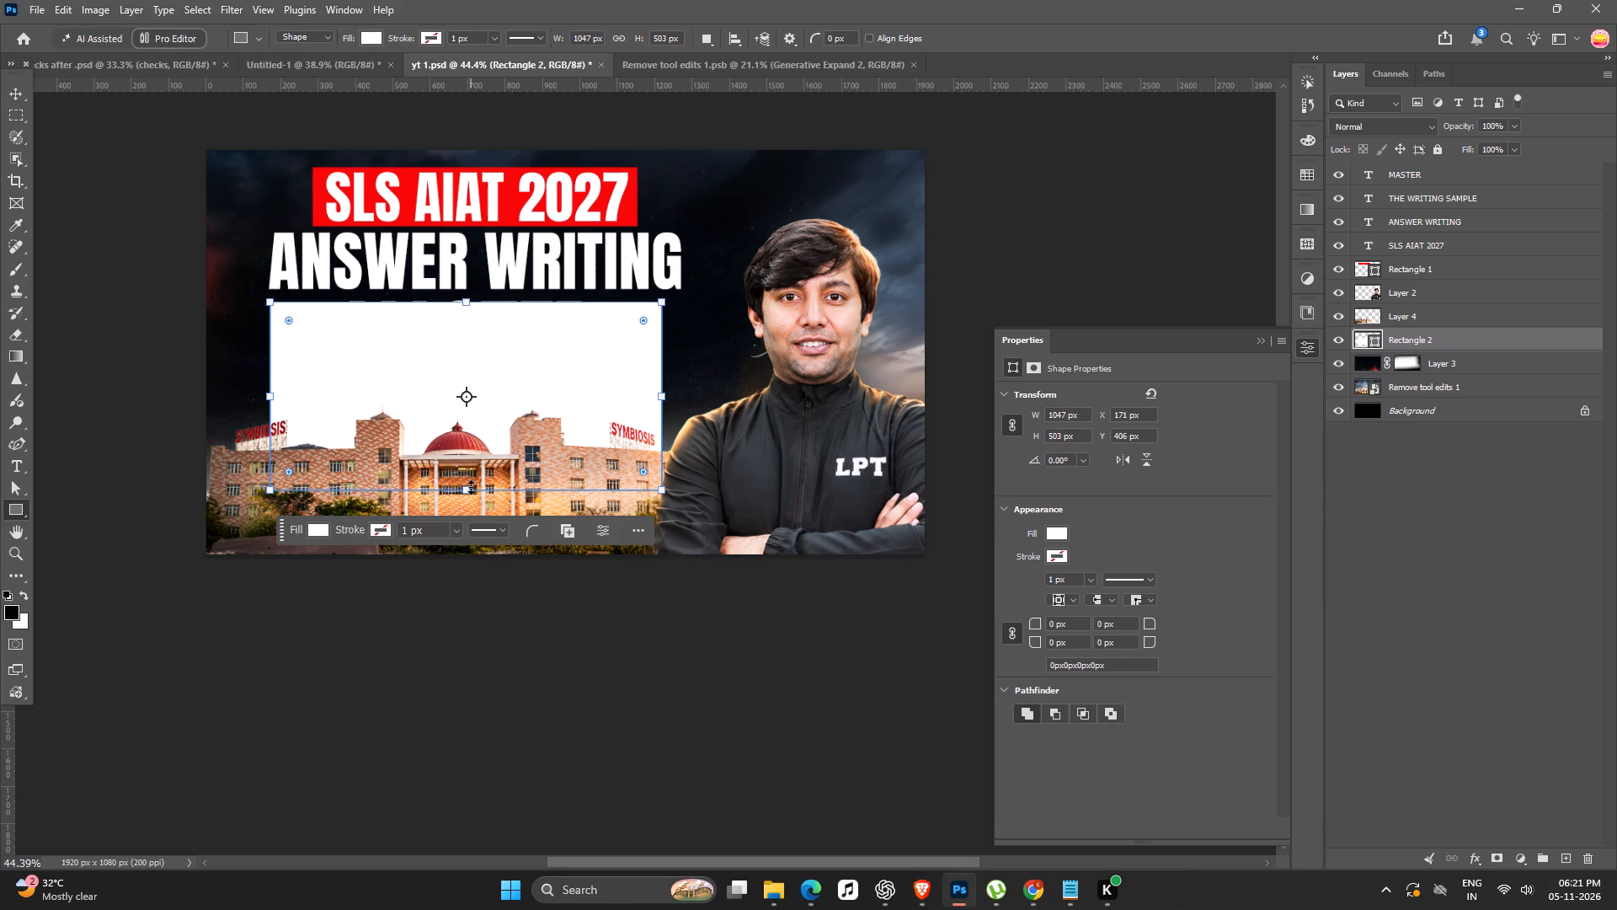
{"action": "key", "text": "Return"}
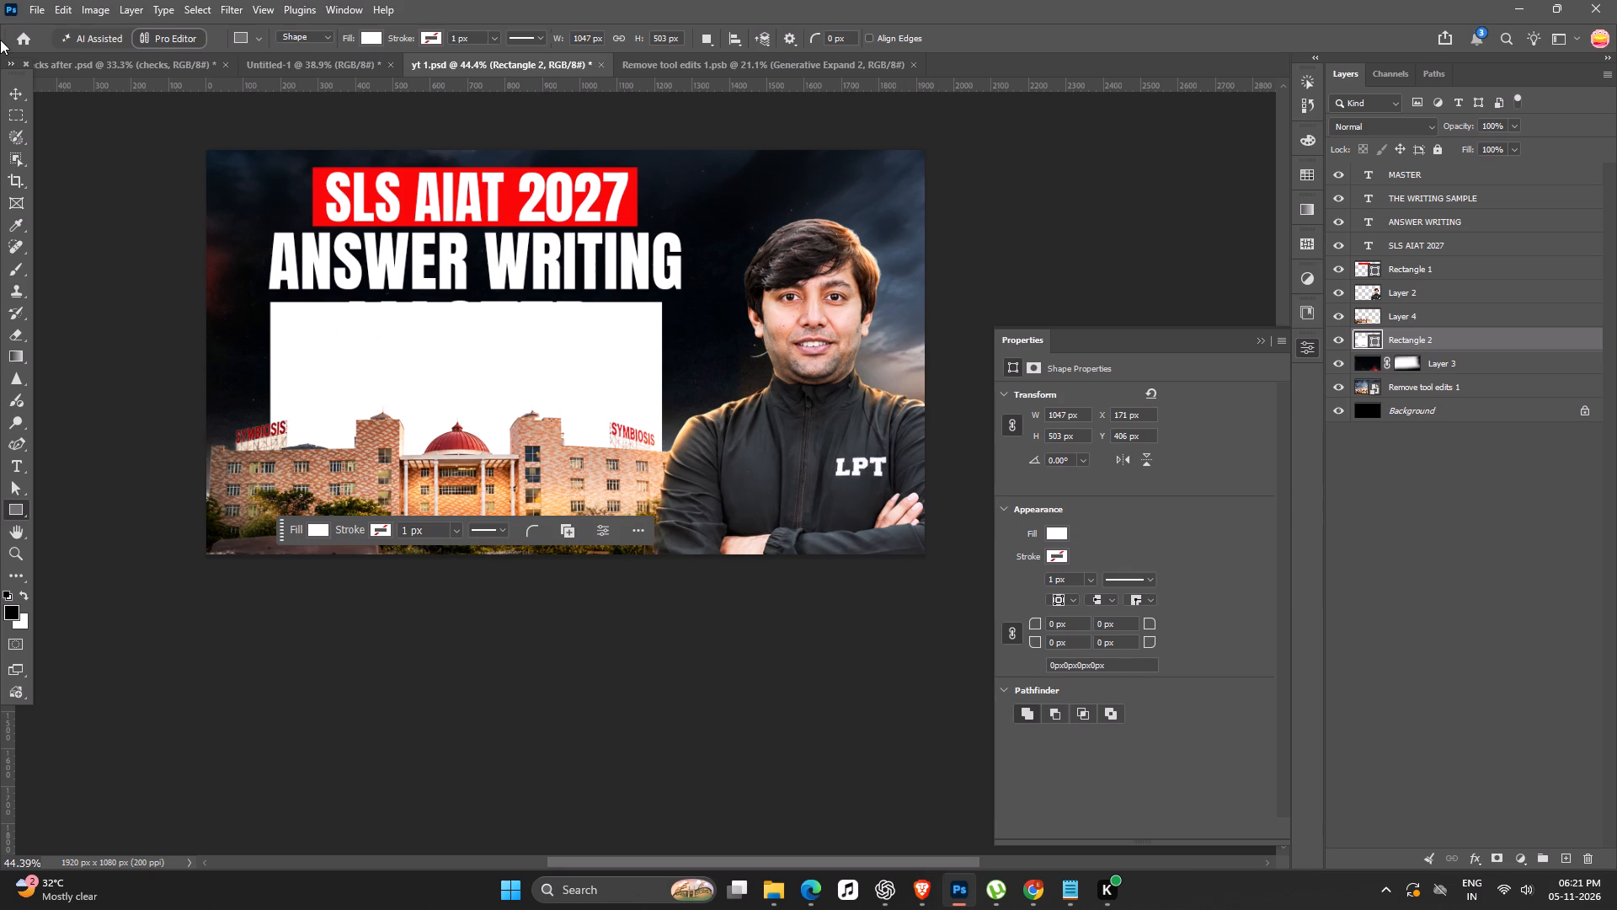
Change the MASTER line's text colour to black (000000).
{"action": "left_click", "coordinate": [9, 99]}
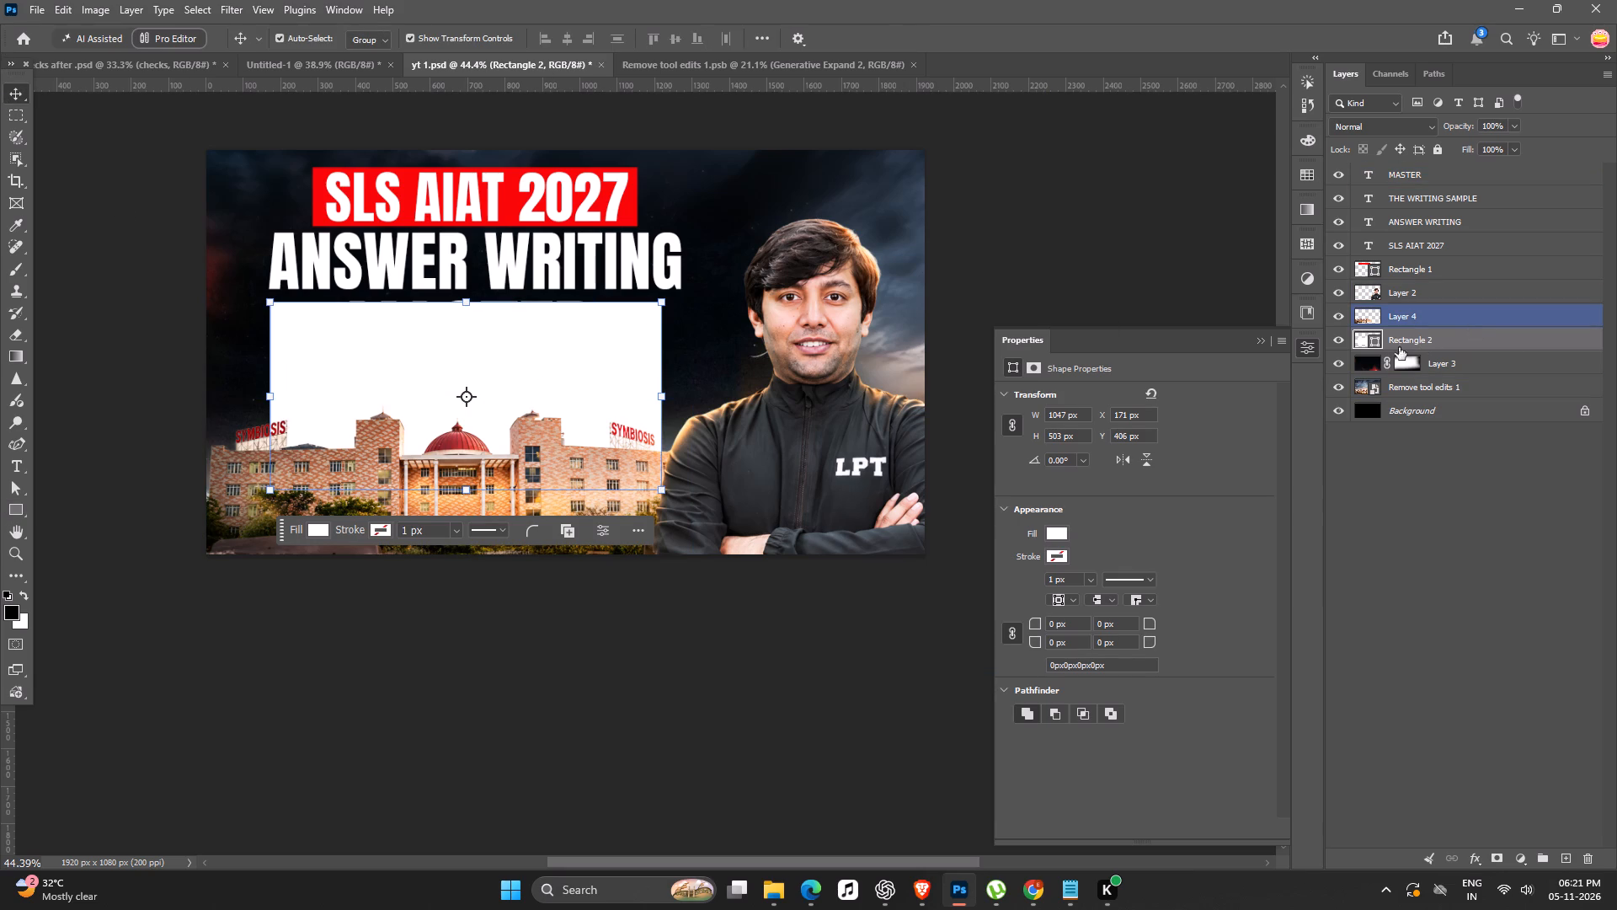
{"action": "left_click", "coordinate": [1392, 177]}
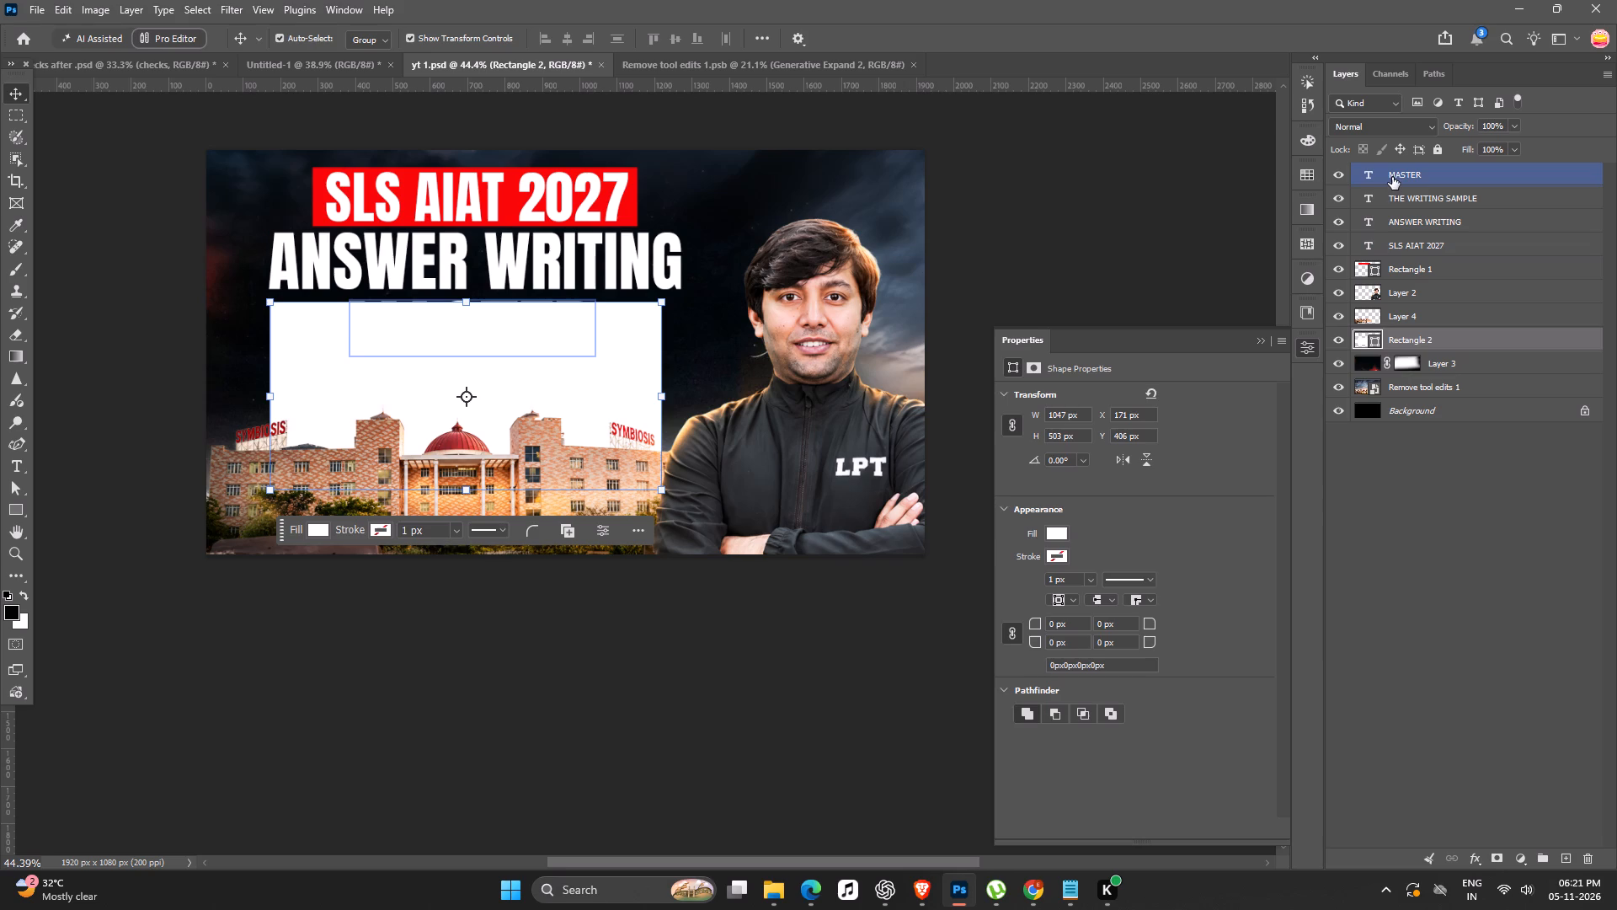
{"action": "left_click", "coordinate": [1150, 526]}
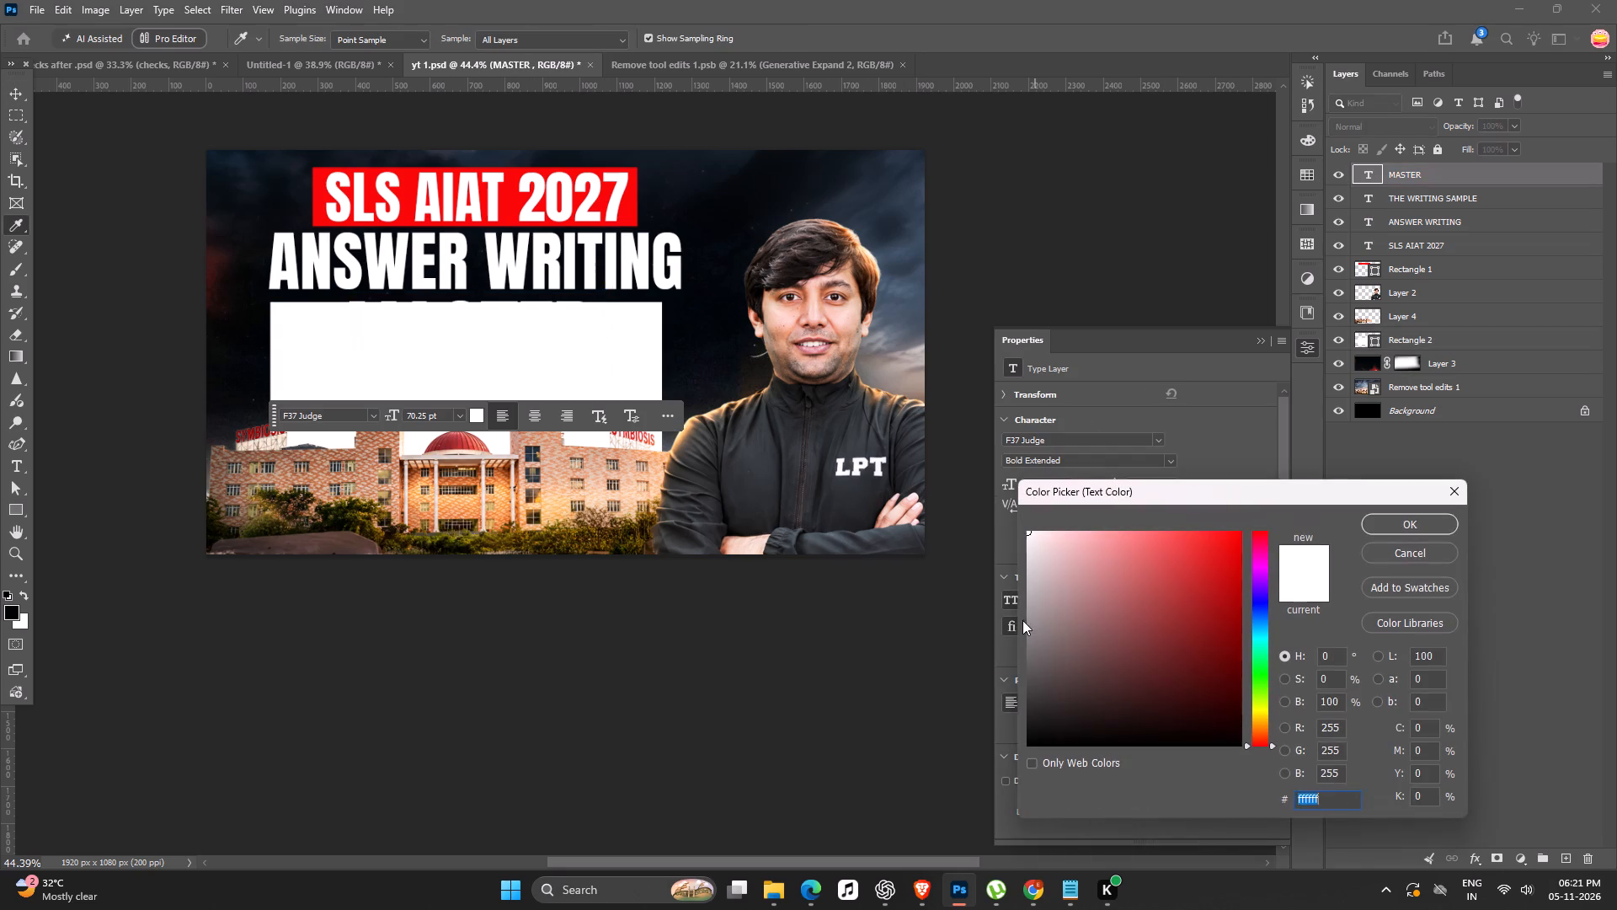
{"action": "left_click_drag", "start_coordinate": [1055, 574], "coordinate": [963, 496]}
{"action": "left_click_drag", "start_coordinate": [1086, 586], "coordinate": [816, 909]}
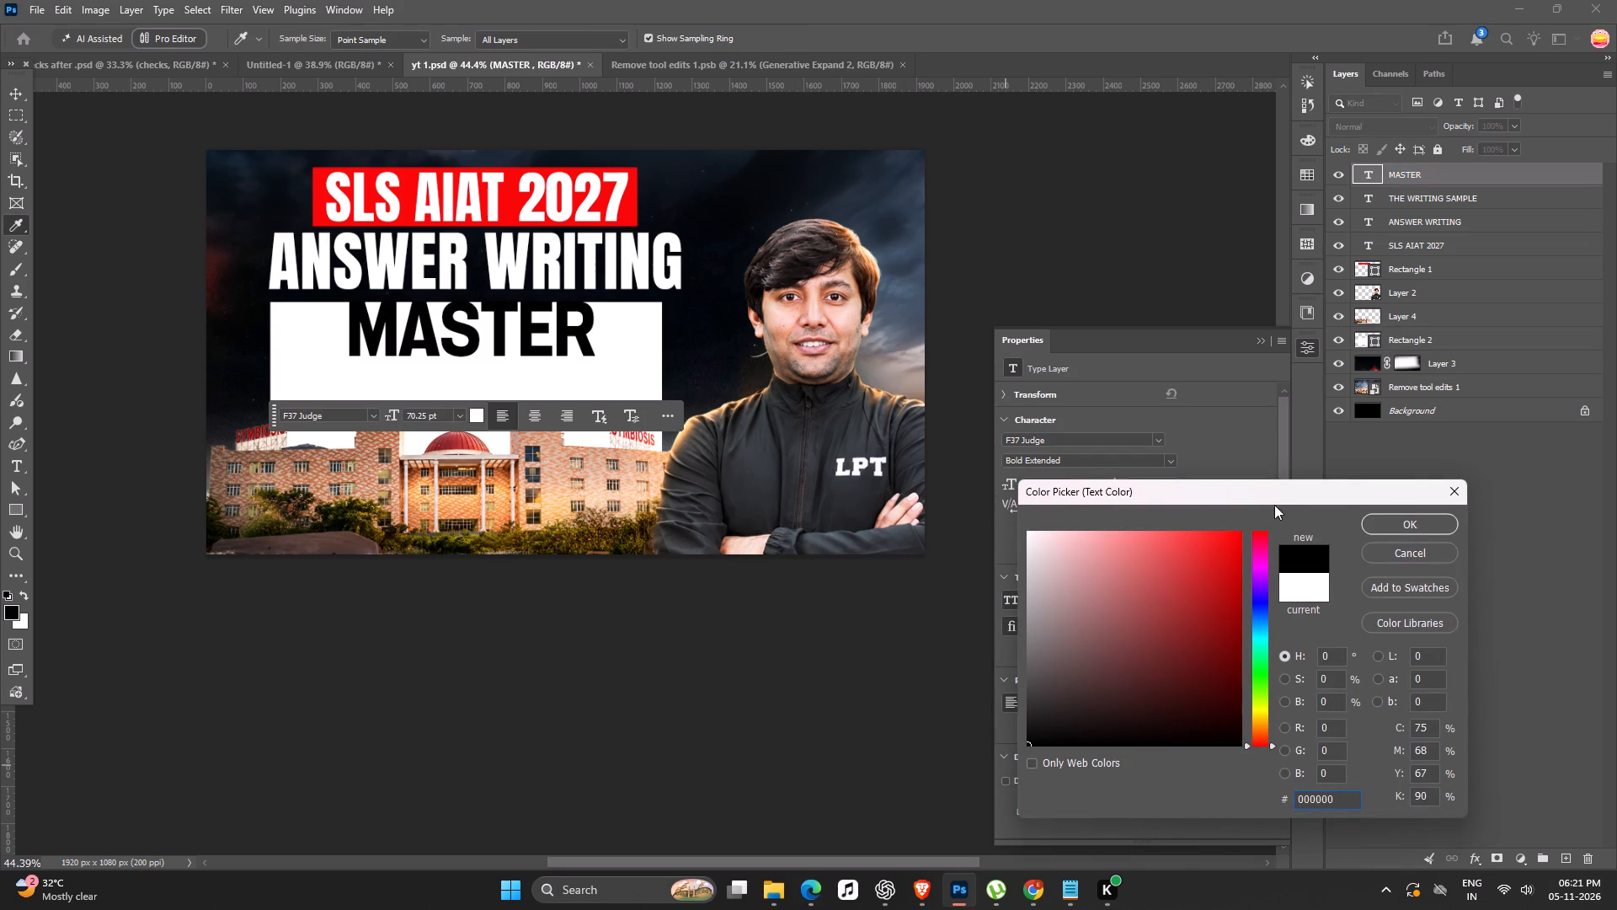
{"action": "left_click", "coordinate": [1411, 515]}
{"action": "left_click", "coordinate": [1129, 265]}
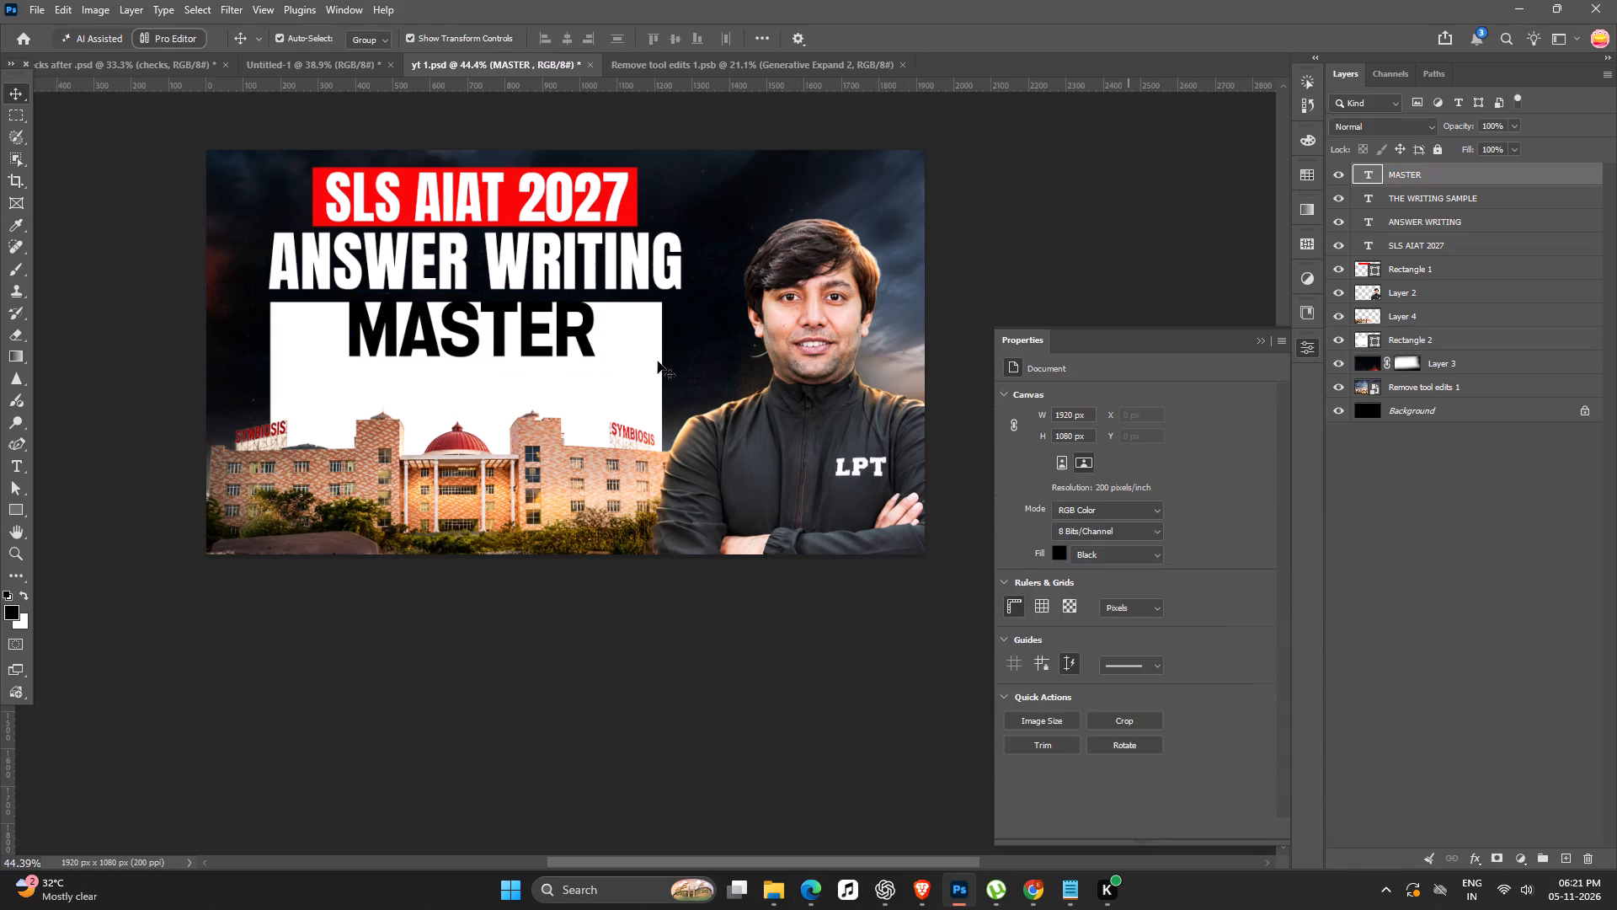
Change THE WRITING SAMPLE line's text colour to black (000000).
{"action": "left_click", "coordinate": [571, 388]}
{"action": "left_click", "coordinate": [1156, 529]}
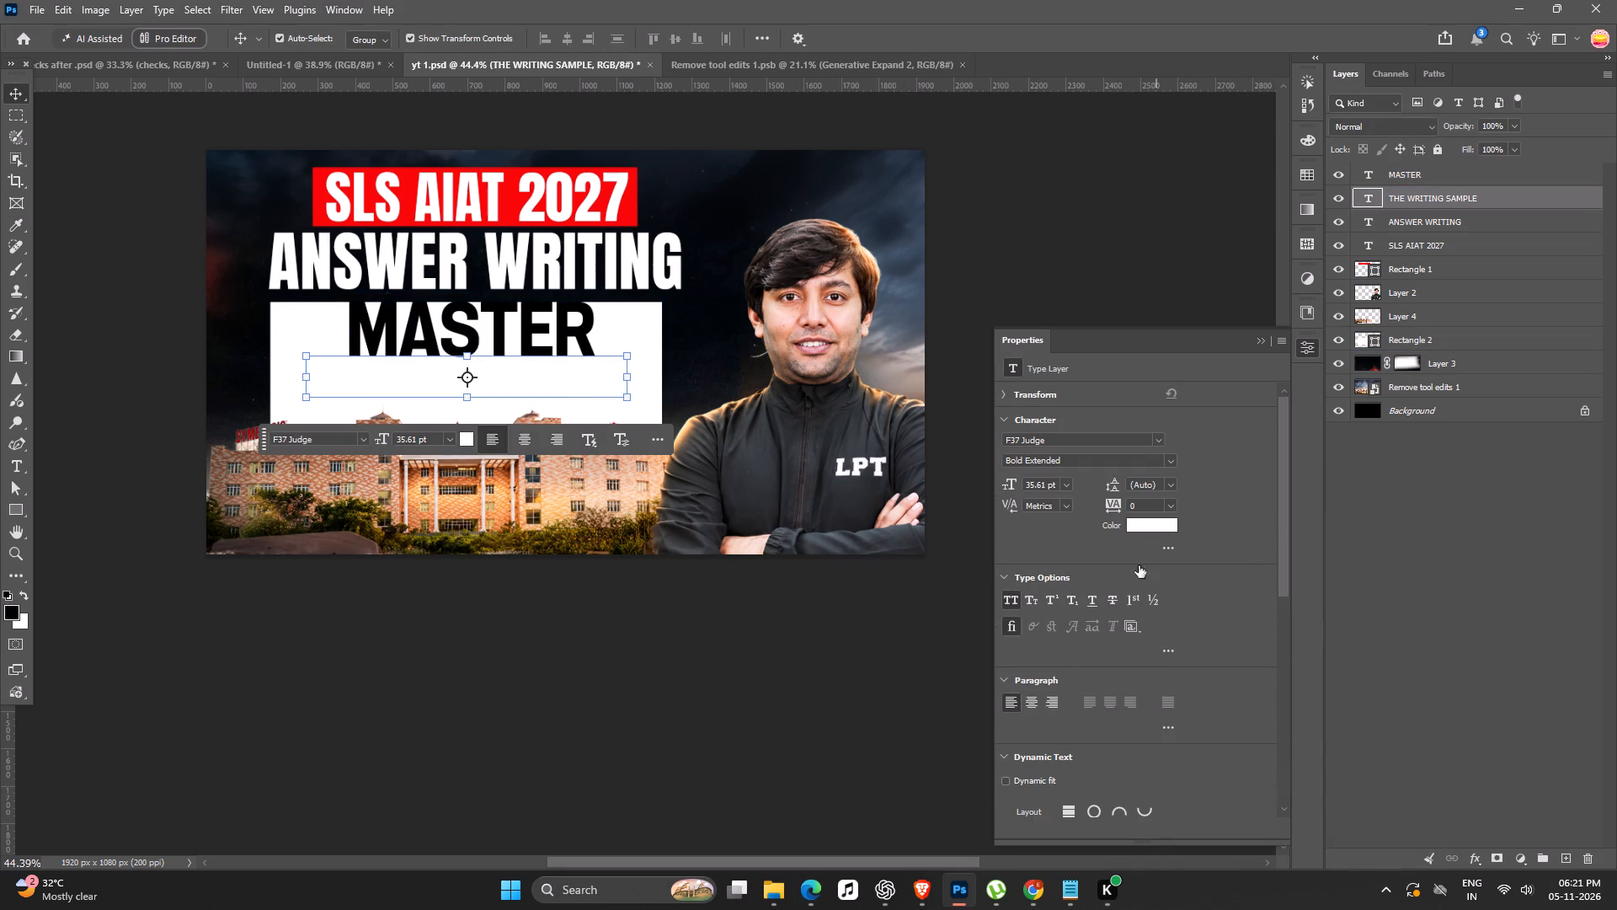
{"action": "left_click_drag", "start_coordinate": [1102, 623], "coordinate": [968, 909]}
{"action": "left_click", "coordinate": [1430, 522]}
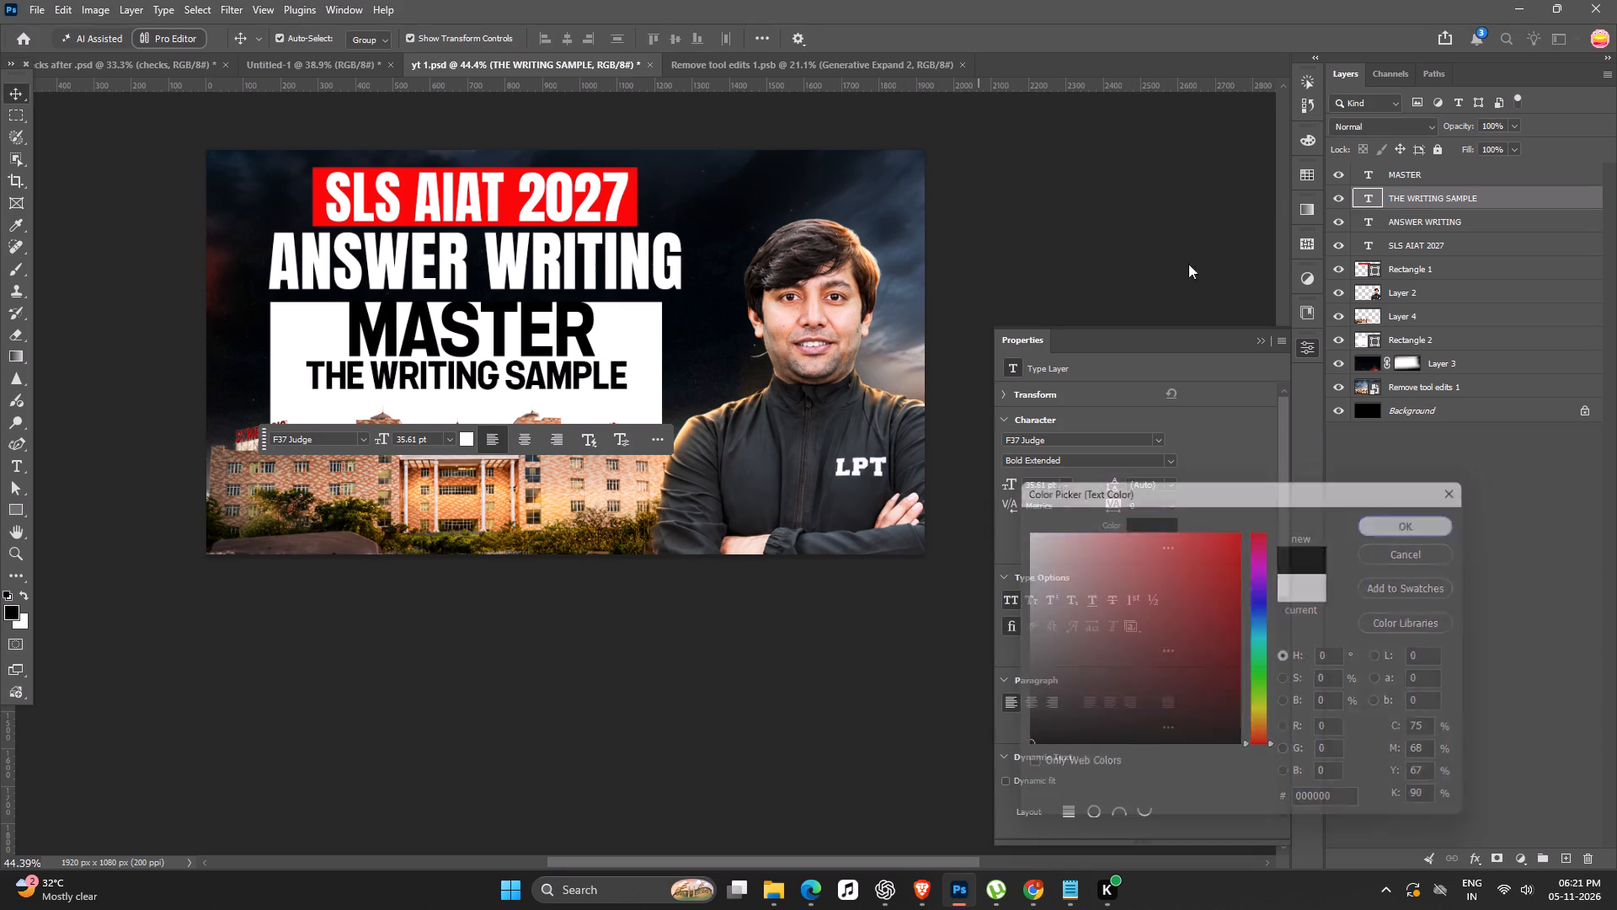
{"action": "left_click", "coordinate": [1186, 255]}
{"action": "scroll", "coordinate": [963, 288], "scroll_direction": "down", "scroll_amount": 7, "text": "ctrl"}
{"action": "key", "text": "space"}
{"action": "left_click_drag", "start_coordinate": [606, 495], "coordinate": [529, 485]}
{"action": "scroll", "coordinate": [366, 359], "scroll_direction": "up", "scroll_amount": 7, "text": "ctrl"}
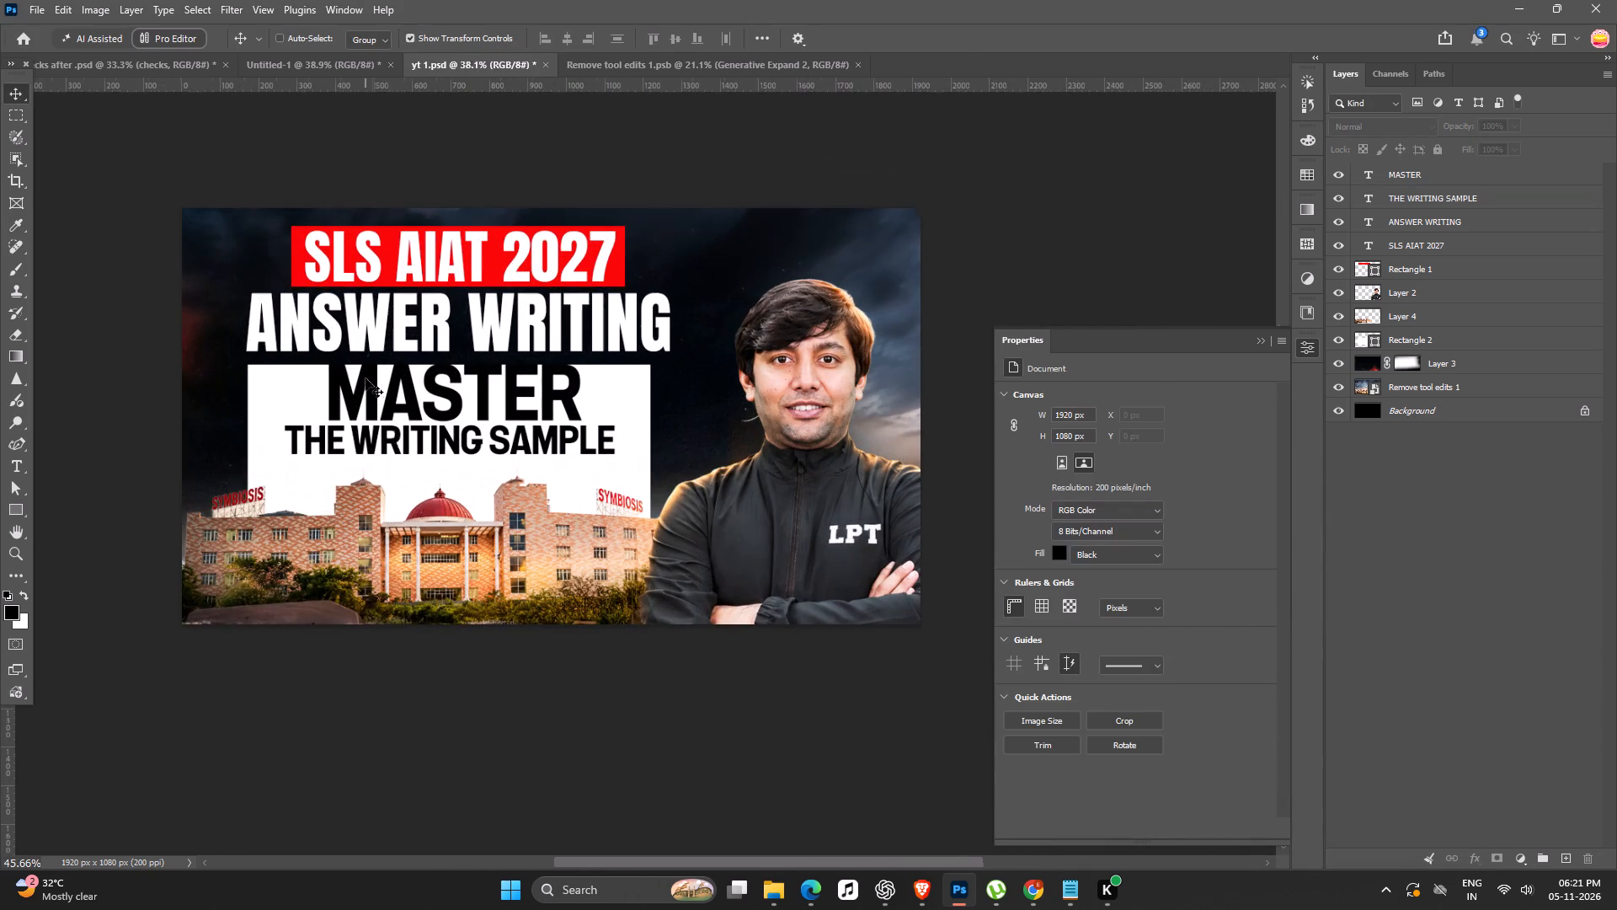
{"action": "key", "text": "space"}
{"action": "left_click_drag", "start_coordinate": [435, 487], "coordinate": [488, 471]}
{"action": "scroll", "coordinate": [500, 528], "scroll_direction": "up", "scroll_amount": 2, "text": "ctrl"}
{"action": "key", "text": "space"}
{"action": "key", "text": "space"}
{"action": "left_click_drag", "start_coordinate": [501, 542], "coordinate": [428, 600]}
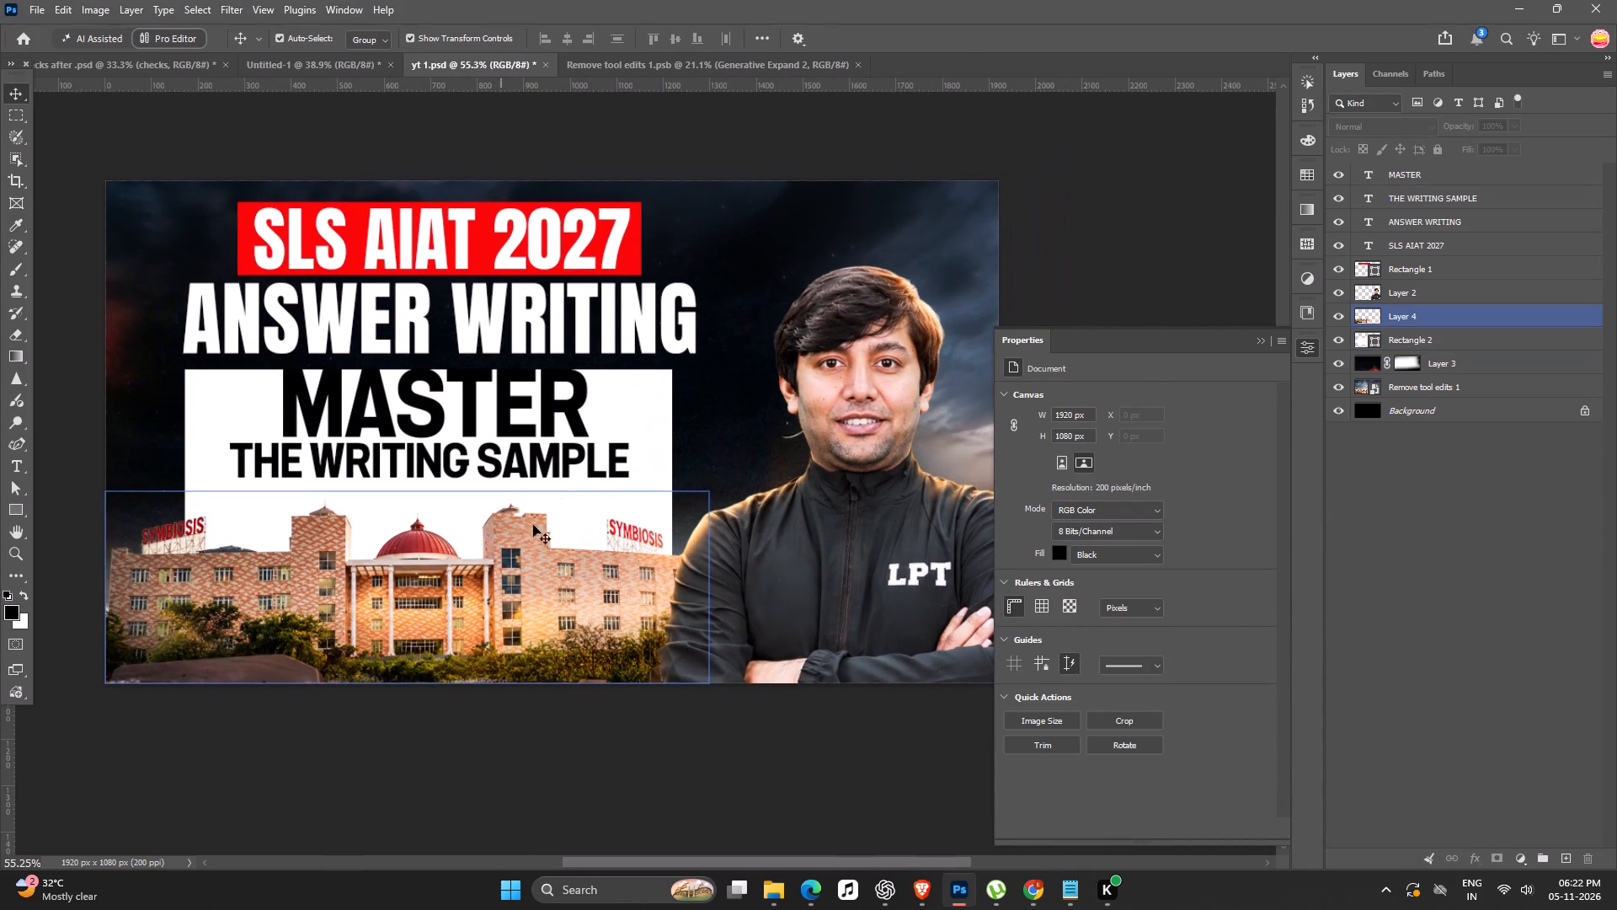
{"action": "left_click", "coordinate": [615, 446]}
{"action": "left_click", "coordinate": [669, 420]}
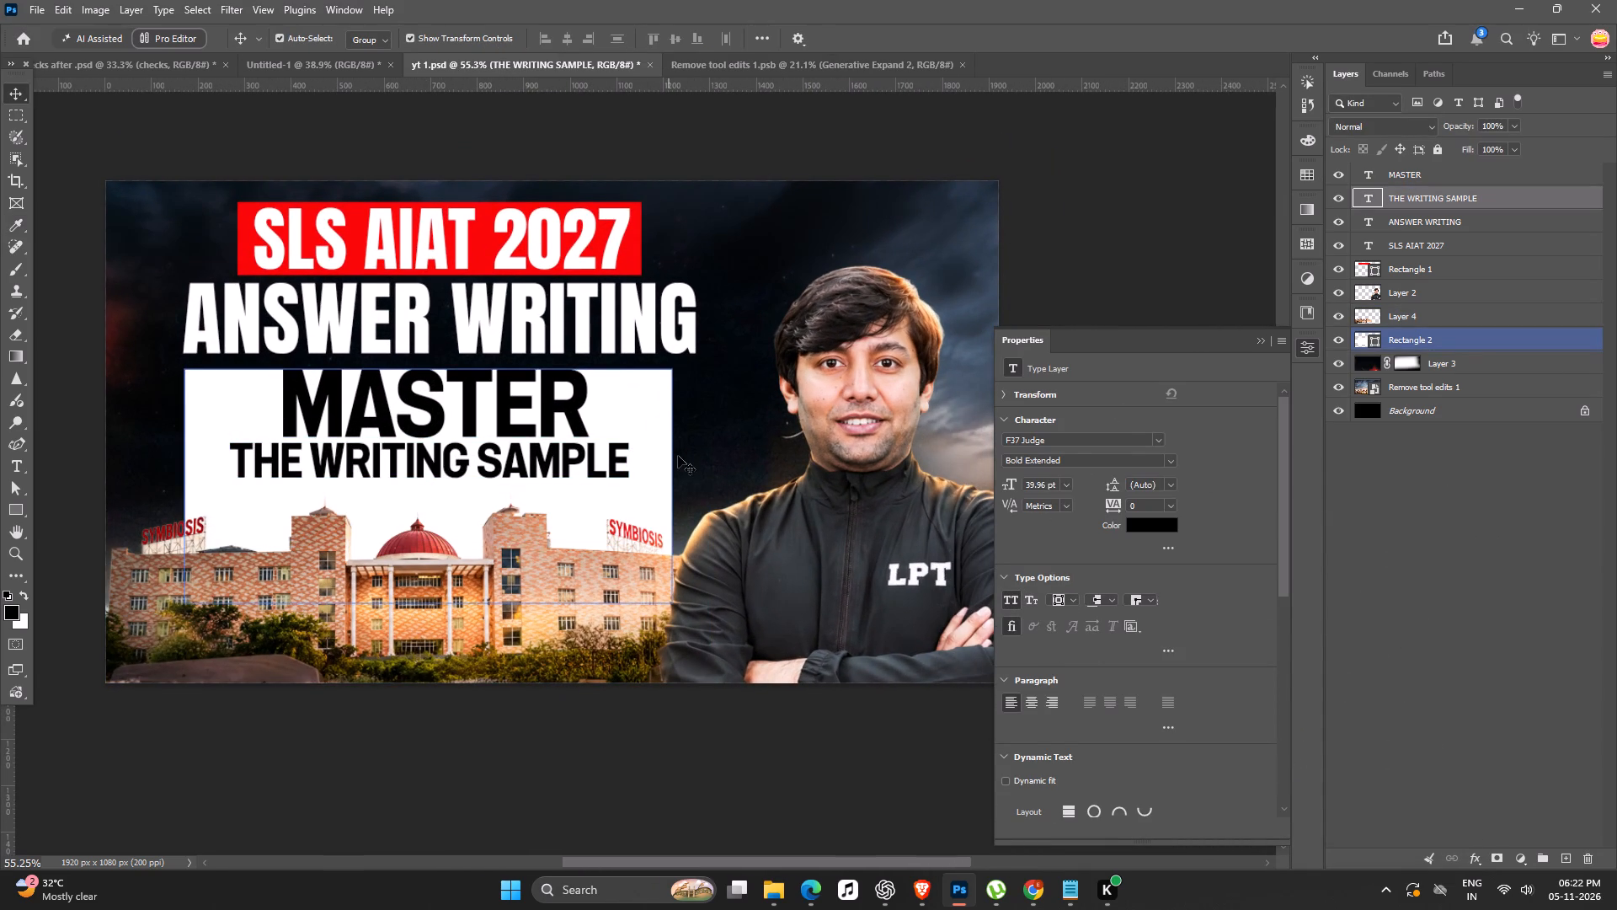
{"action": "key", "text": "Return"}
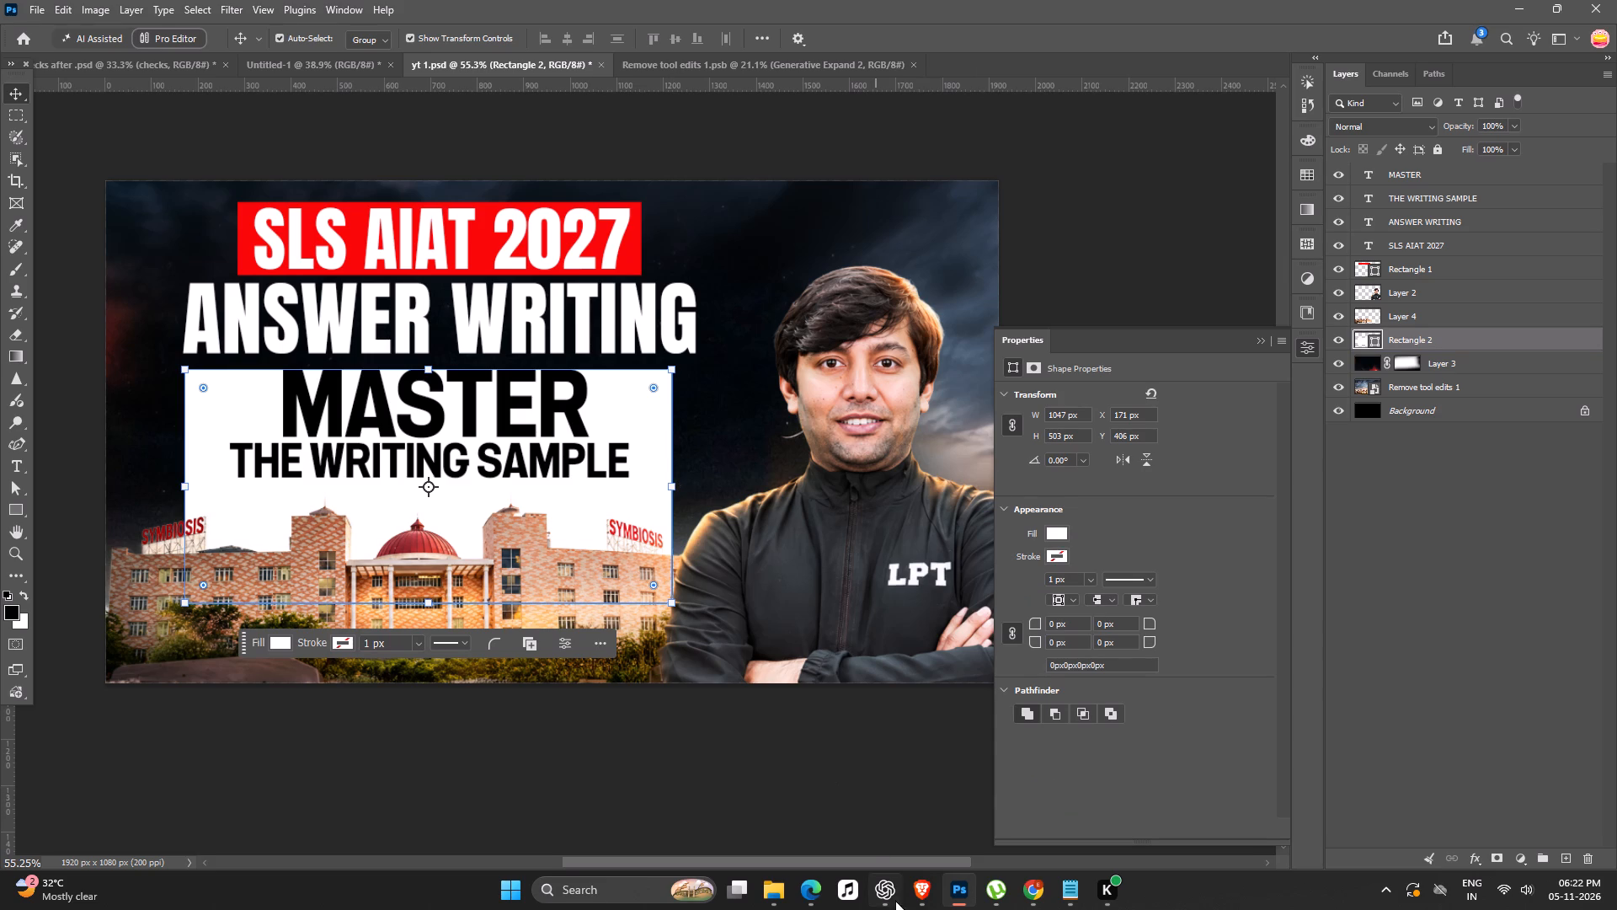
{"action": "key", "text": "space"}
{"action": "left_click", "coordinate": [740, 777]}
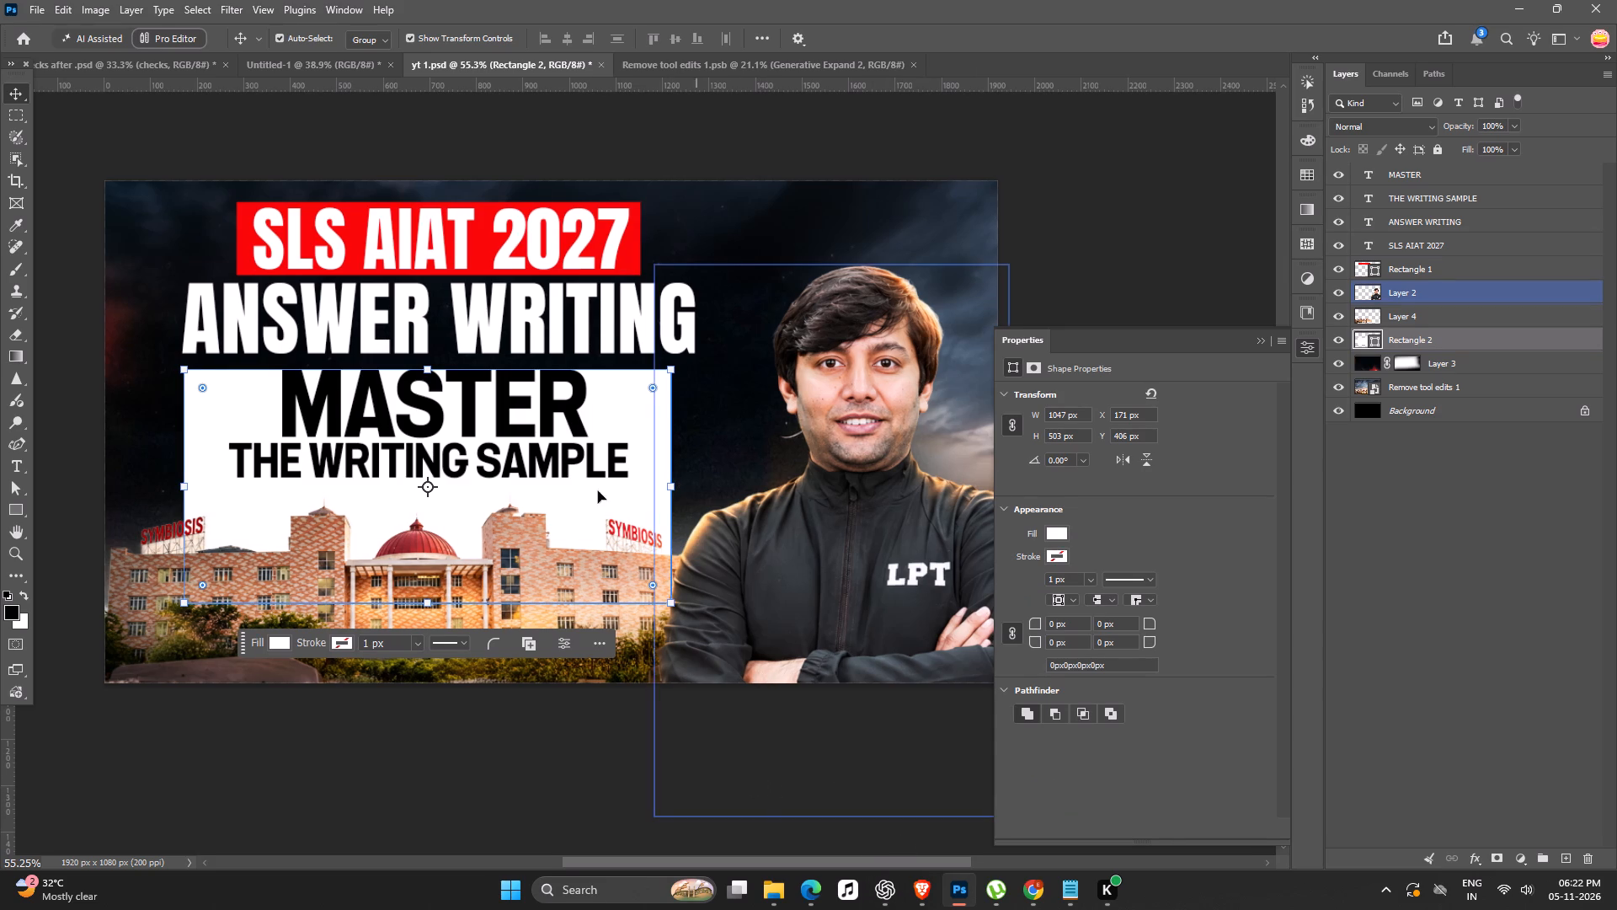
{"action": "left_click", "coordinate": [632, 208]}
{"action": "left_click", "coordinate": [615, 213], "text": "shift"}
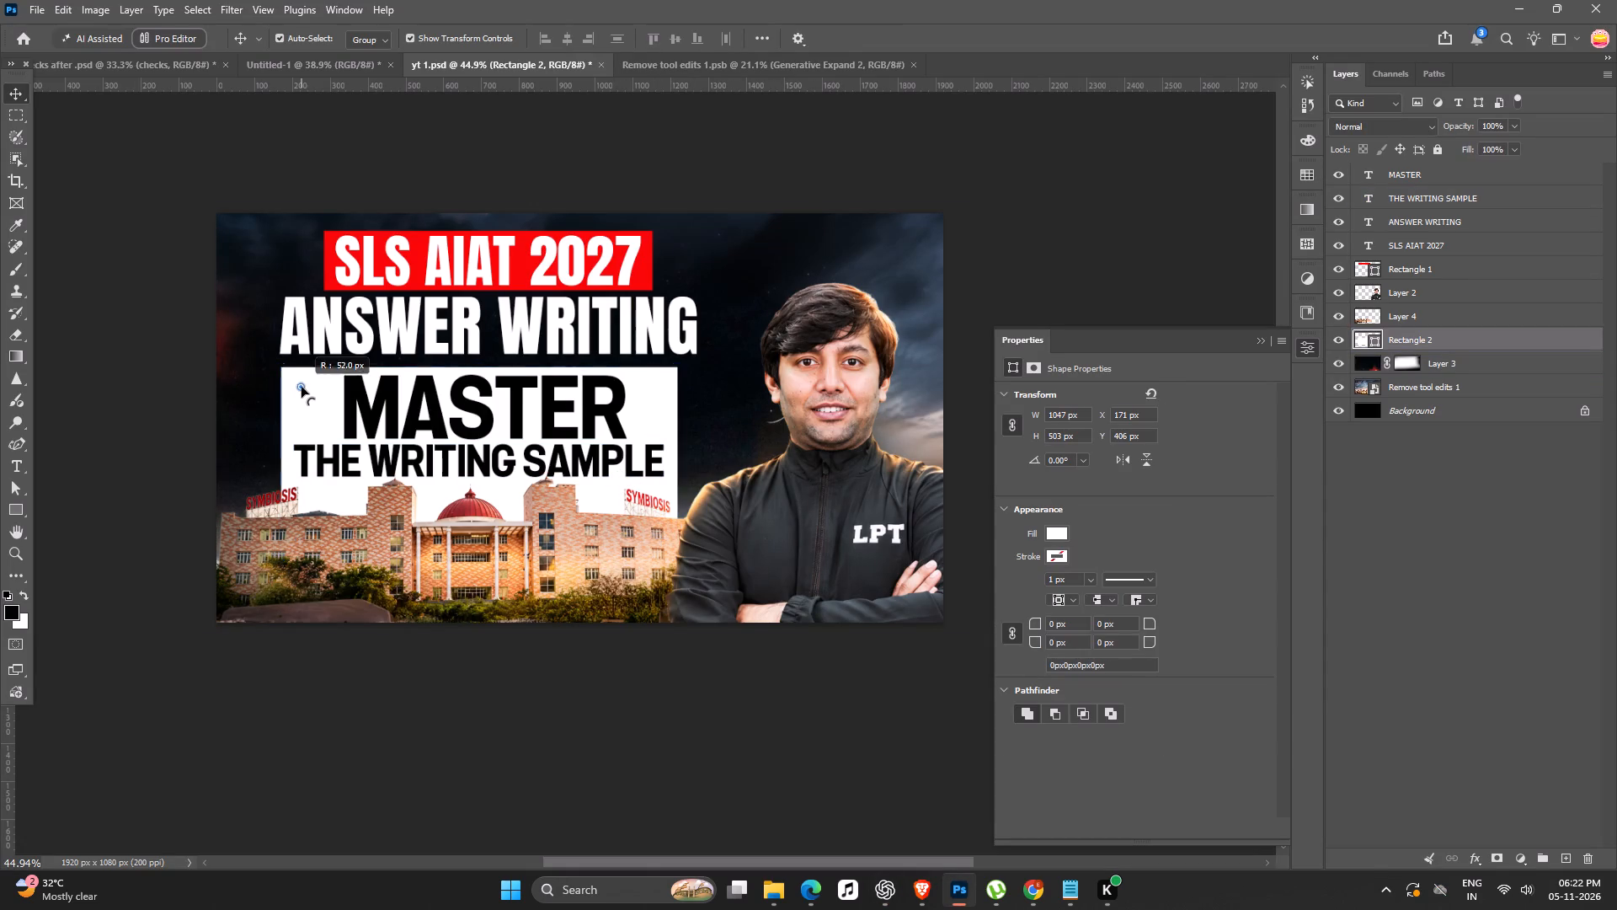
{"action": "left_click_drag", "start_coordinate": [303, 388], "coordinate": [312, 390]}
{"action": "left_click_drag", "start_coordinate": [310, 393], "coordinate": [302, 386]}
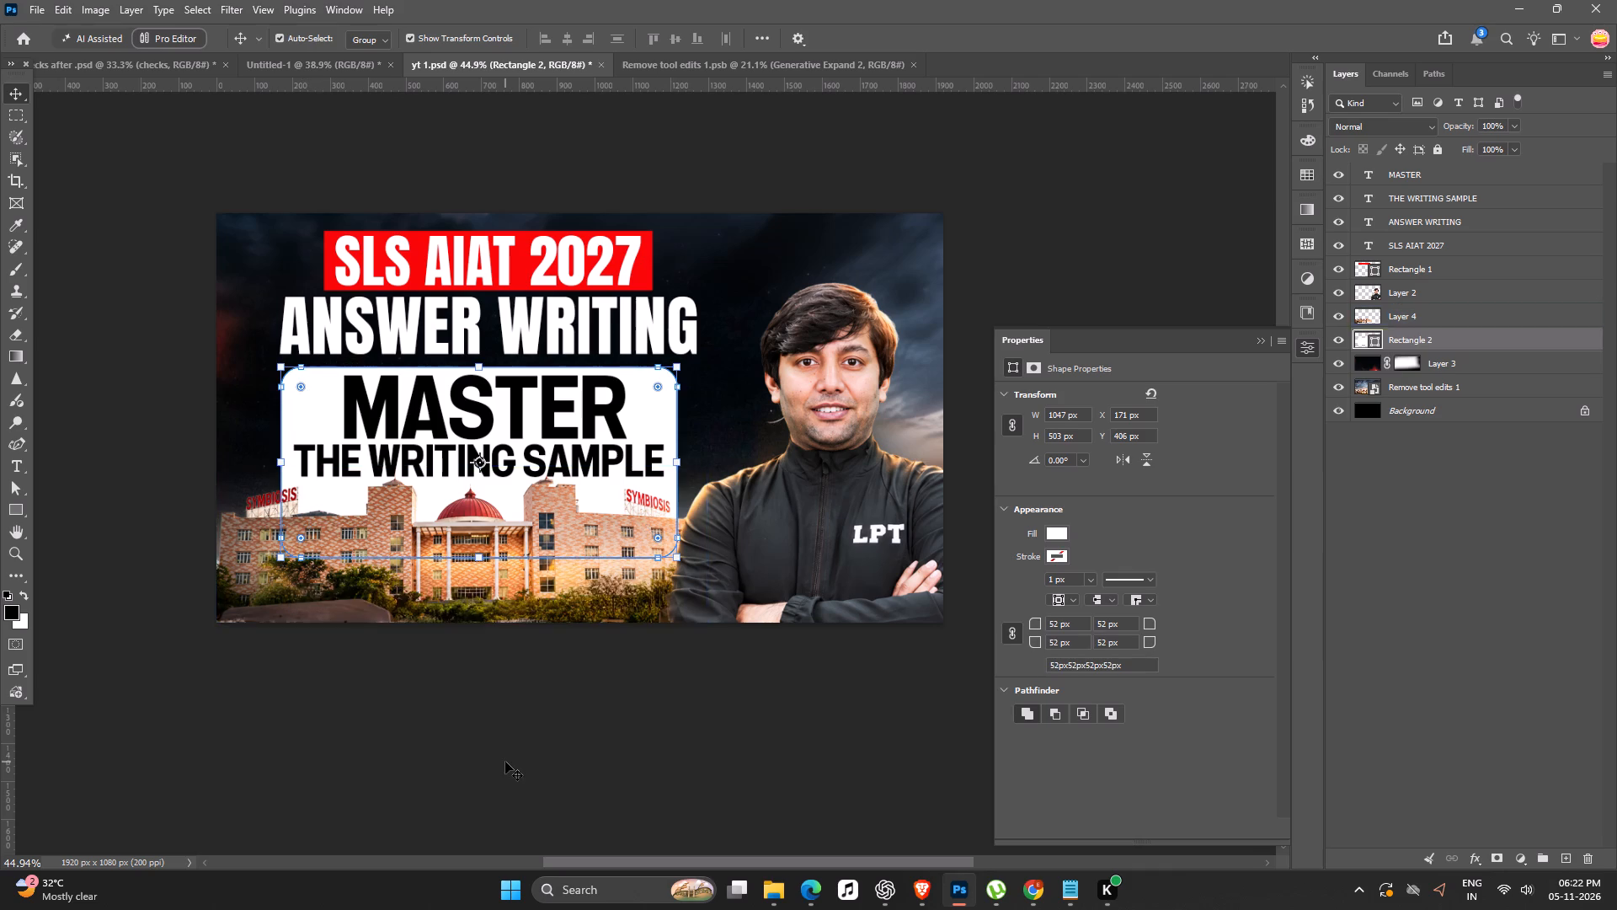
{"action": "left_click", "coordinate": [505, 762]}
Align the white rectangle, the ANSWER WRITING text and the red rectangle on their horizontal centres.
{"action": "scroll", "coordinate": [614, 709], "scroll_direction": "down", "scroll_amount": 7, "text": "ctrl"}
{"action": "key", "text": "space"}
{"action": "left_click", "coordinate": [583, 711]}
{"action": "scroll", "coordinate": [594, 553], "scroll_direction": "up", "scroll_amount": 5, "text": "ctrl"}
{"action": "key", "text": "space"}
{"action": "left_click_drag", "start_coordinate": [583, 585], "coordinate": [583, 651]}
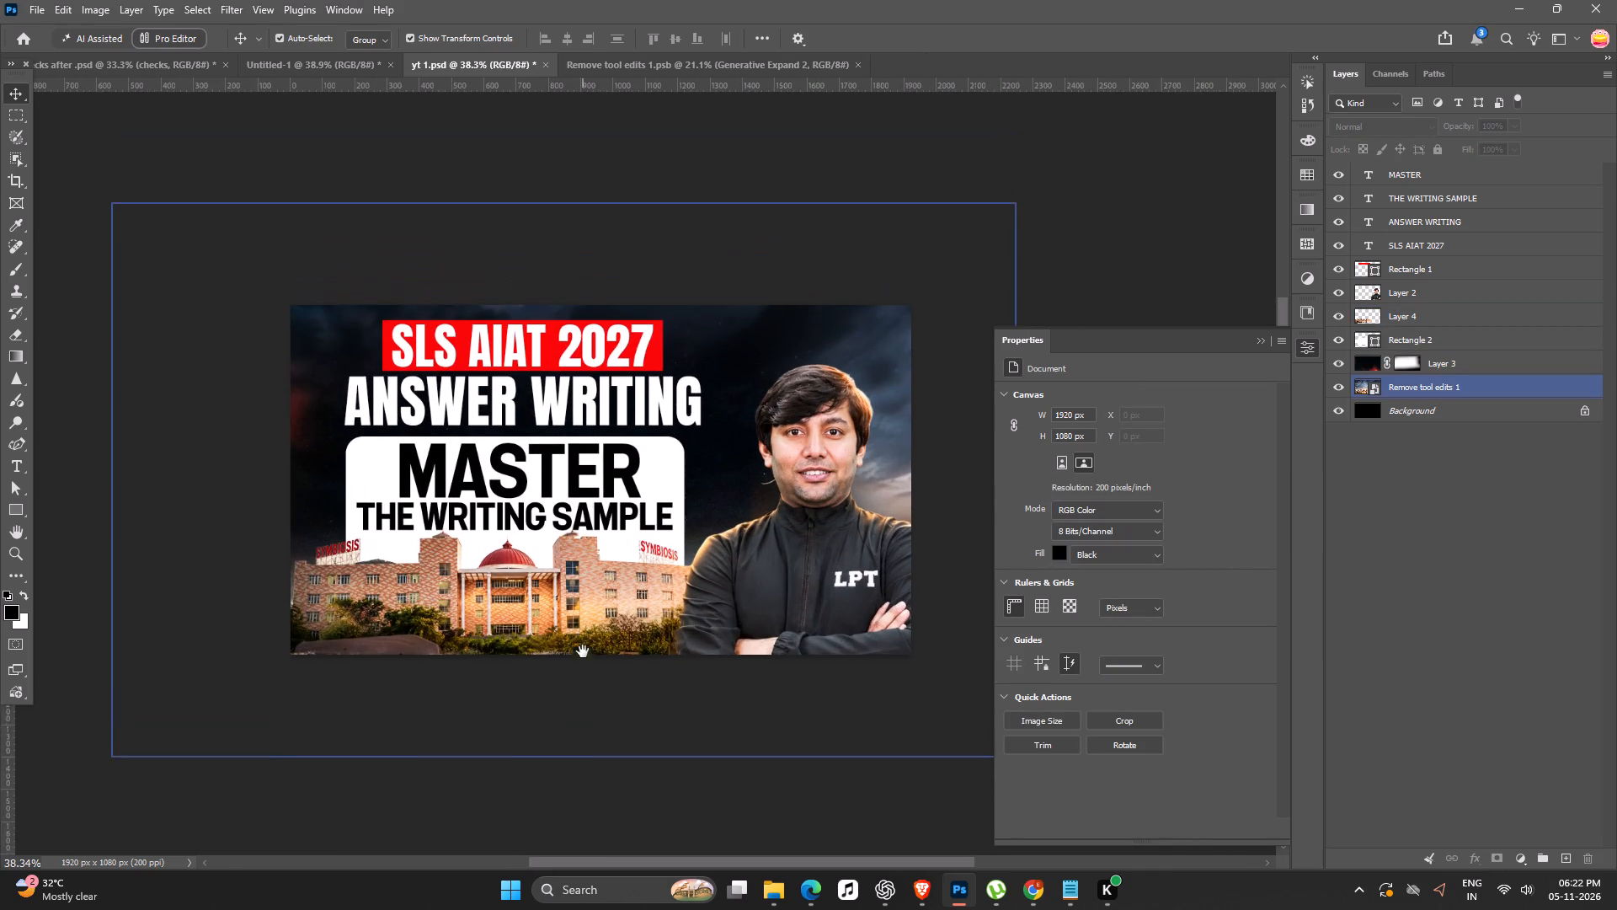
{"action": "scroll", "coordinate": [609, 494], "scroll_direction": "up", "scroll_amount": 4, "text": "ctrl"}
{"action": "left_click", "coordinate": [695, 515]}
{"action": "left_click", "coordinate": [626, 439], "text": "shift"}
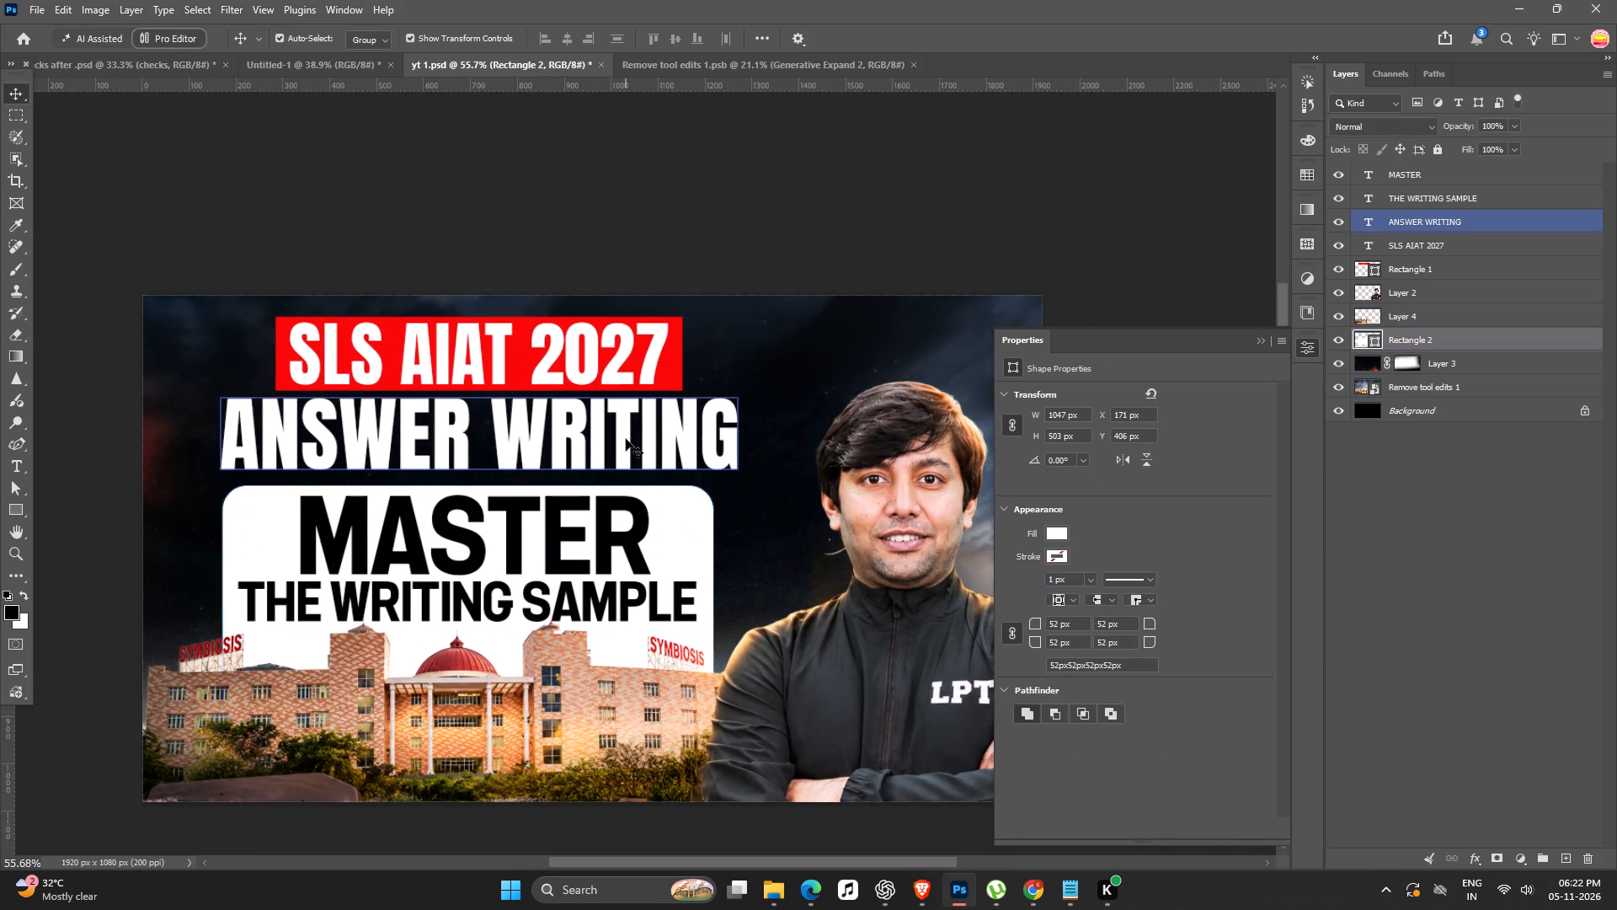
{"action": "left_click", "coordinate": [675, 327], "text": "shift"}
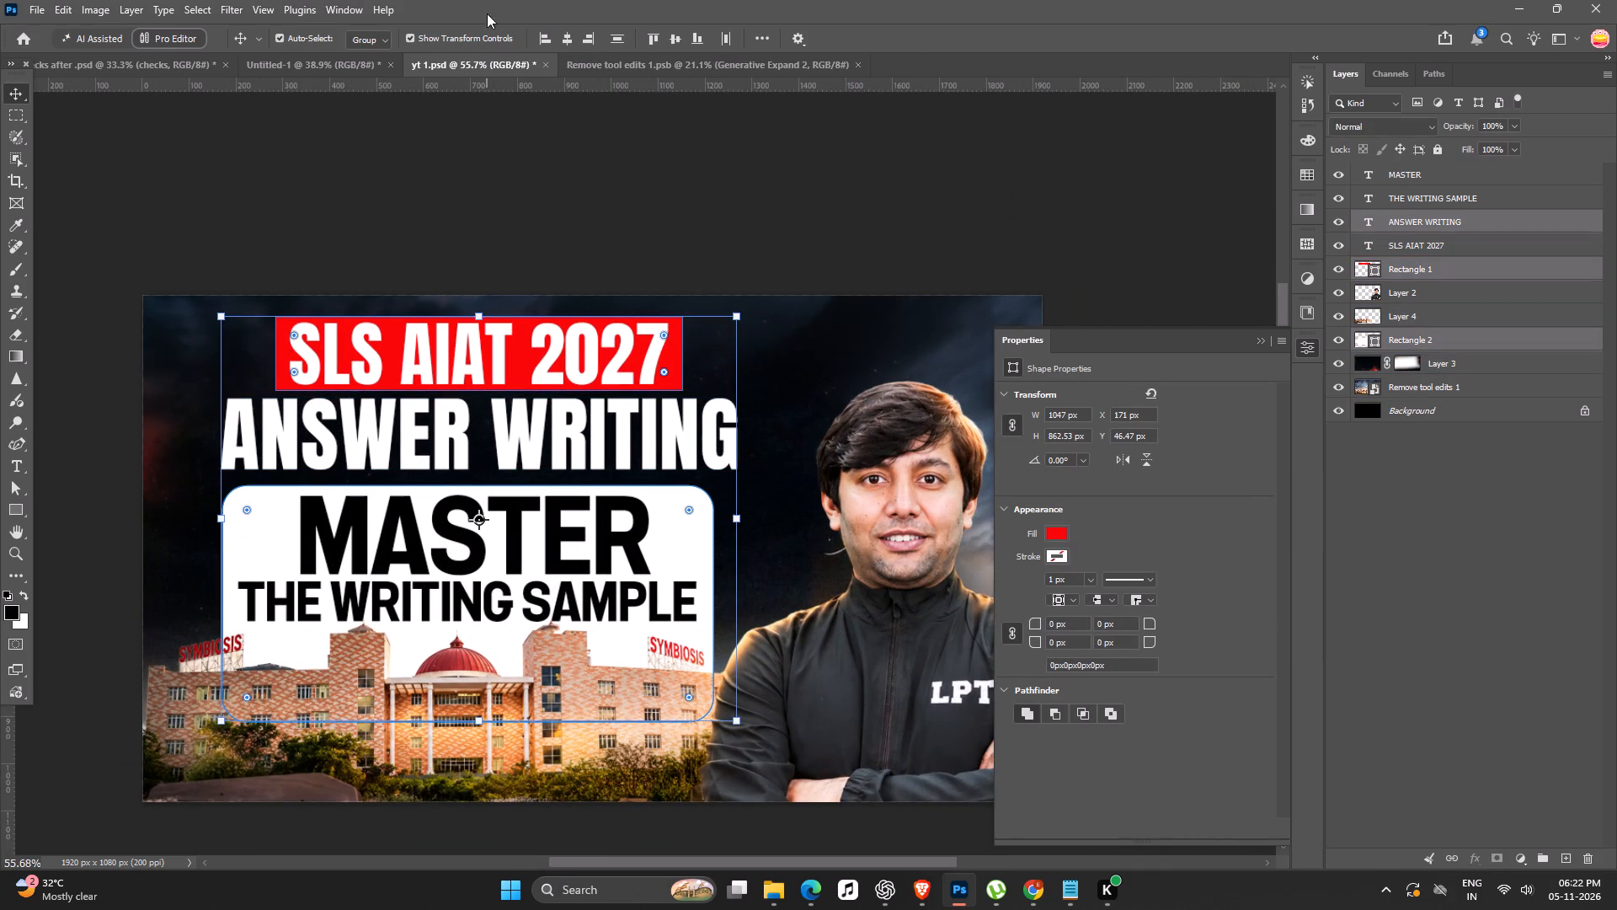
{"action": "left_click", "coordinate": [563, 41]}
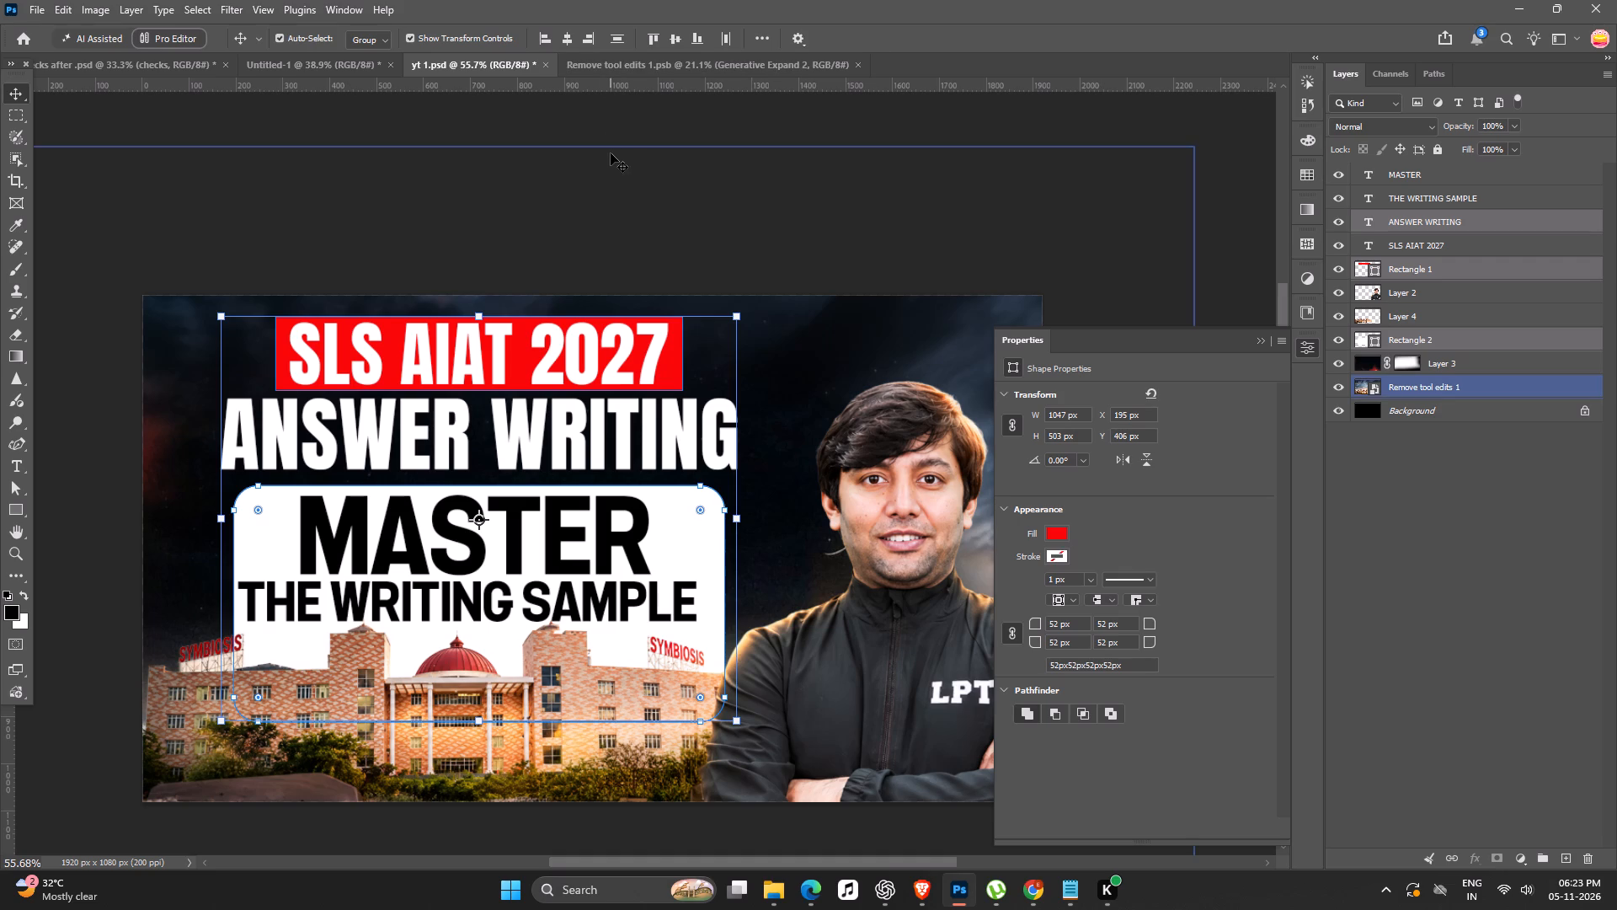
{"action": "left_click", "coordinate": [611, 153]}
Move the THE WRITING SAMPLE line about 26 px right so it sits centred in the white rectangle.
{"action": "scroll", "coordinate": [639, 280], "scroll_direction": "down", "scroll_amount": 6, "text": "ctrl"}
{"action": "key", "text": "space"}
{"action": "left_click_drag", "start_coordinate": [661, 646], "coordinate": [678, 592]}
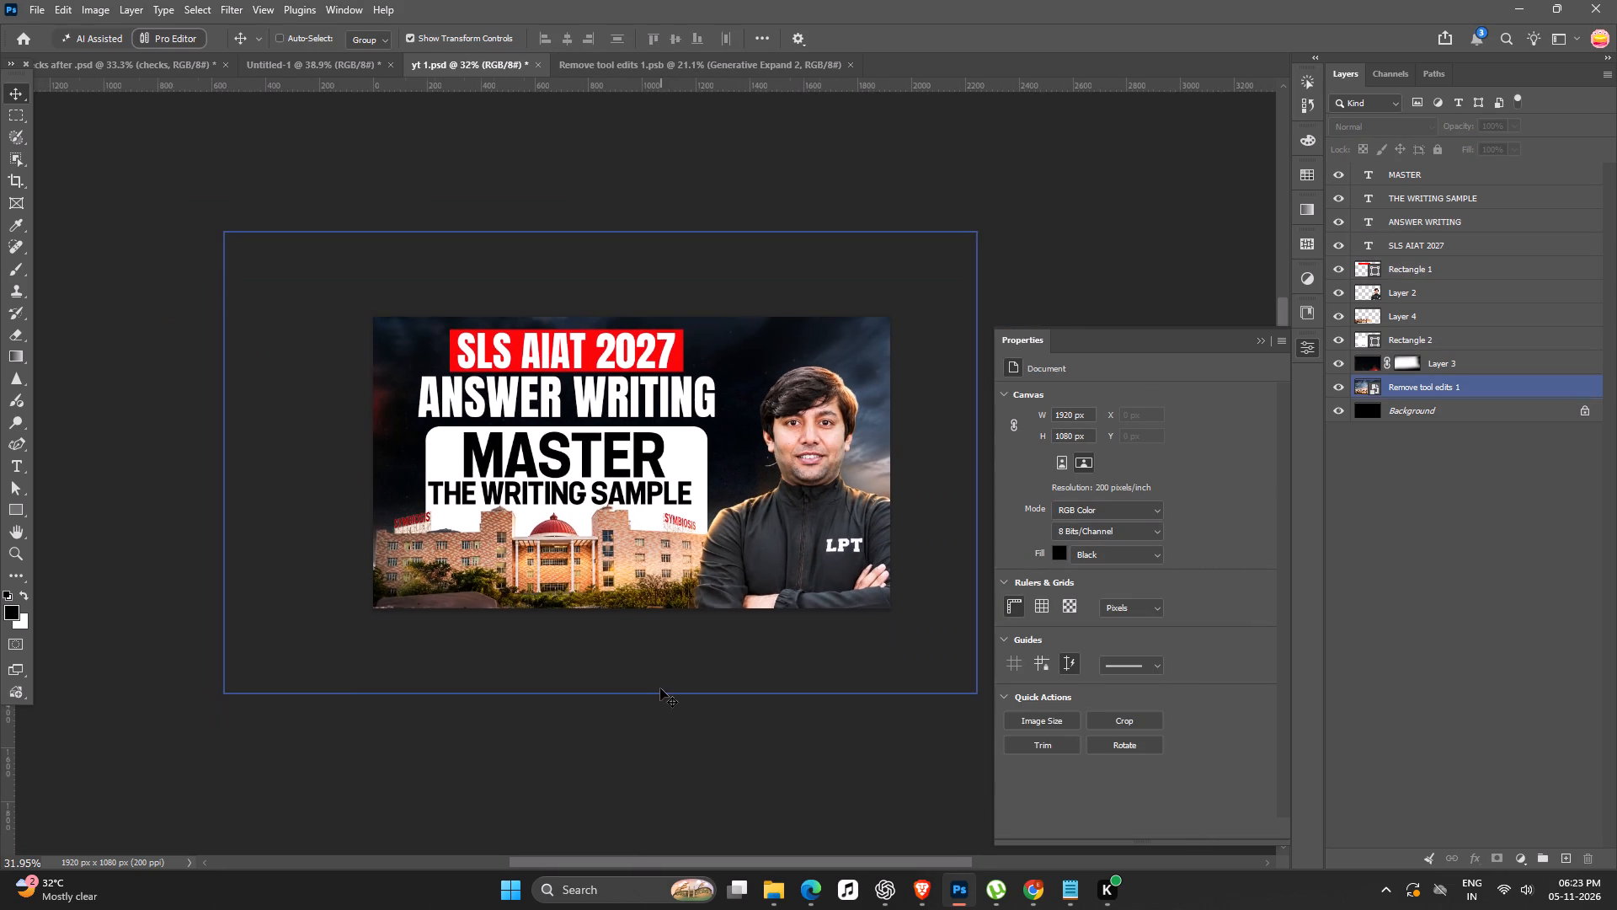
{"action": "scroll", "coordinate": [660, 688], "scroll_direction": "up", "scroll_amount": 2, "text": "ctrl"}
{"action": "key", "text": "space"}
{"action": "left_click", "coordinate": [659, 688]}
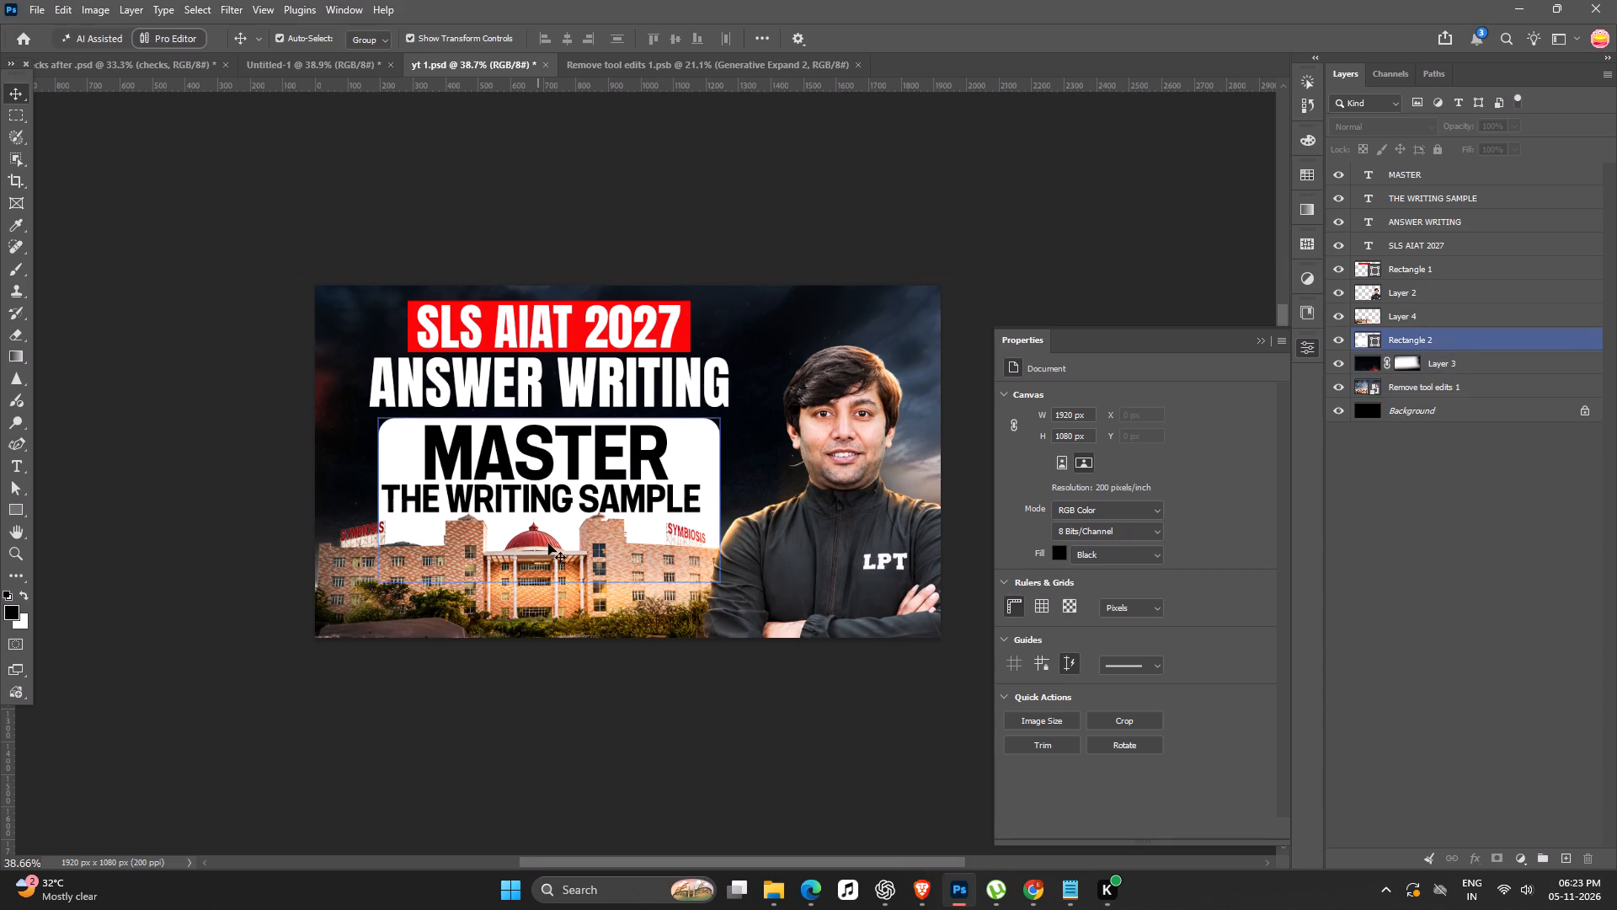
{"action": "scroll", "coordinate": [551, 548], "scroll_direction": "up", "scroll_amount": 3, "text": "ctrl"}
{"action": "key", "text": "space"}
{"action": "left_click_drag", "start_coordinate": [547, 548], "coordinate": [514, 556]}
{"action": "left_click_drag", "start_coordinate": [566, 502], "coordinate": [577, 502]}
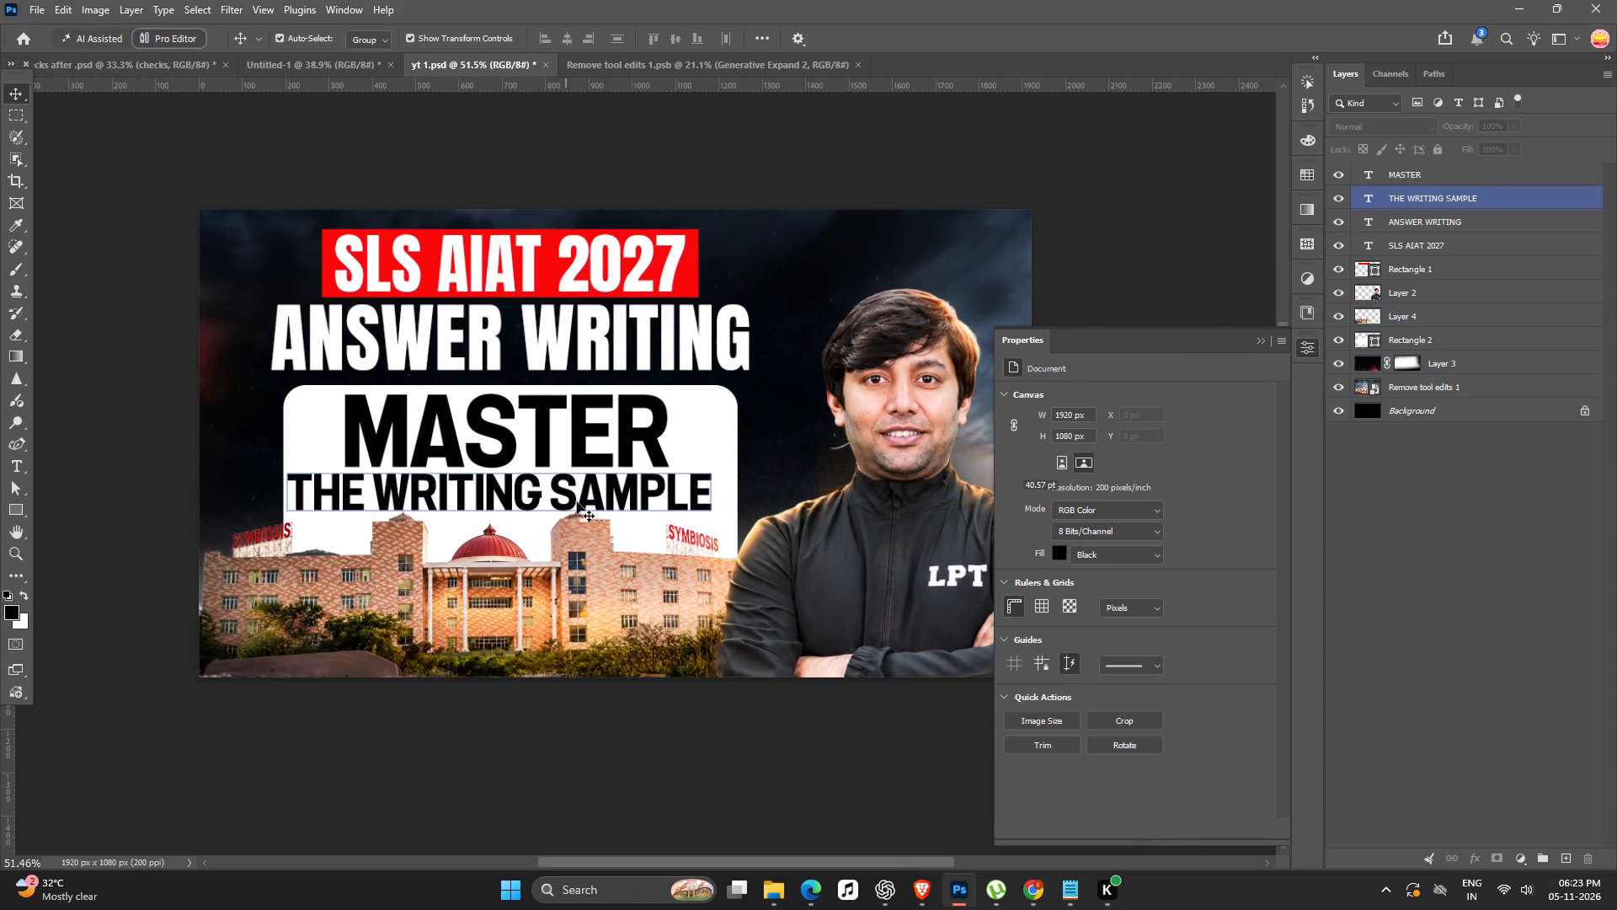
{"action": "left_click_drag", "start_coordinate": [577, 502], "coordinate": [579, 502]}
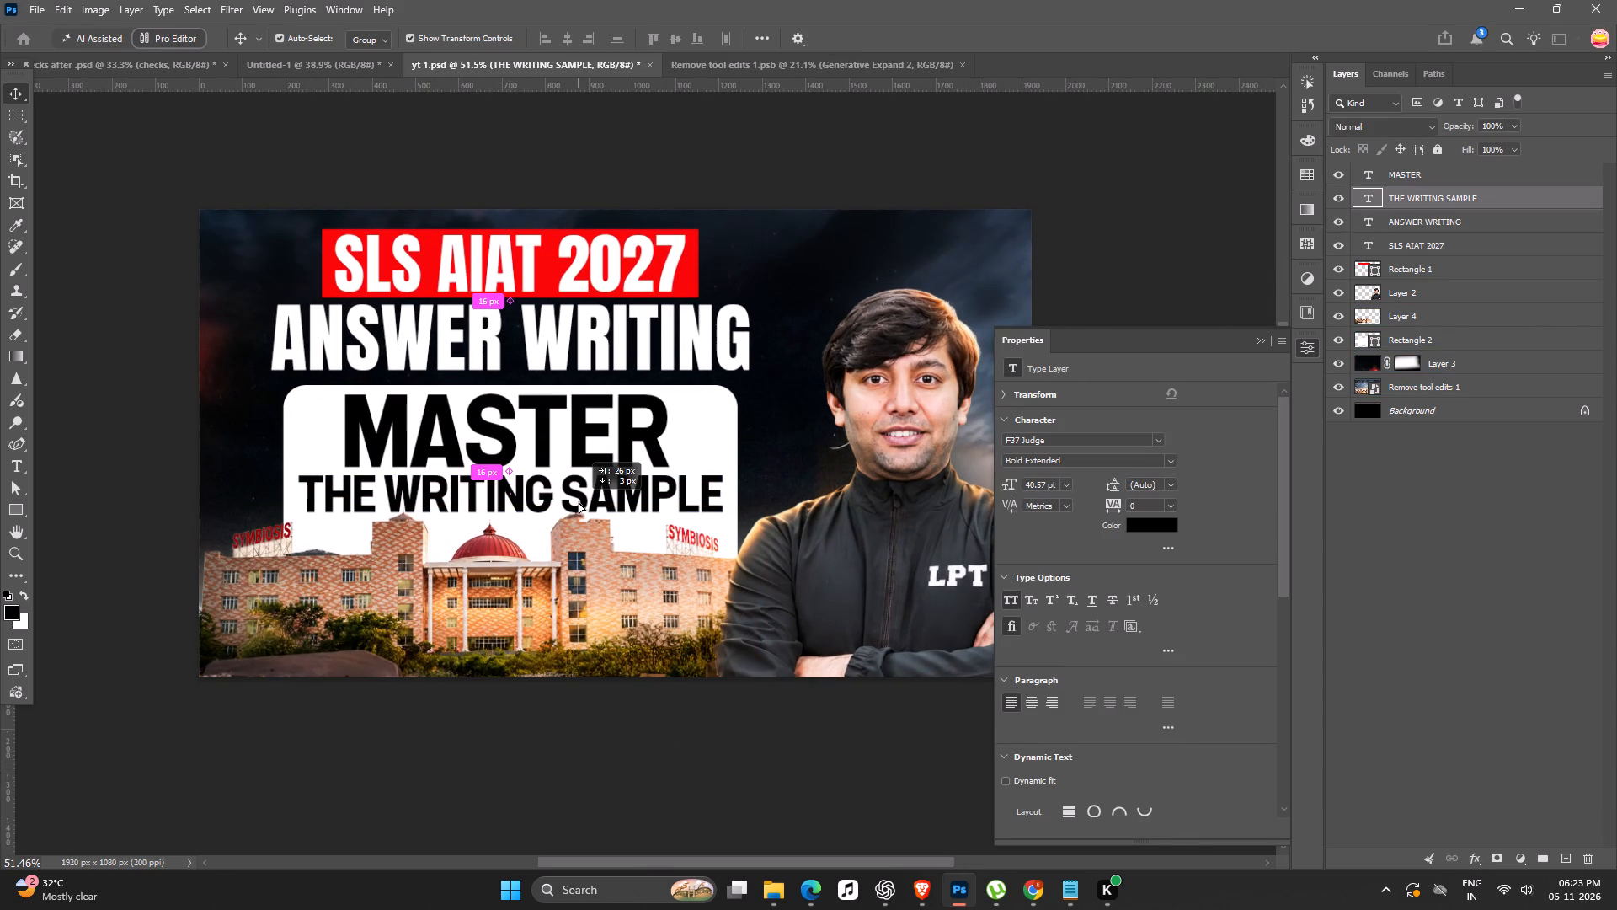
{"action": "left_click_drag", "start_coordinate": [579, 502], "coordinate": [579, 501]}
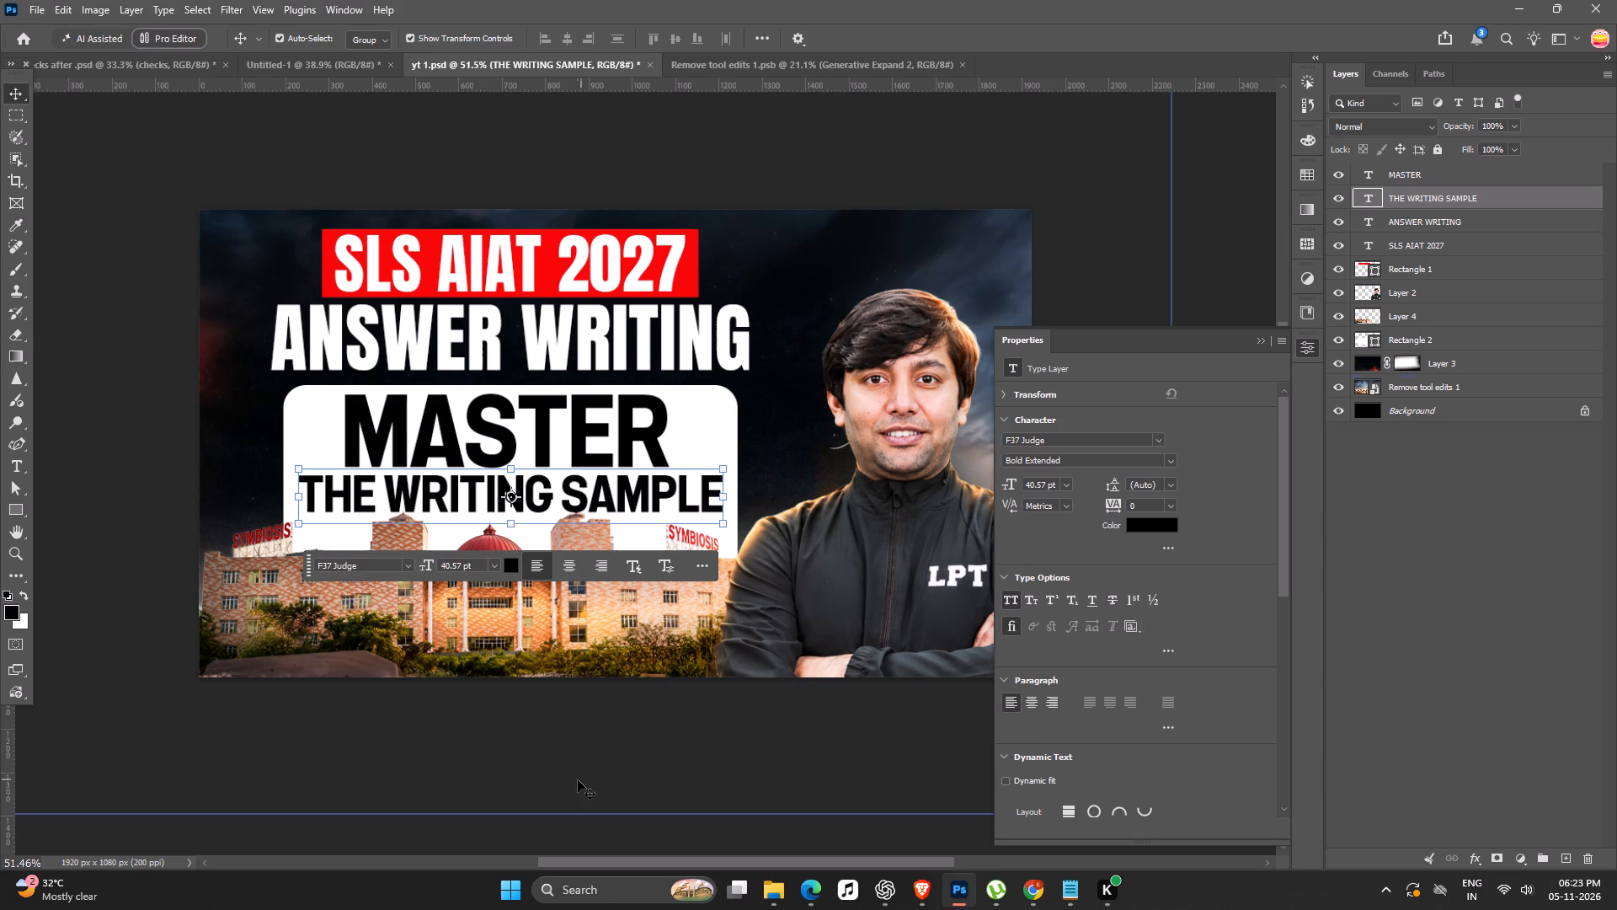
Draw a rectangle about 1017 × 114 px around the THE WRITING SAMPLE line.
{"action": "key", "text": "space"}
{"action": "key", "text": "space"}
{"action": "key", "text": "space"}
{"action": "key", "text": "space"}
{"action": "key", "text": "space"}
{"action": "key", "text": "space"}
{"action": "key", "text": "space"}
{"action": "key", "text": "space"}
{"action": "key", "text": "space"}
{"action": "left_click", "coordinate": [577, 780]}
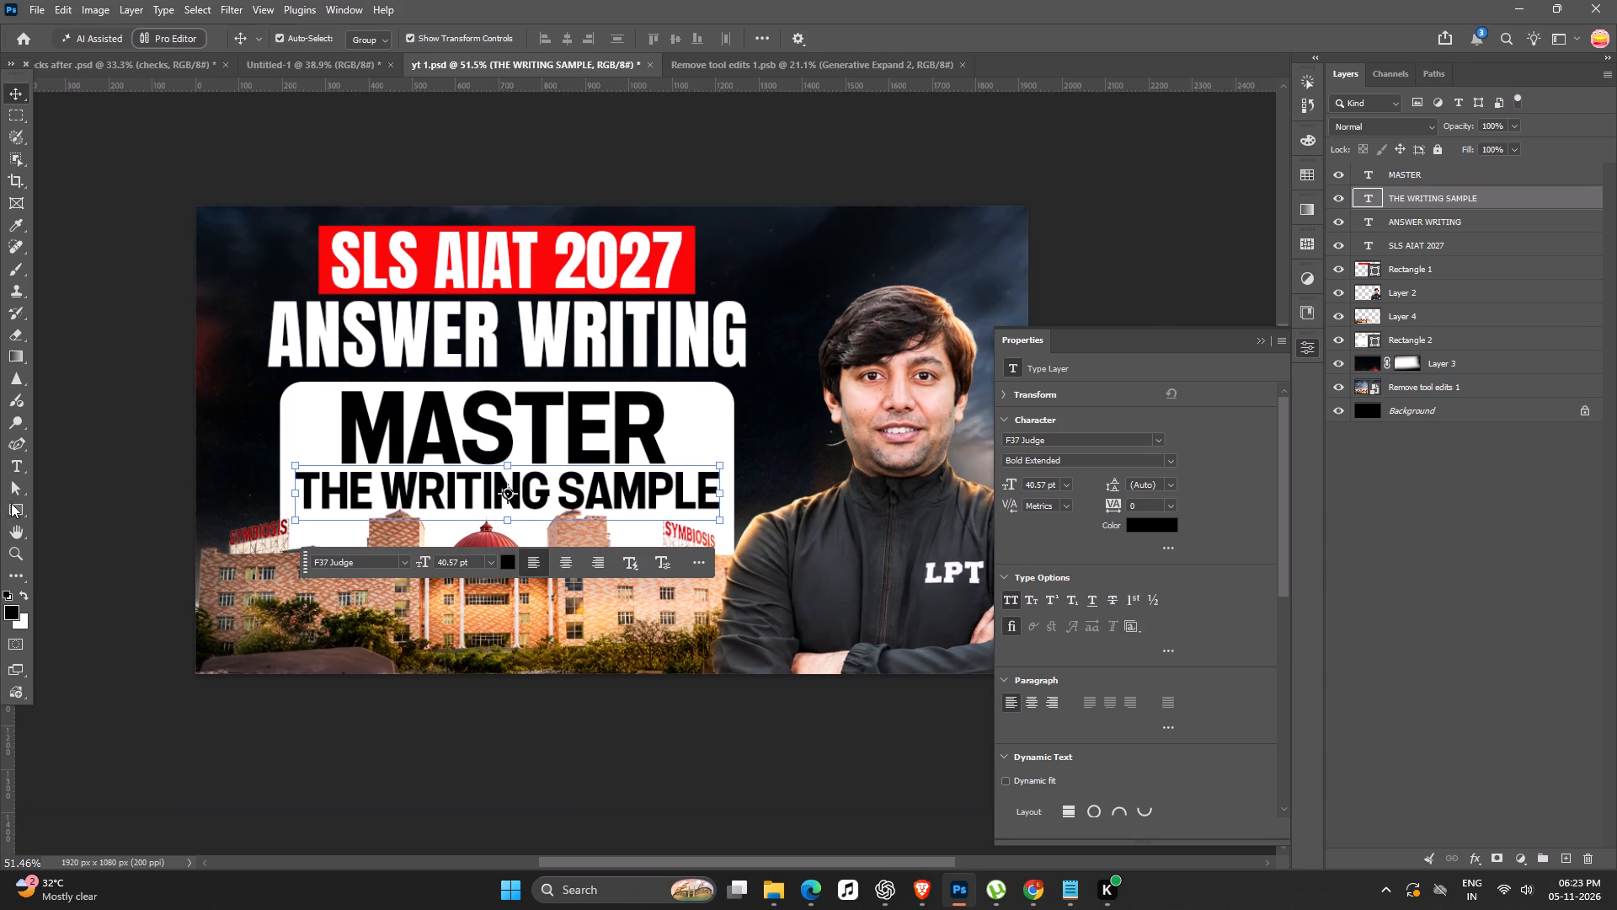
{"action": "left_click", "coordinate": [14, 505]}
{"action": "scroll", "coordinate": [374, 518], "scroll_direction": "up", "scroll_amount": 1, "text": "ctrl"}
{"action": "left_click_drag", "start_coordinate": [279, 458], "coordinate": [438, 524]}
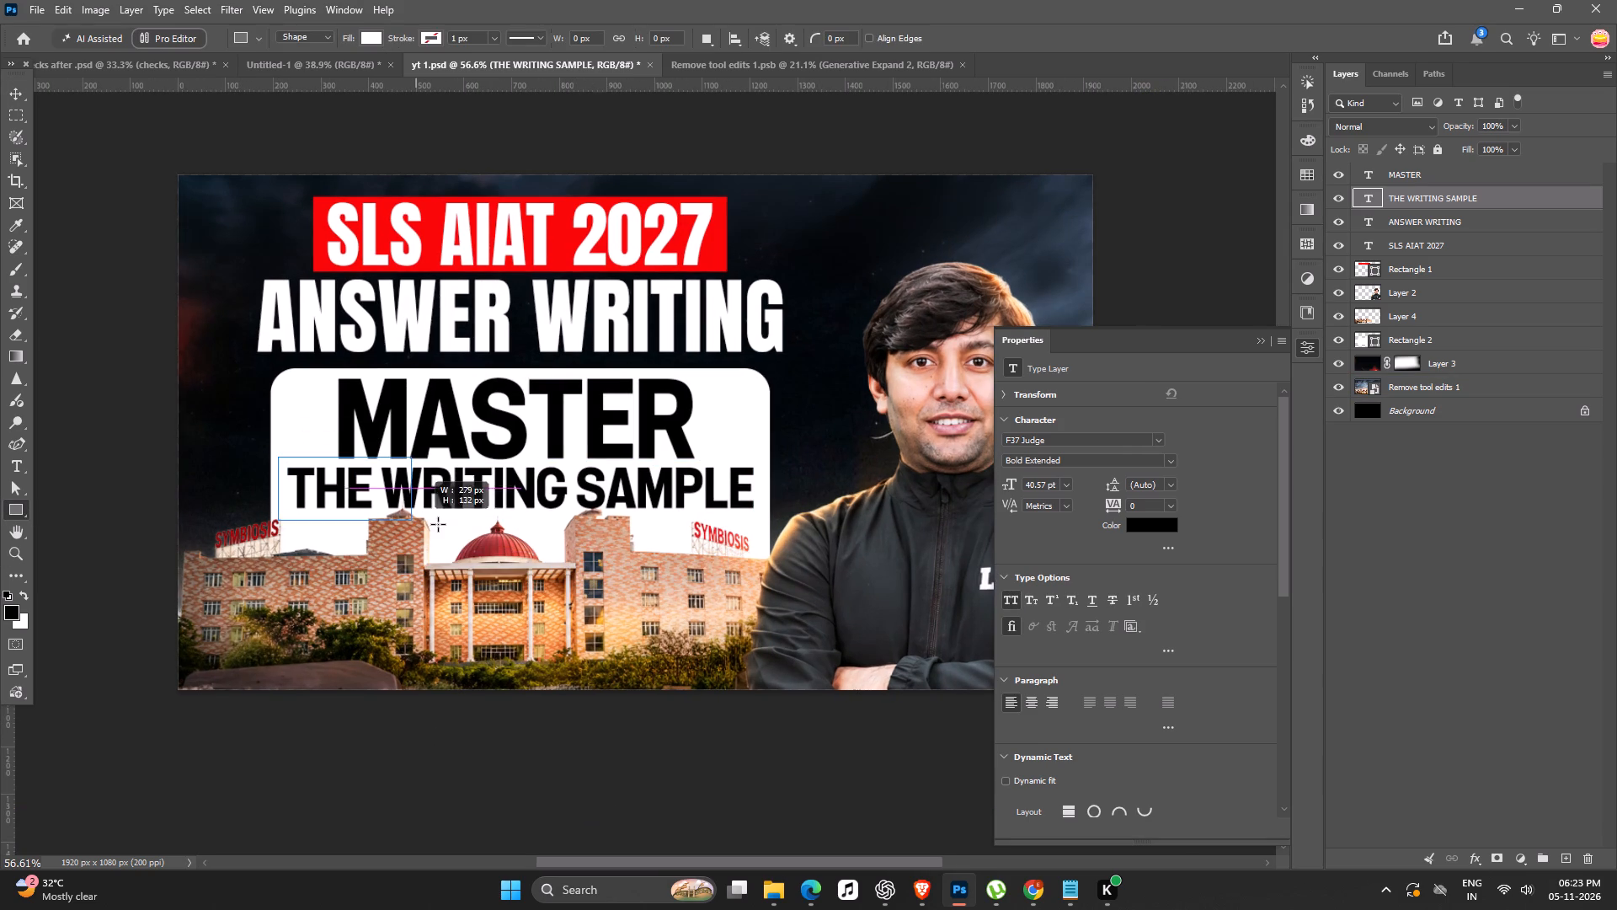
{"action": "left_click_drag", "start_coordinate": [438, 524], "coordinate": [763, 511]}
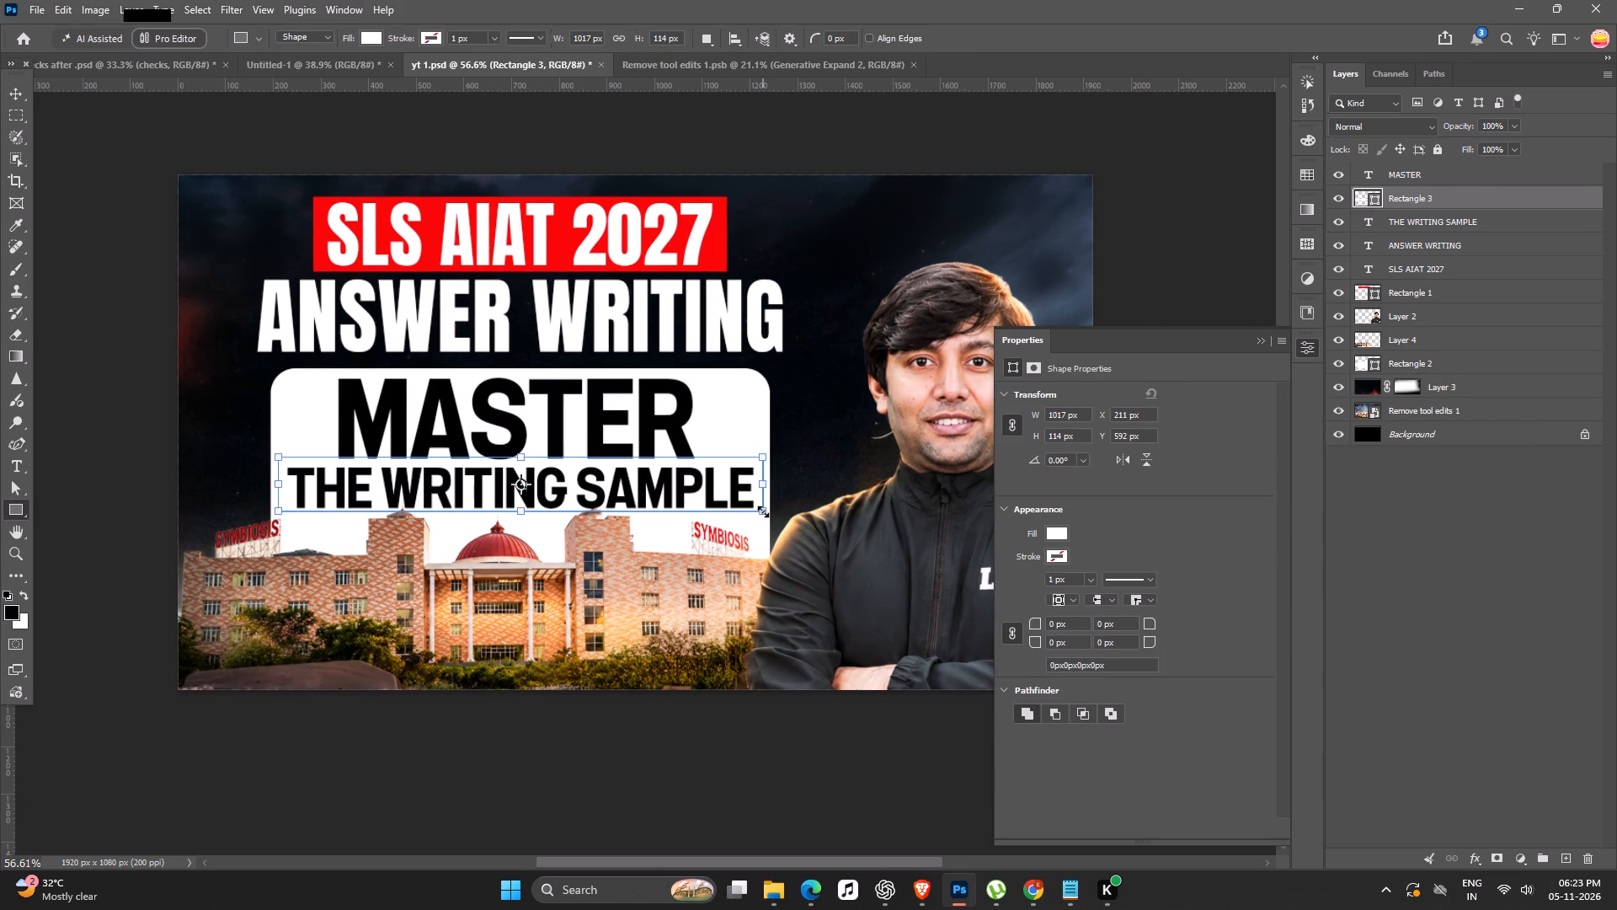
Fill the new rectangle with yellow #fff600 and place it directly behind the THE WRITING SAMPLE text.
{"action": "double_click", "coordinate": [1360, 198]}
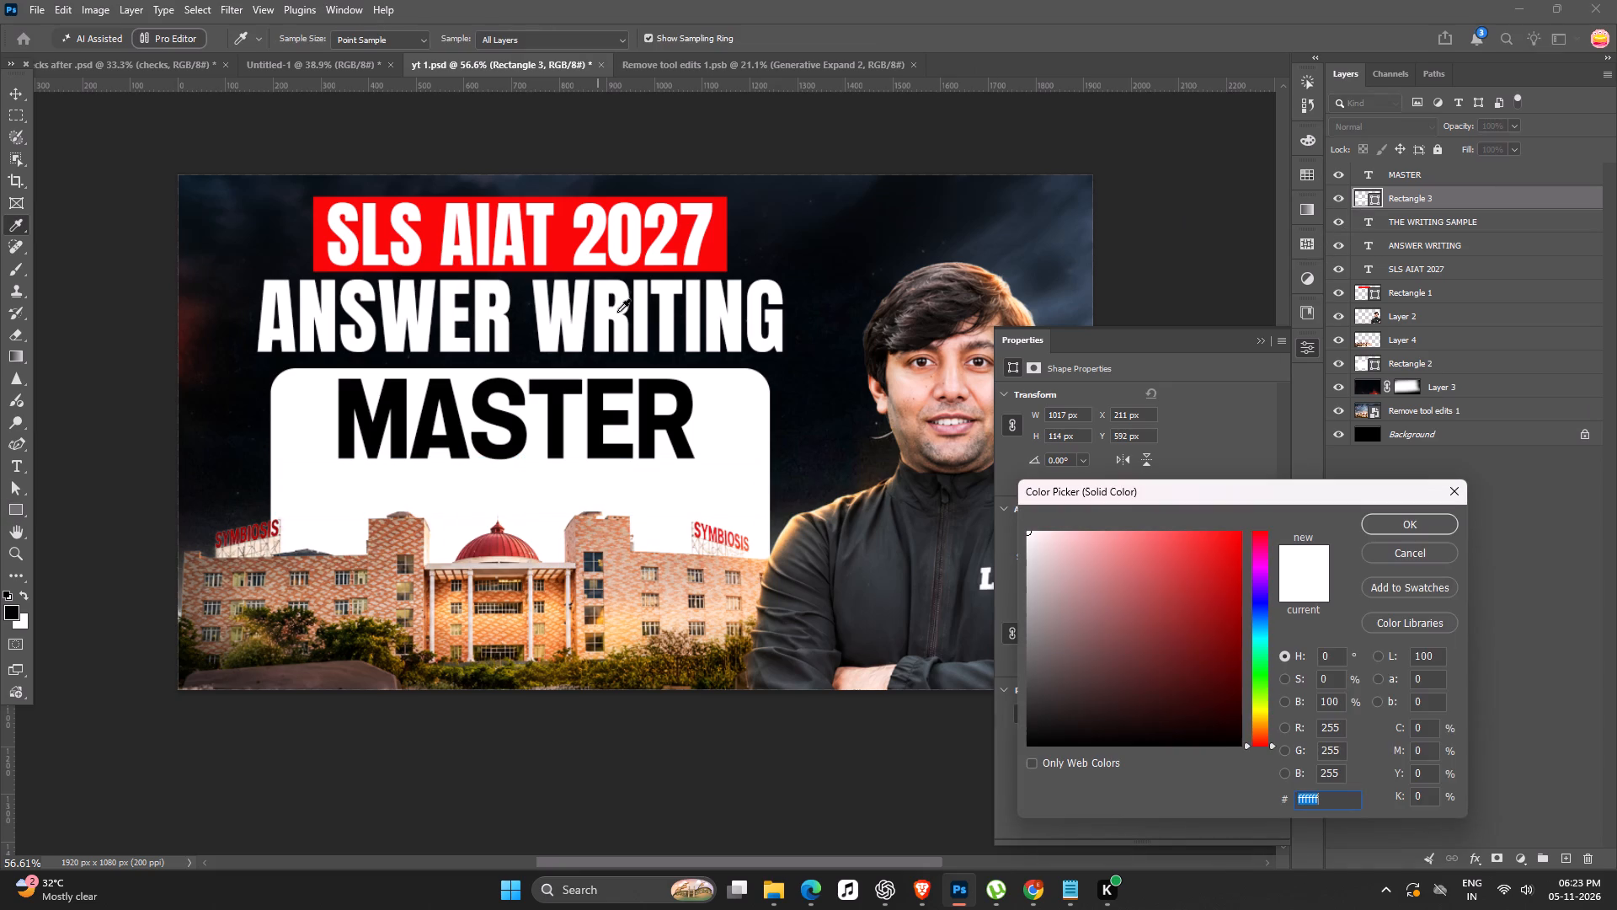
{"action": "left_click", "coordinate": [1262, 711]}
{"action": "left_click_drag", "start_coordinate": [1215, 597], "coordinate": [1220, 581]}
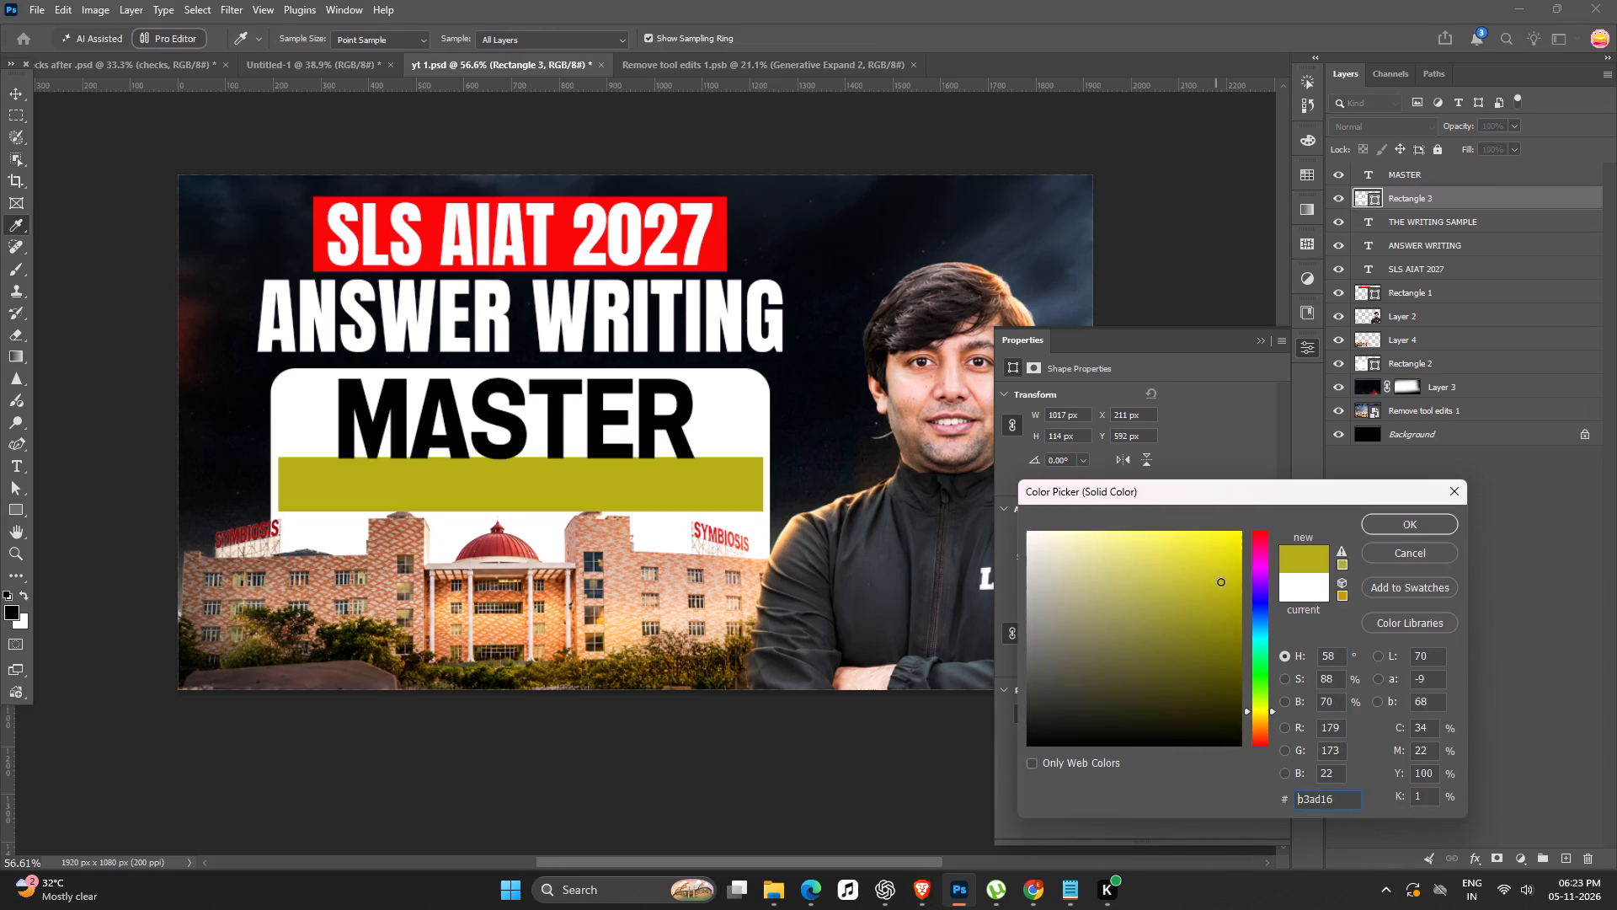
{"action": "left_click_drag", "start_coordinate": [1220, 581], "coordinate": [1270, 480]}
{"action": "left_click", "coordinate": [1395, 521]}
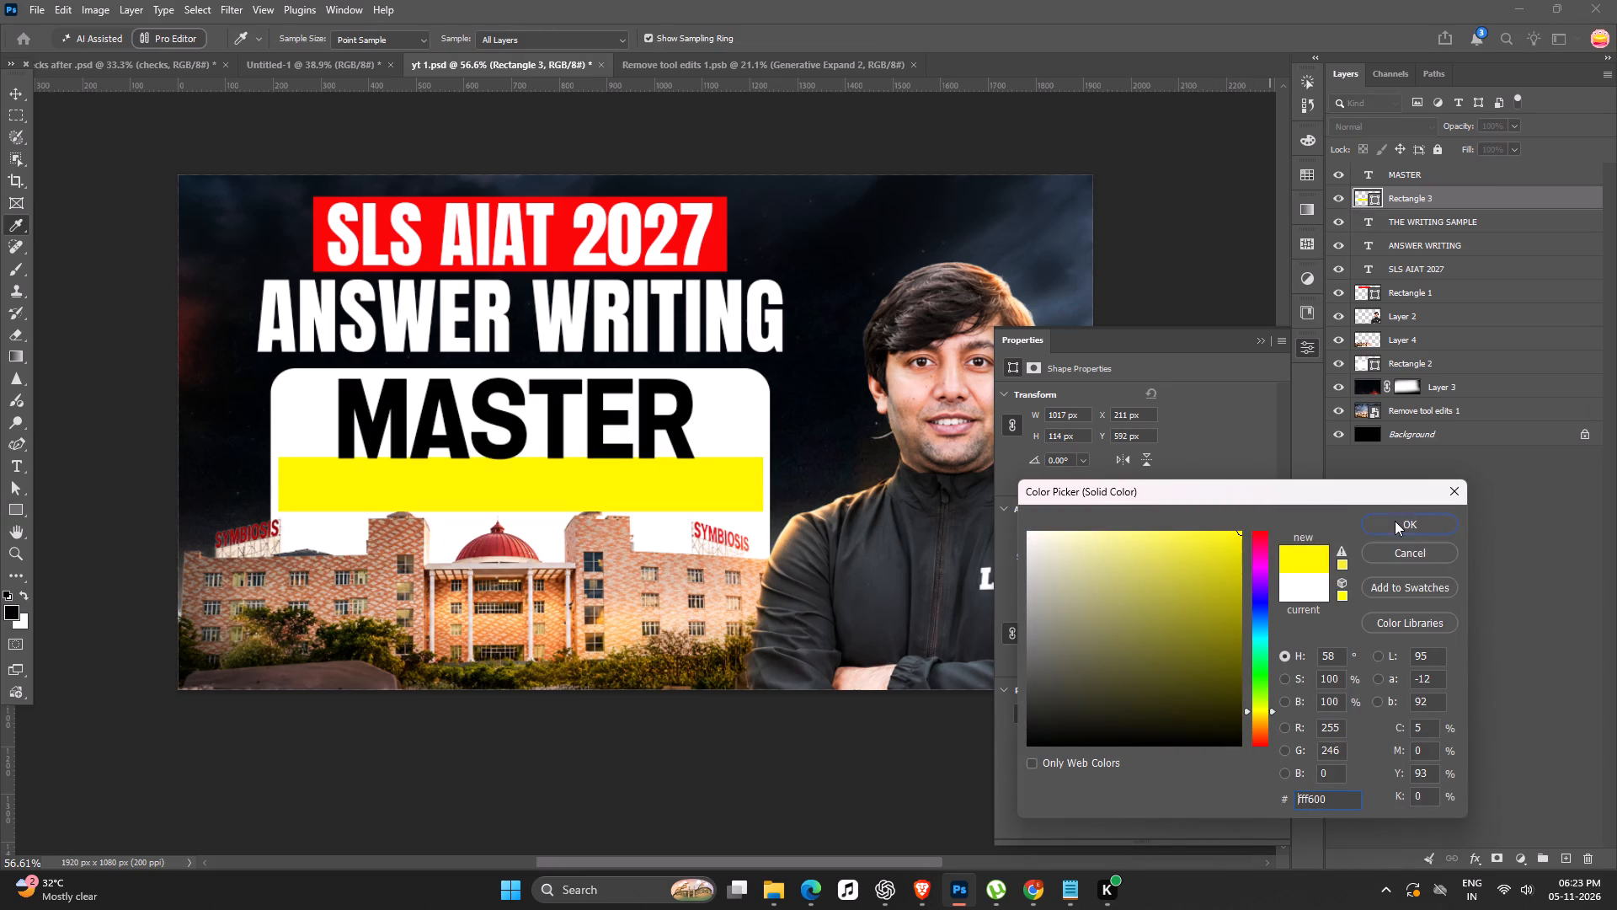
{"action": "key", "text": "ctrl+bracketleft"}
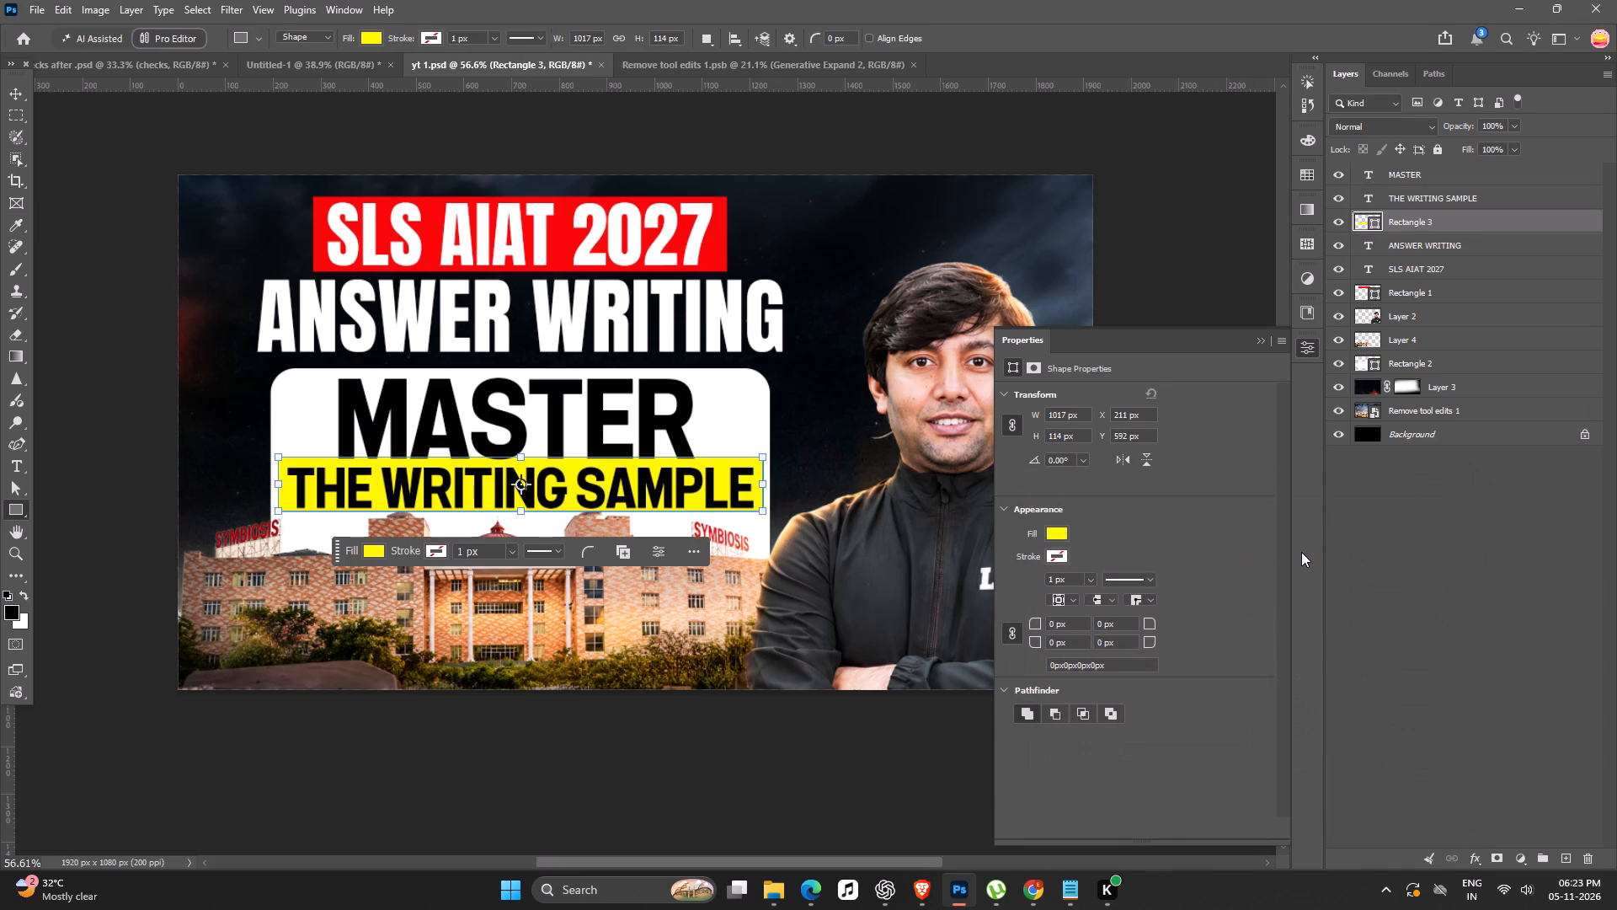
{"action": "key", "text": "v"}
{"action": "left_click", "coordinate": [651, 795]}
Align the THE WRITING SAMPLE text and its yellow rectangle on their vertical and horizontal centres.
{"action": "scroll", "coordinate": [687, 744], "scroll_direction": "down", "scroll_amount": 8, "text": "ctrl"}
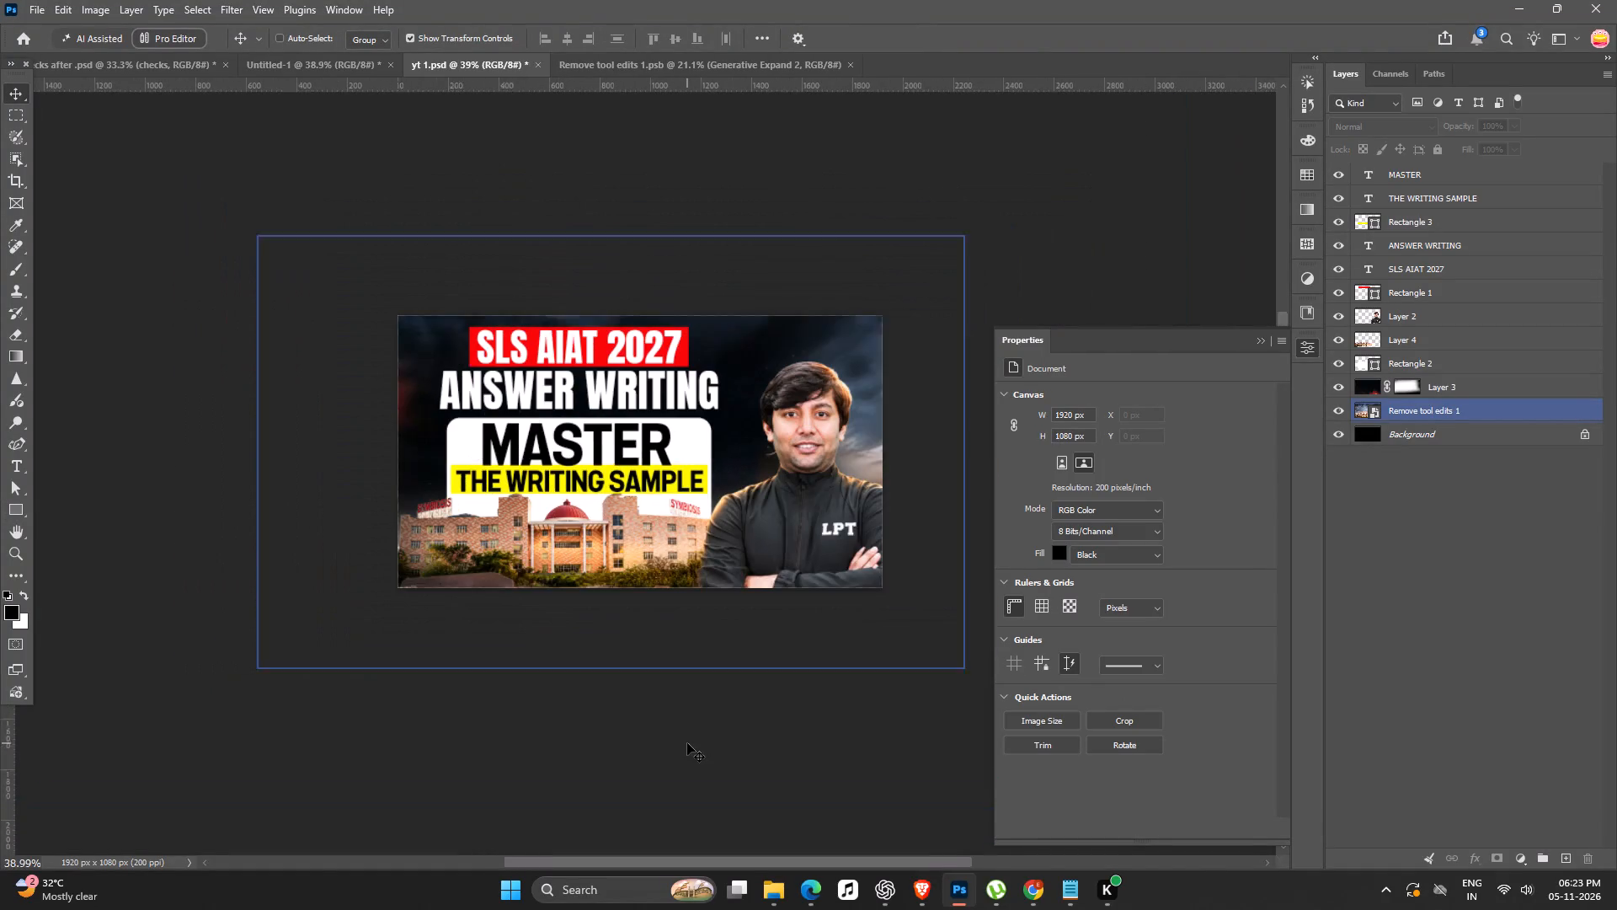
{"action": "key", "text": "space"}
{"action": "left_click_drag", "start_coordinate": [677, 738], "coordinate": [677, 798]}
{"action": "scroll", "coordinate": [548, 468], "scroll_direction": "up", "scroll_amount": 8, "text": "ctrl"}
{"action": "key", "text": "space"}
{"action": "key", "text": "space"}
{"action": "key", "text": "space"}
{"action": "key", "text": "space"}
{"action": "key", "text": "space"}
{"action": "key", "text": "space"}
{"action": "left_click_drag", "start_coordinate": [649, 629], "coordinate": [599, 575]}
{"action": "left_click", "coordinate": [816, 551]}
{"action": "left_click", "coordinate": [802, 555], "text": "shift"}
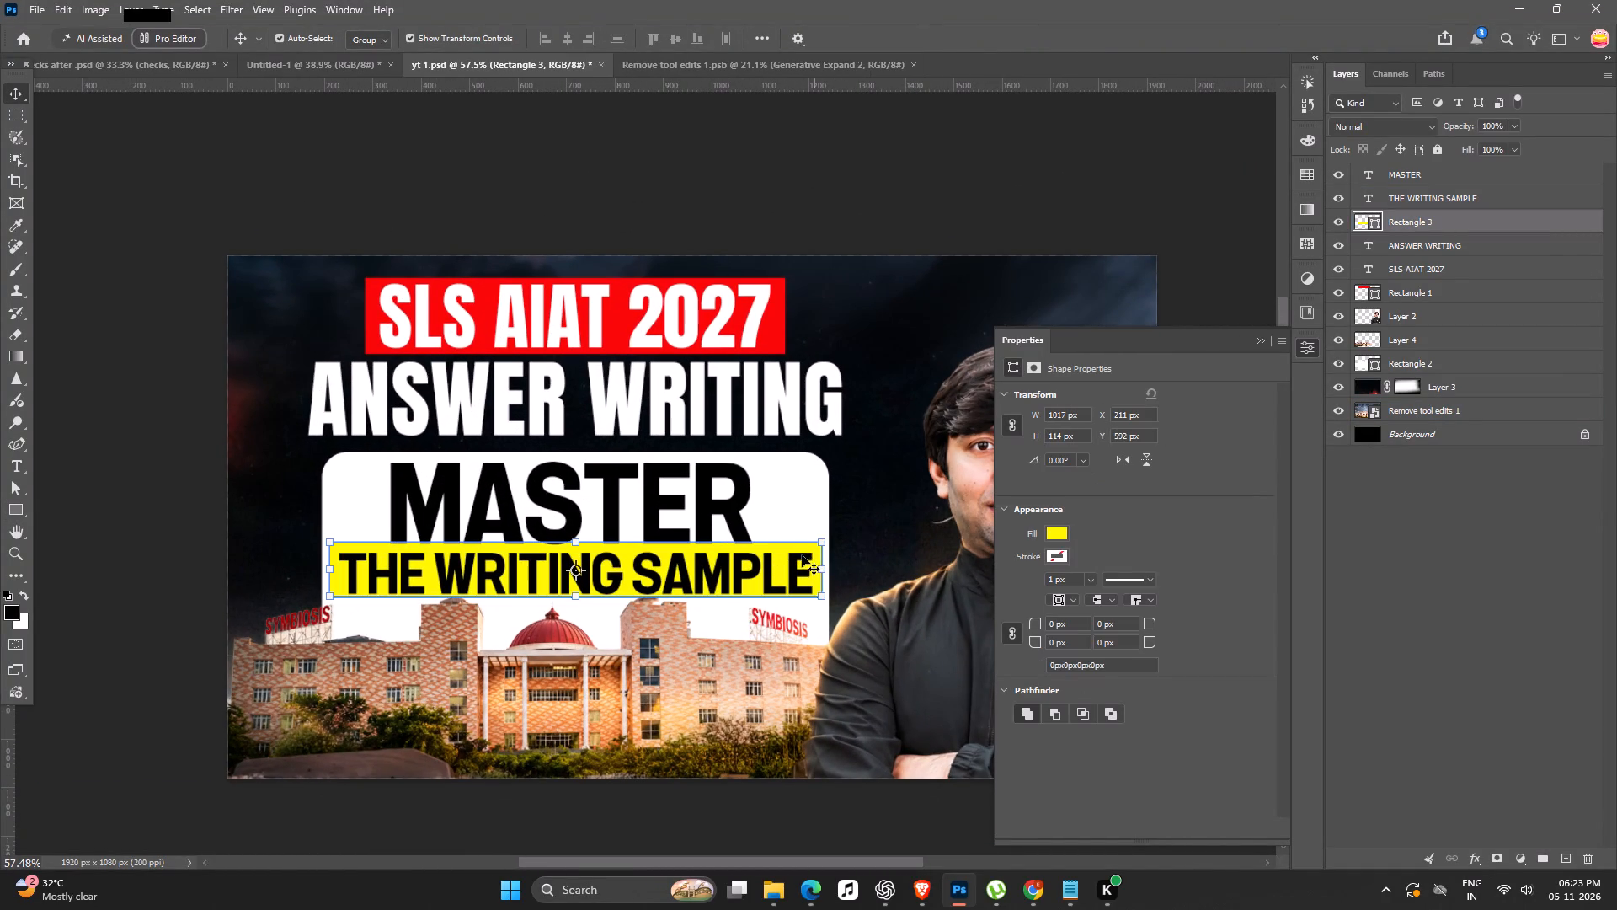
{"action": "left_click", "coordinate": [795, 559], "text": "shift"}
{"action": "left_click", "coordinate": [767, 212]}
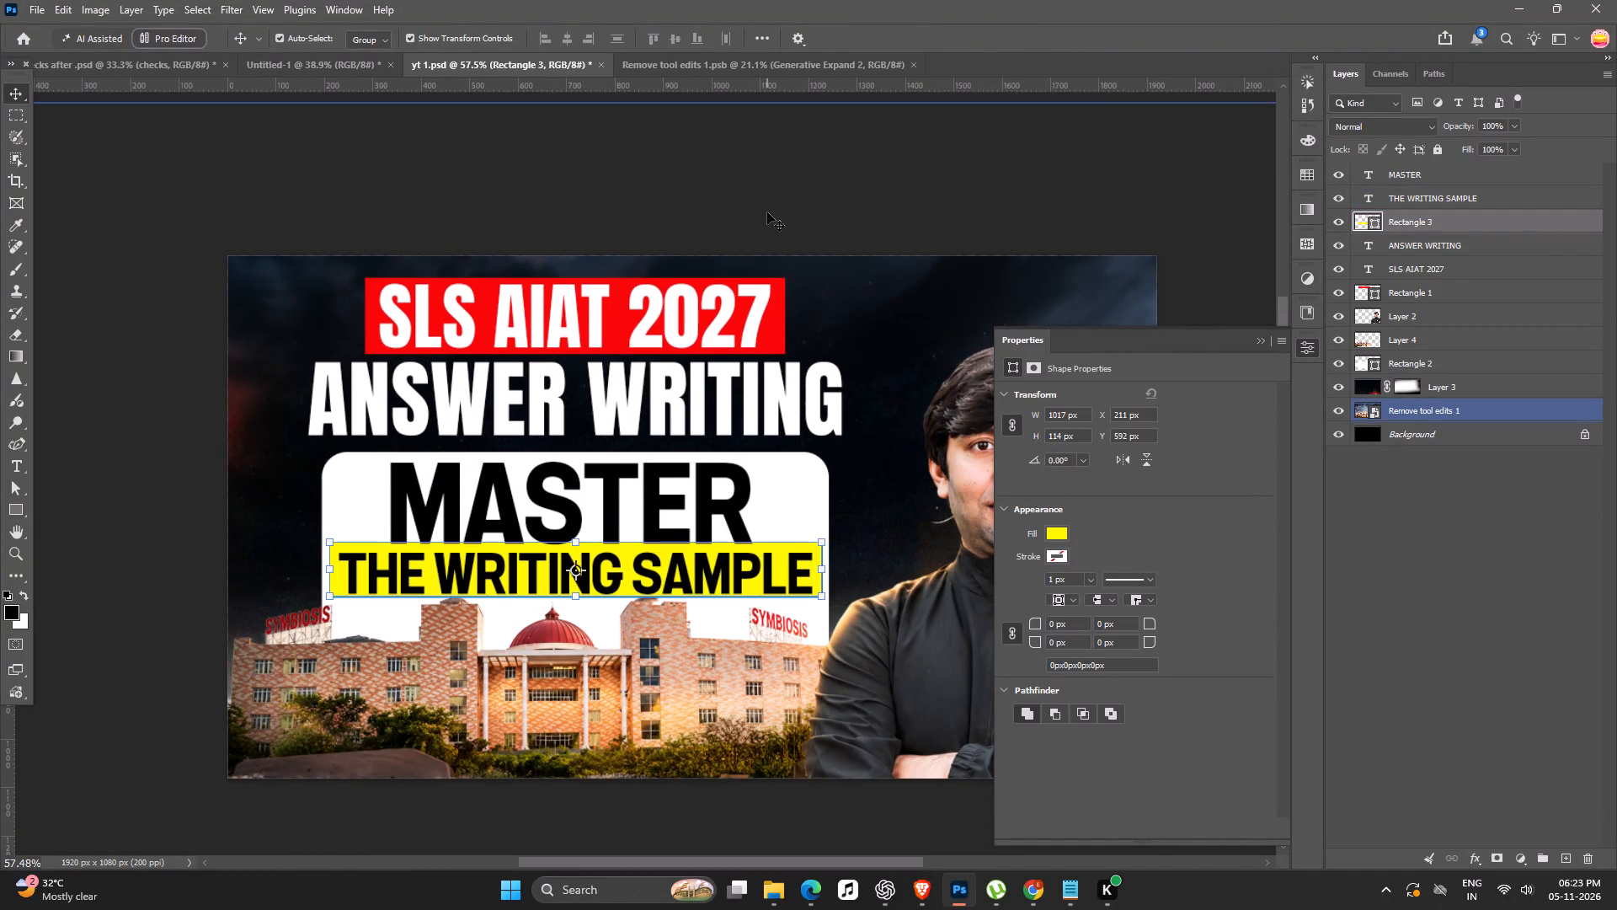
{"action": "left_click", "coordinate": [801, 548]}
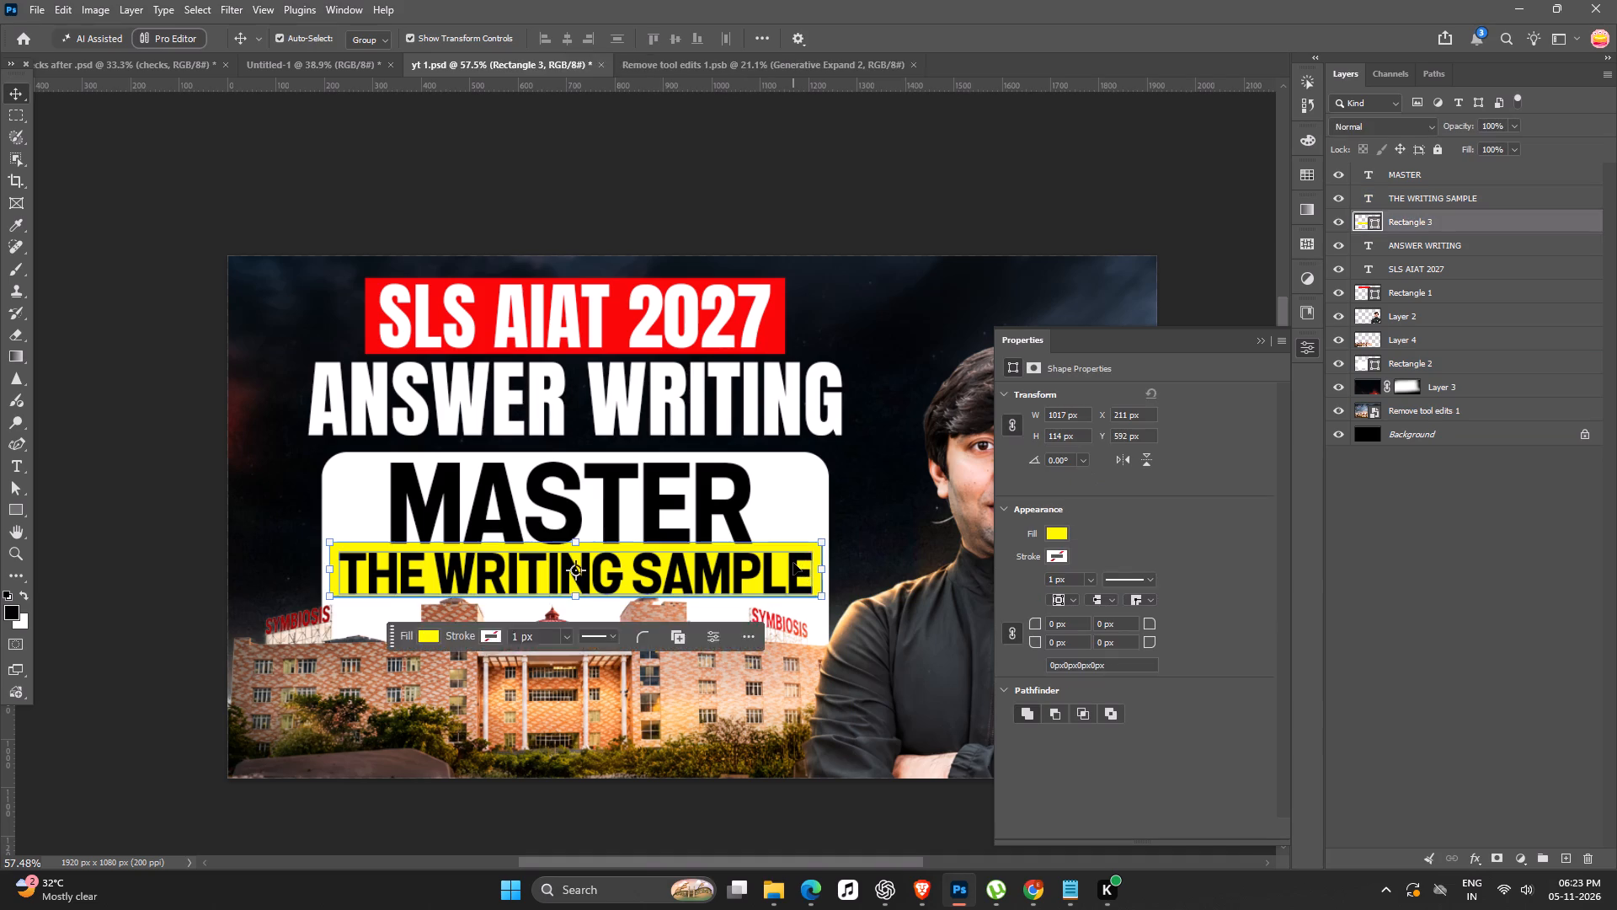
{"action": "left_click", "coordinate": [793, 563], "text": "shift"}
{"action": "left_click", "coordinate": [686, 40]}
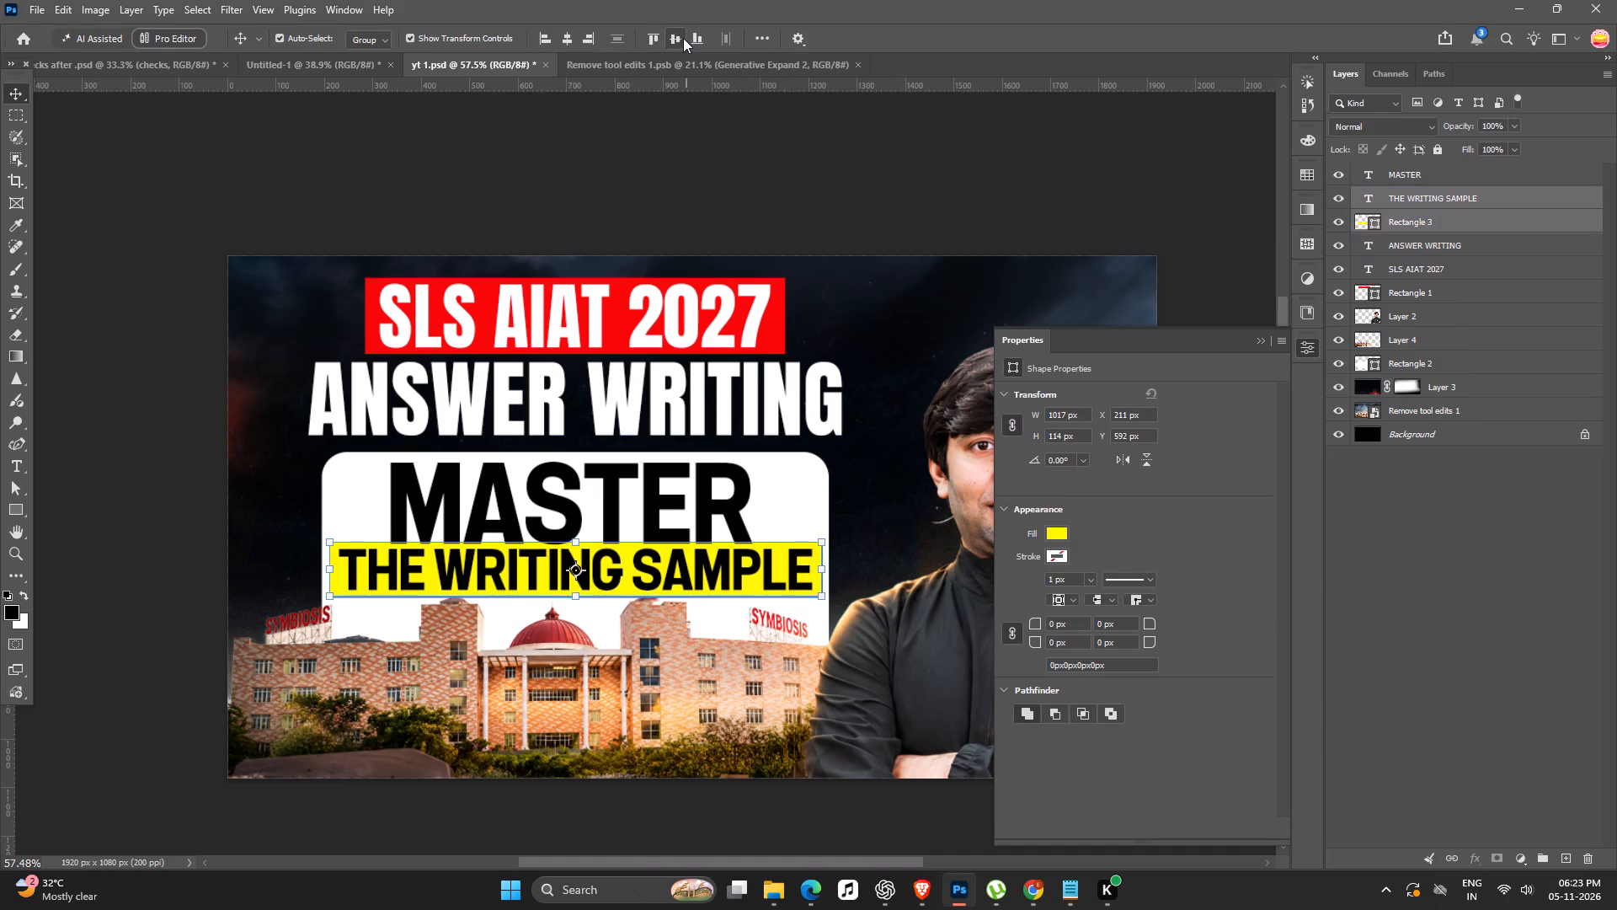
{"action": "left_click", "coordinate": [570, 45]}
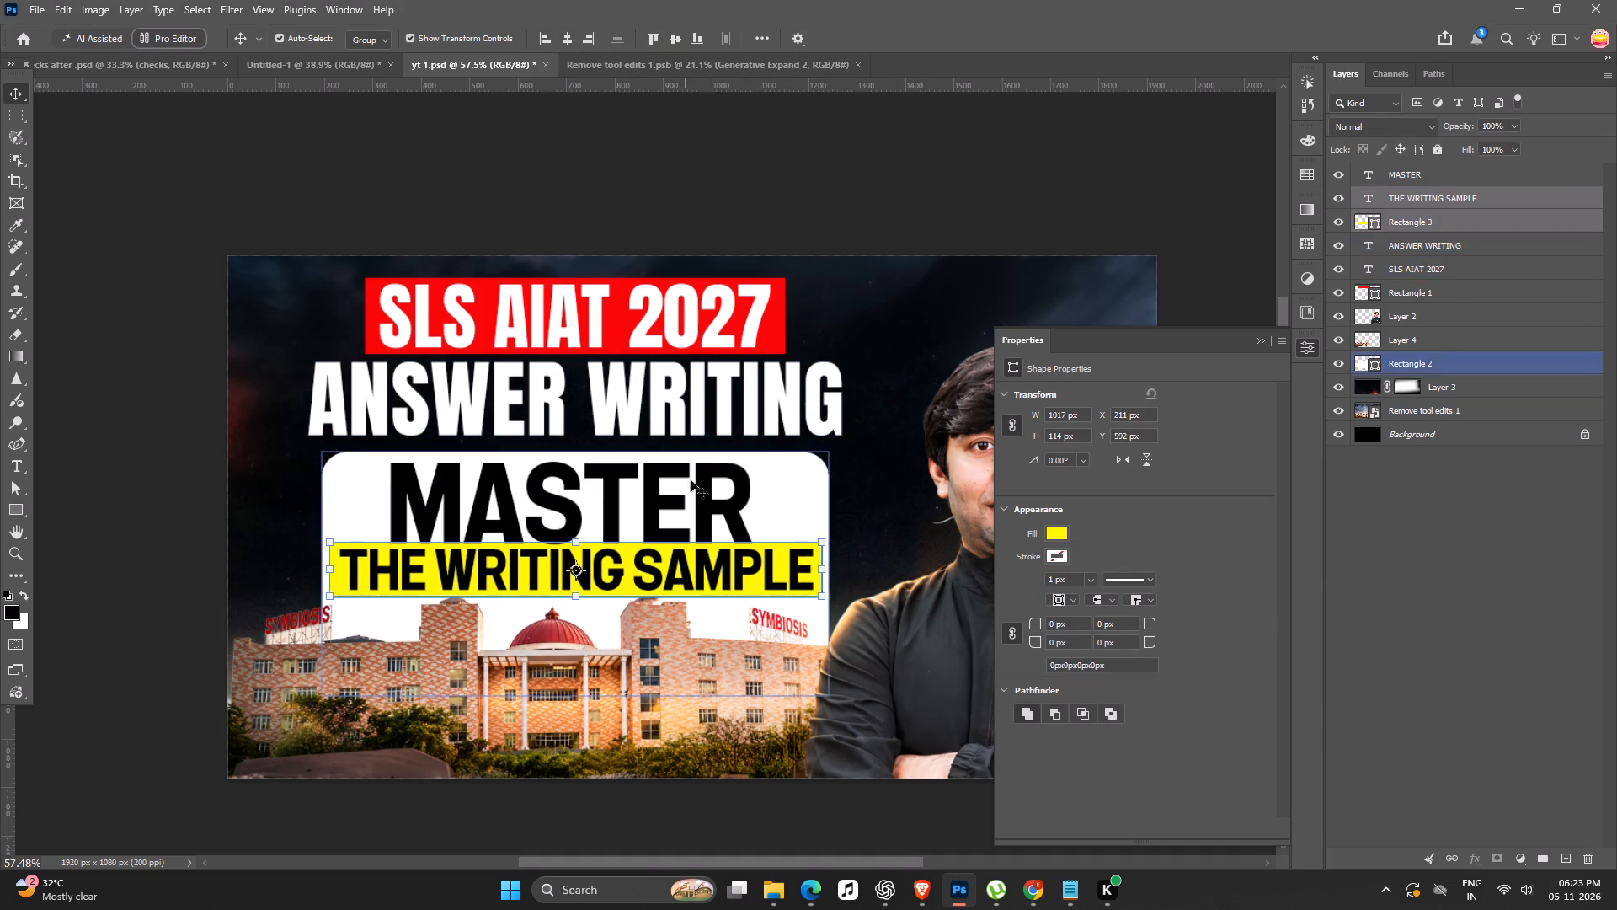
Scale the THE WRITING SAMPLE text and its yellow rectangle down together until the rectangle is about 955 px wide.
{"action": "left_click_drag", "start_coordinate": [825, 536], "coordinate": [810, 537], "text": "alt"}
{"action": "key", "text": "Return"}
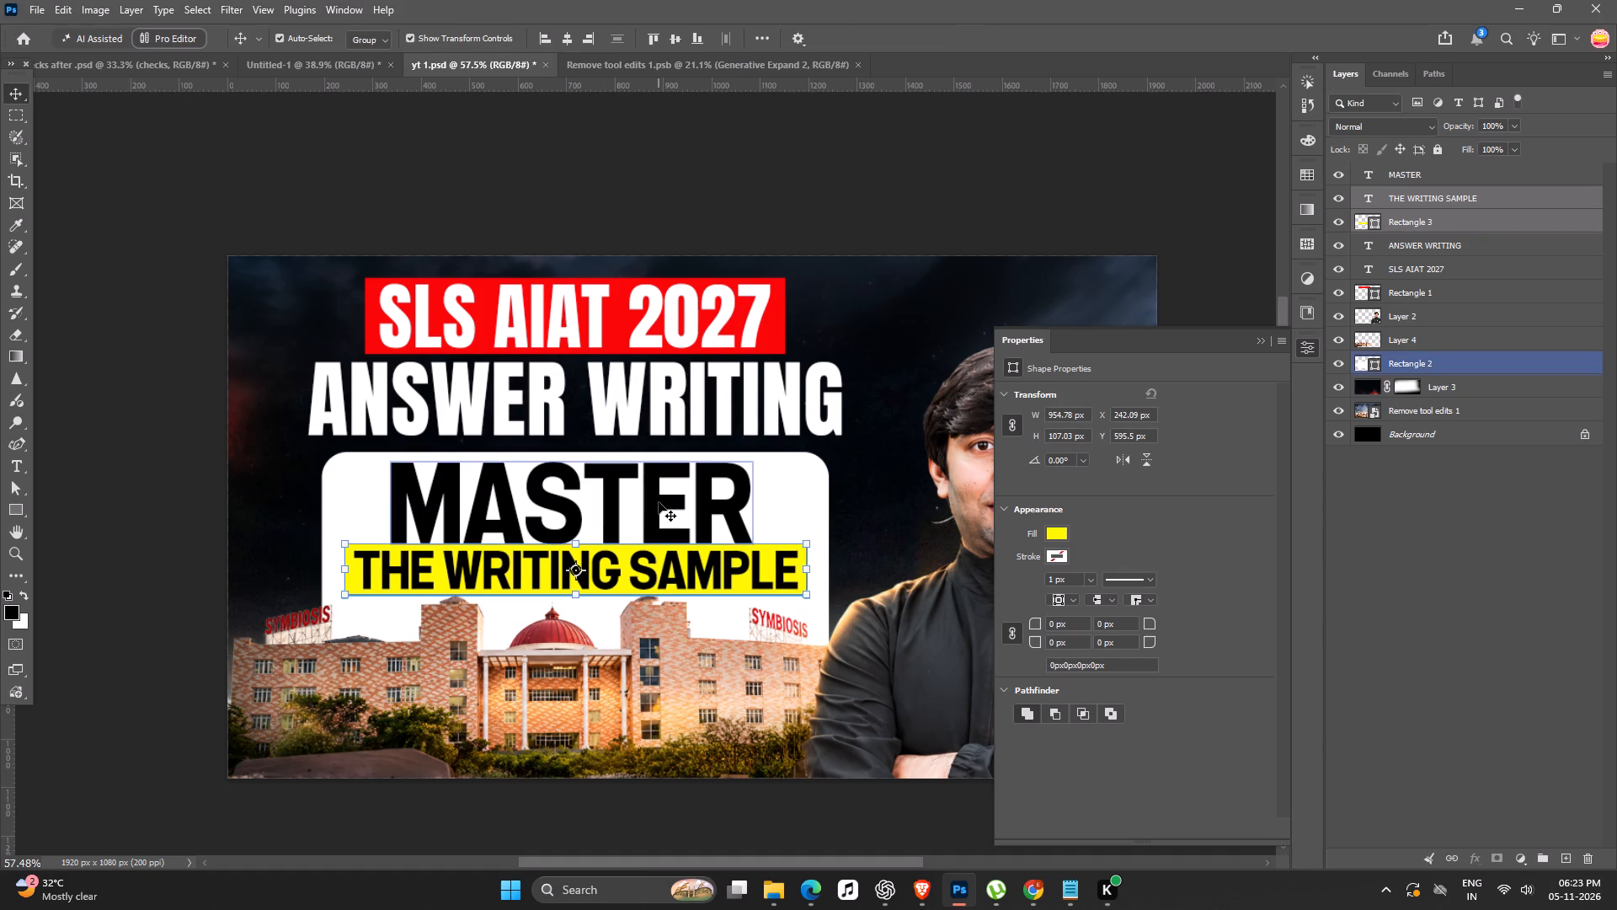
Scale MASTER, THE WRITING SAMPLE and the yellow rectangle together to about 98%.
{"action": "left_click", "coordinate": [708, 512], "text": "shift"}
{"action": "left_click", "coordinate": [809, 463], "text": "alt"}
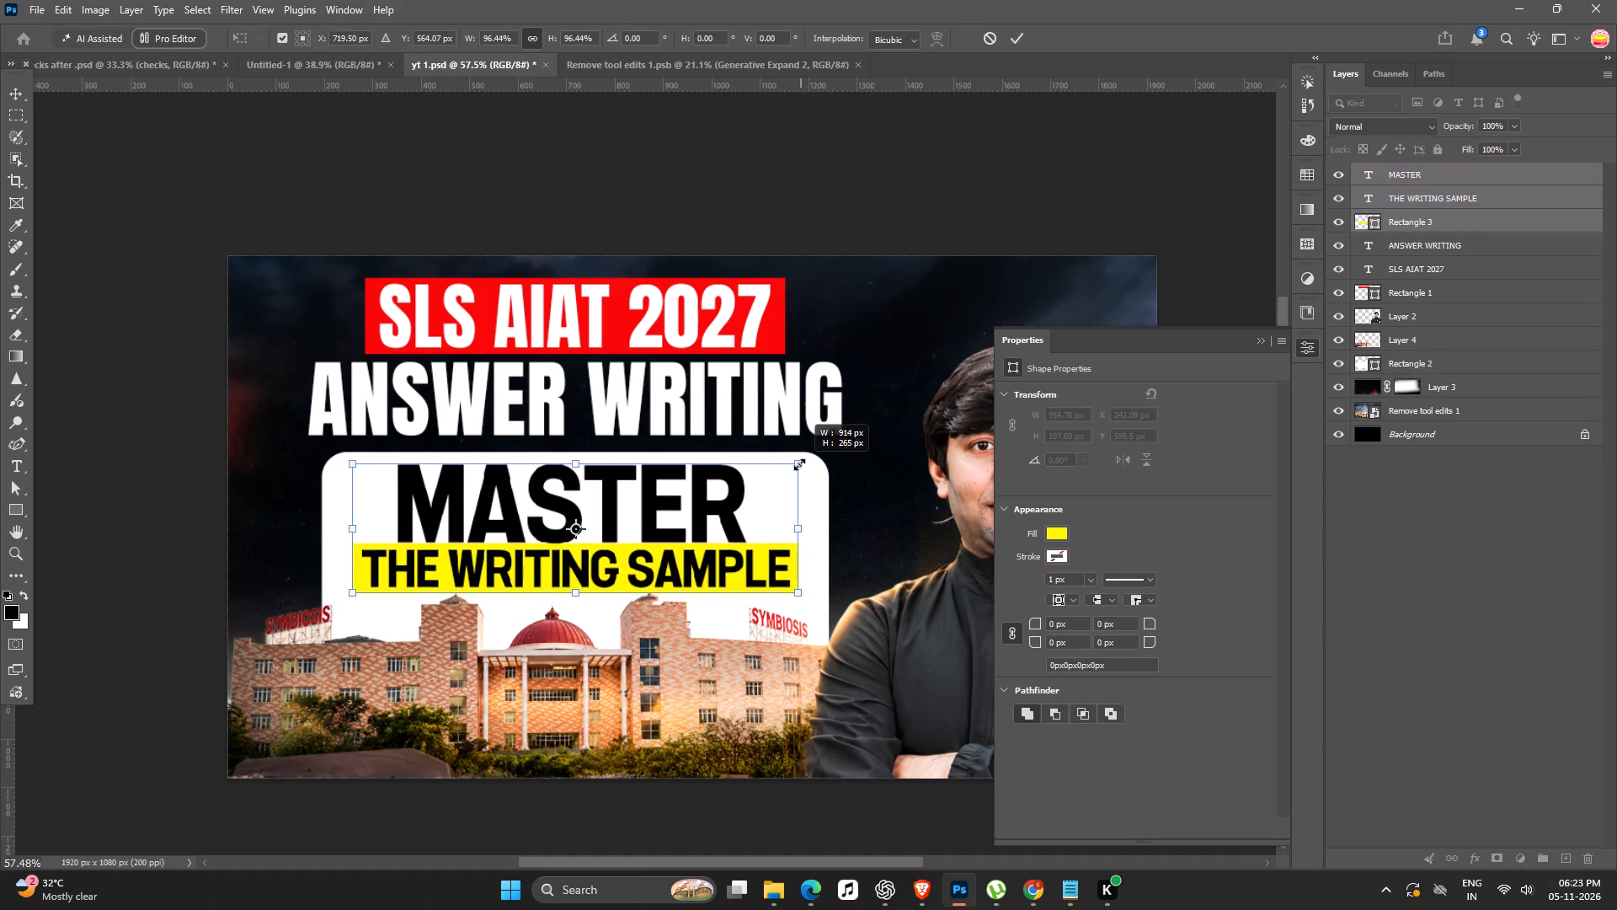
{"action": "key", "text": "Return"}
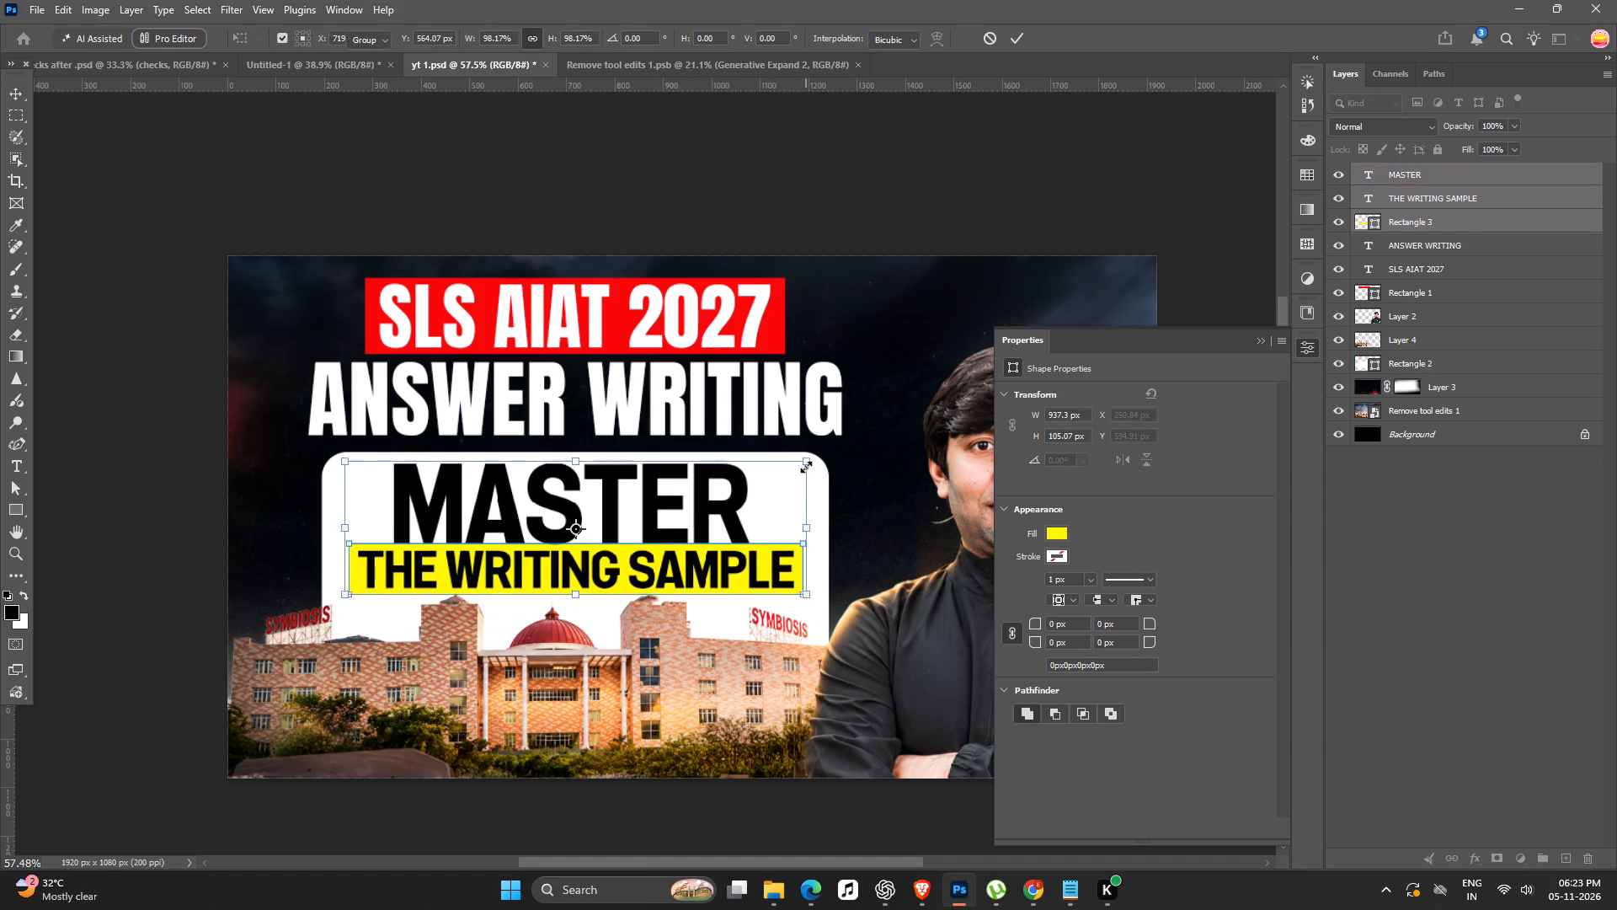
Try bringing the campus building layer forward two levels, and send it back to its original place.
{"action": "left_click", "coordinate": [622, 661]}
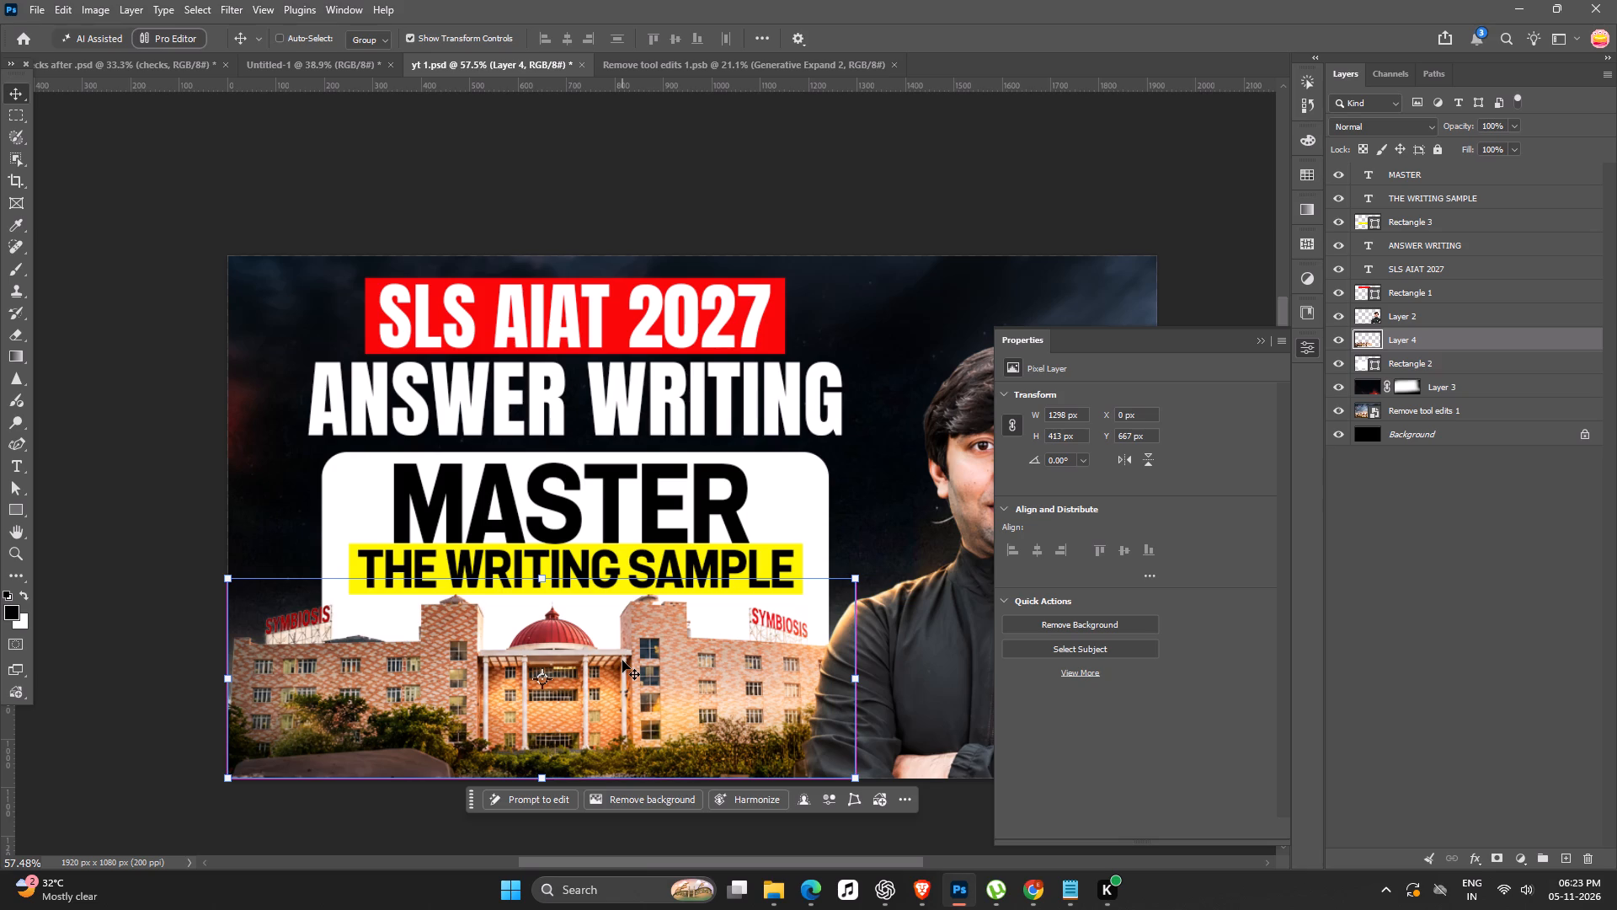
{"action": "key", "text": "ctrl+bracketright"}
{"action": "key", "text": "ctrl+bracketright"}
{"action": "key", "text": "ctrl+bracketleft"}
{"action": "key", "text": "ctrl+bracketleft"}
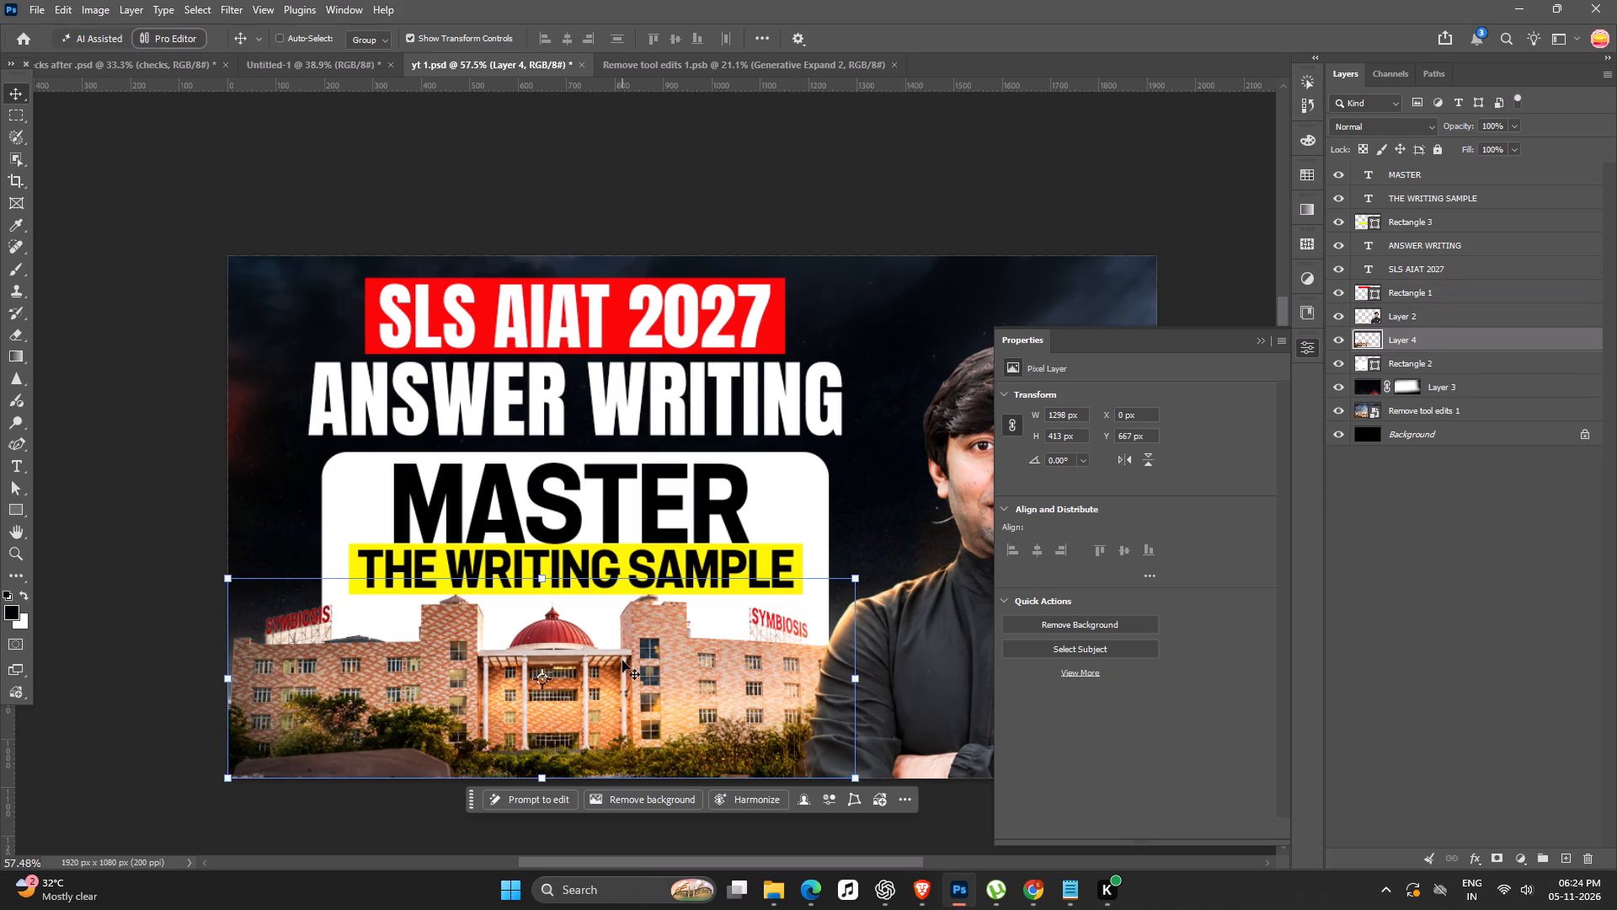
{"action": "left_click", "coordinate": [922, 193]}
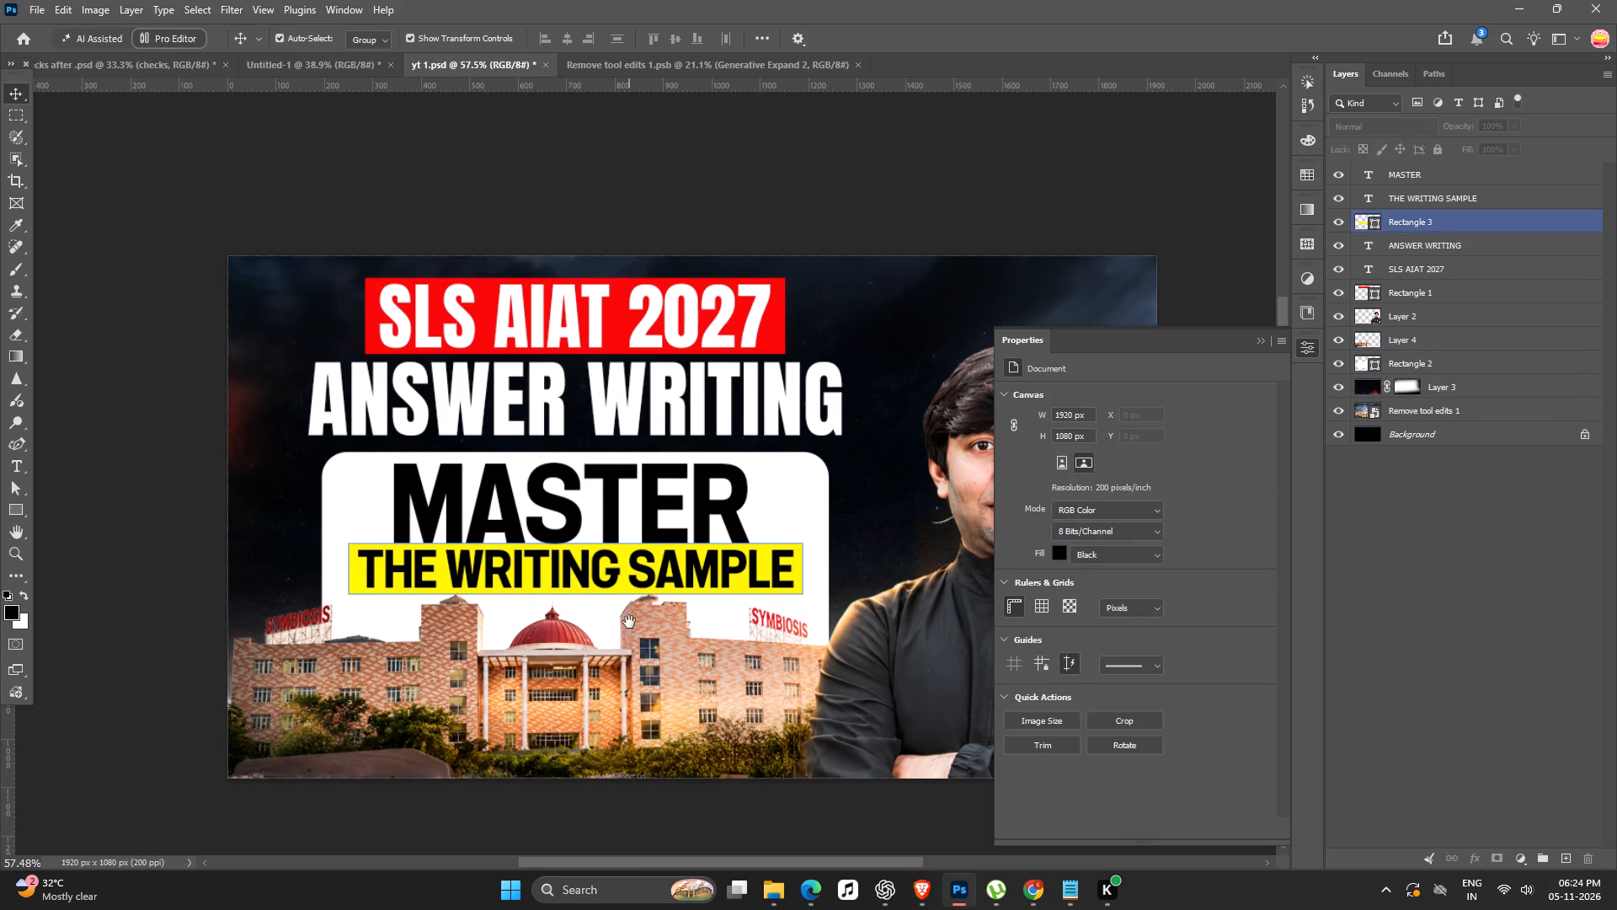
Scale MASTER, THE WRITING SAMPLE and the yellow rectangle together to about 94% and shift them slightly within the white box.
{"action": "key", "text": "space"}
{"action": "left_click_drag", "start_coordinate": [629, 622], "coordinate": [649, 649]}
{"action": "left_click", "coordinate": [670, 500]}
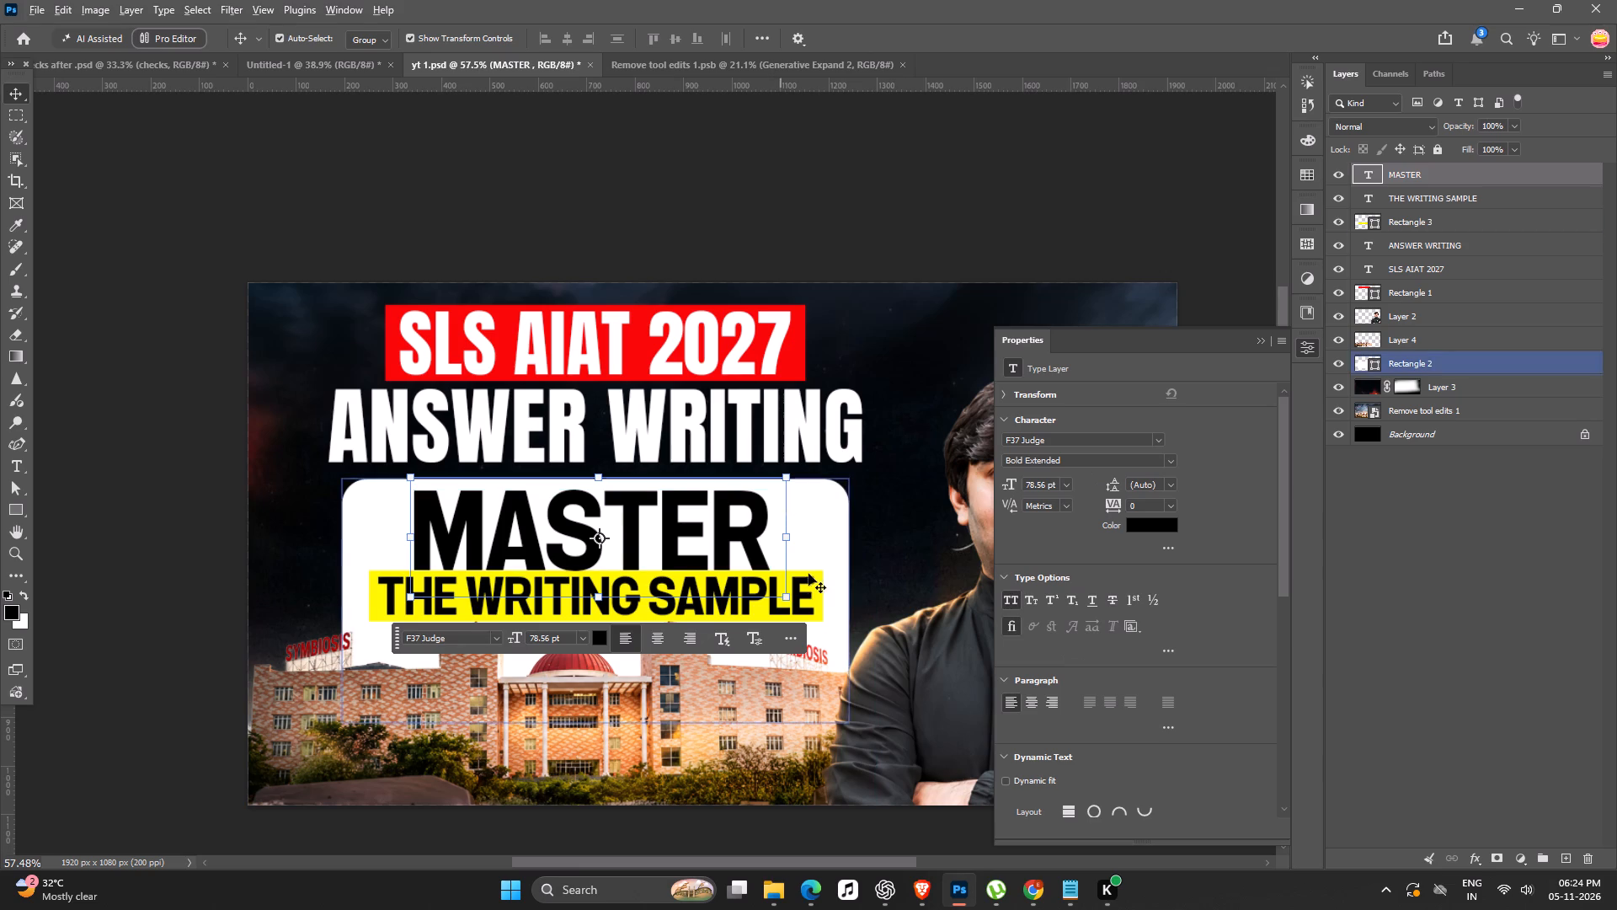
{"action": "left_click", "coordinate": [821, 613], "text": "shift"}
{"action": "left_click", "coordinate": [798, 599], "text": "shift"}
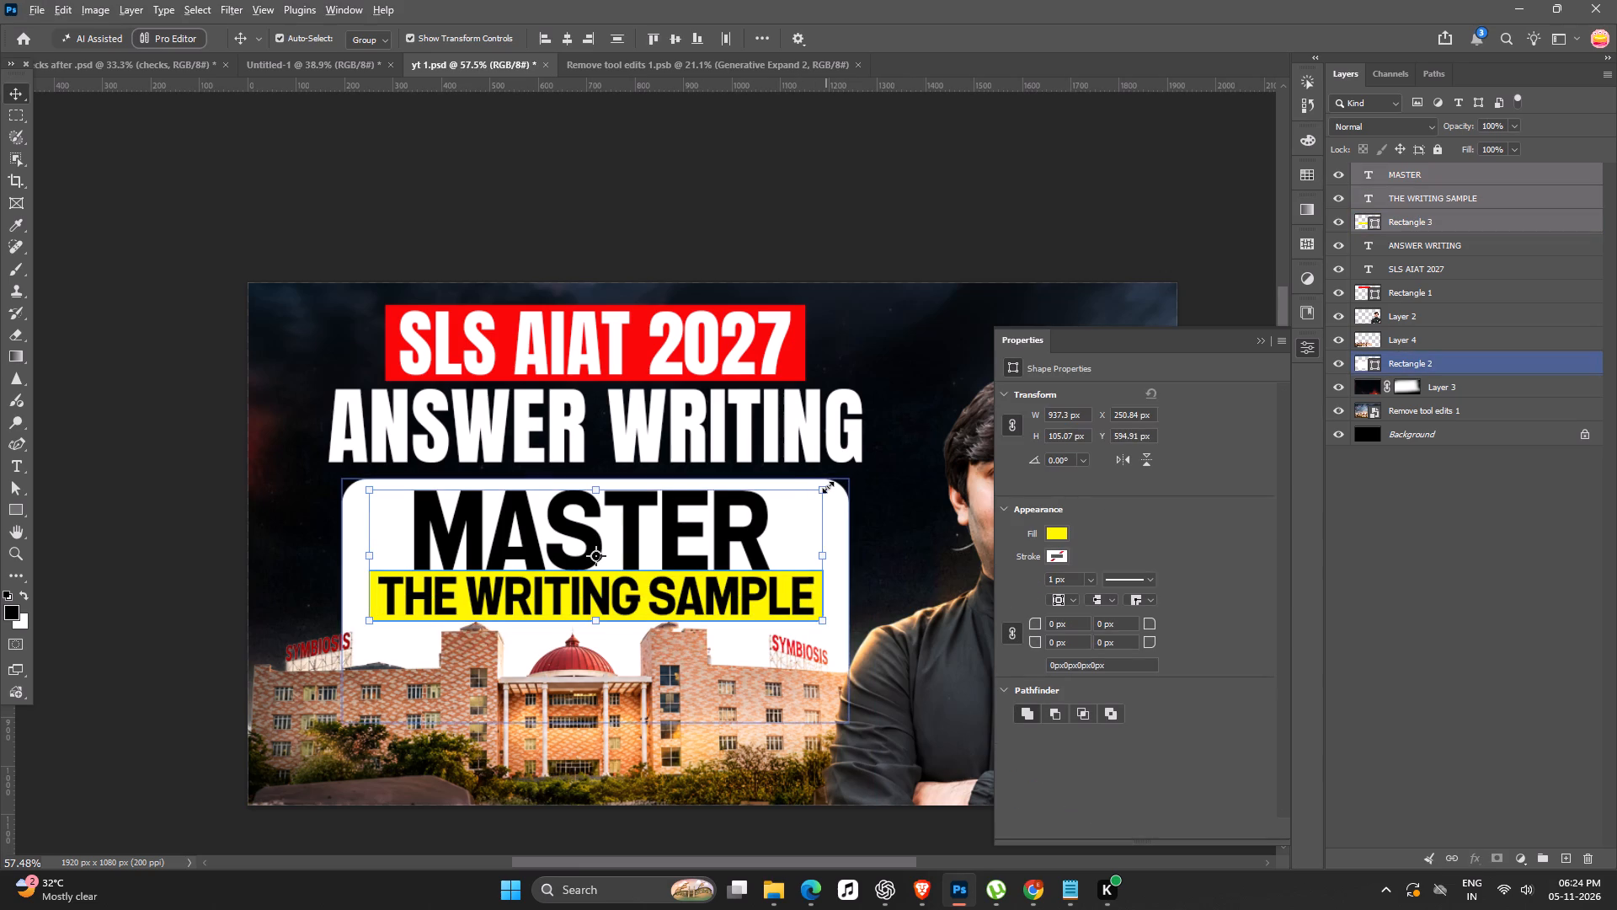
{"action": "left_click_drag", "start_coordinate": [828, 487], "coordinate": [814, 492], "text": "alt"}
{"action": "left_click", "coordinate": [681, 517]}
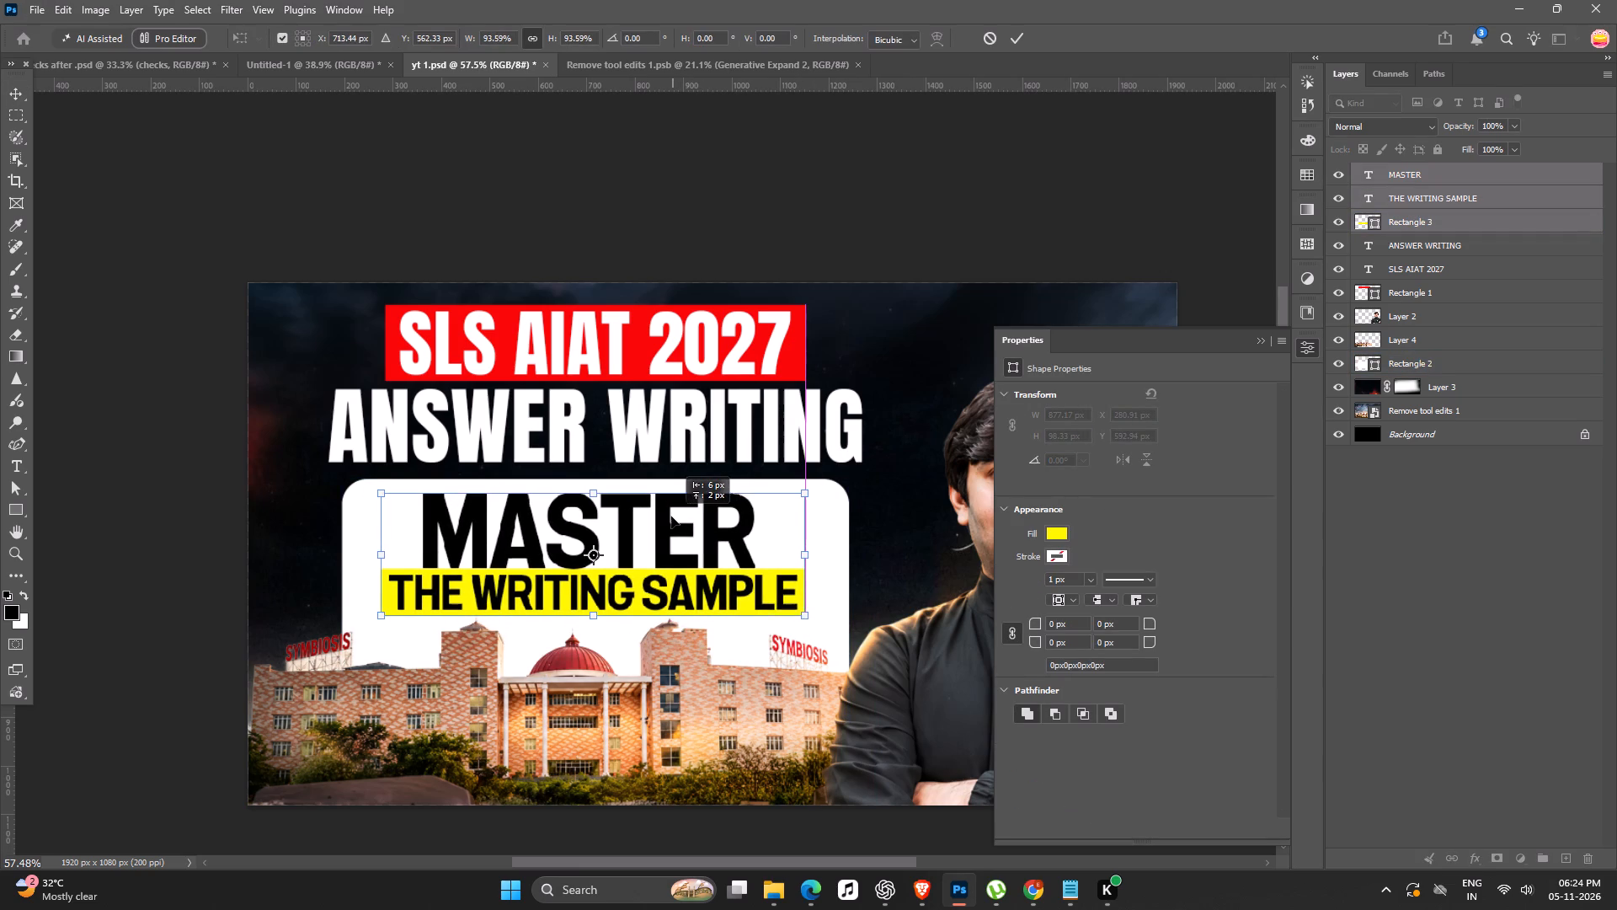
{"action": "key", "text": "Return"}
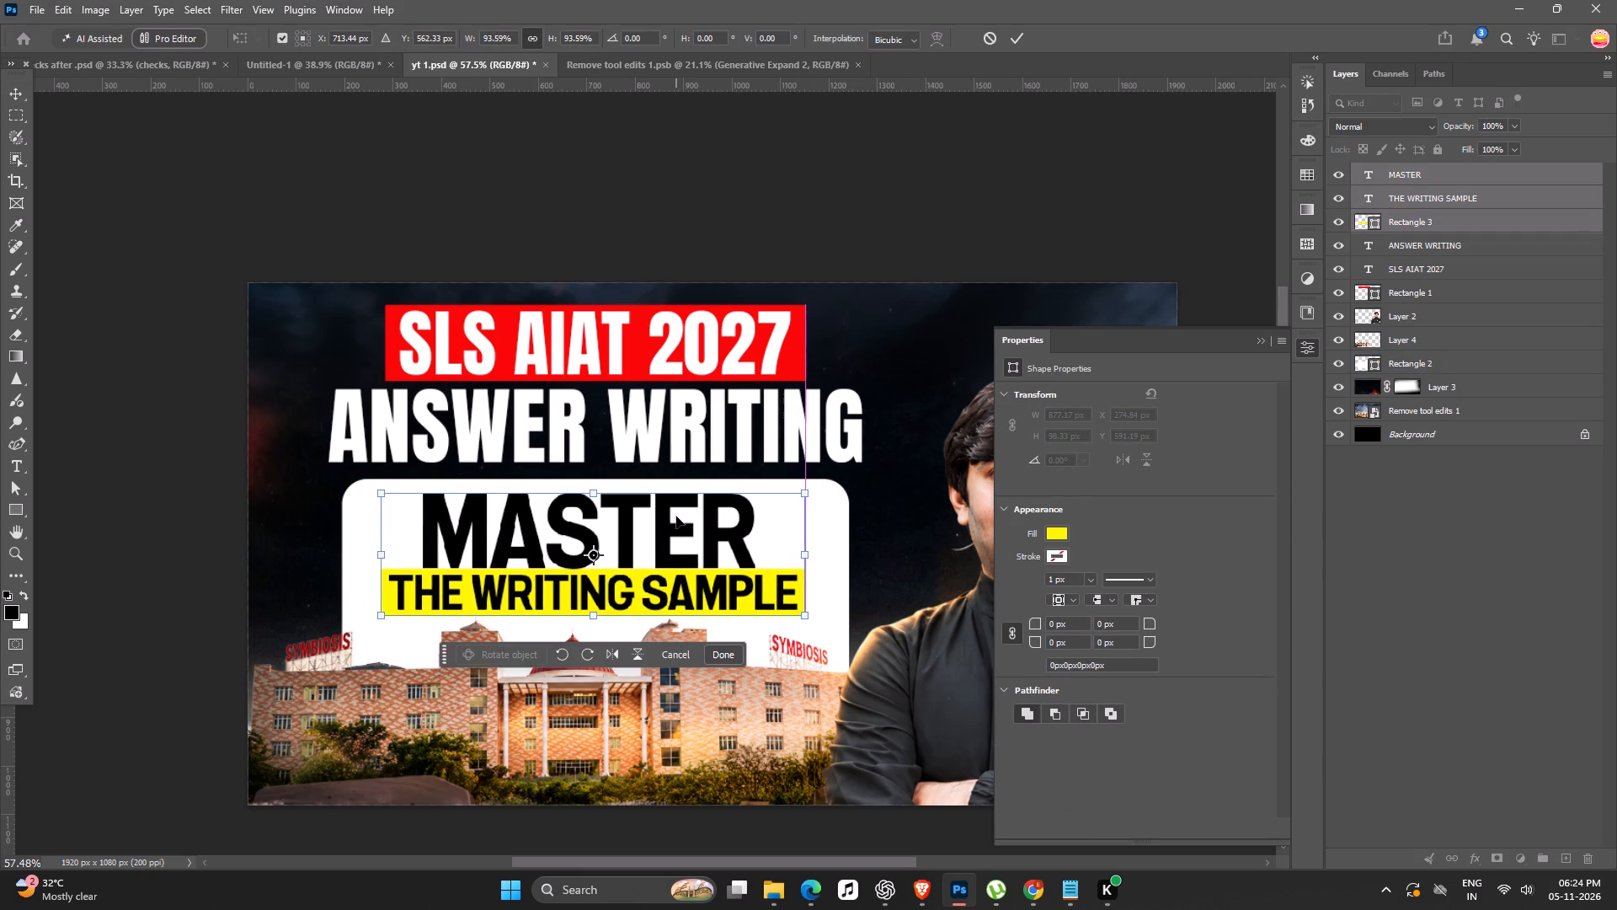
{"action": "scroll", "coordinate": [666, 518], "scroll_direction": "down", "scroll_amount": 7, "text": "ctrl"}
{"action": "left_click", "coordinate": [522, 754]}
Move the THE WRITING SAMPLE text and its yellow rectangle down together by 10 px.
{"action": "scroll", "coordinate": [829, 539], "scroll_direction": "up", "scroll_amount": 8, "text": "ctrl"}
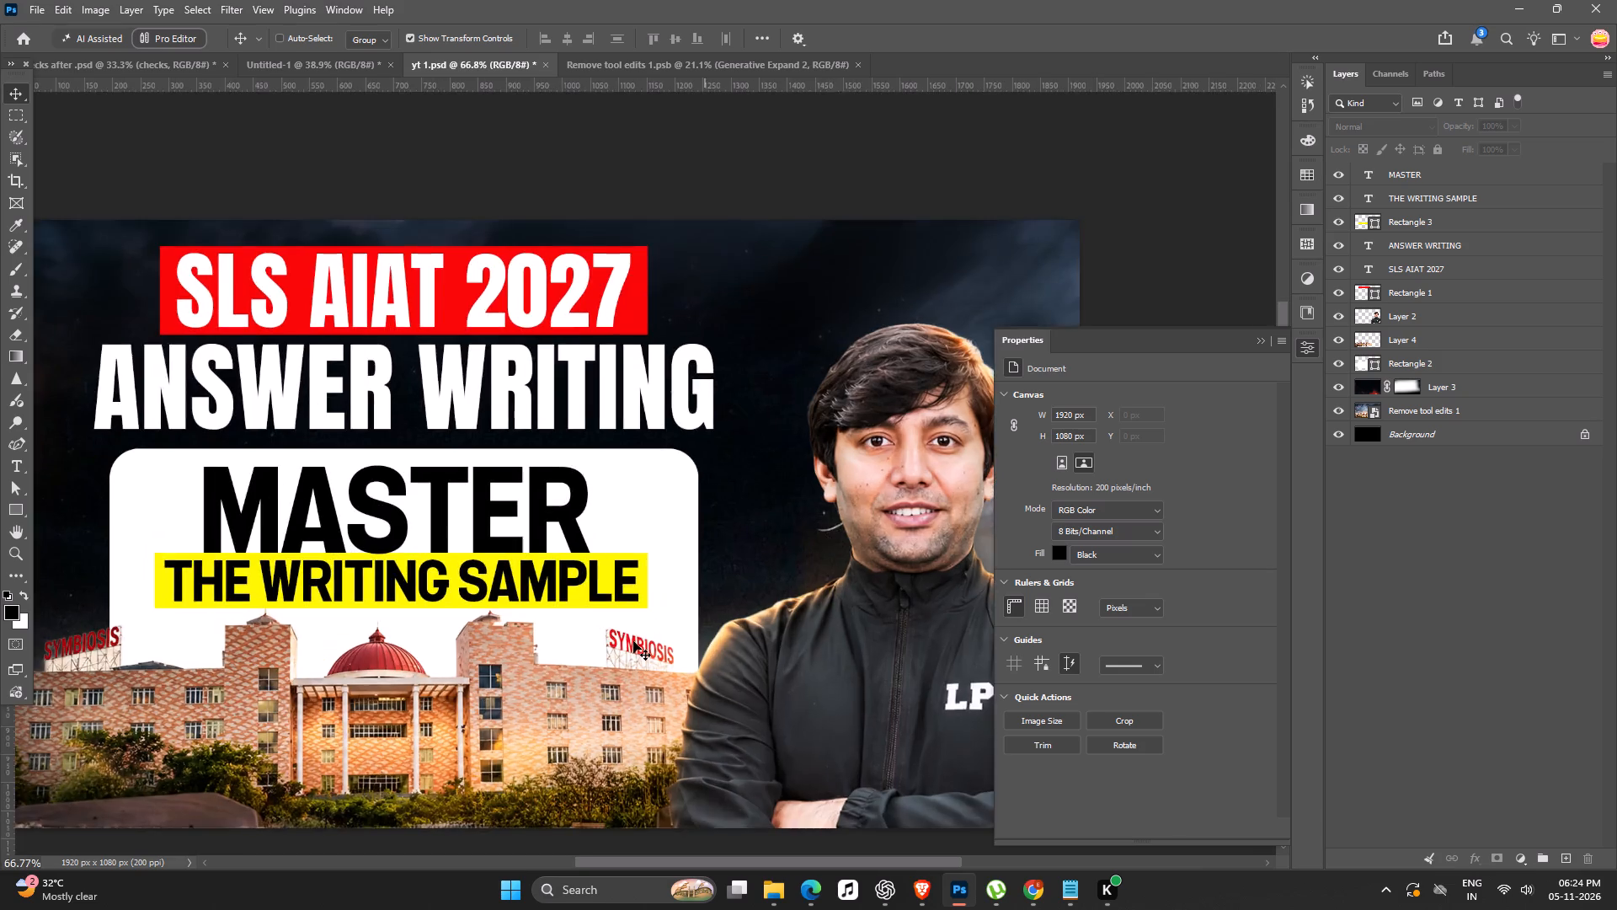
{"action": "scroll", "coordinate": [527, 661], "scroll_direction": "up", "scroll_amount": 7, "text": "ctrl"}
{"action": "key", "text": "space"}
{"action": "key", "text": "space"}
{"action": "key", "text": "space"}
{"action": "key", "text": "space"}
{"action": "key", "text": "space"}
{"action": "key", "text": "space"}
{"action": "key", "text": "space"}
{"action": "key", "text": "space"}
{"action": "key", "text": "space"}
{"action": "key", "text": "space"}
{"action": "key", "text": "space"}
{"action": "left_click_drag", "start_coordinate": [536, 633], "coordinate": [943, 474]}
{"action": "scroll", "coordinate": [662, 433], "scroll_direction": "down", "scroll_amount": 6, "text": "ctrl"}
{"action": "key", "text": "space"}
{"action": "left_click_drag", "start_coordinate": [658, 451], "coordinate": [597, 491]}
{"action": "left_click", "coordinate": [863, 449]}
{"action": "left_click", "coordinate": [857, 435], "text": "shift"}
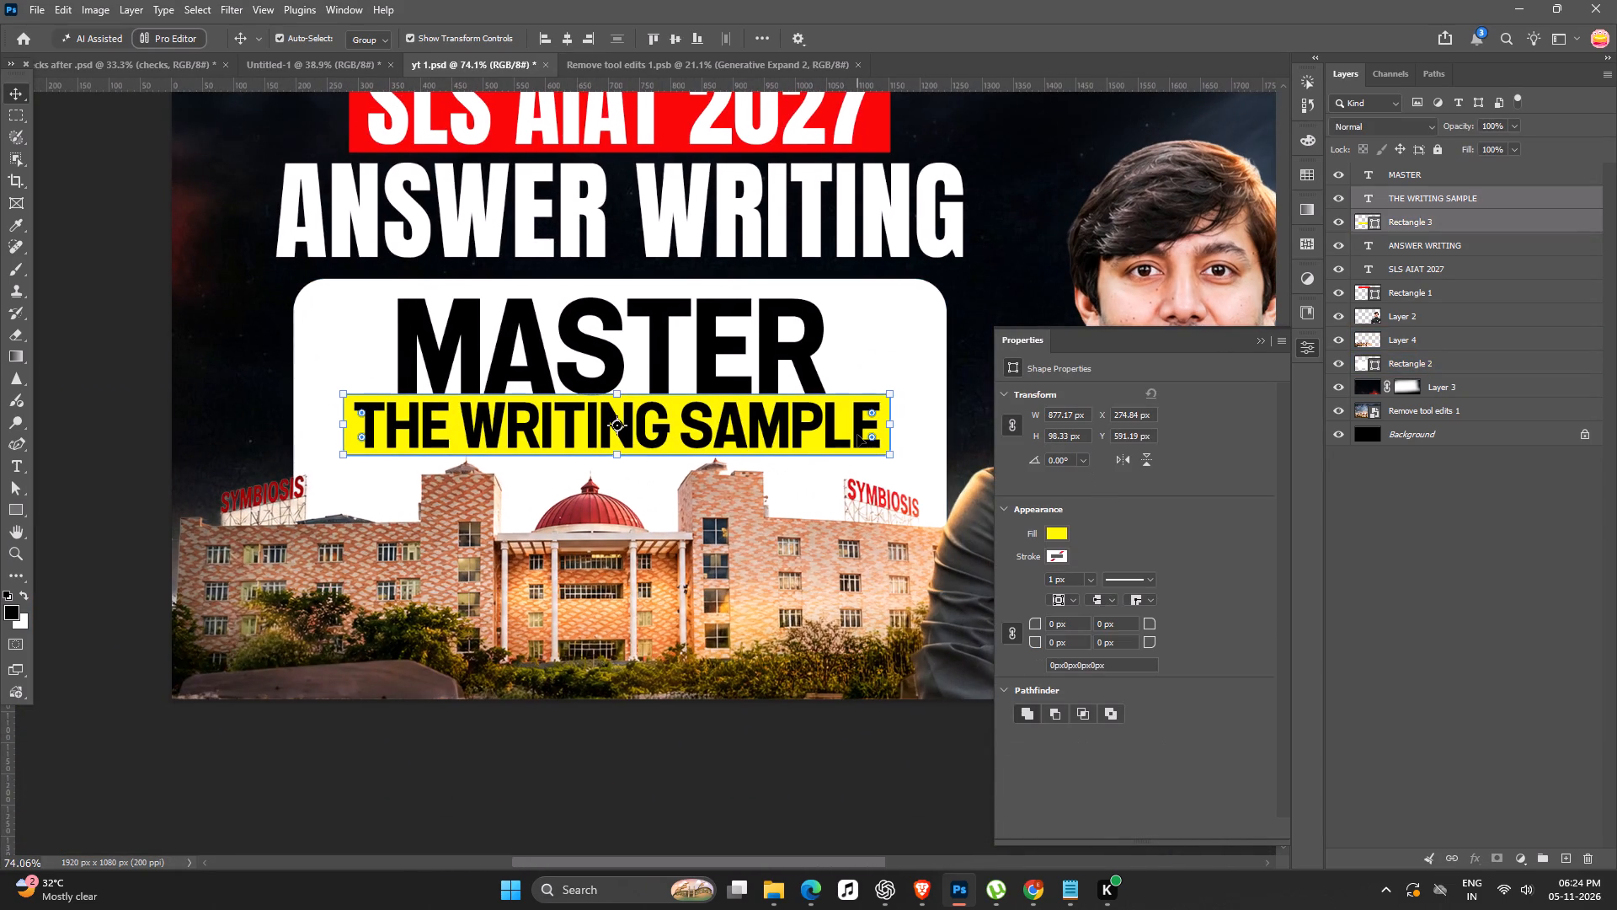
{"action": "key", "text": "shift+Down"}
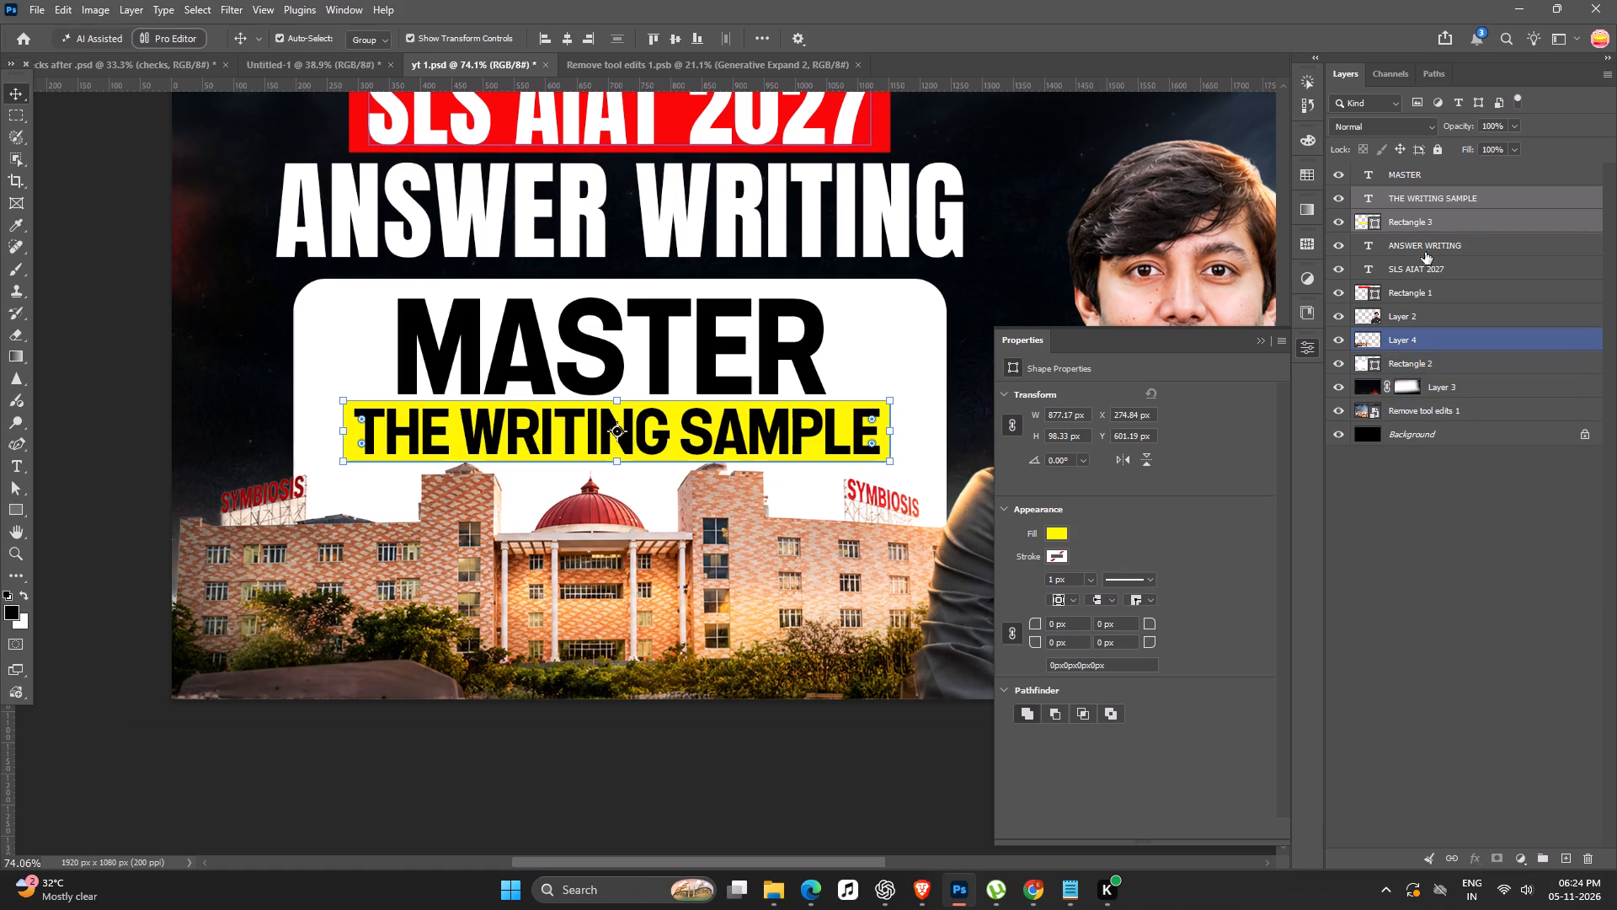
Move the yellow rectangle layer, Rectangle 3, below the campus building layer in the layer order.
{"action": "left_click", "coordinate": [1430, 222]}
{"action": "left_click_drag", "start_coordinate": [1430, 222], "coordinate": [1428, 347]}
{"action": "left_click", "coordinate": [590, 773]}
Nudge the MASTER text up 10 px inside the white box.
{"action": "scroll", "coordinate": [590, 770], "scroll_direction": "down", "scroll_amount": 6, "text": "ctrl"}
{"action": "key", "text": "space"}
{"action": "left_click_drag", "start_coordinate": [589, 769], "coordinate": [589, 779]}
{"action": "scroll", "coordinate": [557, 685], "scroll_direction": "up", "scroll_amount": 2, "text": "ctrl"}
{"action": "key", "text": "space"}
{"action": "left_click_drag", "start_coordinate": [554, 693], "coordinate": [541, 742]}
{"action": "left_click", "coordinate": [681, 488]}
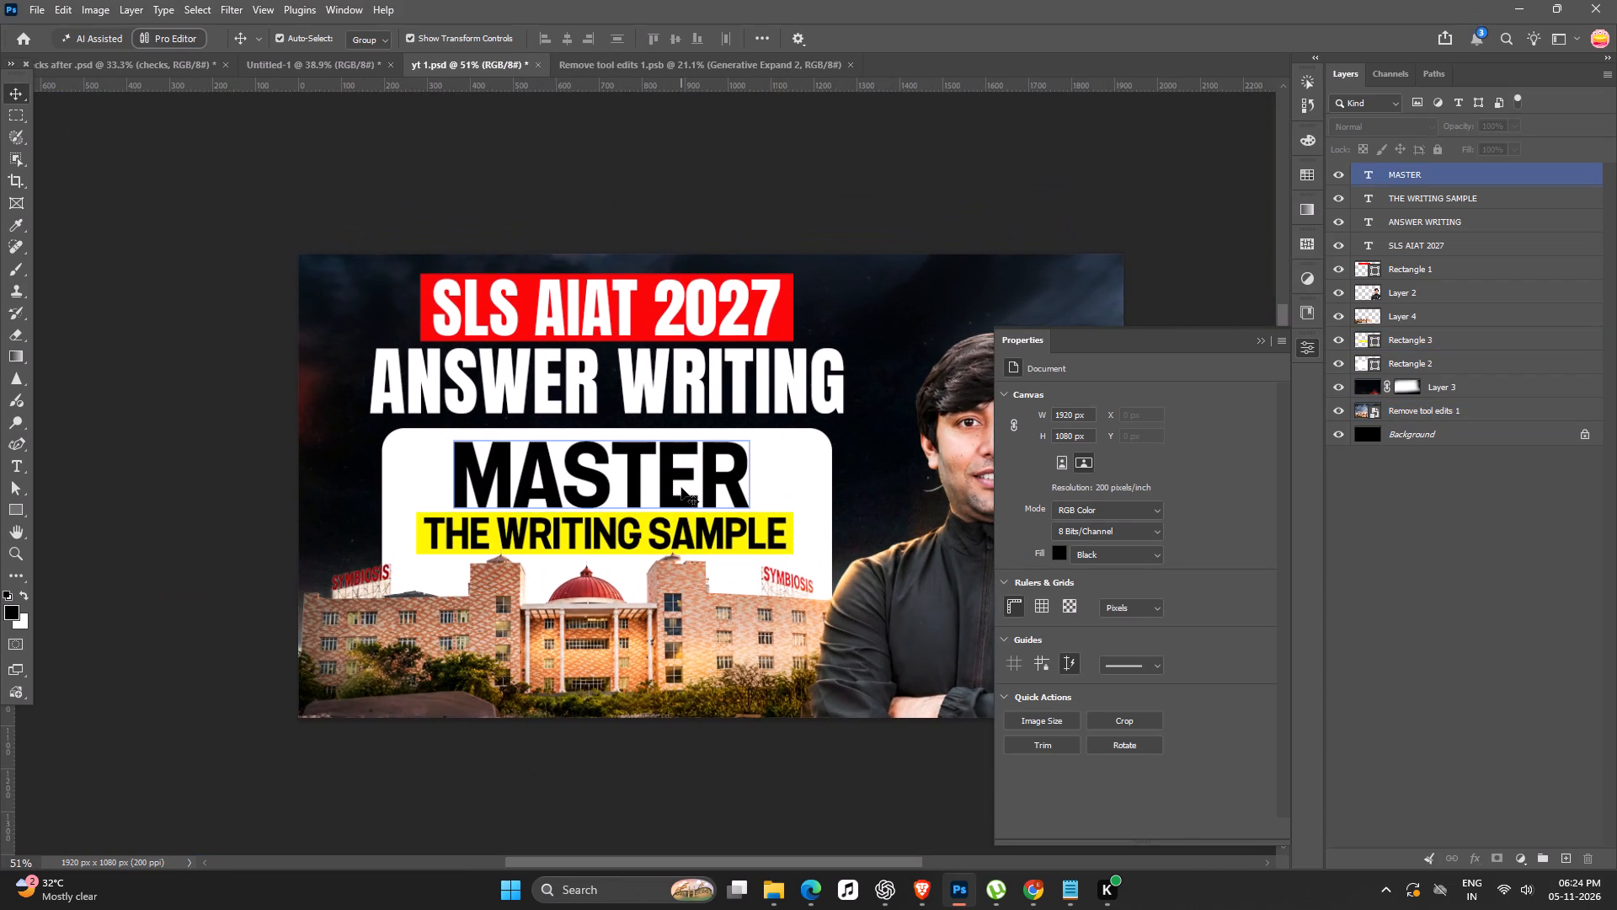
{"action": "key", "text": "shift+Up"}
{"action": "left_click", "coordinate": [769, 790]}
Examine the overall thumbnail composition, checking the text, building and man cut-out together.
{"action": "scroll", "coordinate": [702, 667], "scroll_direction": "down", "scroll_amount": 7, "text": "ctrl"}
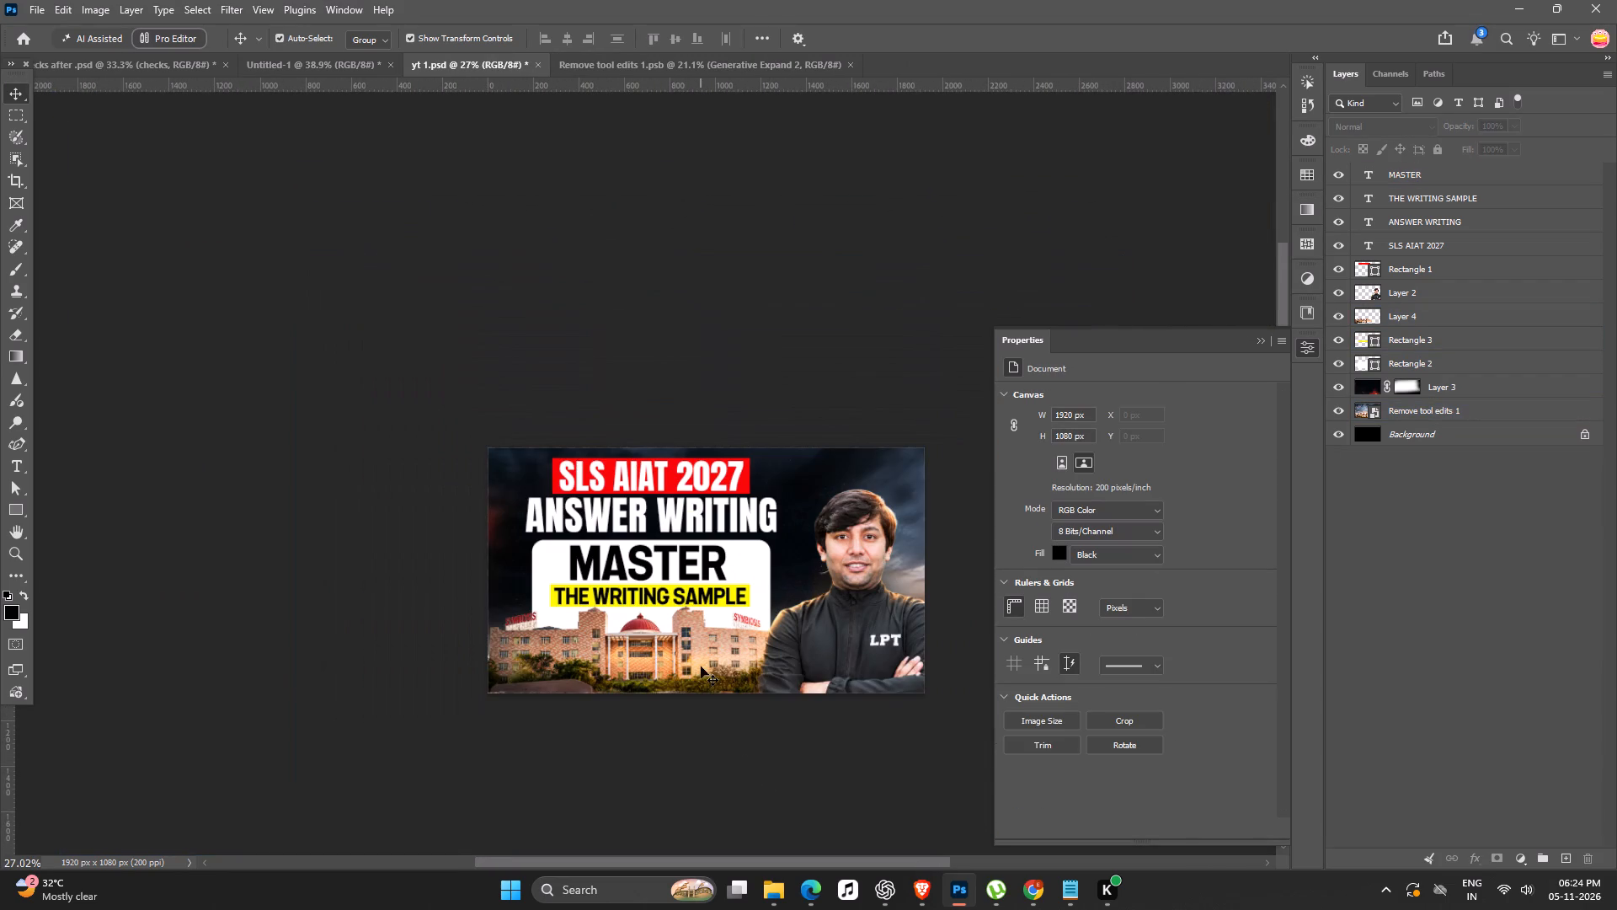
{"action": "key", "text": "space"}
{"action": "left_click_drag", "start_coordinate": [723, 737], "coordinate": [677, 656]}
{"action": "scroll", "coordinate": [684, 650], "scroll_direction": "up", "scroll_amount": 3, "text": "ctrl"}
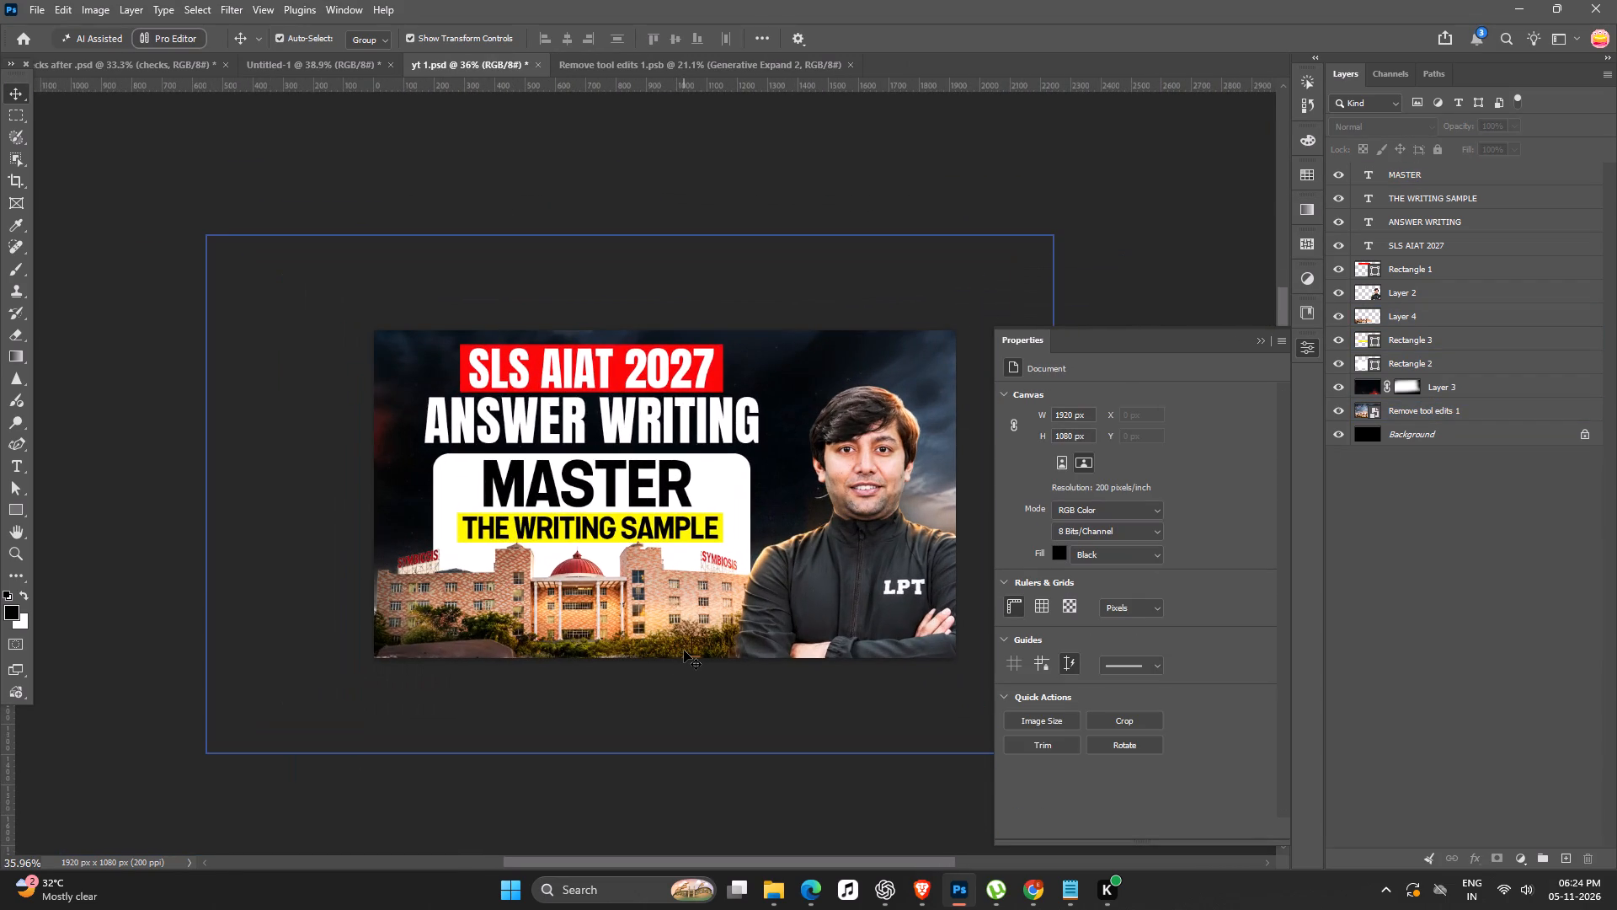
{"action": "key", "text": "space"}
{"action": "key", "text": "space"}
{"action": "key", "text": "space"}
{"action": "key", "text": "space"}
{"action": "key", "text": "space"}
{"action": "key", "text": "space"}
{"action": "key", "text": "space"}
{"action": "key", "text": "space"}
{"action": "key", "text": "space"}
{"action": "key", "text": "space"}
{"action": "left_click_drag", "start_coordinate": [560, 600], "coordinate": [526, 602]}
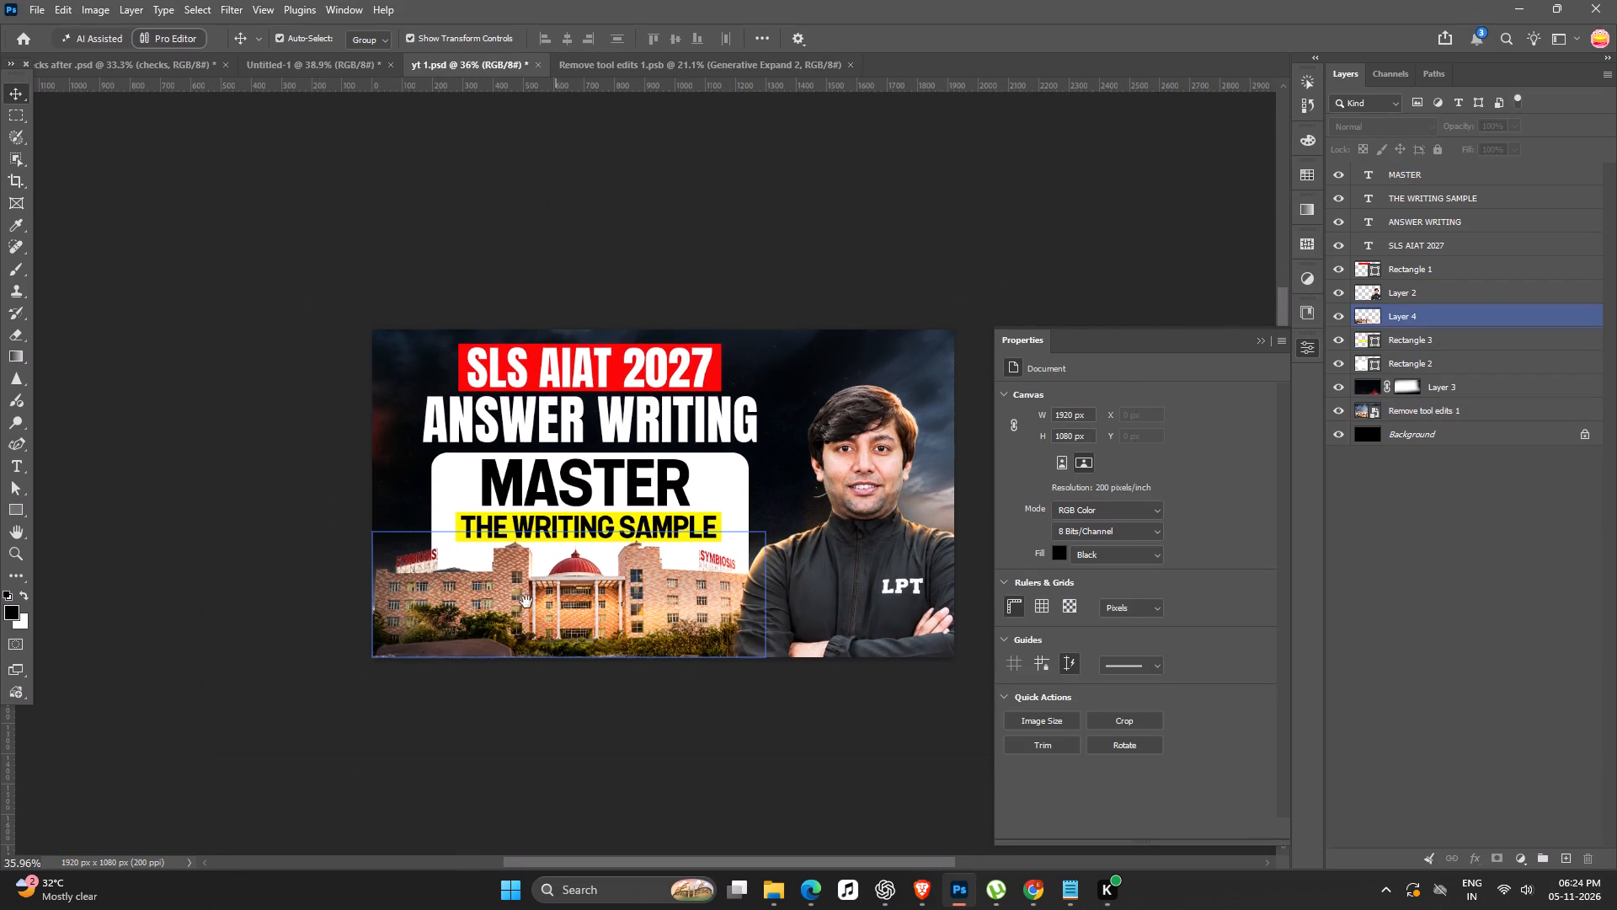
{"action": "left_click_drag", "start_coordinate": [526, 602], "coordinate": [506, 606]}
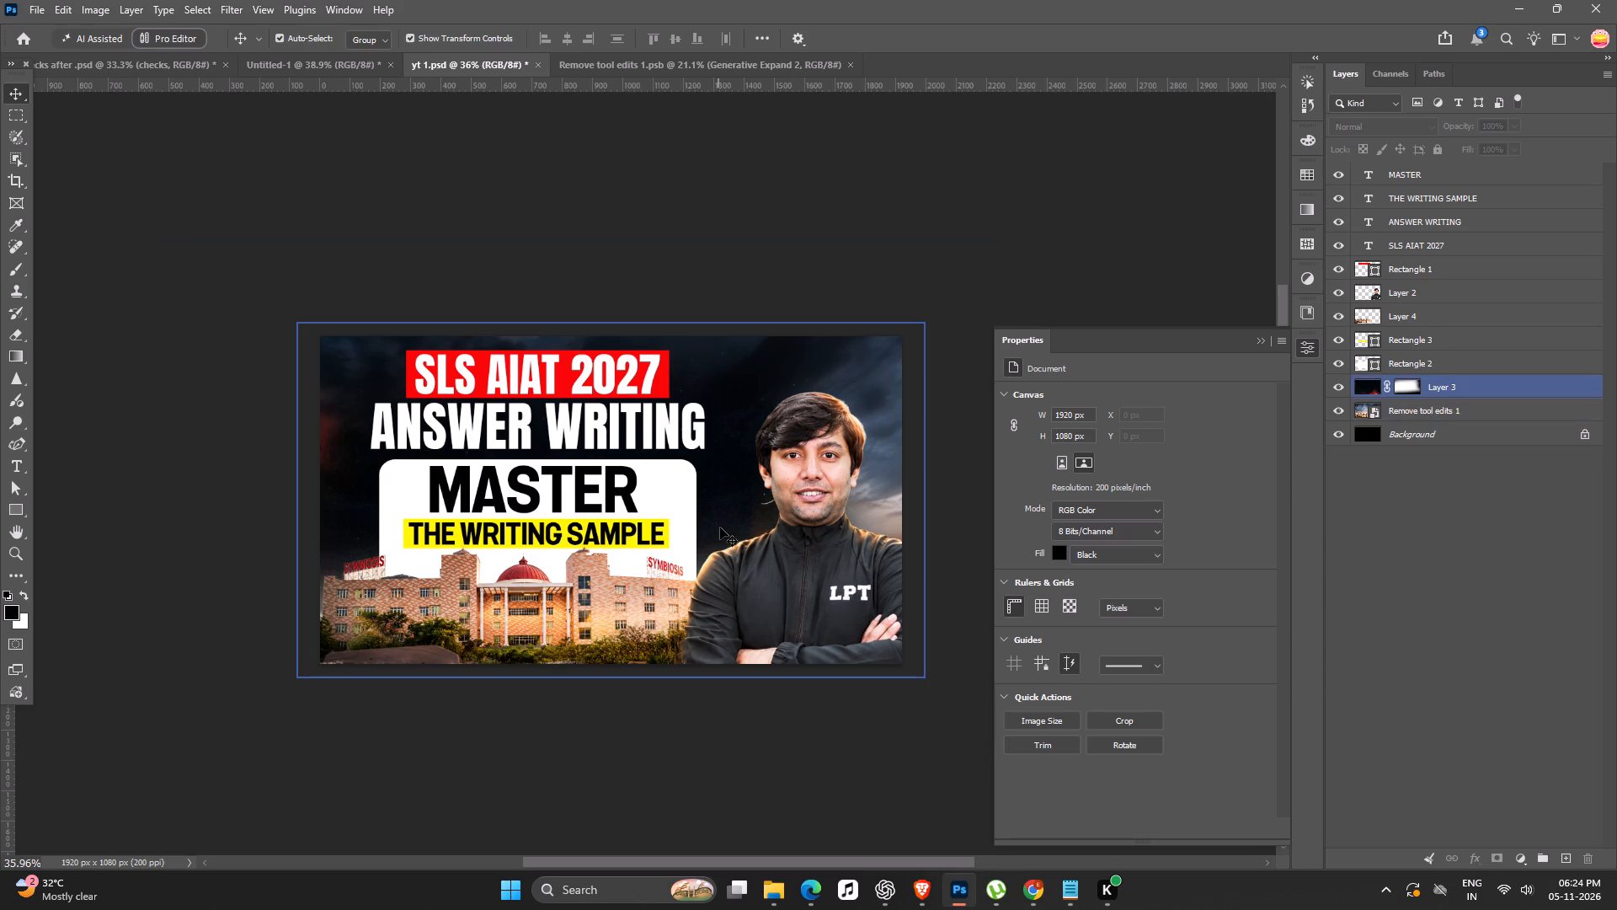
Stamp all visible layers into a new layer above MASTER, and paste a merged copy of the whole canvas in place on top.
{"action": "left_click", "coordinate": [1510, 179]}
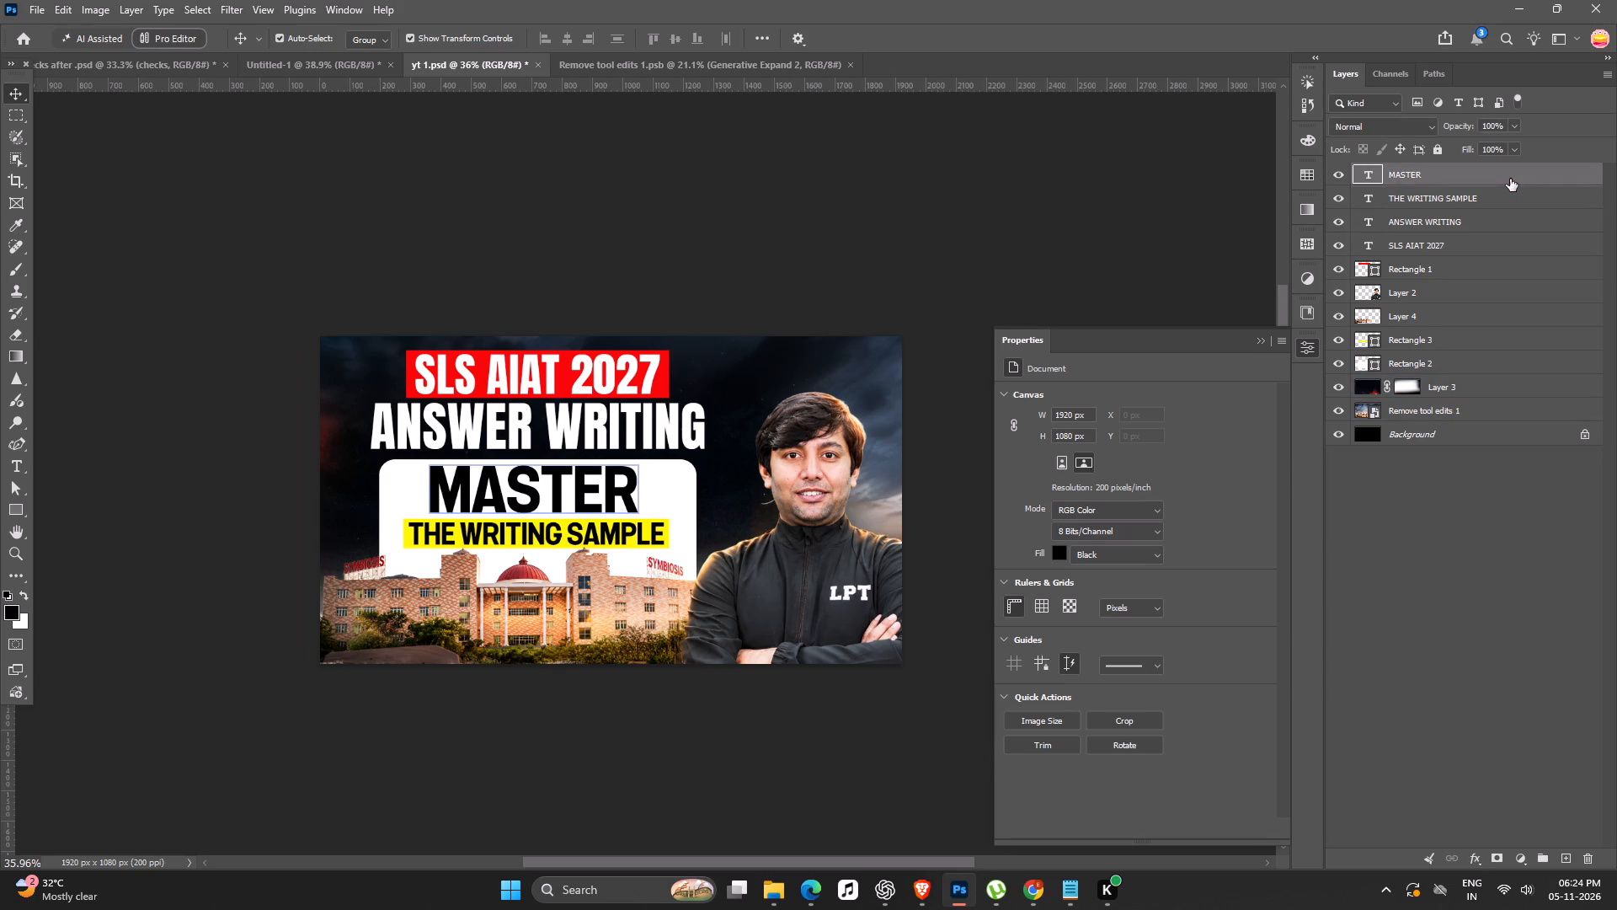
{"action": "key", "text": "ctrl+alt+shift+e"}
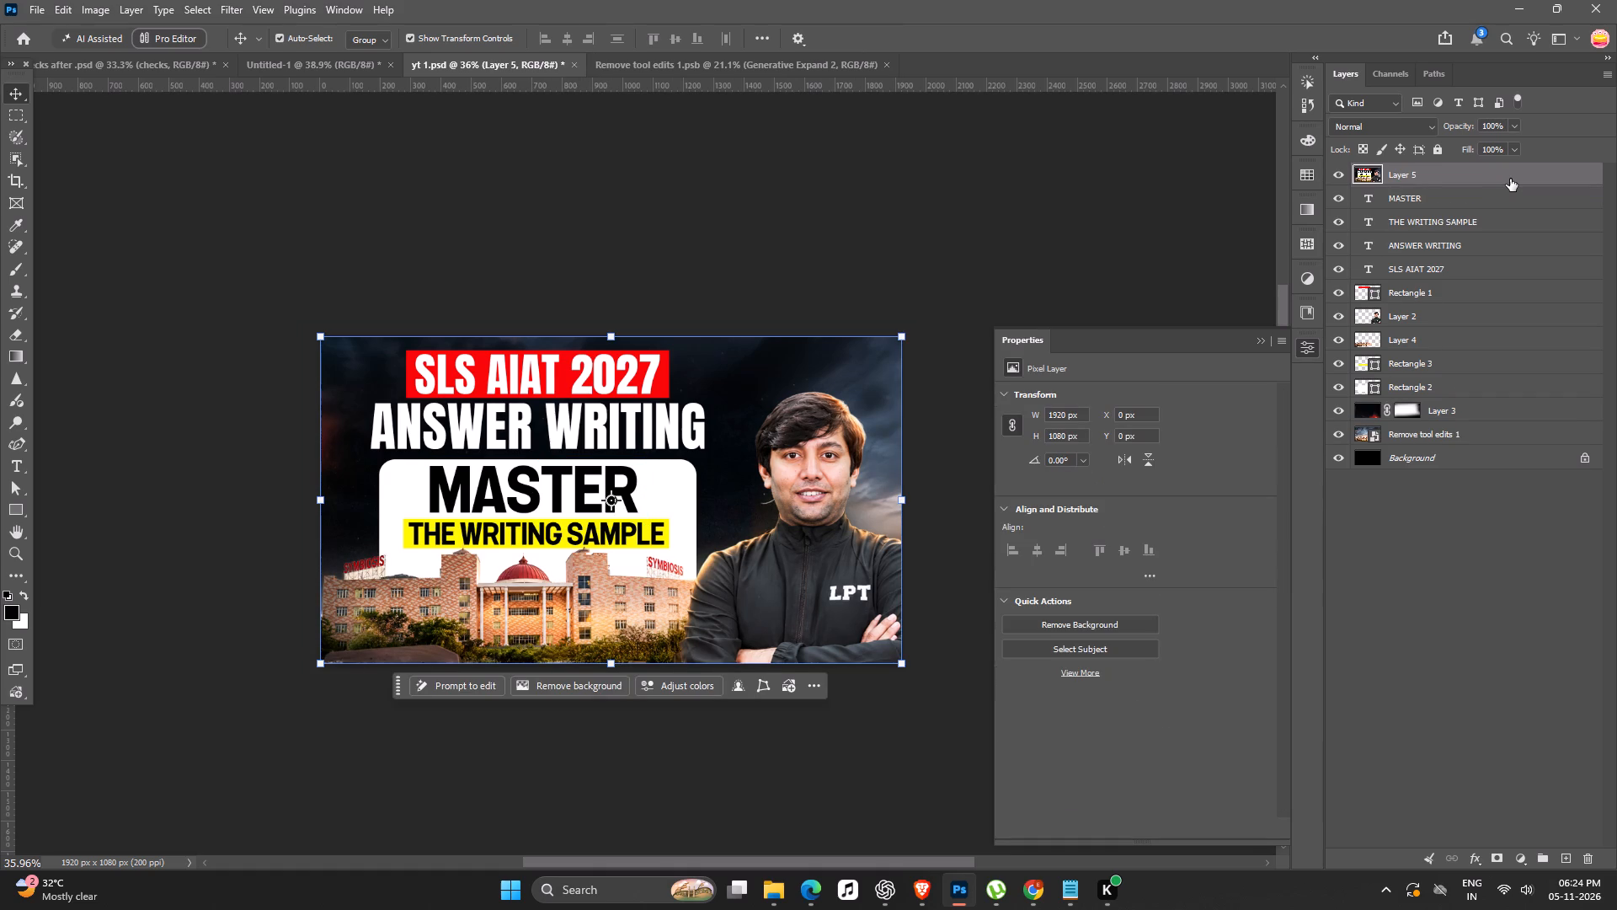
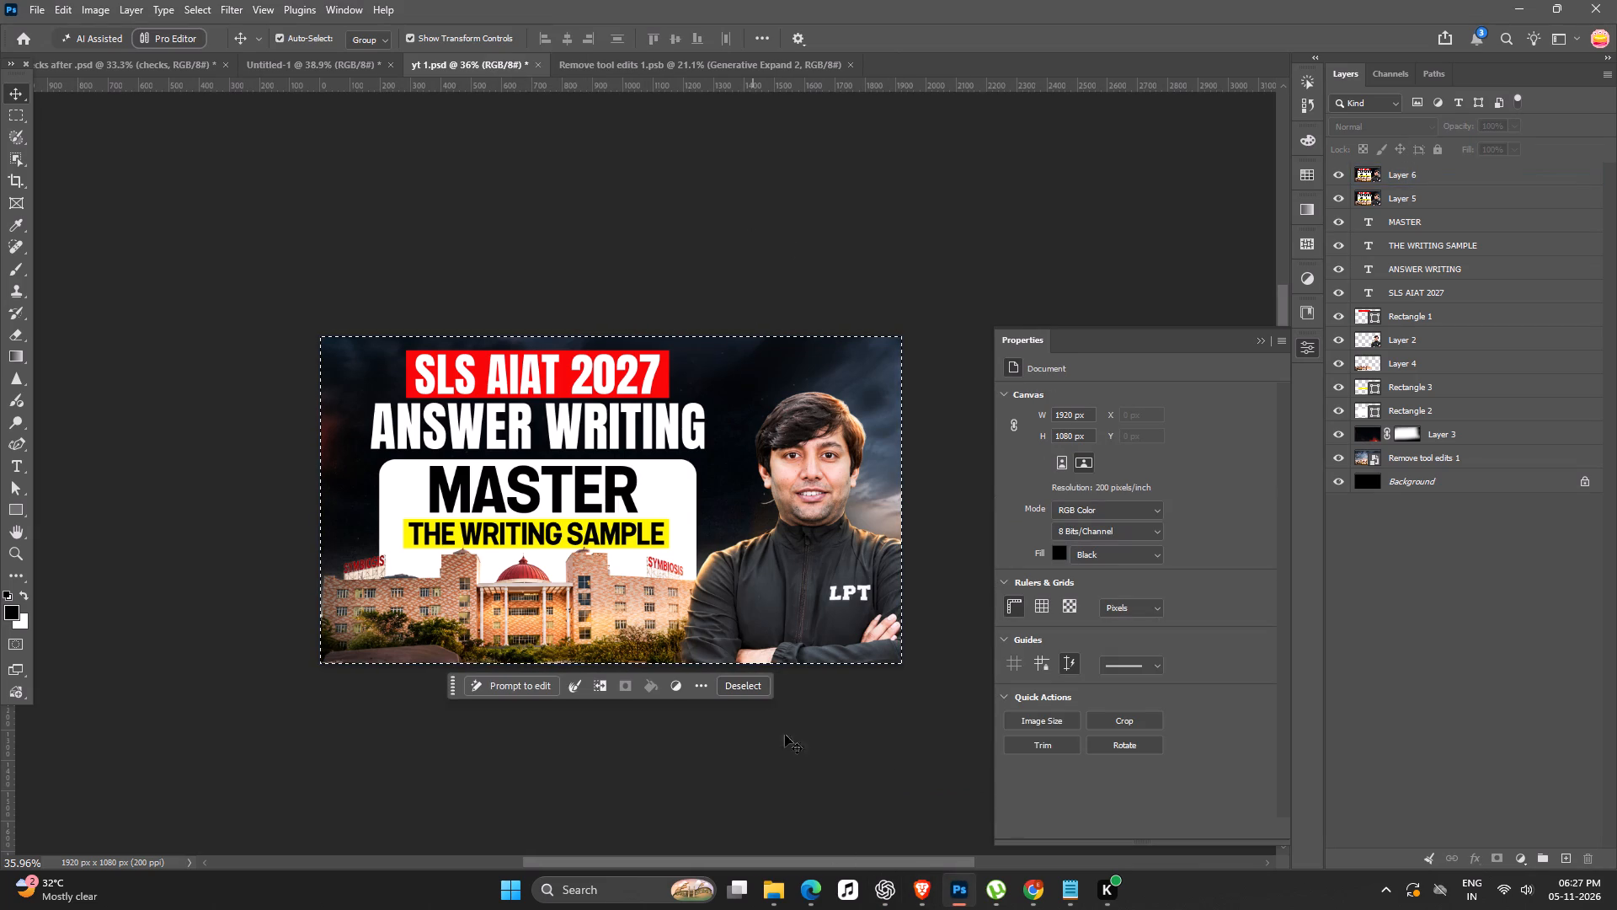
{"action": "left_click", "coordinate": [780, 888]}
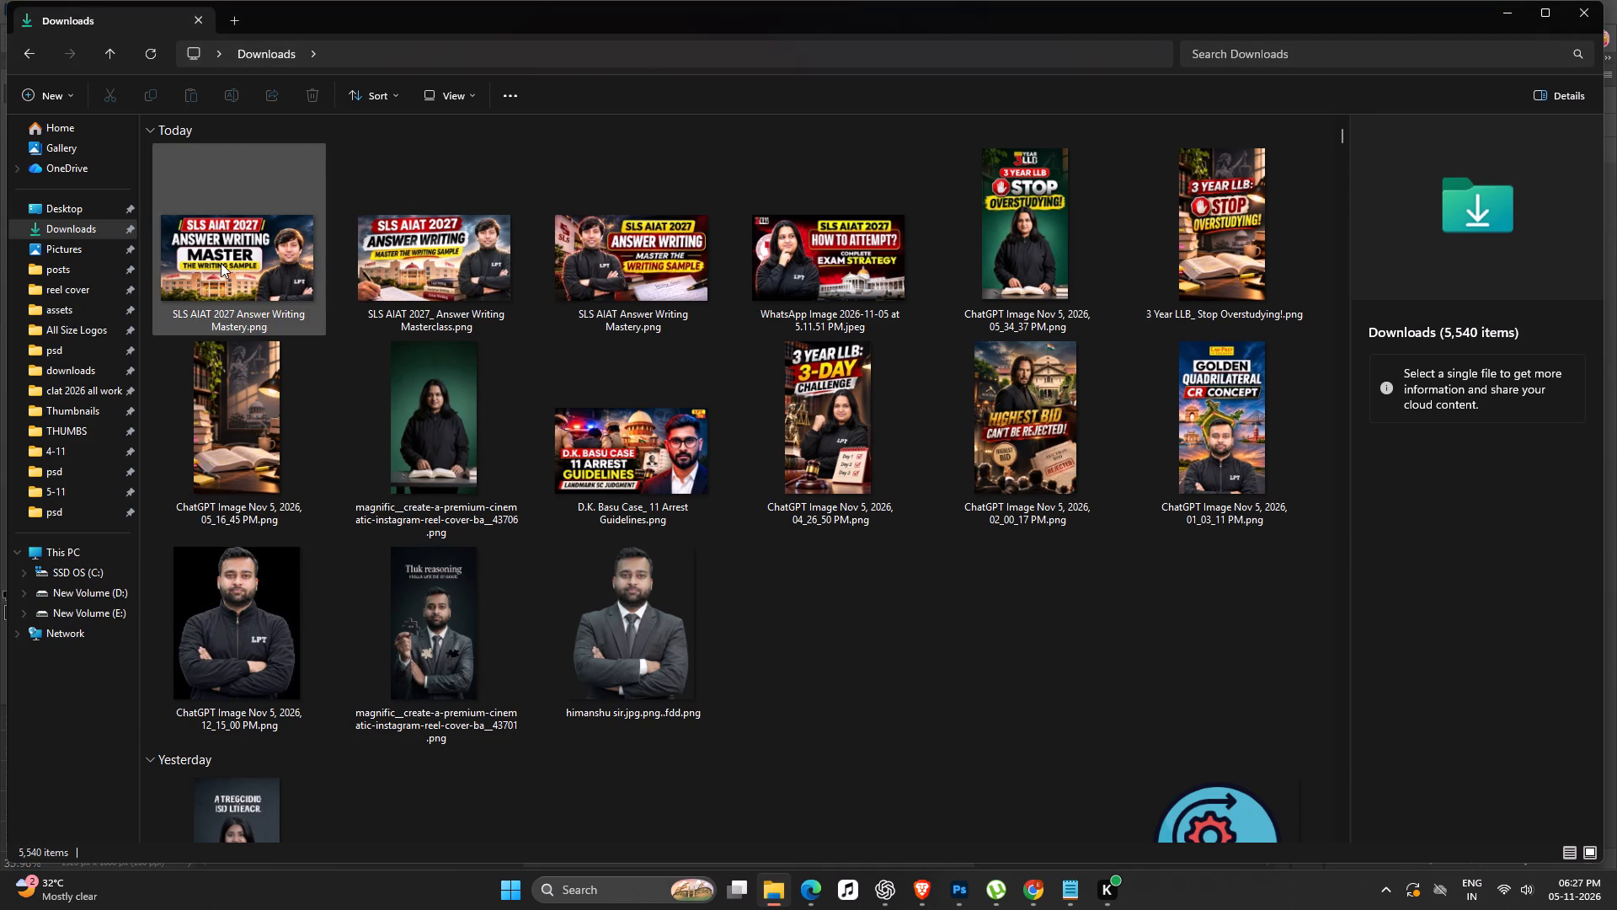
{"action": "left_click_drag", "start_coordinate": [213, 242], "coordinate": [547, 540]}
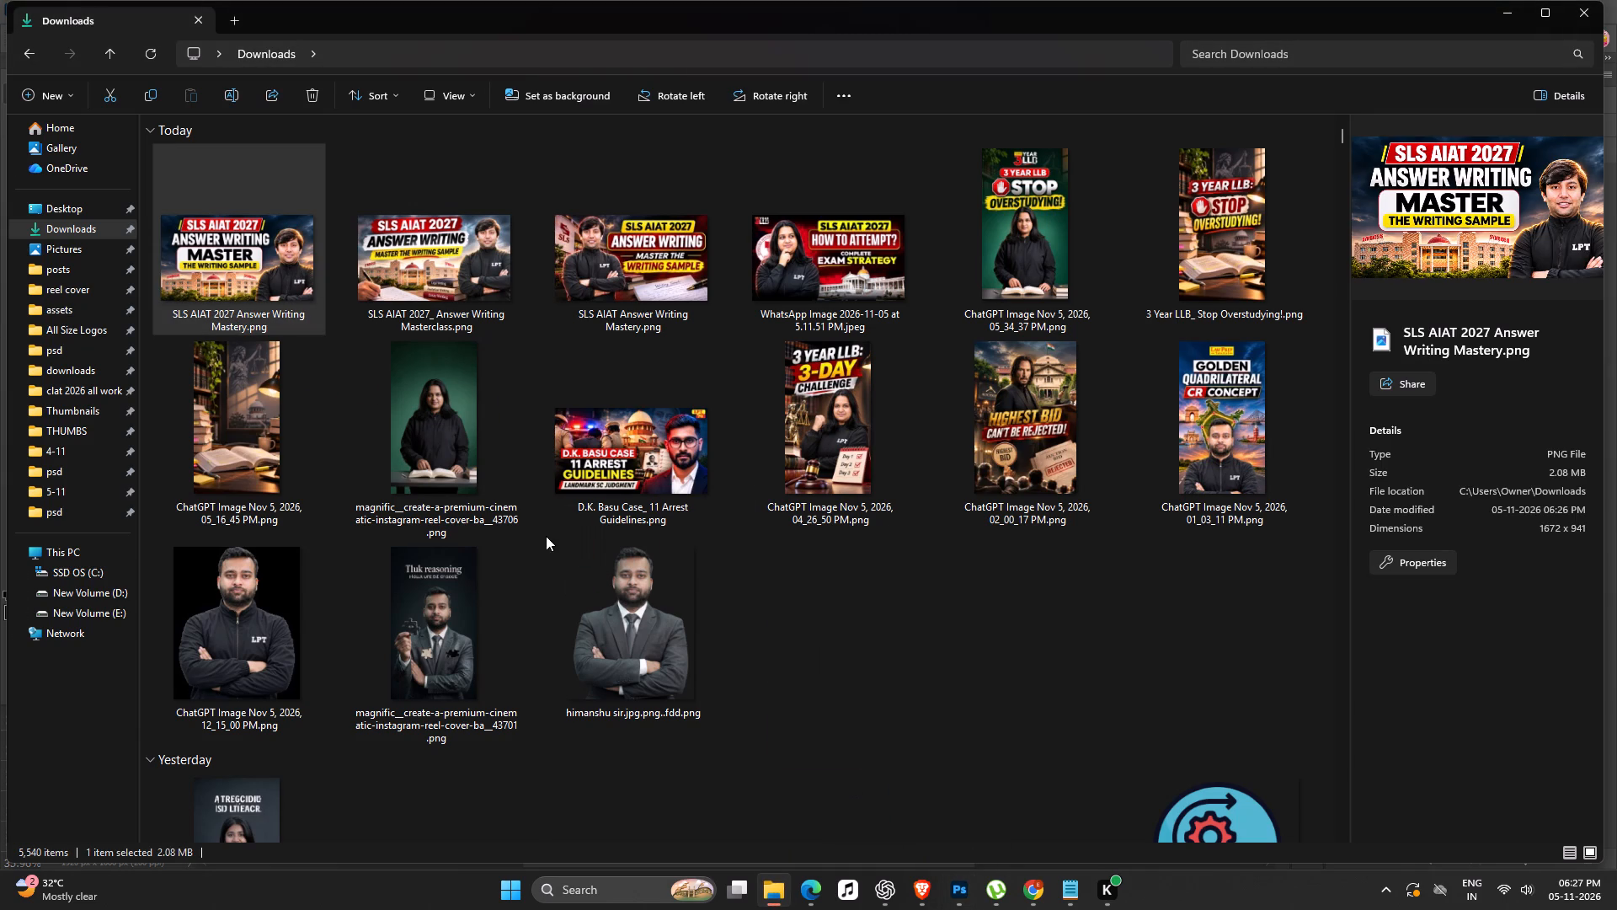
{"action": "left_click", "coordinate": [968, 893]}
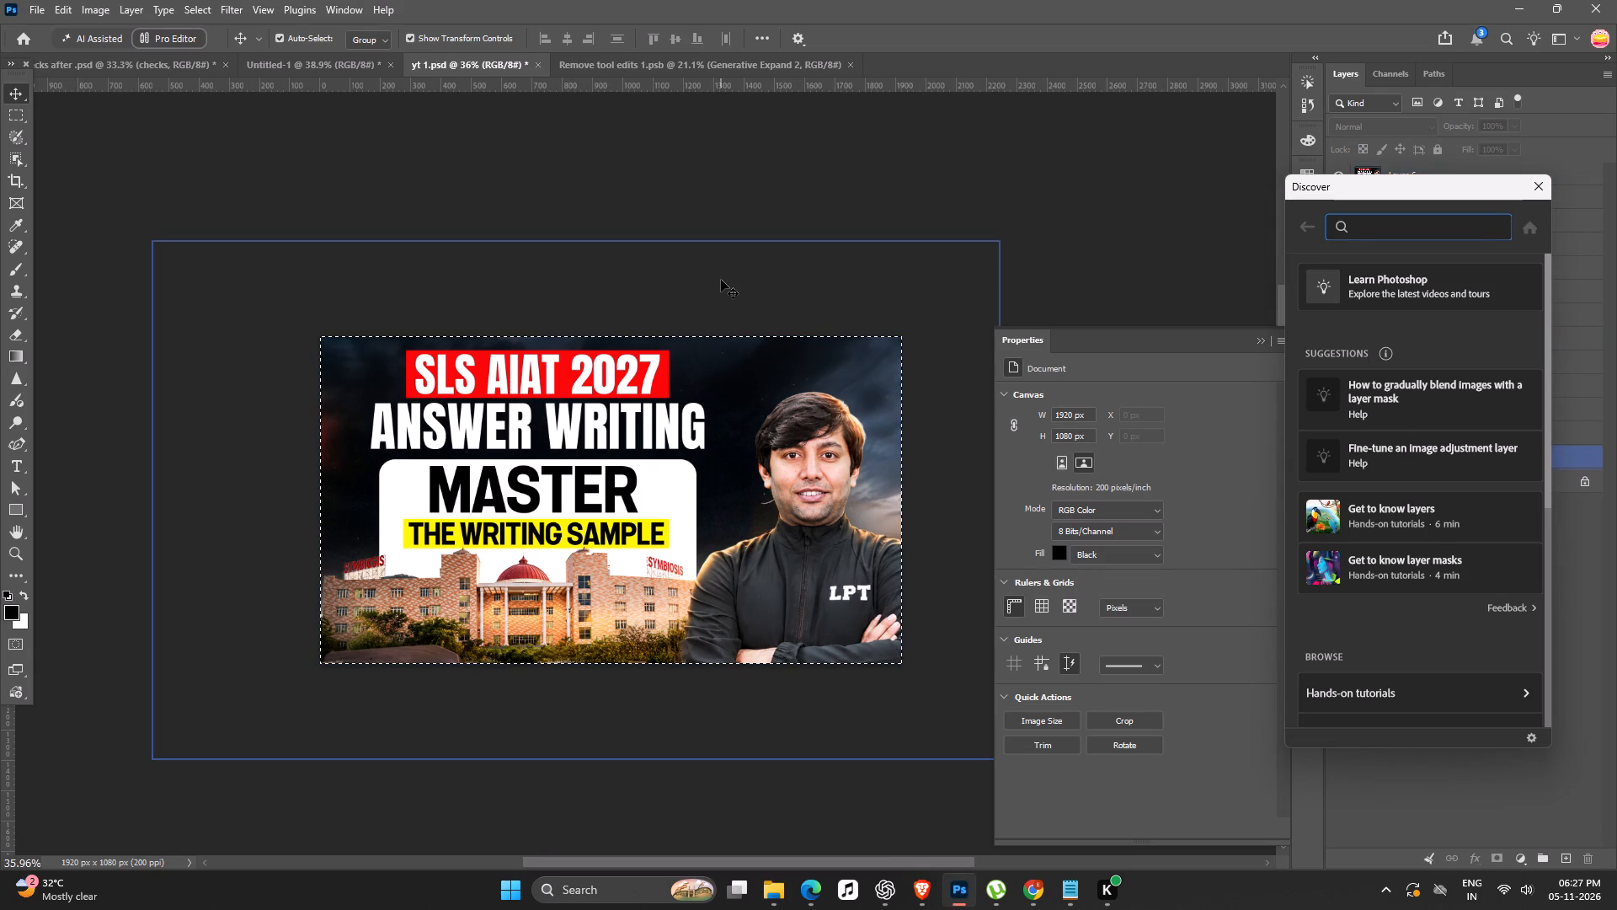
{"action": "key", "text": "ctrl+d"}
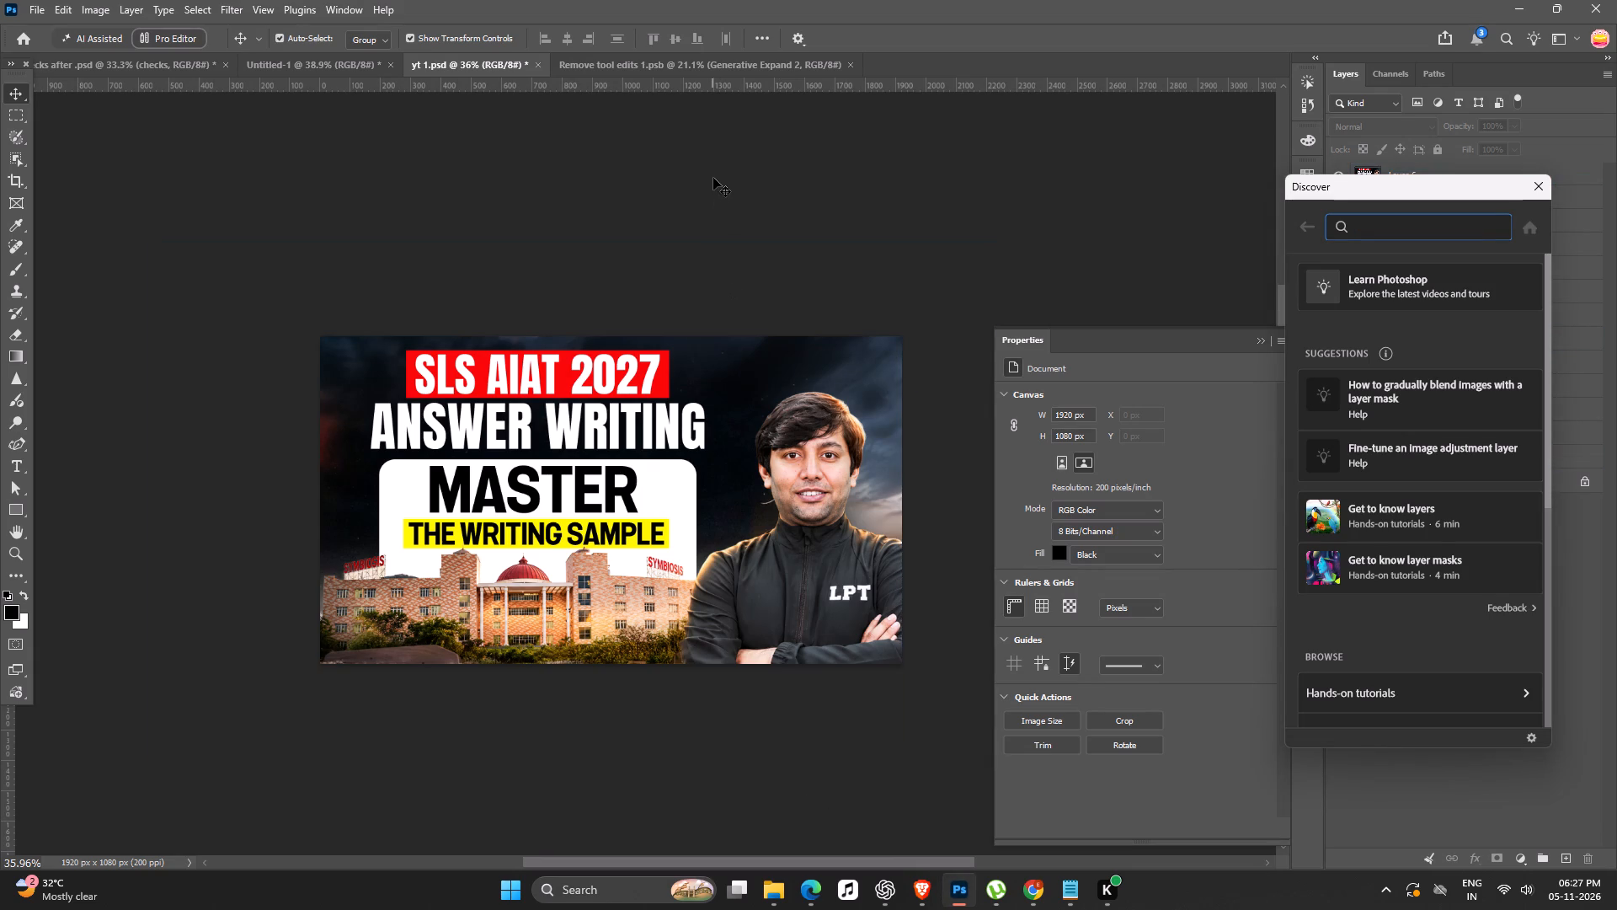
{"action": "left_click", "coordinate": [682, 187]}
Place the saved "SLS AIAT 2027 Answer Writing Mastery" PNG from Downloads into yt 1.psd at its automatic canvas fit.
{"action": "left_click", "coordinate": [773, 882]}
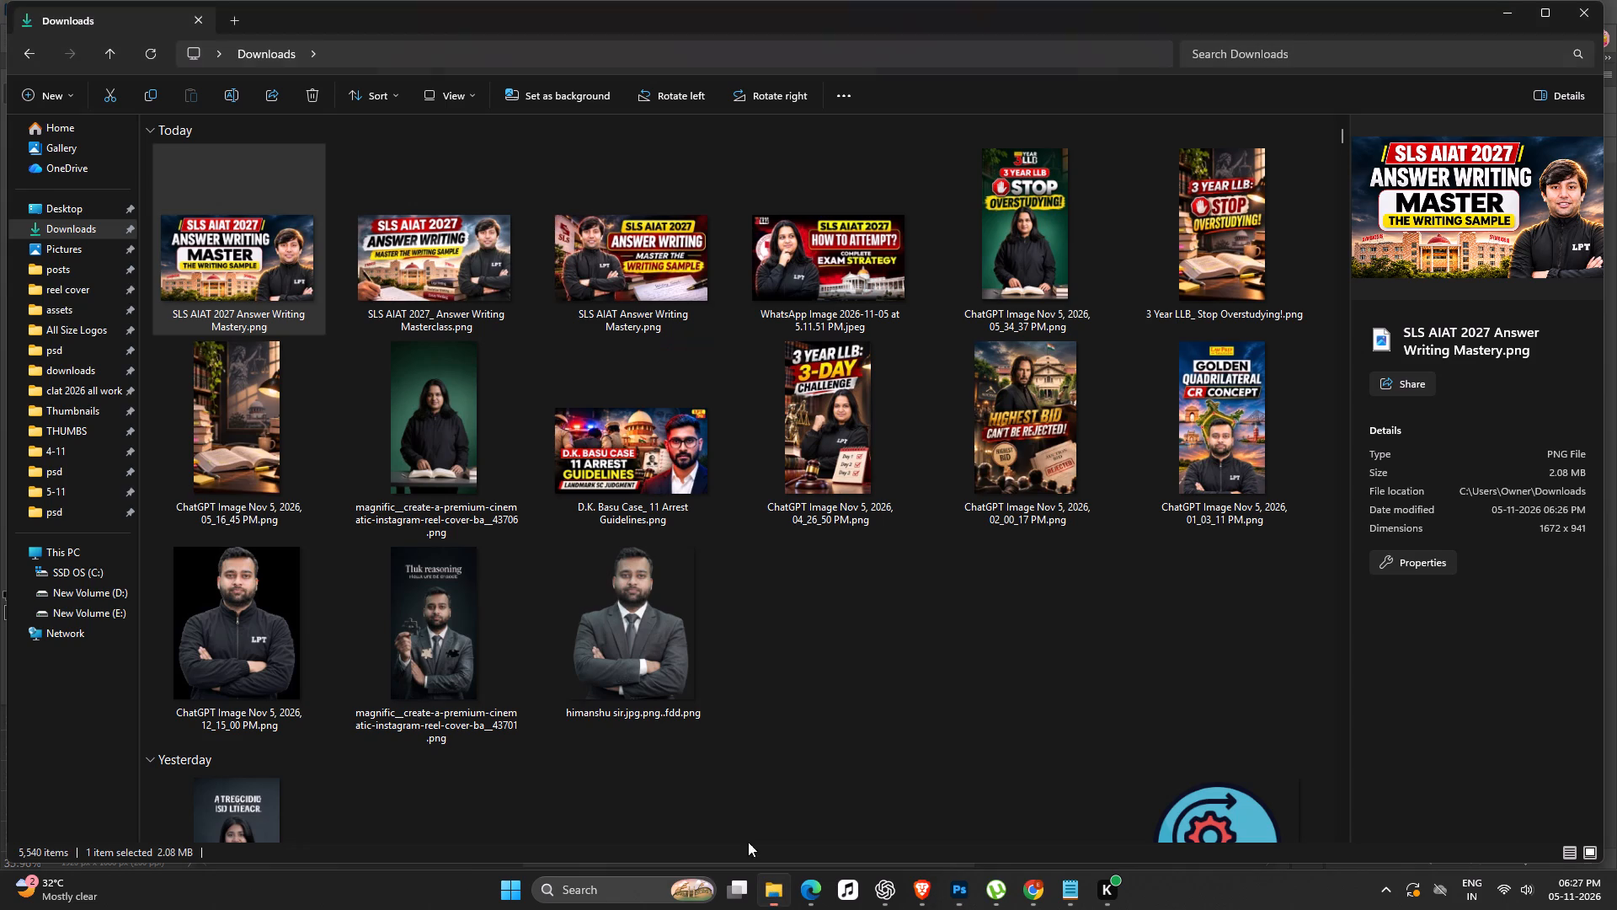
{"action": "left_click_drag", "start_coordinate": [216, 253], "coordinate": [859, 745]}
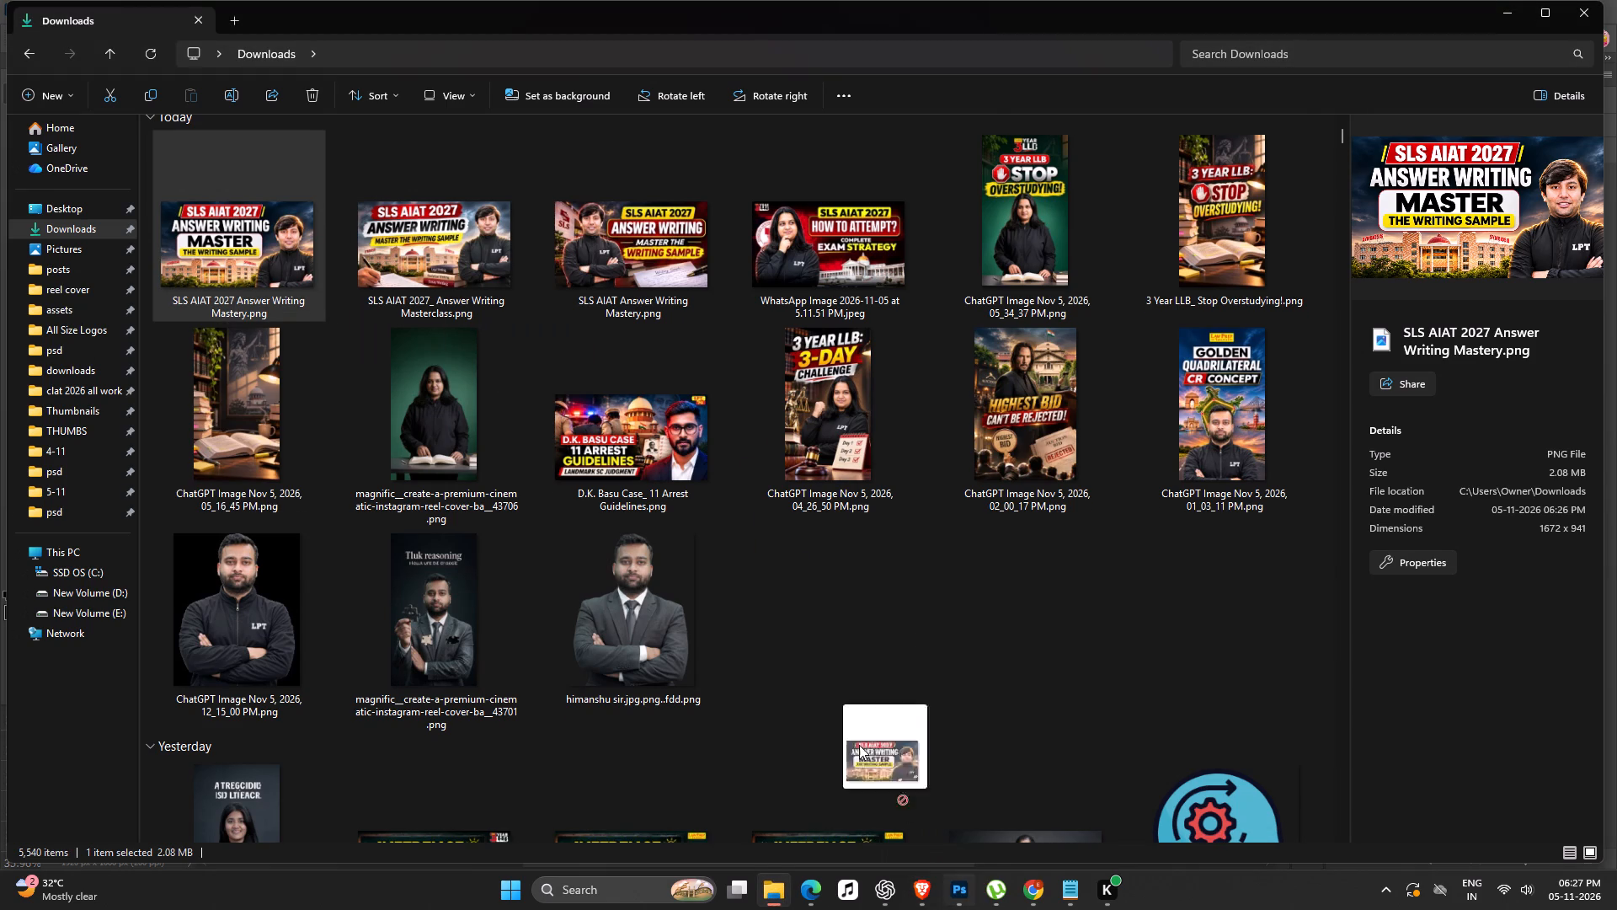
{"action": "left_click_drag", "start_coordinate": [859, 745], "coordinate": [471, 462]}
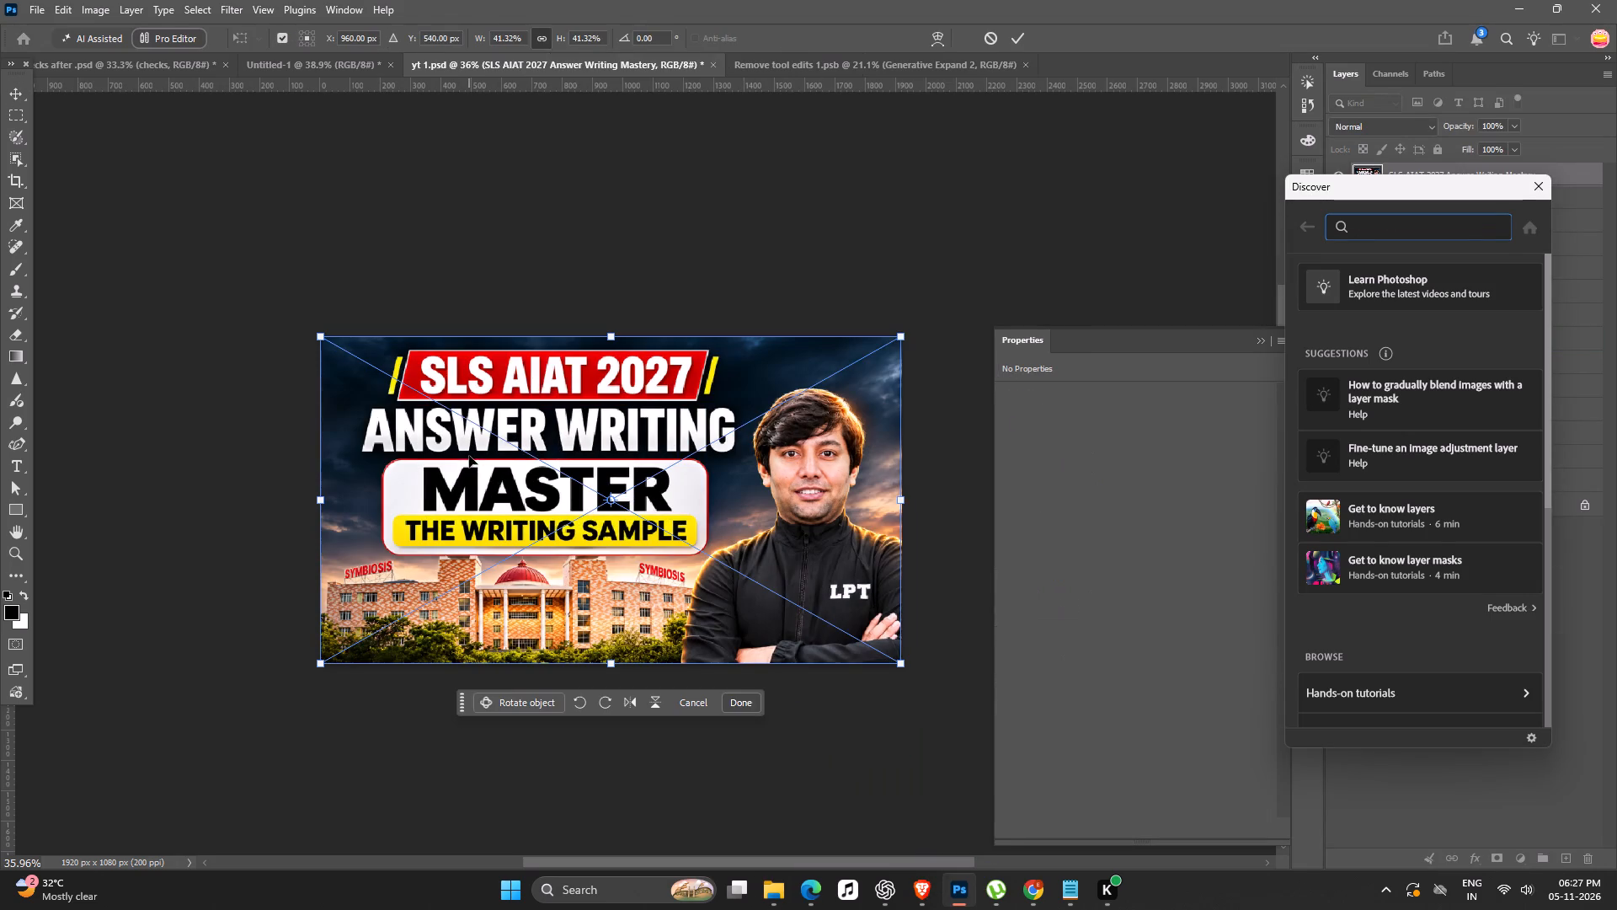
{"action": "left_click", "coordinate": [548, 183]}
{"action": "scroll", "coordinate": [572, 383], "scroll_direction": "up", "scroll_amount": 8, "text": "ctrl"}
{"action": "scroll", "coordinate": [573, 383], "scroll_direction": "down", "scroll_amount": 1, "text": "ctrl"}
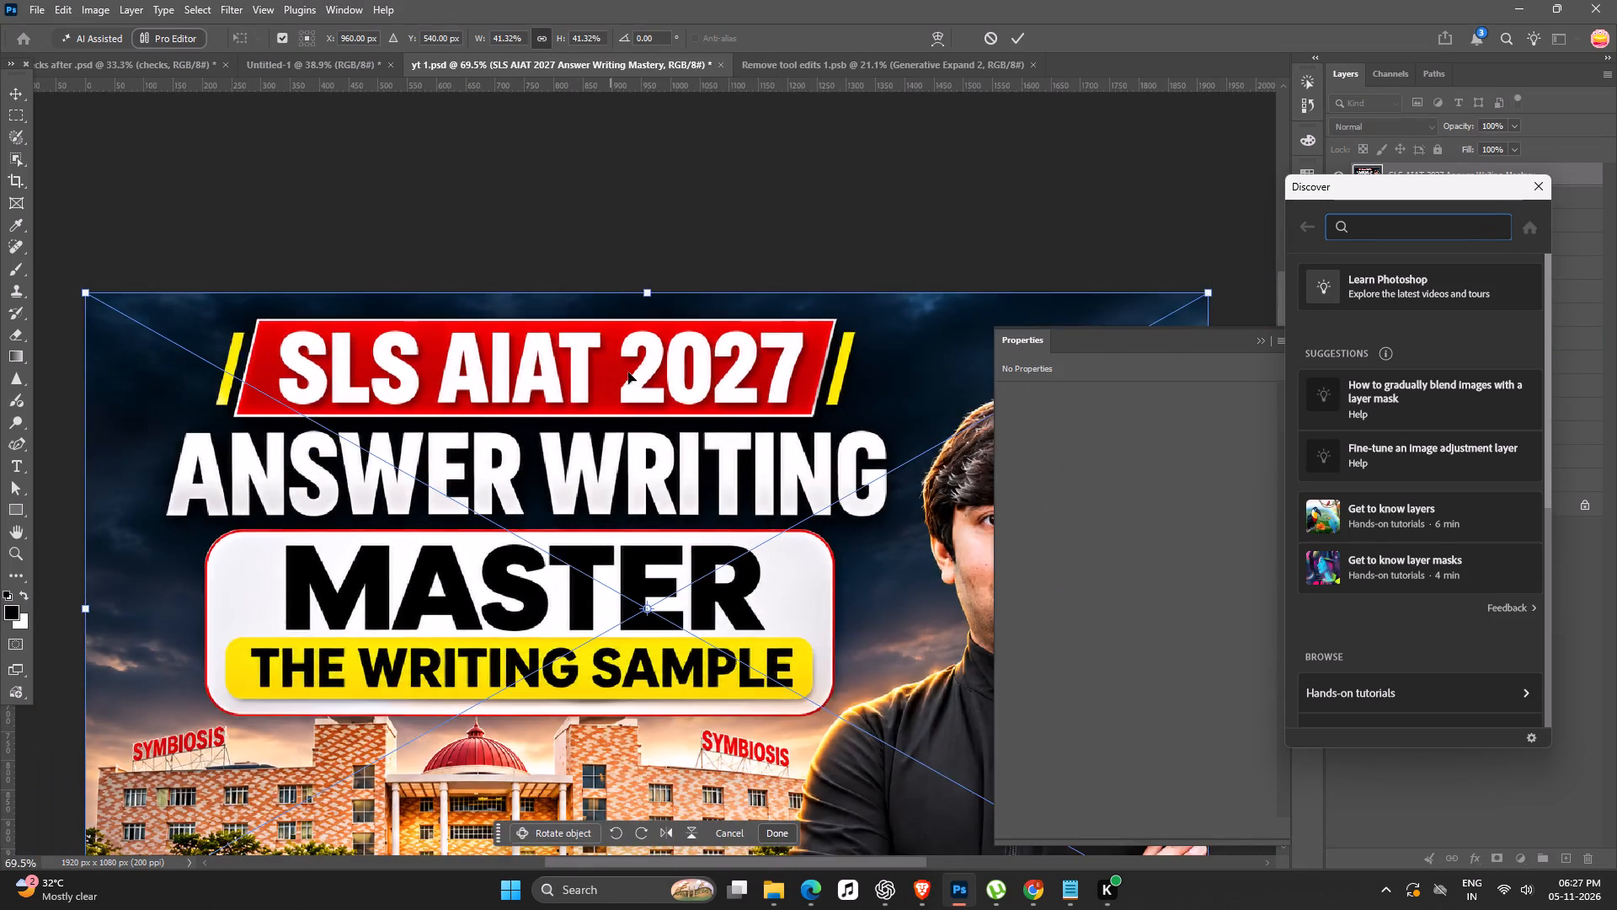
{"action": "scroll", "coordinate": [710, 382], "scroll_direction": "up", "scroll_amount": 6, "text": "ctrl"}
{"action": "key", "text": "Return"}
Examine the placed ChatGPT thumbnail up close and as a whole, checking its lettering, building and man cut-out.
{"action": "scroll", "coordinate": [616, 389], "scroll_direction": "down", "scroll_amount": 8, "text": "ctrl"}
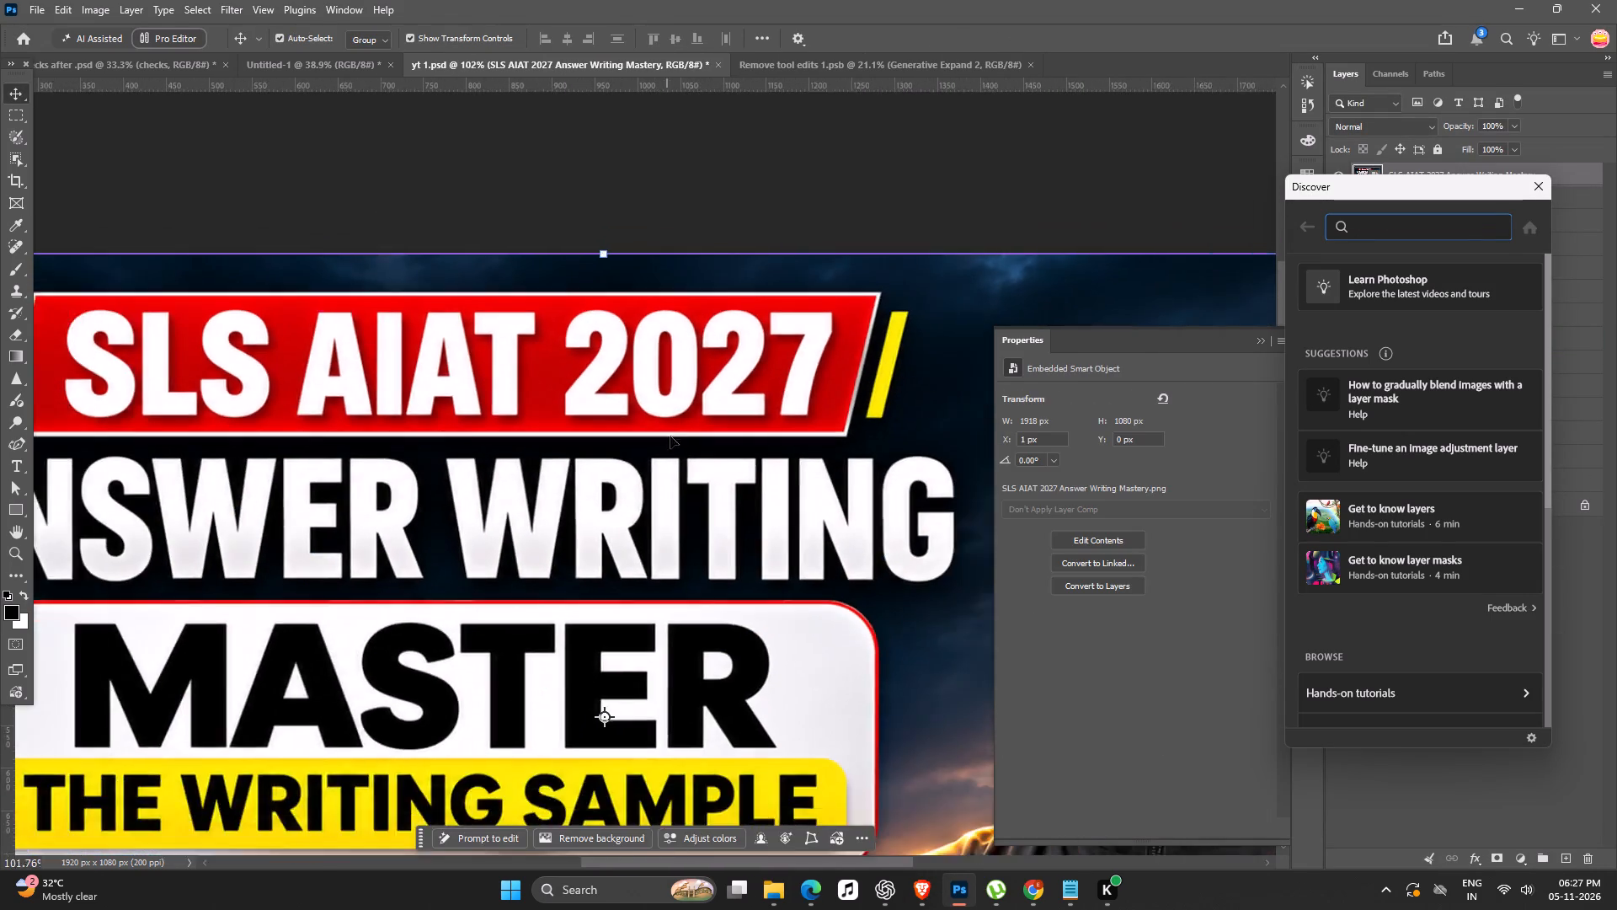
{"action": "scroll", "coordinate": [676, 430], "scroll_direction": "down", "scroll_amount": 6, "text": "ctrl"}
{"action": "key", "text": "space"}
{"action": "key", "text": "space"}
{"action": "key", "text": "space"}
{"action": "key", "text": "space"}
{"action": "key", "text": "space"}
{"action": "key", "text": "space"}
{"action": "key", "text": "space"}
{"action": "key", "text": "space"}
{"action": "key", "text": "space"}
{"action": "key", "text": "space"}
{"action": "key", "text": "space"}
{"action": "key", "text": "space"}
{"action": "key", "text": "space"}
{"action": "key", "text": "space"}
{"action": "left_click_drag", "start_coordinate": [689, 472], "coordinate": [622, 452]}
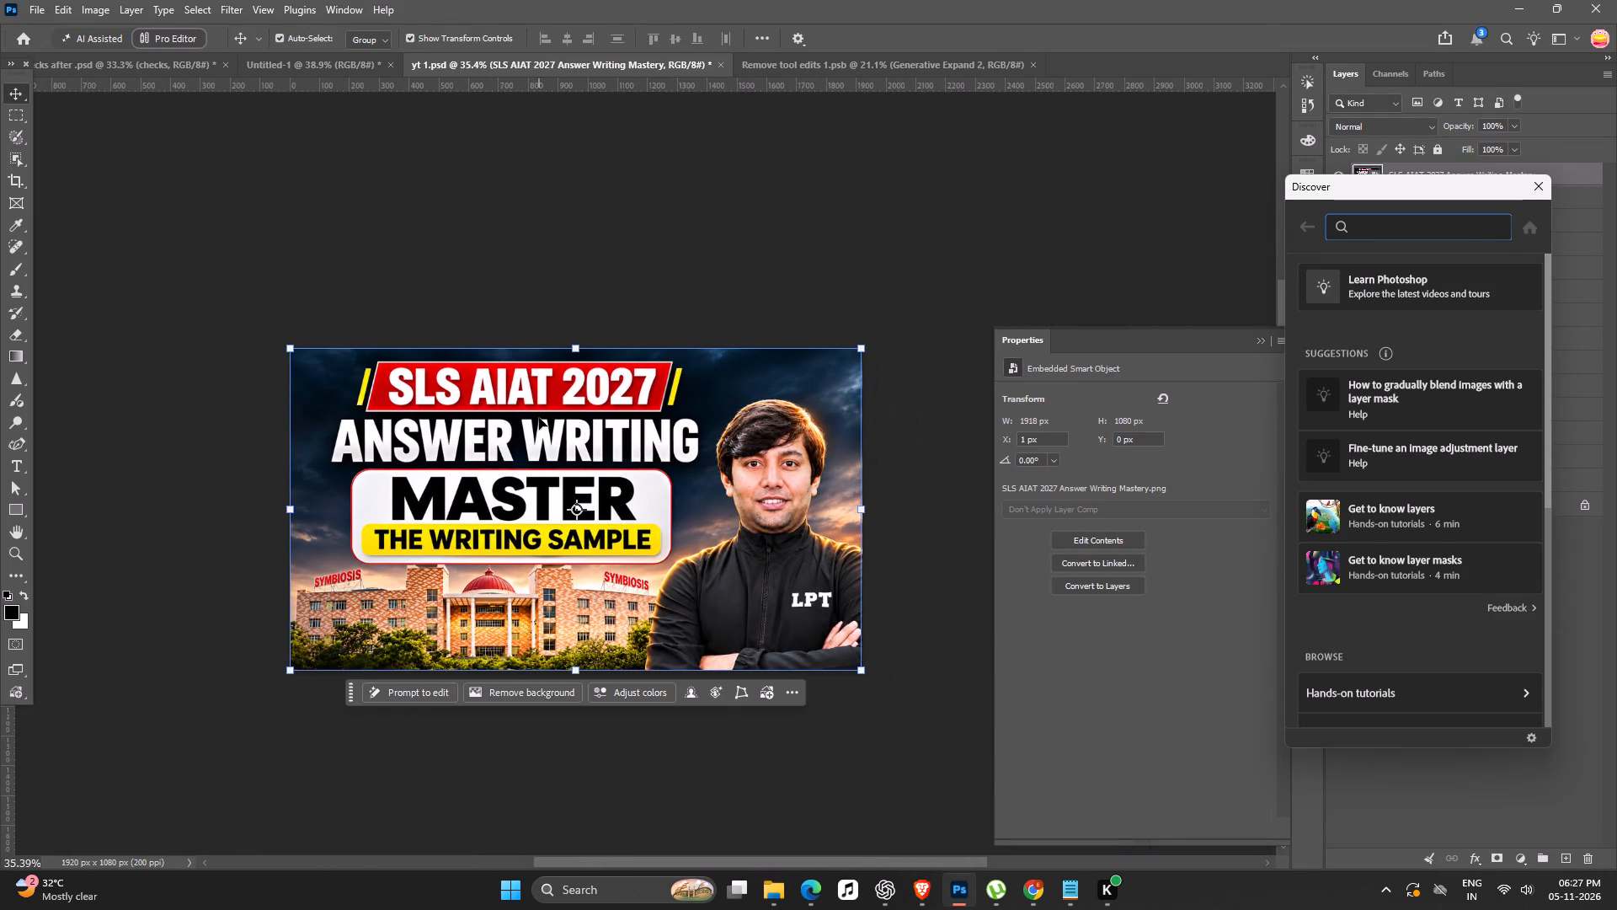
Close the Discover window and bring the man's cut-out, Layer 2, to the top of the layer stack.
{"action": "left_click", "coordinate": [727, 781]}
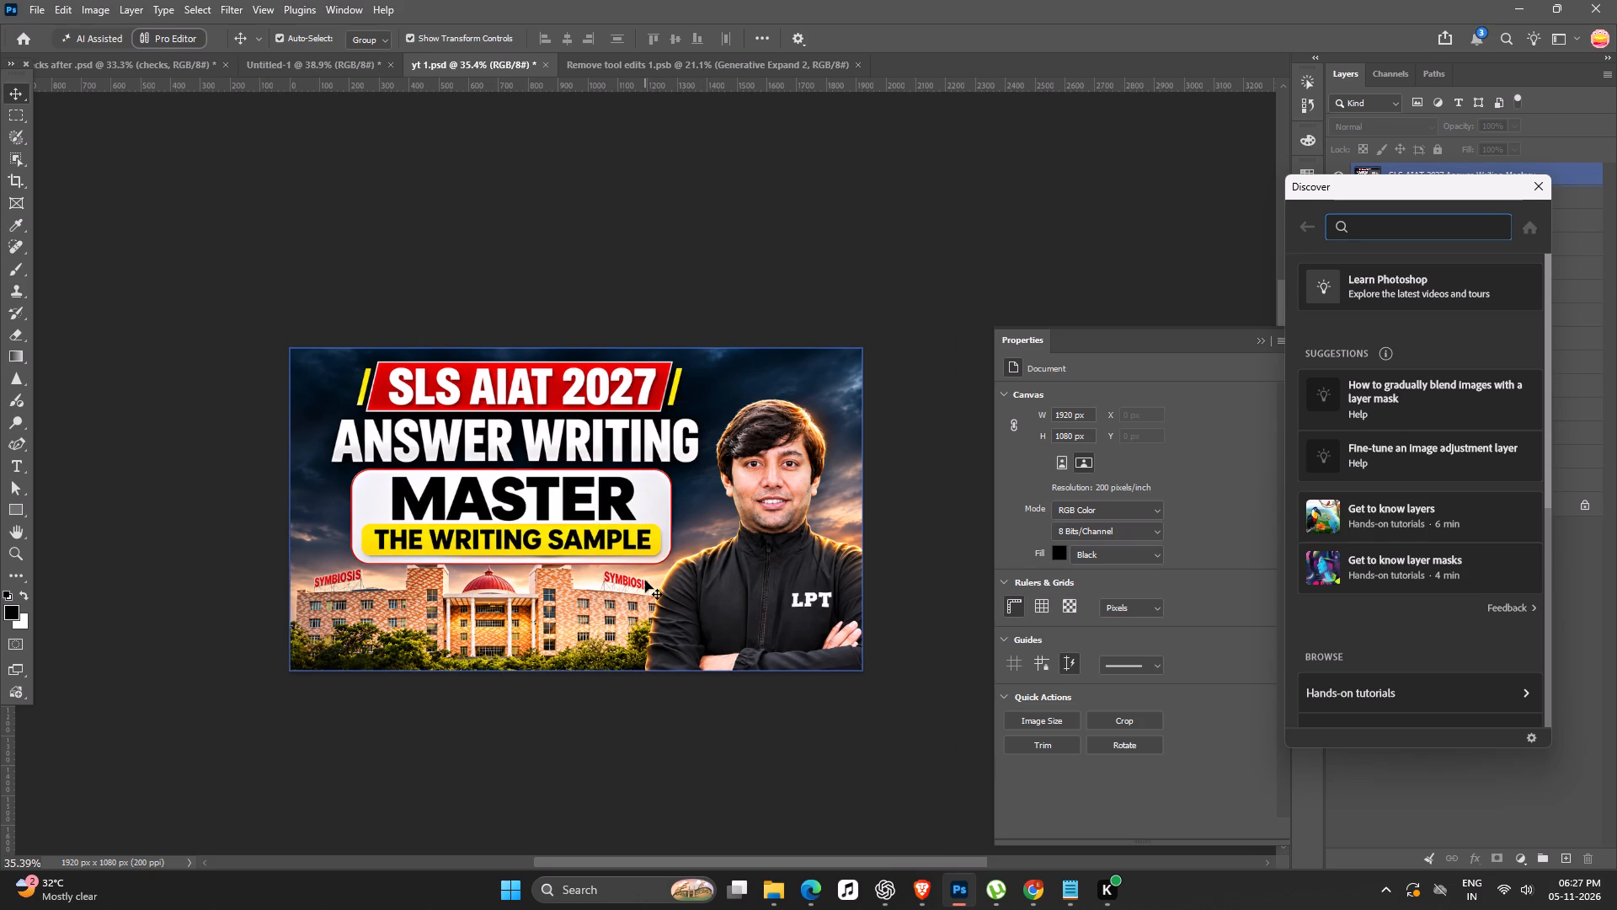
{"action": "left_click", "coordinate": [739, 571]}
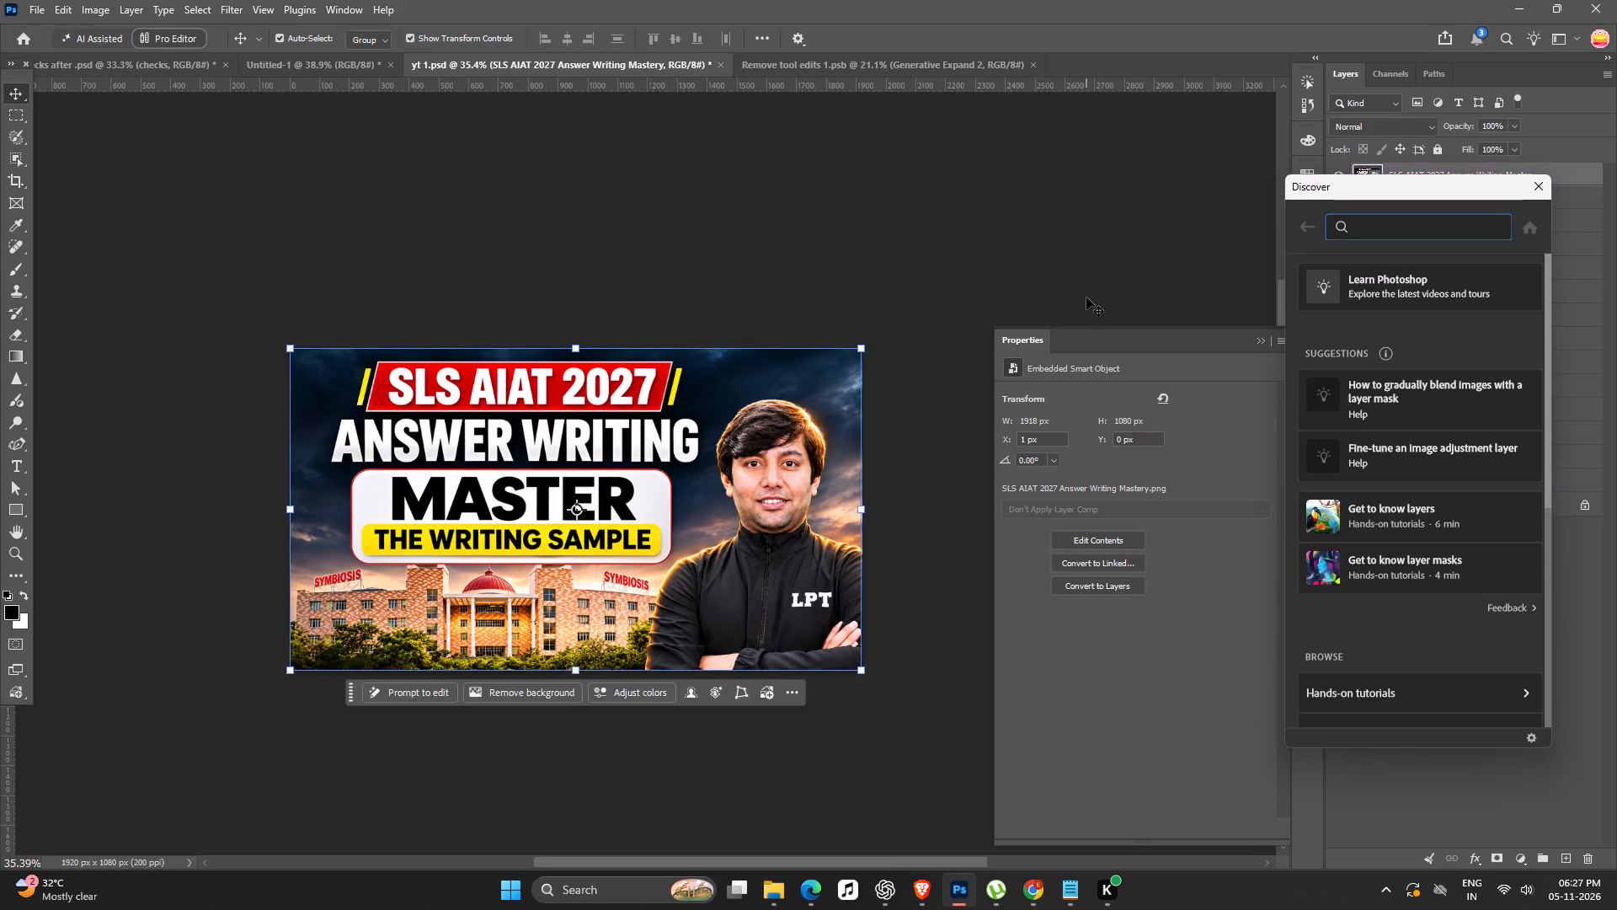
{"action": "left_click", "coordinate": [1537, 183]}
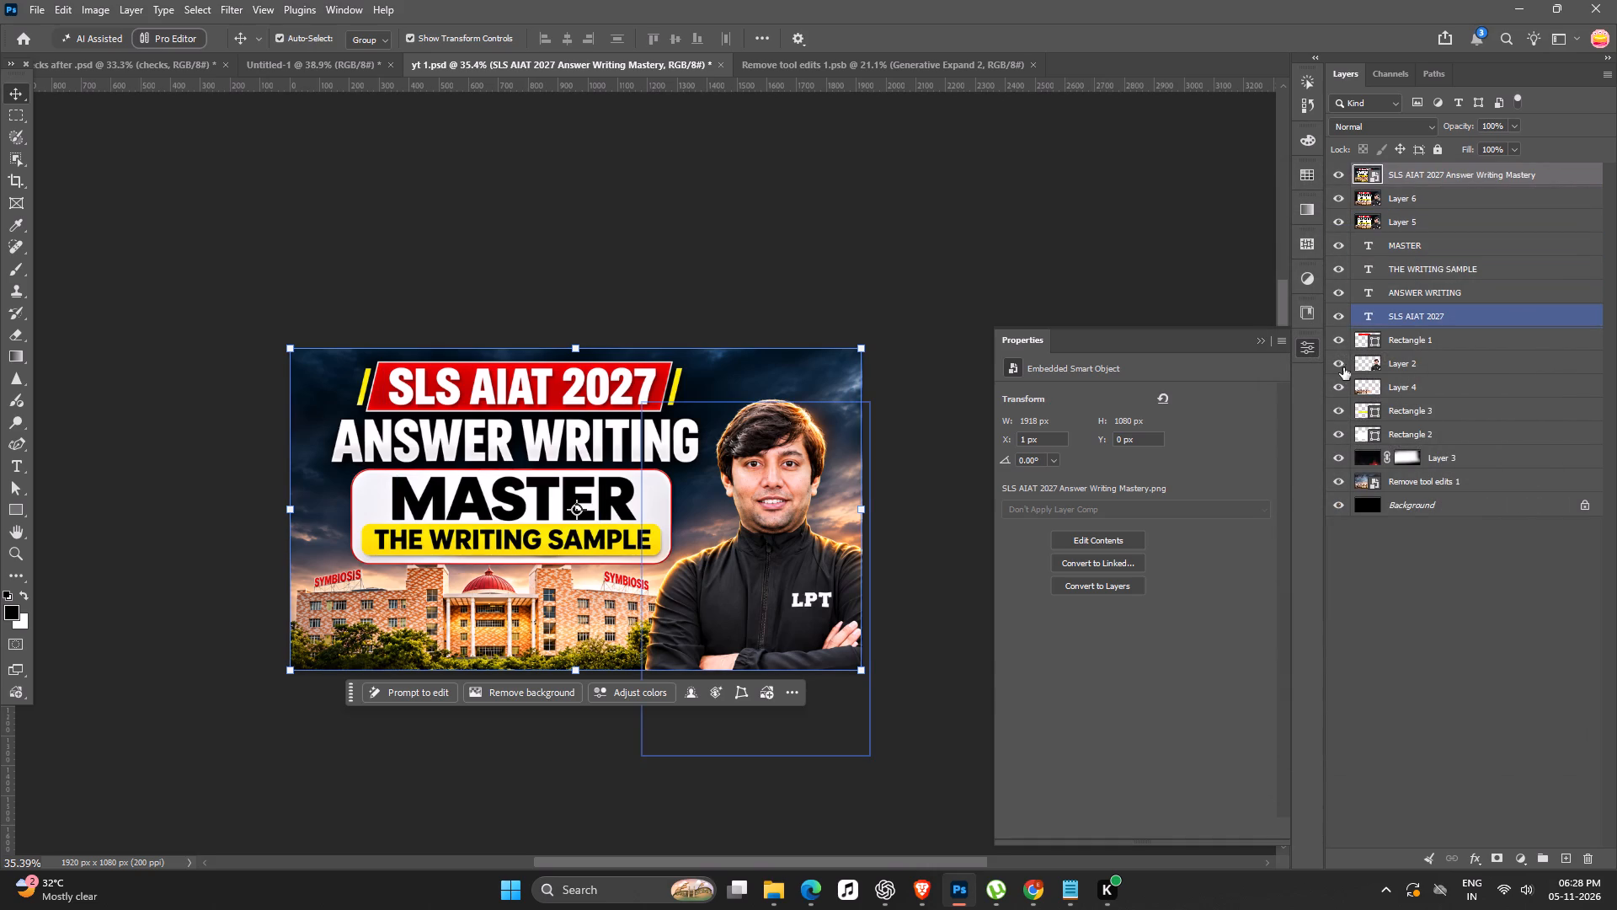
{"action": "left_click", "coordinate": [1461, 365]}
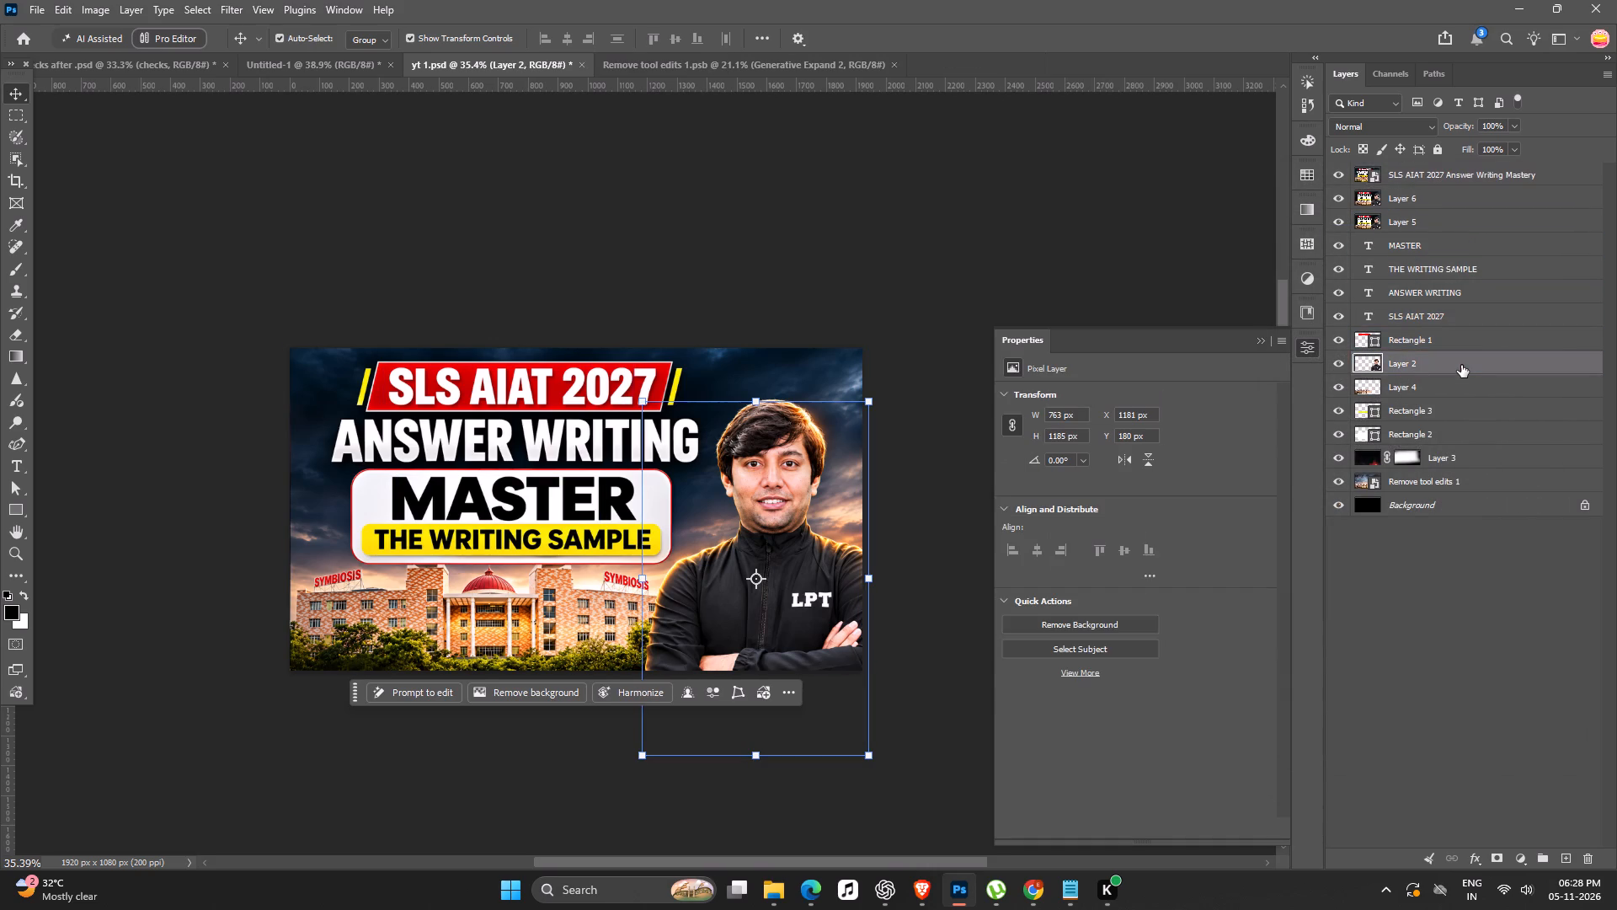
{"action": "key", "text": "ctrl+shift+bracketright"}
{"action": "left_click", "coordinate": [995, 224]}
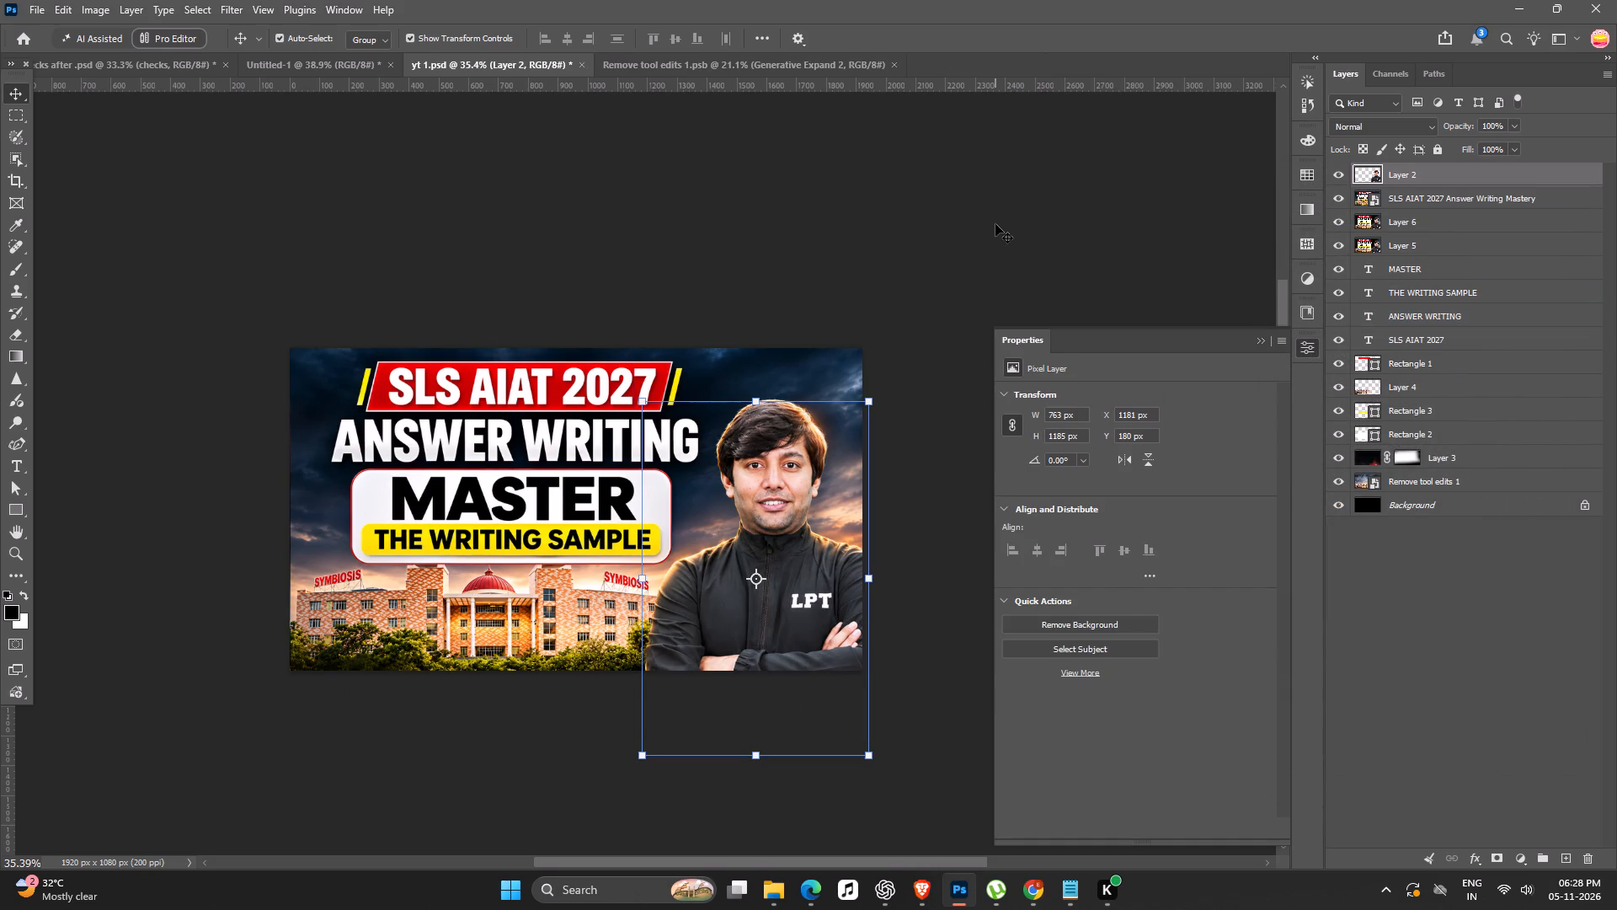
Compare the man's cut-out on Layer 2 with the ChatGPT version beneath by toggling its visibility and temporarily shifting it aside.
{"action": "scroll", "coordinate": [642, 531], "scroll_direction": "up", "scroll_amount": 6, "text": "ctrl"}
{"action": "scroll", "coordinate": [892, 525], "scroll_direction": "down", "scroll_amount": 6, "text": "ctrl"}
{"action": "key", "text": "space"}
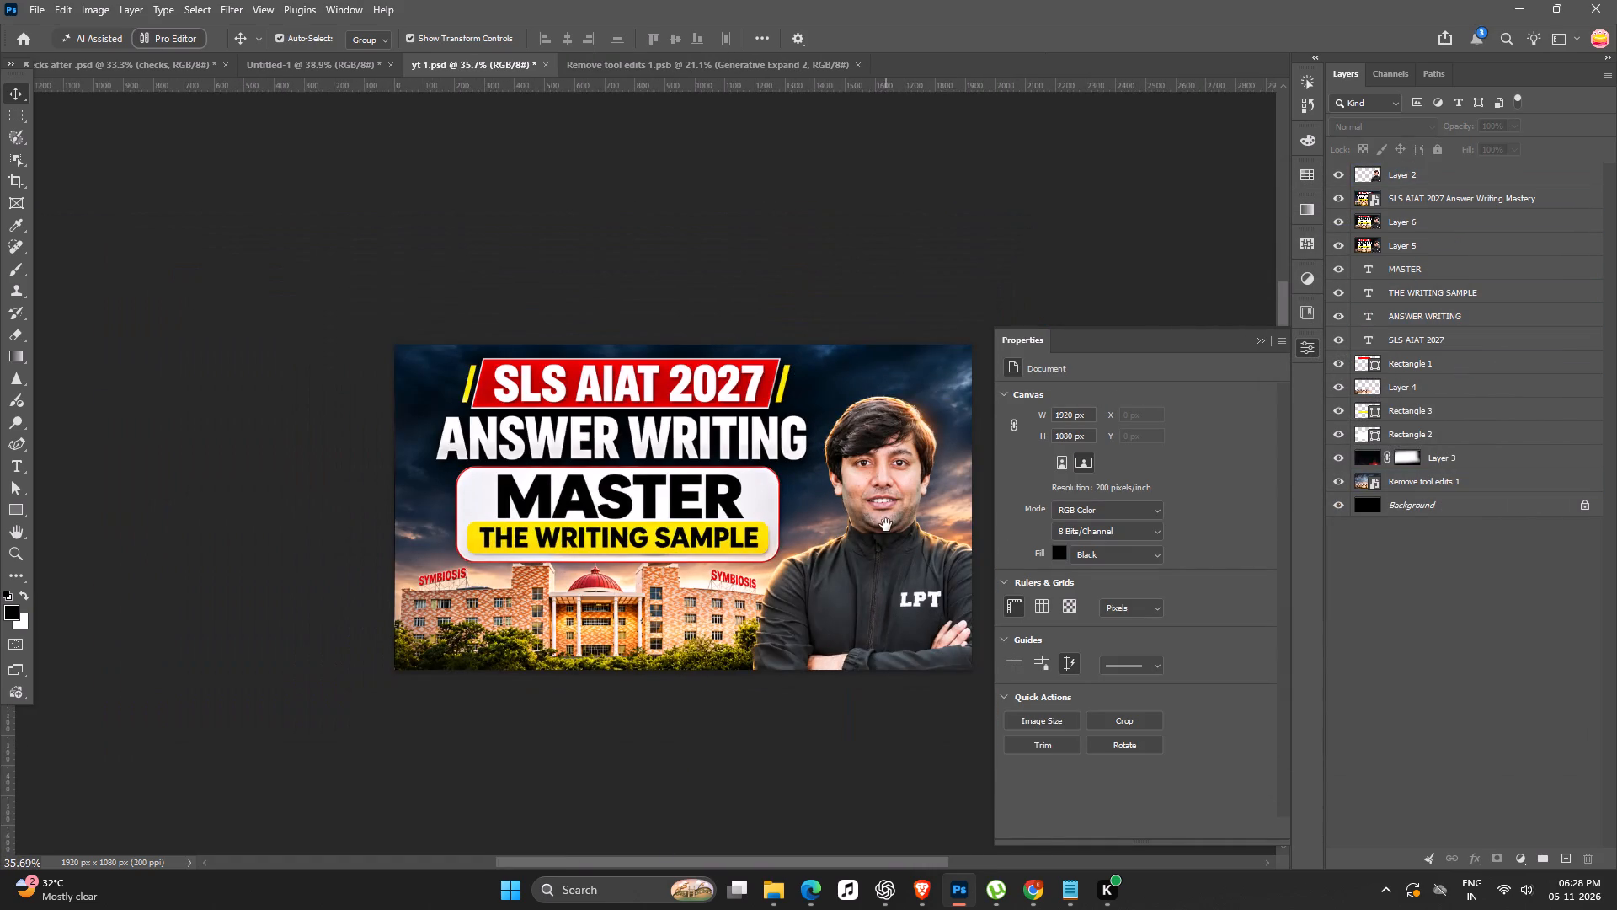
{"action": "left_click_drag", "start_coordinate": [877, 527], "coordinate": [807, 544]}
{"action": "scroll", "coordinate": [835, 517], "scroll_direction": "up", "scroll_amount": 4, "text": "ctrl"}
{"action": "left_click", "coordinate": [836, 514]}
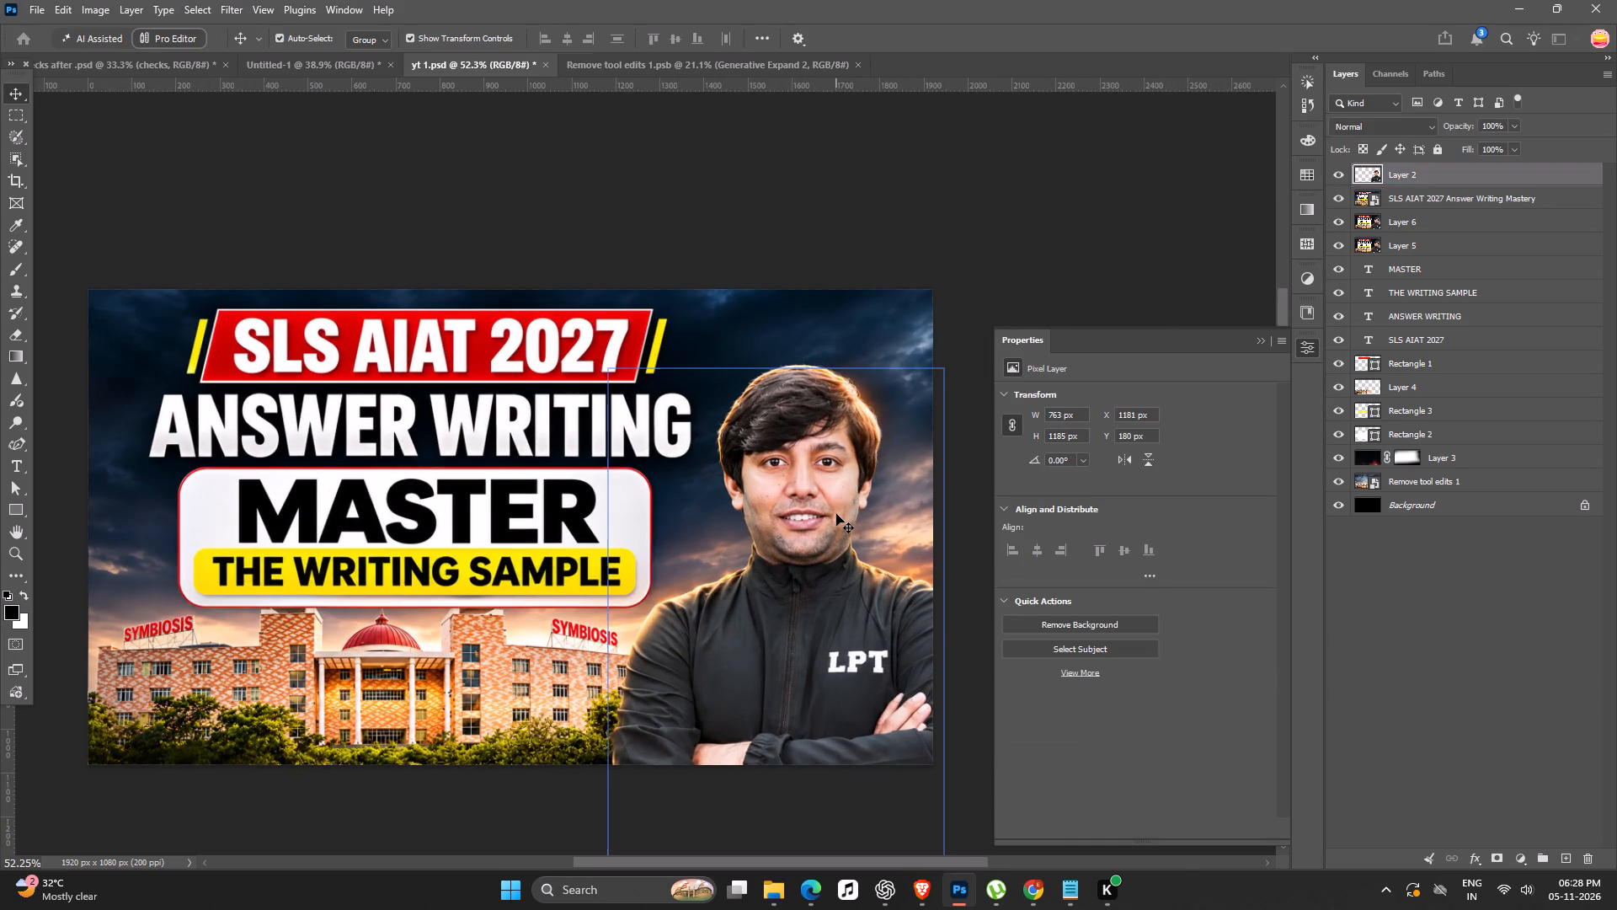
{"action": "left_click", "coordinate": [1340, 173]}
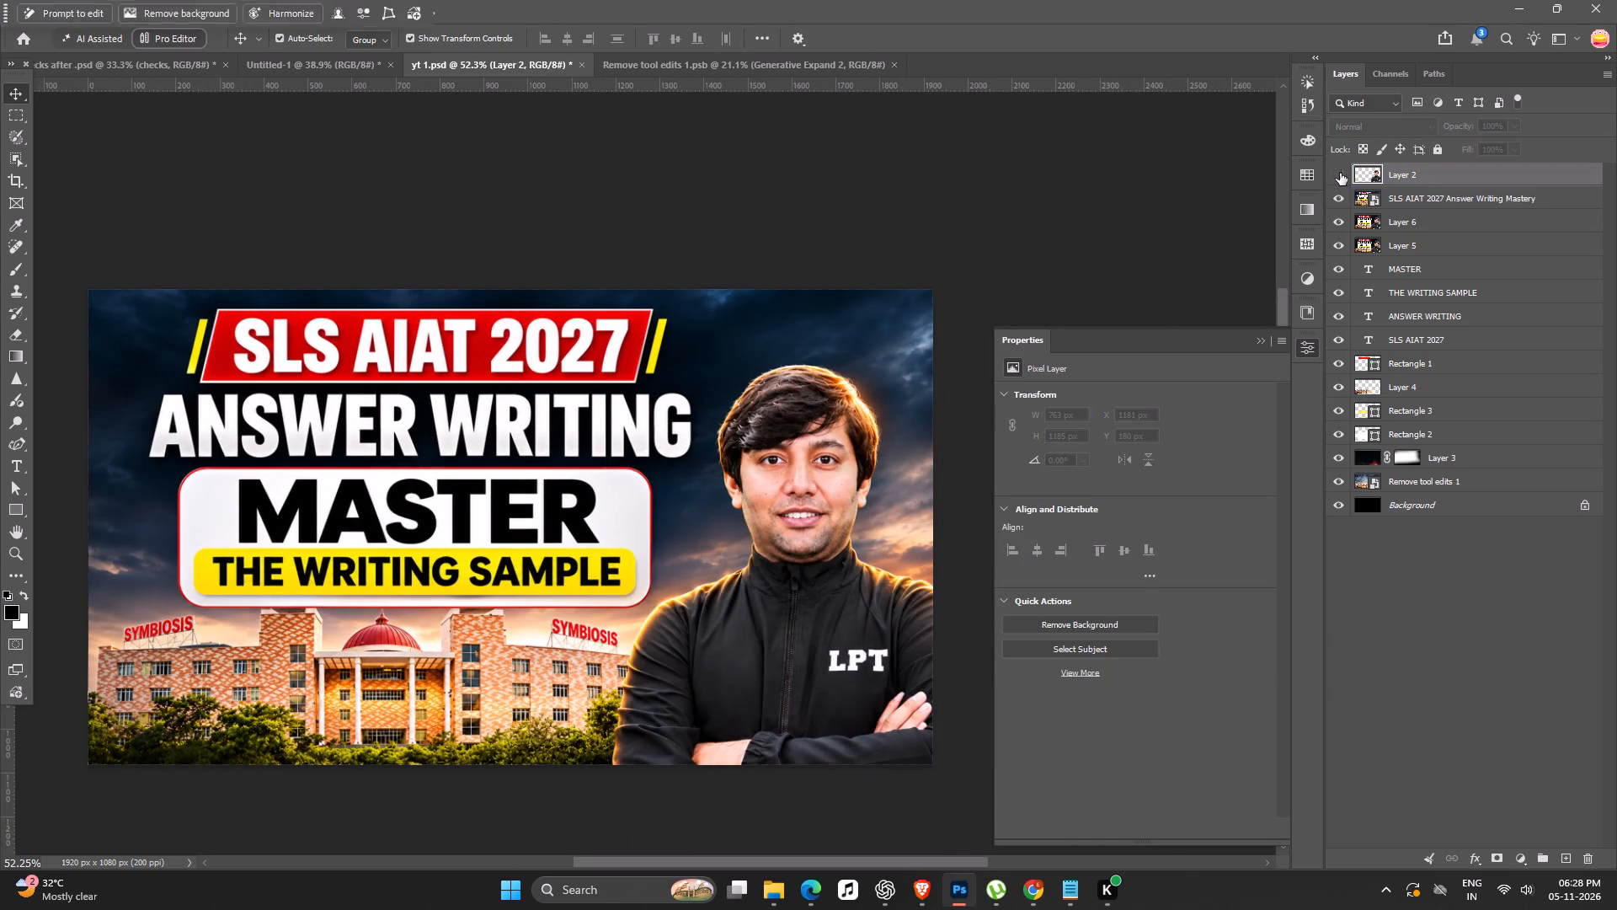
{"action": "left_click", "coordinate": [1340, 173]}
{"action": "left_click_drag", "start_coordinate": [818, 470], "coordinate": [622, 449]}
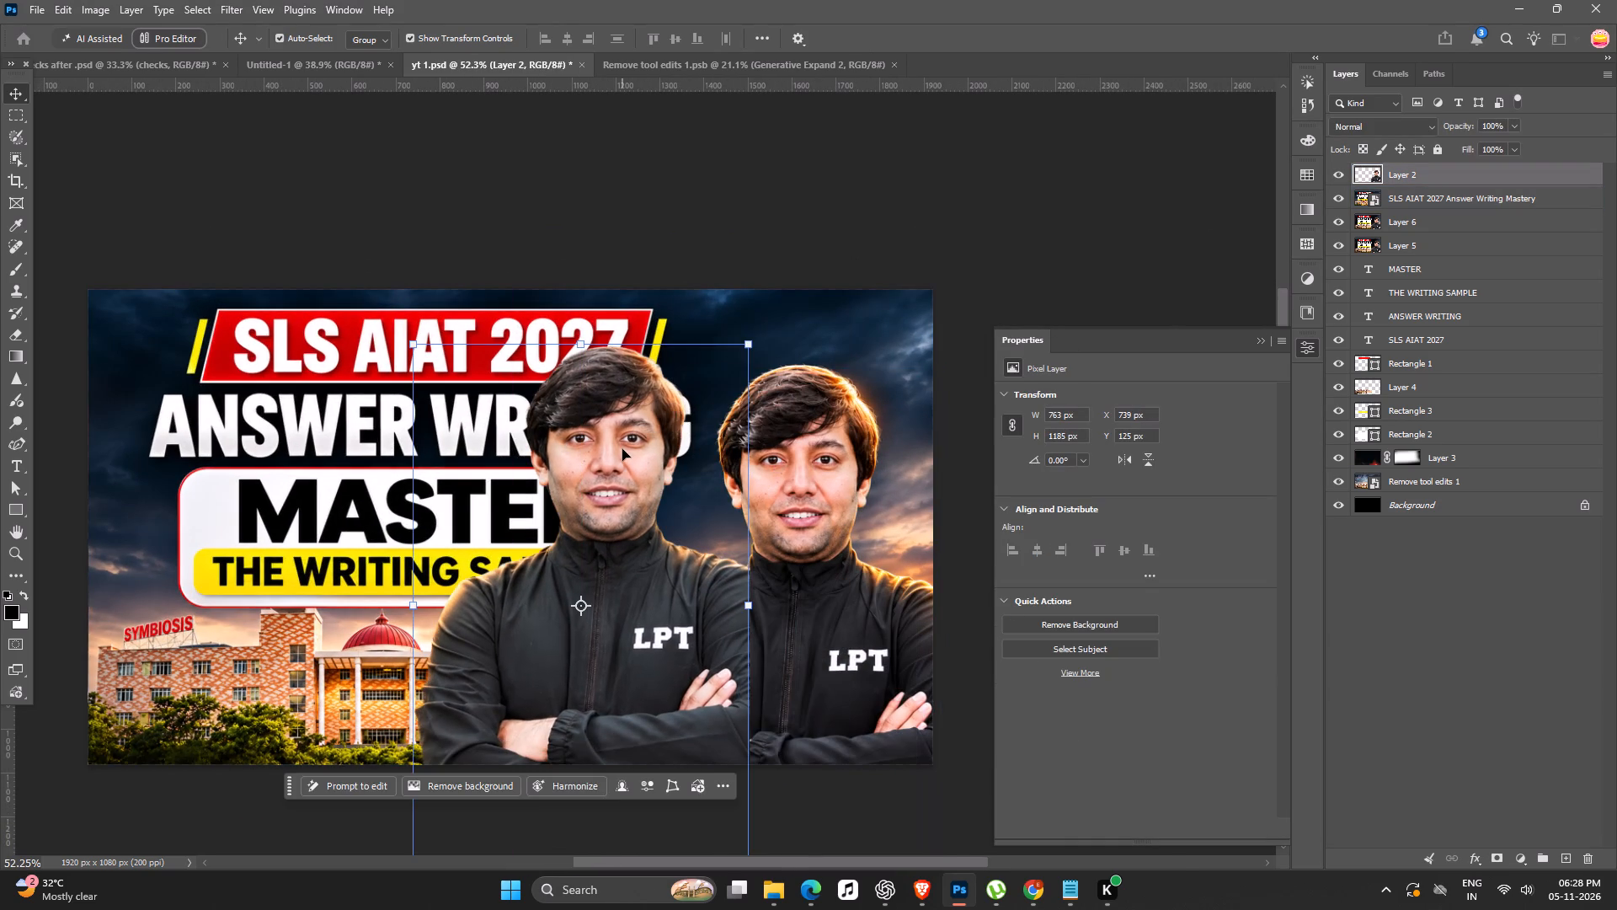
{"action": "key", "text": "ctrl+z"}
Paint a Selection Brush band around the man's hair, shoulders and sleeve edge on Layer 2, and apply generative Remove to it.
{"action": "left_click", "coordinate": [1412, 173]}
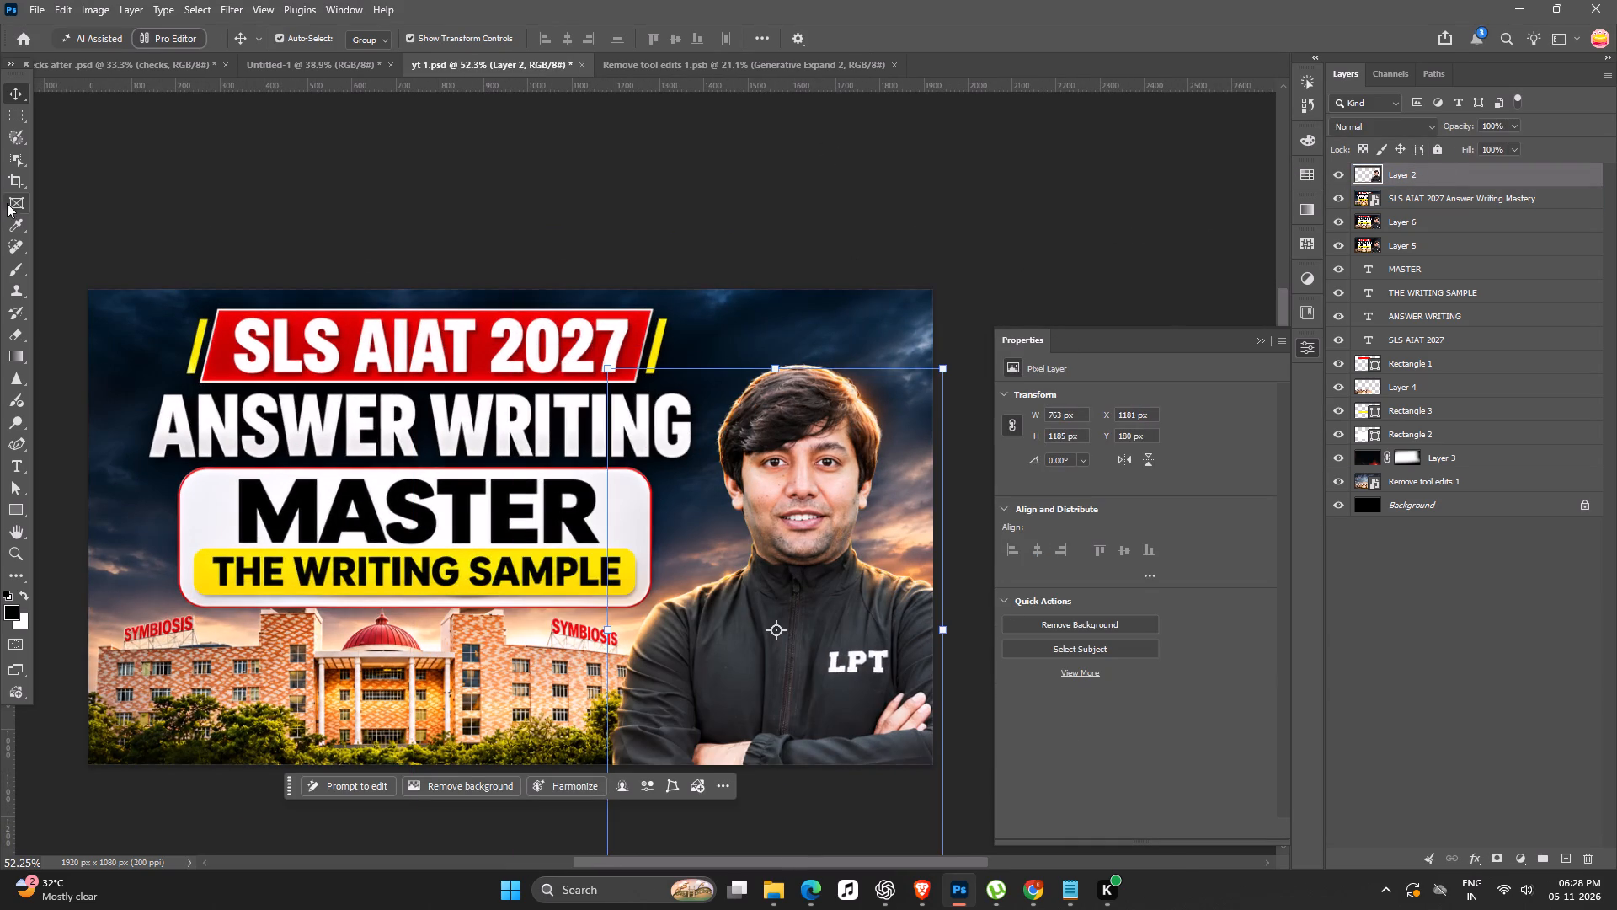
{"action": "left_click", "coordinate": [27, 133]}
{"action": "left_click_drag", "start_coordinate": [59, 143], "coordinate": [70, 143]}
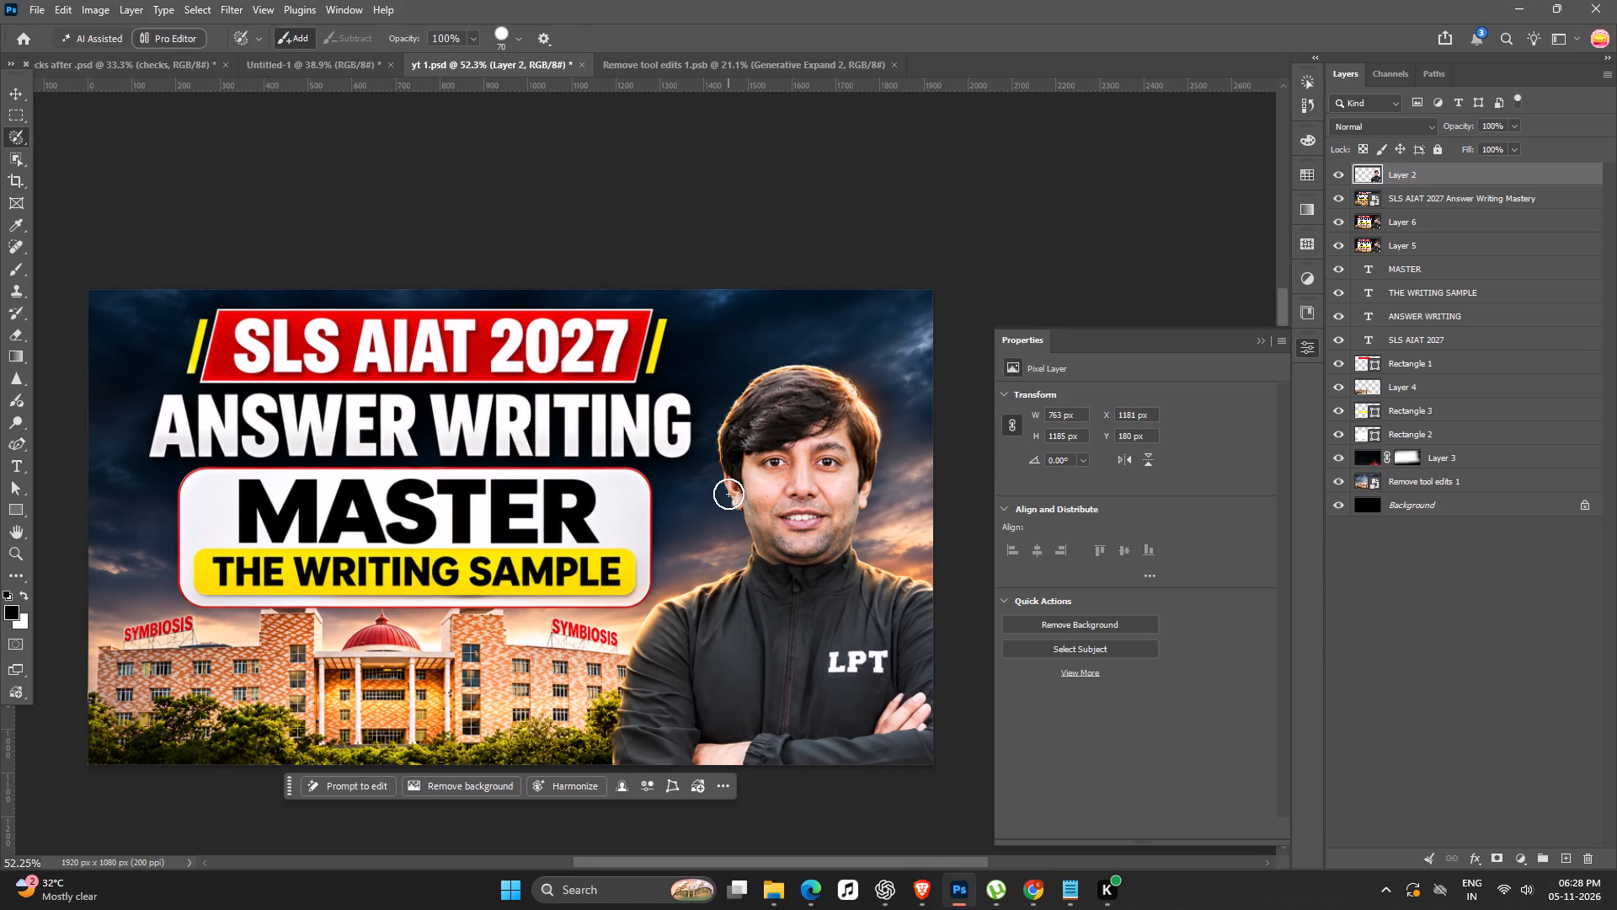
{"action": "left_click_drag", "start_coordinate": [723, 455], "coordinate": [849, 370]}
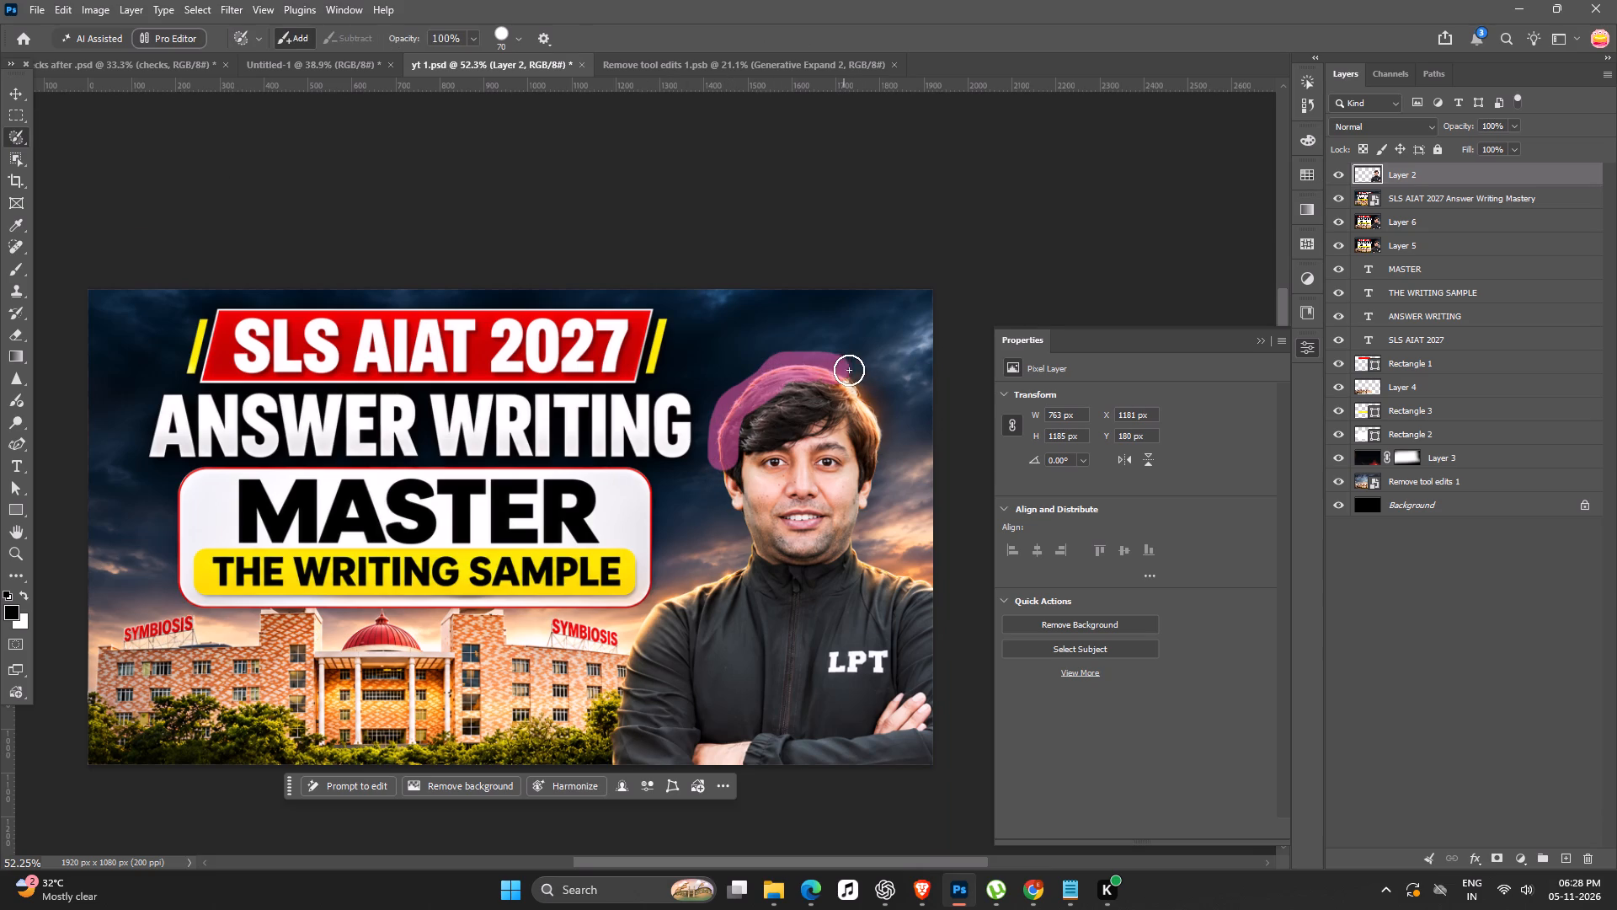
{"action": "left_click_drag", "start_coordinate": [849, 370], "coordinate": [882, 508]}
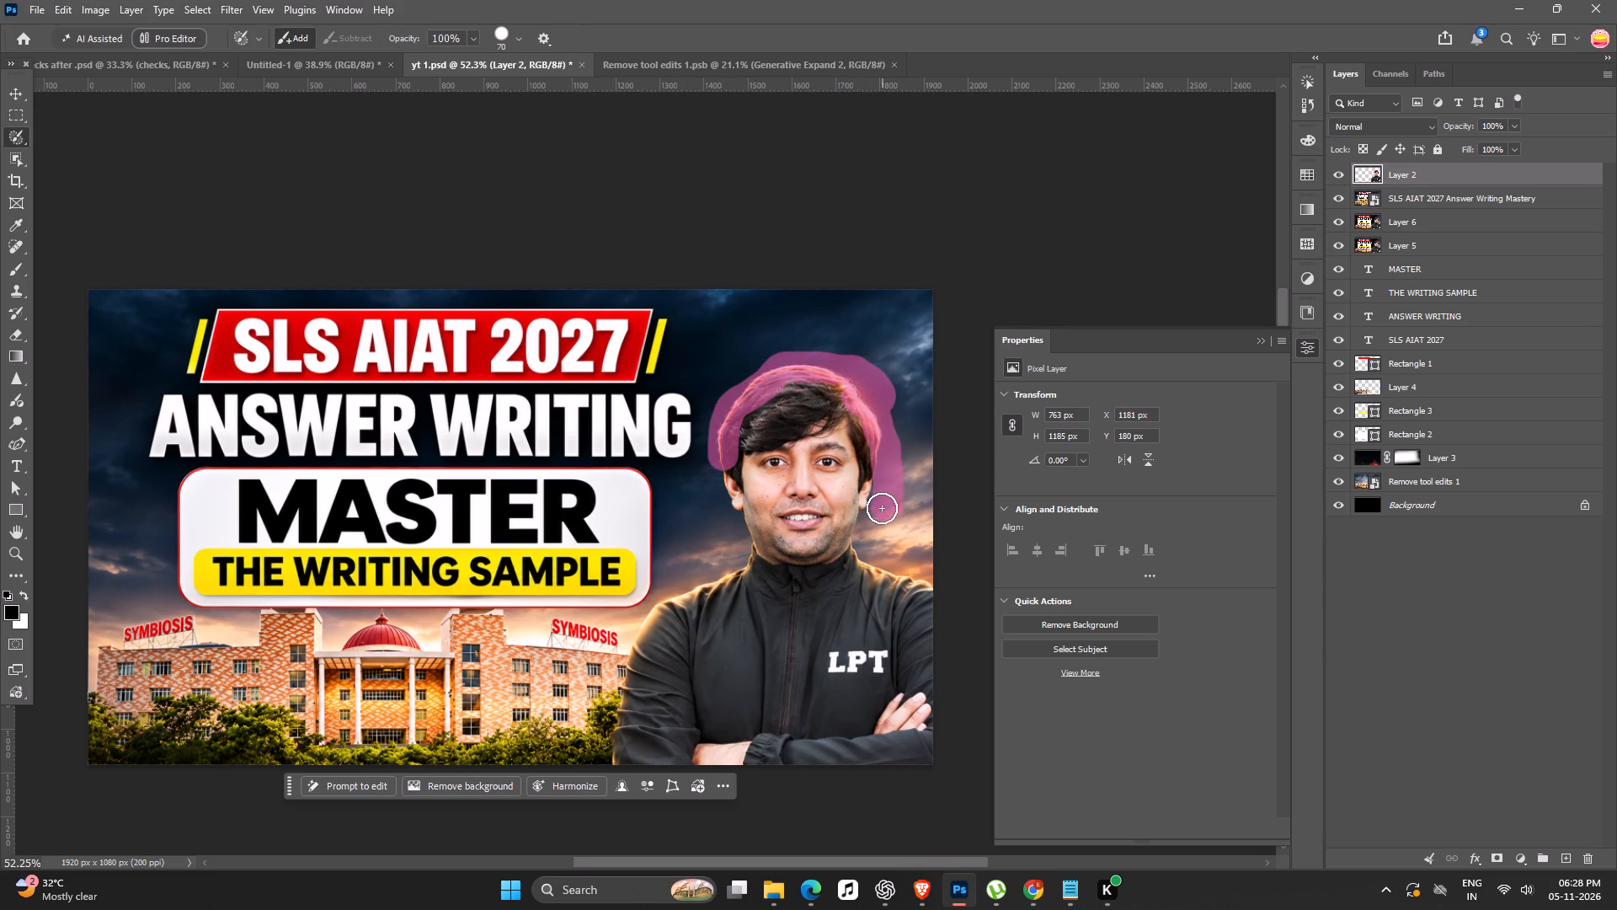
{"action": "left_click_drag", "start_coordinate": [882, 508], "coordinate": [941, 593]}
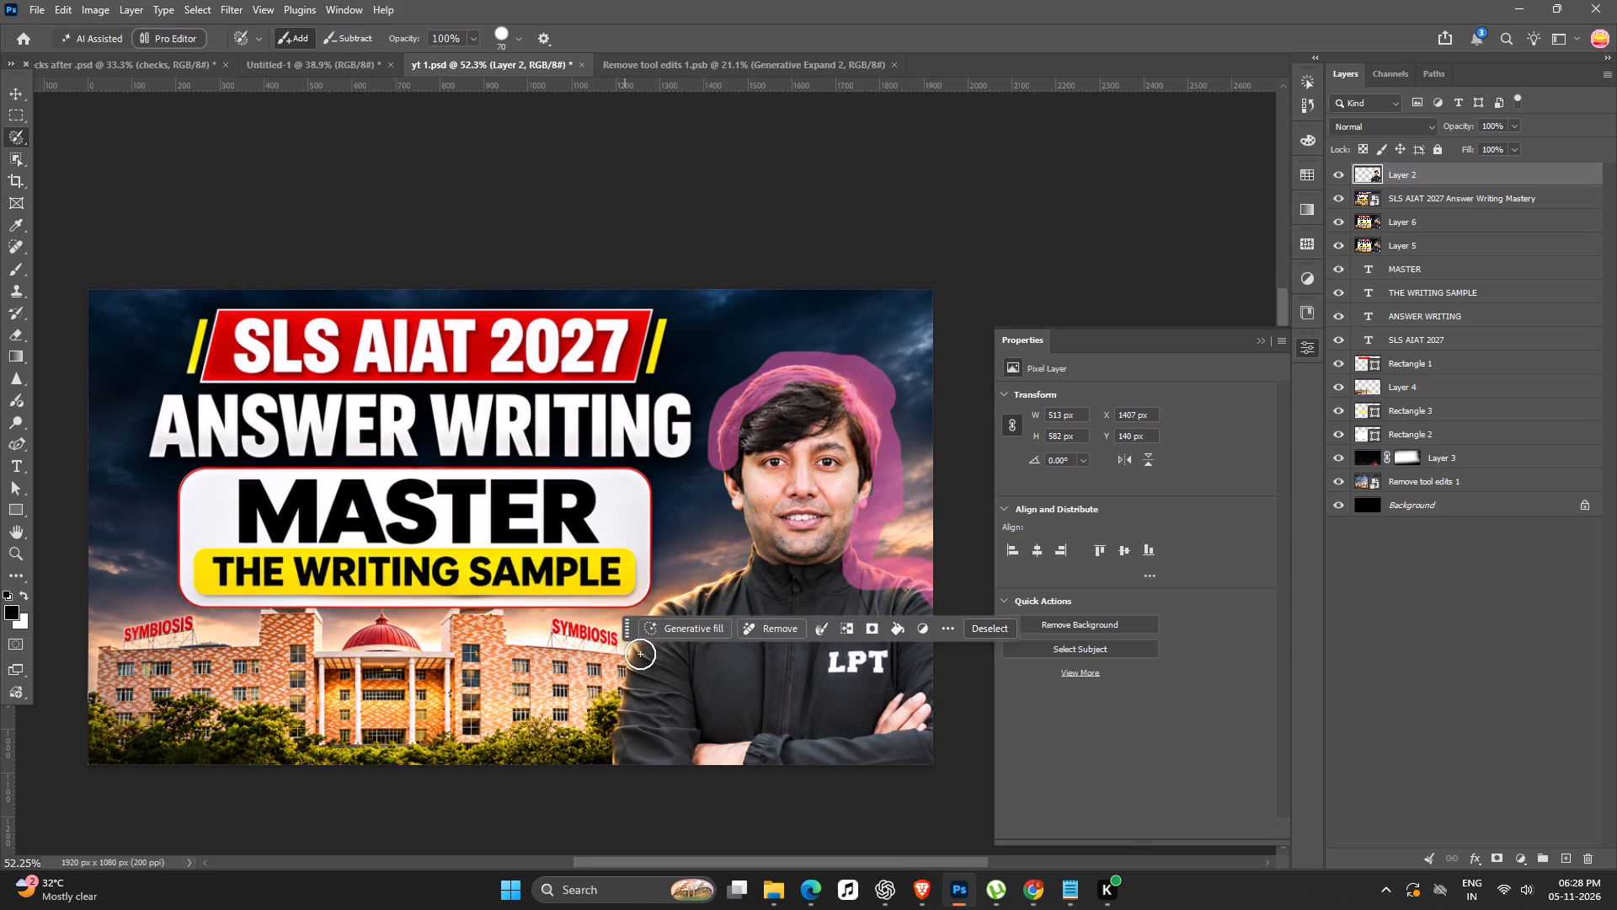
{"action": "left_click_drag", "start_coordinate": [632, 657], "coordinate": [751, 549]}
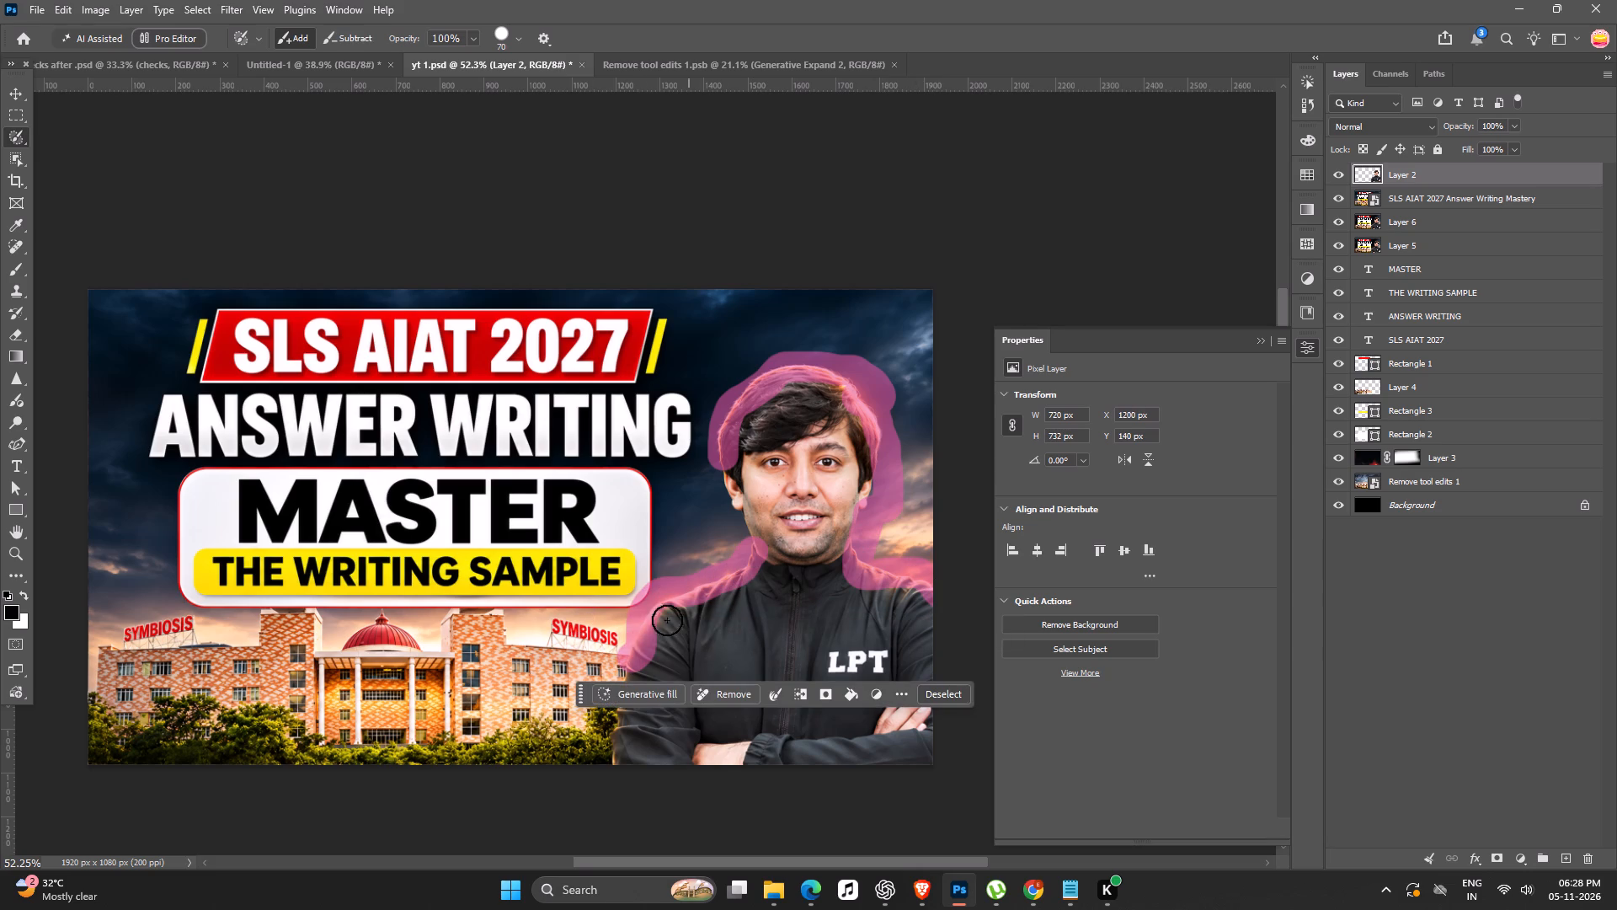
{"action": "left_click_drag", "start_coordinate": [627, 648], "coordinate": [607, 747]}
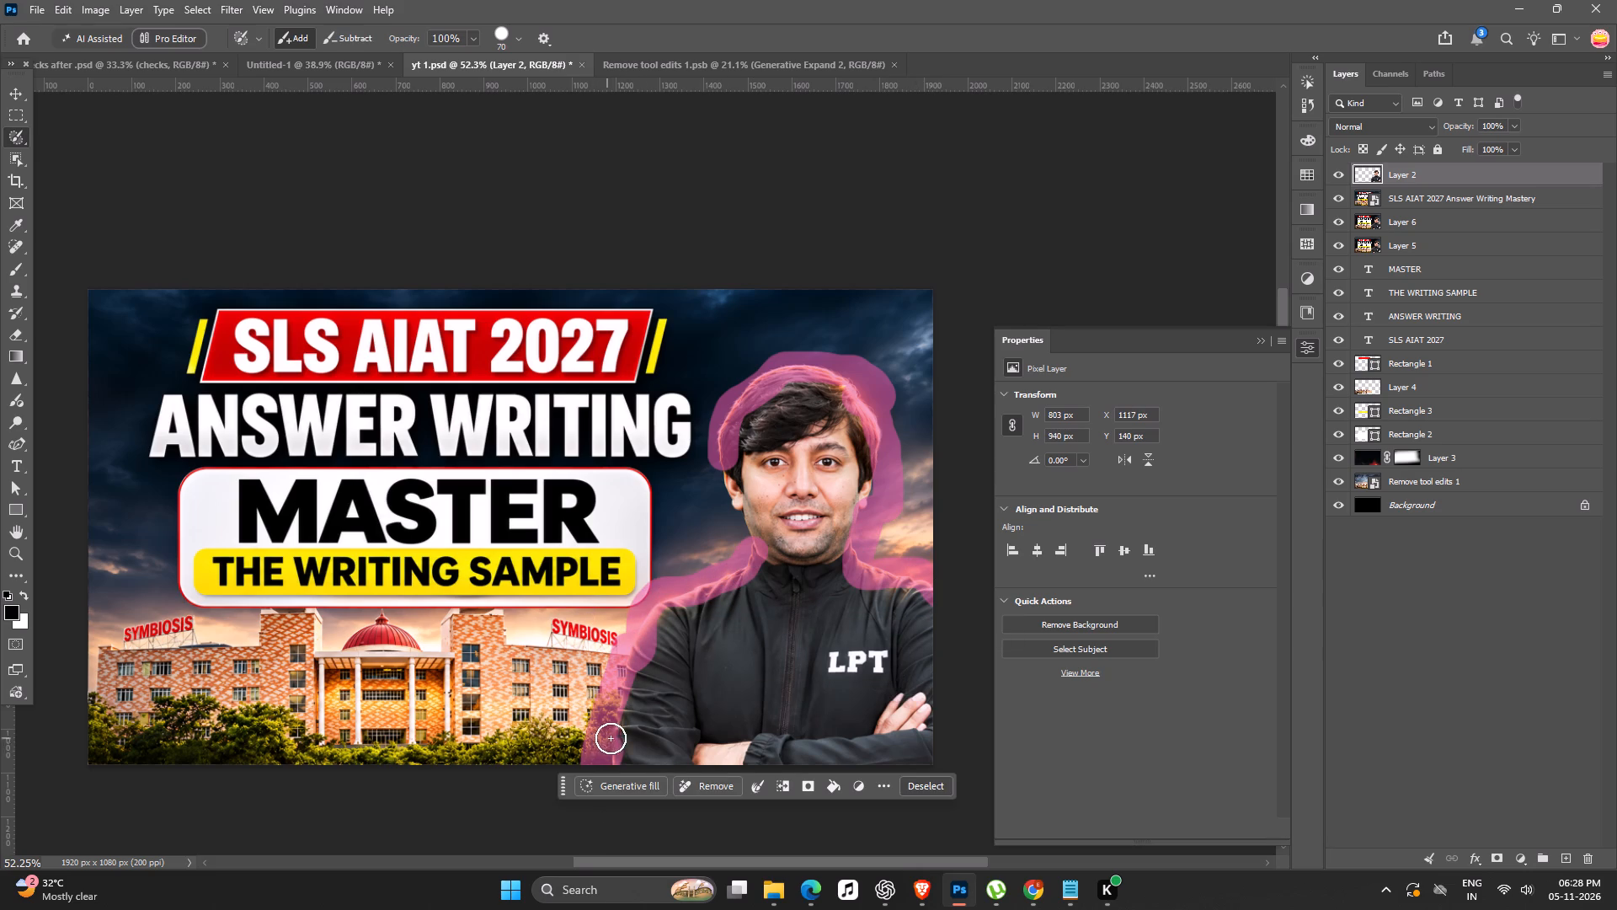
{"action": "left_click", "coordinate": [703, 780]}
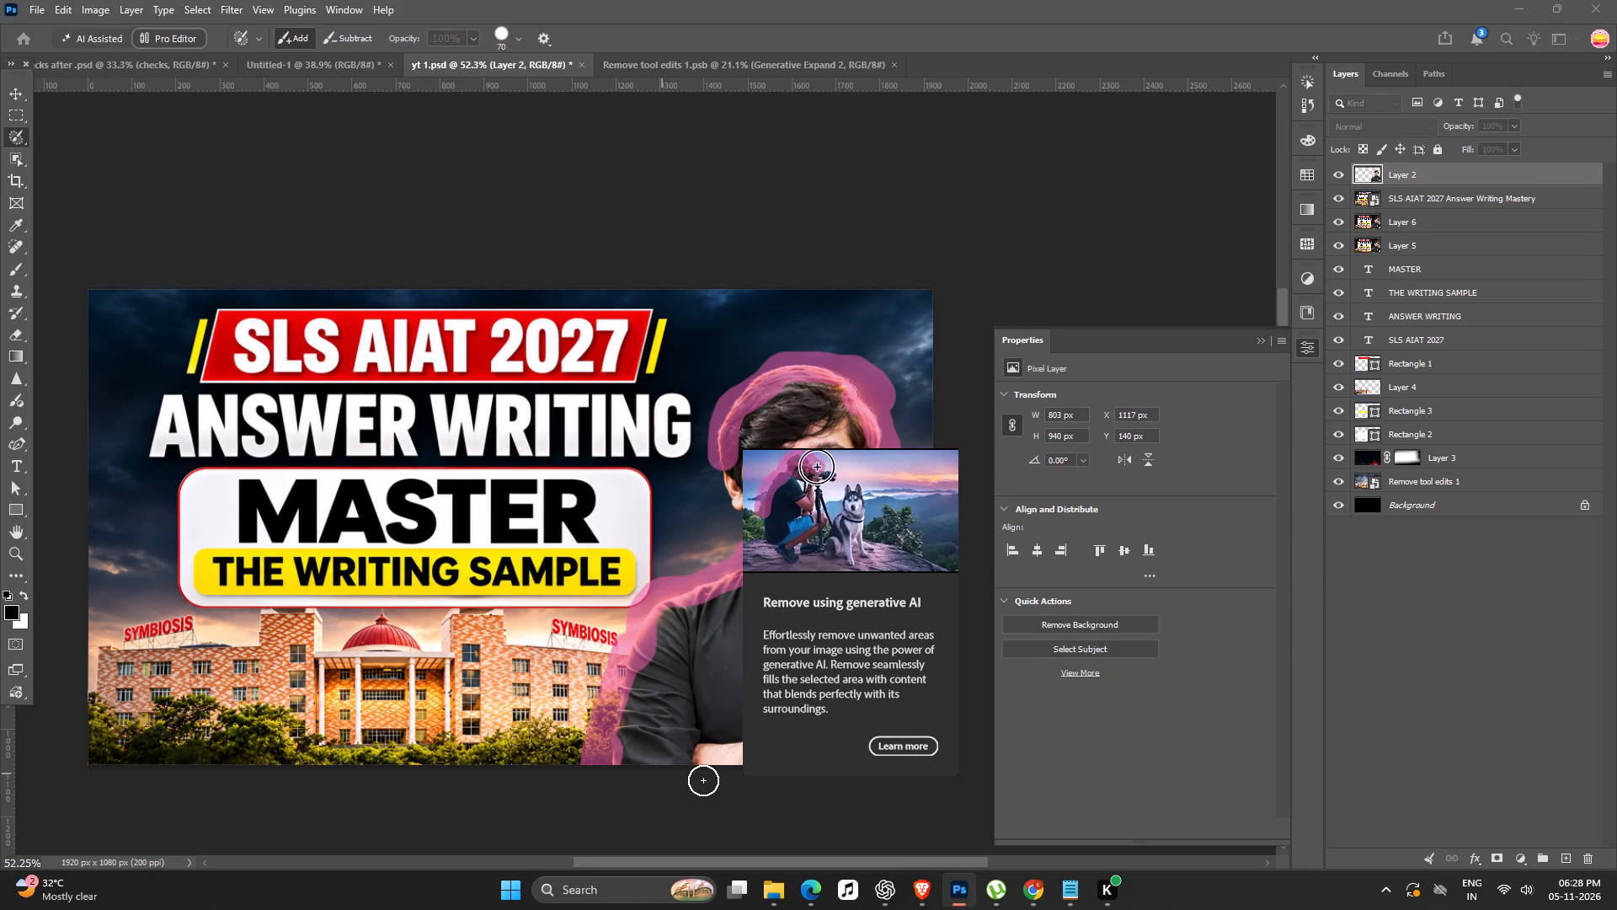
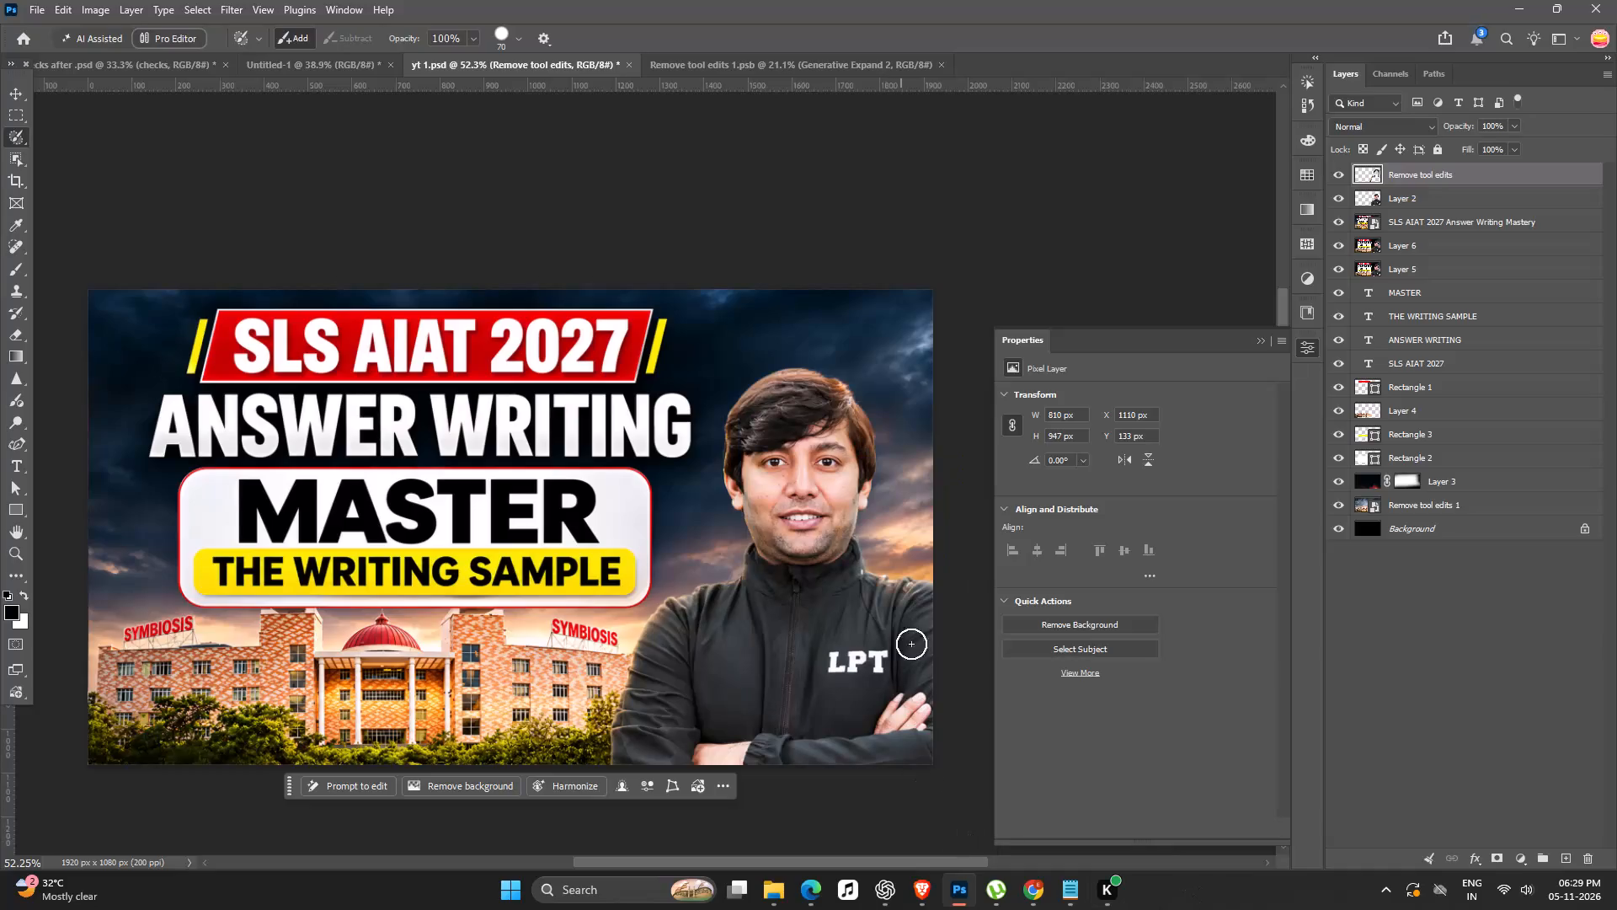
Combine the Remove tool edits layer and Layer 2 into a single smart object holding the man's cut-out.
{"action": "scroll", "coordinate": [904, 541], "scroll_direction": "down", "scroll_amount": 7, "text": "ctrl"}
{"action": "scroll", "coordinate": [690, 432], "scroll_direction": "up", "scroll_amount": 3, "text": "ctrl"}
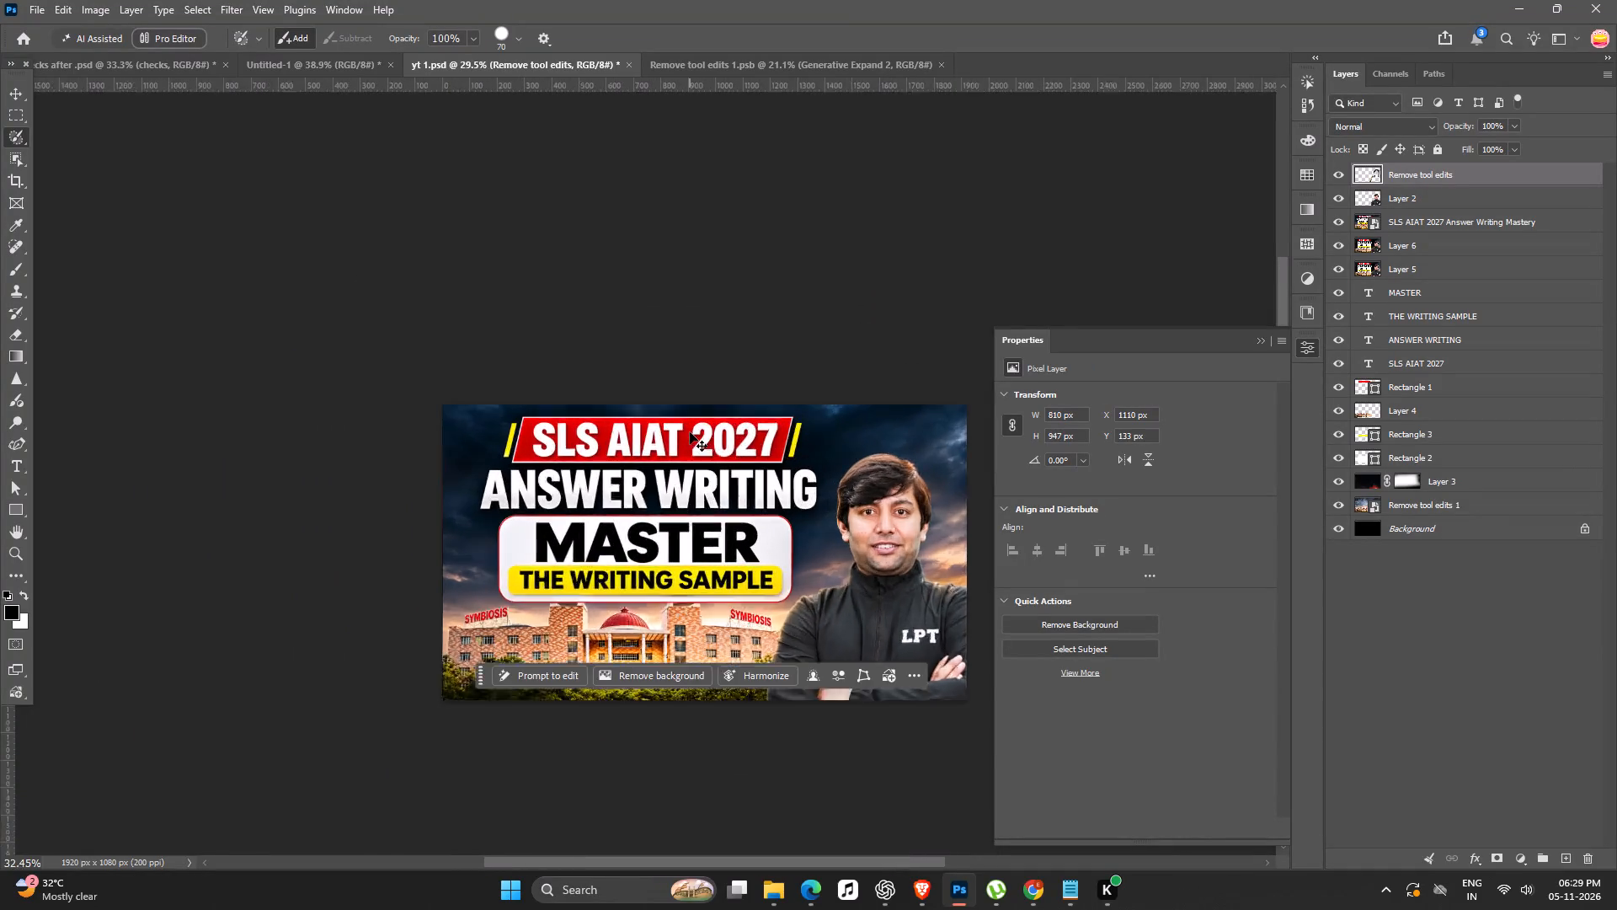
{"action": "scroll", "coordinate": [690, 432], "scroll_direction": "up", "scroll_amount": 3, "text": "ctrl"}
{"action": "key", "text": "space"}
{"action": "key", "text": "space"}
{"action": "key", "text": "space"}
{"action": "key", "text": "space"}
{"action": "key", "text": "space"}
{"action": "key", "text": "space"}
{"action": "key", "text": "space"}
{"action": "left_click_drag", "start_coordinate": [789, 522], "coordinate": [572, 515]}
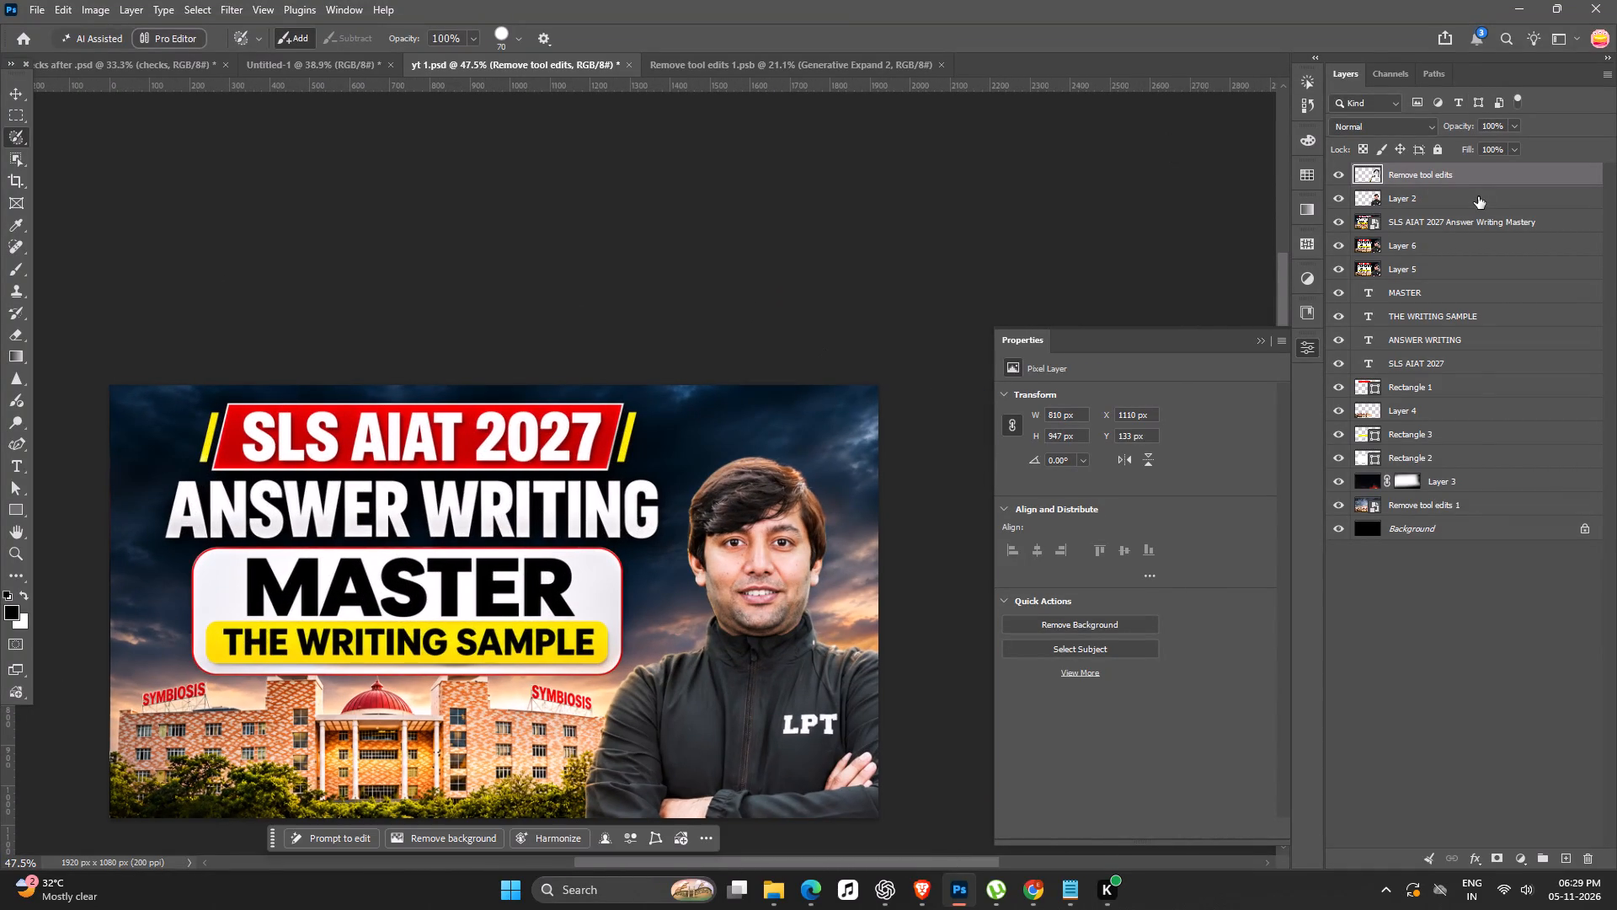
{"action": "left_click", "coordinate": [1478, 196], "text": "shift"}
{"action": "right_click", "coordinate": [1478, 196], "text": "shift"}
{"action": "left_click", "coordinate": [1595, 574]}
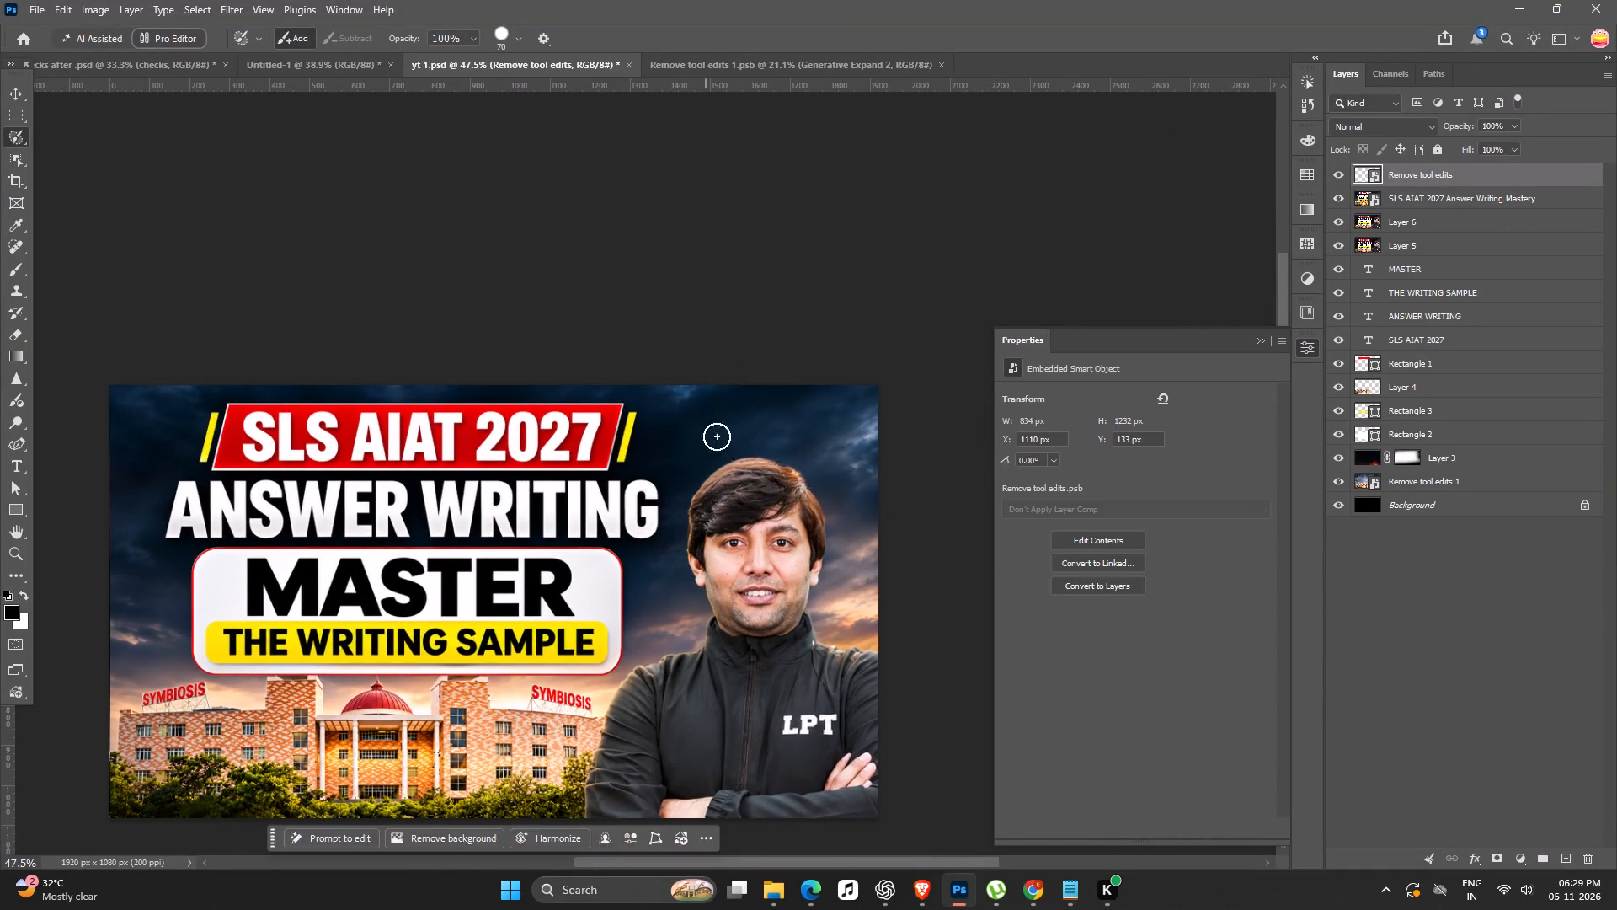
{"action": "scroll", "coordinate": [722, 443], "scroll_direction": "down", "scroll_amount": 6, "text": "ctrl"}
{"action": "key", "text": "space"}
{"action": "left_click_drag", "start_coordinate": [774, 557], "coordinate": [782, 554]}
{"action": "scroll", "coordinate": [750, 582], "scroll_direction": "up", "scroll_amount": 3, "text": "ctrl"}
{"action": "key", "text": "space"}
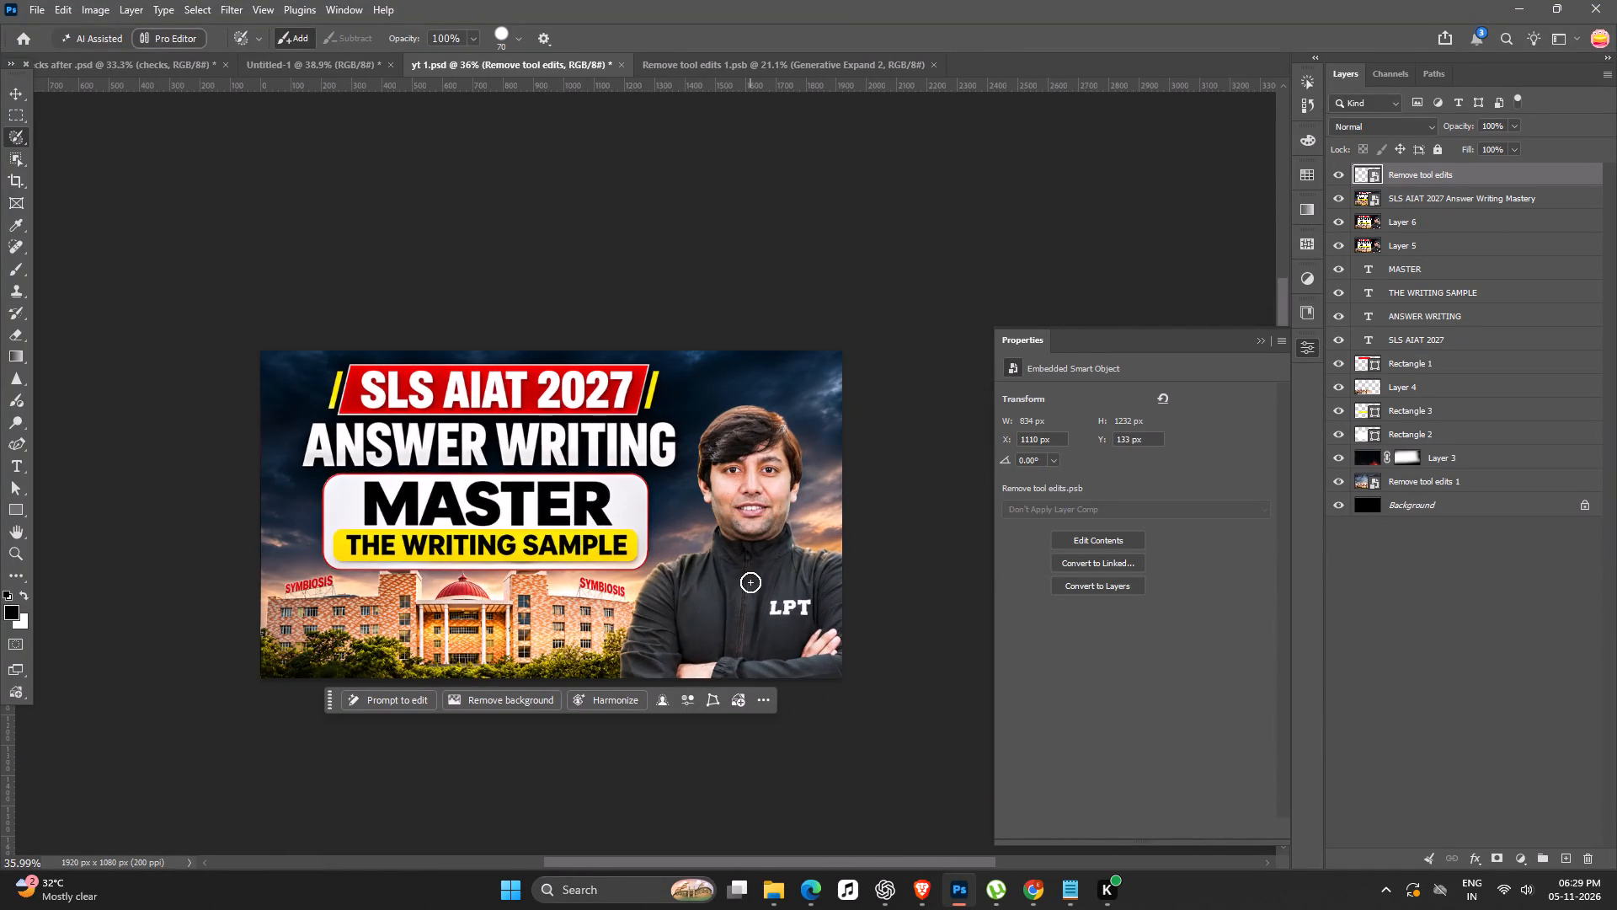
Switch to File Explorer, browse Downloads for the man's photo, and search This PC for "par".
{"action": "left_click", "coordinate": [771, 888]}
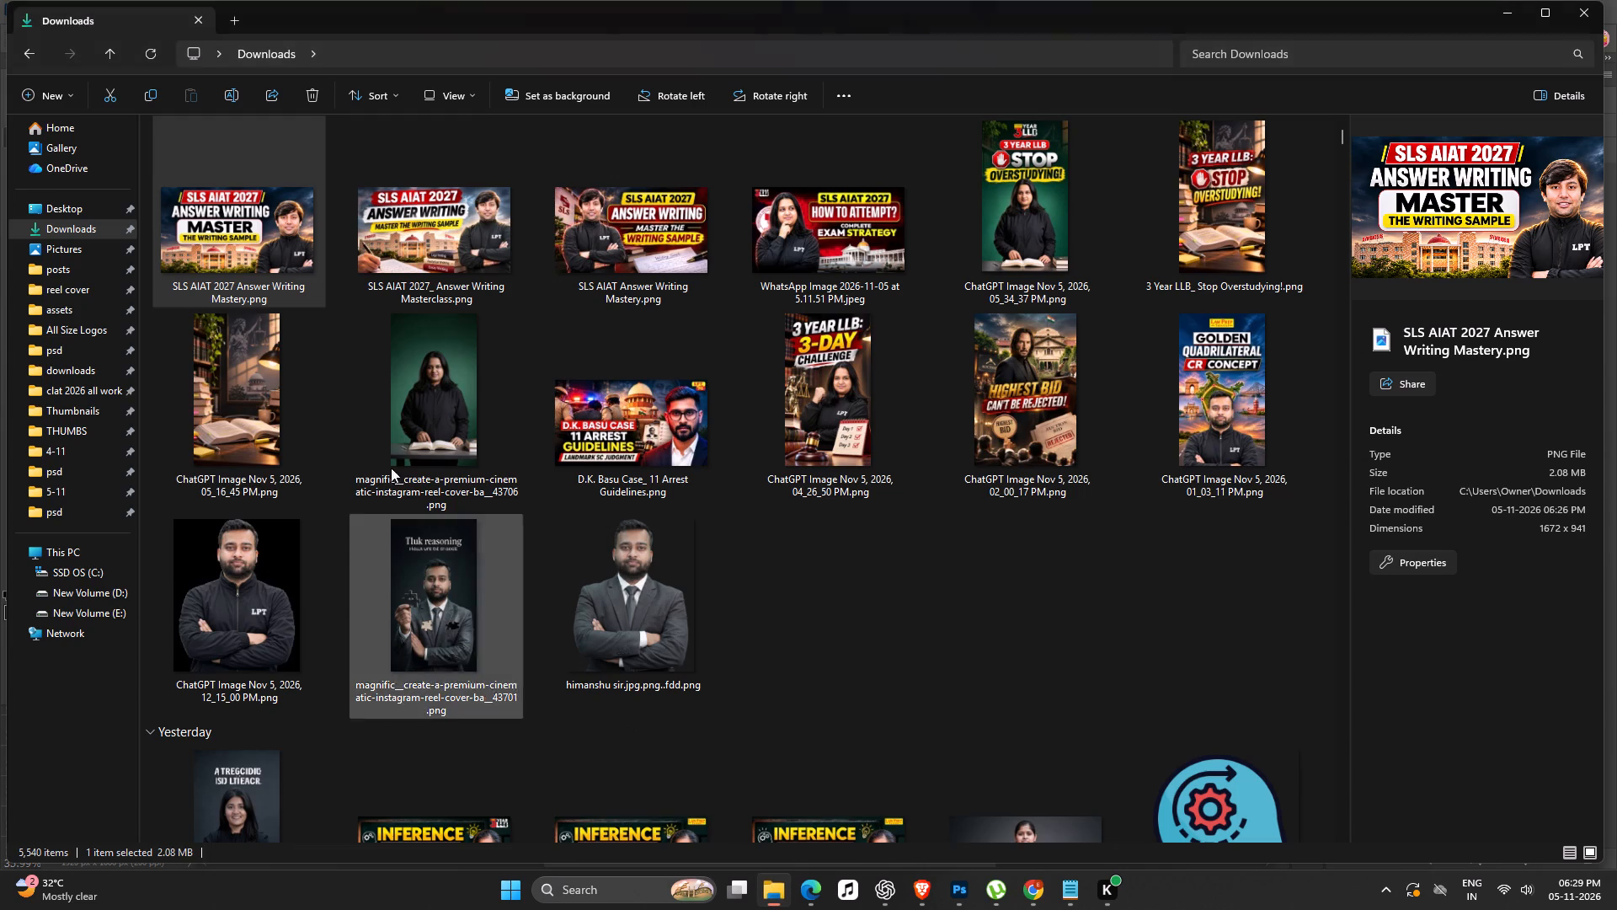
{"action": "scroll", "coordinate": [394, 622], "scroll_direction": "down", "scroll_amount": 5}
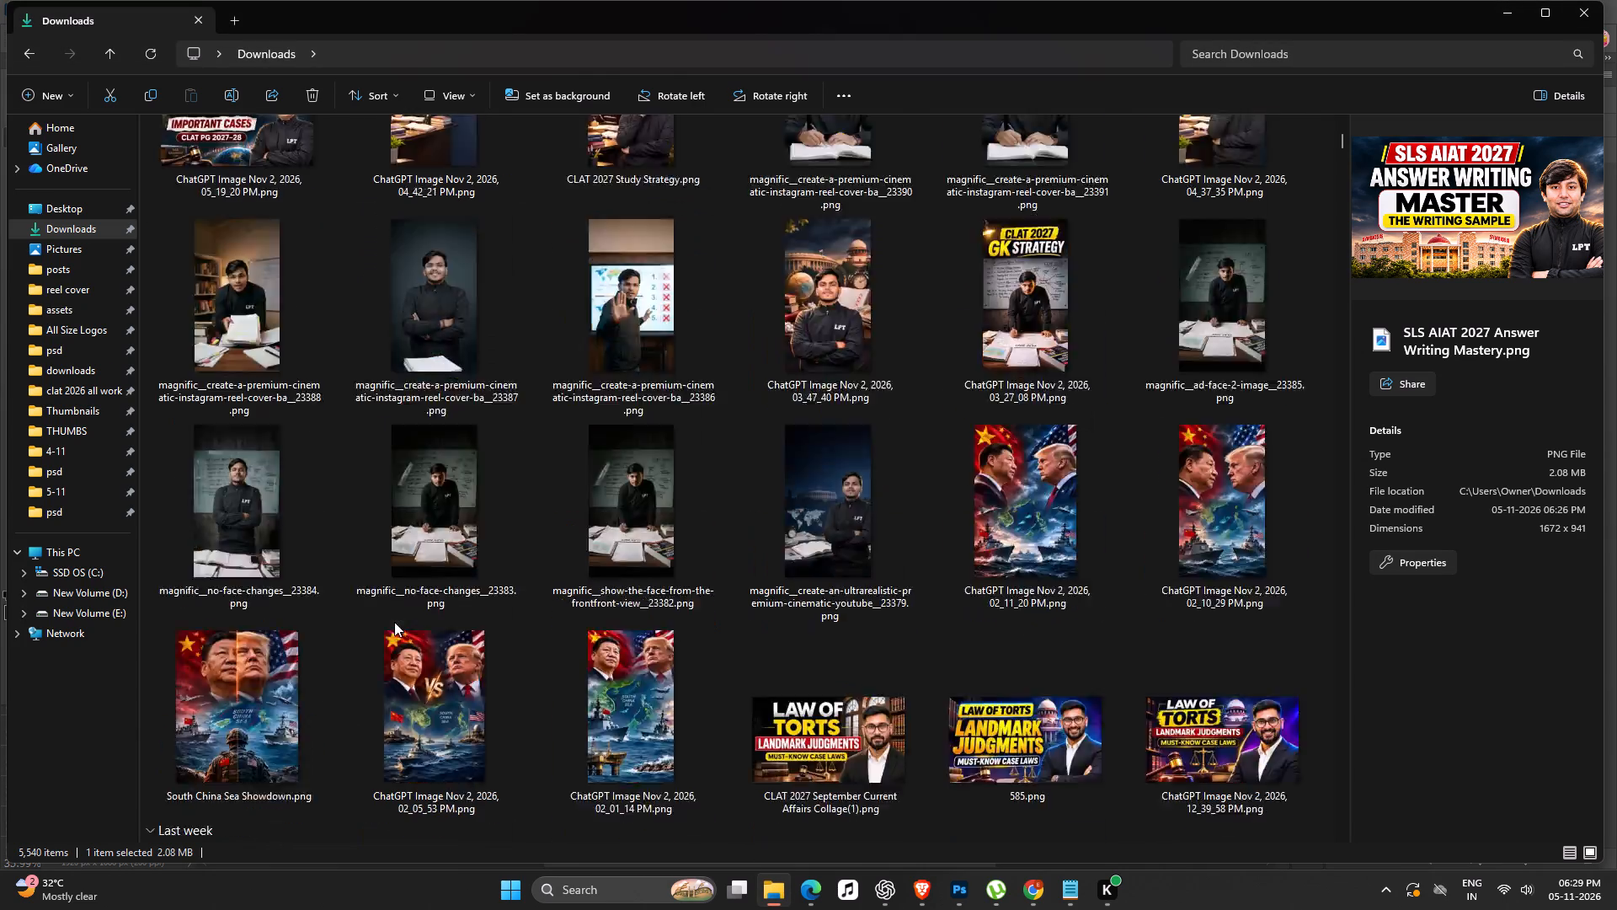
{"action": "scroll", "coordinate": [405, 618], "scroll_direction": "up", "scroll_amount": 9}
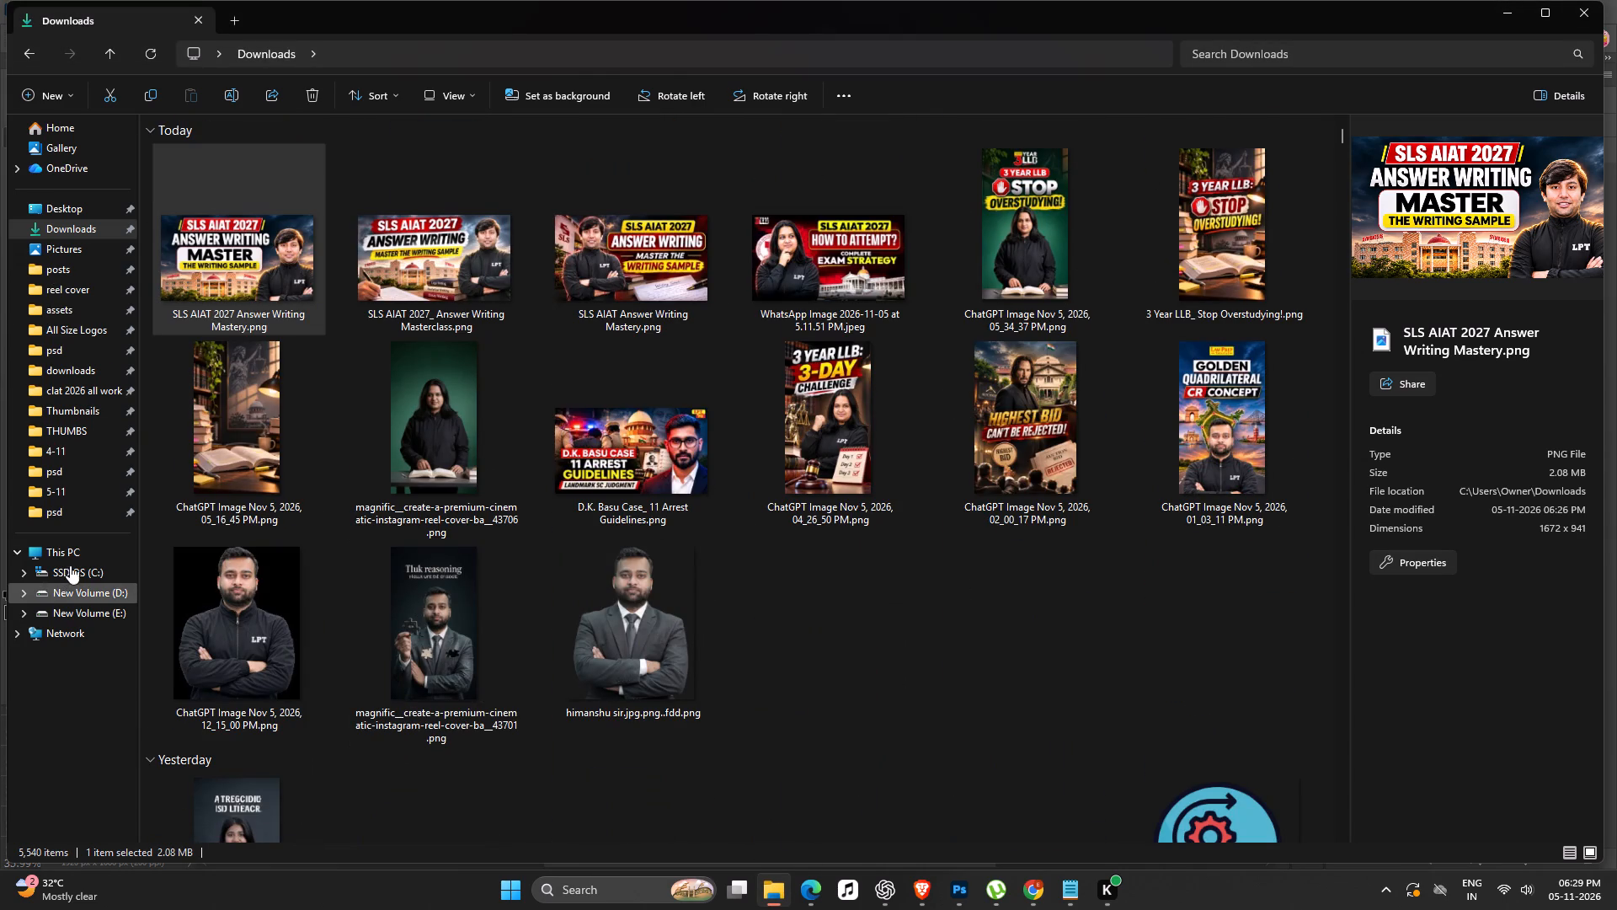
{"action": "left_click", "coordinate": [75, 547]}
{"action": "left_click", "coordinate": [1397, 64]}
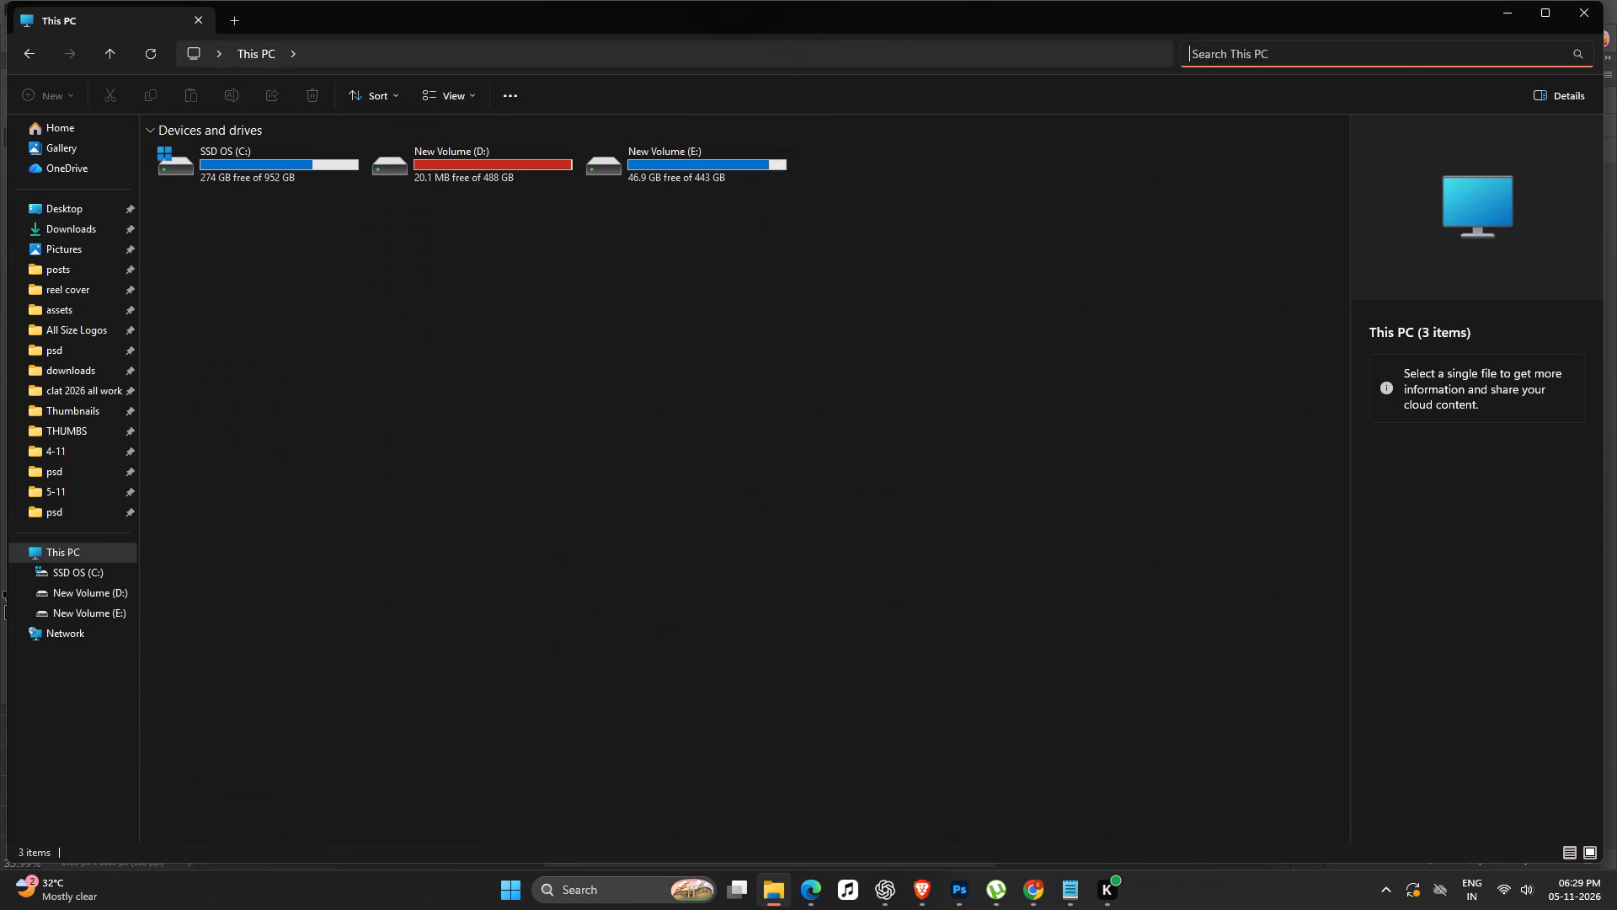
{"action": "type", "text": "pa"}
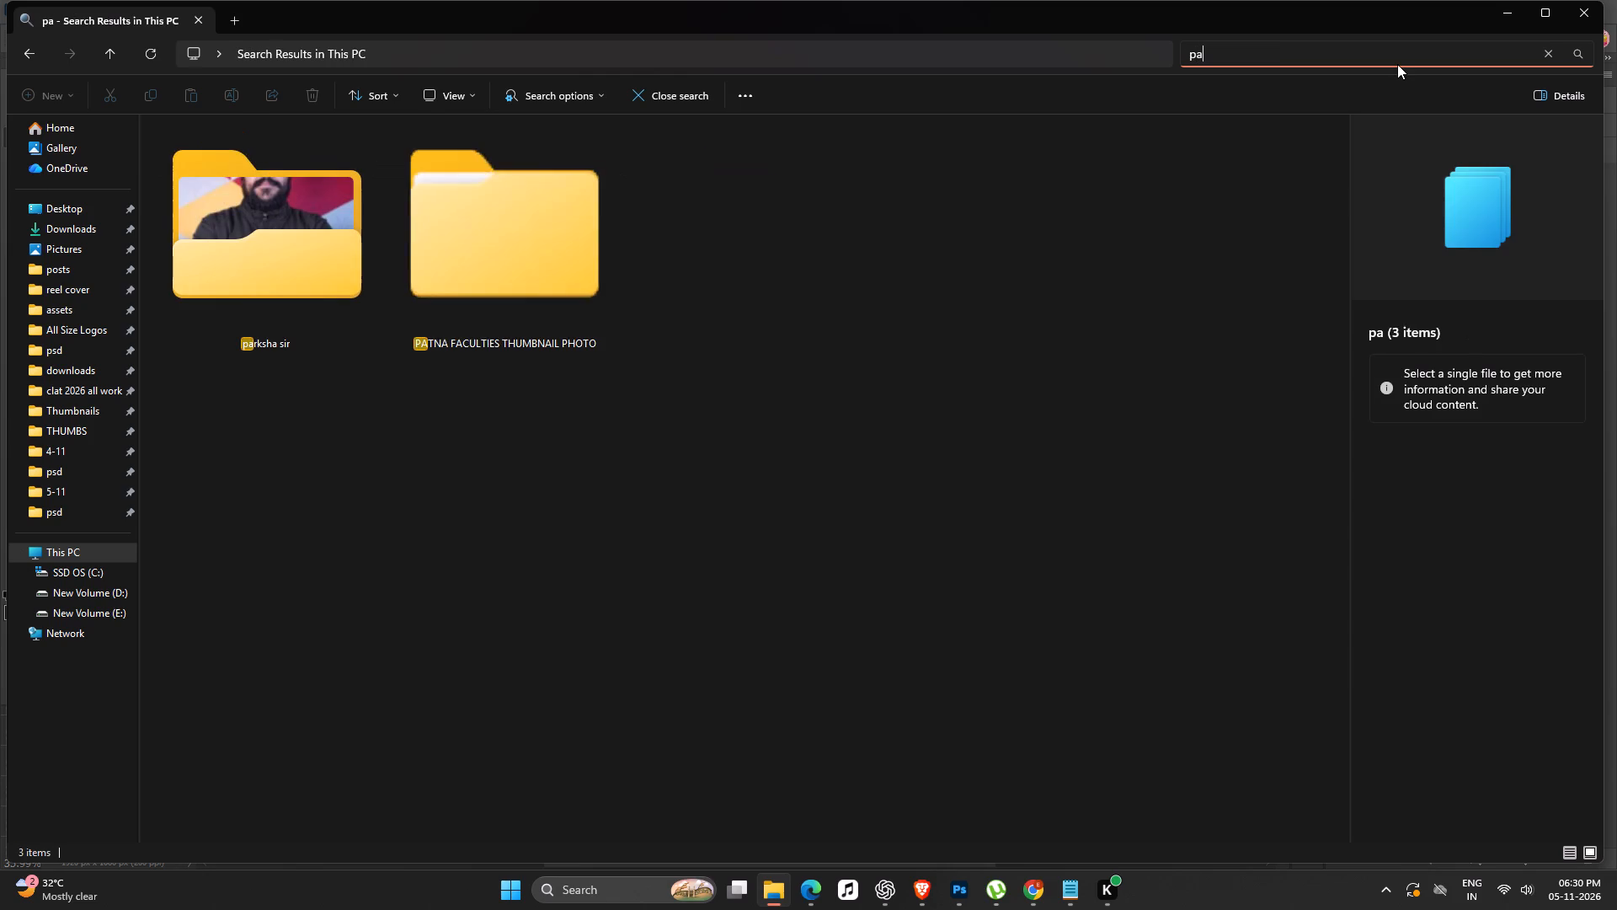
{"action": "key", "text": "r"}
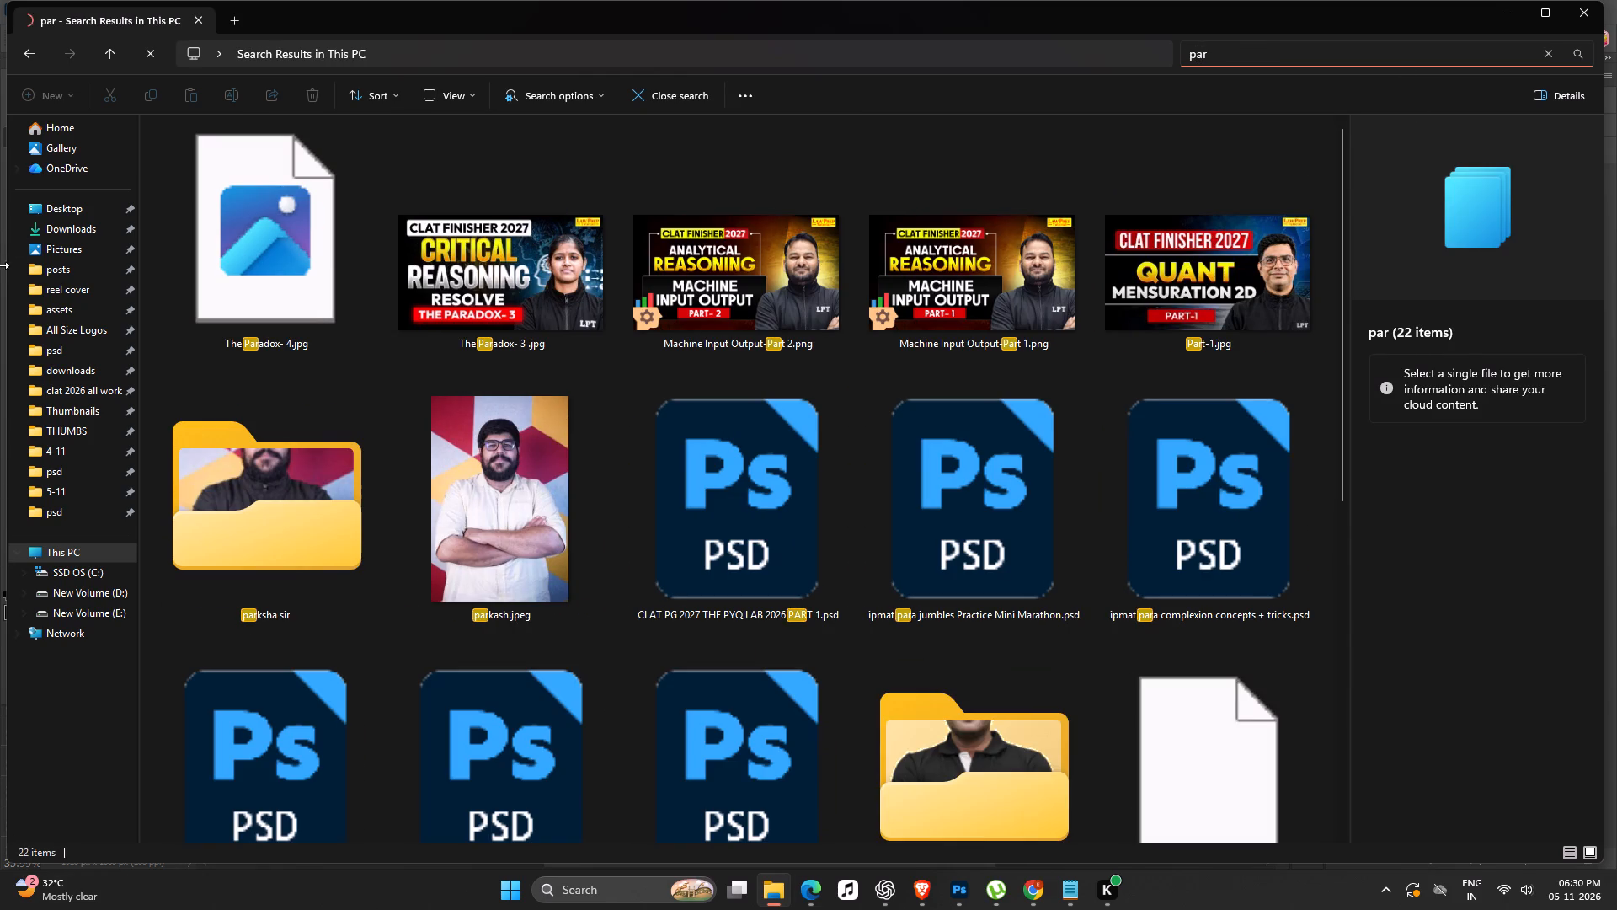
Search Downloads for "par" and place partab sir.png in yt 1.psd, shifted over the existing man.
{"action": "left_click", "coordinate": [55, 228]}
{"action": "left_click", "coordinate": [1374, 55]}
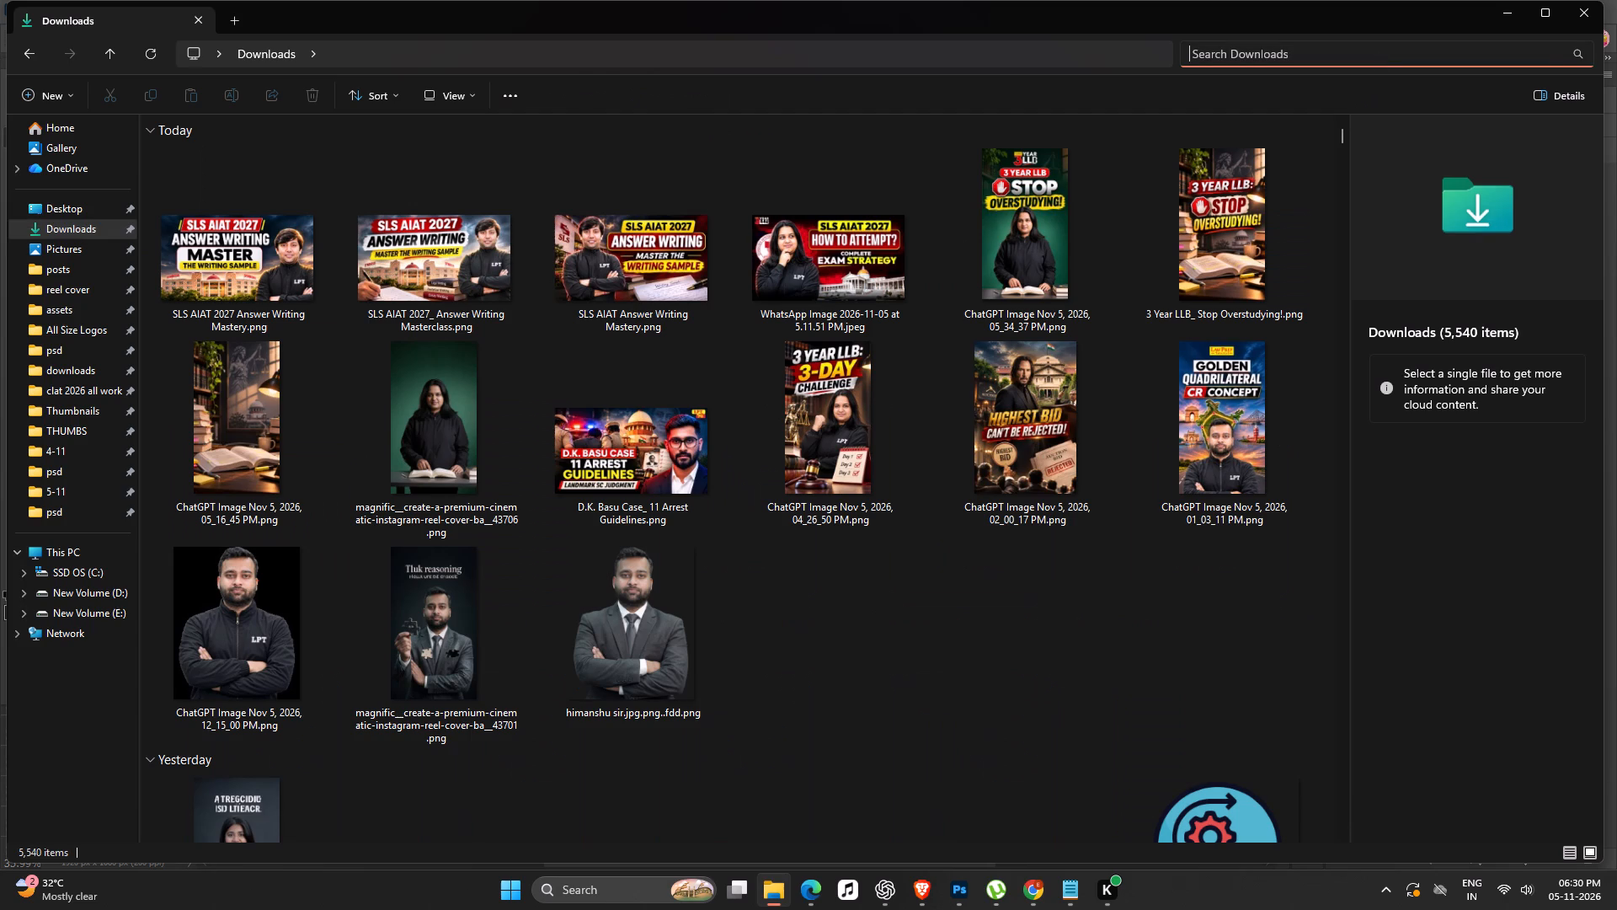
{"action": "type", "text": "par"}
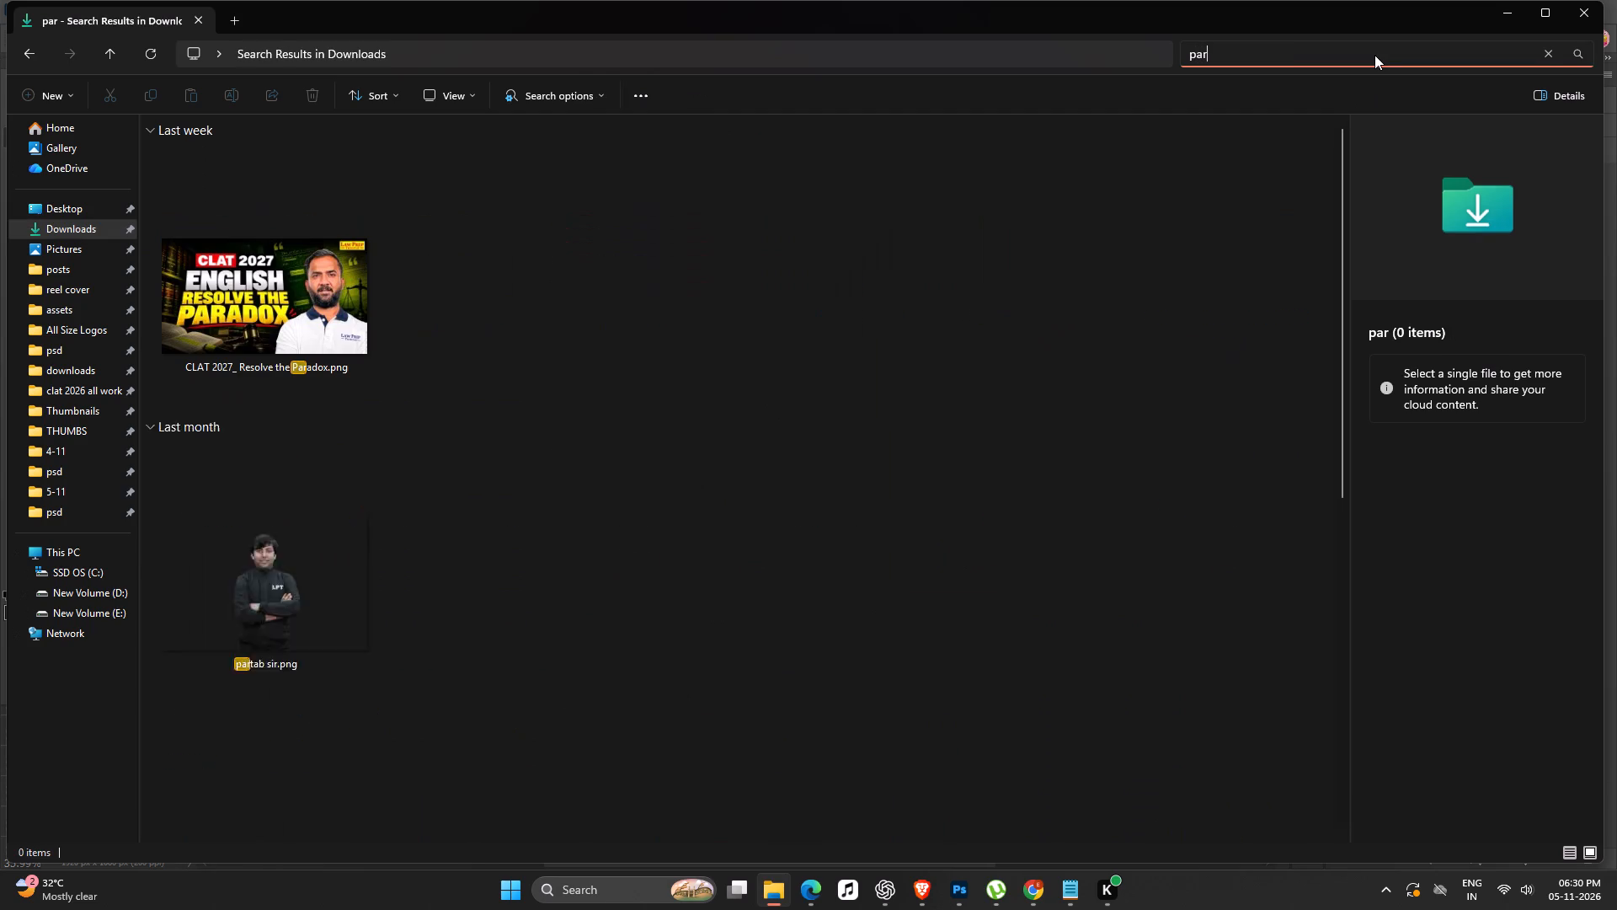
{"action": "left_click_drag", "start_coordinate": [259, 392], "coordinate": [705, 602]}
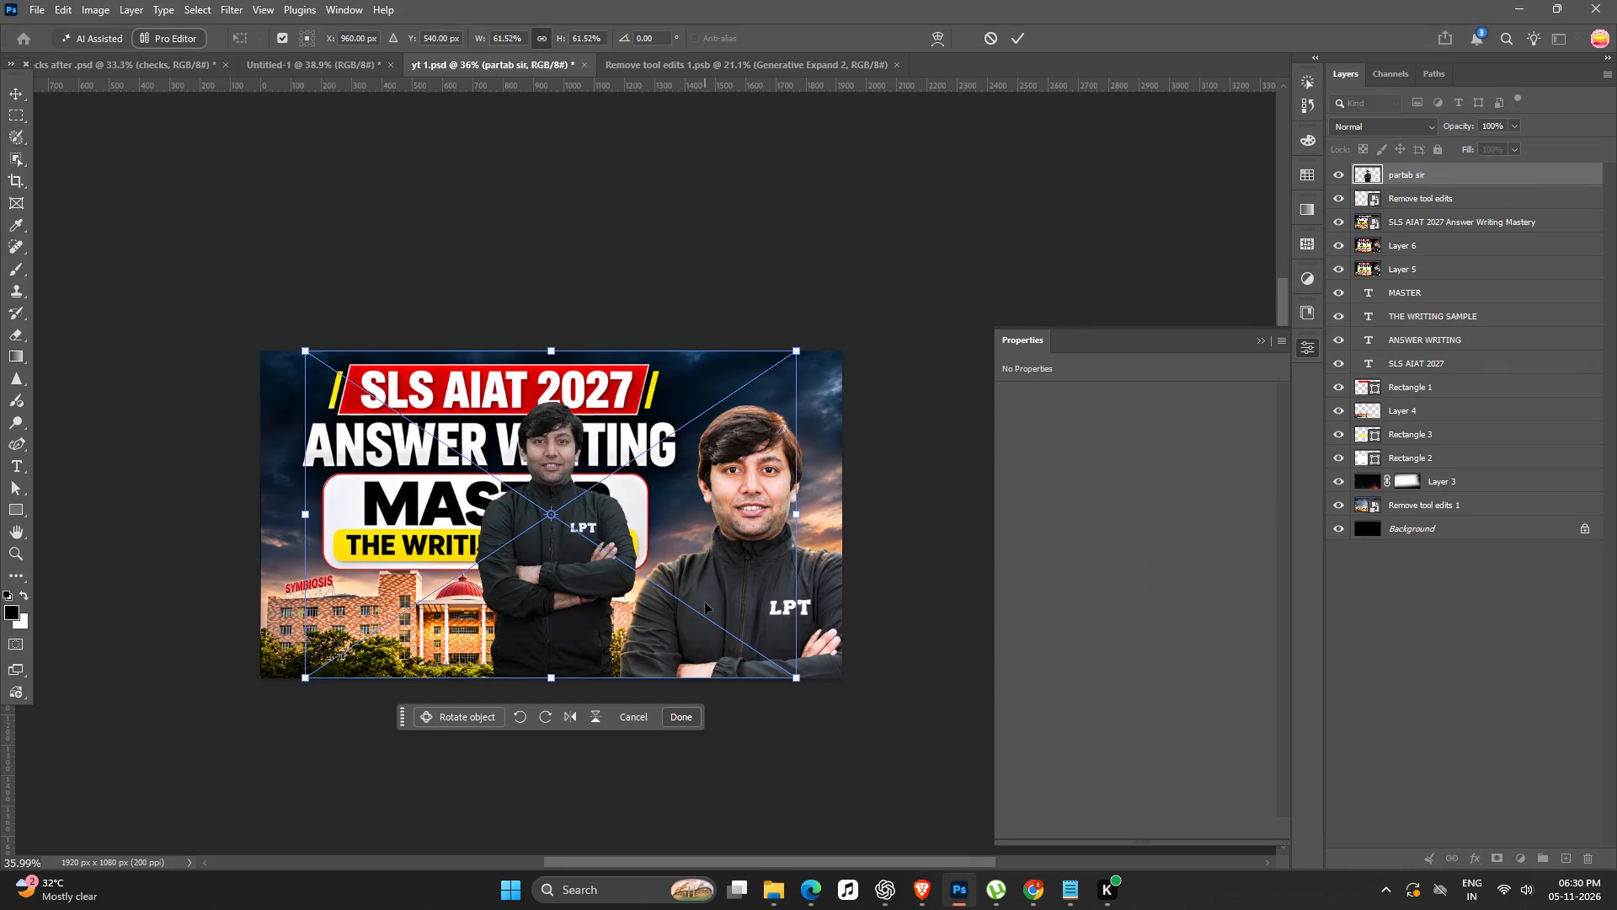
{"action": "left_click_drag", "start_coordinate": [522, 511], "coordinate": [688, 548]}
{"action": "key", "text": "Return"}
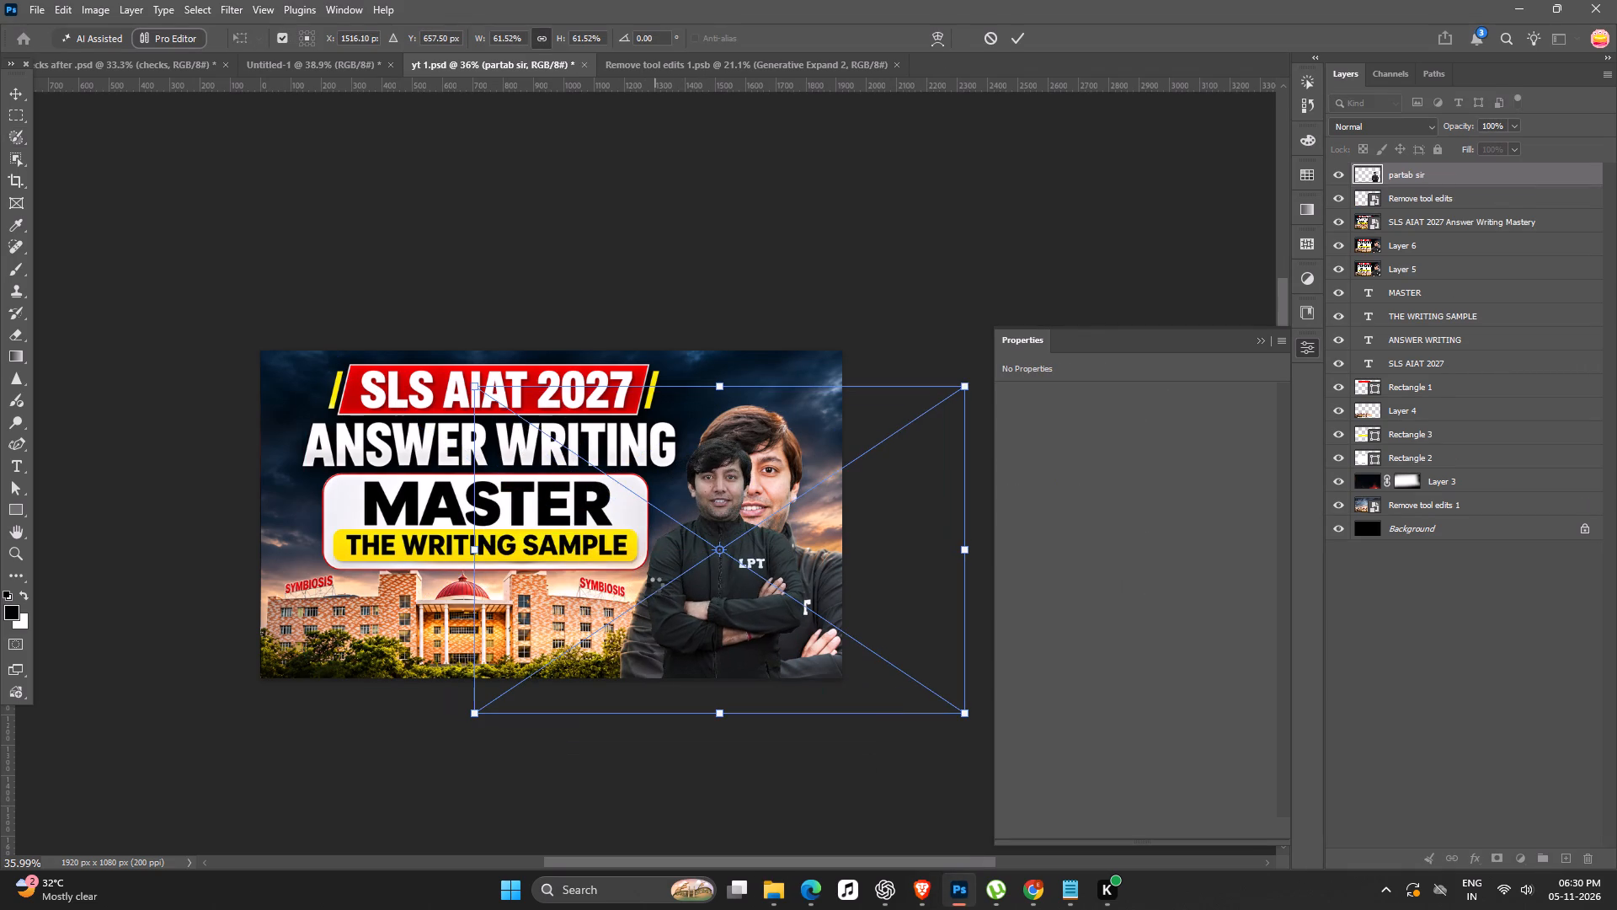
Scale the placed partab sir cut-out up to about 110% and position it over the existing man.
{"action": "key", "text": "space"}
{"action": "key", "text": "space"}
{"action": "left_click_drag", "start_coordinate": [688, 507], "coordinate": [622, 497]}
{"action": "key", "text": "b"}
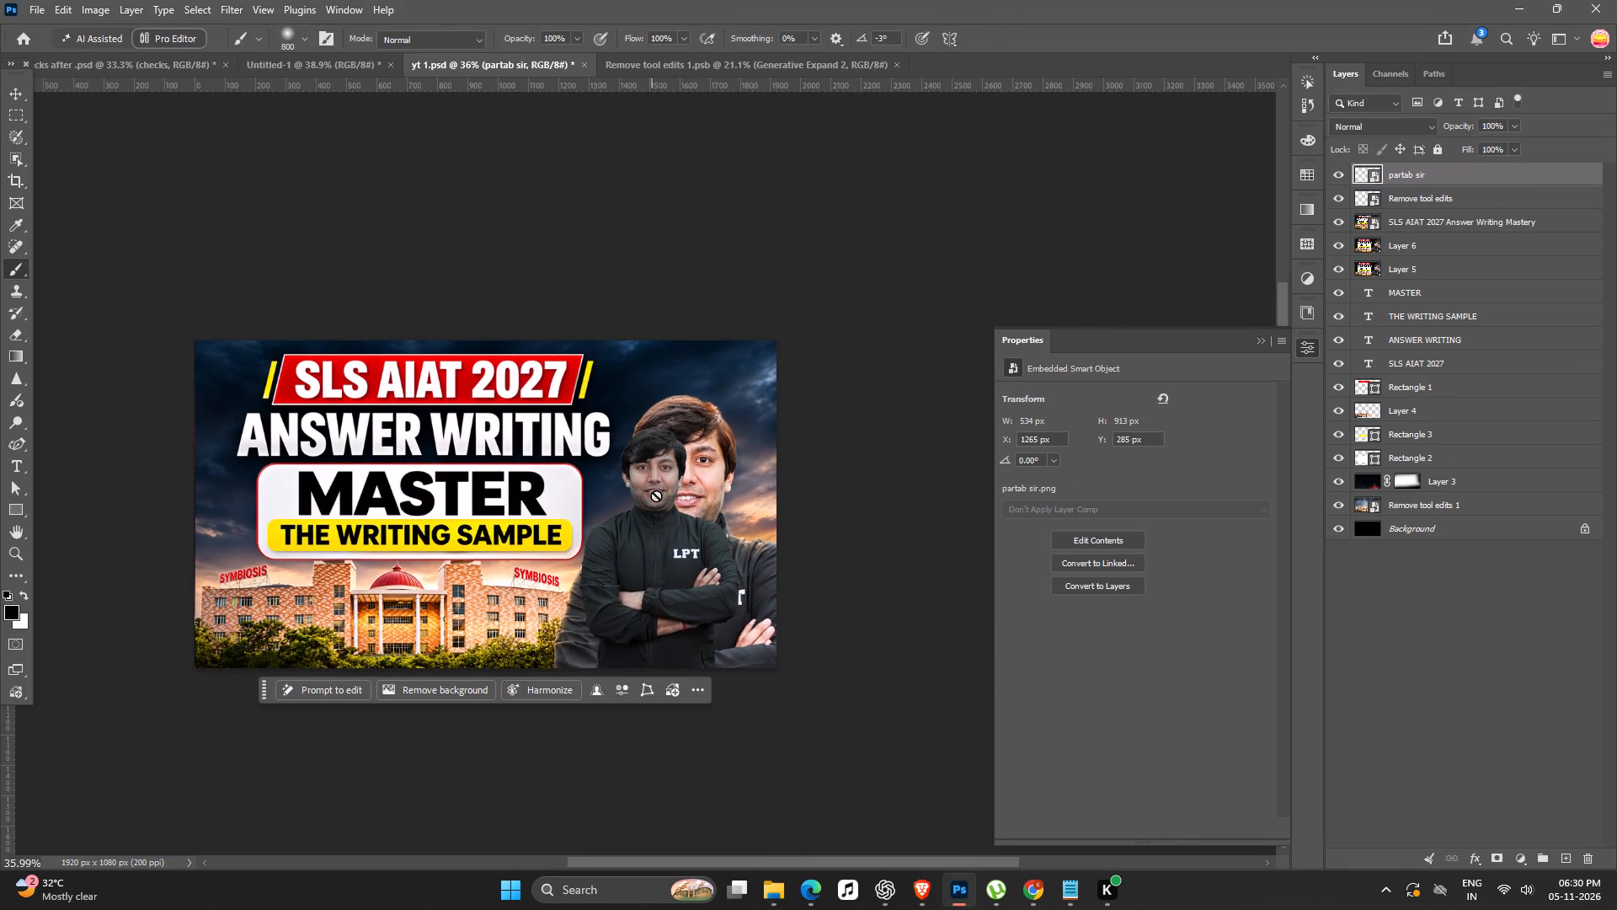
{"action": "key", "text": "v"}
{"action": "left_click_drag", "start_coordinate": [900, 373], "coordinate": [1056, 287], "text": "alt"}
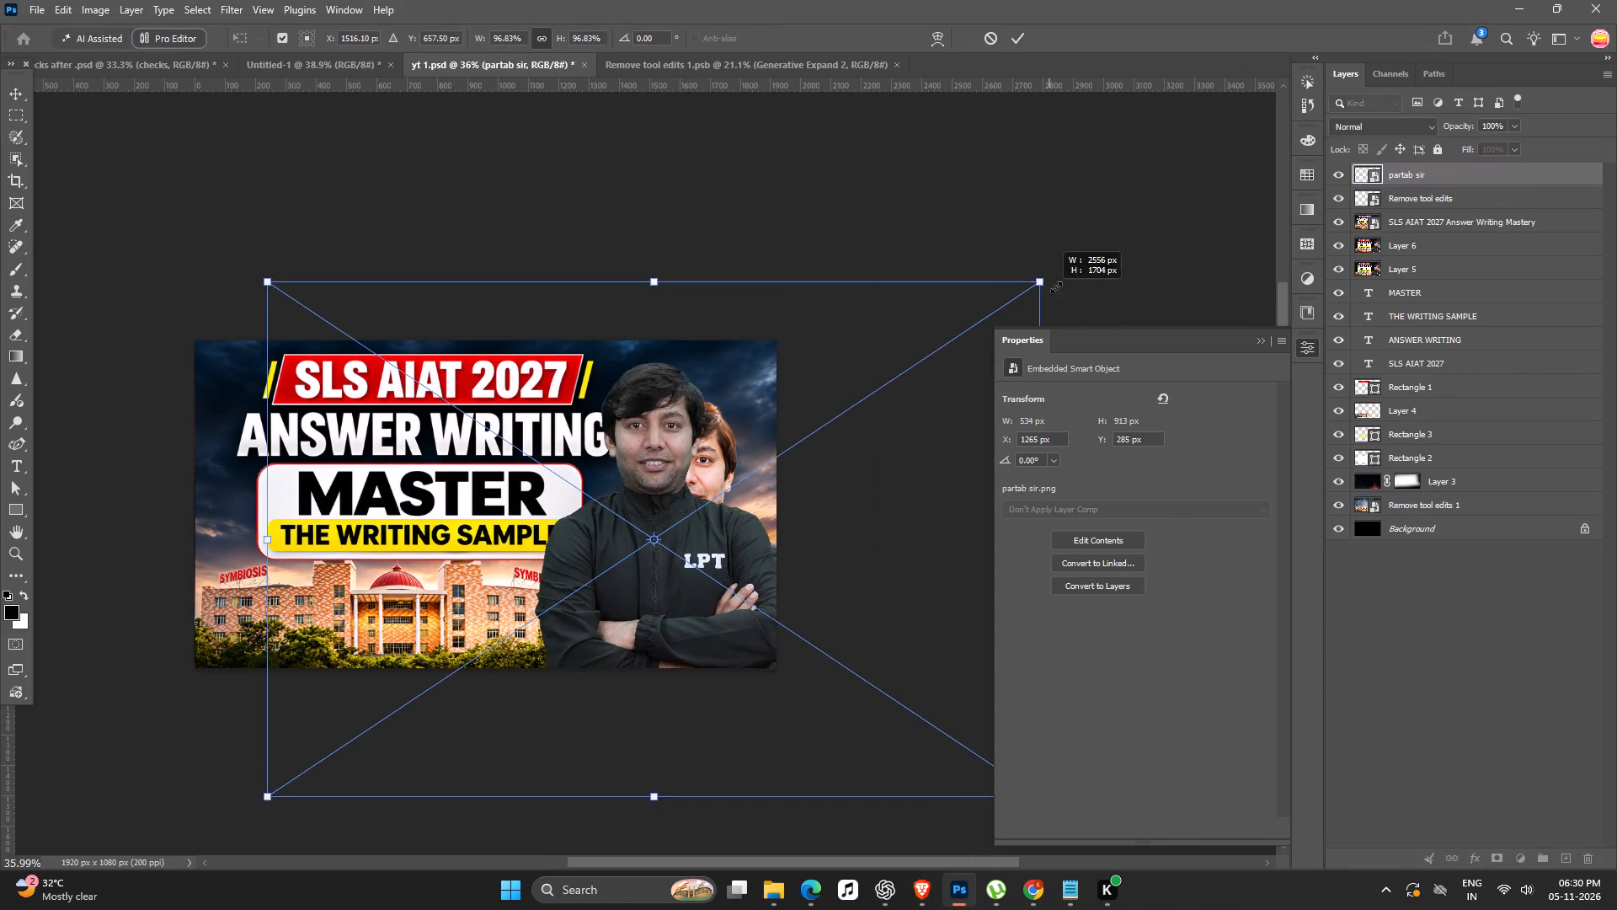
{"action": "left_click_drag", "start_coordinate": [1056, 287], "coordinate": [1090, 283], "text": "alt"}
{"action": "left_click_drag", "start_coordinate": [801, 497], "coordinate": [830, 538]}
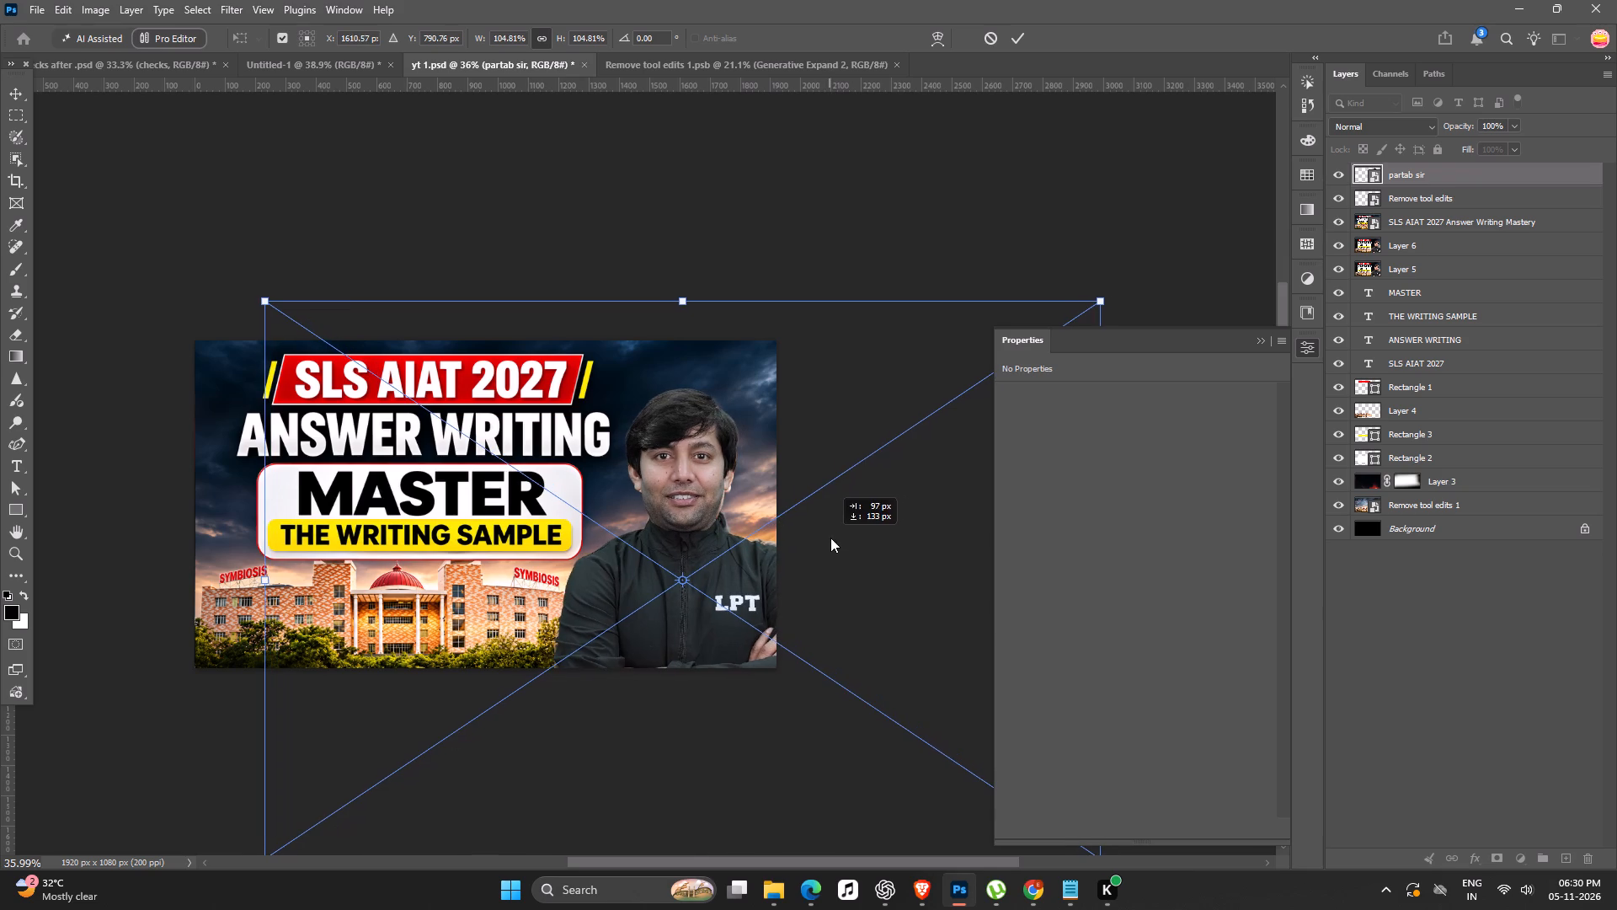
{"action": "left_click_drag", "start_coordinate": [830, 538], "coordinate": [831, 538]}
{"action": "left_click", "coordinate": [1095, 177]}
{"action": "key", "text": "space"}
{"action": "key", "text": "space"}
{"action": "key", "text": "space"}
{"action": "left_click_drag", "start_coordinate": [801, 474], "coordinate": [771, 465]}
{"action": "left_click_drag", "start_coordinate": [1082, 293], "coordinate": [1107, 287], "text": "alt"}
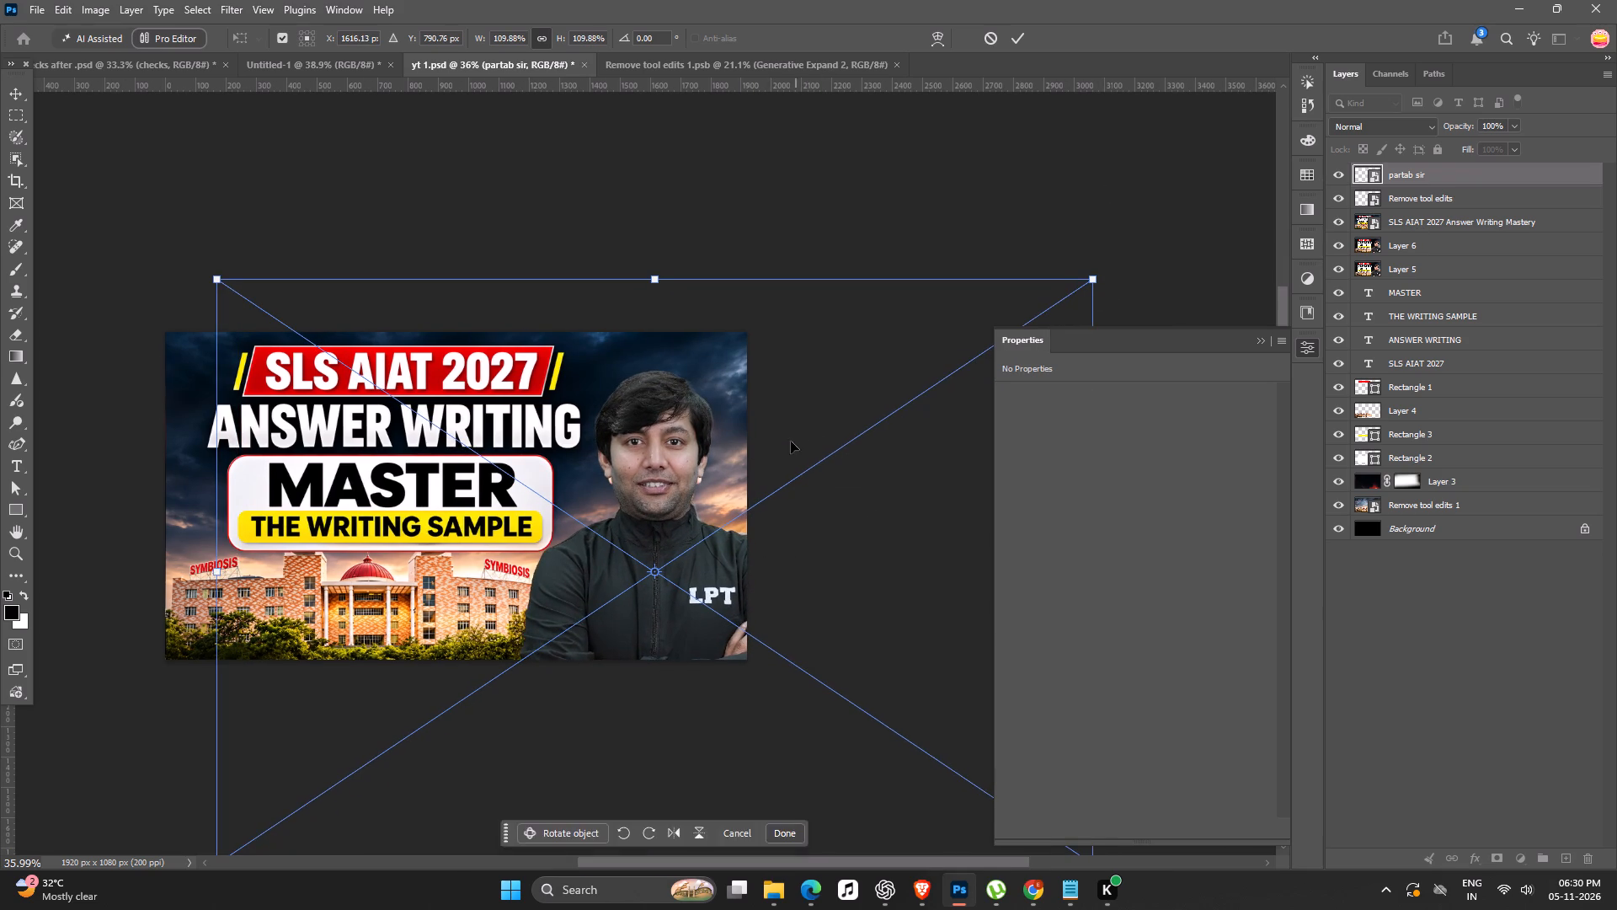
{"action": "left_click", "coordinate": [780, 459]}
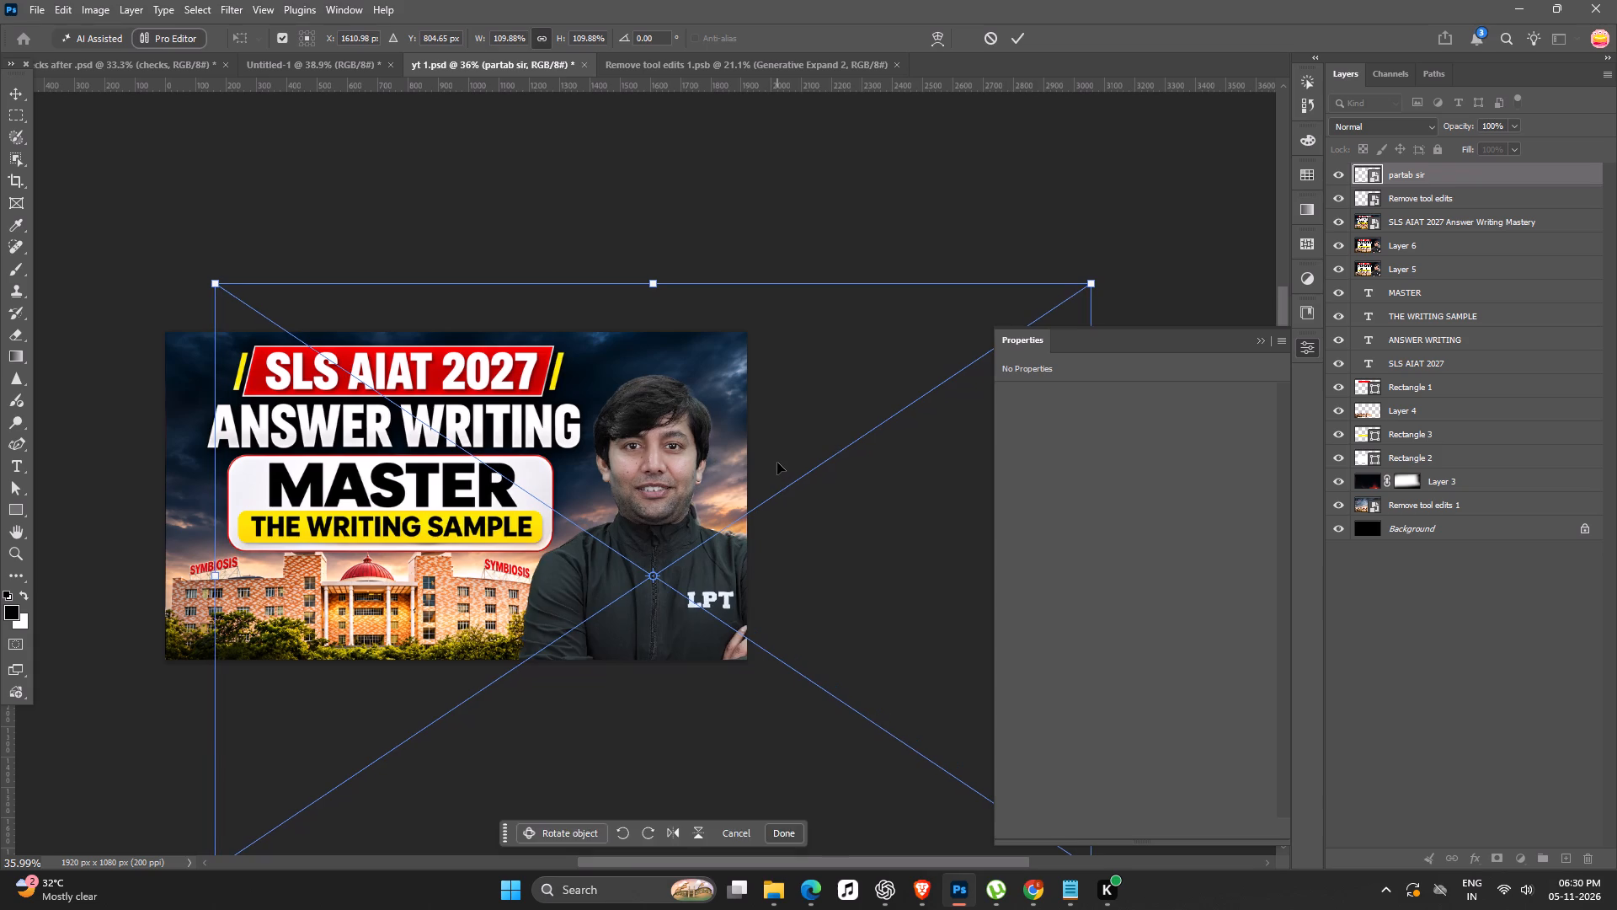
{"action": "key", "text": "Return"}
Enlarge the partab sir cut-out to 112.87% and reposition it over the man at about X 1616 px, Y 830 px.
{"action": "left_click", "coordinate": [357, 131]}
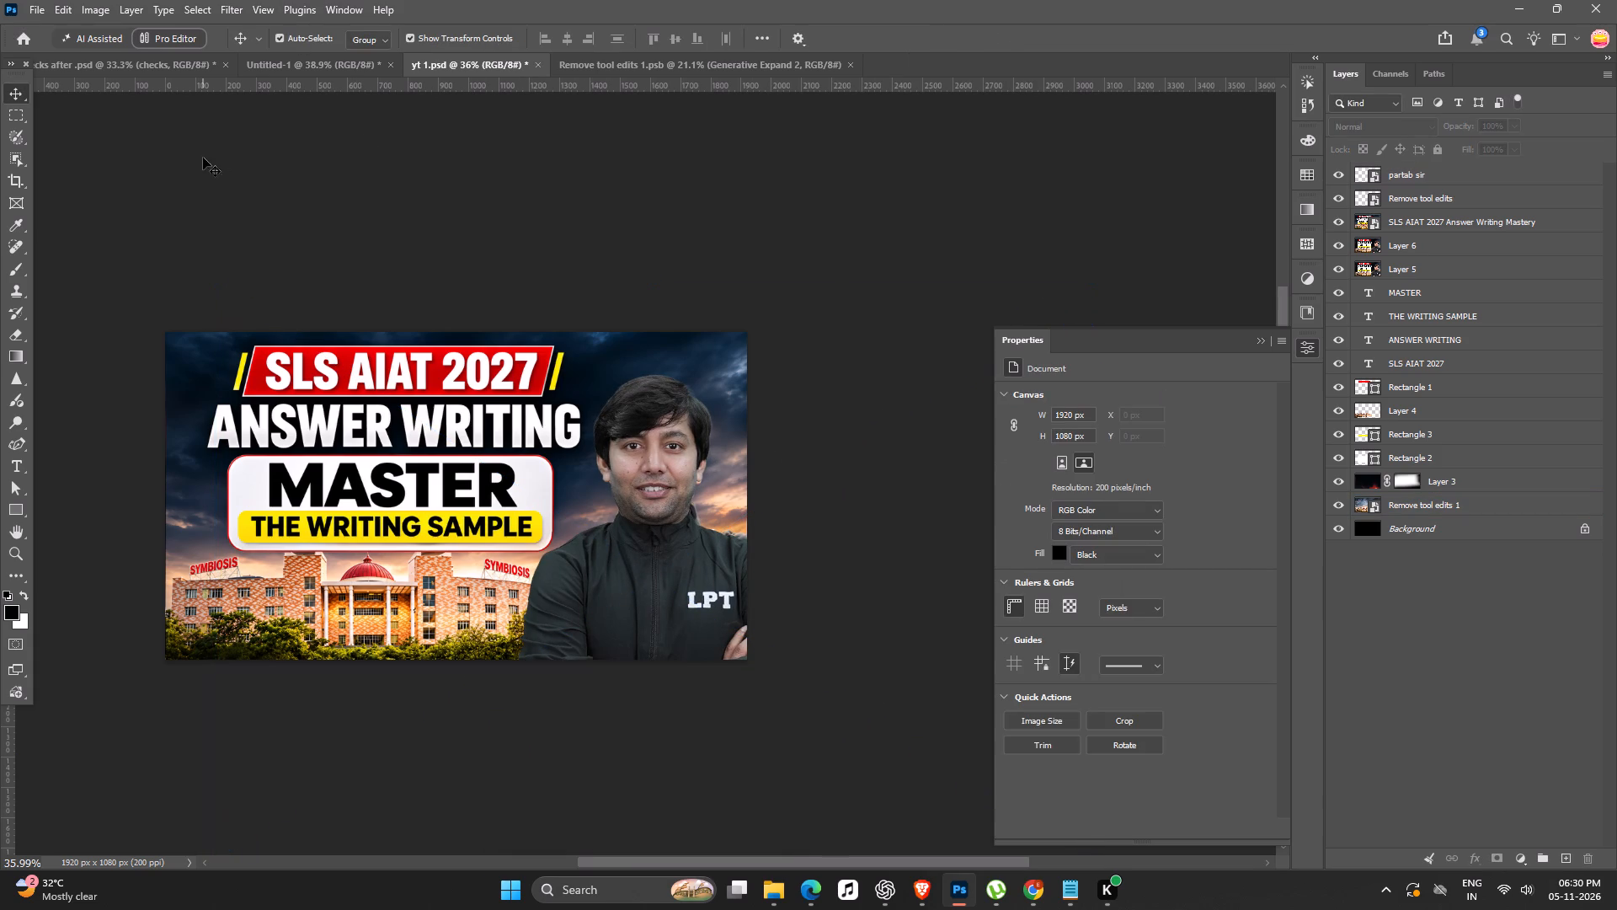
{"action": "key", "text": "space"}
{"action": "left_click_drag", "start_coordinate": [451, 559], "coordinate": [476, 526]}
{"action": "scroll", "coordinate": [691, 453], "scroll_direction": "up", "scroll_amount": 8, "text": "ctrl"}
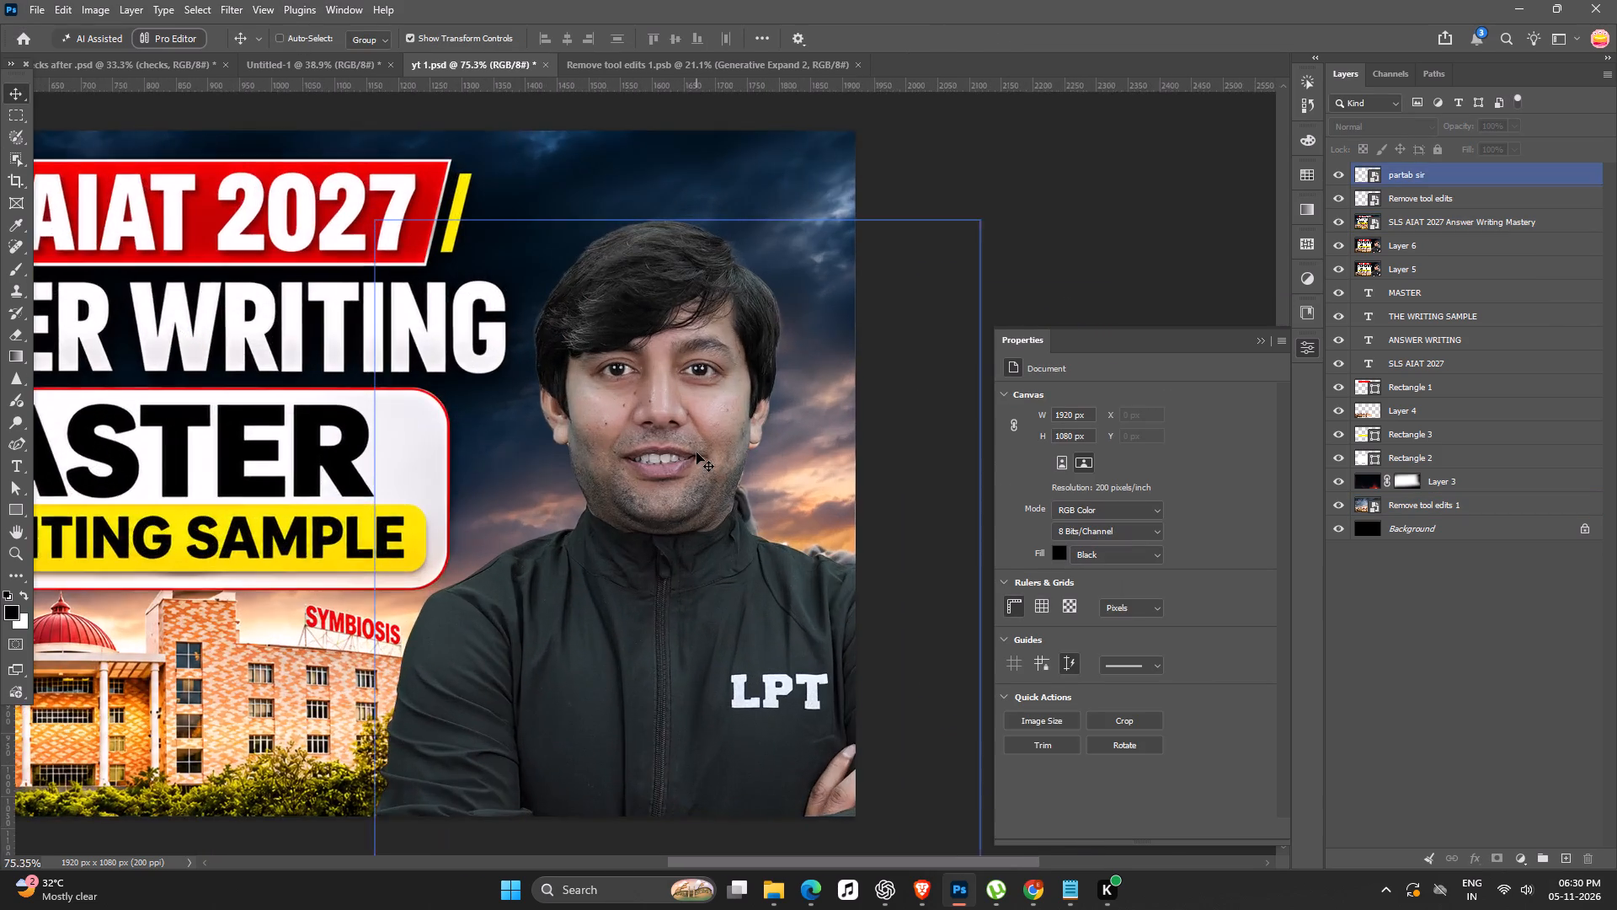
{"action": "scroll", "coordinate": [696, 452], "scroll_direction": "down", "scroll_amount": 7, "text": "ctrl"}
{"action": "left_click", "coordinate": [691, 453]}
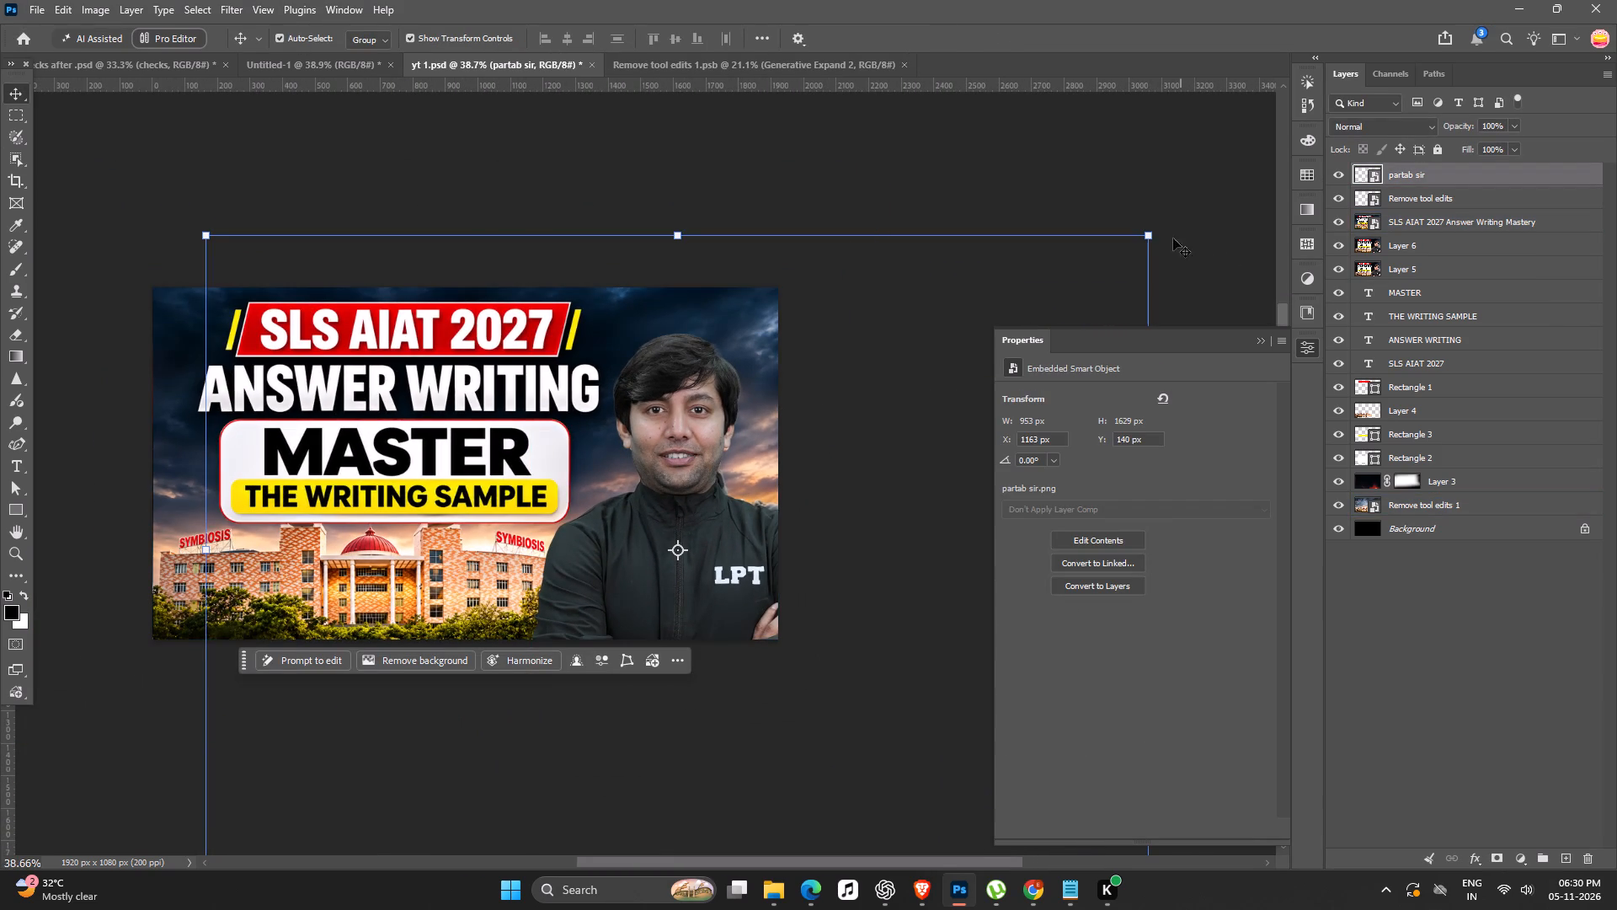
{"action": "left_click_drag", "start_coordinate": [1152, 236], "coordinate": [1169, 233], "text": "alt"}
{"action": "left_click_drag", "start_coordinate": [653, 639], "coordinate": [659, 637]}
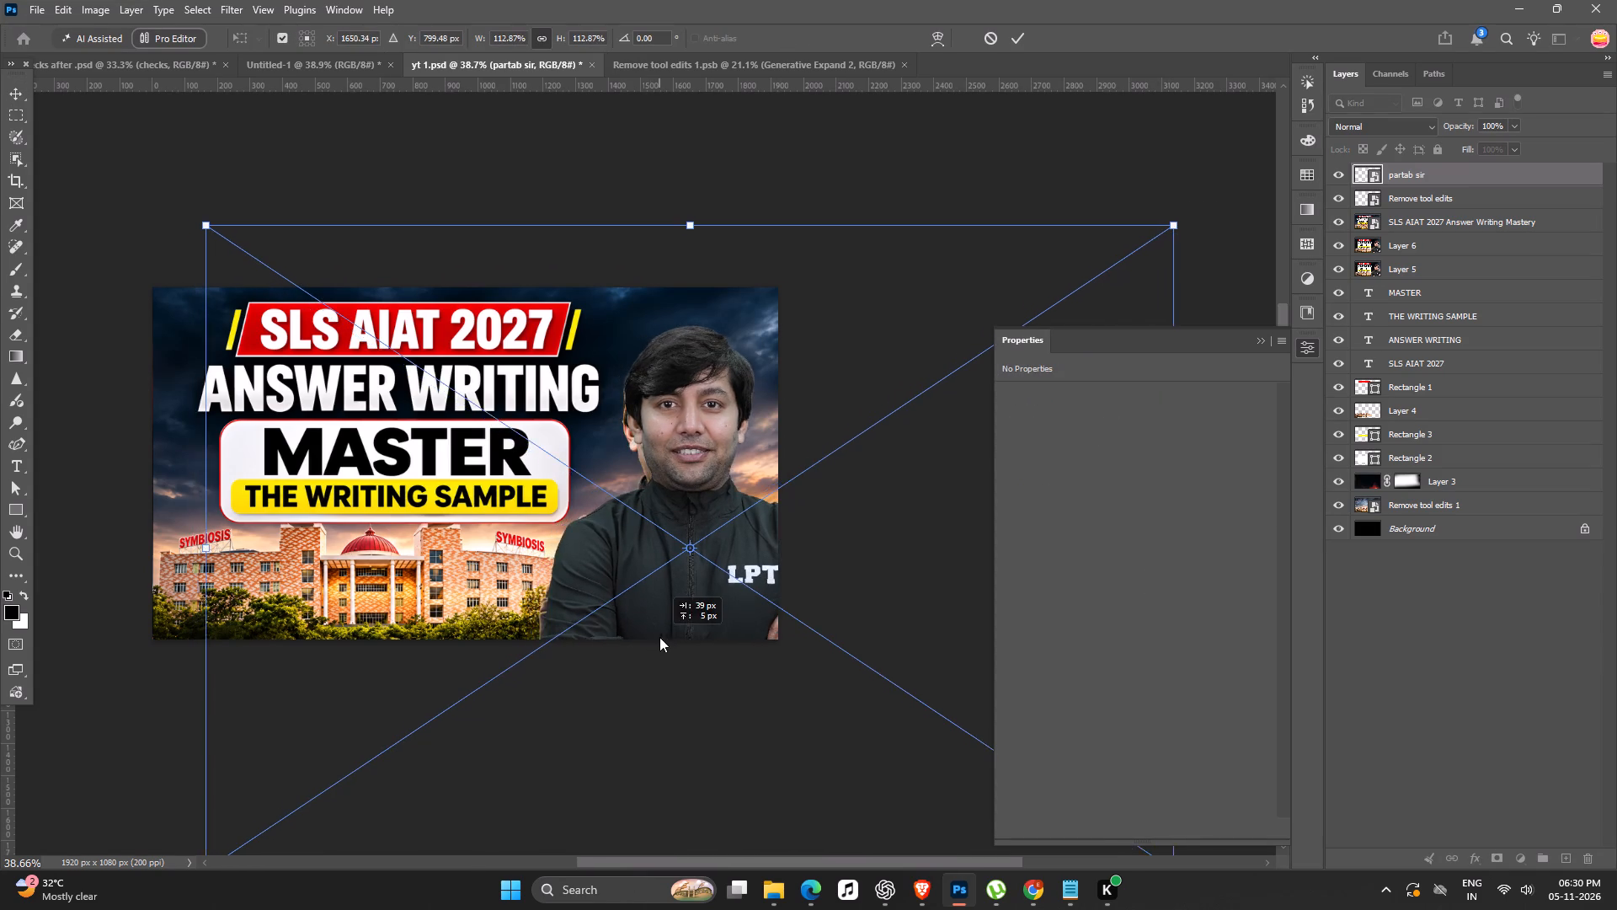
{"action": "left_click_drag", "start_coordinate": [659, 637], "coordinate": [654, 650]}
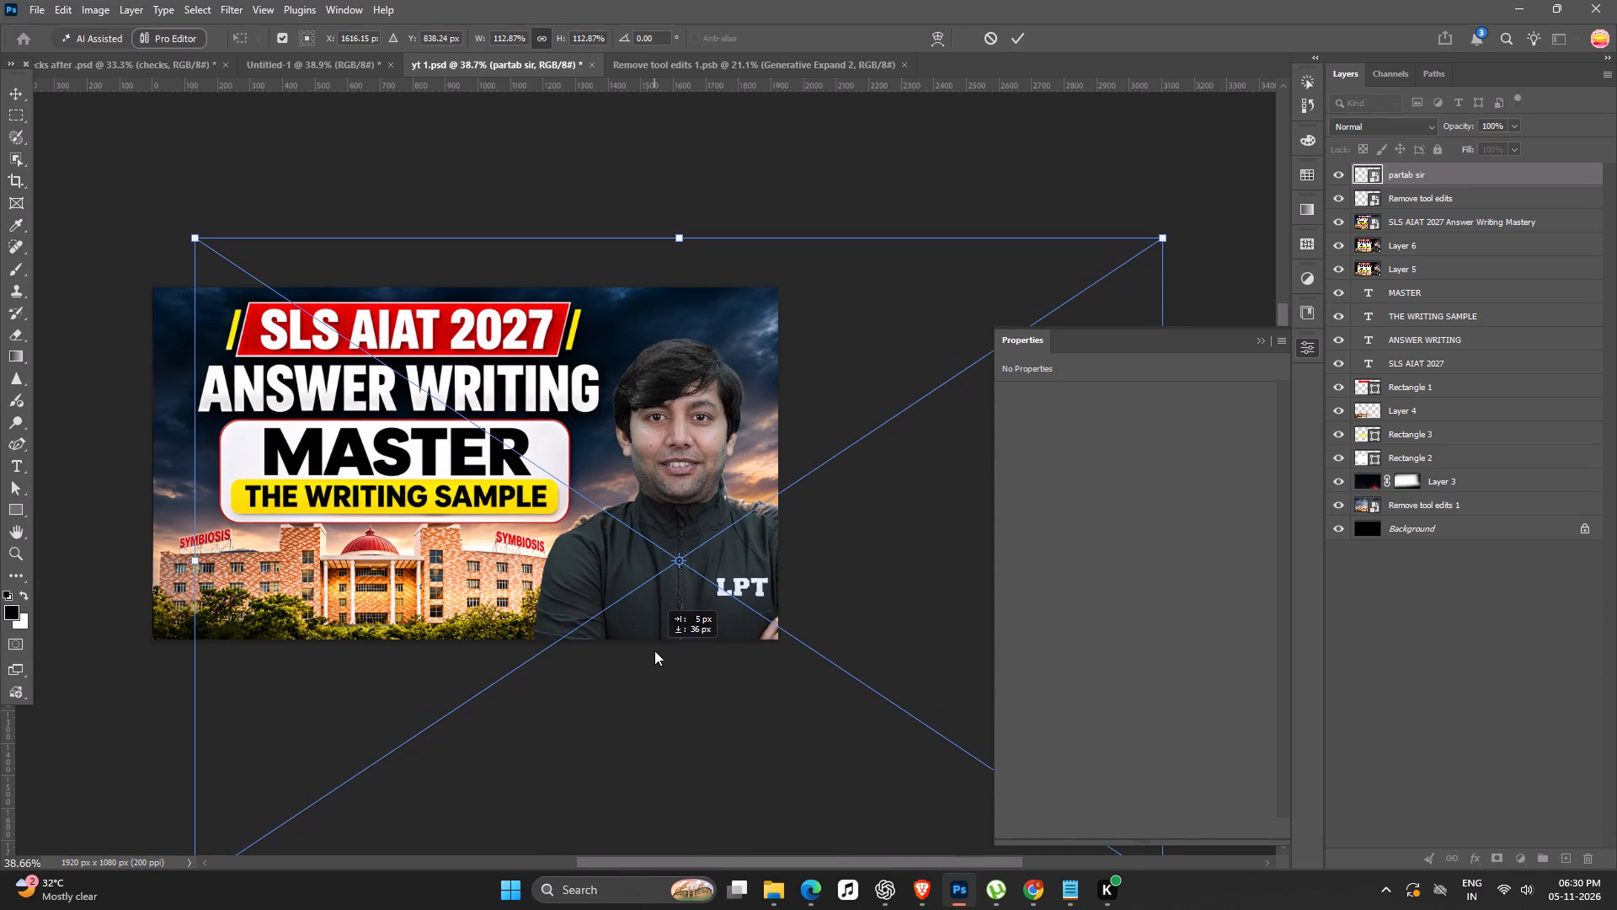
{"action": "left_click_drag", "start_coordinate": [654, 650], "coordinate": [654, 647]}
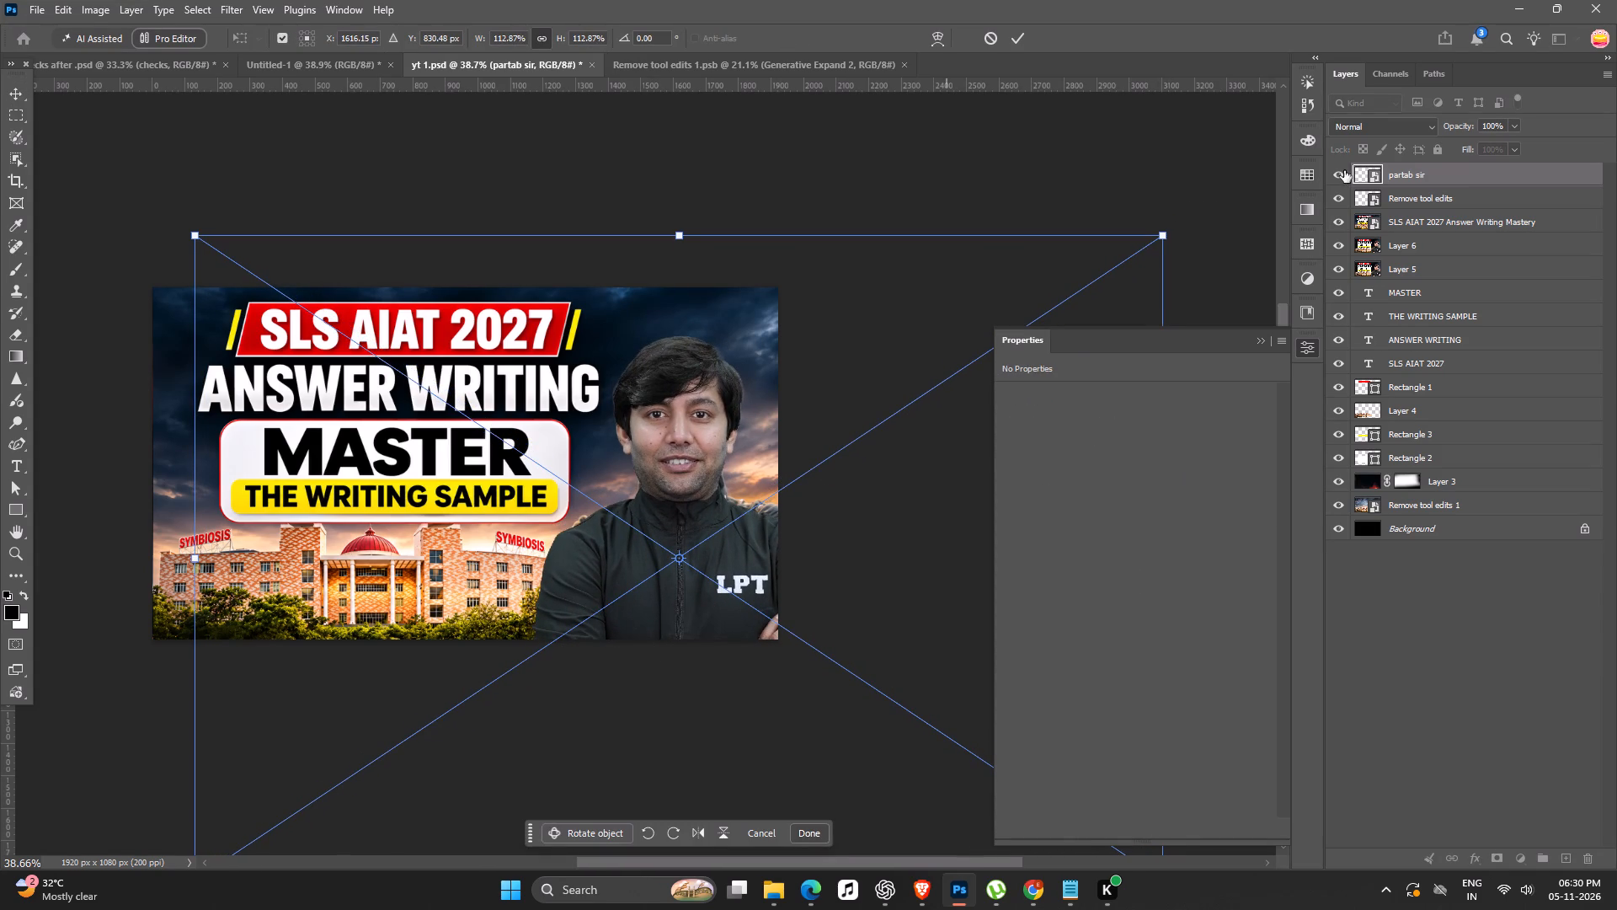
Hide the partab sir and Remove tool edits layers, leaving the ChatGPT version of the man exposed.
{"action": "left_click", "coordinate": [1341, 170]}
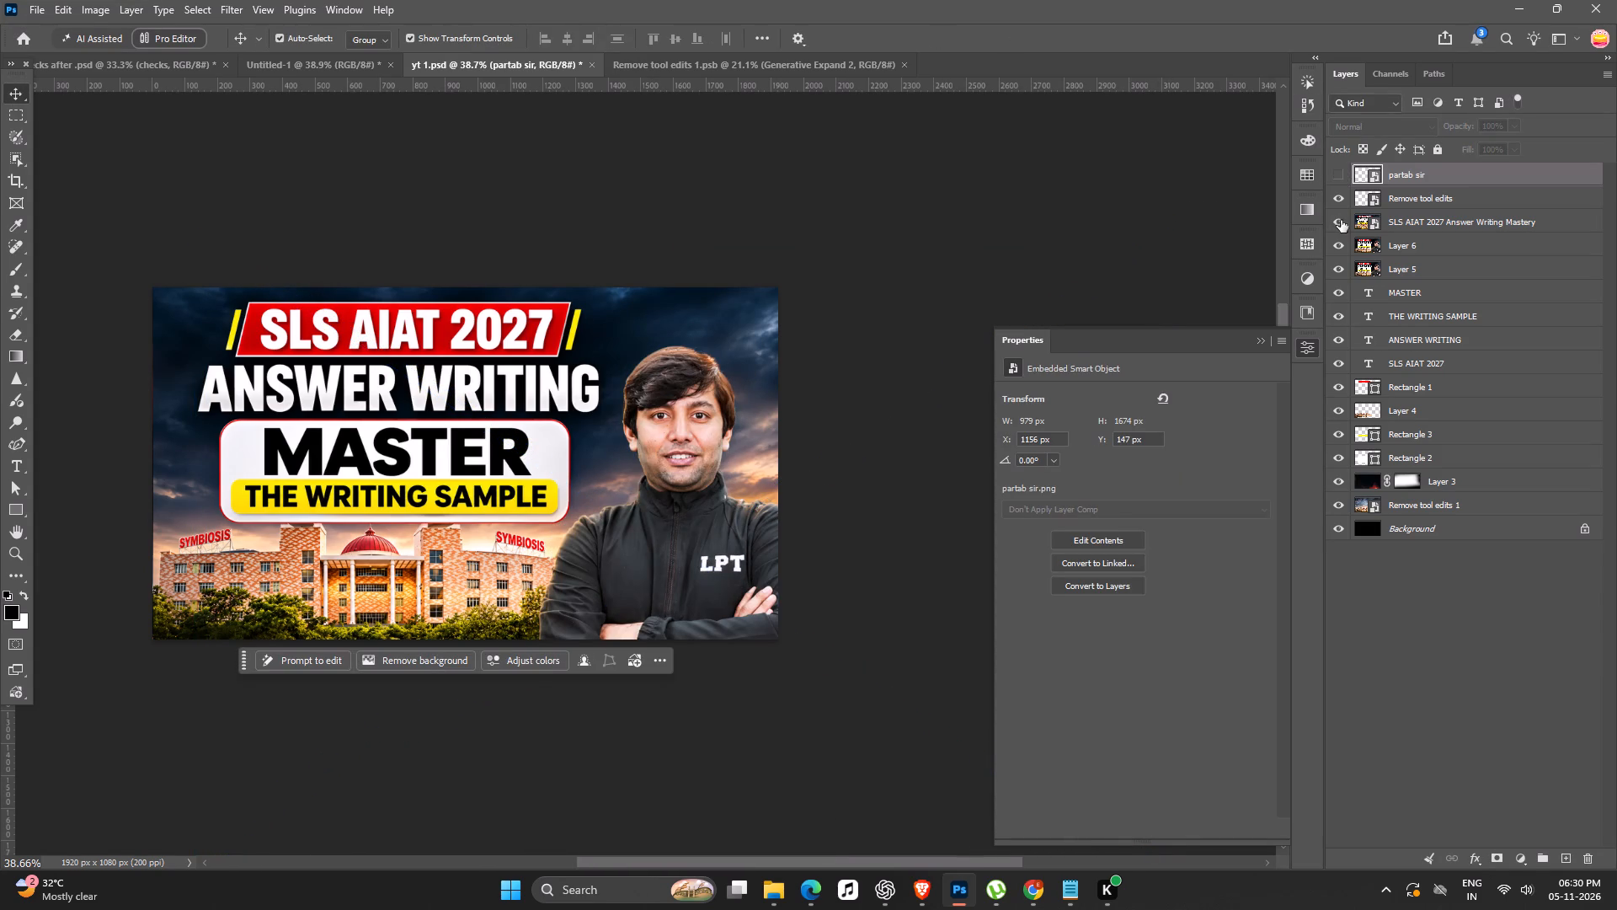
{"action": "left_click", "coordinate": [1343, 221]}
{"action": "left_click", "coordinate": [1343, 221]}
{"action": "left_click", "coordinate": [952, 207]}
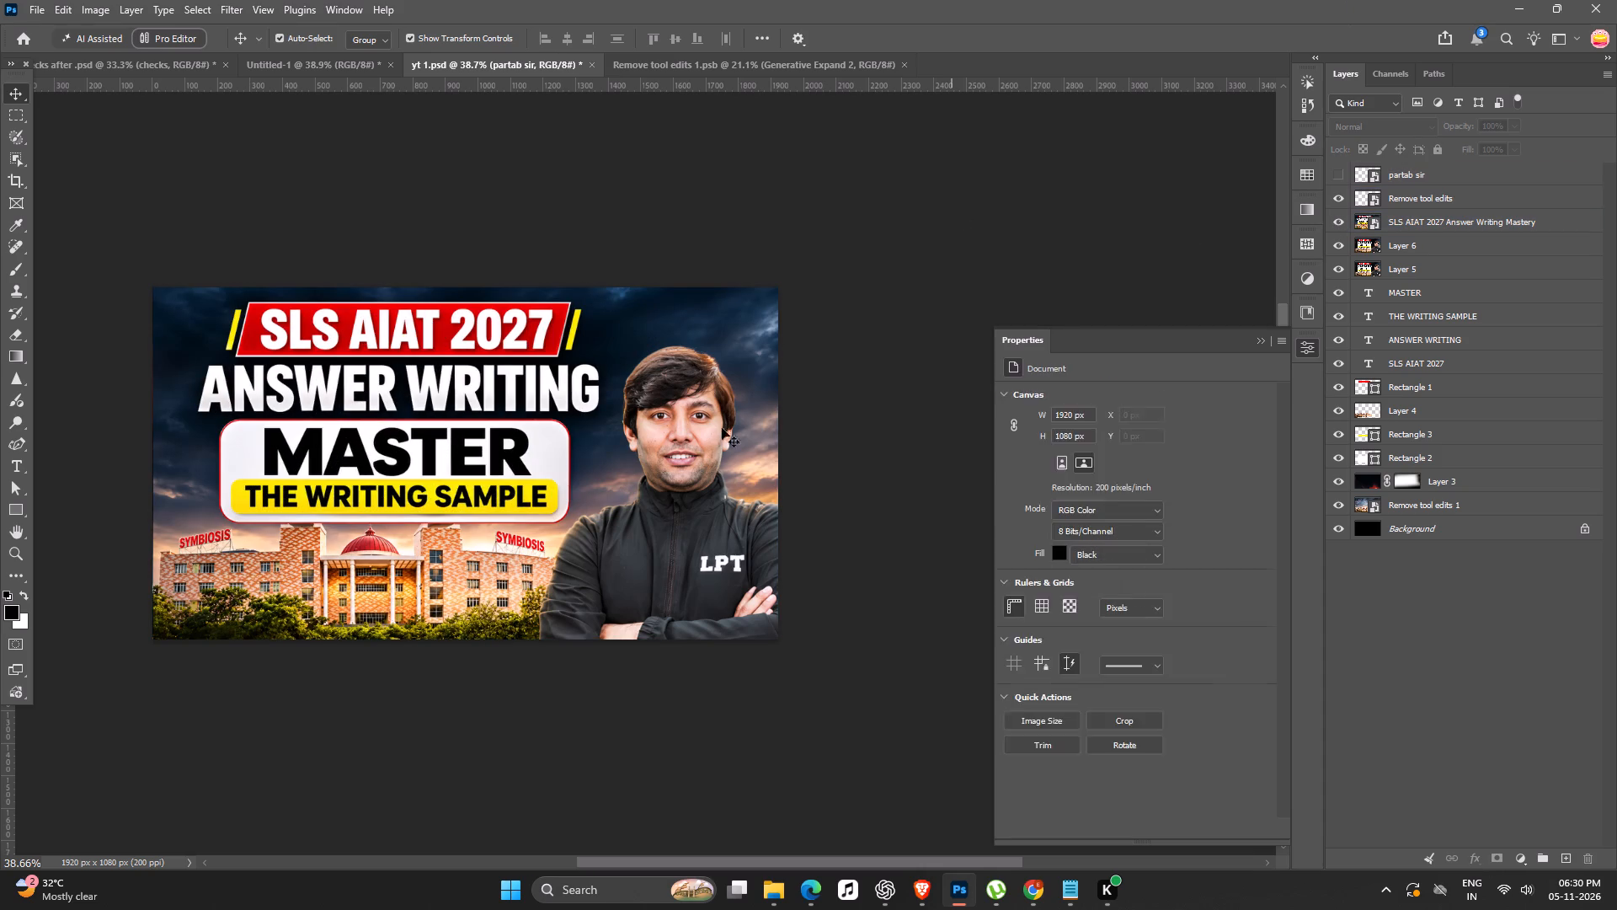
{"action": "left_click", "coordinate": [712, 468]}
{"action": "left_click", "coordinate": [1334, 199]}
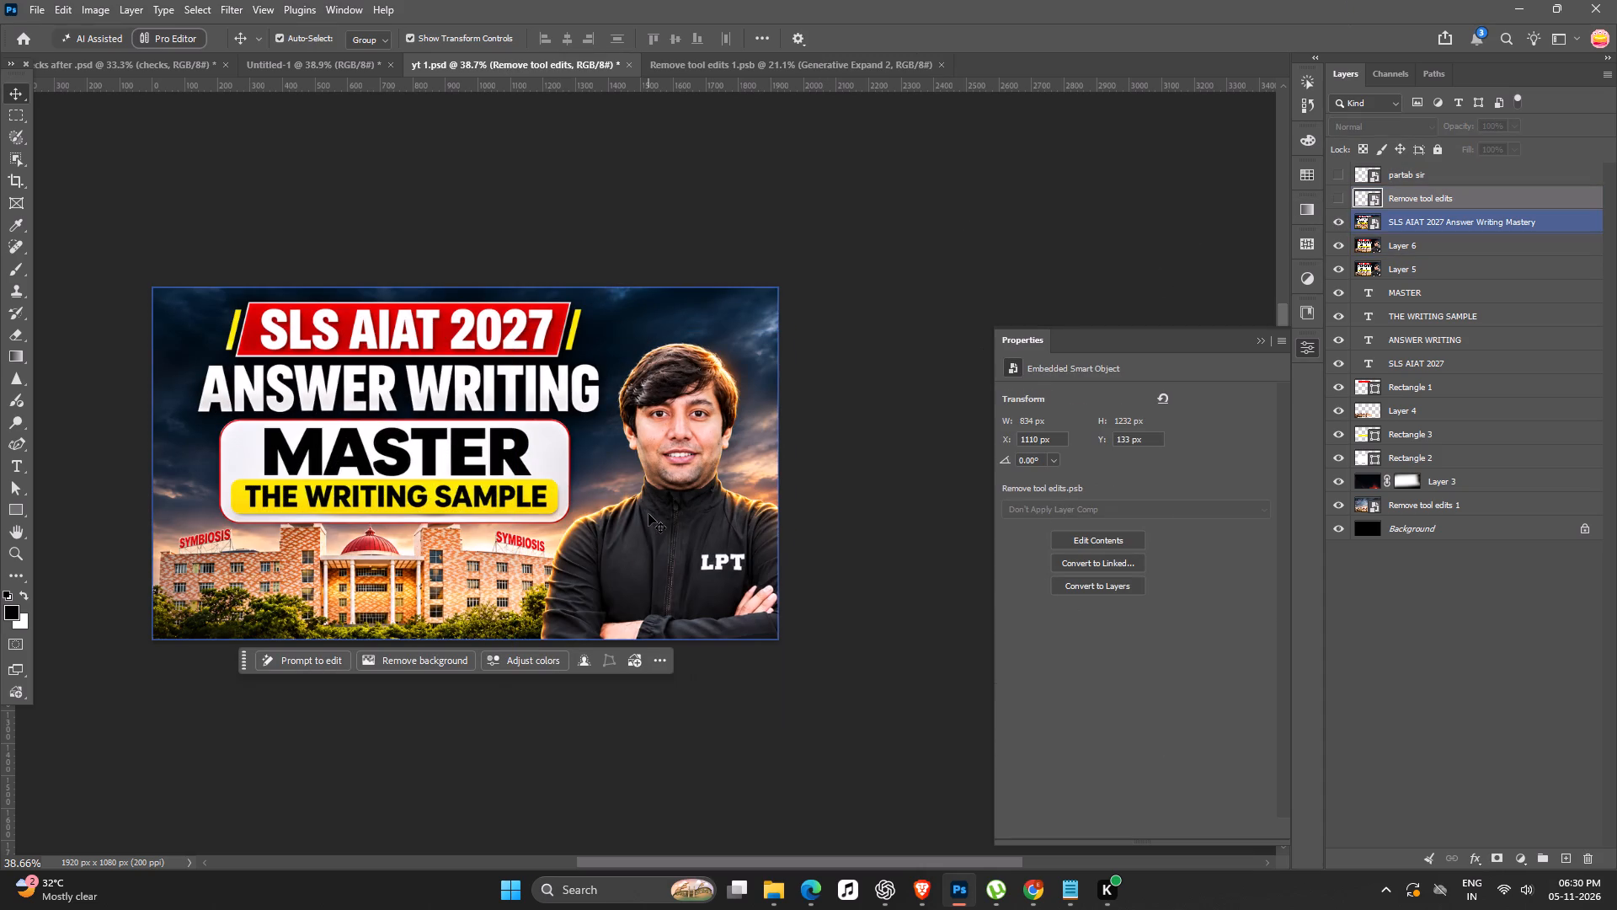
Cover the whole man, from hair to crossed arms, with a Selection Brush selection drawn around his outline.
{"action": "left_click", "coordinate": [11, 146]}
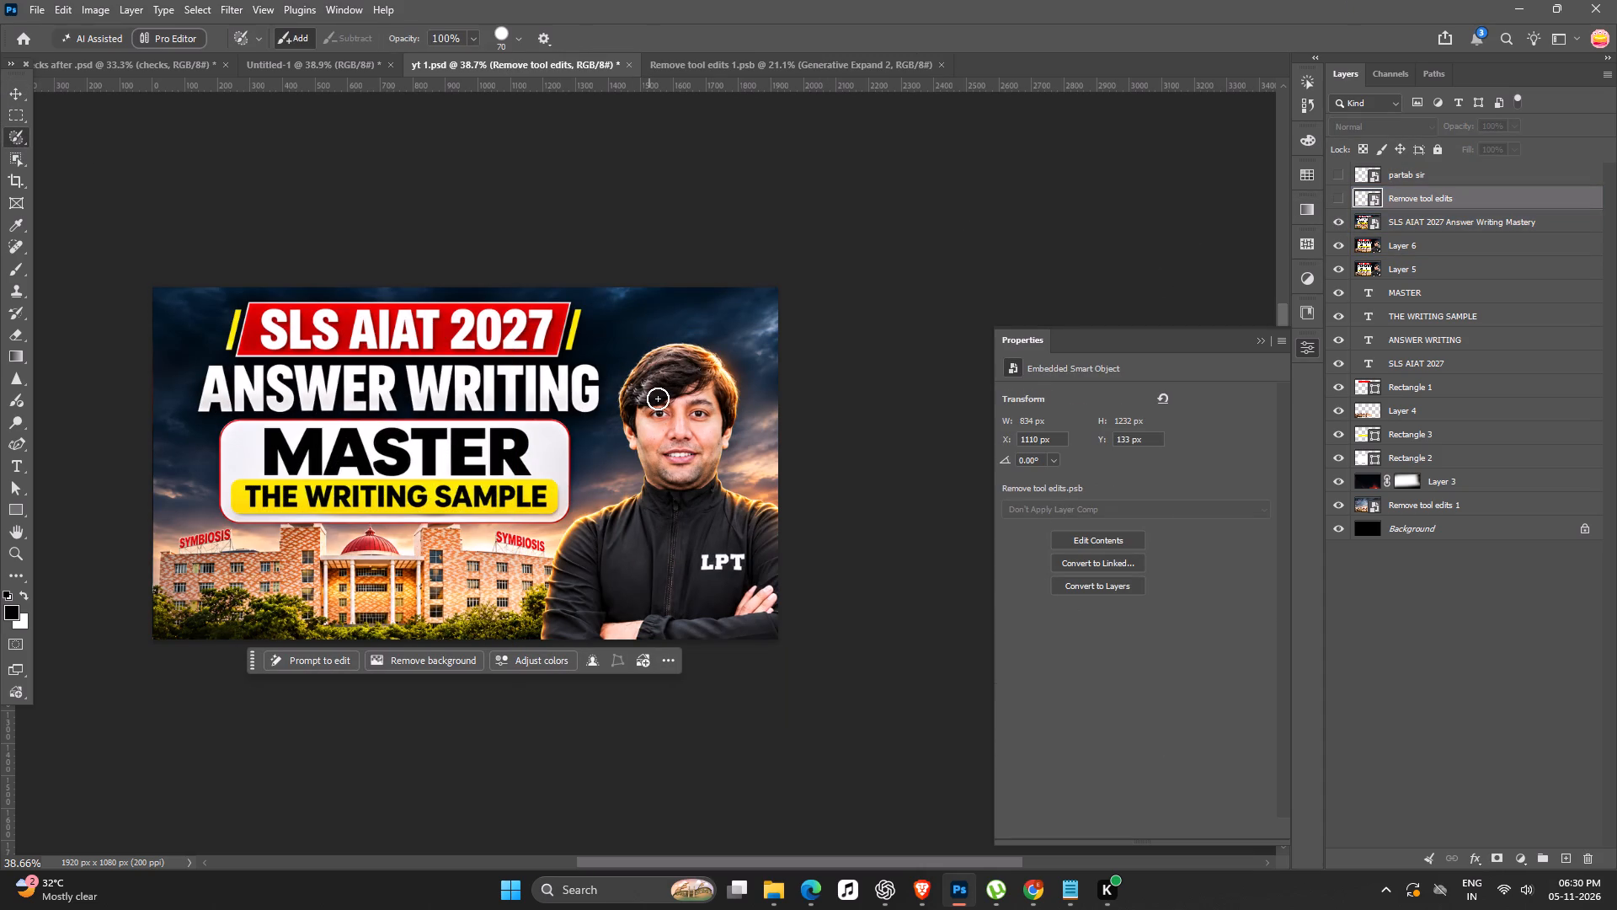
{"action": "left_click_drag", "start_coordinate": [630, 365], "coordinate": [534, 588]}
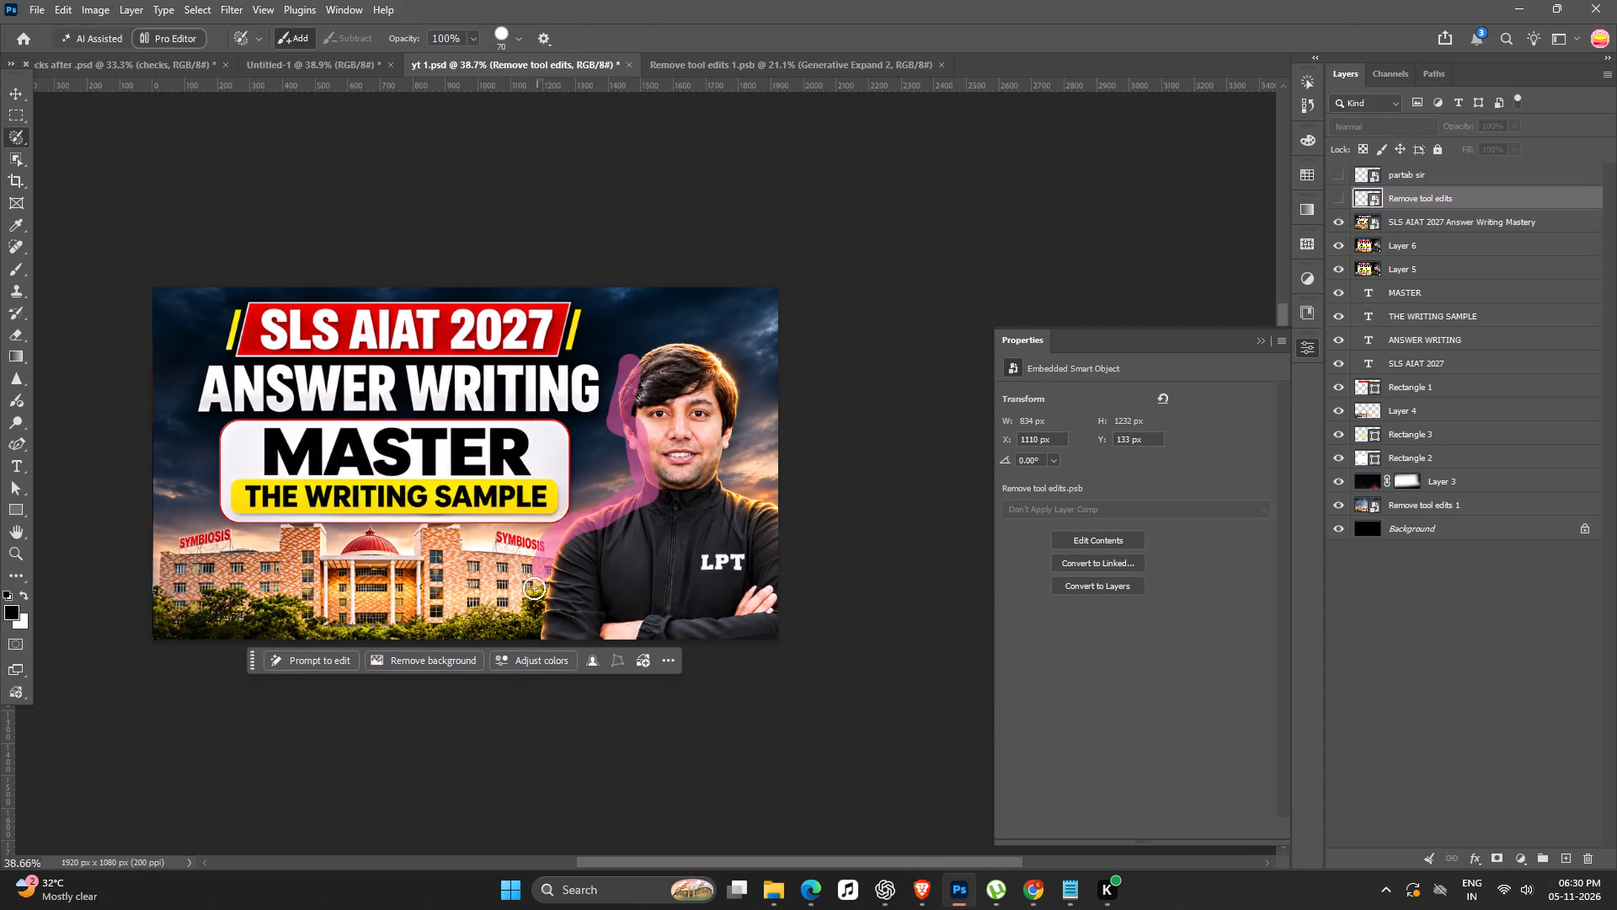
{"action": "left_click_drag", "start_coordinate": [534, 588], "coordinate": [535, 652]}
{"action": "key", "text": "ctrl+z"}
{"action": "left_click_drag", "start_coordinate": [538, 644], "coordinate": [563, 567]}
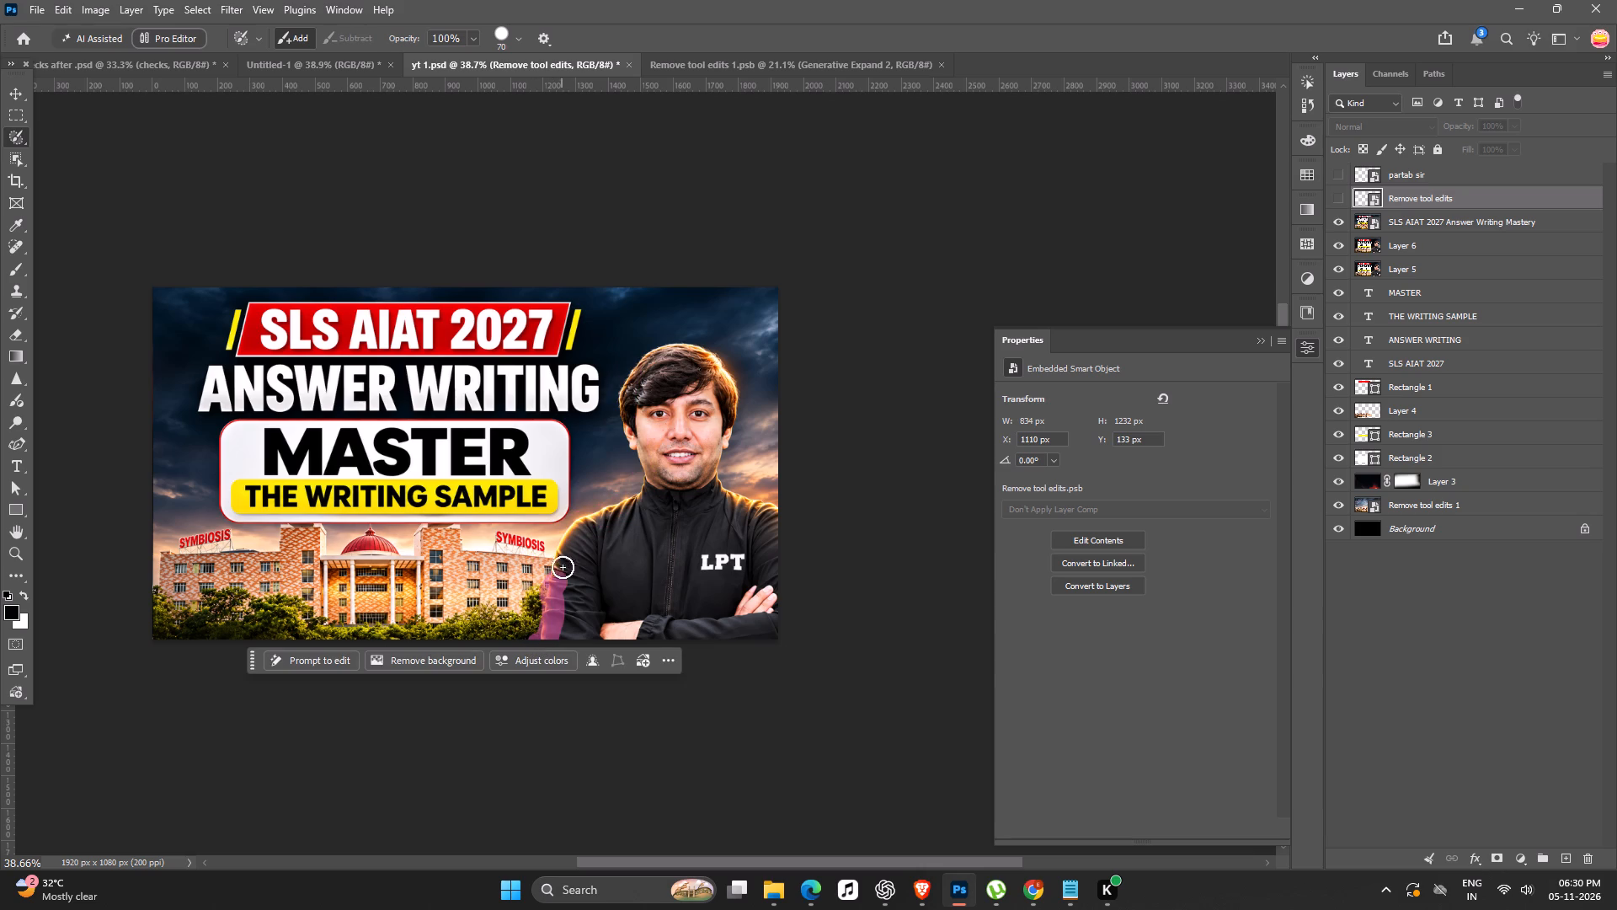
{"action": "left_click_drag", "start_coordinate": [563, 567], "coordinate": [627, 424]}
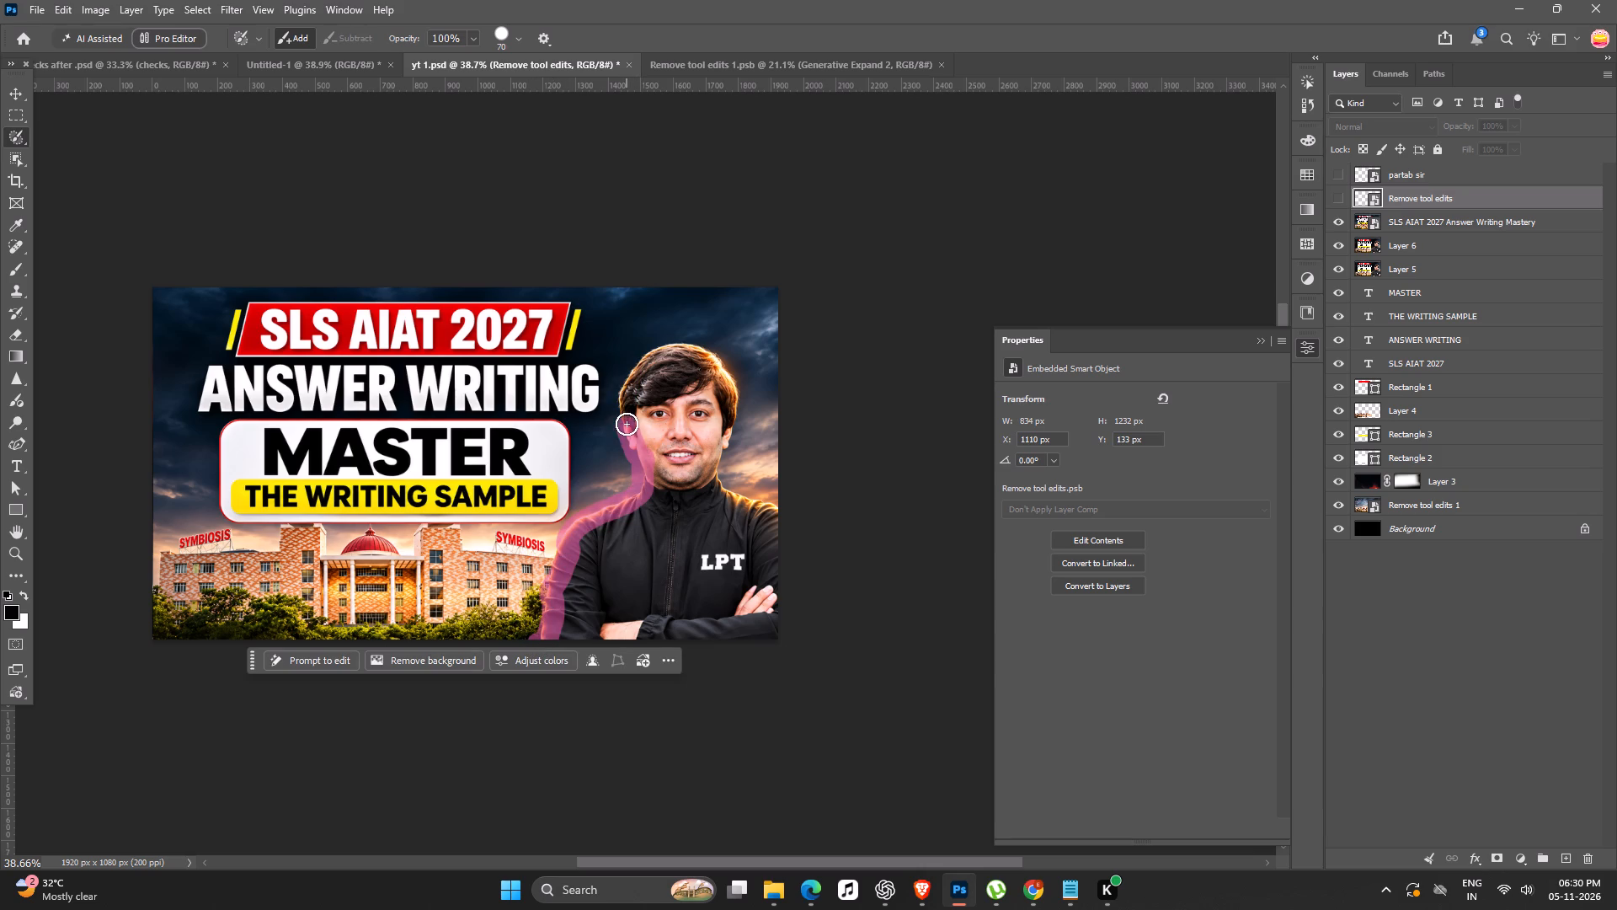
{"action": "left_click_drag", "start_coordinate": [627, 424], "coordinate": [738, 403]}
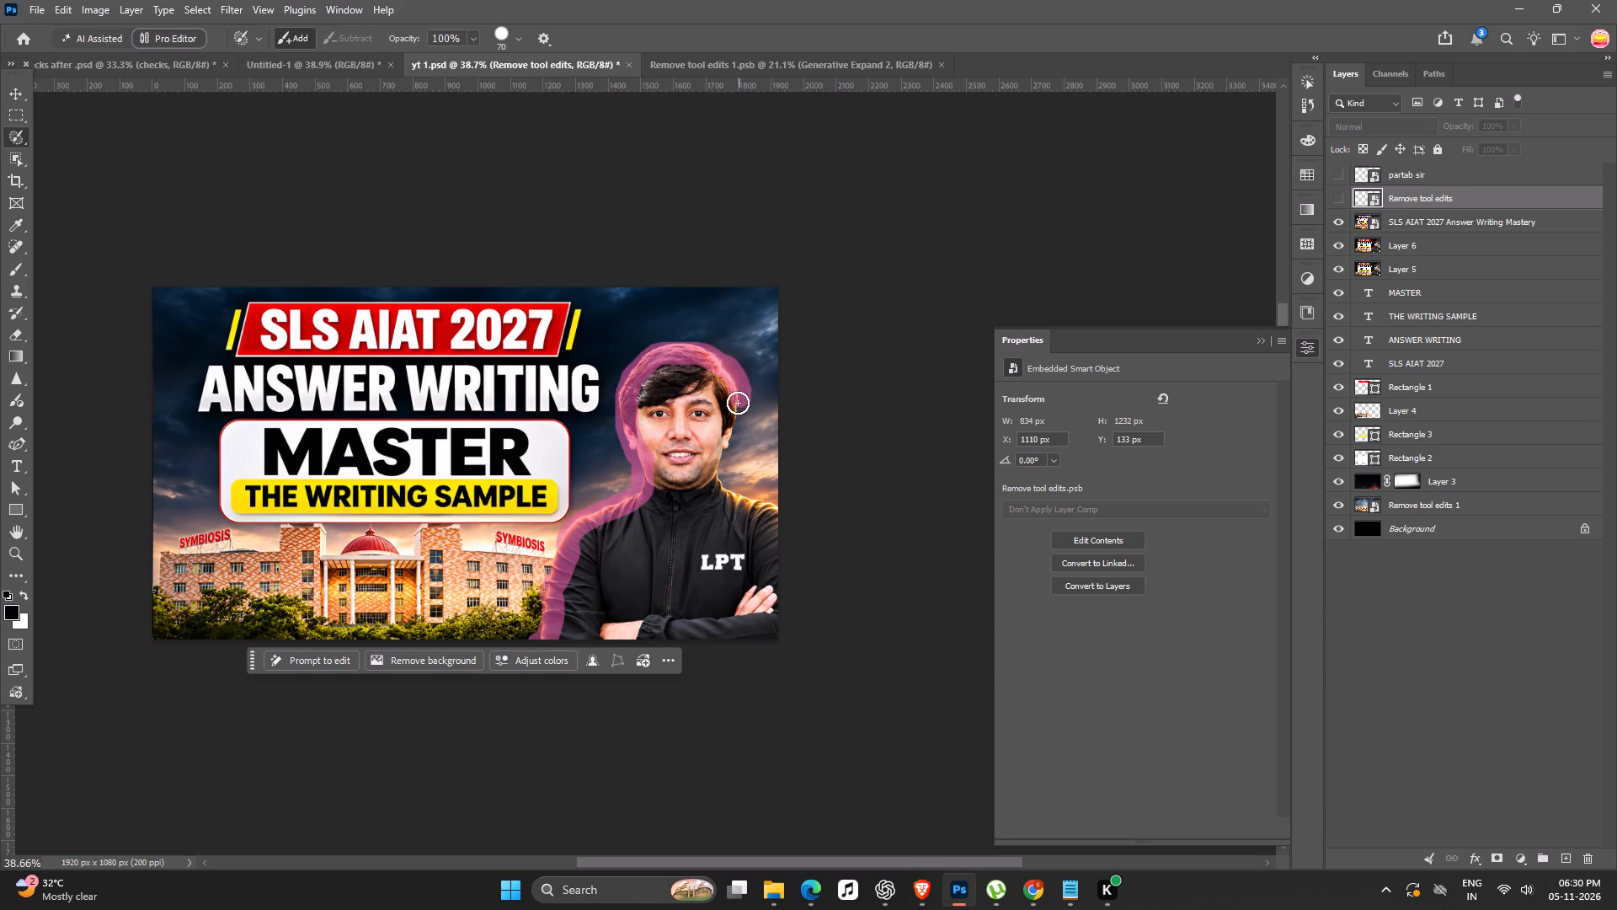
{"action": "left_click_drag", "start_coordinate": [738, 403], "coordinate": [708, 668]}
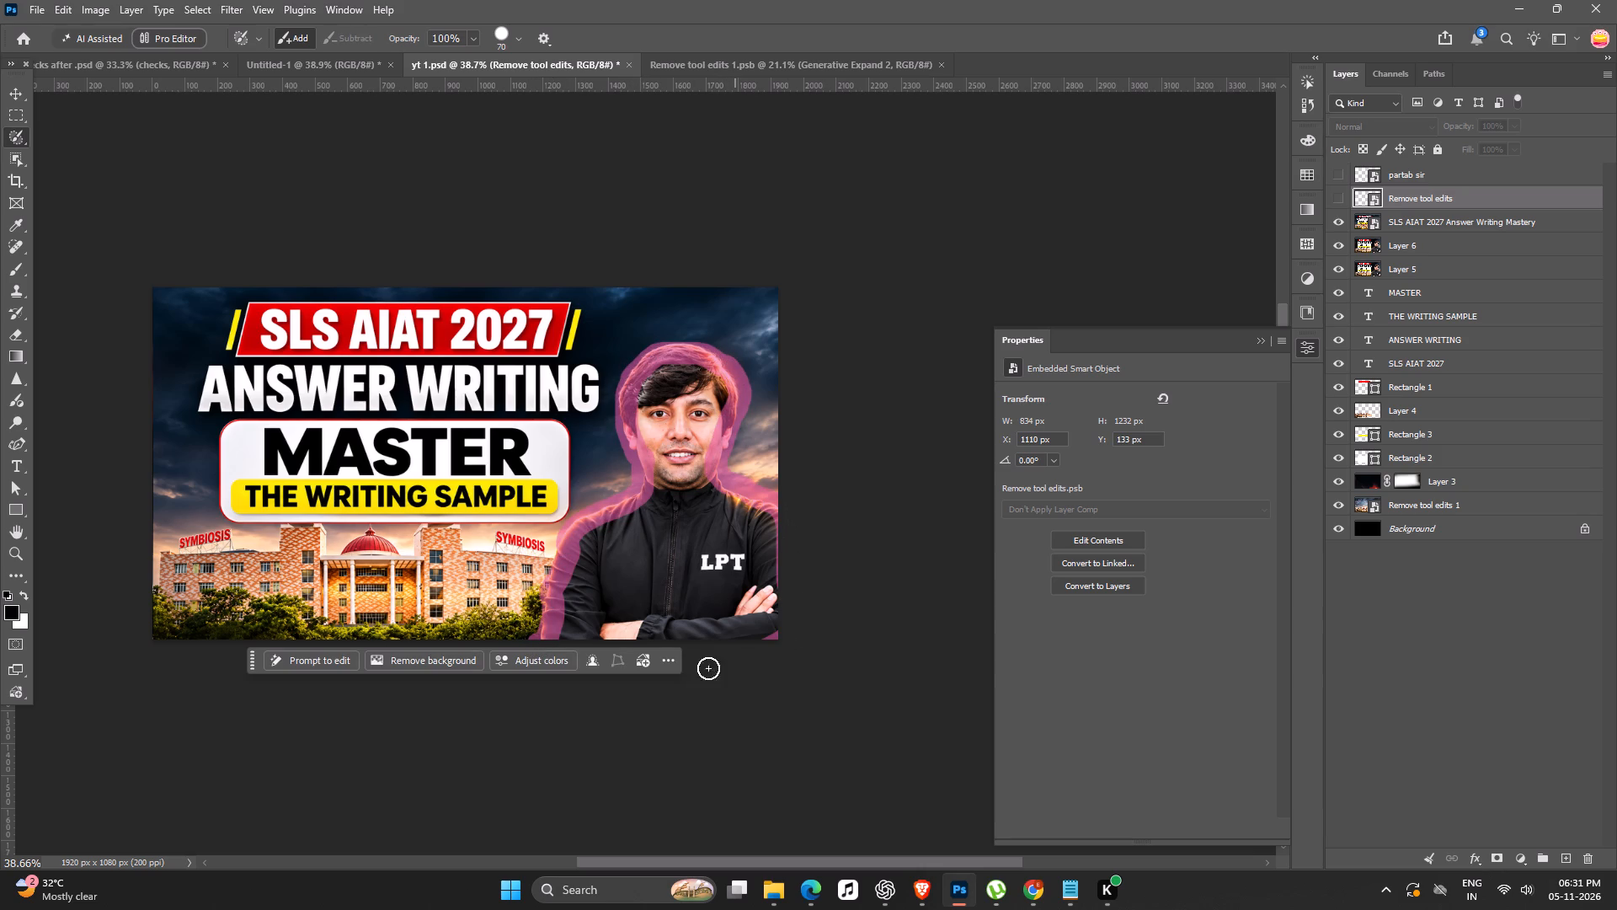
{"action": "left_click_drag", "start_coordinate": [708, 668], "coordinate": [568, 641]}
Apply generative Remove to the selected man, targeting the SLS AIAT 2027 Answer Writing Mastery layer.
{"action": "left_click", "coordinate": [622, 653]}
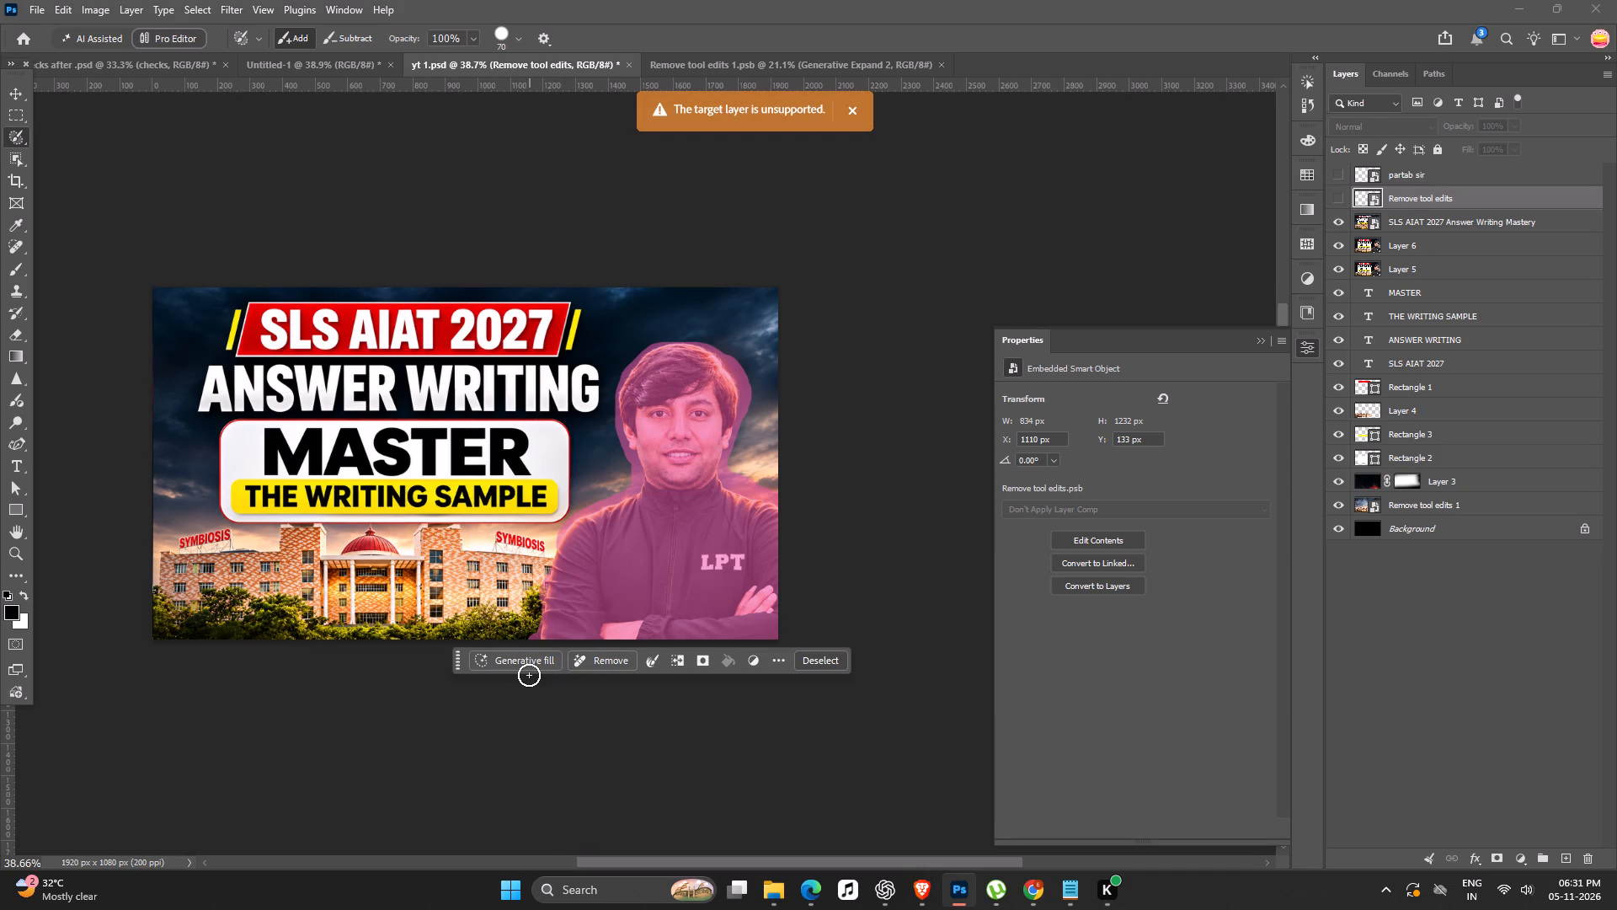
{"action": "left_click", "coordinate": [1443, 214]}
{"action": "left_click", "coordinate": [529, 673]}
{"action": "left_click_drag", "start_coordinate": [526, 662], "coordinate": [599, 688]}
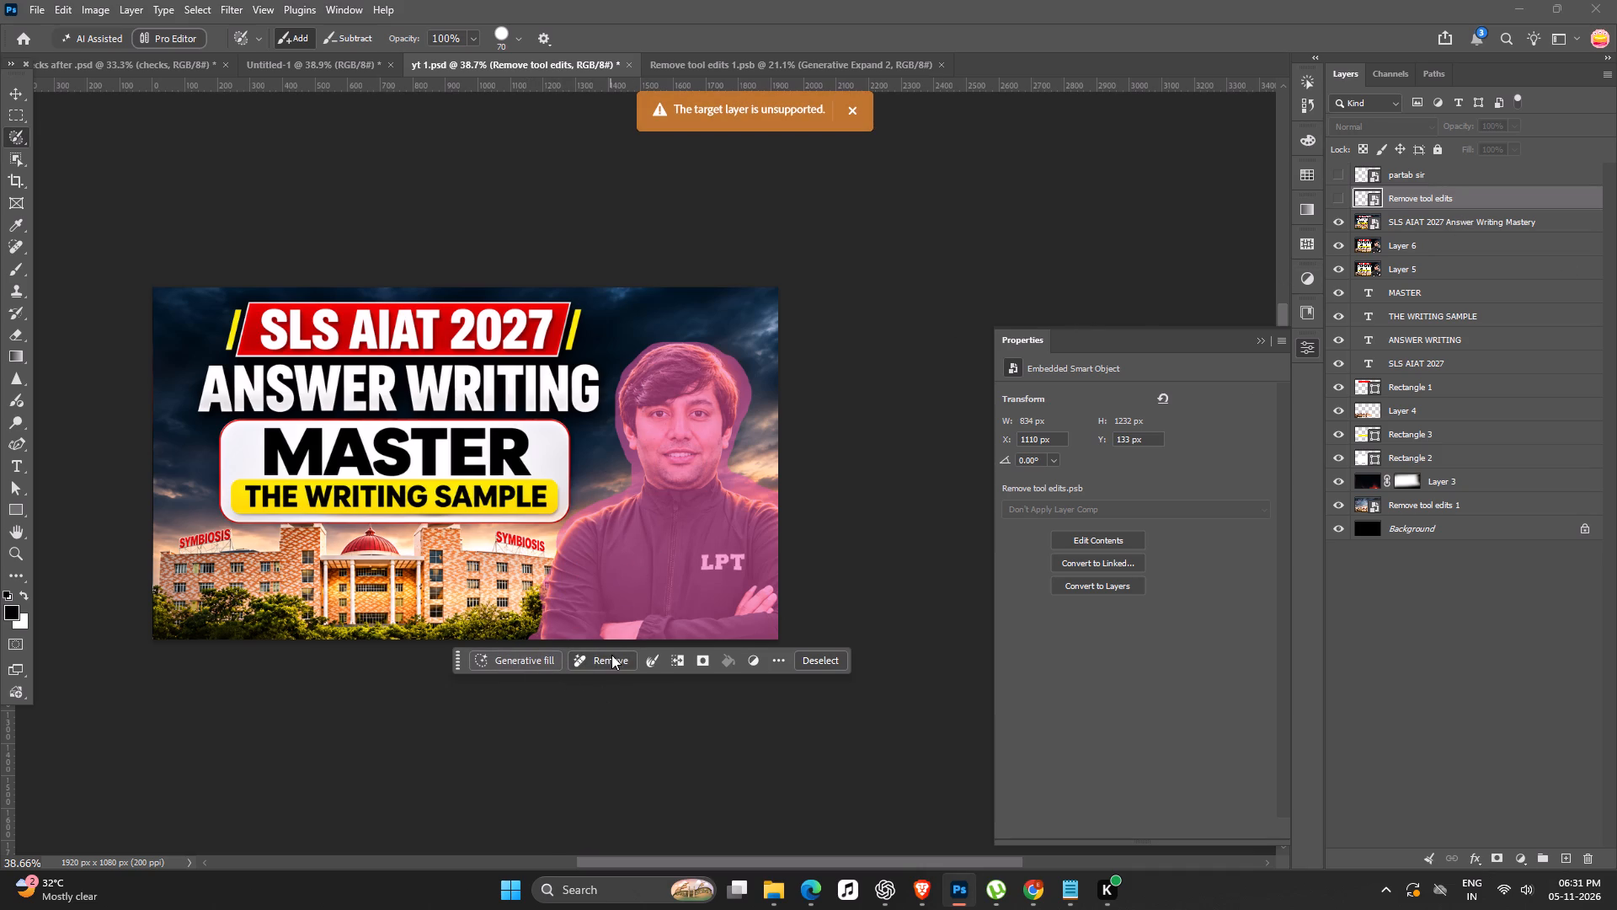
{"action": "left_click", "coordinate": [611, 655]}
{"action": "left_click", "coordinate": [1478, 228]}
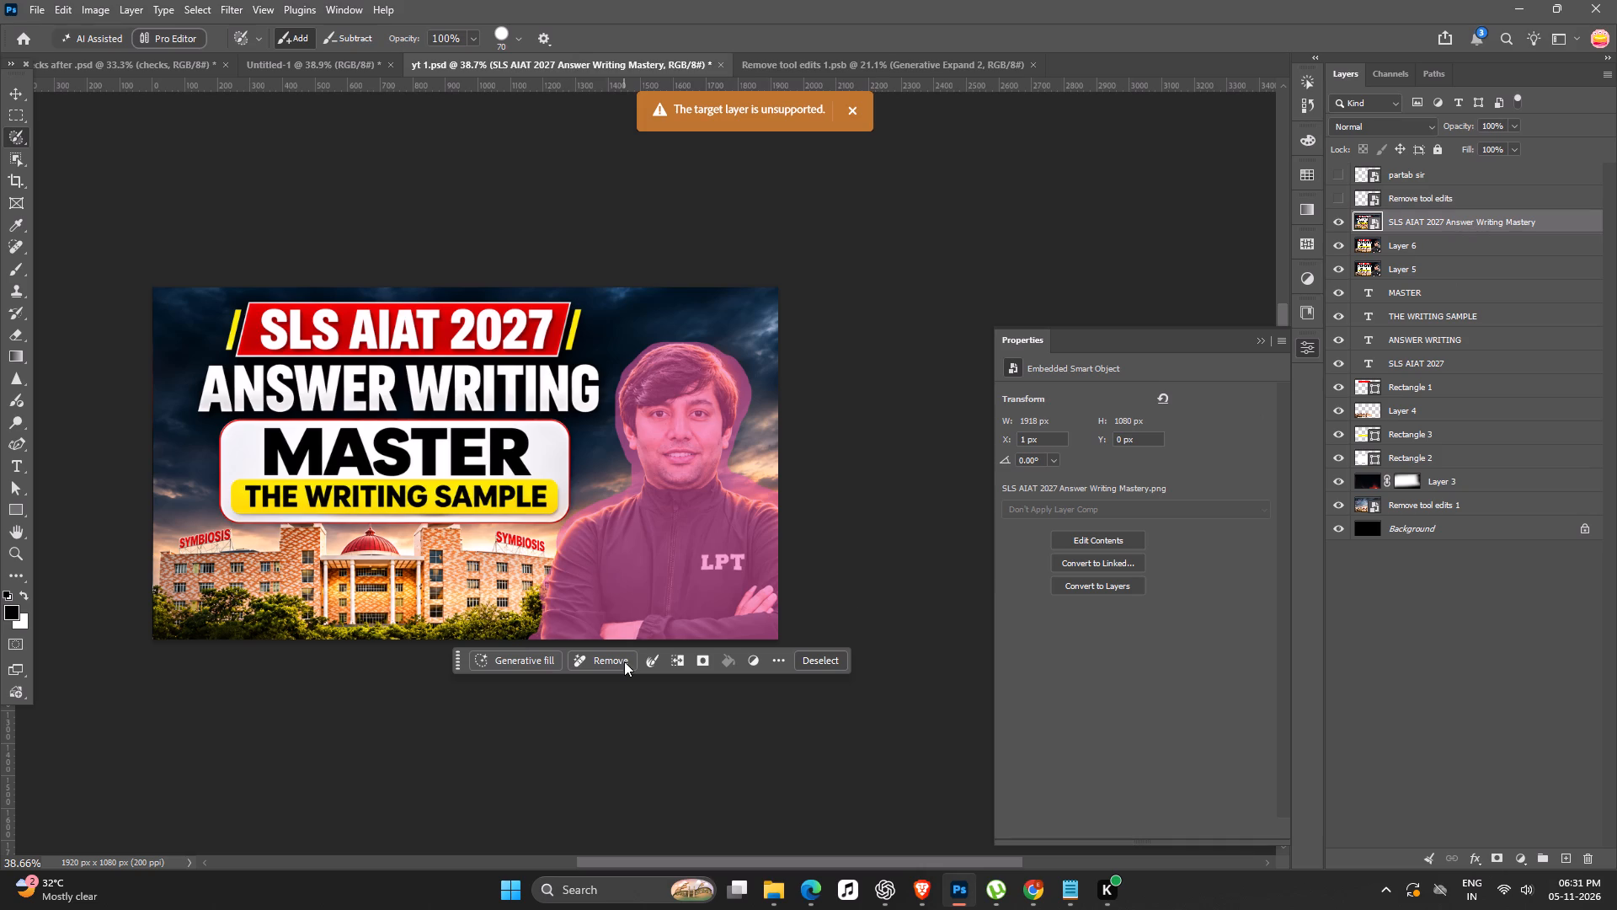
{"action": "left_click", "coordinate": [611, 665]}
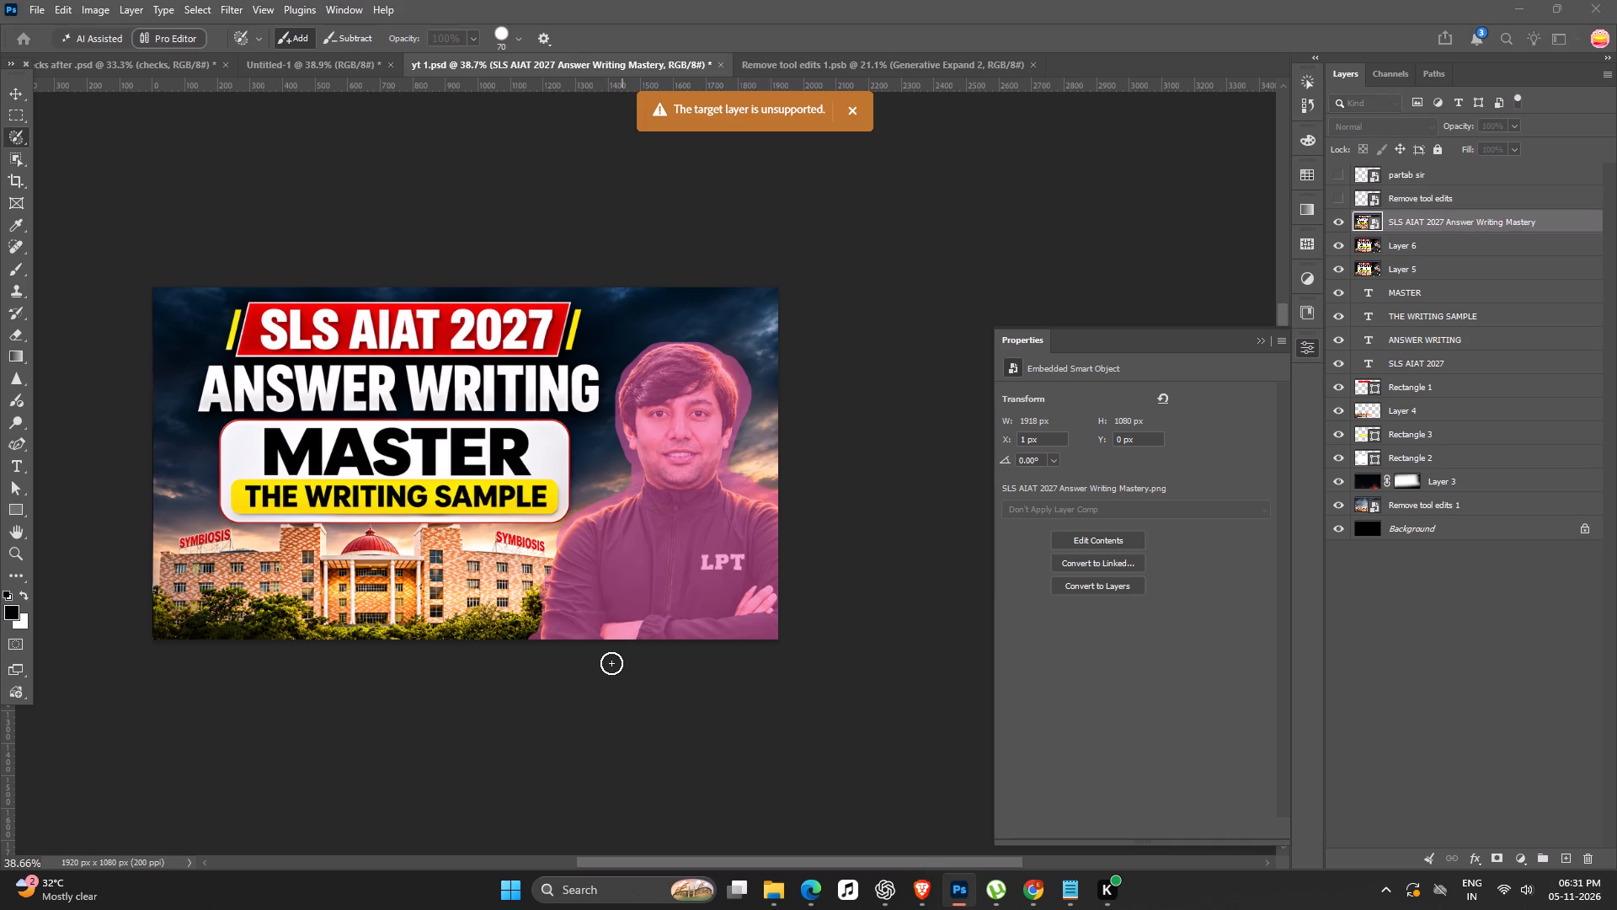
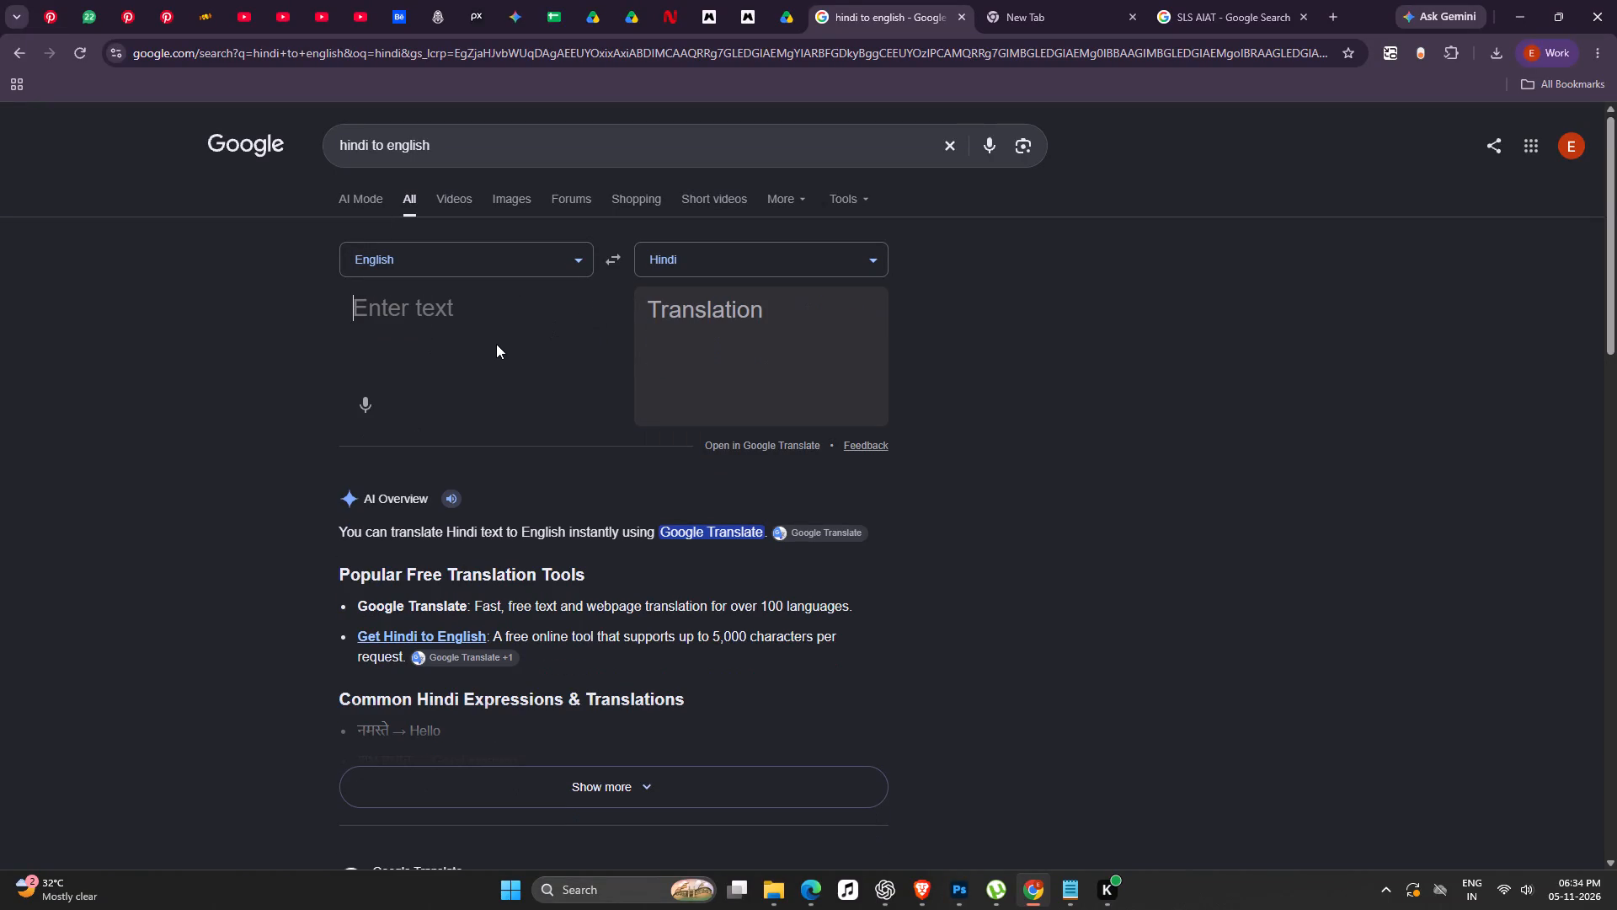
Enter the romanised Hindi phrase "bhejiwe hena kabhe ki" for translation and accept the suggested spelling "bhejiye na kabhi ki".
{"action": "type", "text": "bheji"}
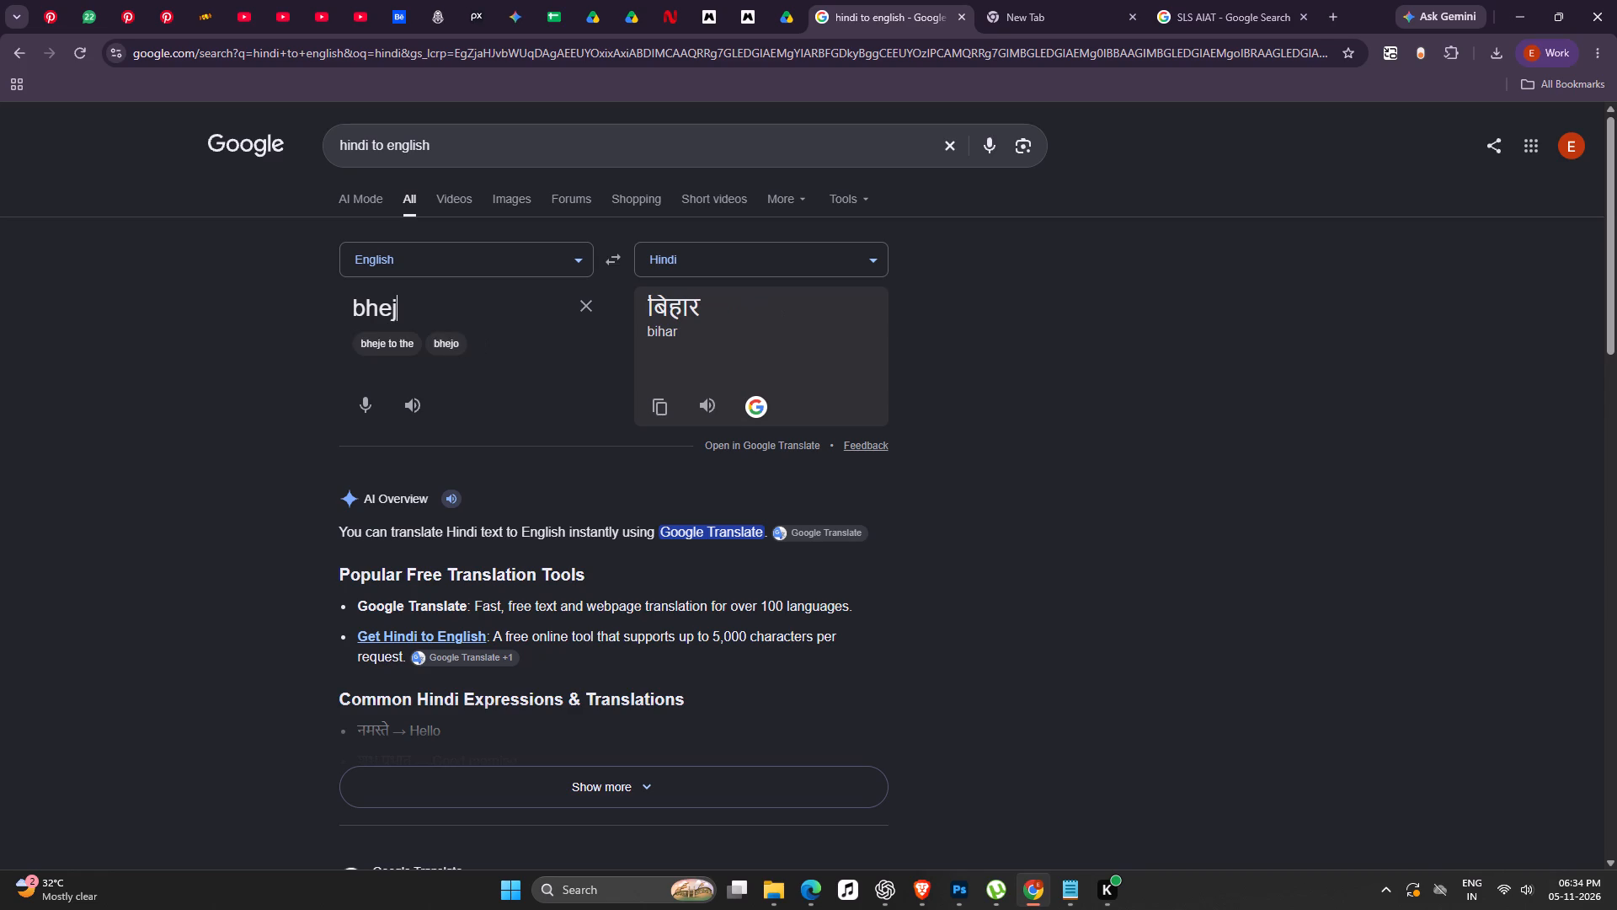
{"action": "type", "text": "we"}
{"action": "key", "text": "space"}
{"action": "type", "text": "hena"}
{"action": "key", "text": "space"}
{"action": "type", "text": "kabhe ki"}
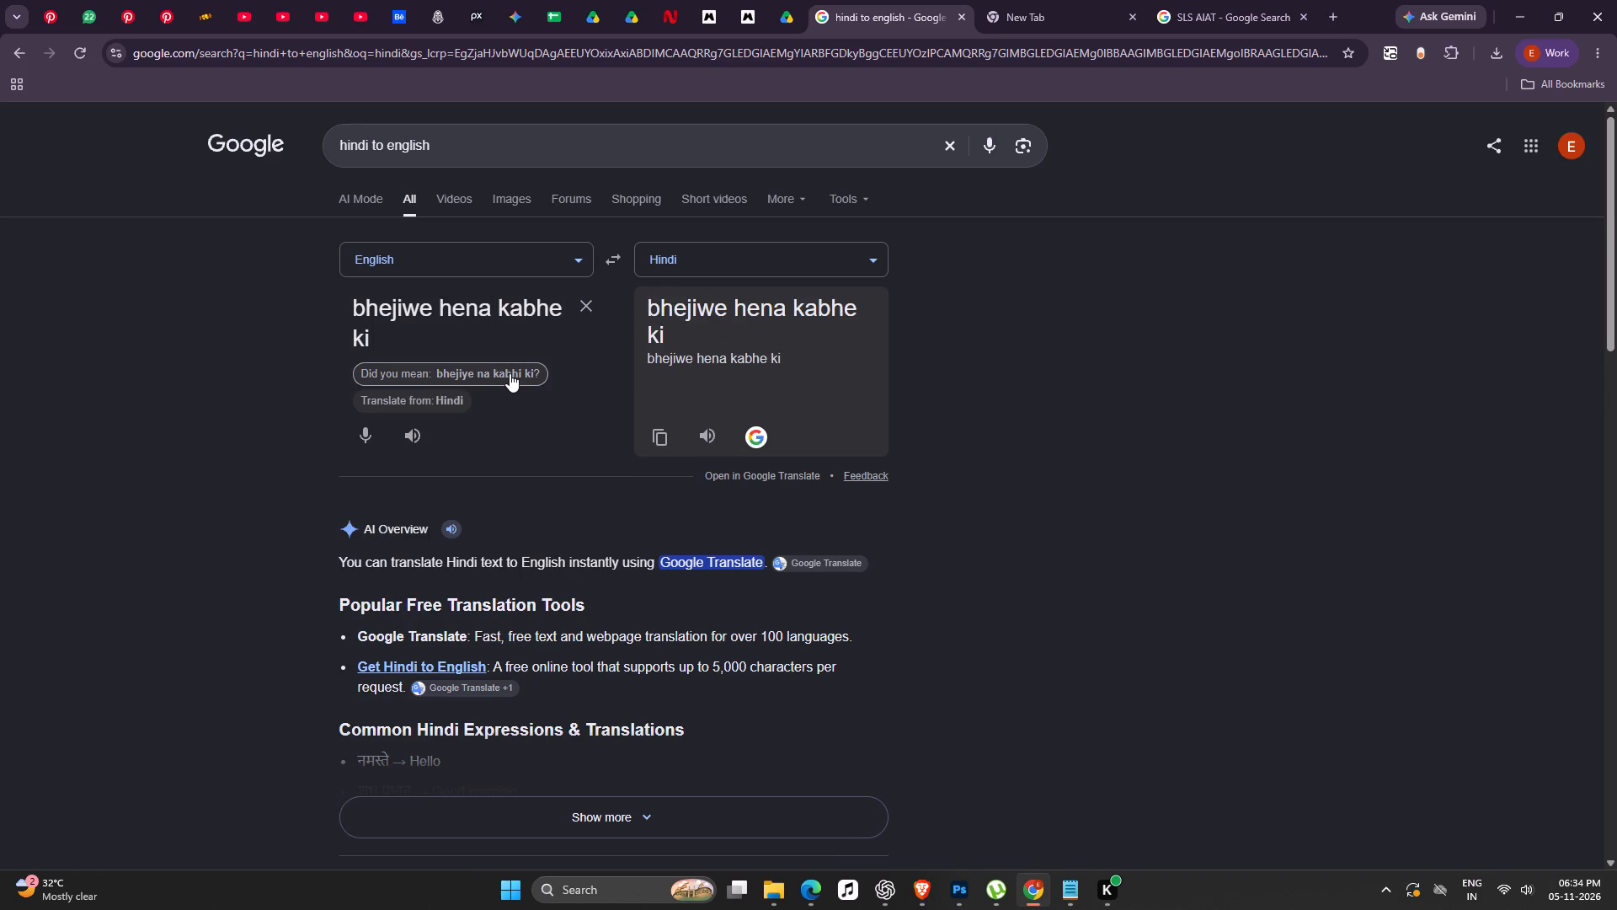
{"action": "left_click", "coordinate": [510, 373]}
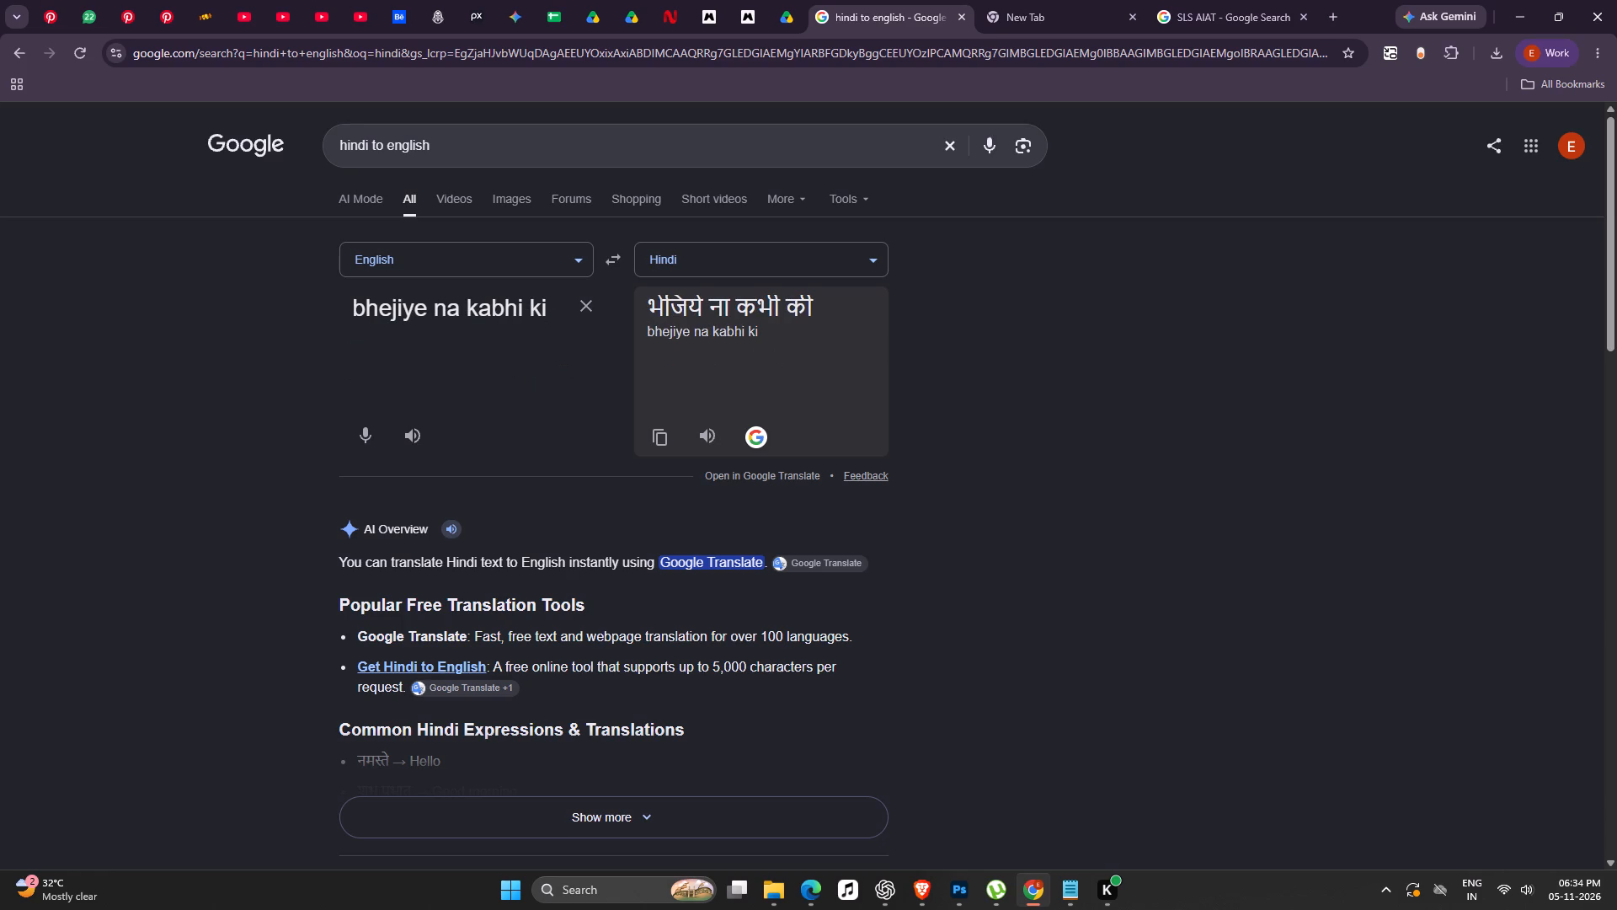
{"action": "left_click", "coordinate": [688, 334]}
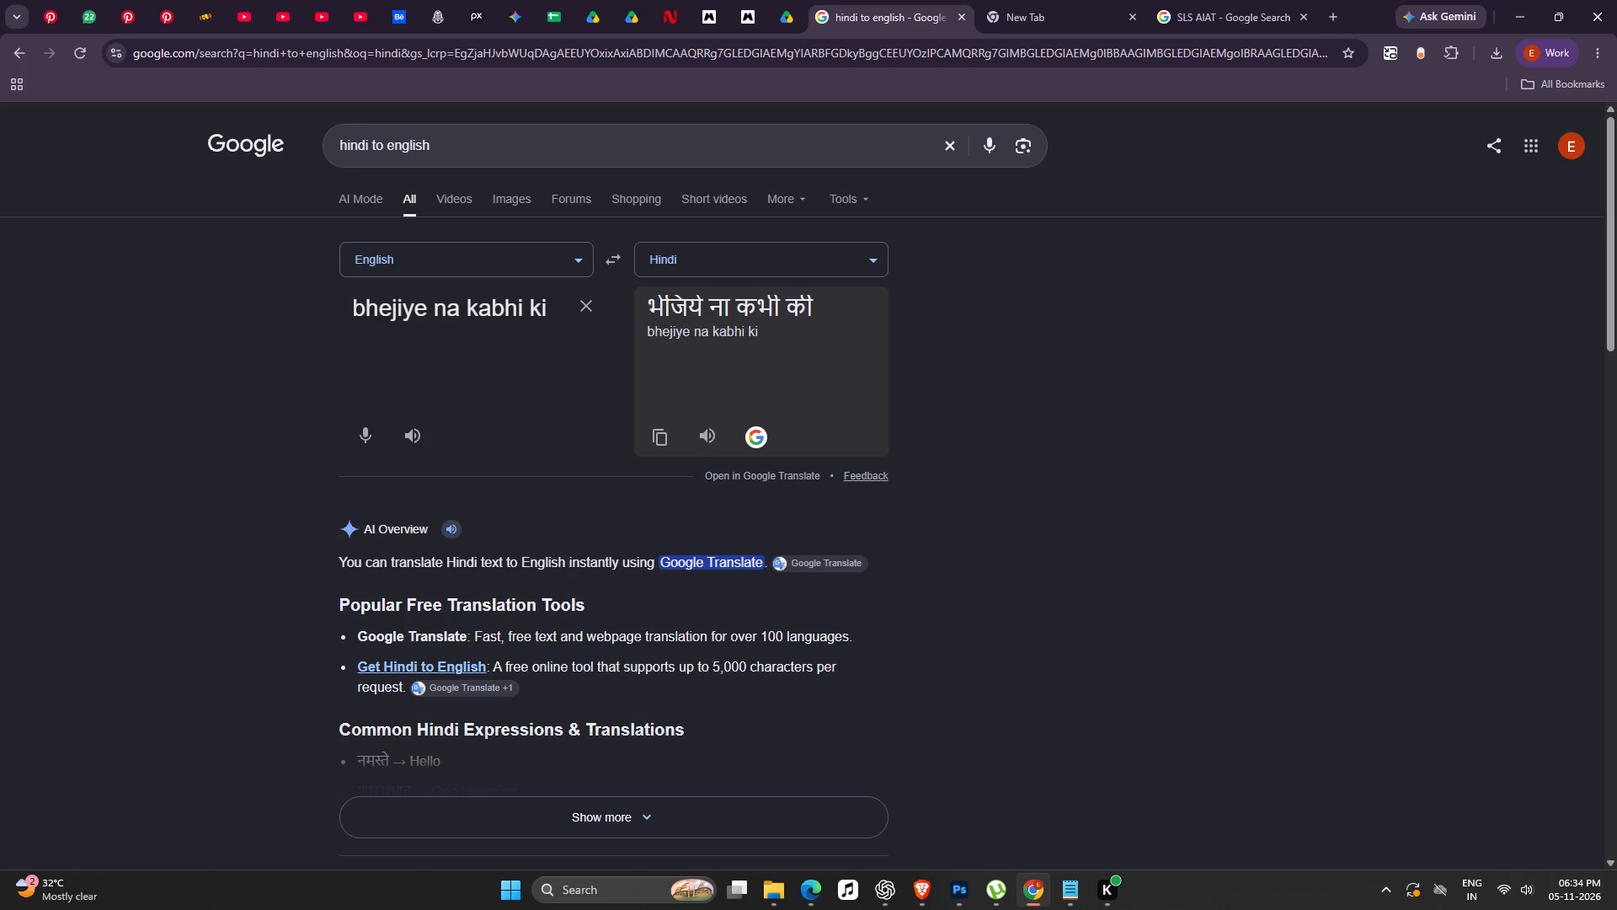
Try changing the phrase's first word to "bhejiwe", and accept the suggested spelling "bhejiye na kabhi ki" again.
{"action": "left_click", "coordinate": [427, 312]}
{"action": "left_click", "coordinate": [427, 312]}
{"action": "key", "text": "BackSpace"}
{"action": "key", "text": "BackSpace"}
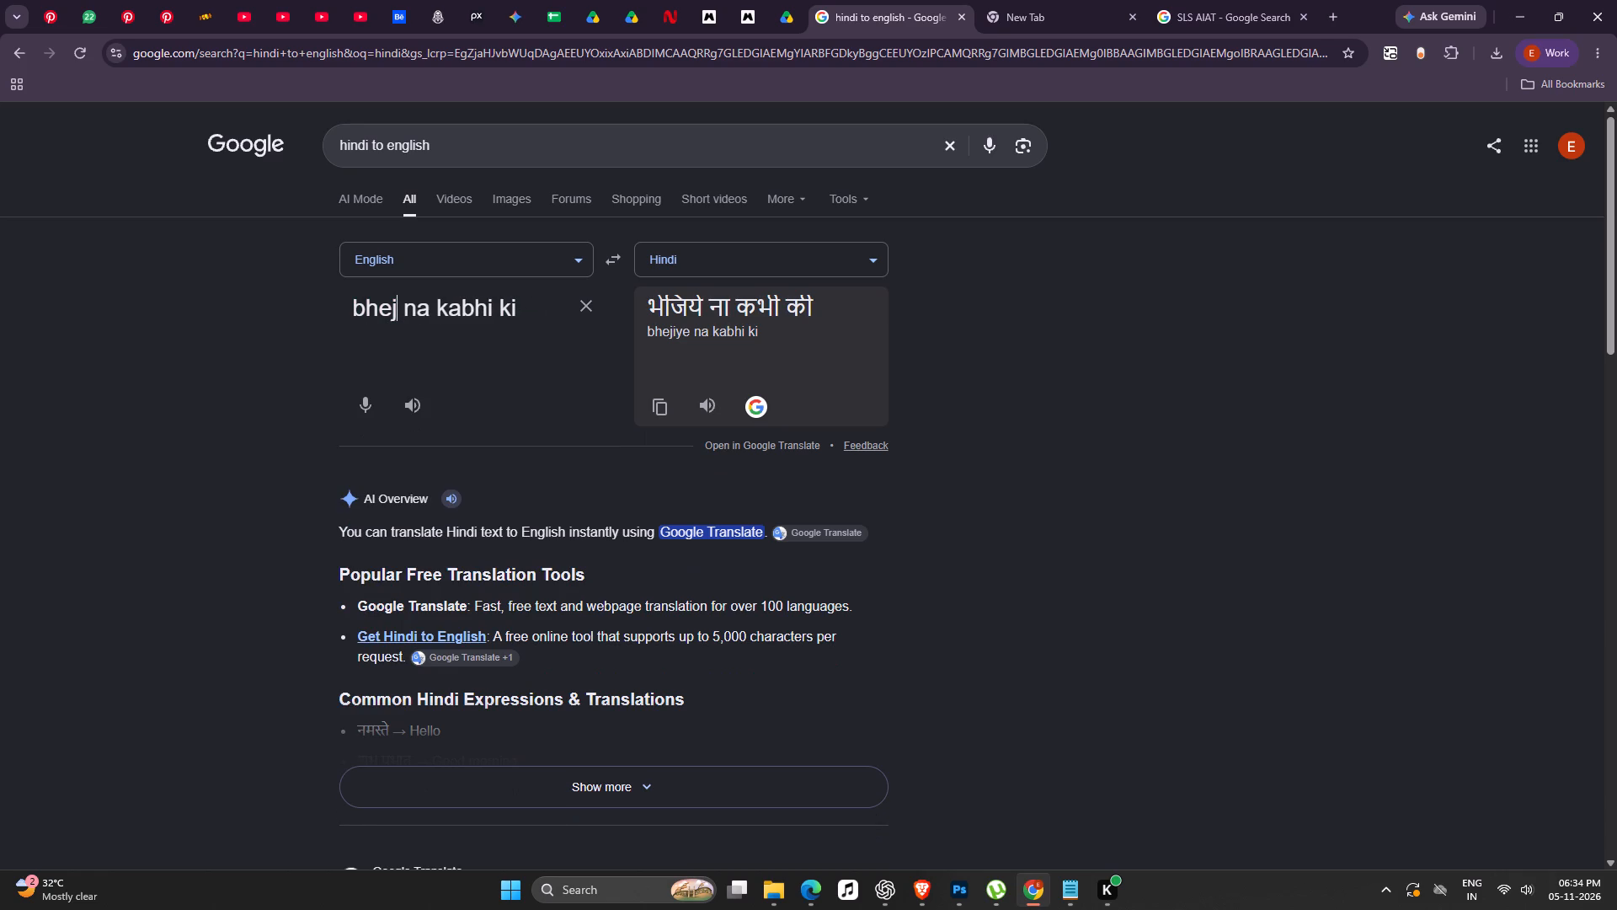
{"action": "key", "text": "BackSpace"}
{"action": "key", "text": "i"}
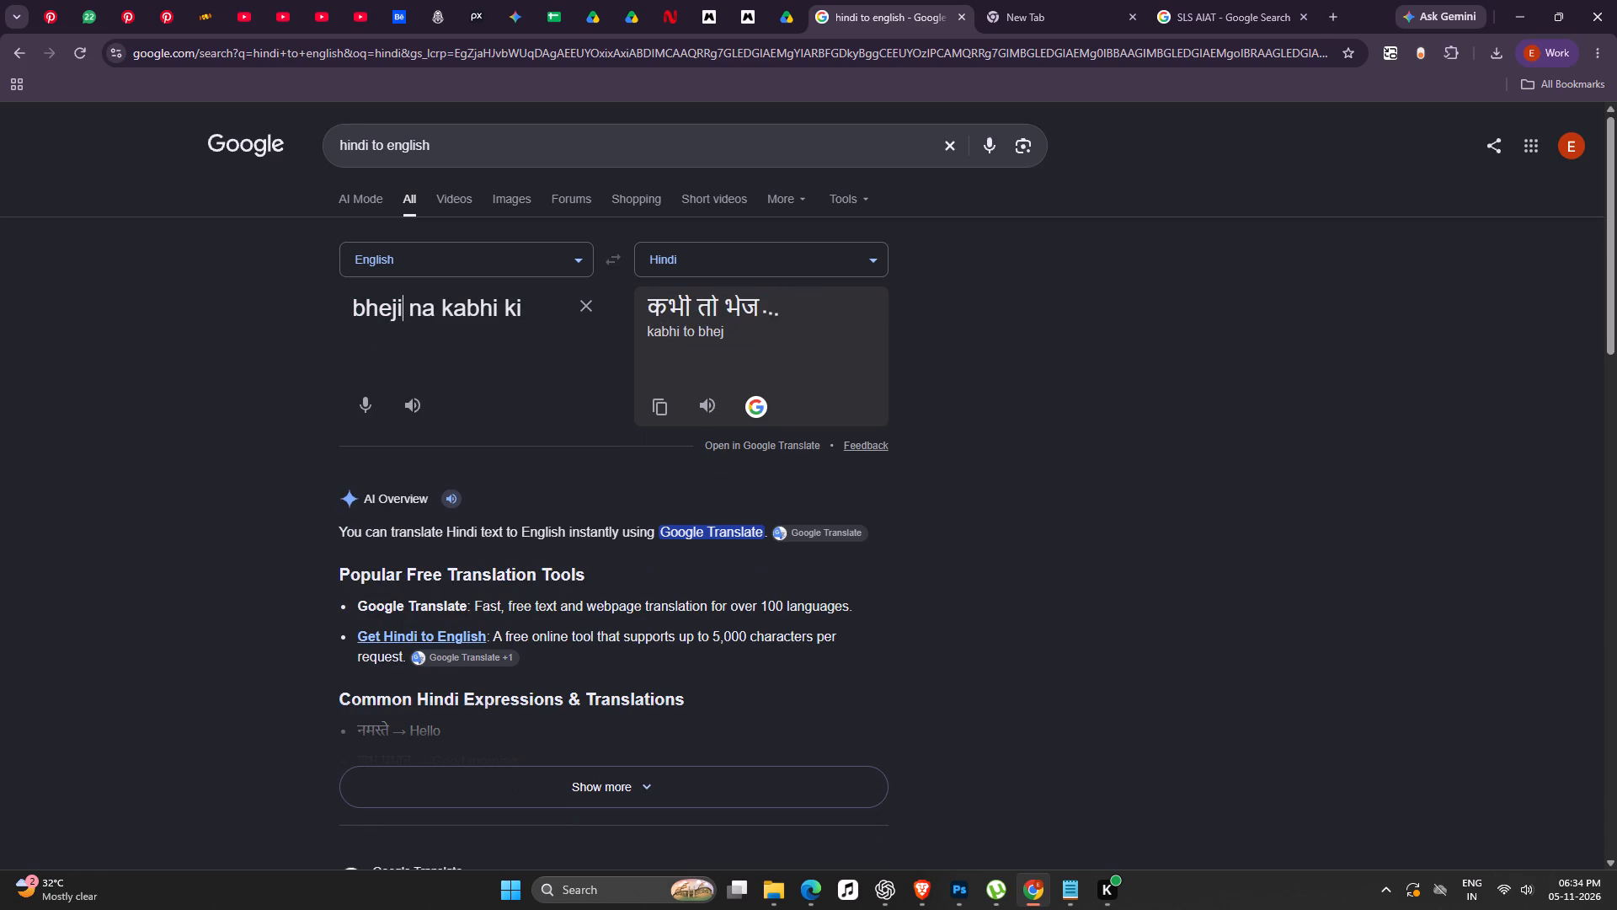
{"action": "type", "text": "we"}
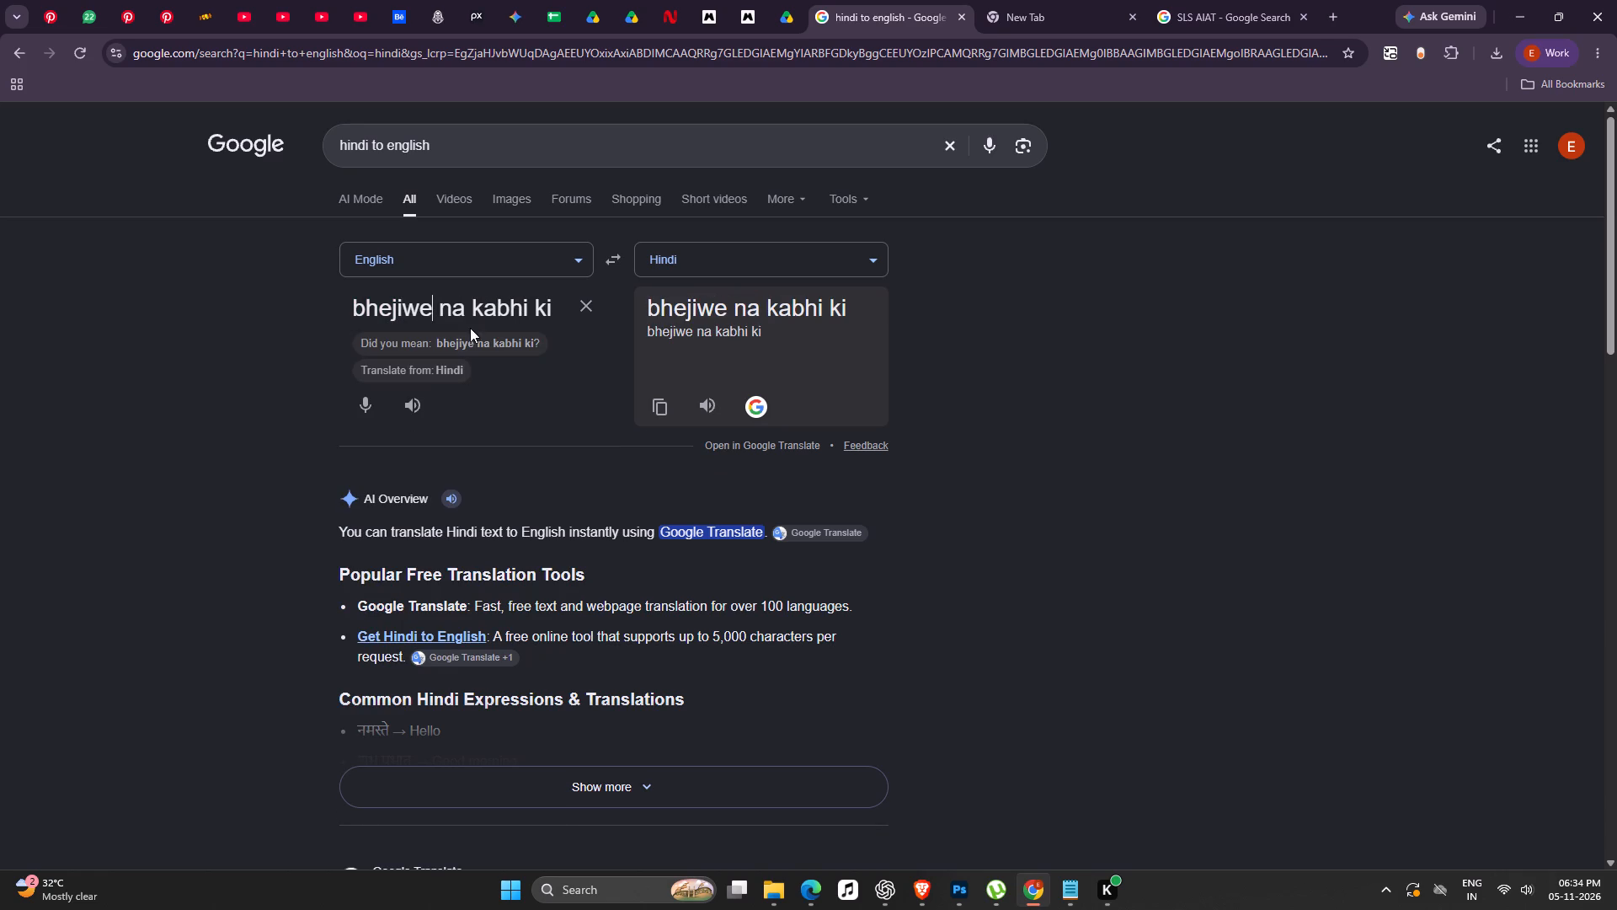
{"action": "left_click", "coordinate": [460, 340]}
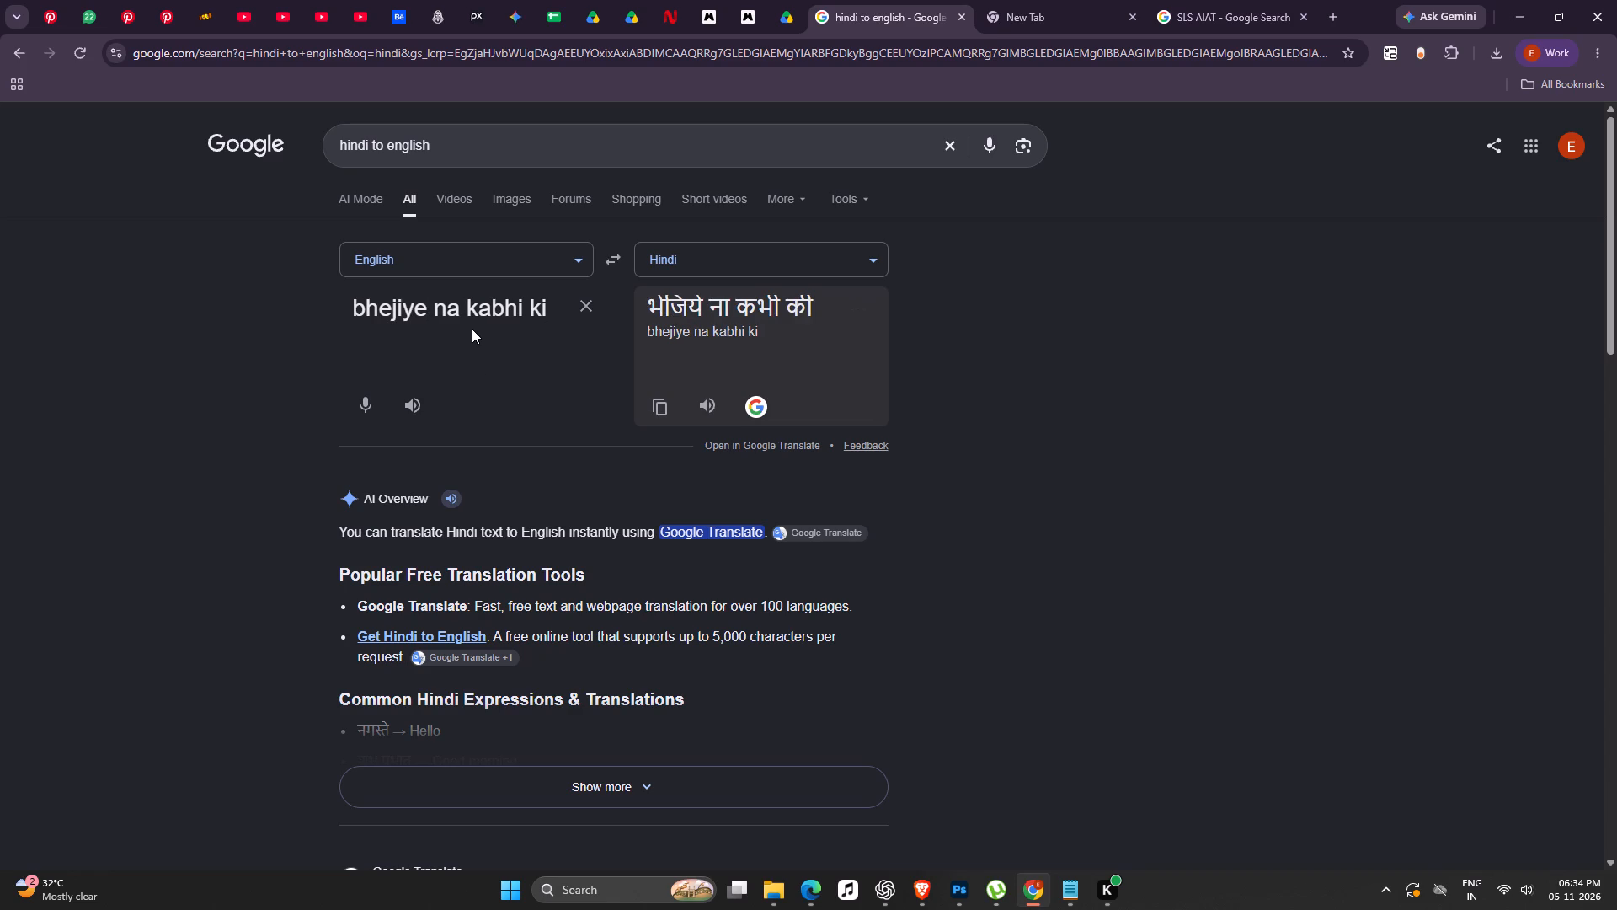
Add "ma'am" to the end of the phrase being translated into Hindi.
{"action": "key", "text": "space"}
{"action": "type", "text": "m"}
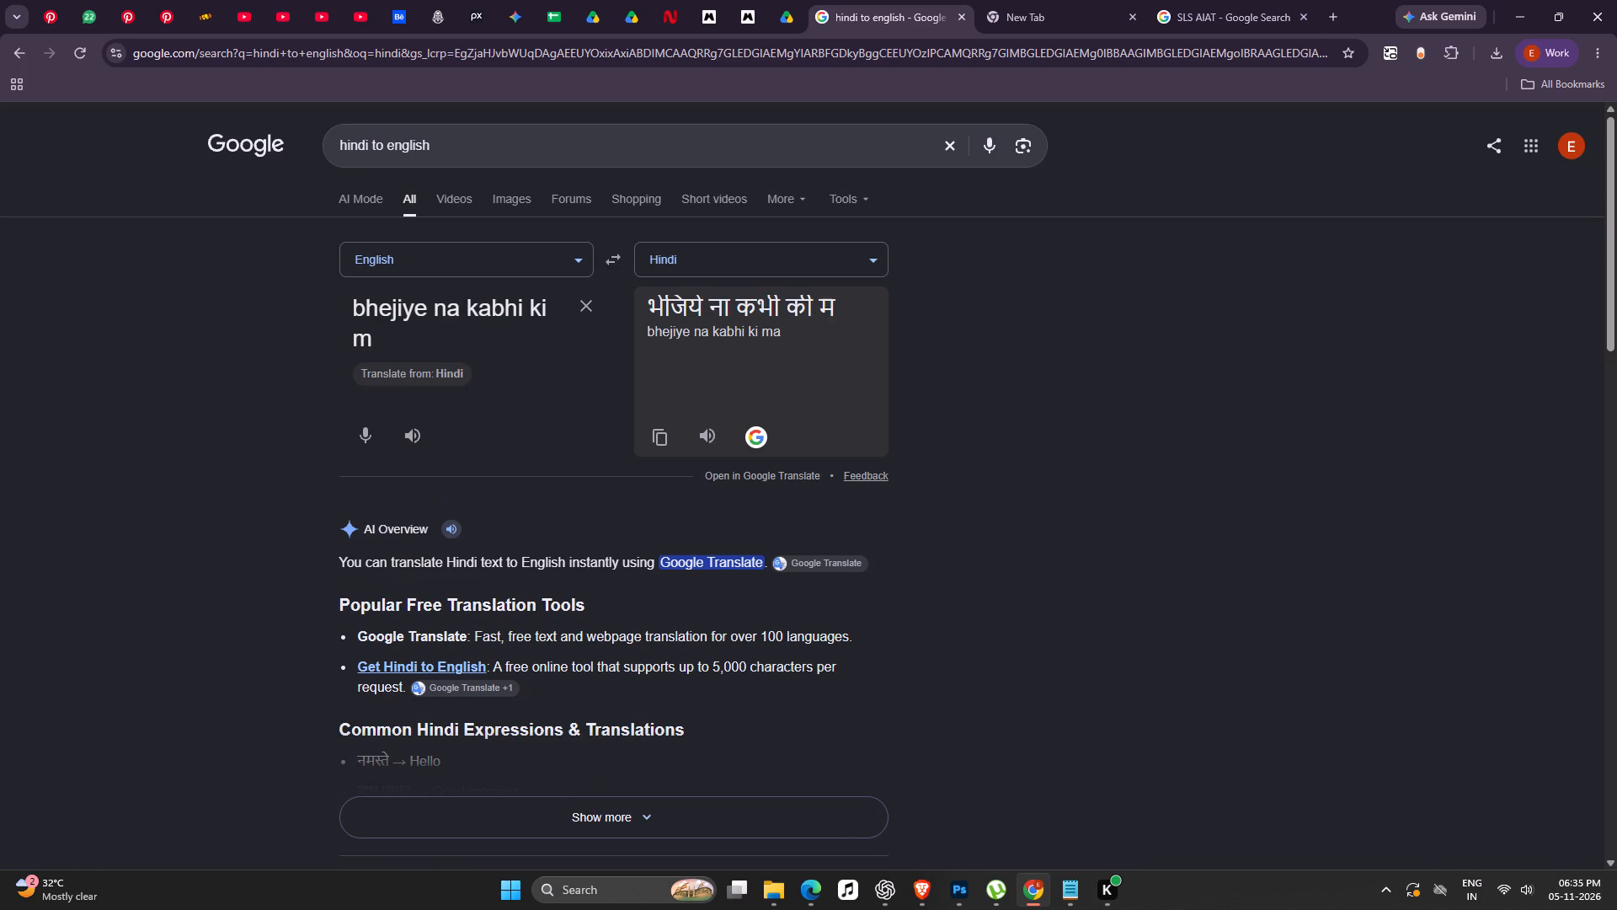
{"action": "type", "text": "a'am"}
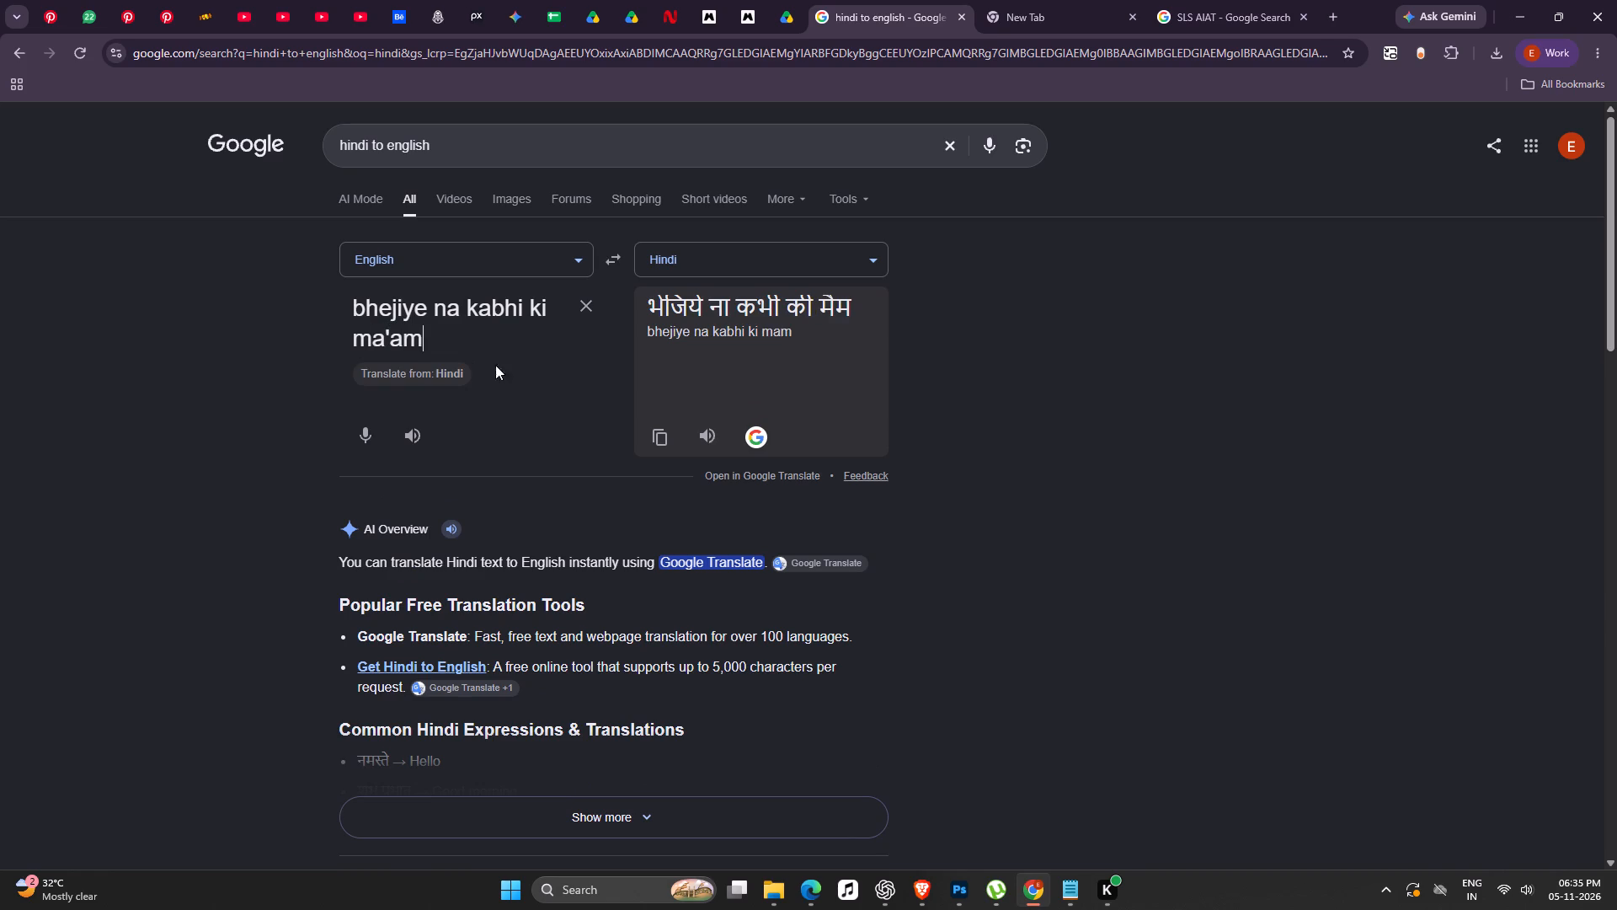
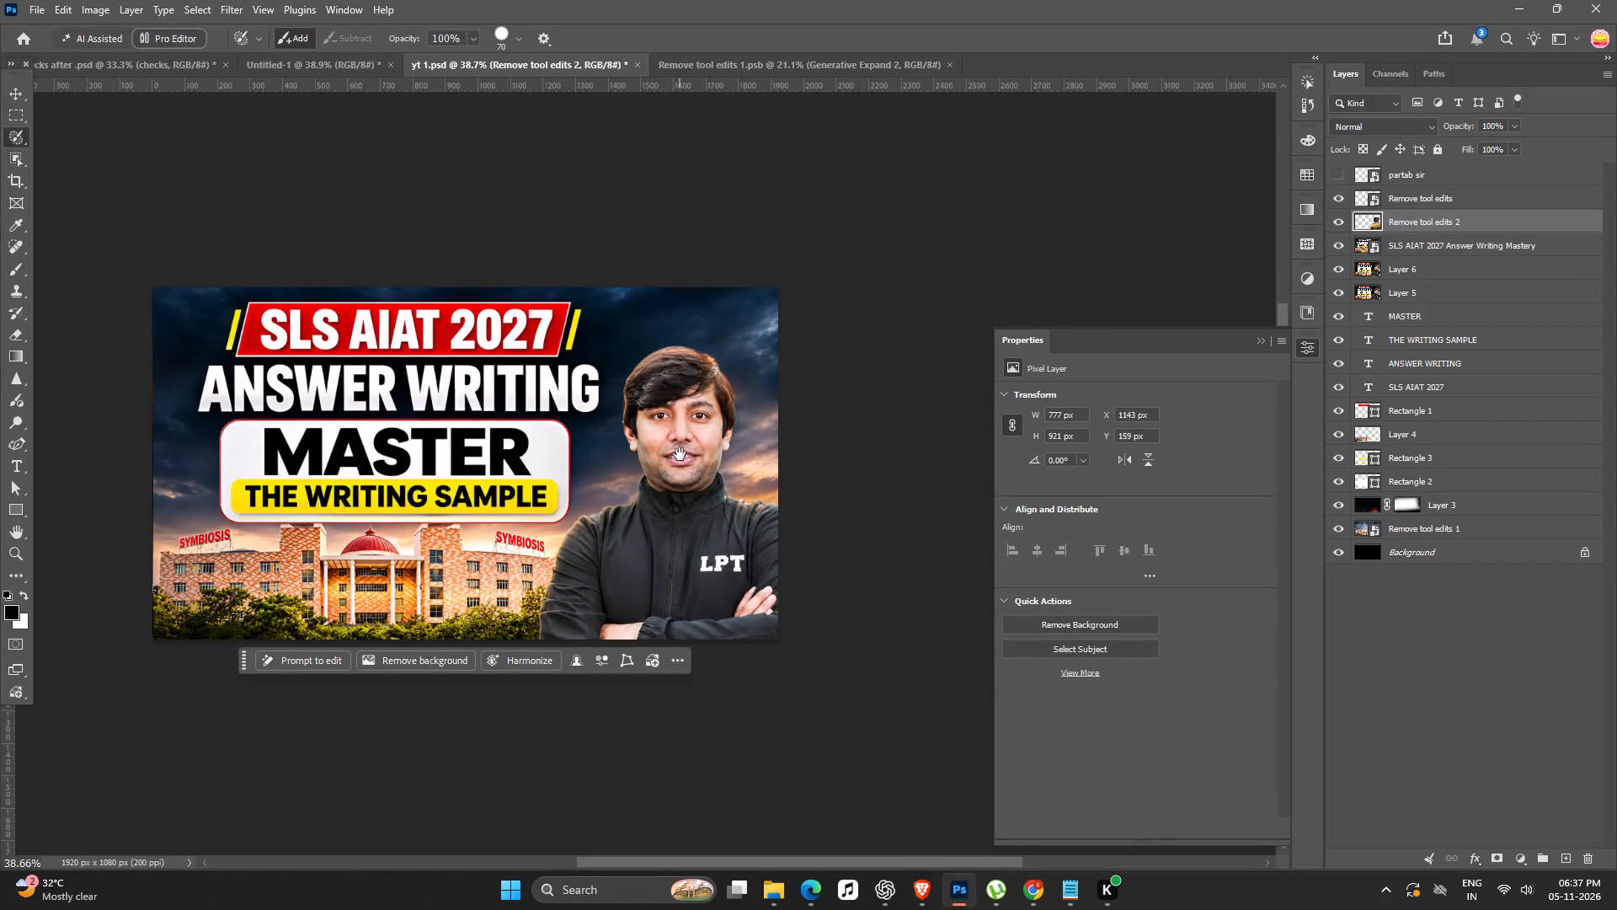
Hide the Remove tool edits layer and show the hidden portrait layer at the top of the layer stack instead.
{"action": "left_click_drag", "start_coordinate": [680, 454], "coordinate": [750, 436]}
{"action": "type", "text": "bv"}
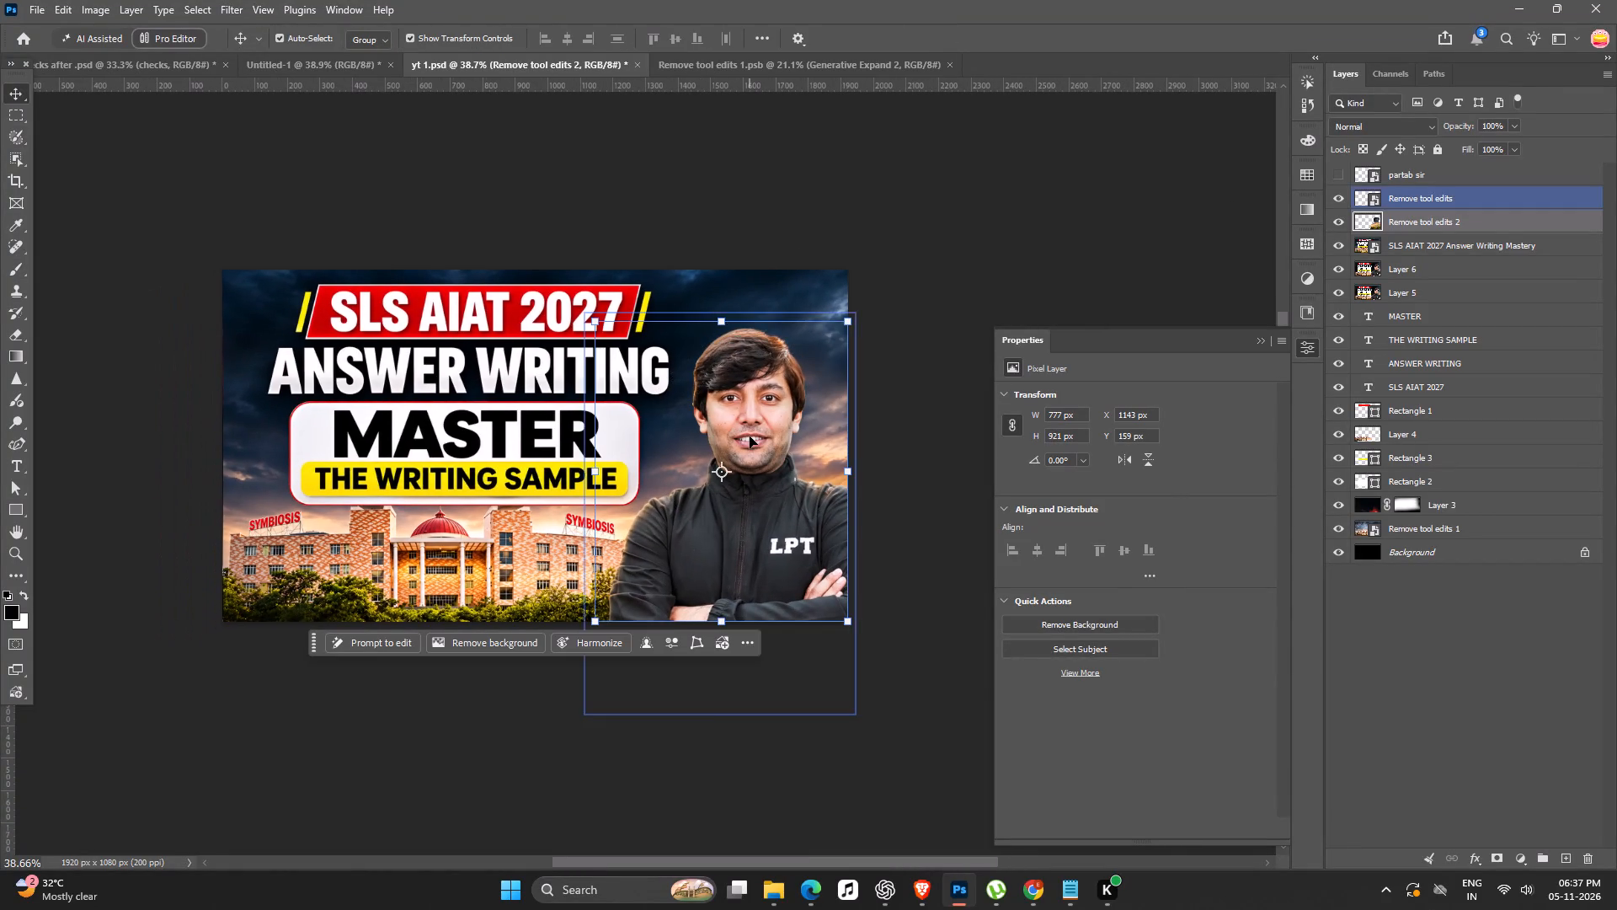
{"action": "left_click", "coordinate": [750, 436]}
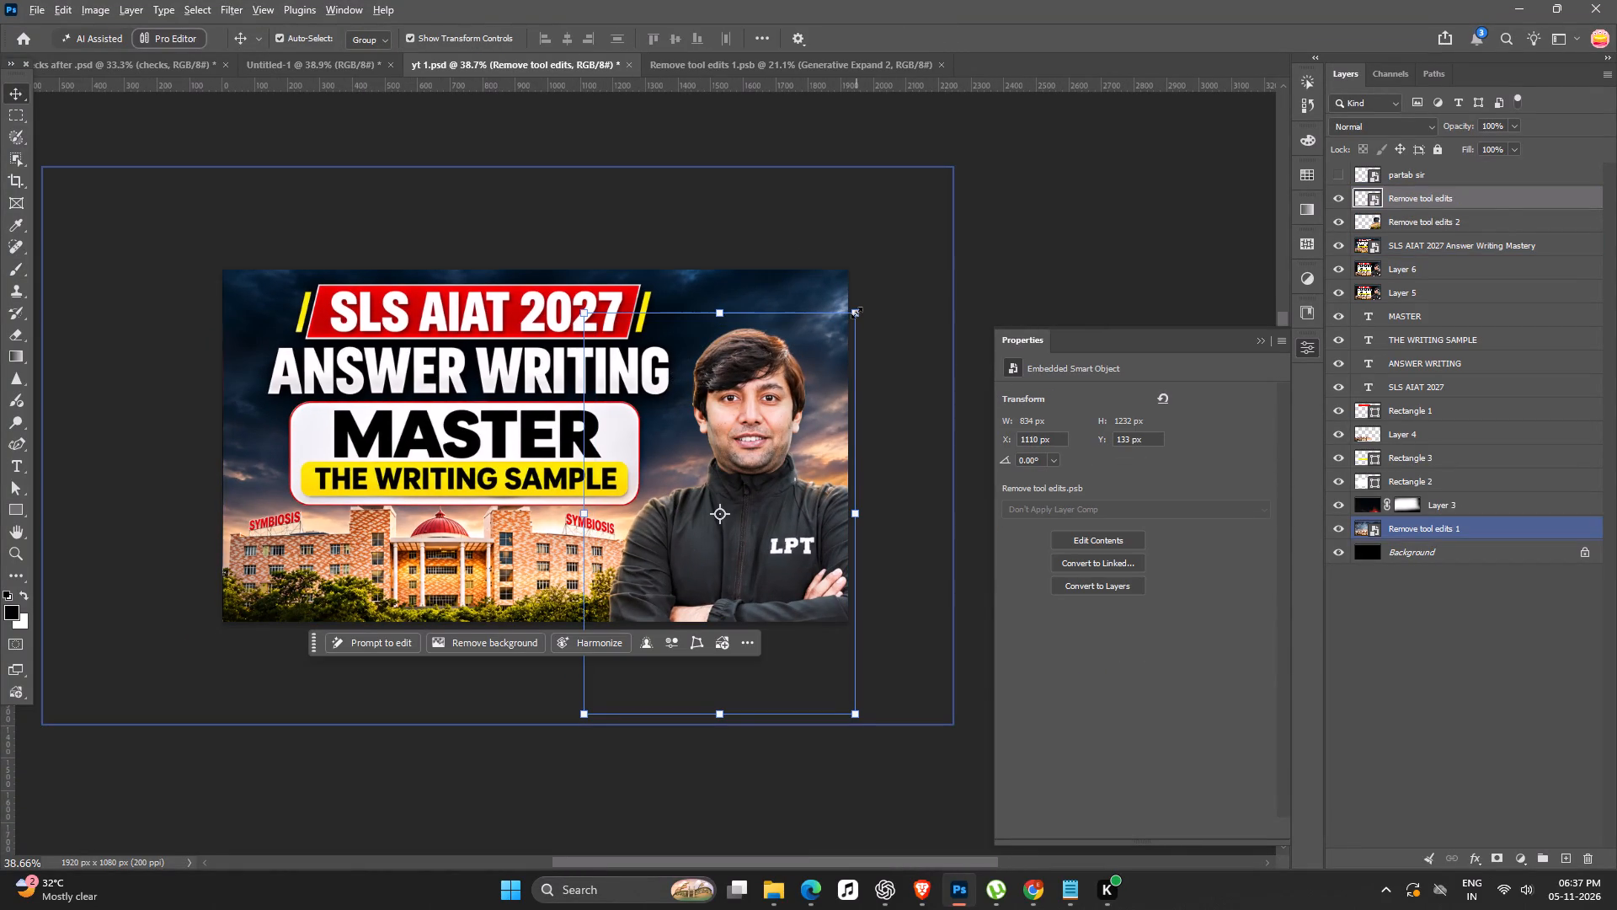
{"action": "left_click", "coordinate": [1343, 204]}
{"action": "left_click", "coordinate": [1342, 162]}
{"action": "left_click", "coordinate": [1331, 179]}
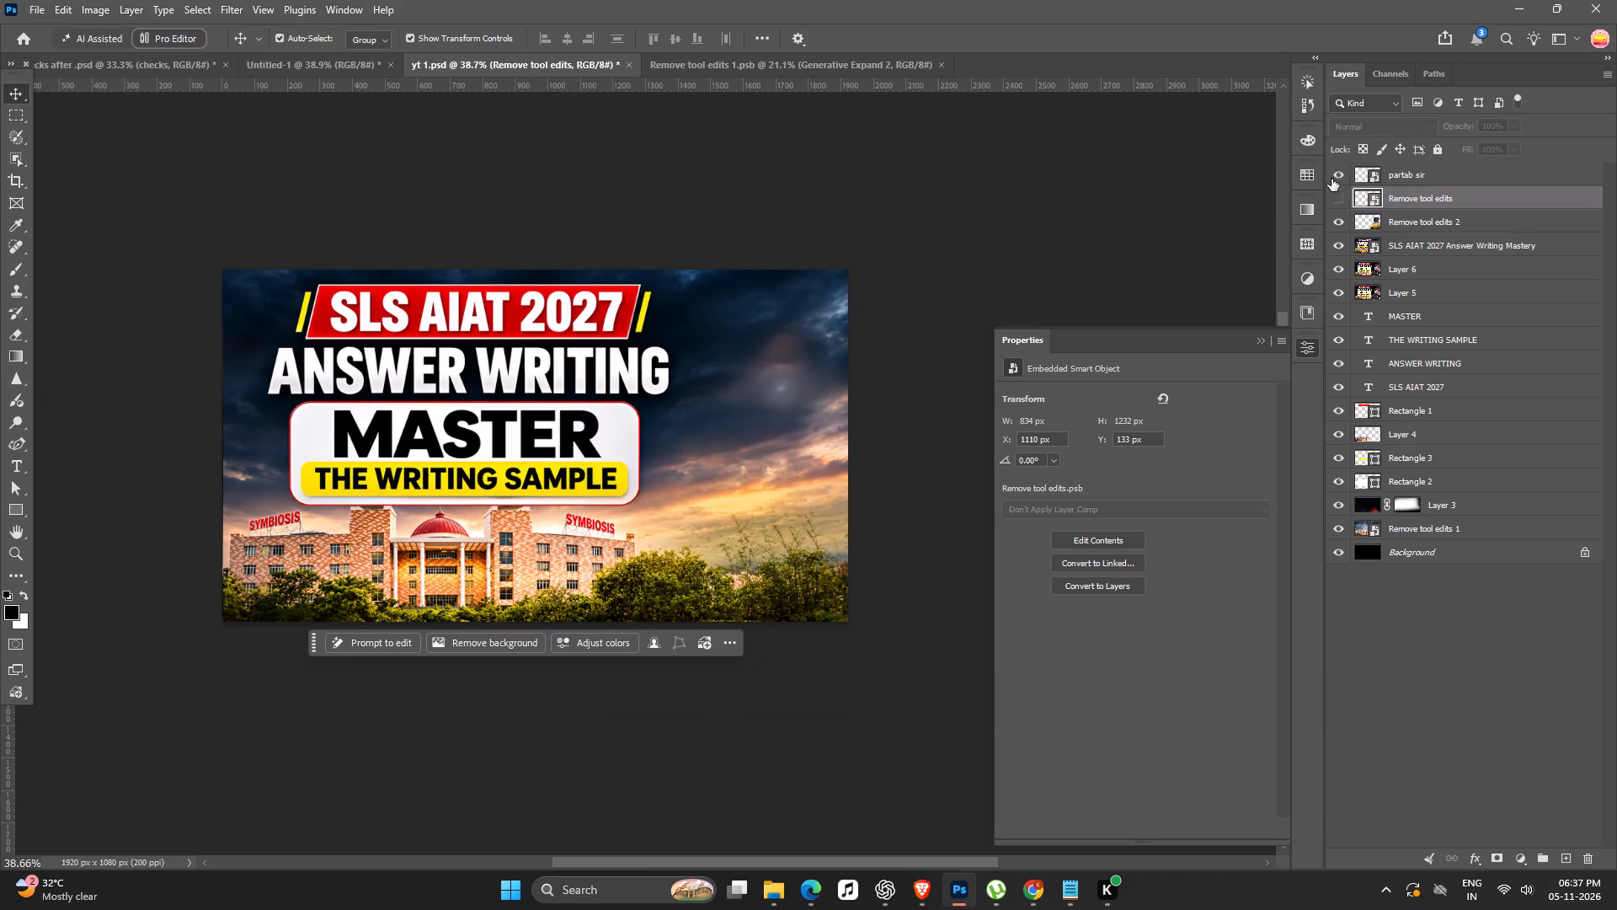
Enlarge the top portrait smart object proportionally about its centre to about 1011 × 1728 px.
{"action": "key", "text": "space"}
{"action": "left_click_drag", "start_coordinate": [824, 420], "coordinate": [874, 415]}
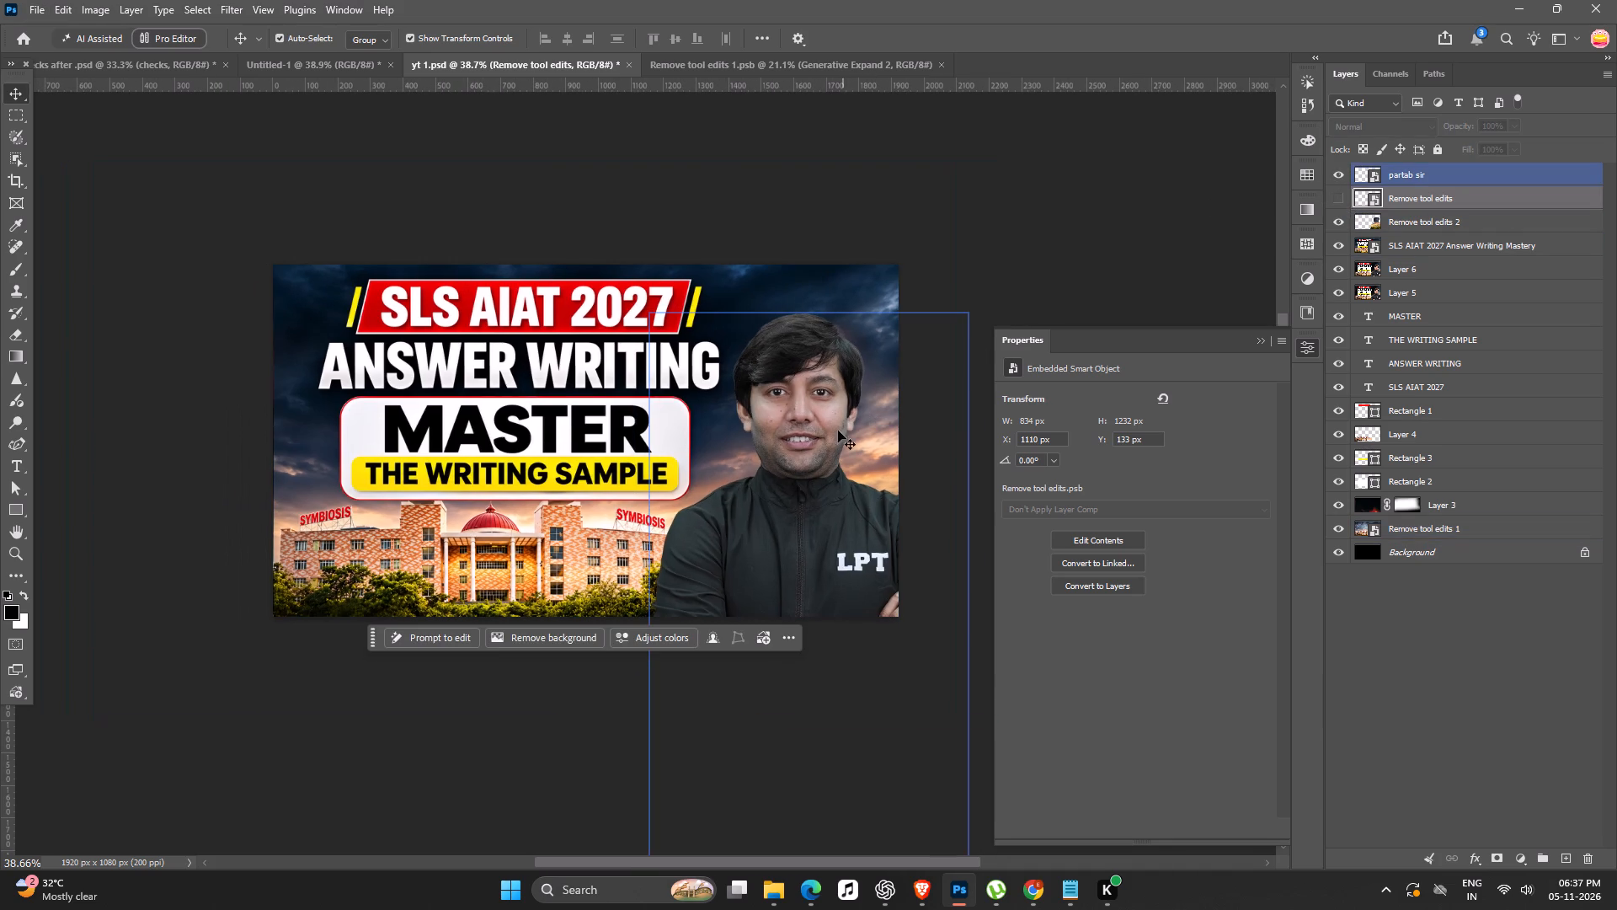
{"action": "key", "text": "v"}
{"action": "key", "text": "space"}
{"action": "key", "text": "space"}
{"action": "key", "text": "space"}
{"action": "key", "text": "space"}
{"action": "left_click_drag", "start_coordinate": [814, 448], "coordinate": [763, 457]}
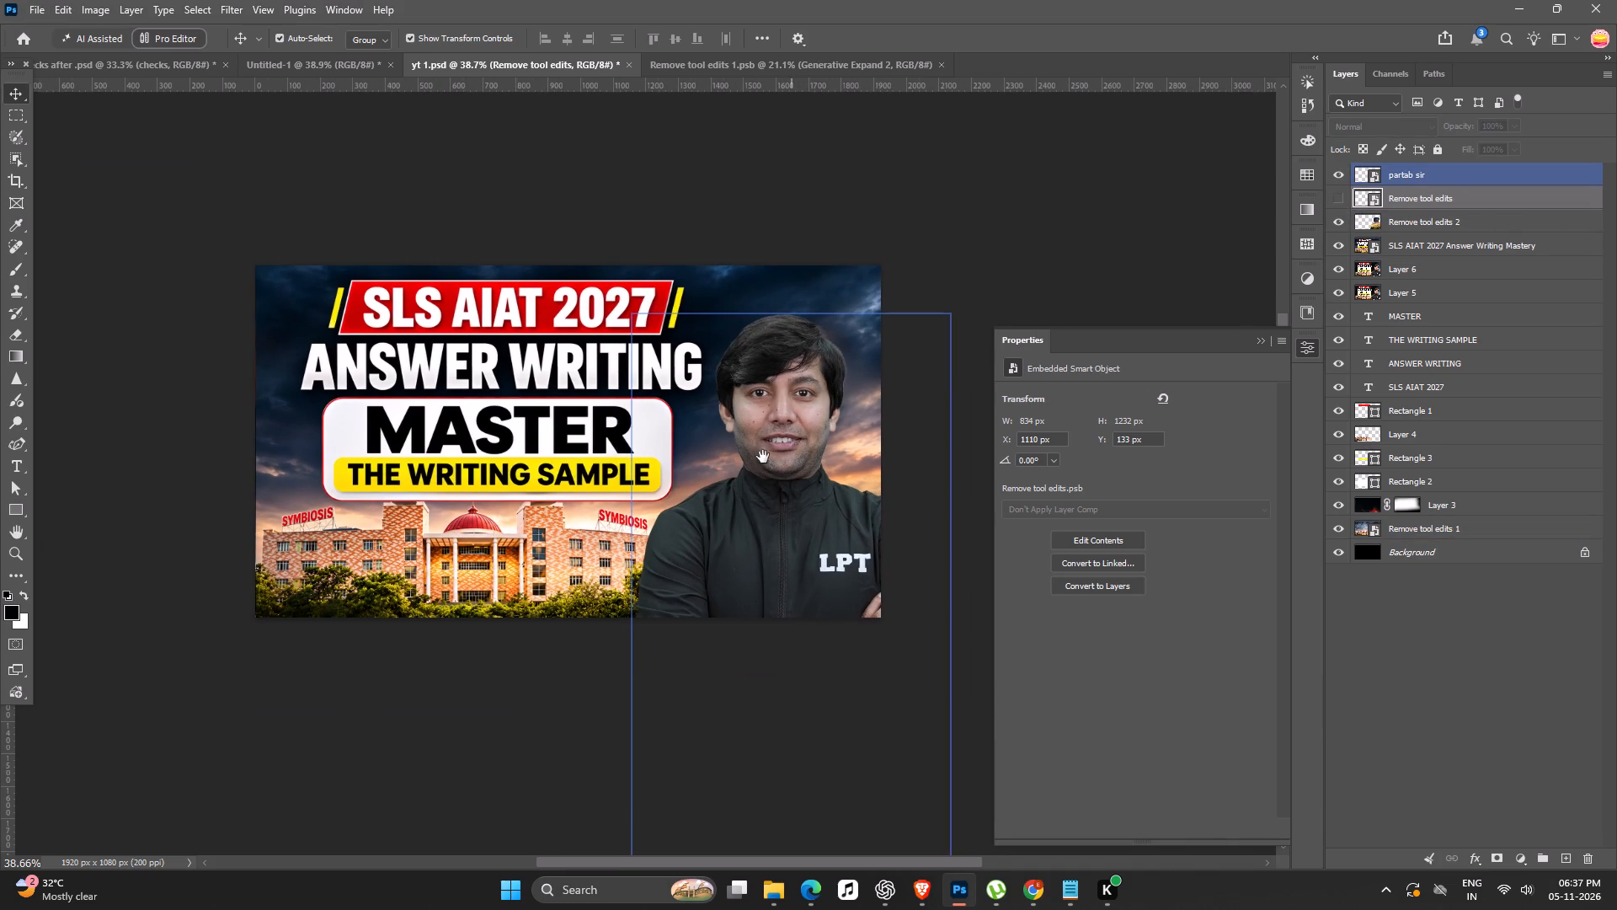
{"action": "left_click_drag", "start_coordinate": [763, 457], "coordinate": [756, 459]}
{"action": "left_click", "coordinate": [757, 452]}
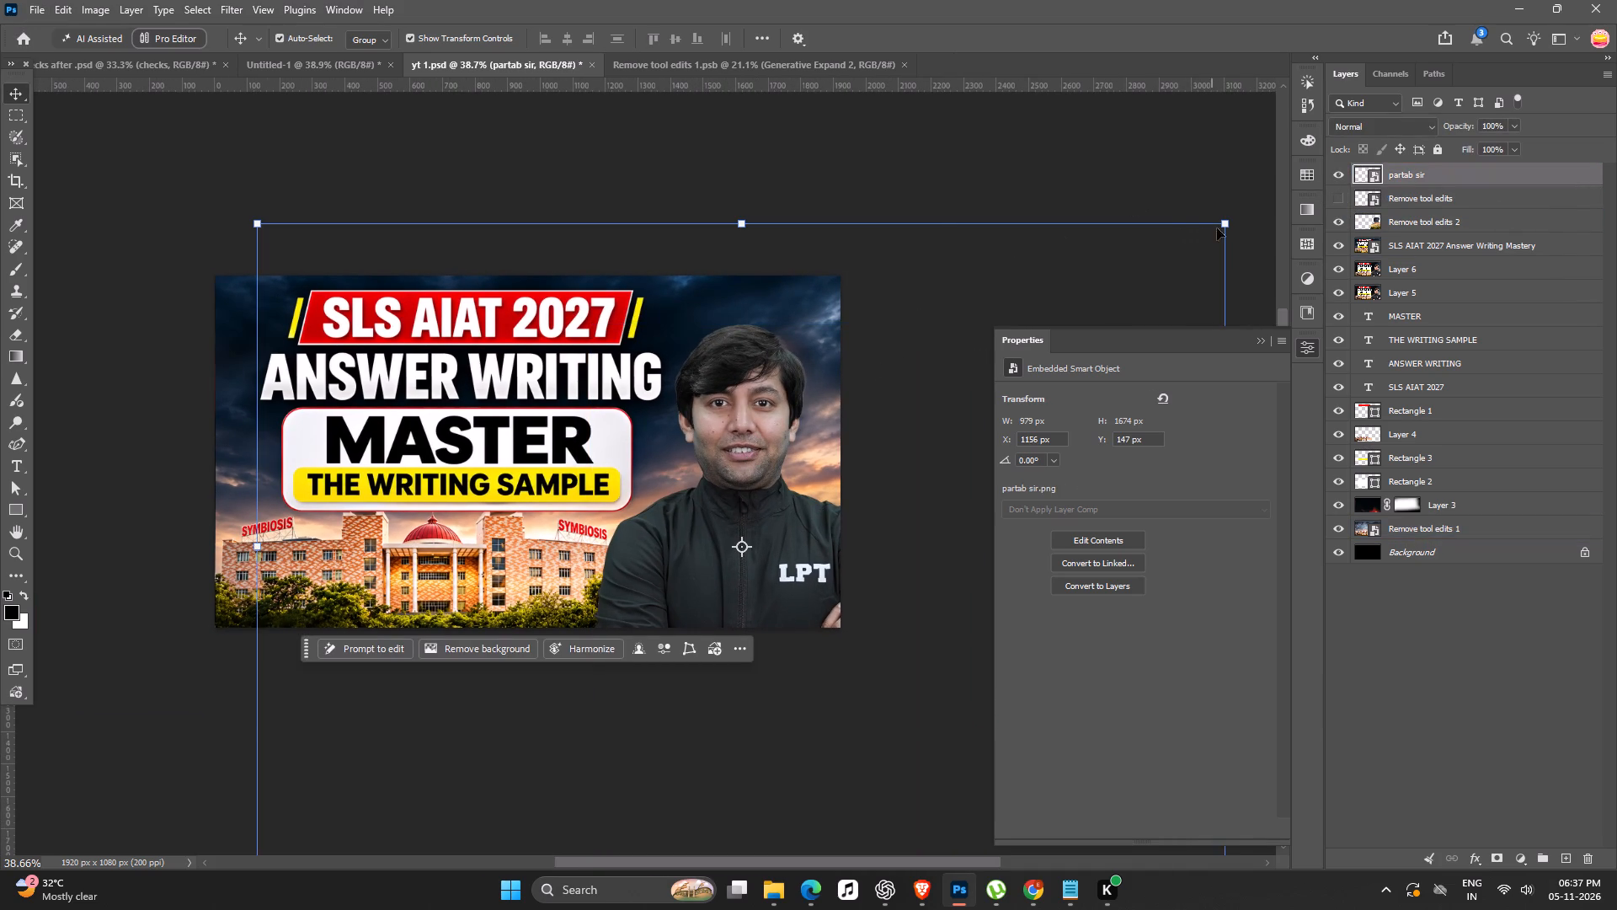
{"action": "left_click_drag", "start_coordinate": [1230, 228], "coordinate": [1248, 221], "text": "alt"}
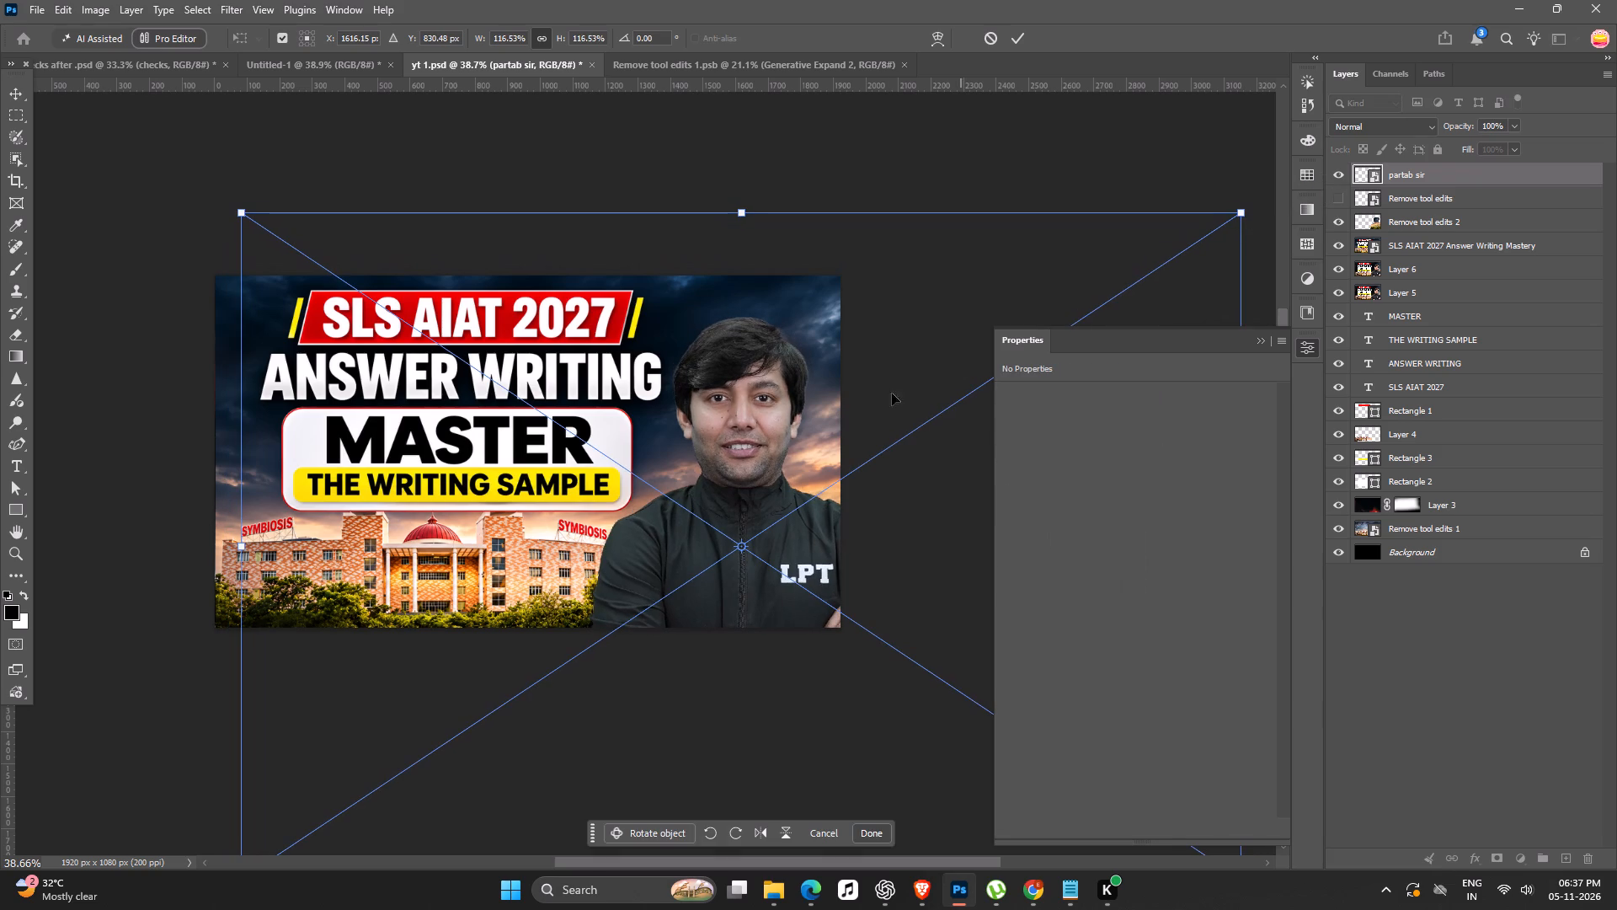
{"action": "key", "text": "Return"}
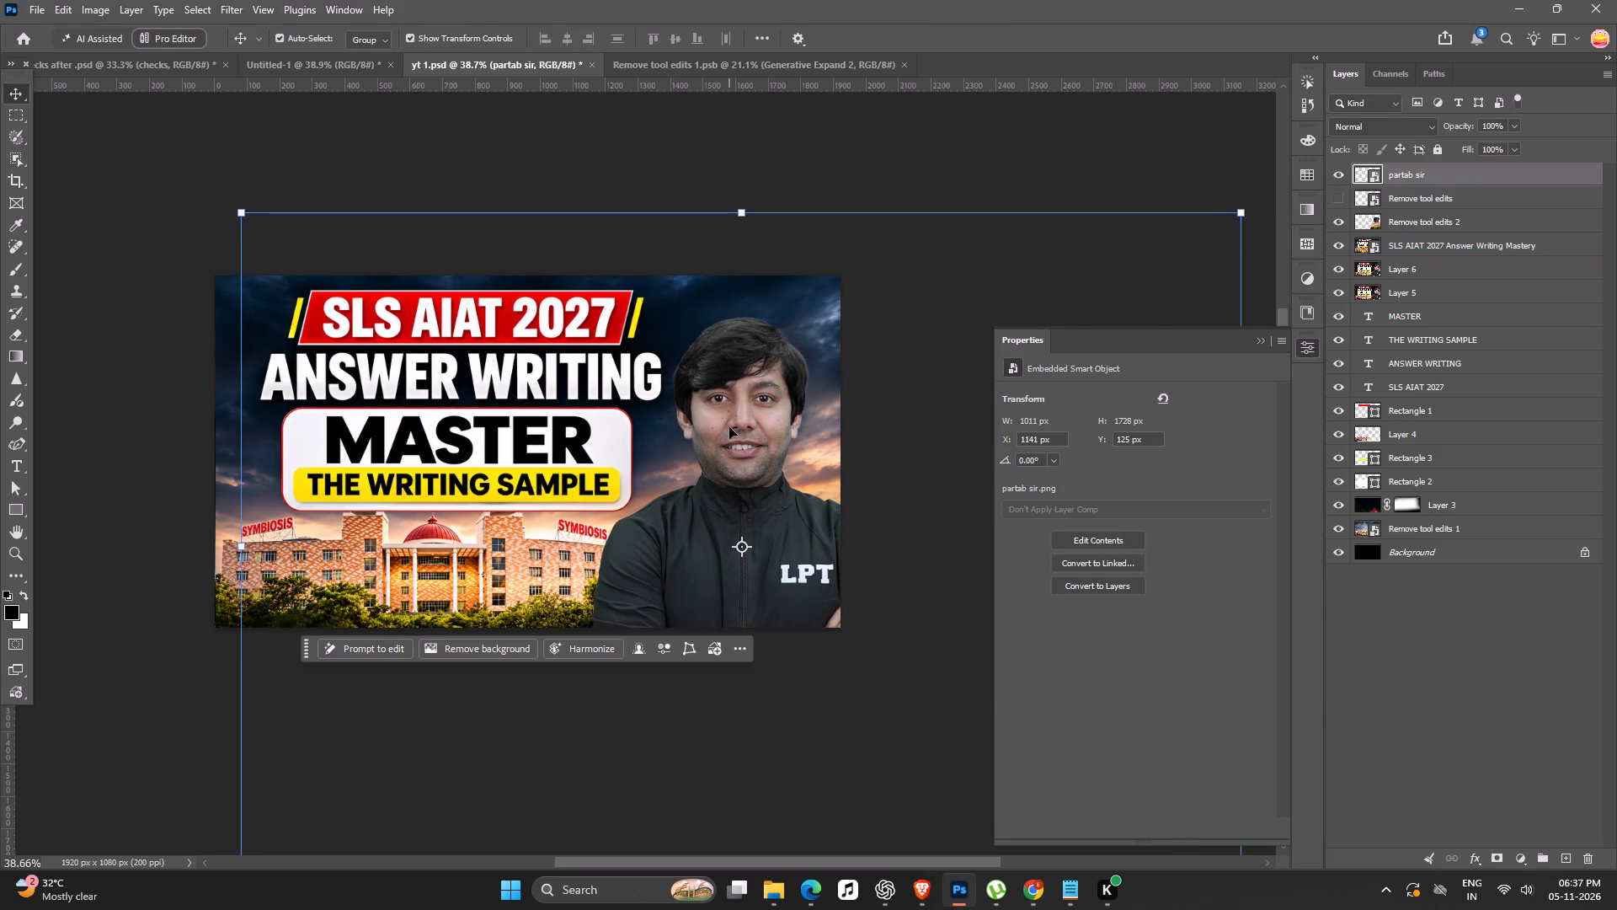
Nudge the enlarged portrait down and to the right, to X 1149 px and Y 135 px, keeping its layer selected.
{"action": "key", "text": "shift+Down"}
{"action": "key", "text": "Right"}
{"action": "key", "text": "Right"}
{"action": "key", "text": "Right"}
{"action": "key", "text": "Right"}
{"action": "left_click", "coordinate": [840, 179]}
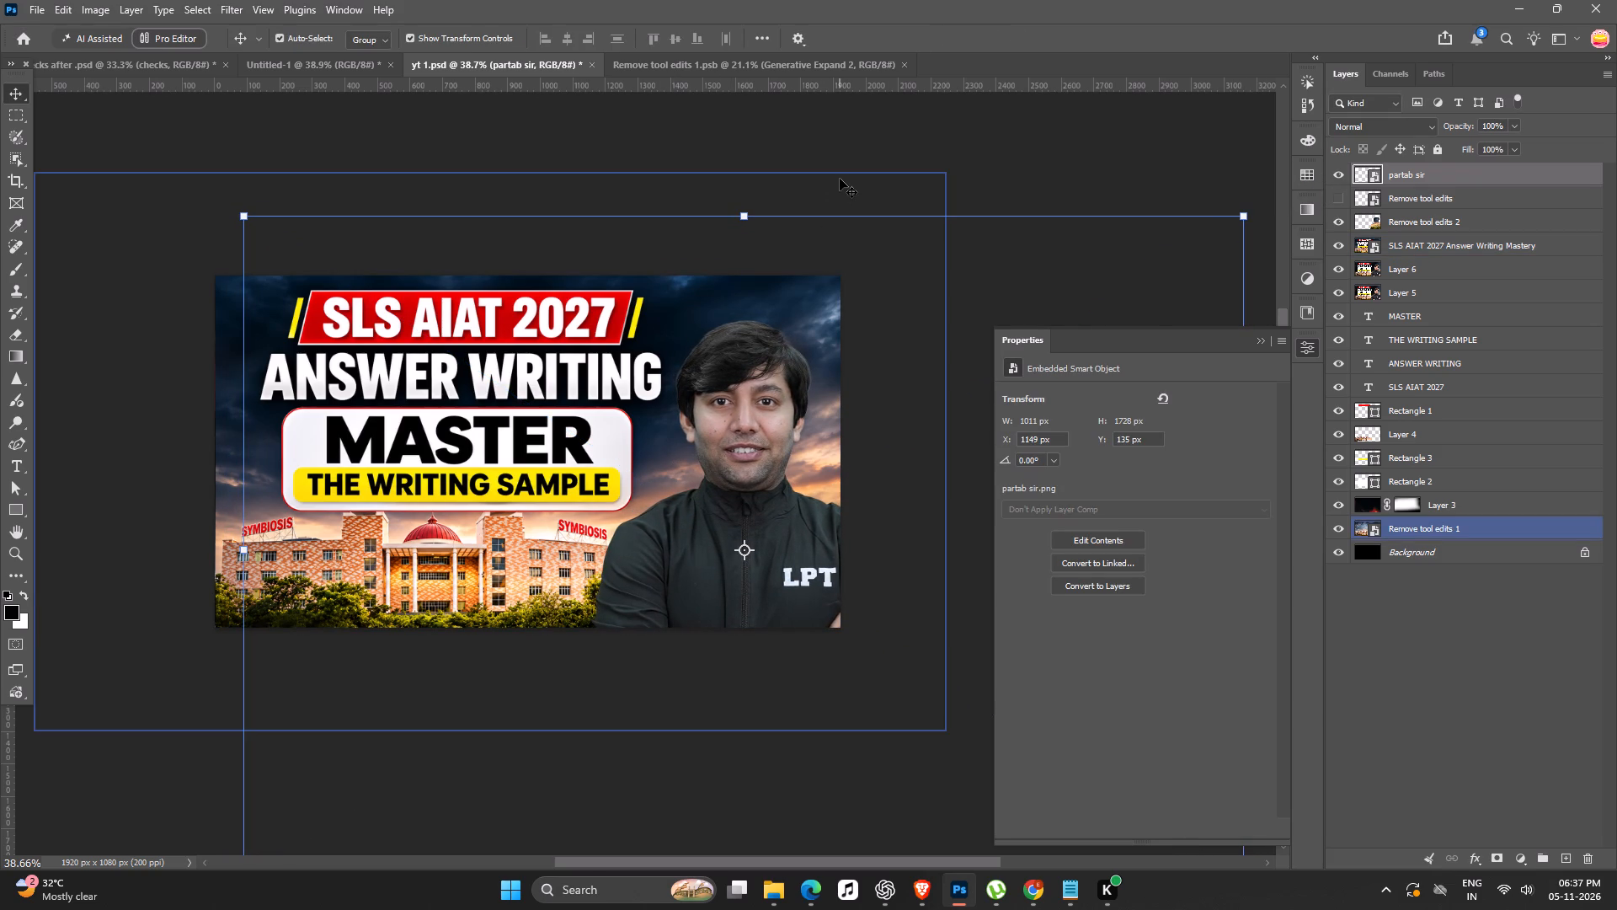
{"action": "left_click", "coordinate": [716, 431]}
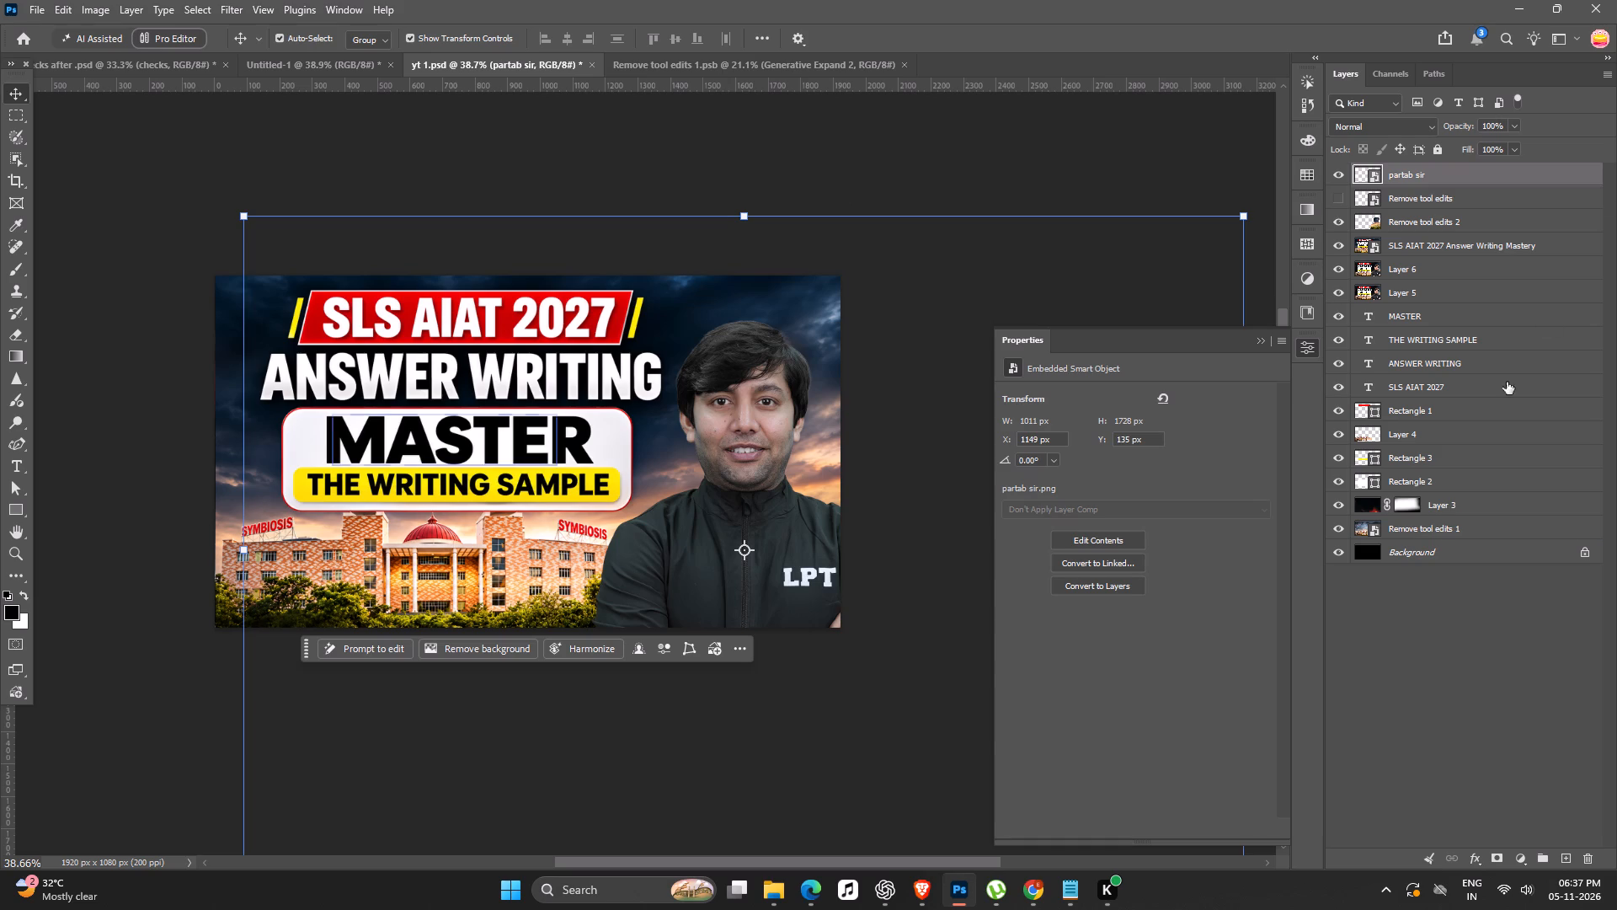
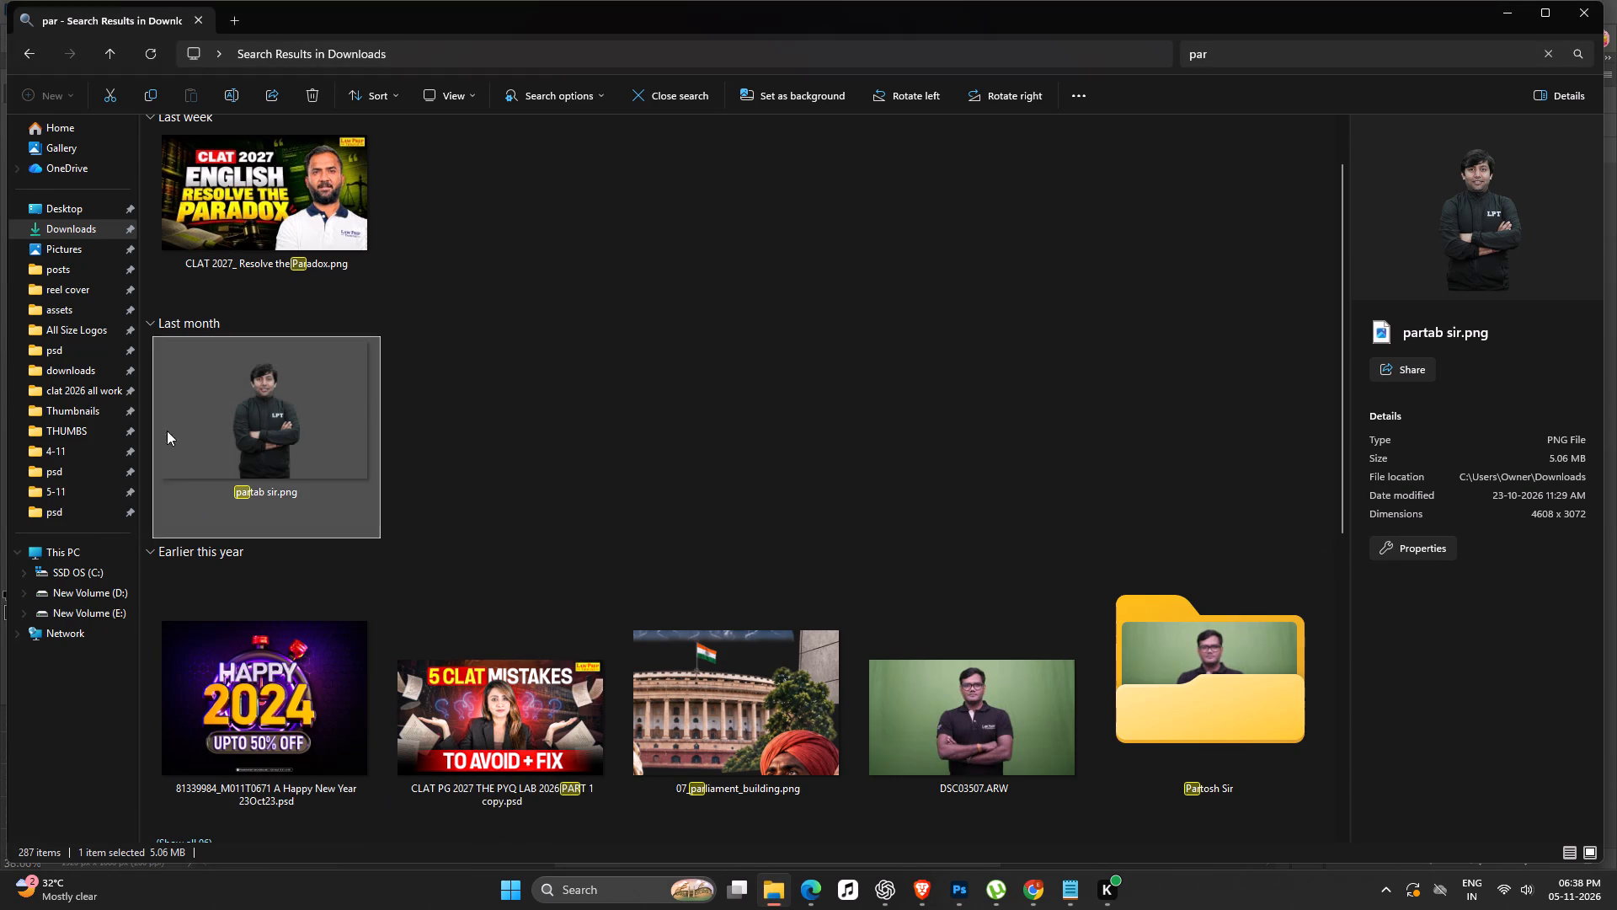
Check the SLS AIAT 2027 answer-writing entry in the LPT Design Sheet in Chrome and return to yt 1.psd in Photoshop.
{"action": "key", "text": "alt+Tab"}
{"action": "left_click", "coordinate": [1034, 875]}
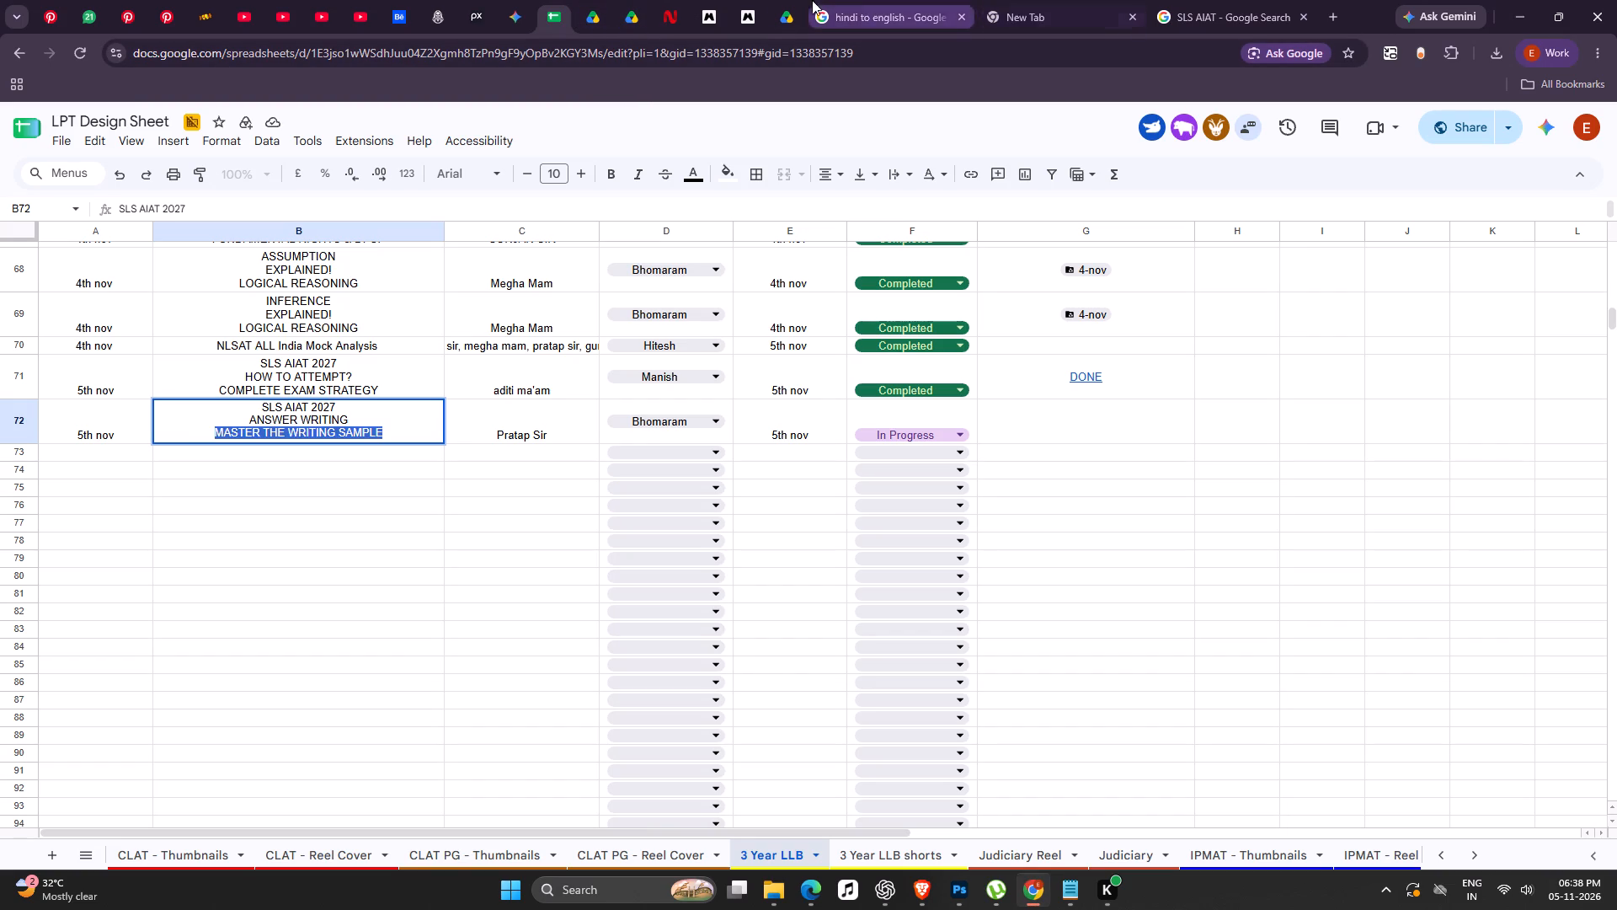
{"action": "left_click", "coordinate": [1034, 902]}
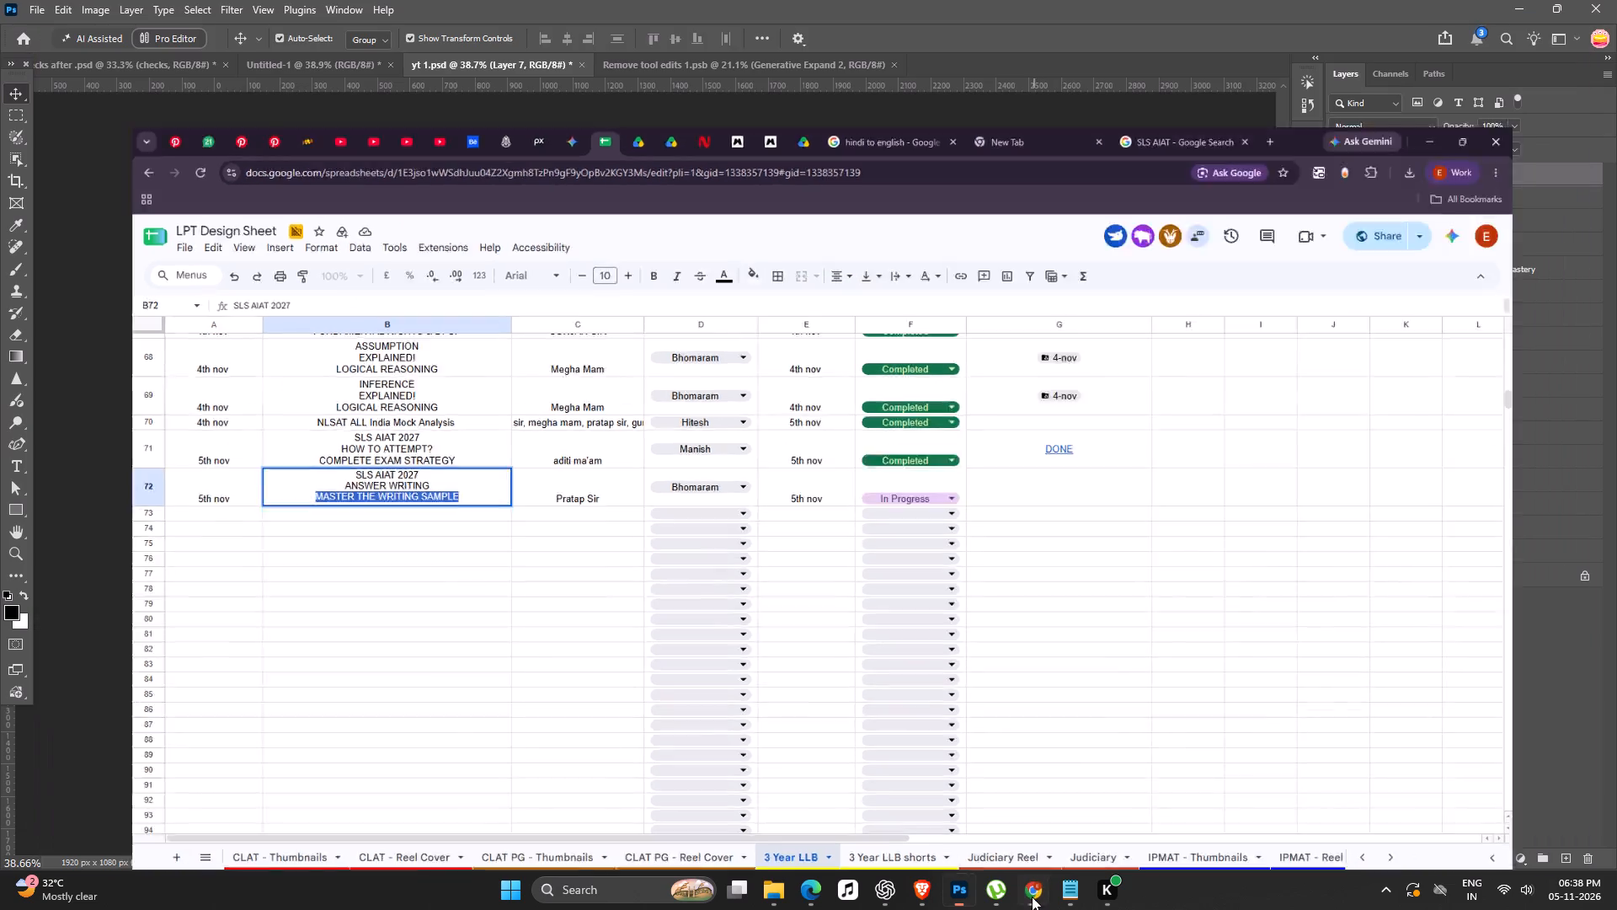
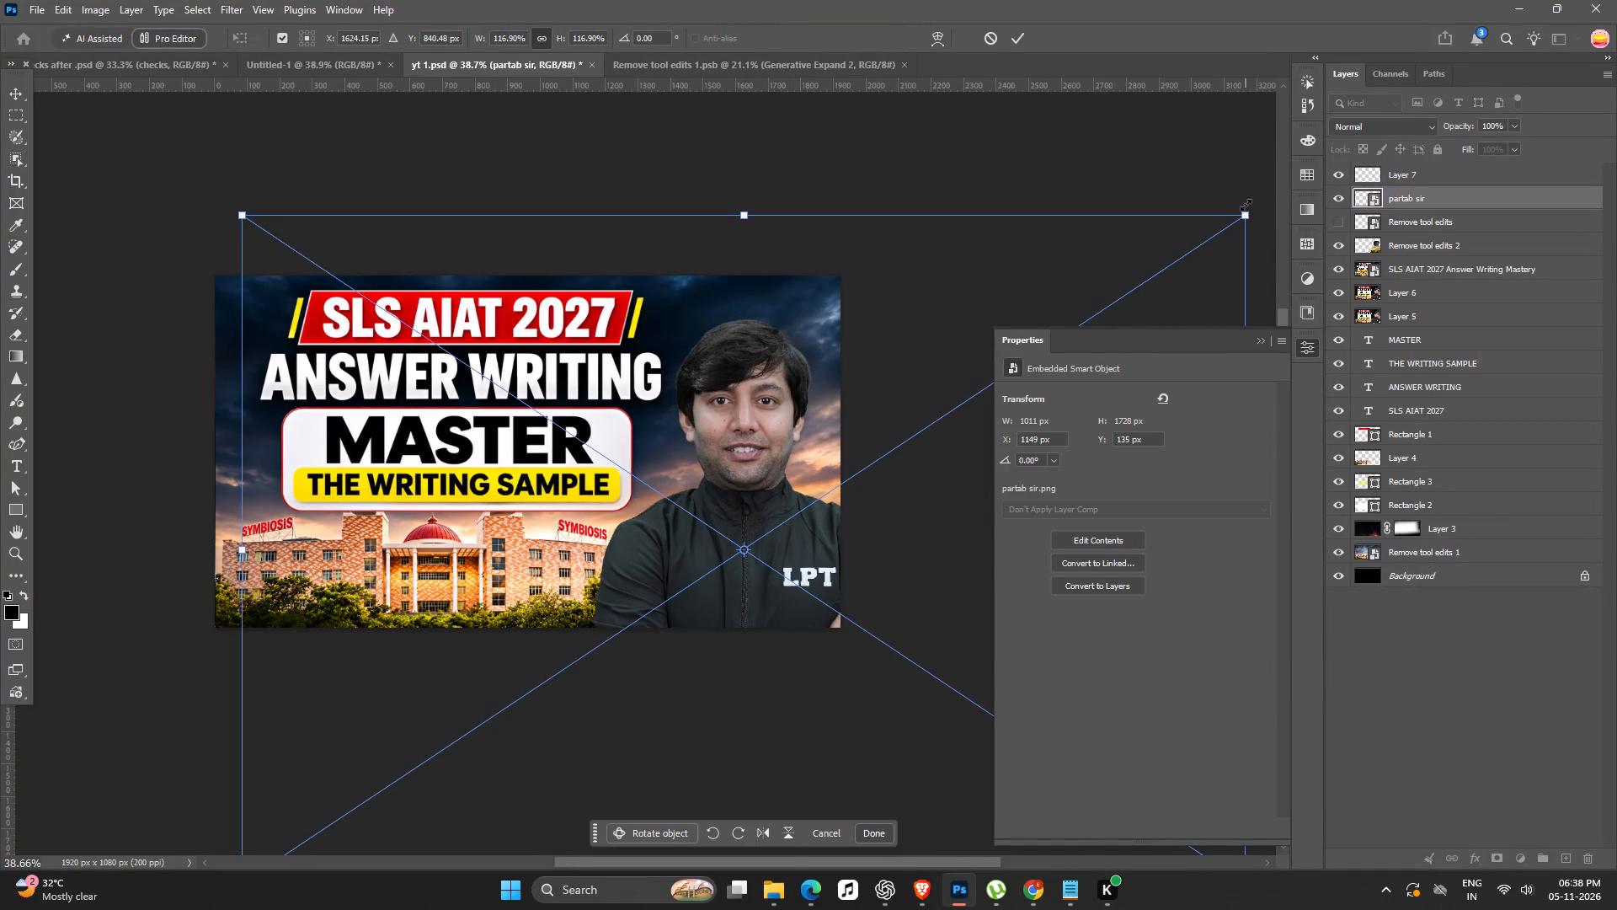
Apply the instructor portrait's transform at about 117% scale beside the headline and clear the layer selection.
{"action": "key", "text": "Return"}
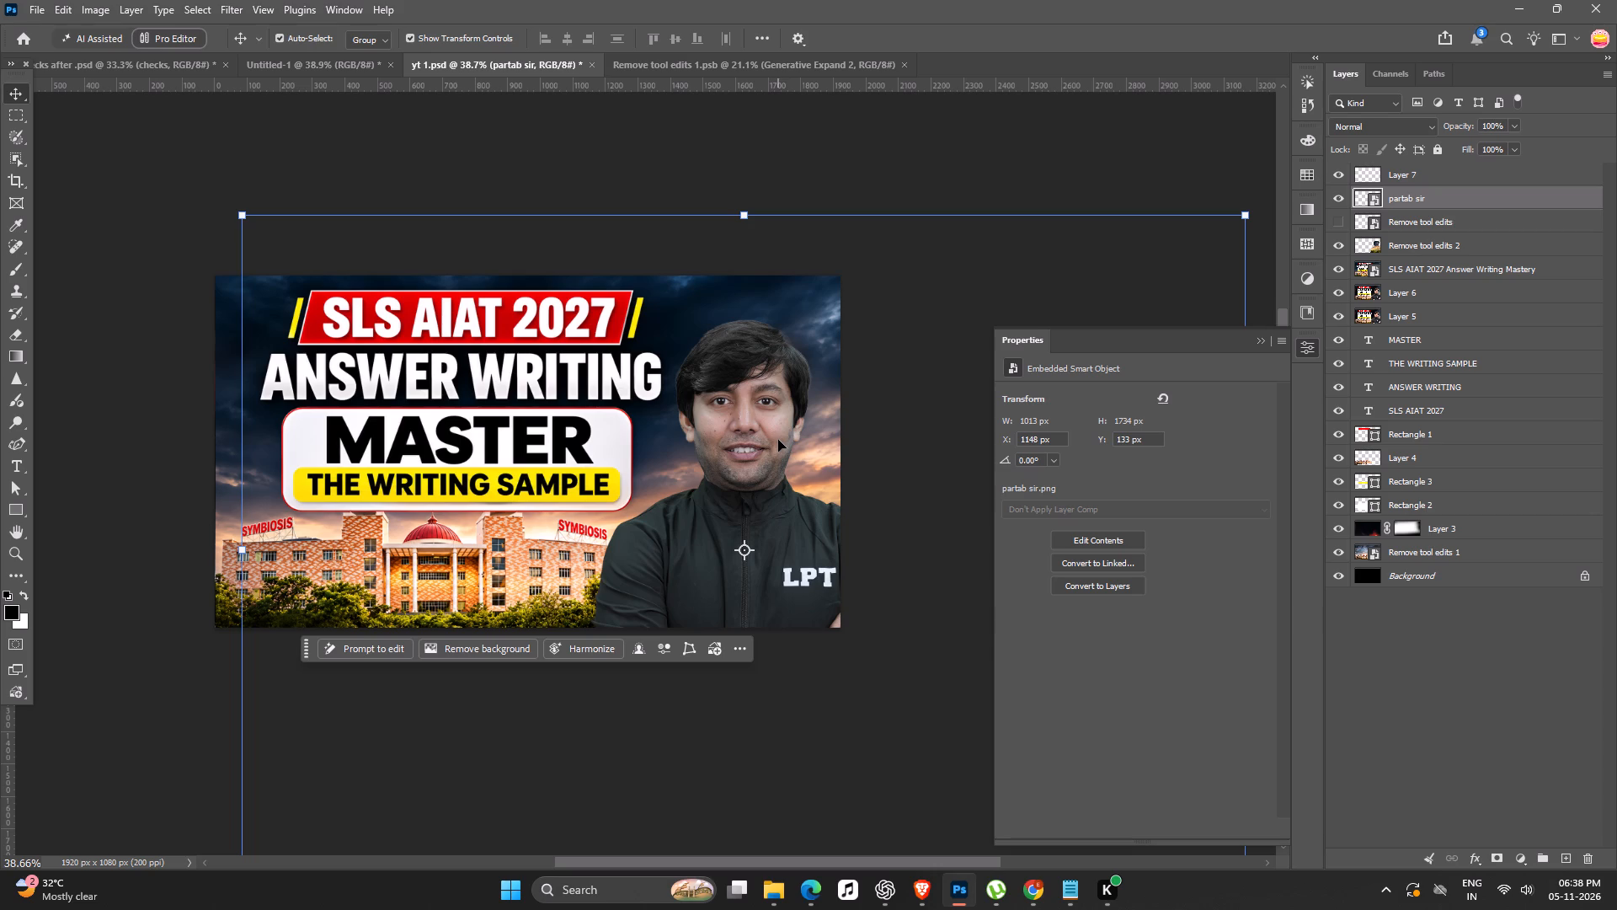
{"action": "left_click", "coordinate": [536, 189]}
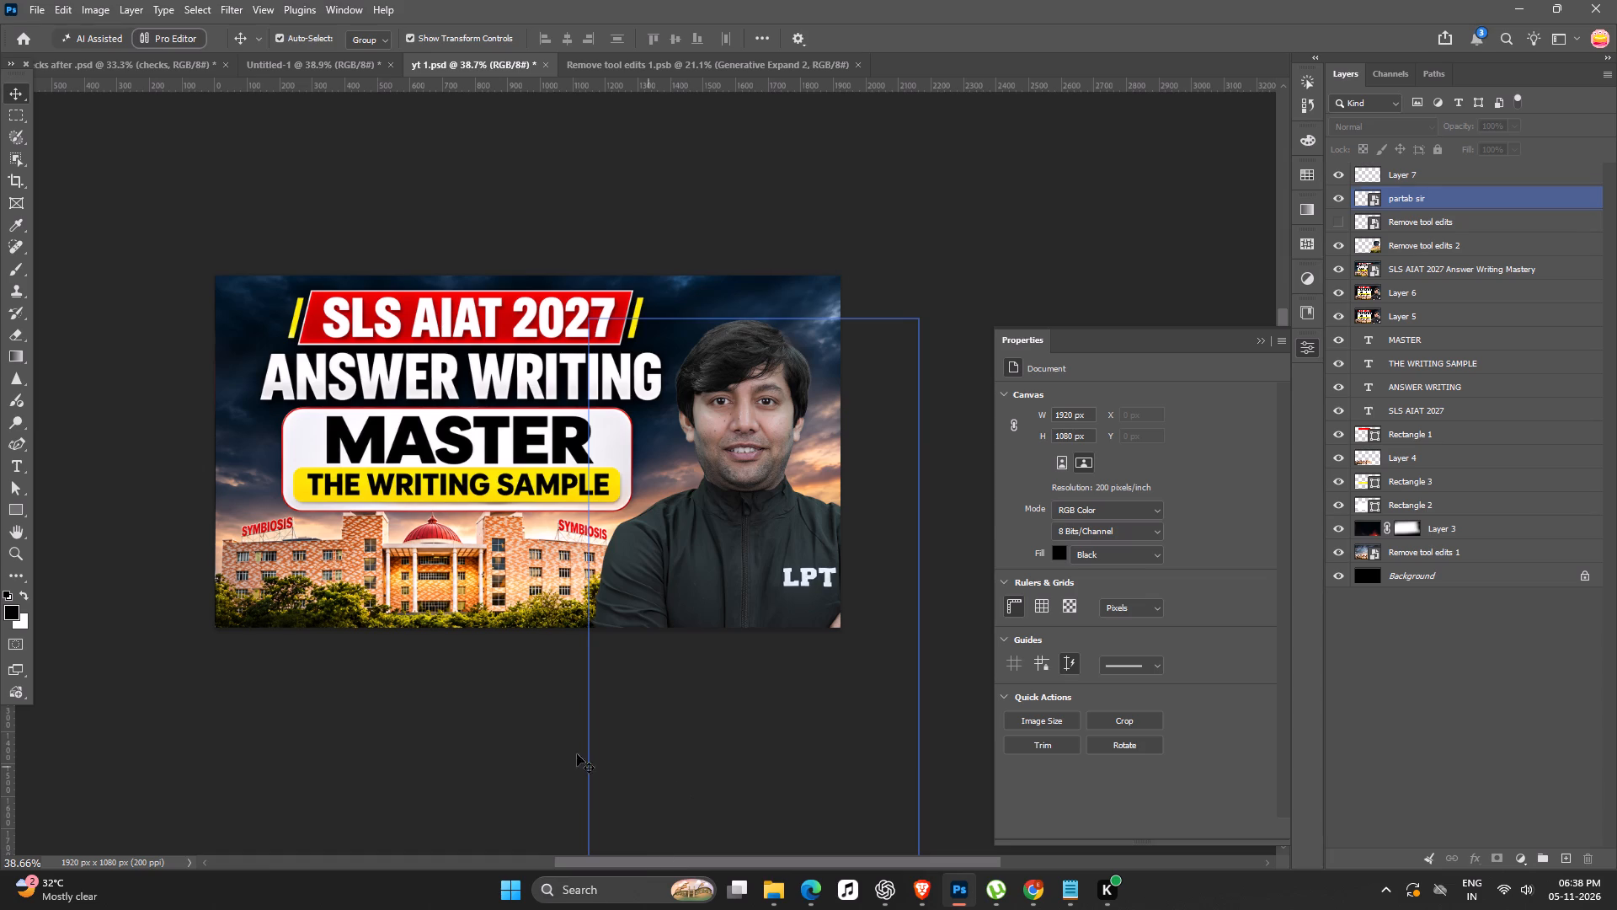
{"action": "left_click", "coordinate": [463, 773]}
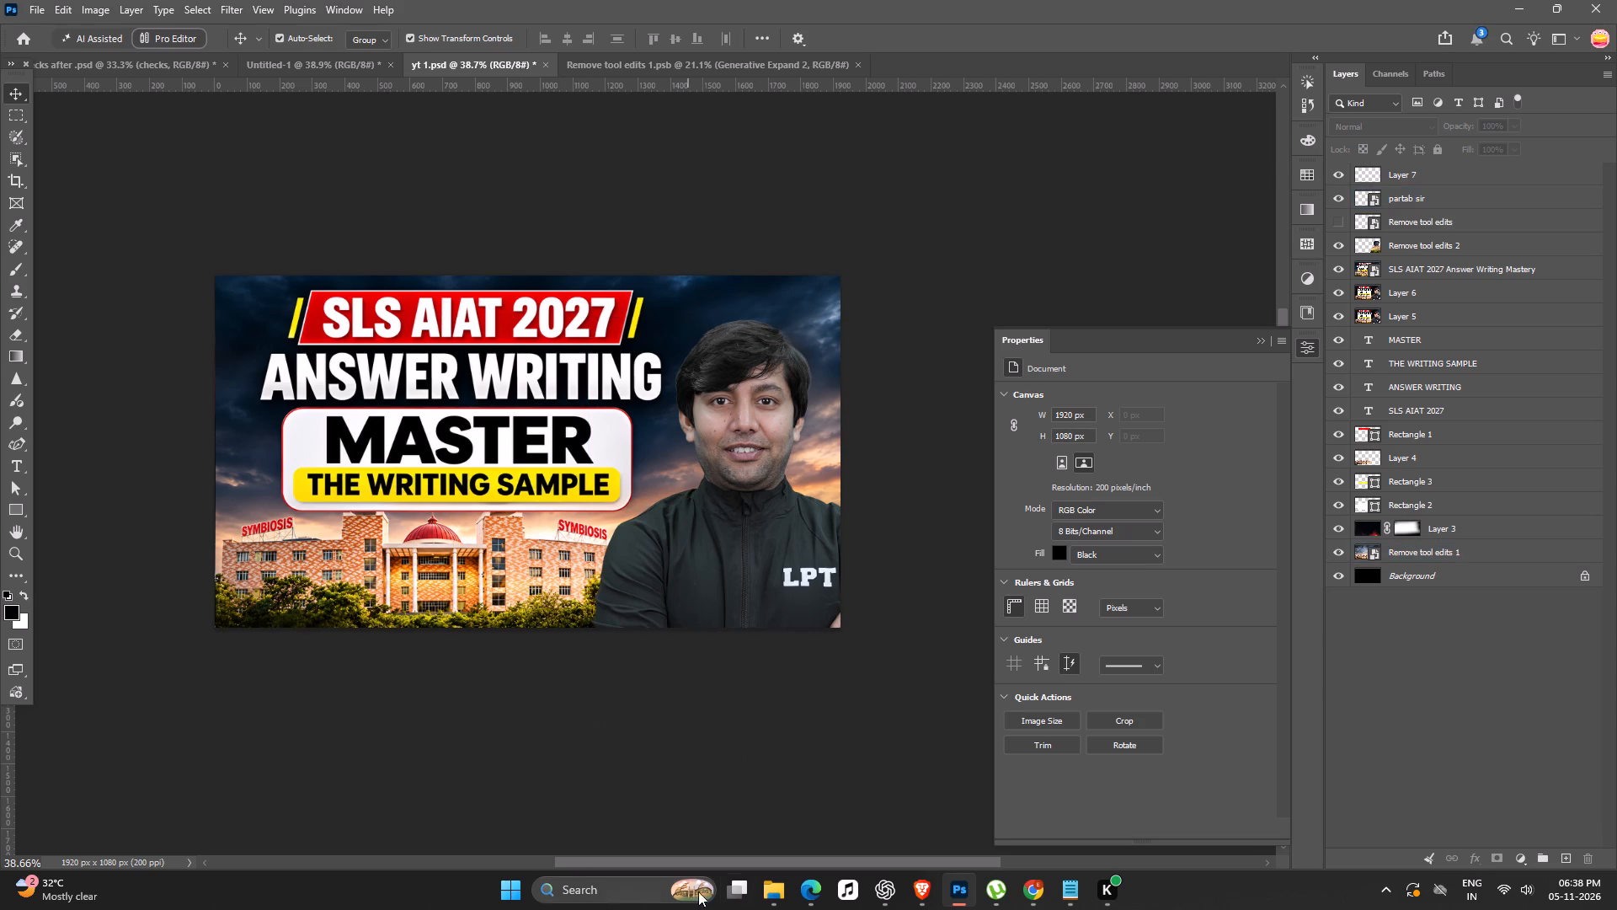
Check the assets and All Size Logos folders in File Explorer, and return to yt 1.psd in Photoshop.
{"action": "left_click", "coordinate": [764, 891]}
{"action": "left_click", "coordinate": [91, 319]}
{"action": "double_click", "coordinate": [87, 338]}
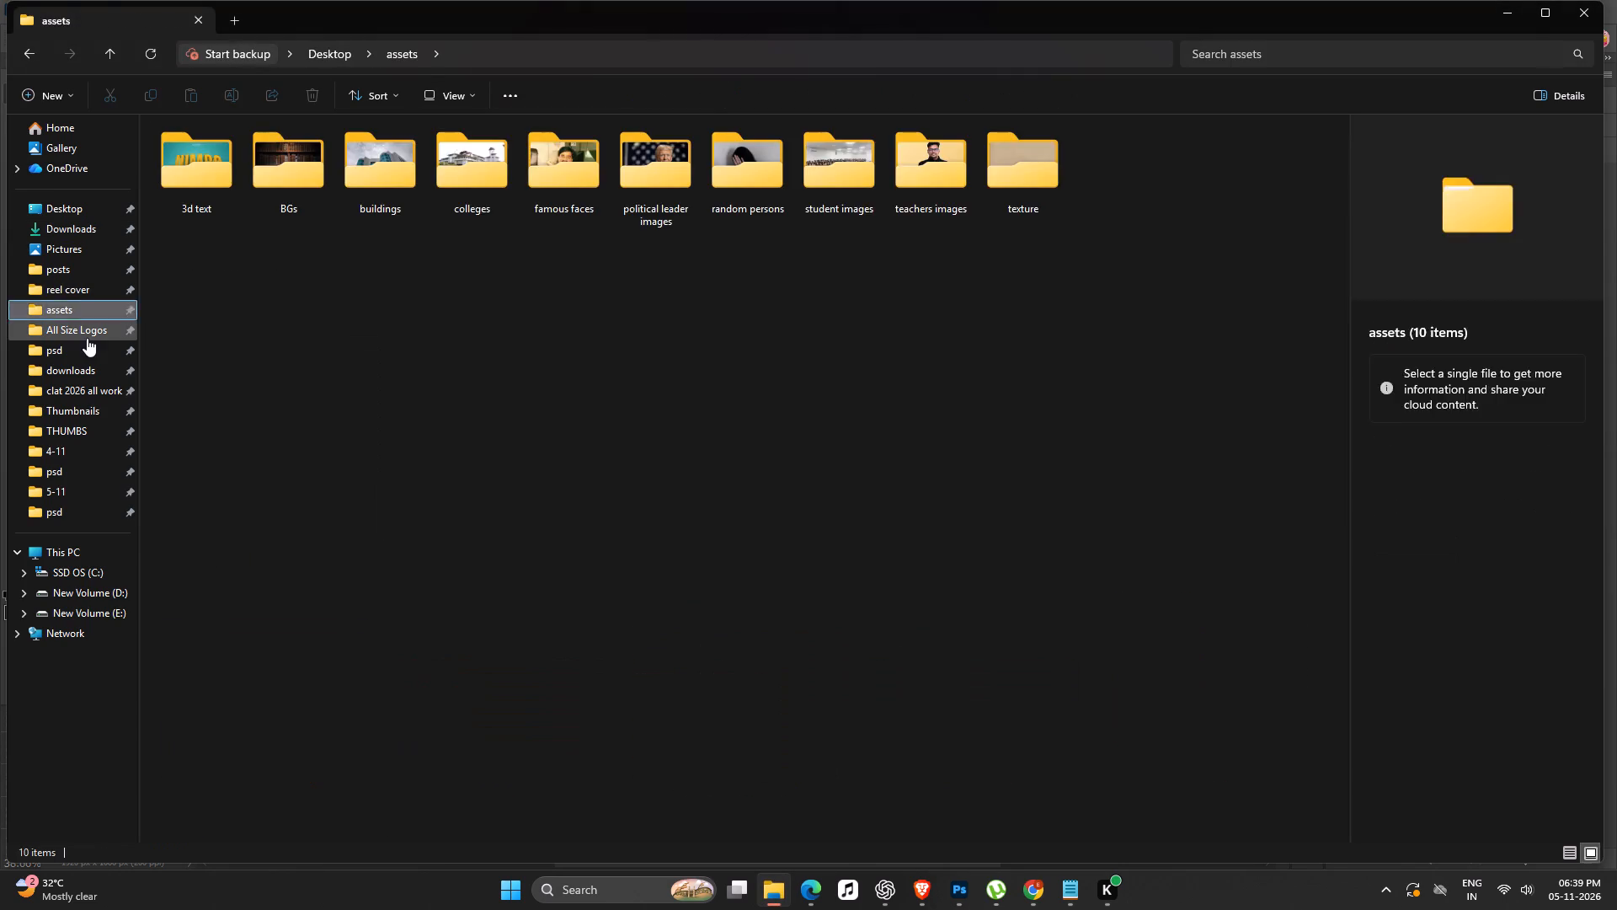
{"action": "key", "text": "alt+Tab"}
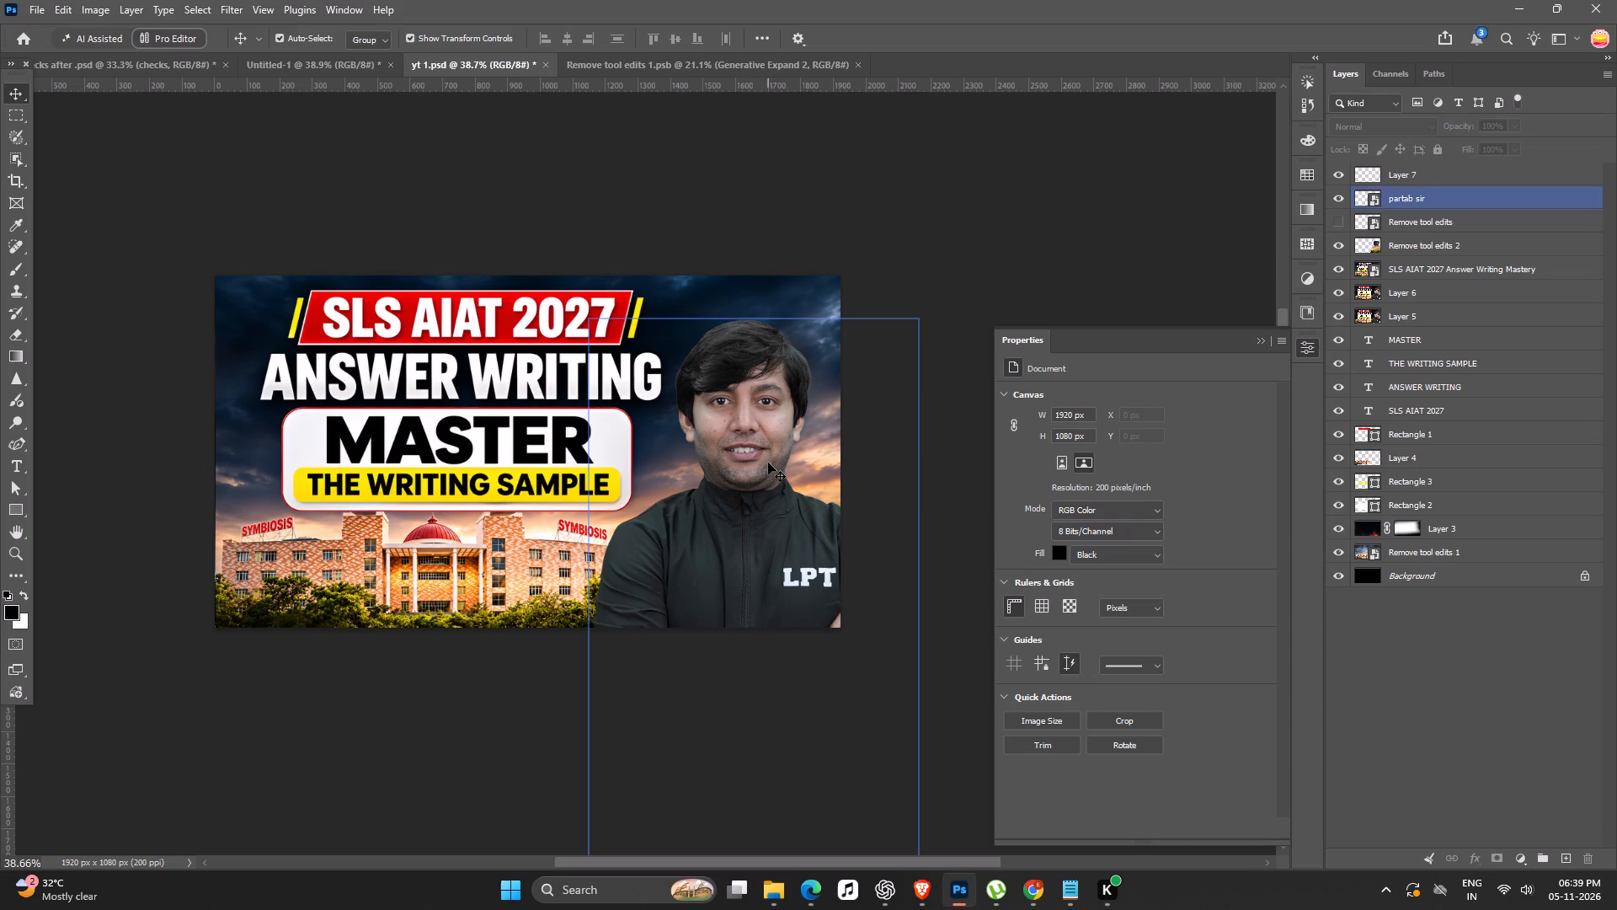
Save the thumbnail document yt 1.psd with the resized instructor portrait.
{"action": "key", "text": "ctrl+s"}
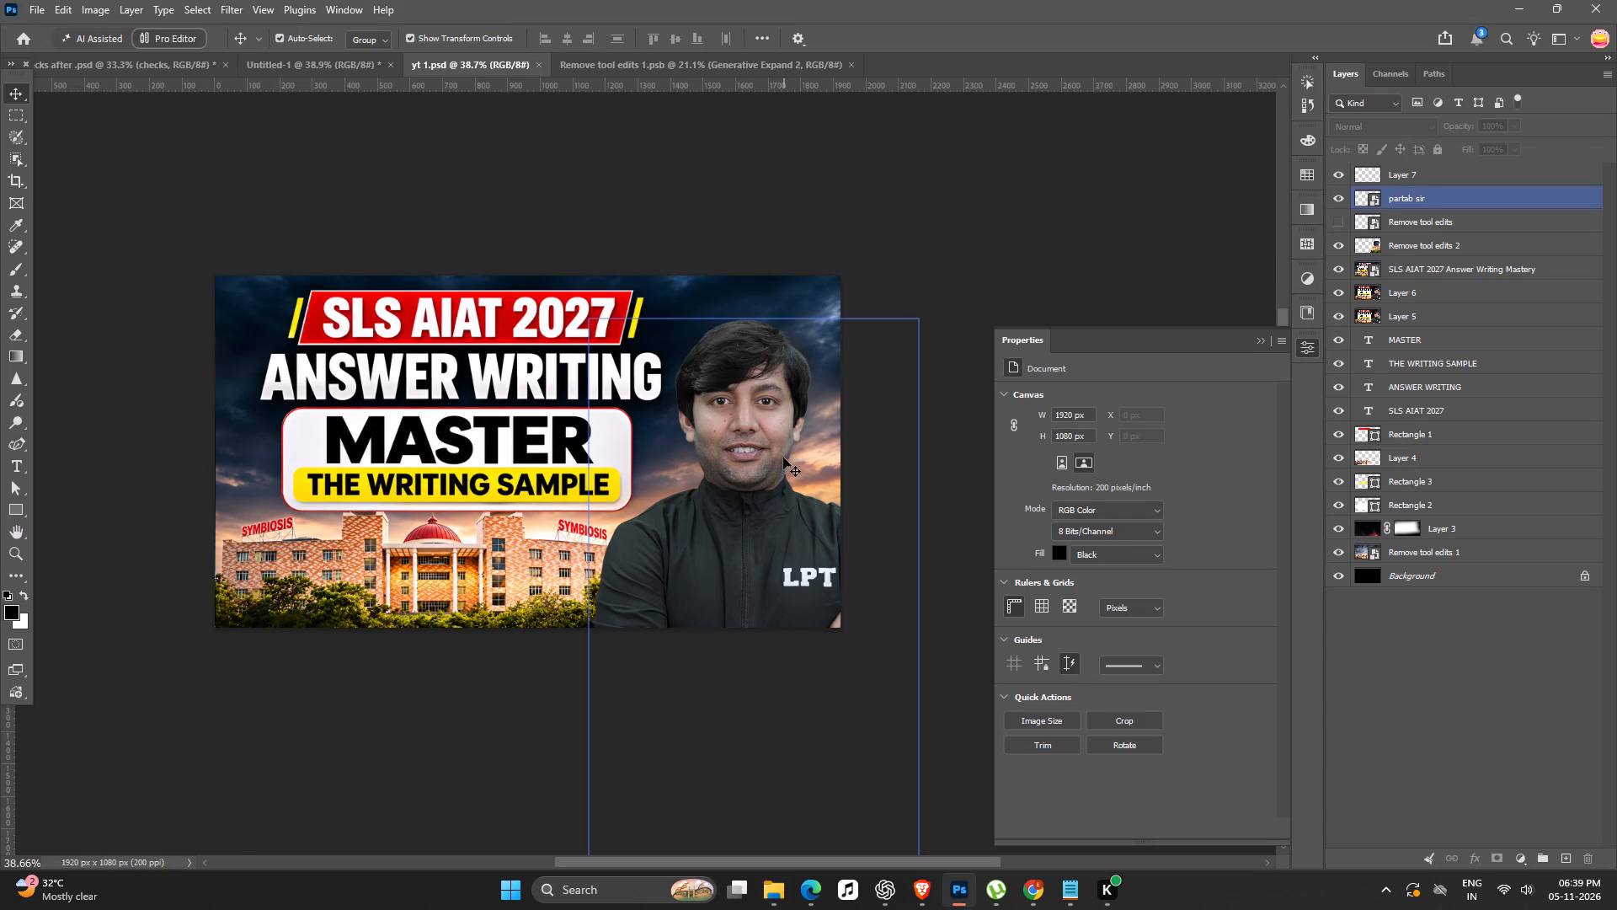
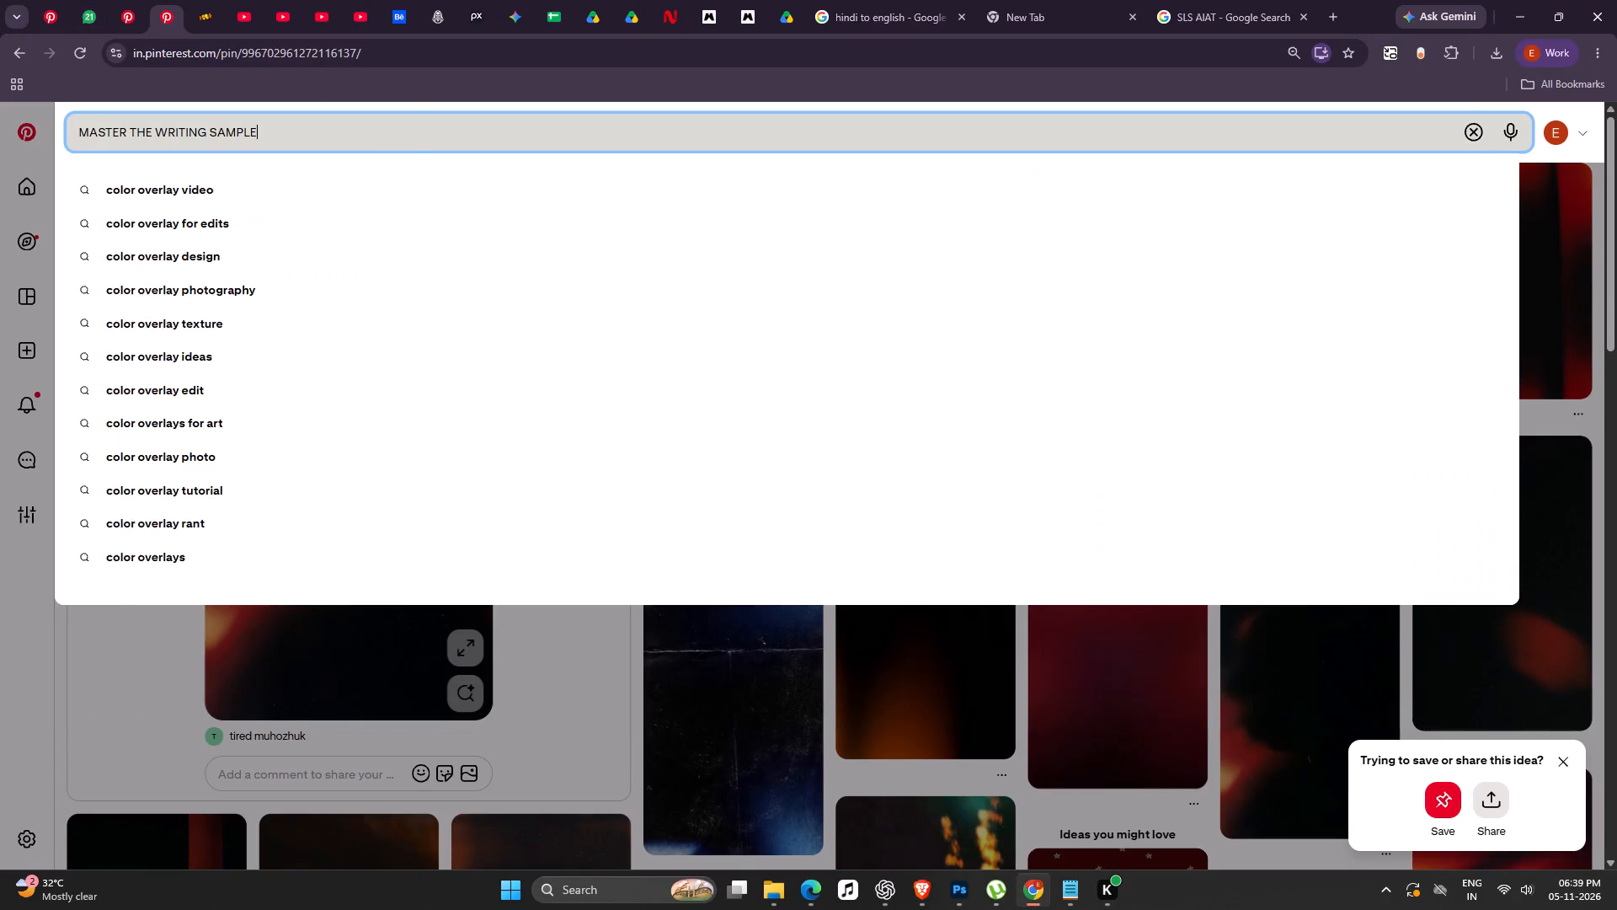
Switch to the other Pinterest tab in the browser and search for MASTER THE WRITING SAMPLE.
{"action": "left_click", "coordinate": [139, 0]}
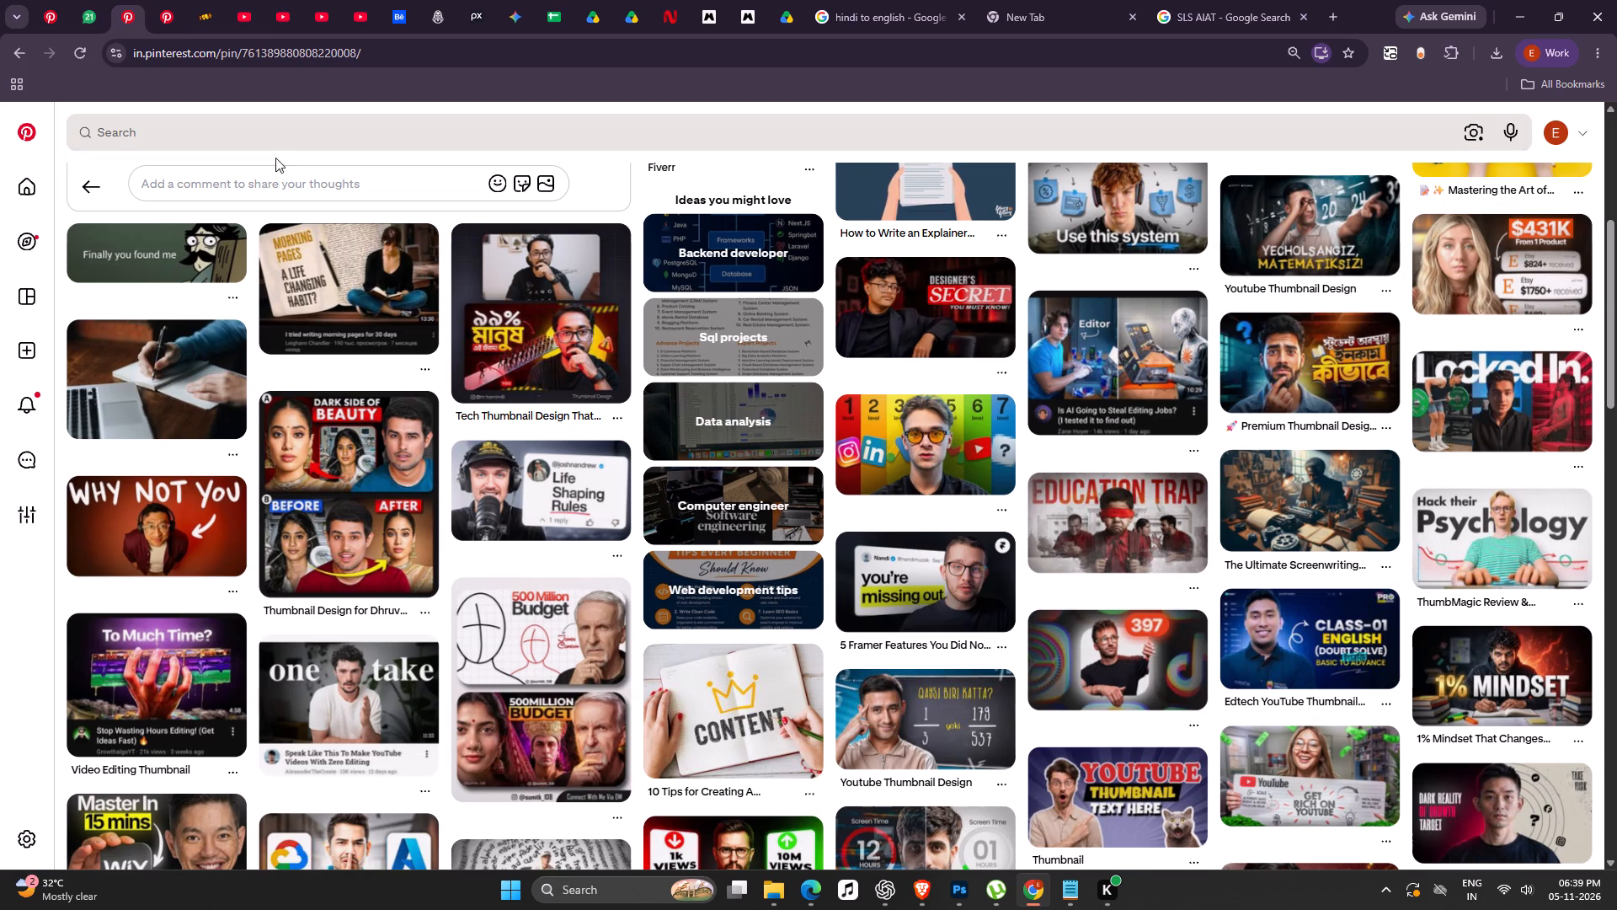
{"action": "left_click", "coordinate": [268, 131]}
{"action": "key", "text": "ctrl+v"}
{"action": "key", "text": "Return"}
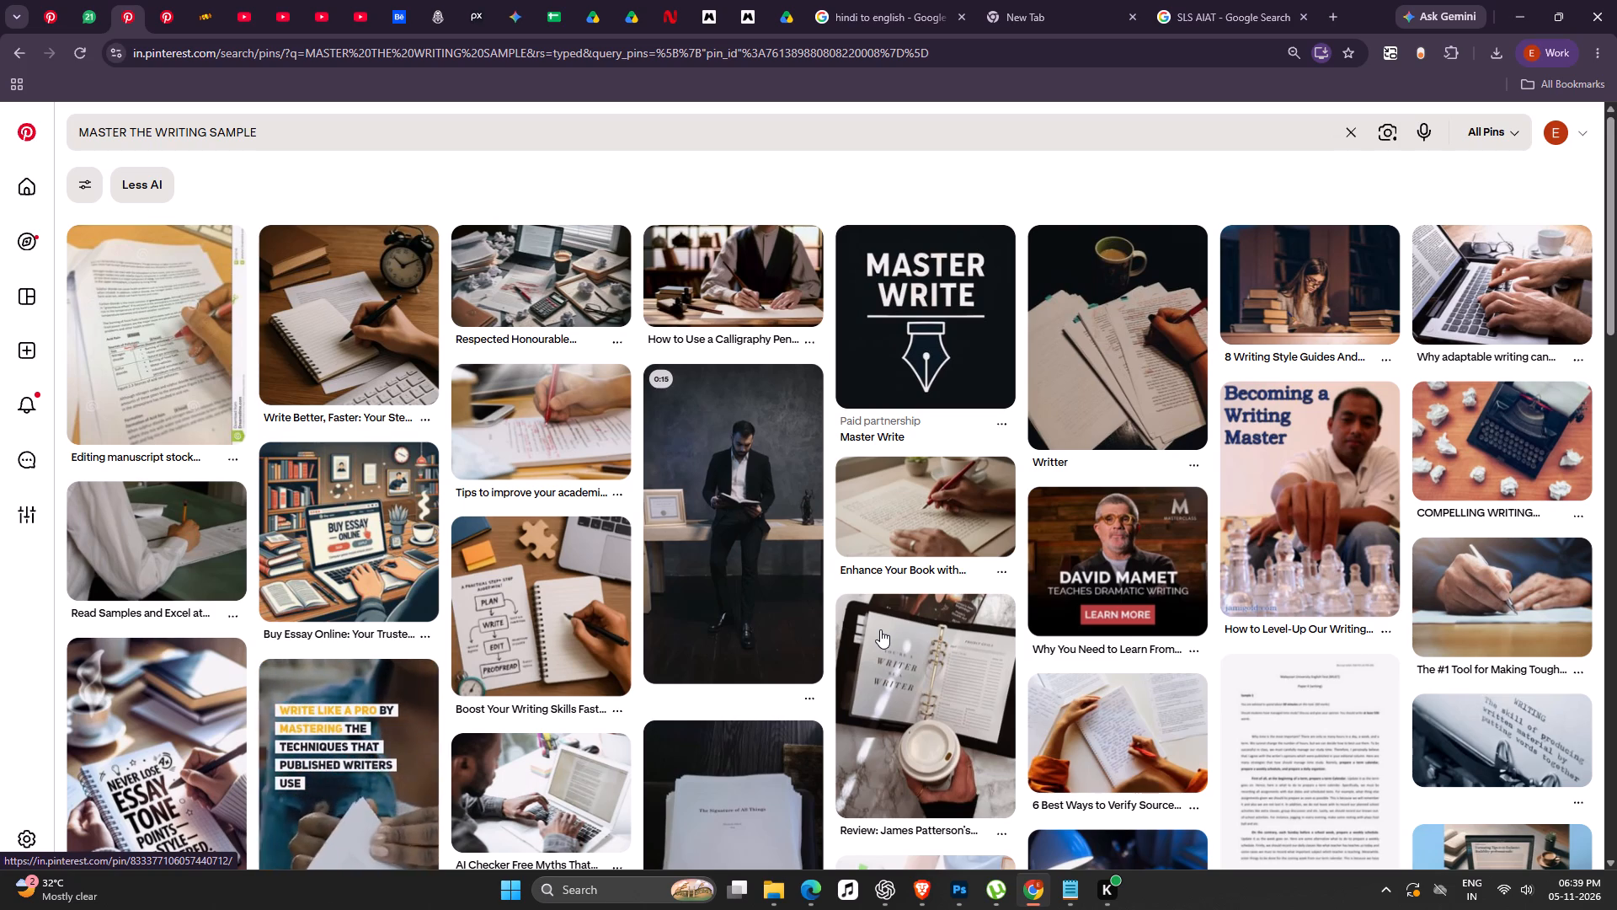
Browse the results and related pins for paper stack images, comparing alternatives to The Letters pin and returning to it.
{"action": "scroll", "coordinate": [879, 630], "scroll_direction": "down", "scroll_amount": 3}
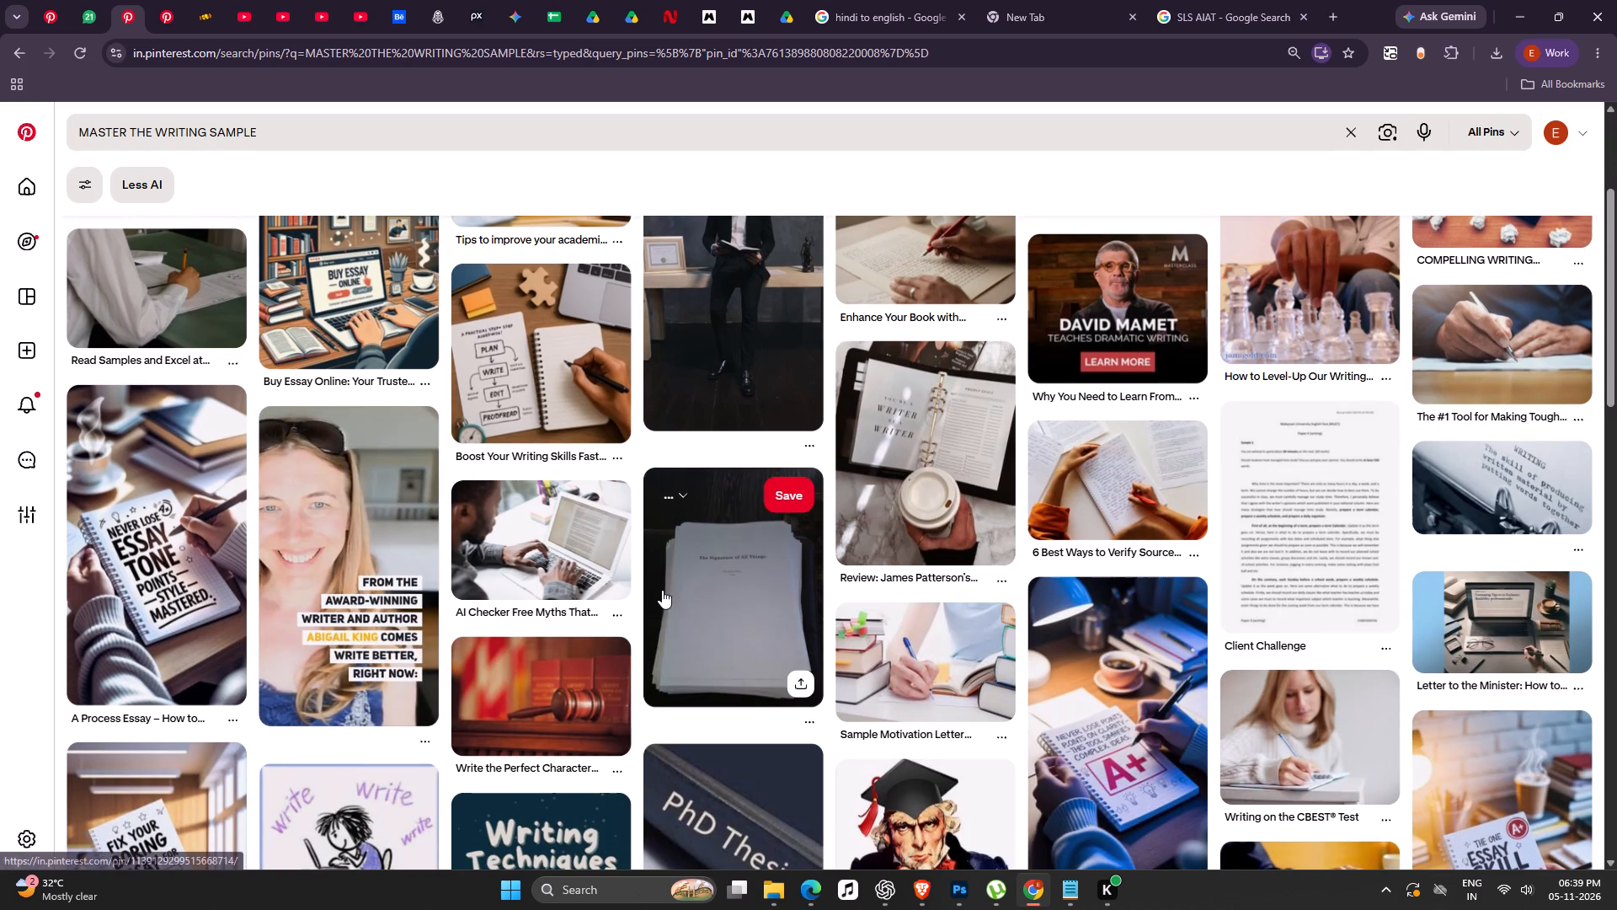
{"action": "left_click", "coordinate": [730, 618]}
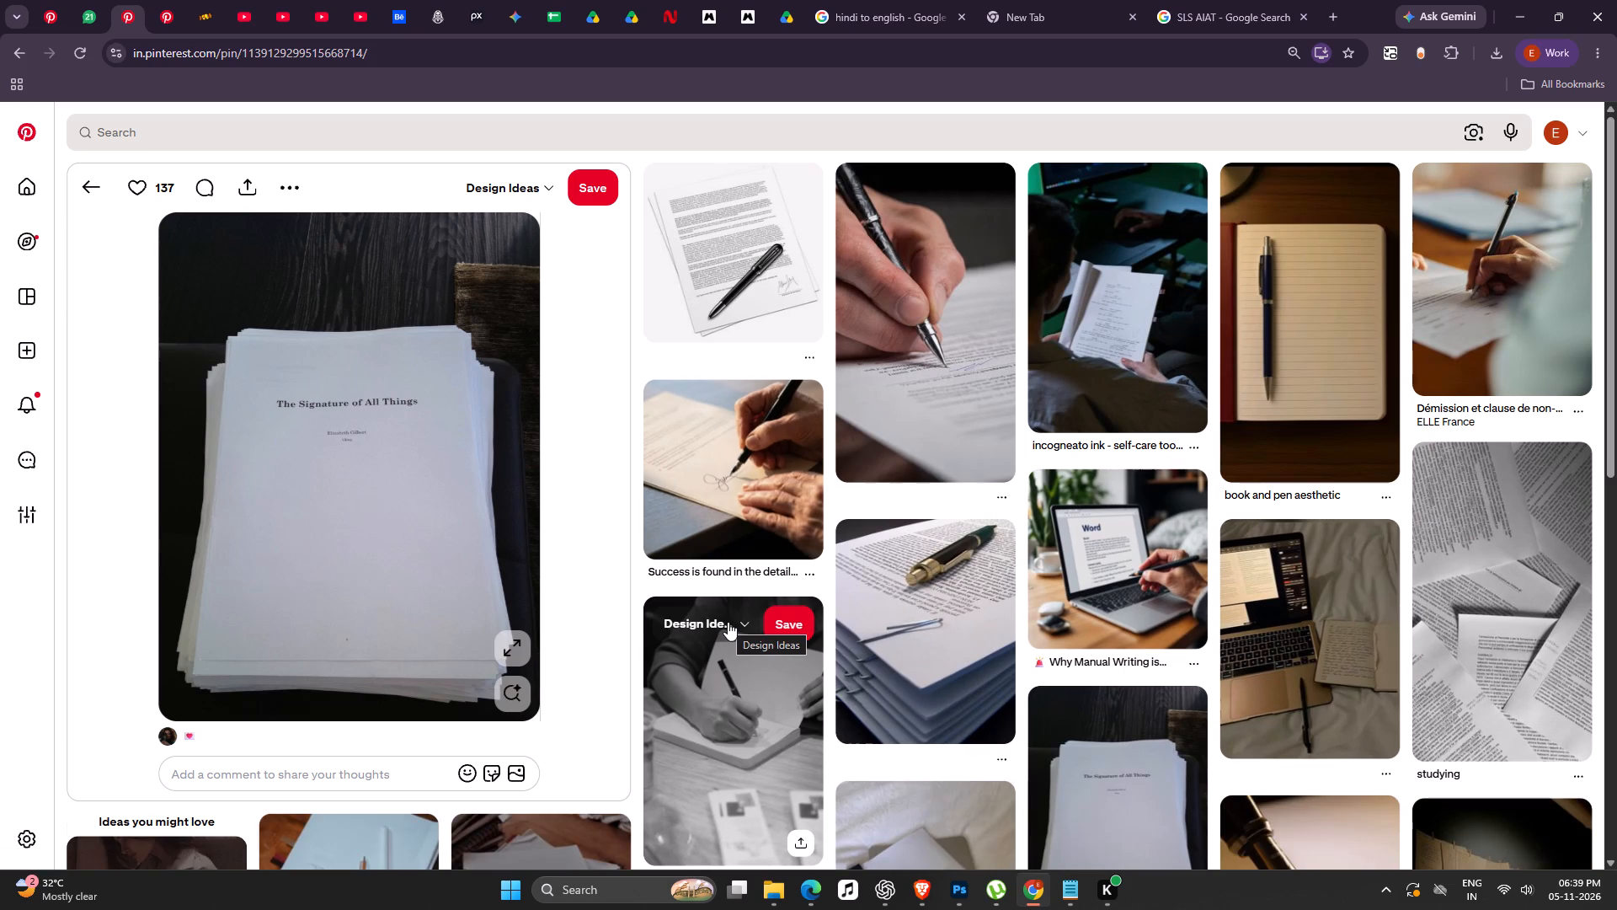
{"action": "left_click", "coordinate": [1505, 667]}
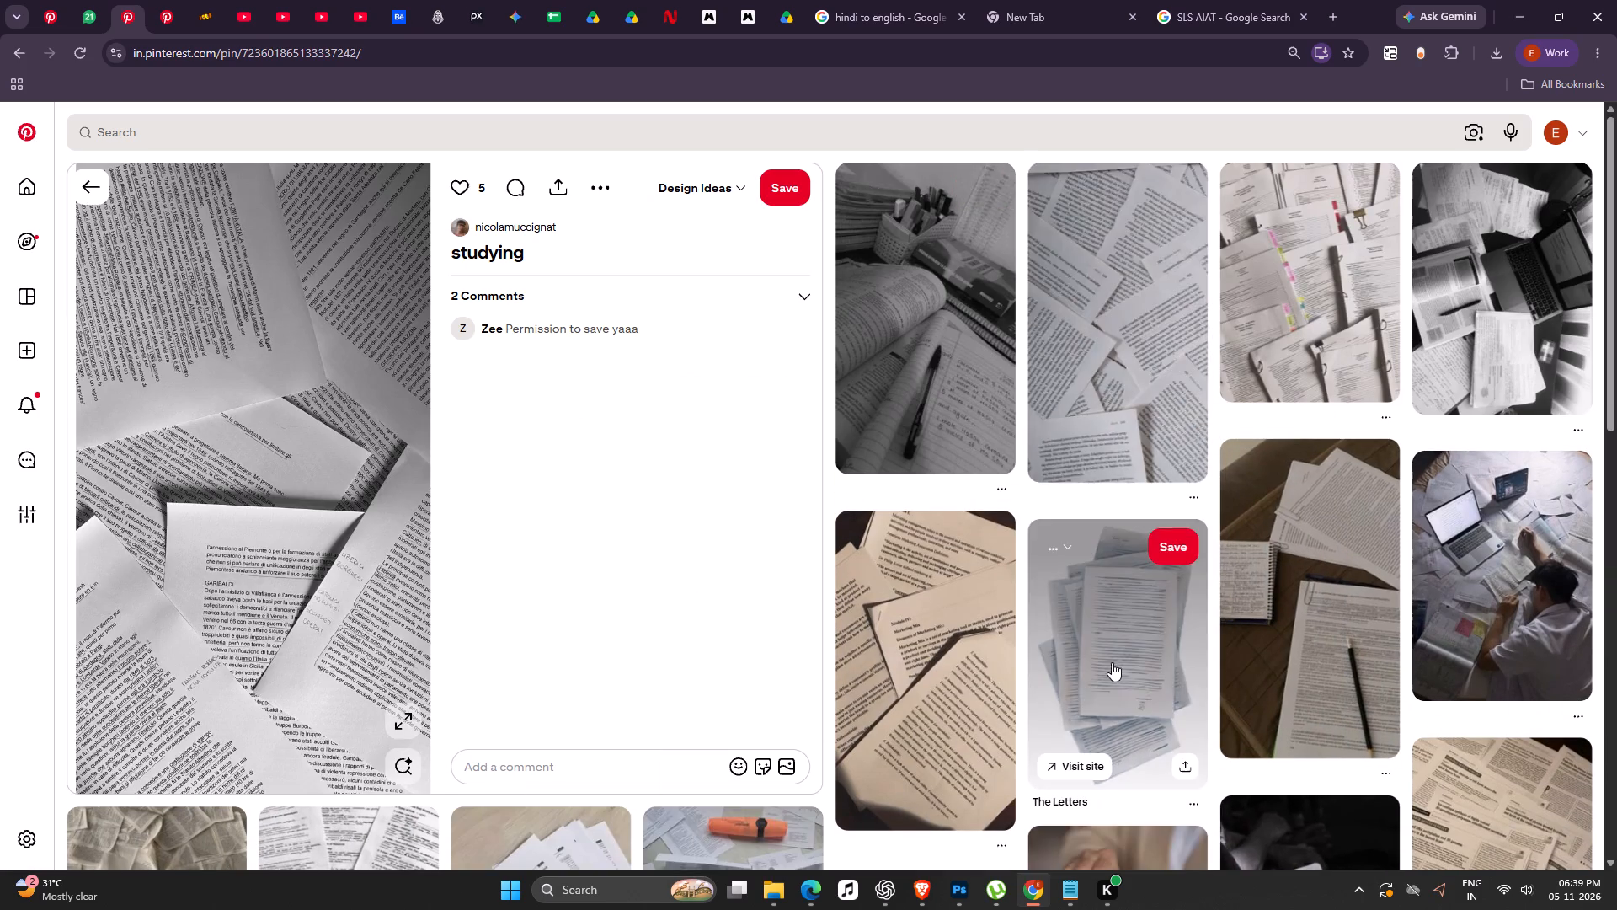
{"action": "left_click", "coordinate": [1110, 664]}
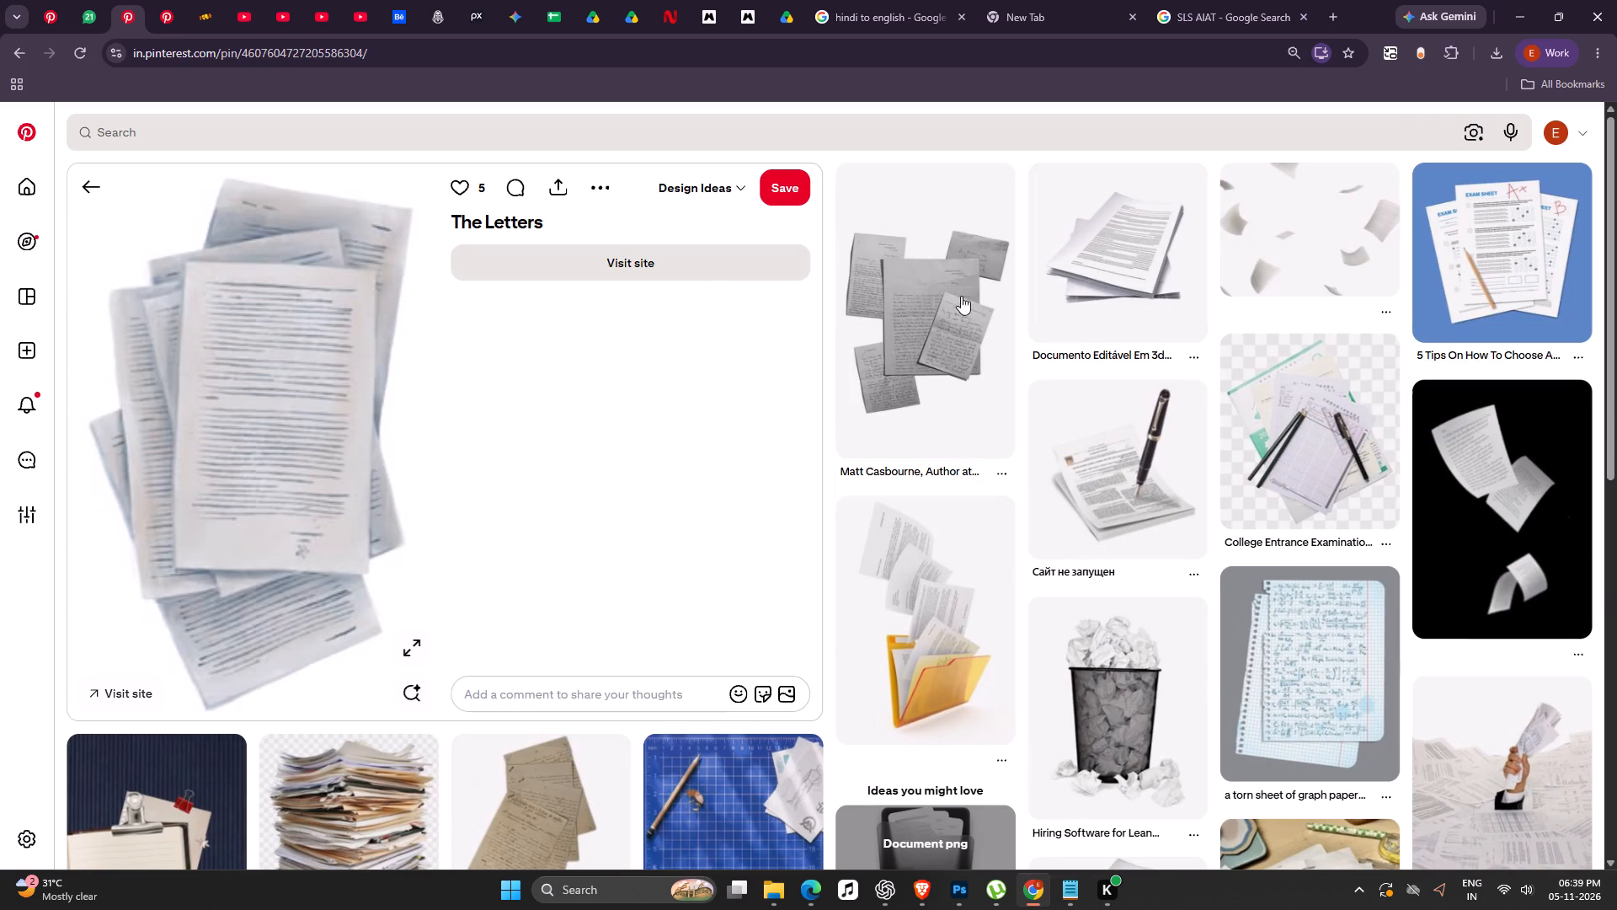
{"action": "left_click", "coordinate": [1128, 249]}
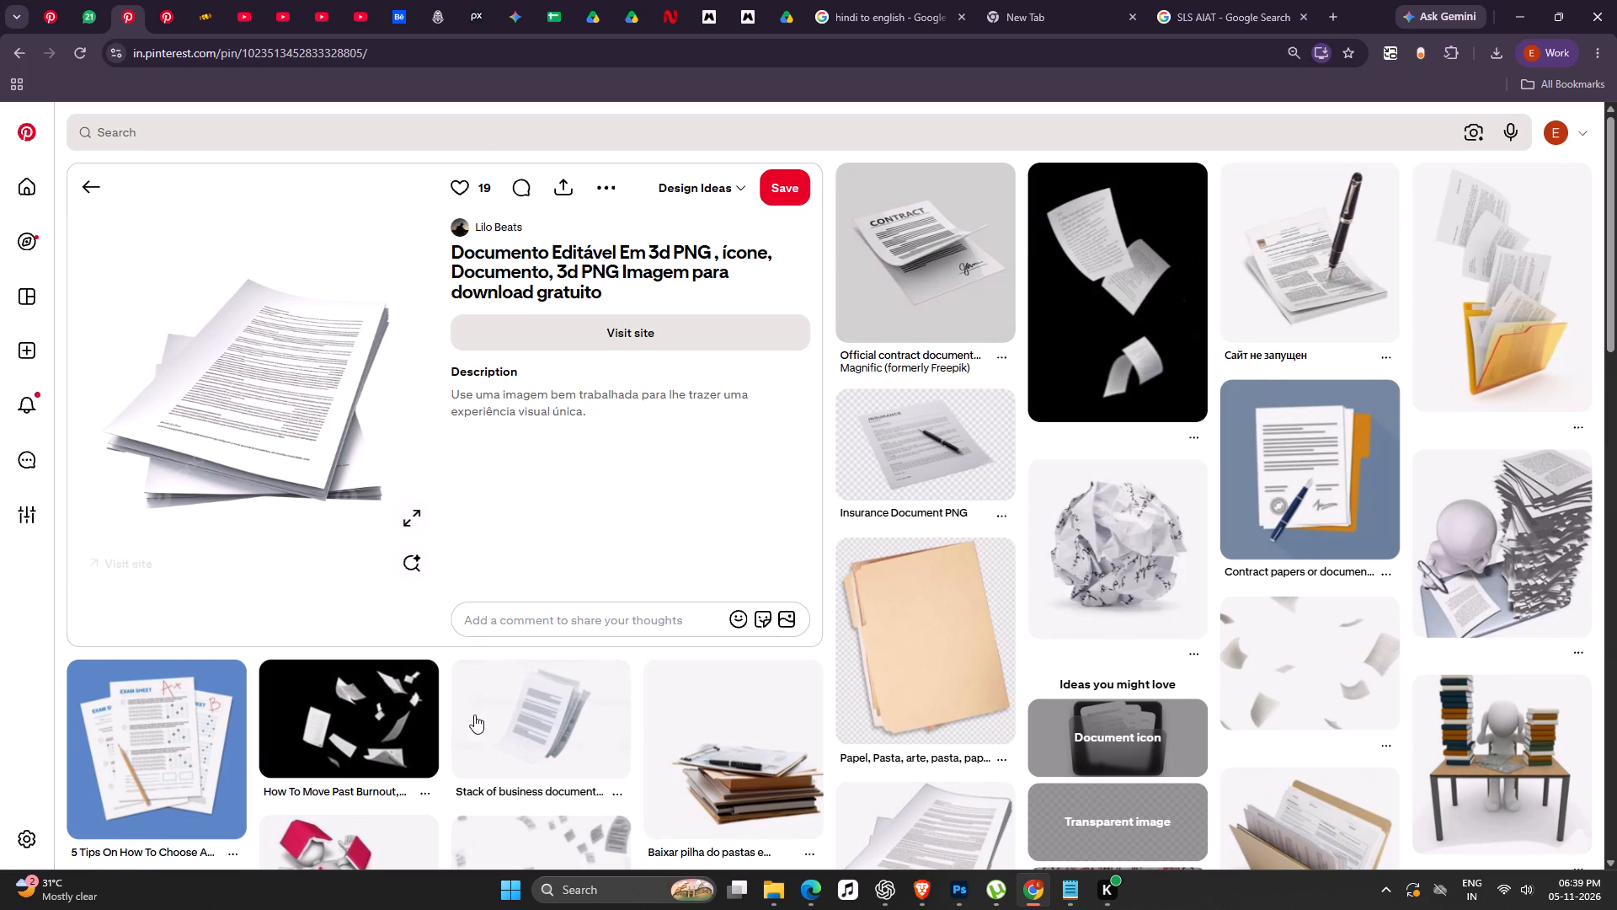
{"action": "left_click", "coordinate": [16, 41]}
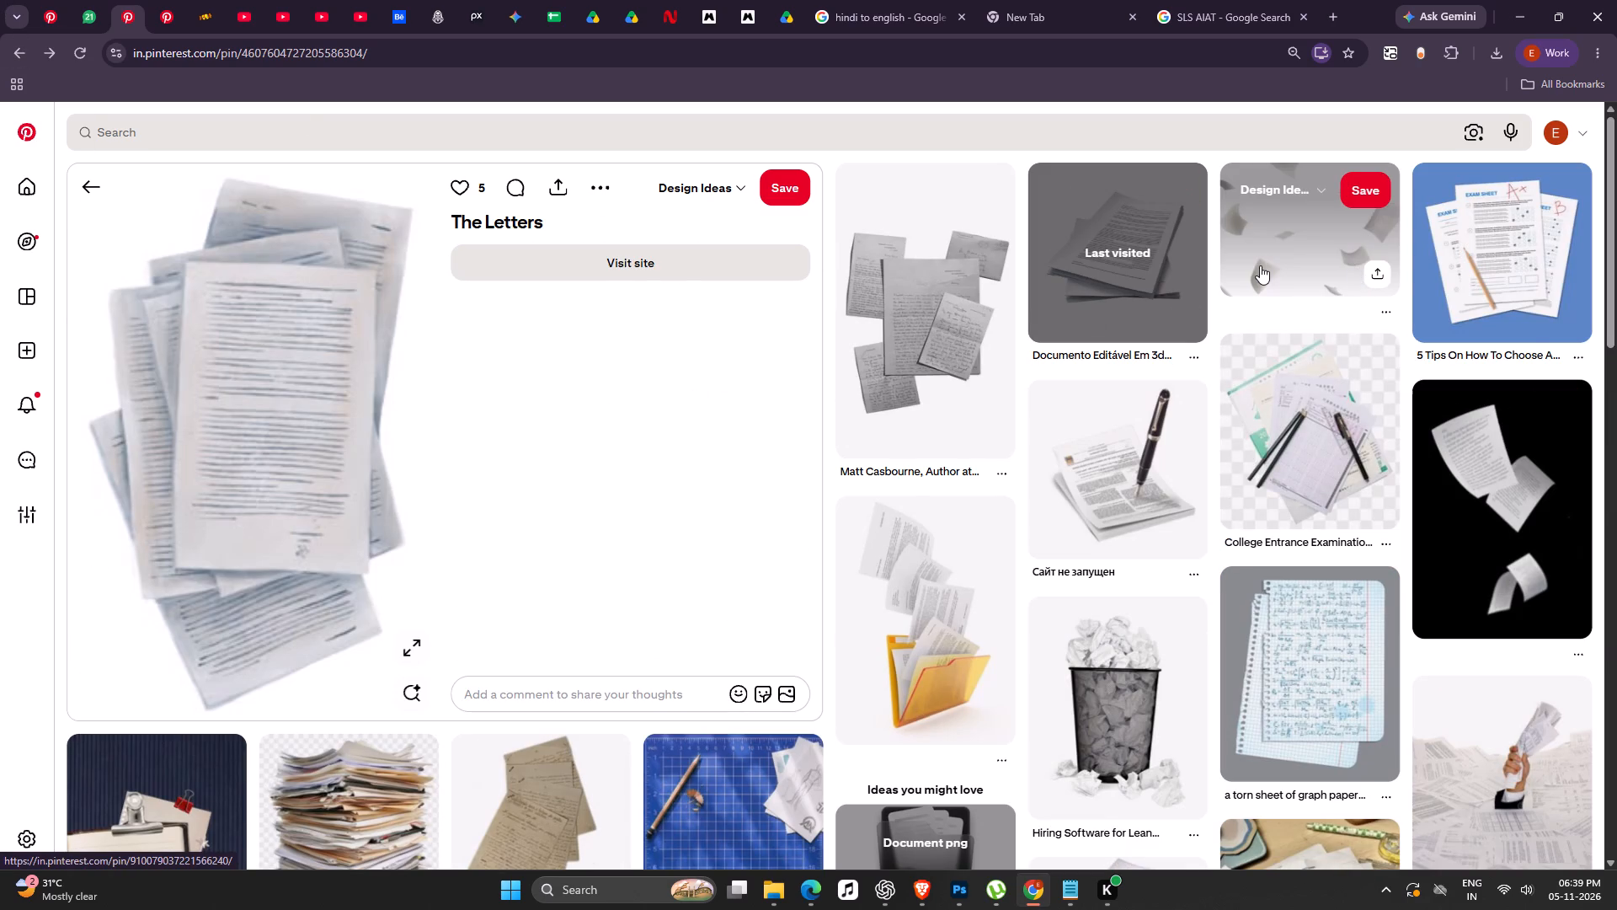
{"action": "left_click", "coordinate": [937, 341]}
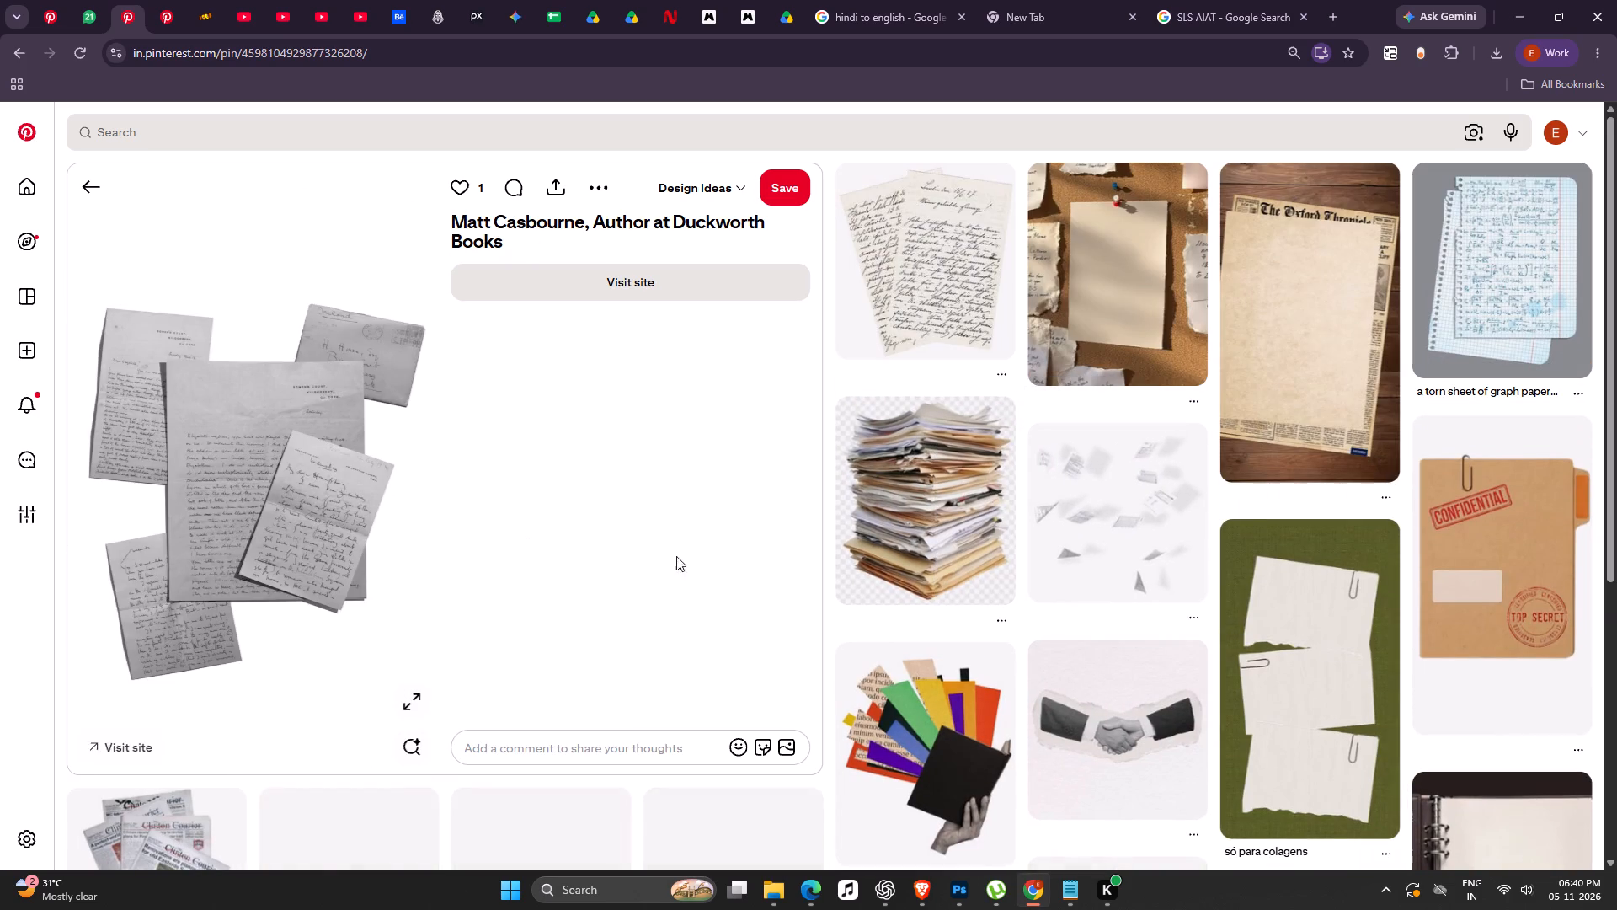
{"action": "scroll", "coordinate": [1143, 667], "scroll_direction": "down", "scroll_amount": 4}
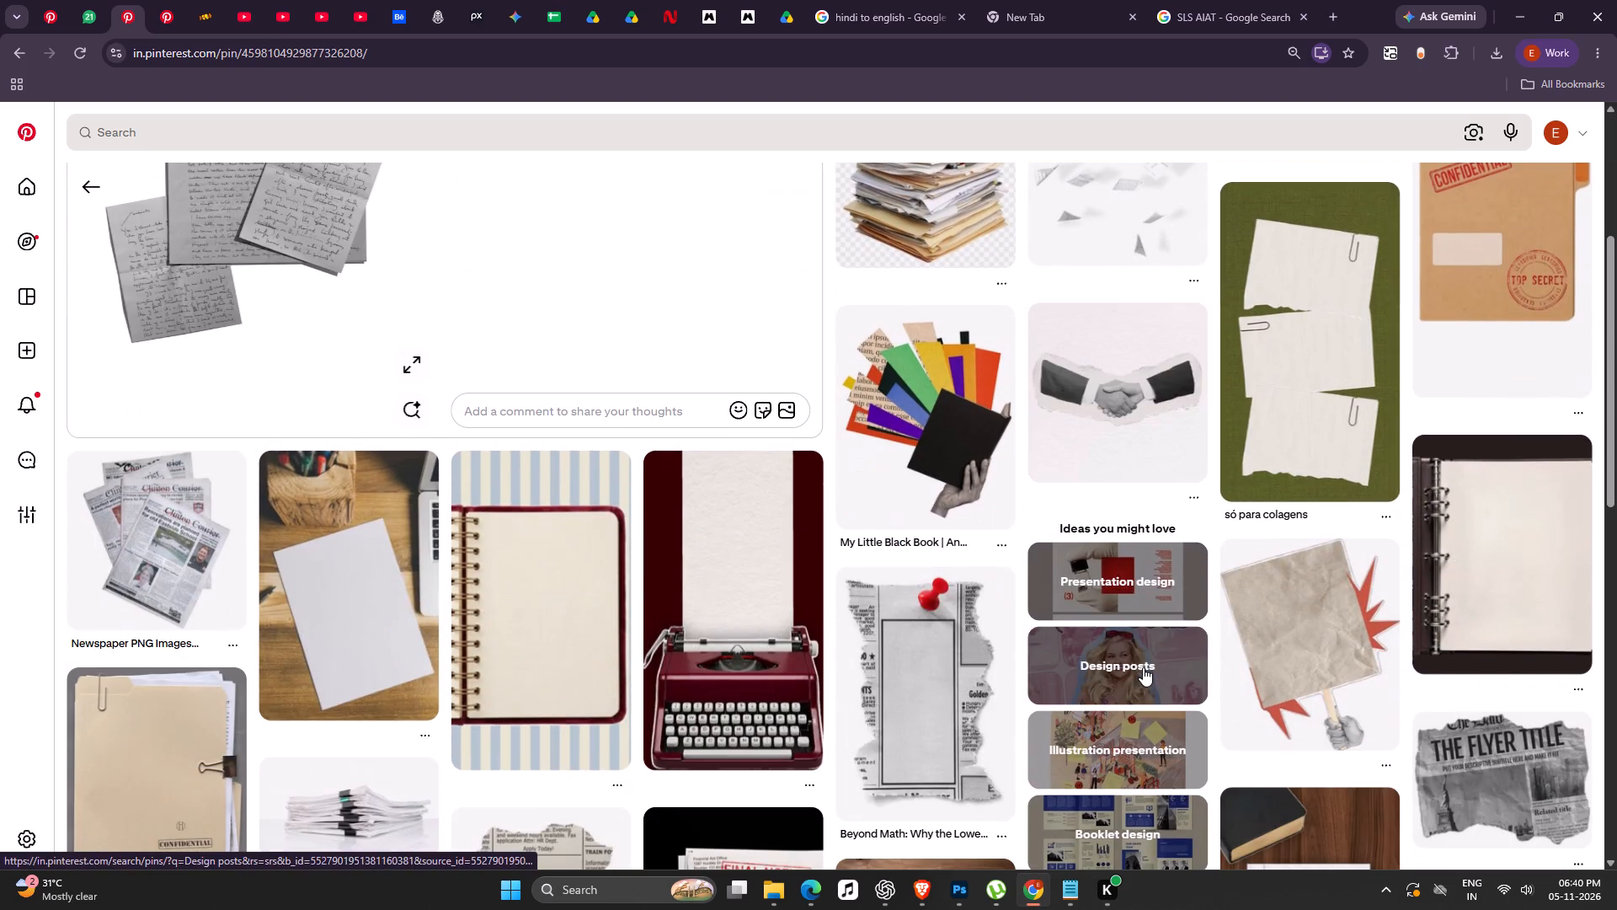
{"action": "left_click", "coordinate": [22, 41]}
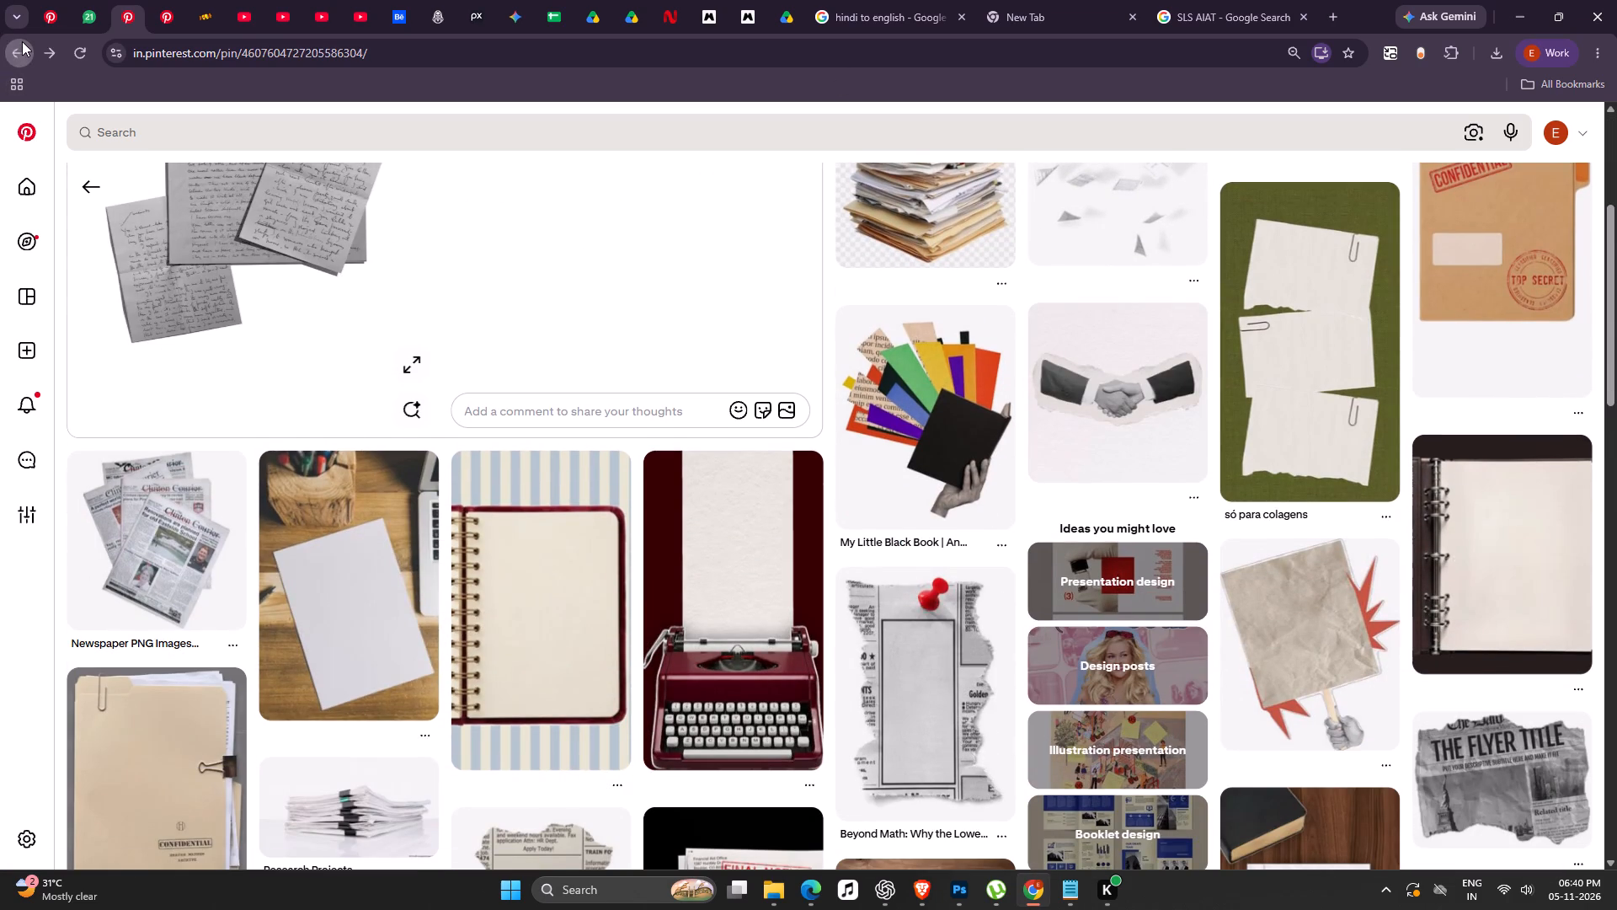
Copy The Letters paper stack image into yt 1.psd in Photoshop and remove its background.
{"action": "right_click", "coordinate": [166, 335]}
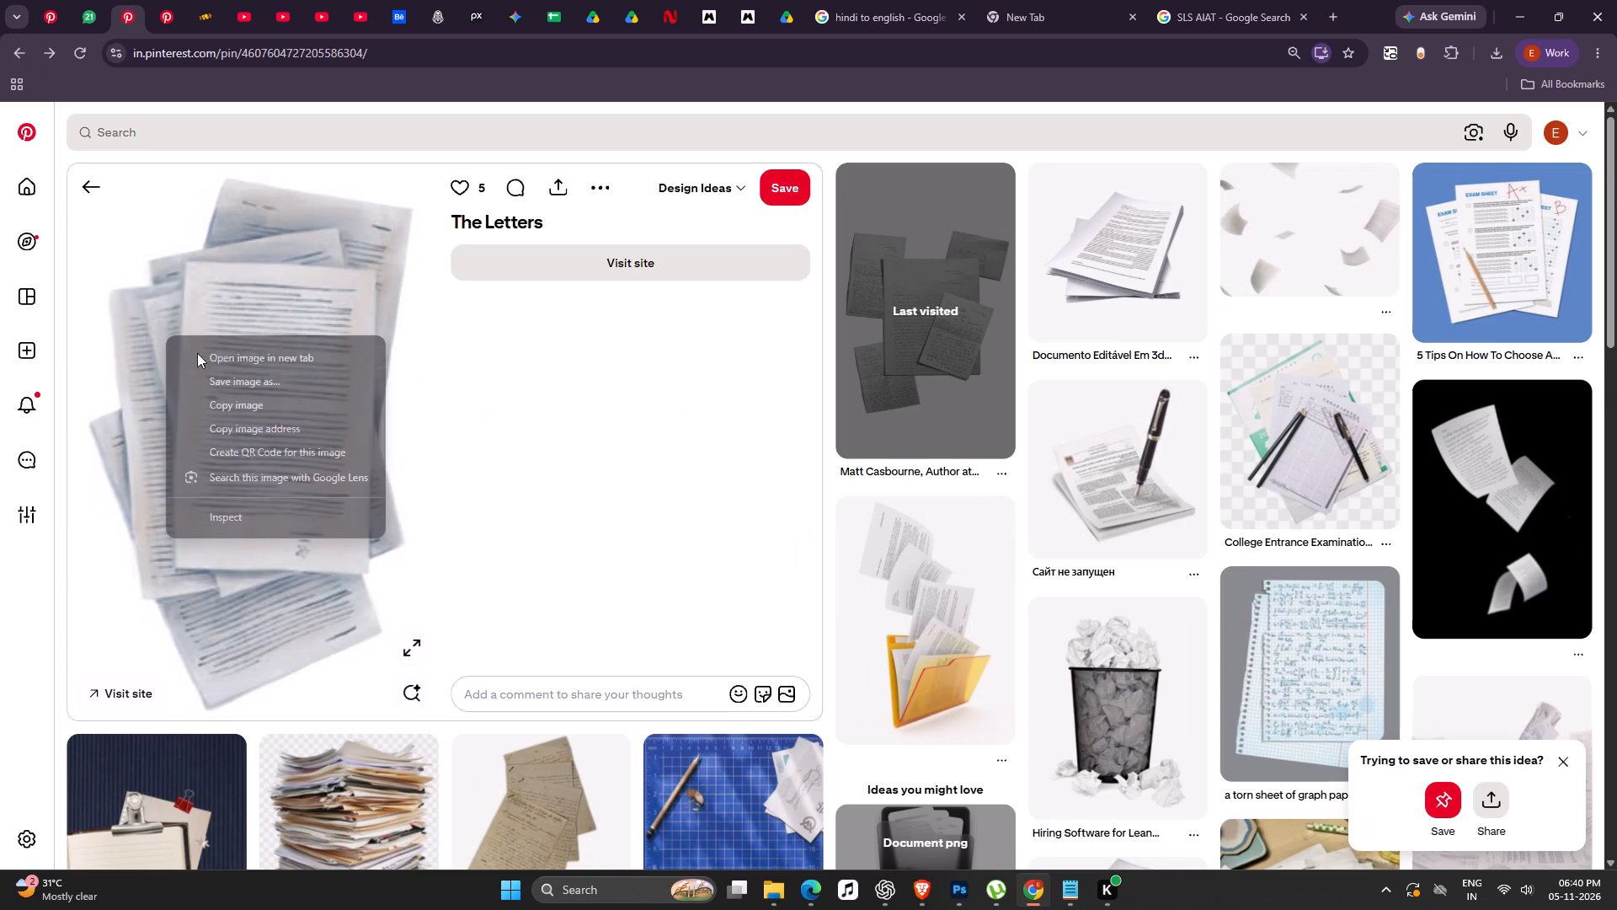
{"action": "left_click", "coordinate": [221, 396]}
{"action": "key", "text": "alt+Tab"}
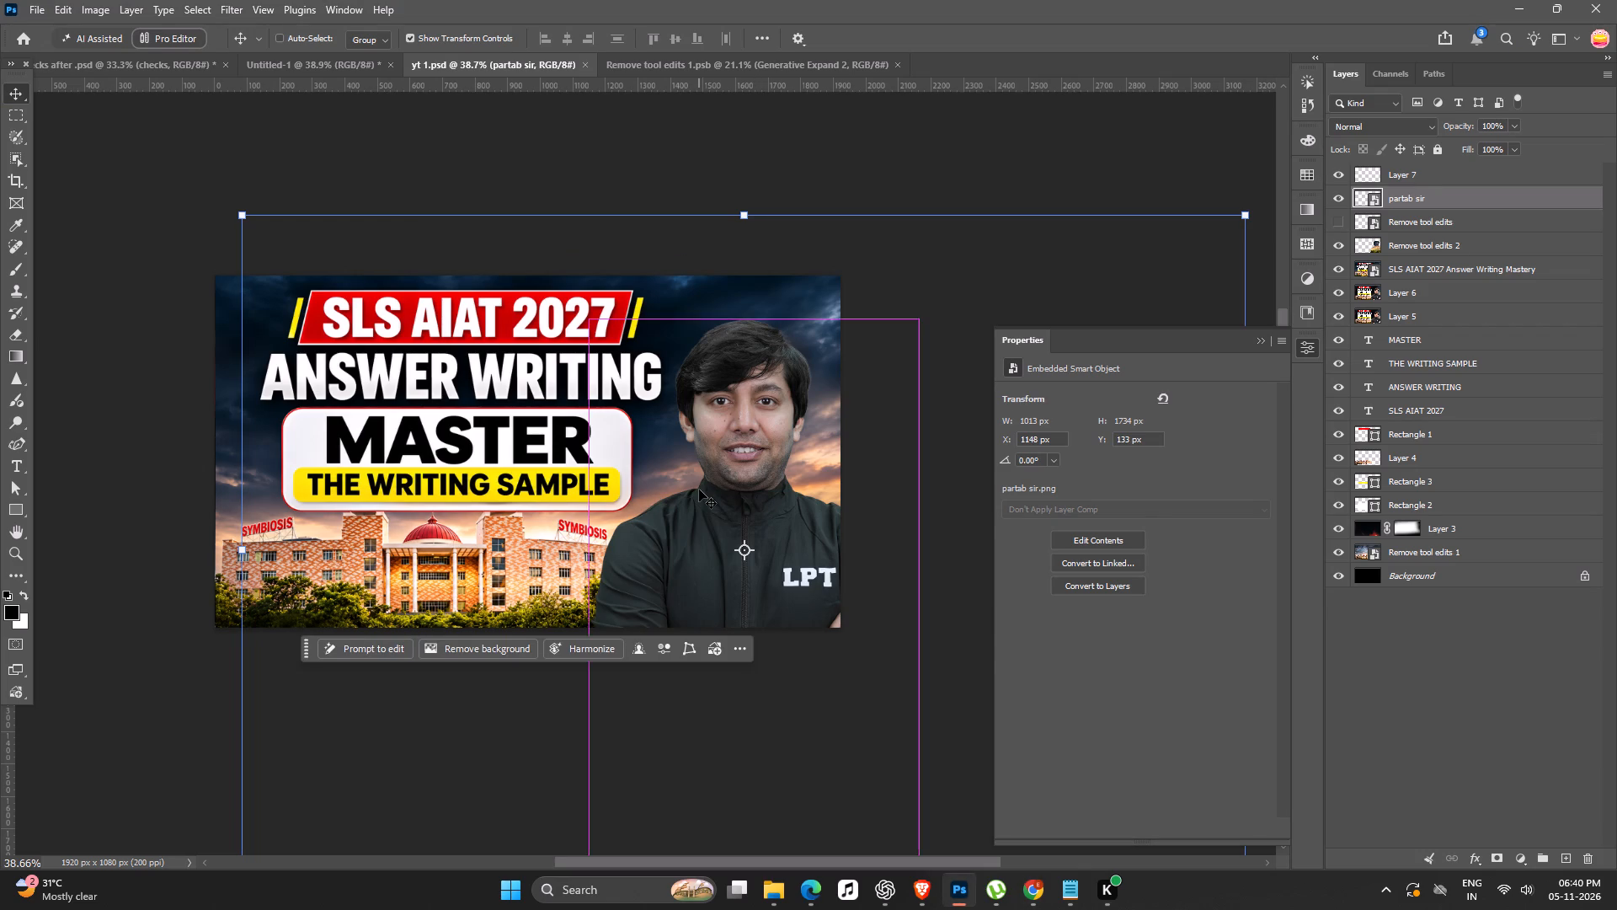
{"action": "key", "text": "ctrl+v"}
{"action": "left_click", "coordinate": [471, 645]}
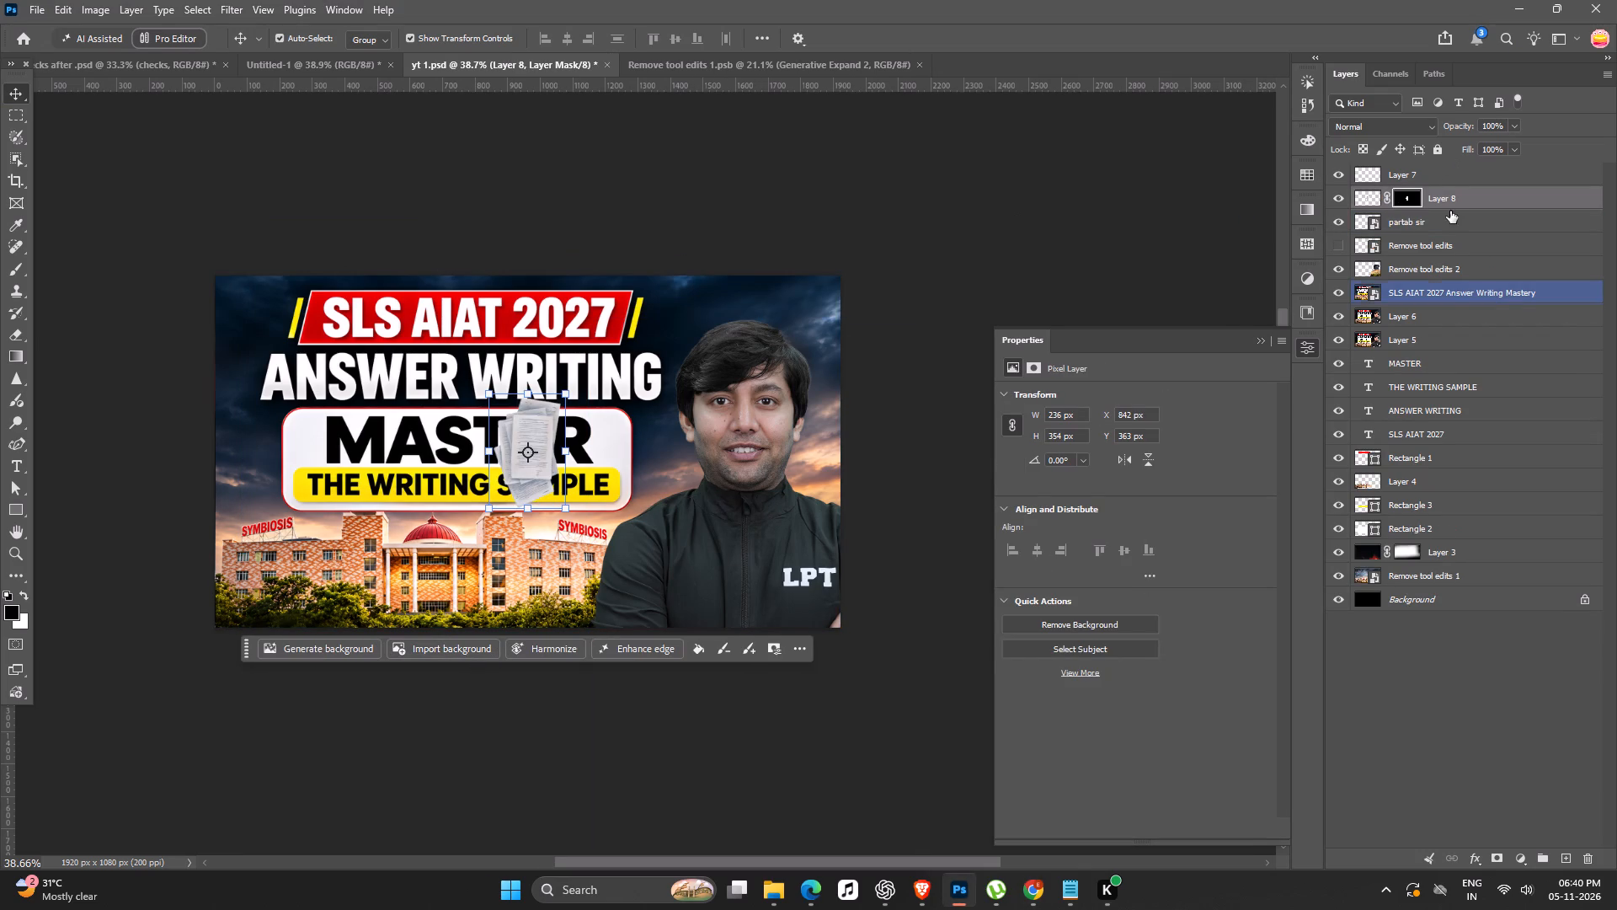
Convert the pasted paper stack layer to a smart object and apply Motion Blur at angle 0 with a distance of 45 pixels.
{"action": "right_click", "coordinate": [1473, 197]}
{"action": "left_click", "coordinate": [1495, 580]}
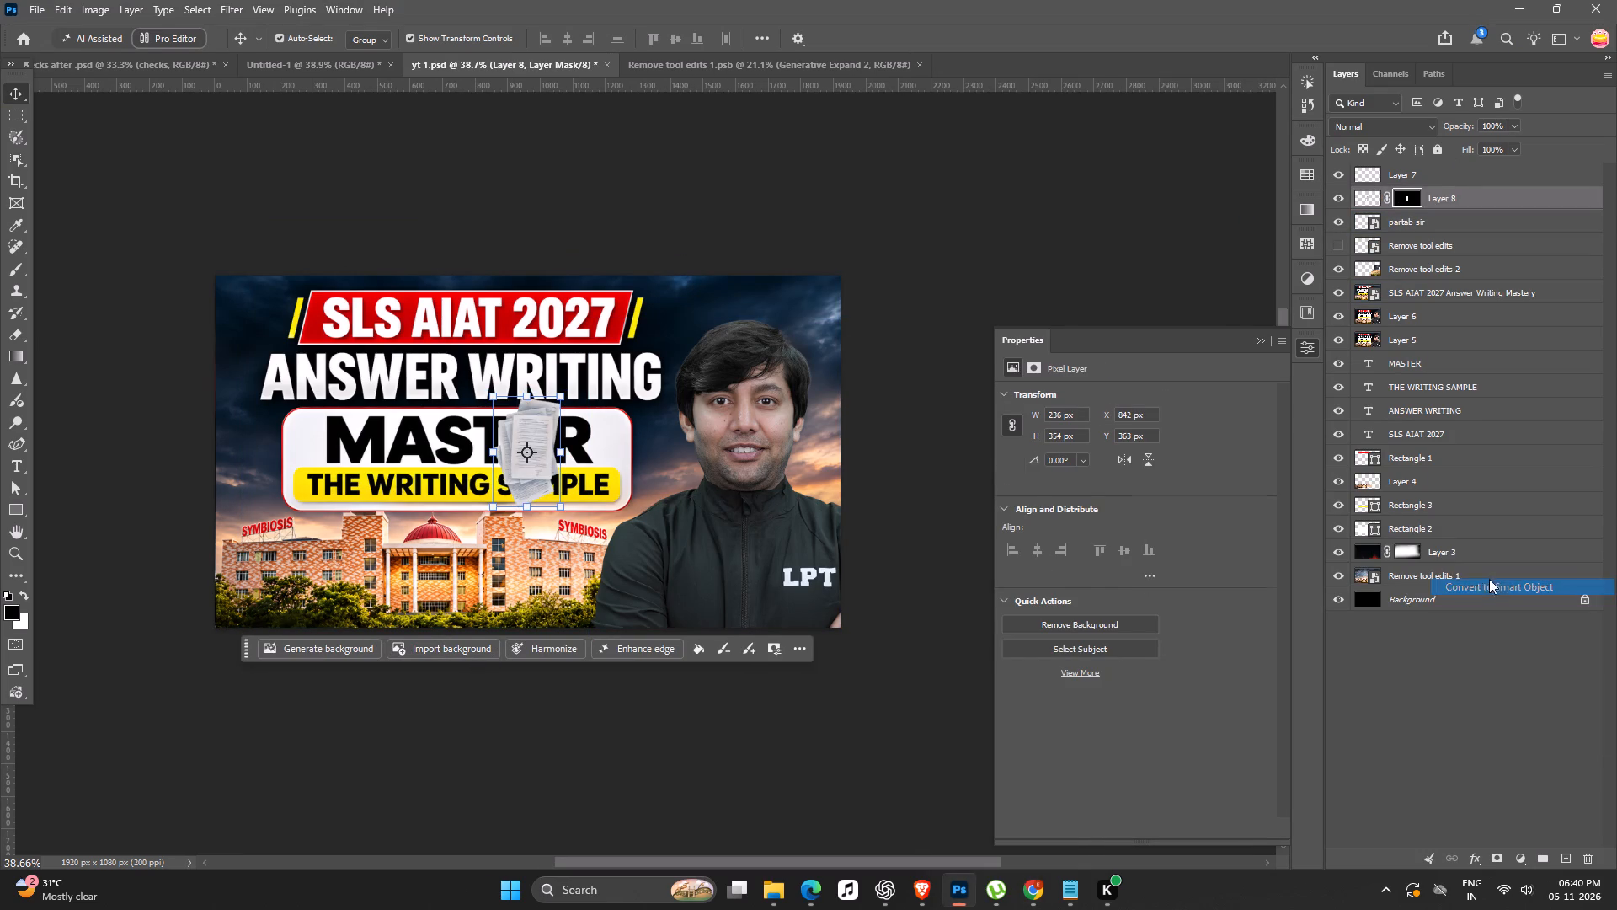
{"action": "left_click", "coordinate": [240, 4]}
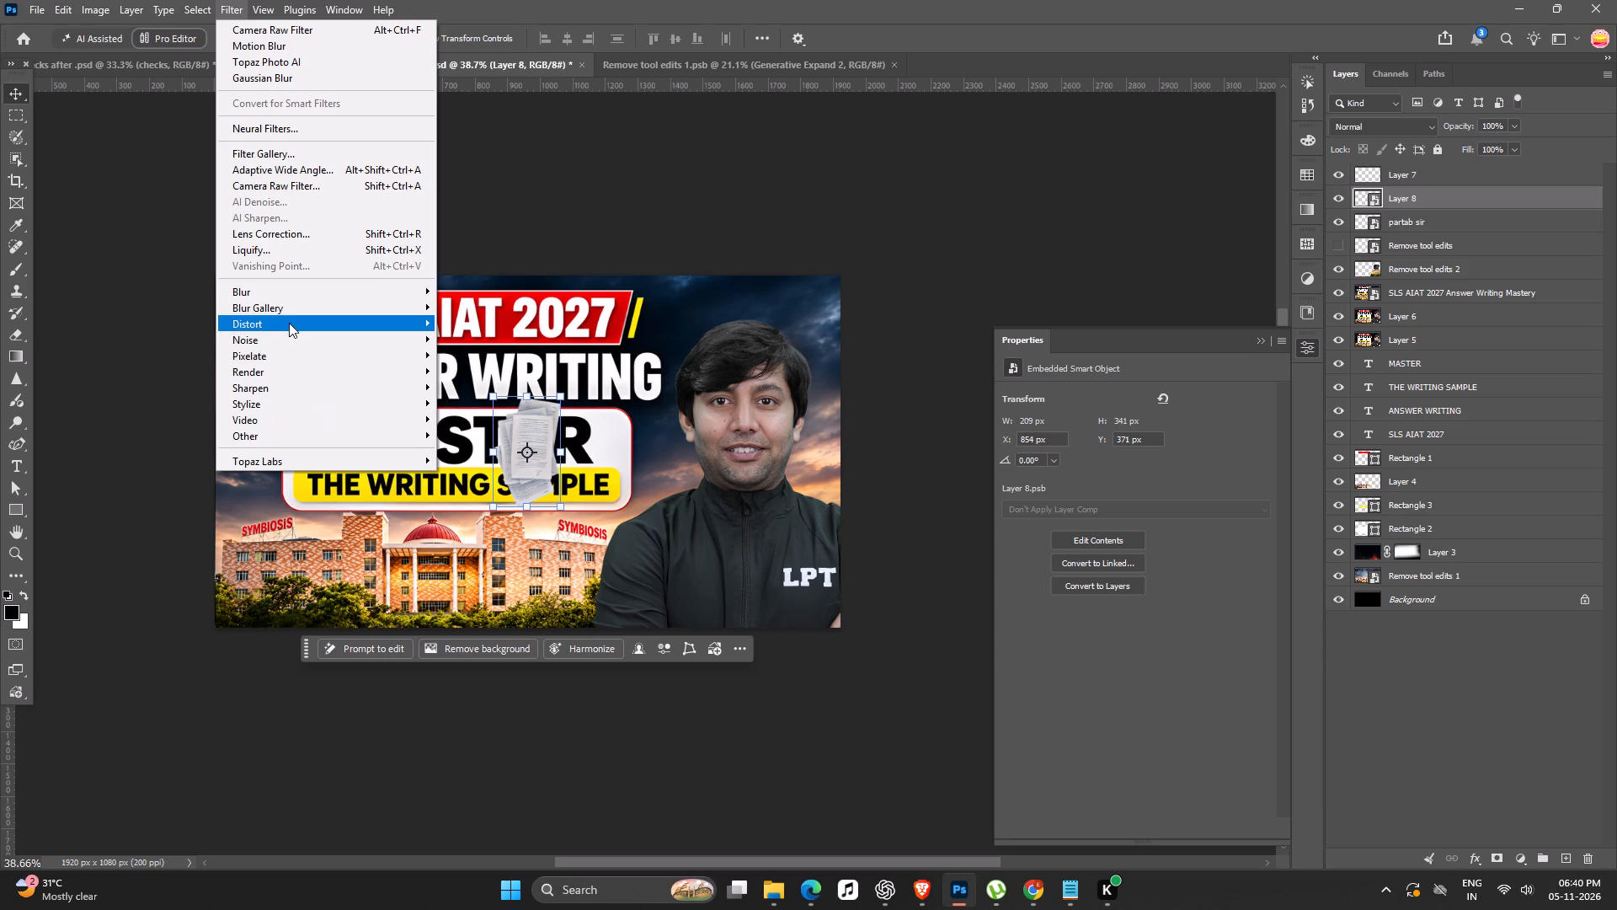
{"action": "left_click", "coordinate": [283, 291]}
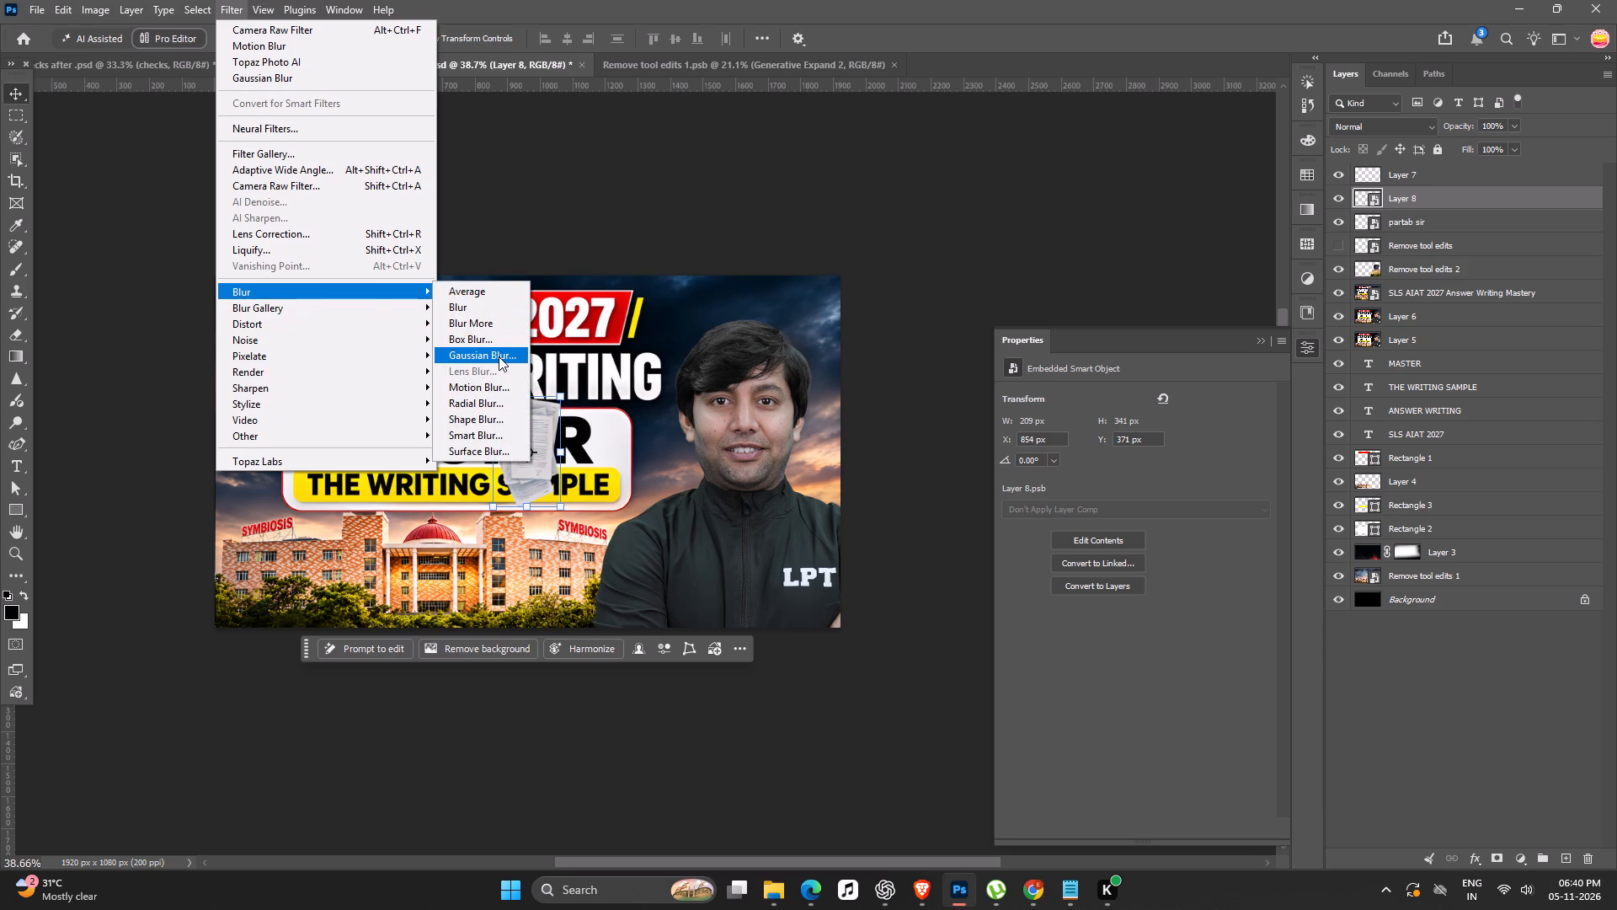
{"action": "left_click", "coordinate": [498, 382]}
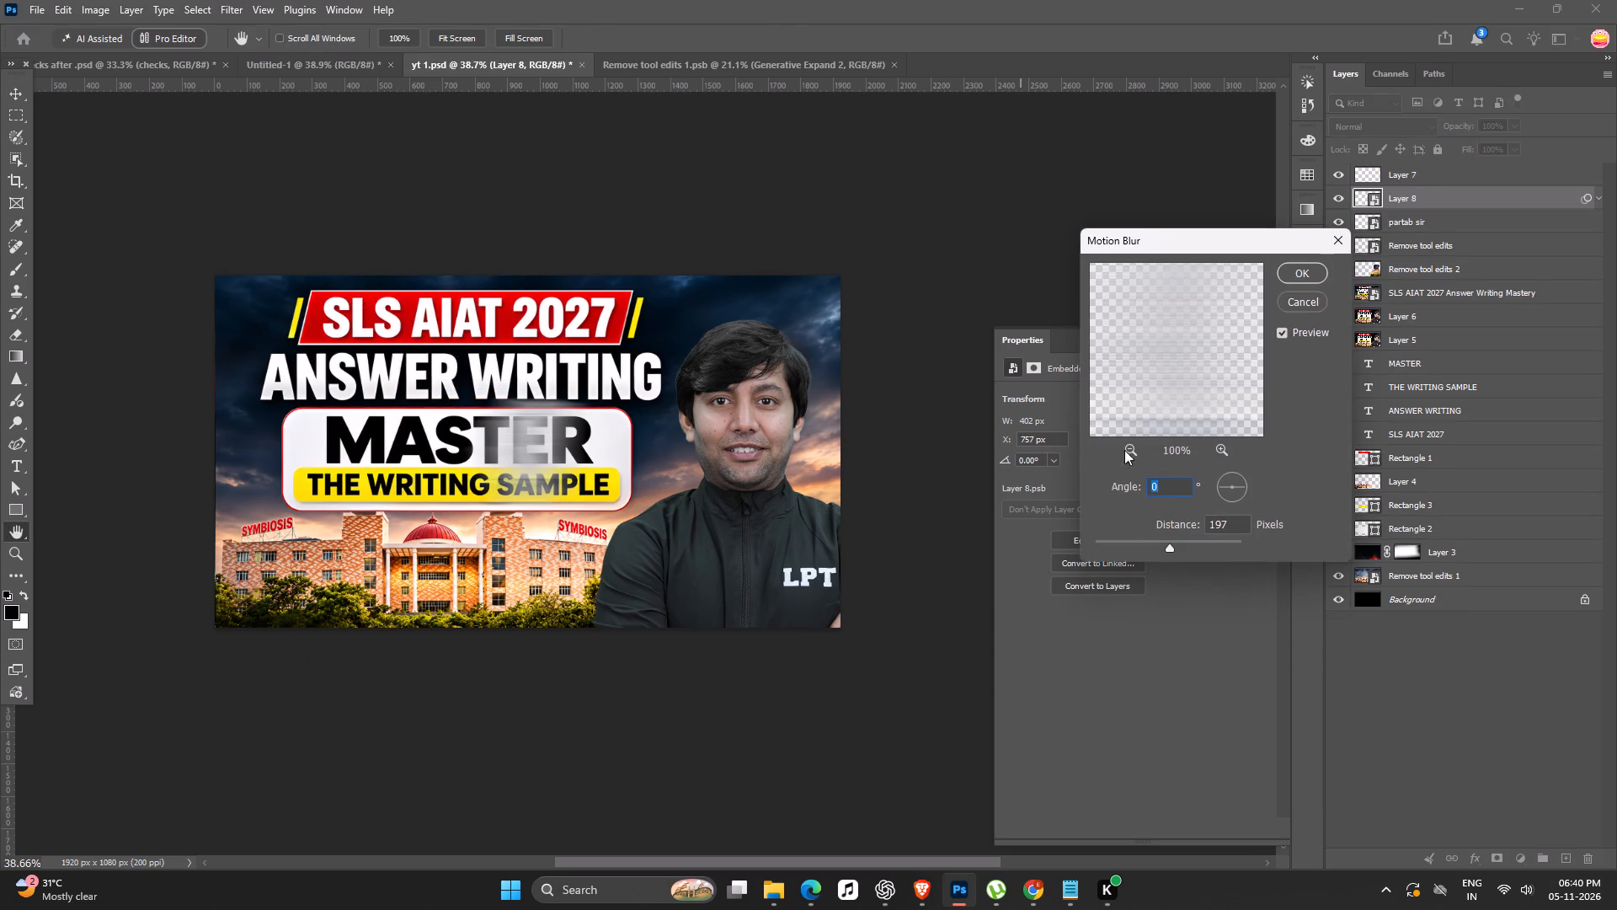
{"action": "left_click_drag", "start_coordinate": [1158, 543], "coordinate": [1130, 544]}
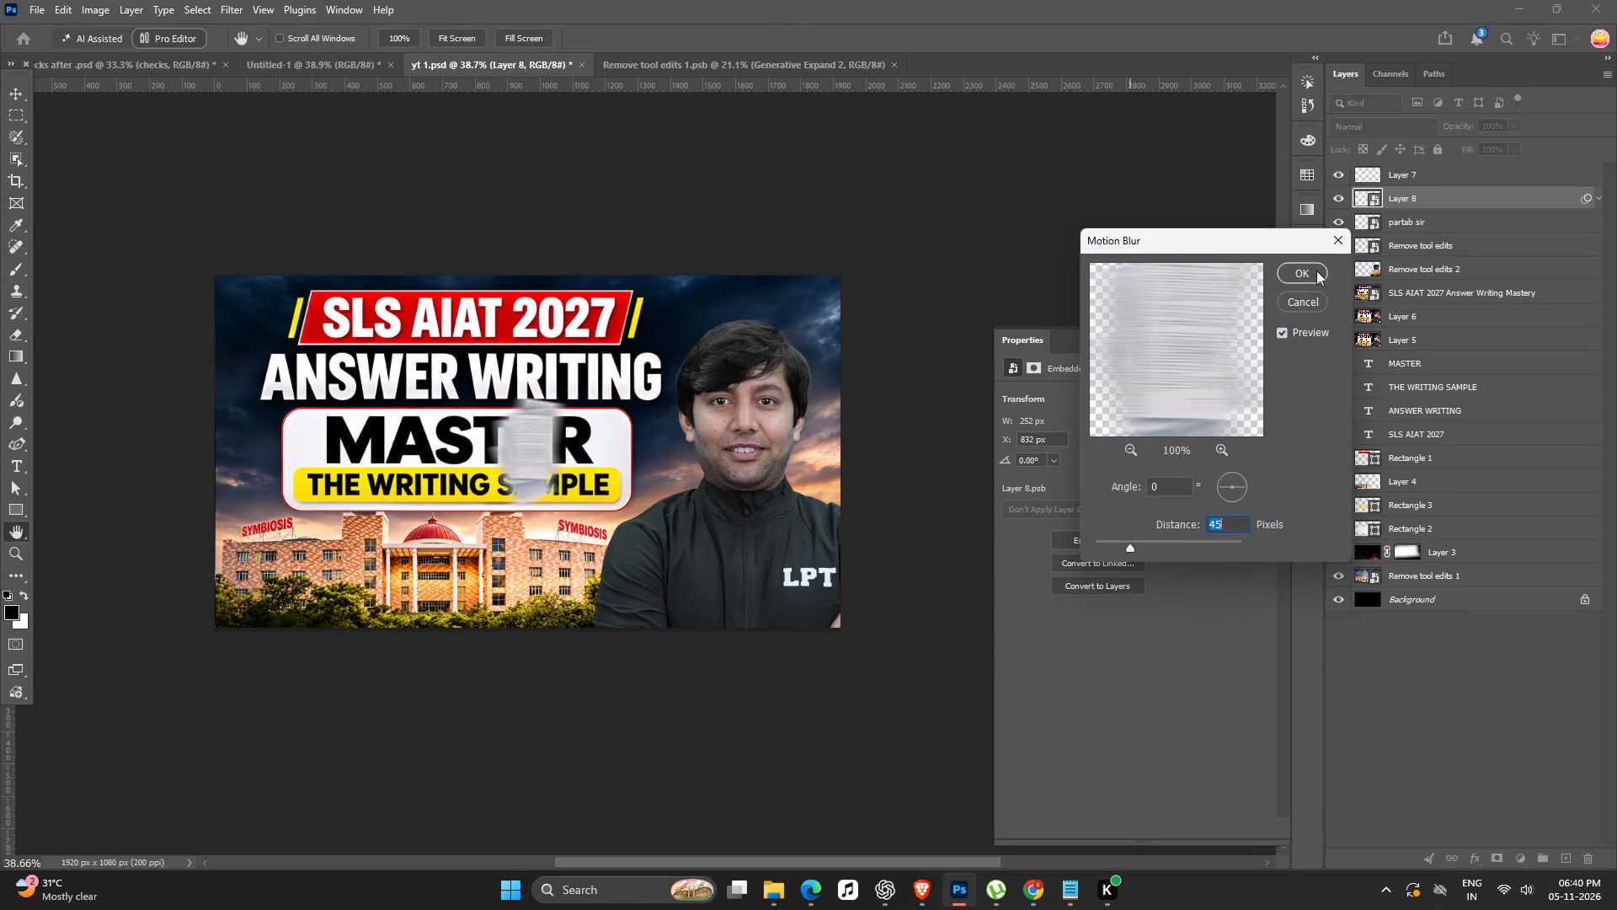
{"action": "left_click", "coordinate": [1290, 270]}
Enlarge the blurred paper stack to about 315% and move it over the thumbnail's left edge.
{"action": "left_click_drag", "start_coordinate": [561, 393], "coordinate": [693, 357], "text": "alt"}
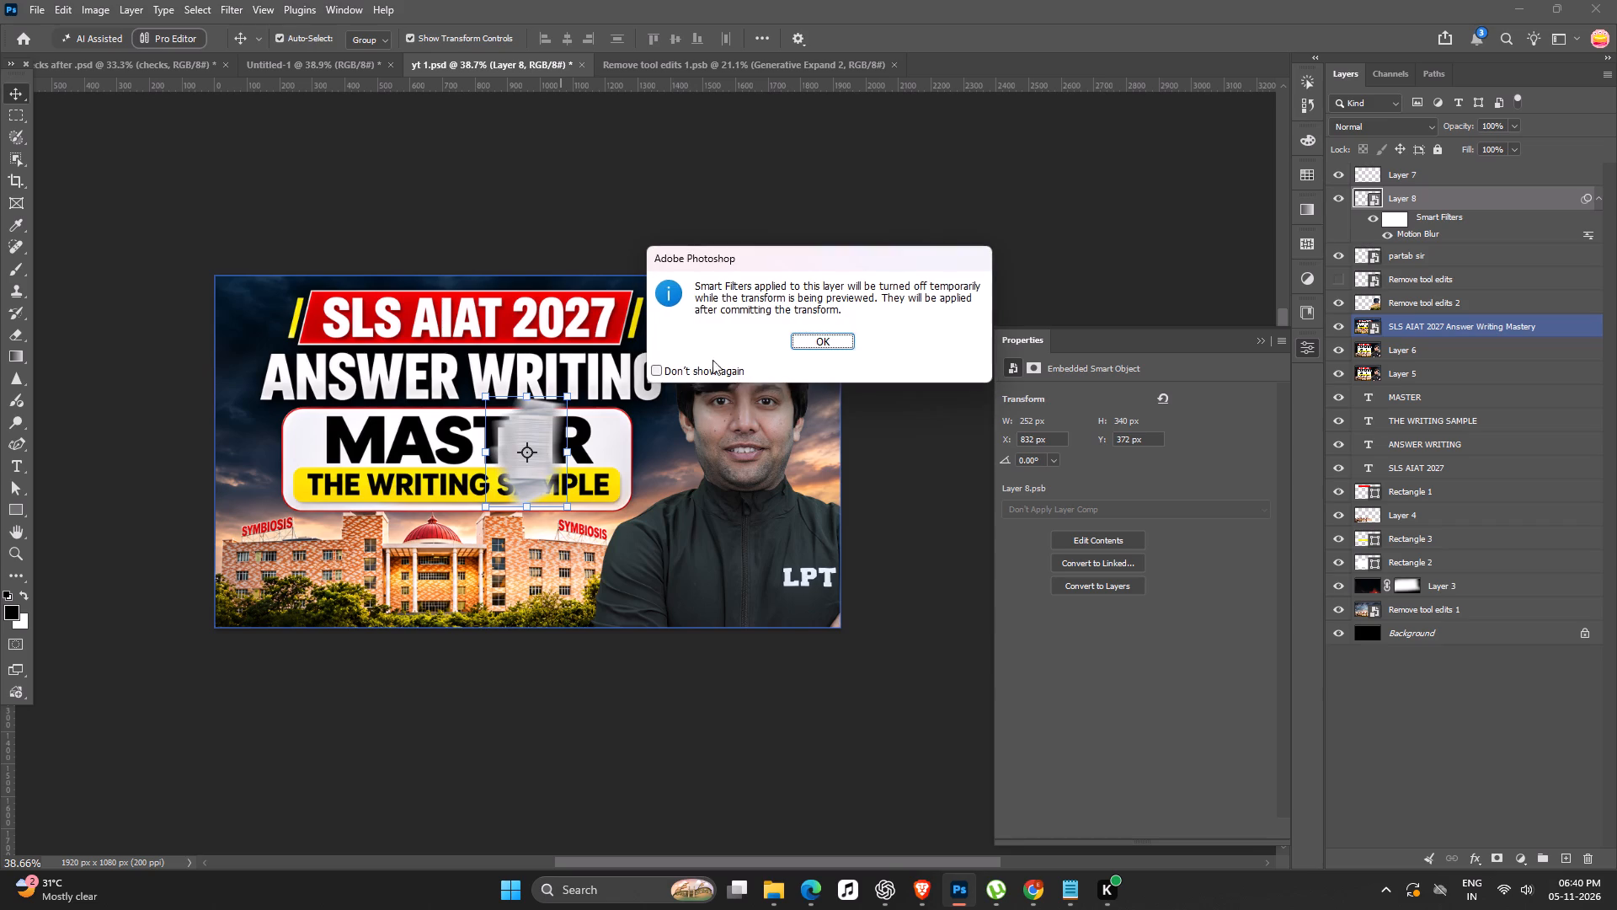
{"action": "left_click", "coordinate": [808, 349]}
{"action": "left_click_drag", "start_coordinate": [563, 399], "coordinate": [744, 345], "text": "alt"}
{"action": "left_click_drag", "start_coordinate": [578, 427], "coordinate": [264, 359]}
{"action": "key", "text": "Return"}
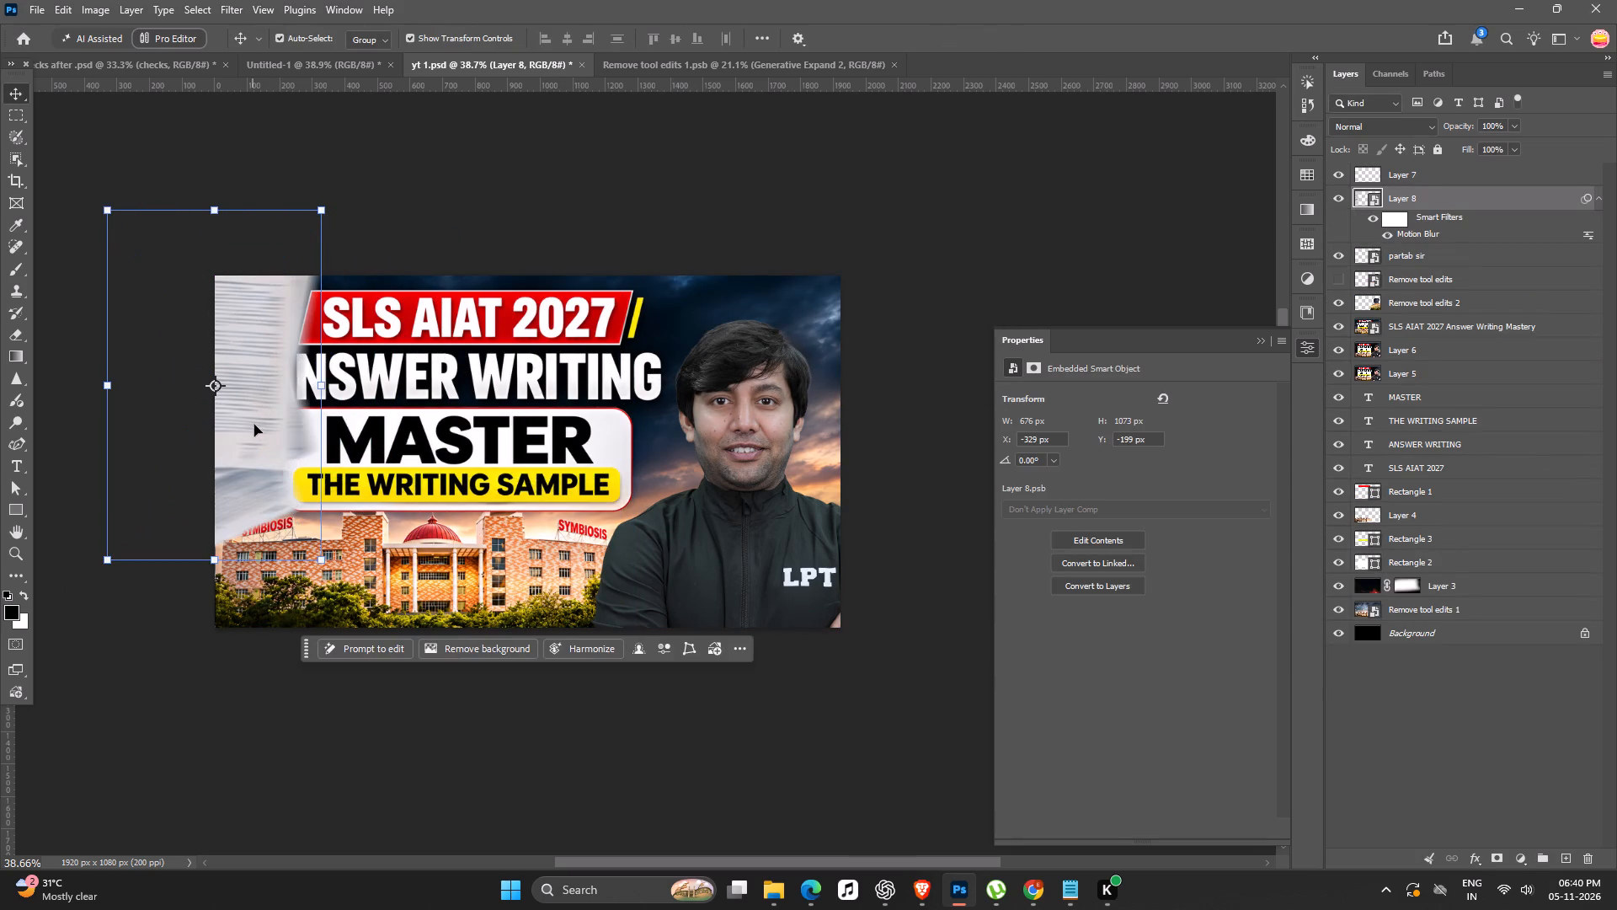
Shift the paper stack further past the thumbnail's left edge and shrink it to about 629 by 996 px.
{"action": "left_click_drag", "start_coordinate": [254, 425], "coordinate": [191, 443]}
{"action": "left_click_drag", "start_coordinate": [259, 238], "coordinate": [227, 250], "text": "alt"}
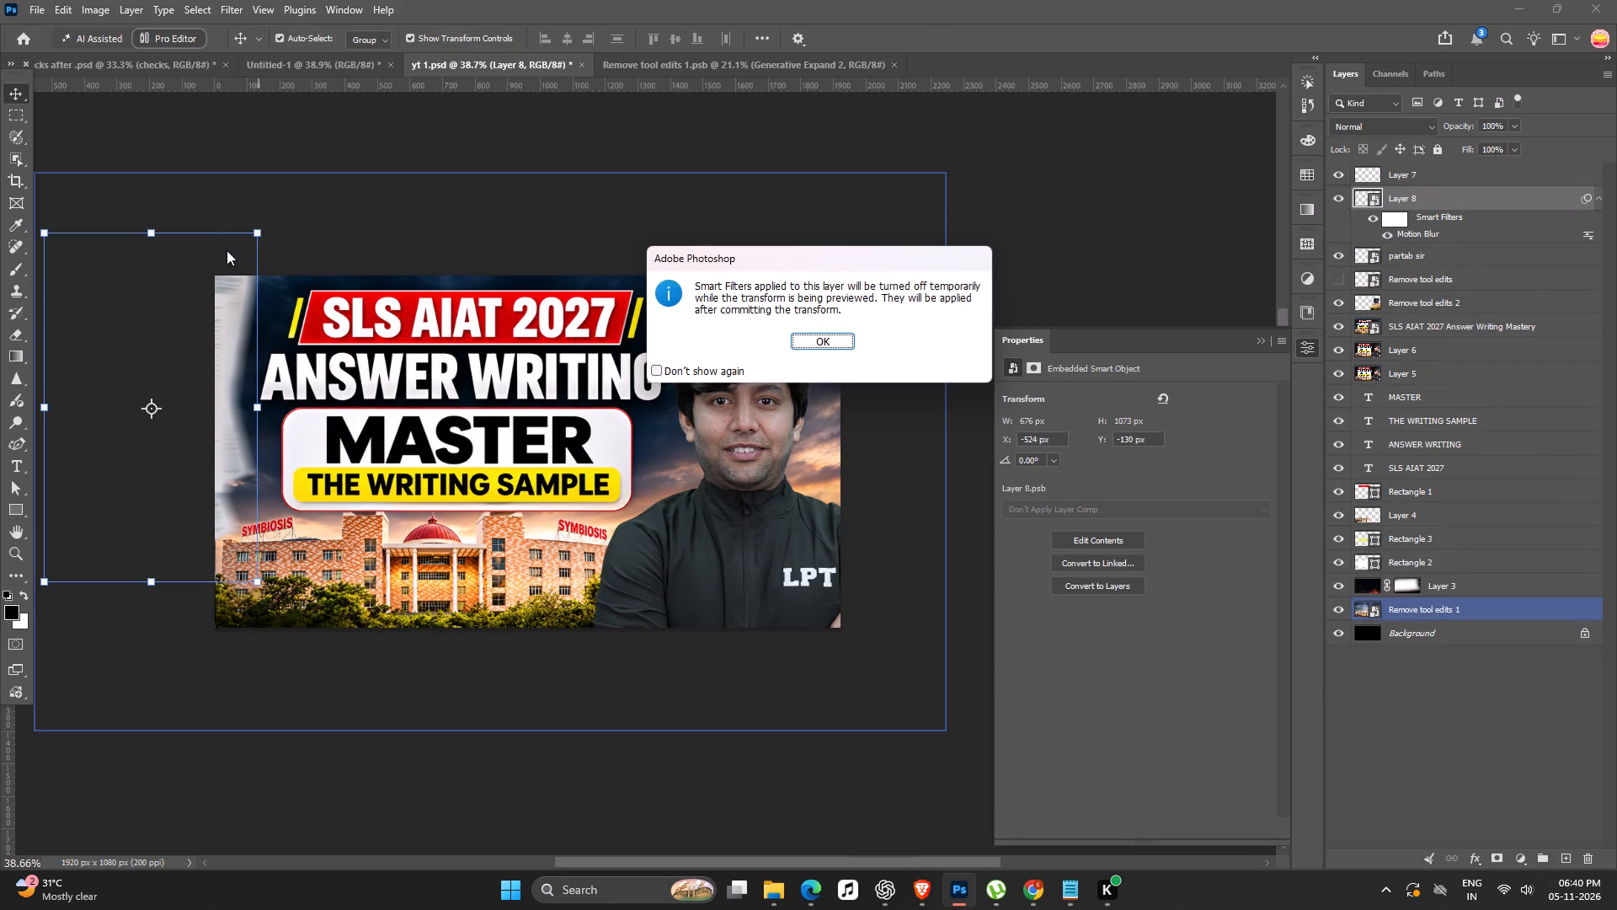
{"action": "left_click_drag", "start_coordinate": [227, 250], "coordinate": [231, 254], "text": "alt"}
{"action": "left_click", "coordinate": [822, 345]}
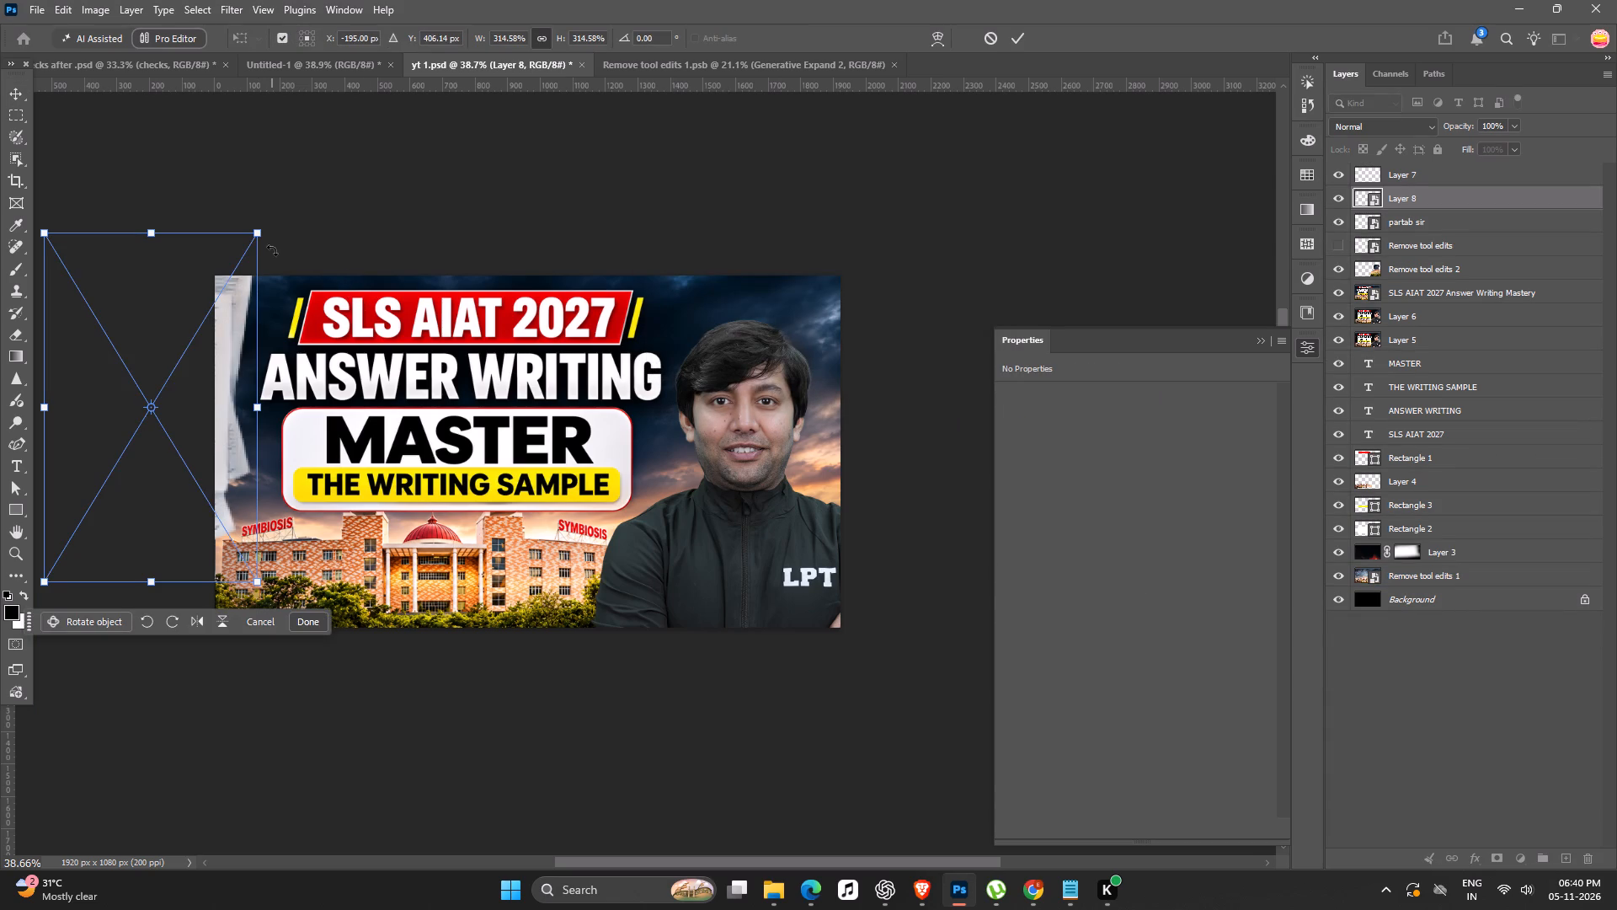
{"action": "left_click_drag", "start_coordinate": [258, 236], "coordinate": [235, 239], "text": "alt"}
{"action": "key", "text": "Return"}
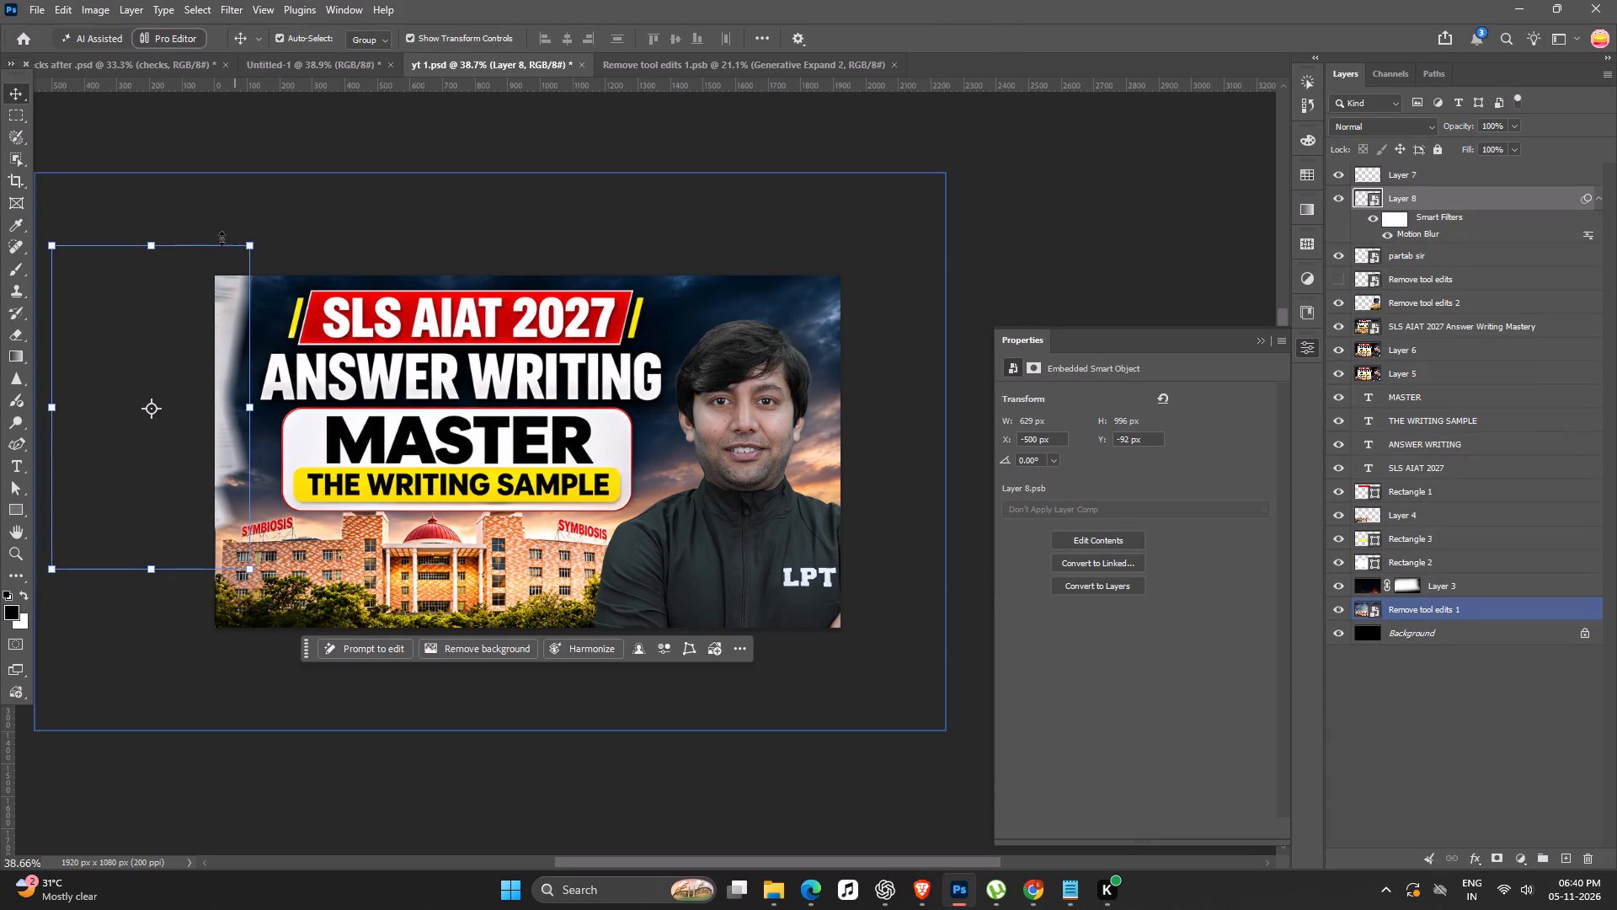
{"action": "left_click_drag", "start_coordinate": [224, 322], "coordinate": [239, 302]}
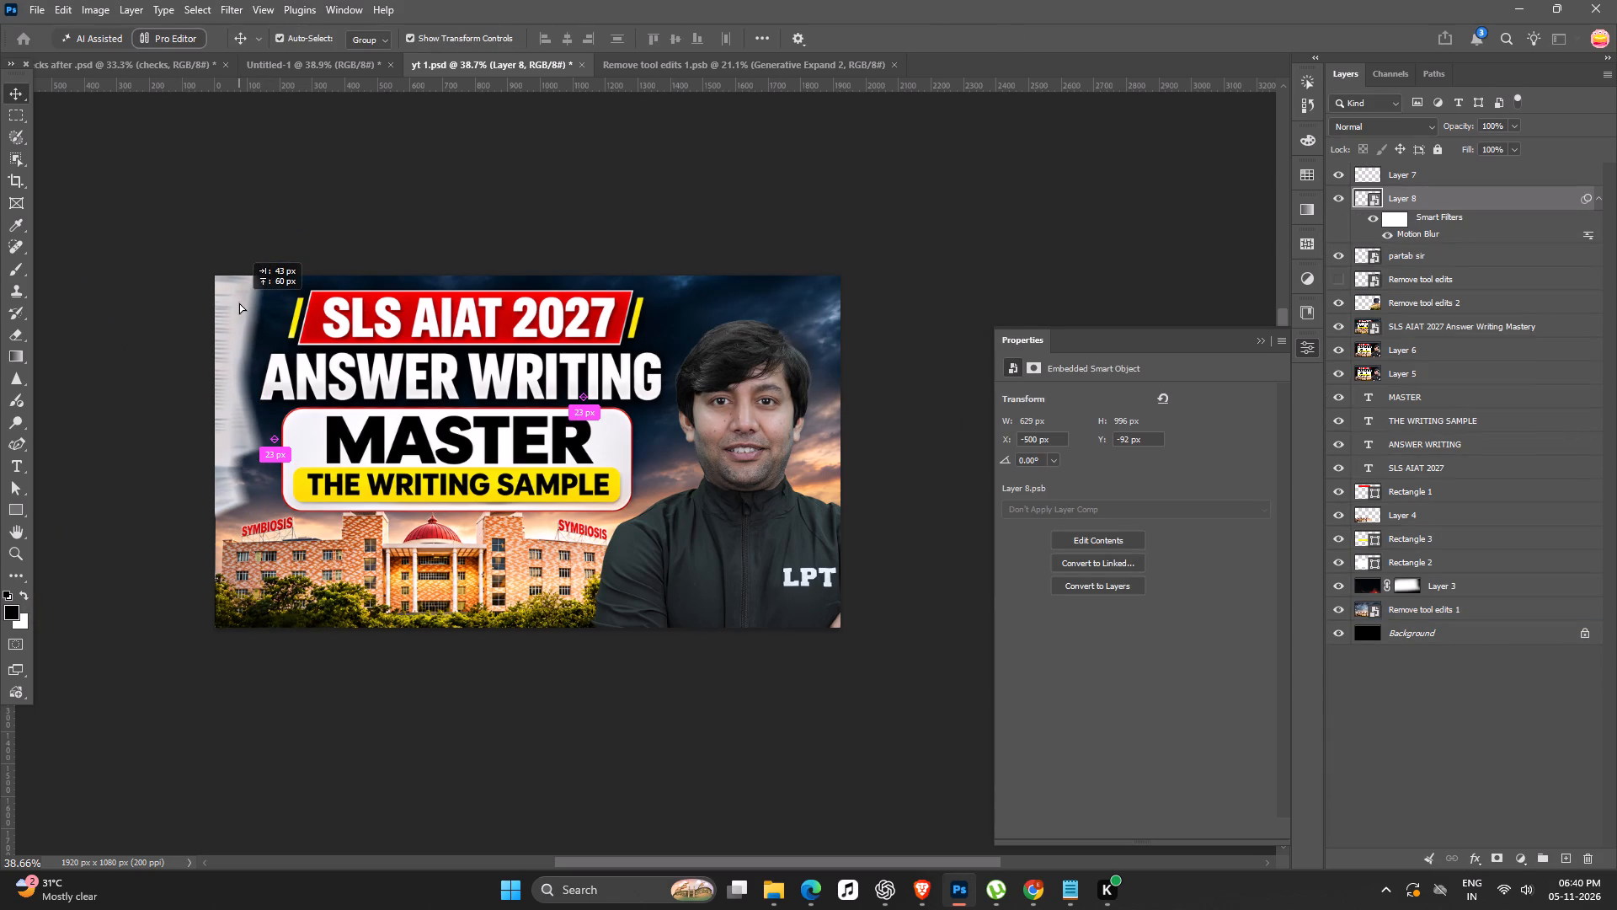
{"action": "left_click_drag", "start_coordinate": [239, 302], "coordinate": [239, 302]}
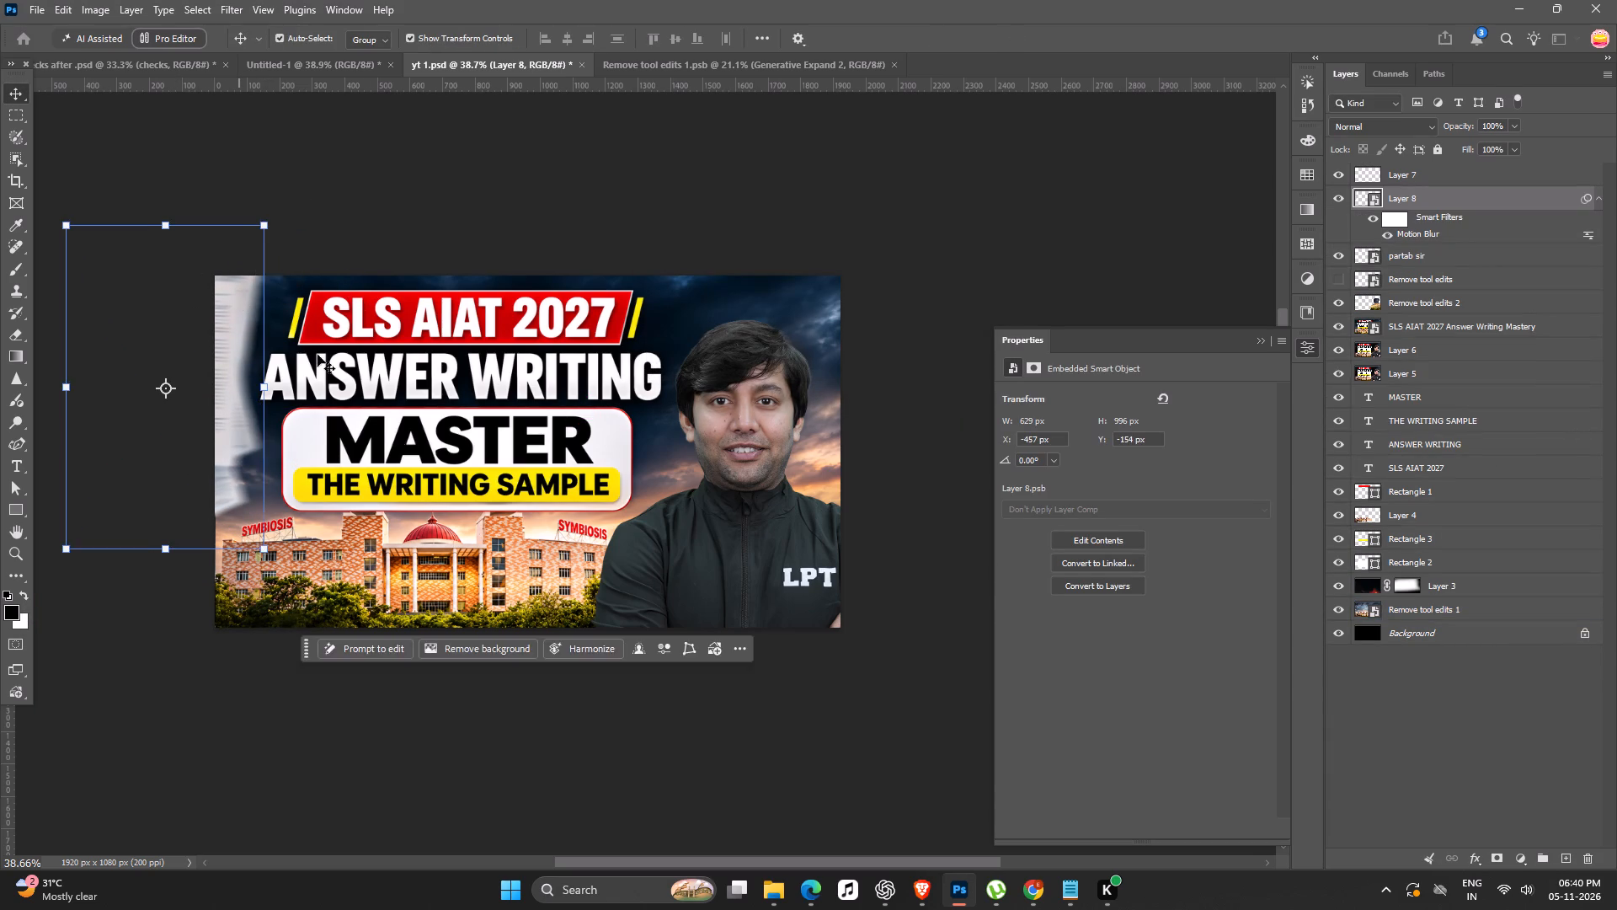
Scale the paper stack to about 212%, rotate it about -31°, and tuck it into the thumbnail's top-left corner.
{"action": "key", "text": "space"}
{"action": "key", "text": "space"}
{"action": "key", "text": "space"}
{"action": "key", "text": "space"}
{"action": "key", "text": "space"}
{"action": "key", "text": "space"}
{"action": "key", "text": "space"}
{"action": "key", "text": "space"}
{"action": "key", "text": "space"}
{"action": "left_click_drag", "start_coordinate": [458, 458], "coordinate": [621, 426]}
{"action": "left_click_drag", "start_coordinate": [423, 199], "coordinate": [383, 199], "text": "alt"}
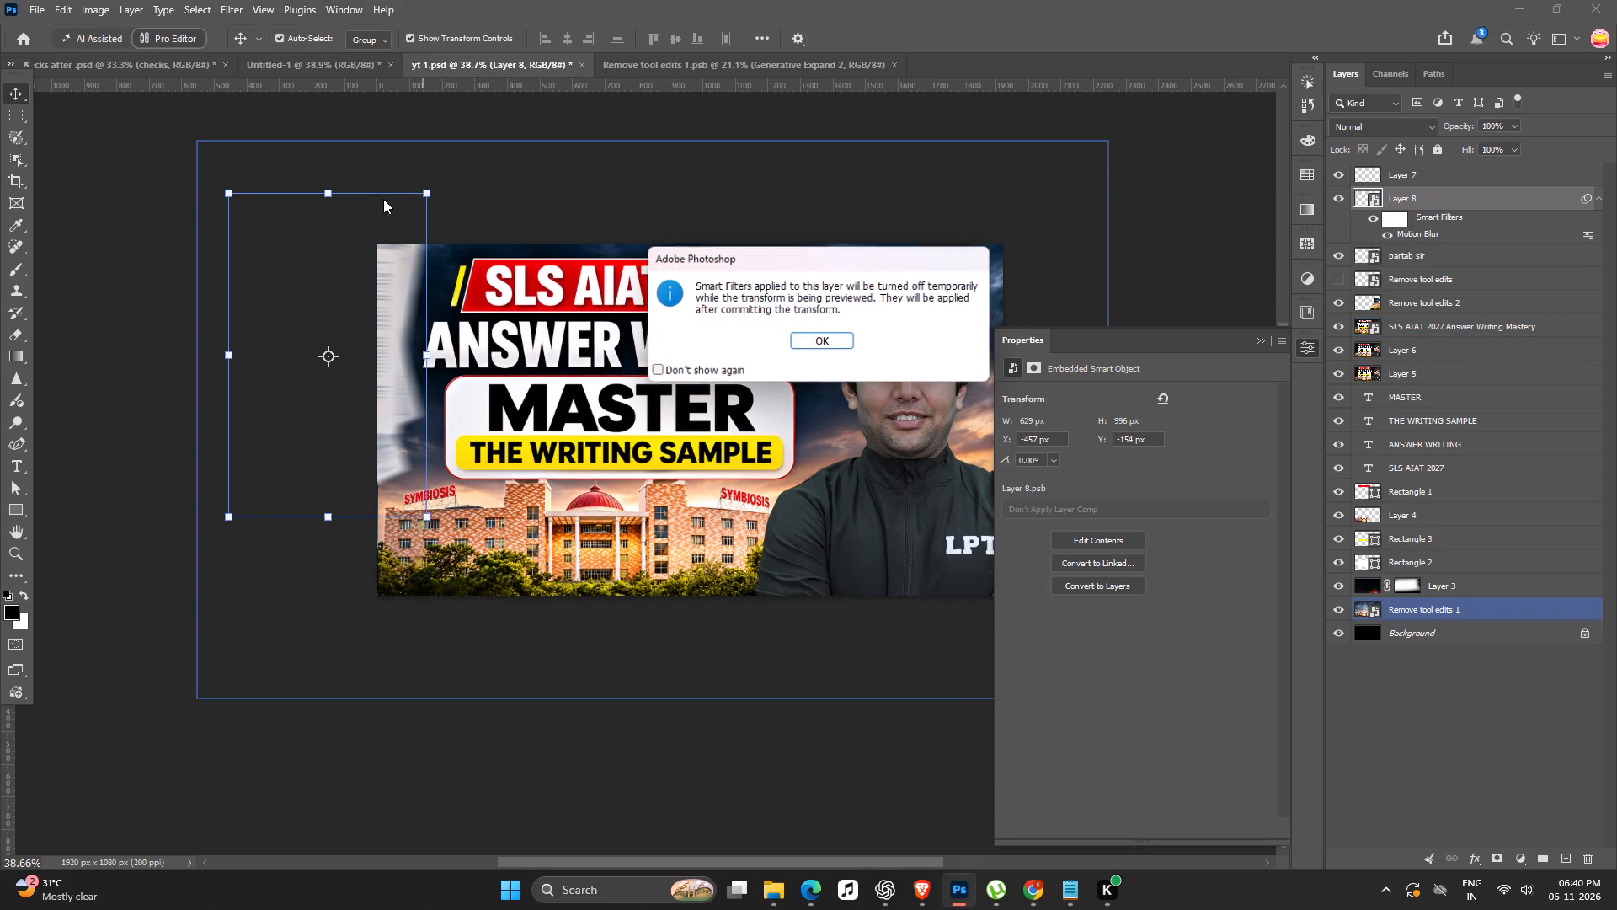
{"action": "left_click_drag", "start_coordinate": [383, 199], "coordinate": [392, 207], "text": "alt"}
{"action": "left_click", "coordinate": [833, 335]}
{"action": "left_click_drag", "start_coordinate": [427, 190], "coordinate": [356, 208], "text": "alt"}
{"action": "left_click_drag", "start_coordinate": [391, 293], "coordinate": [446, 225]}
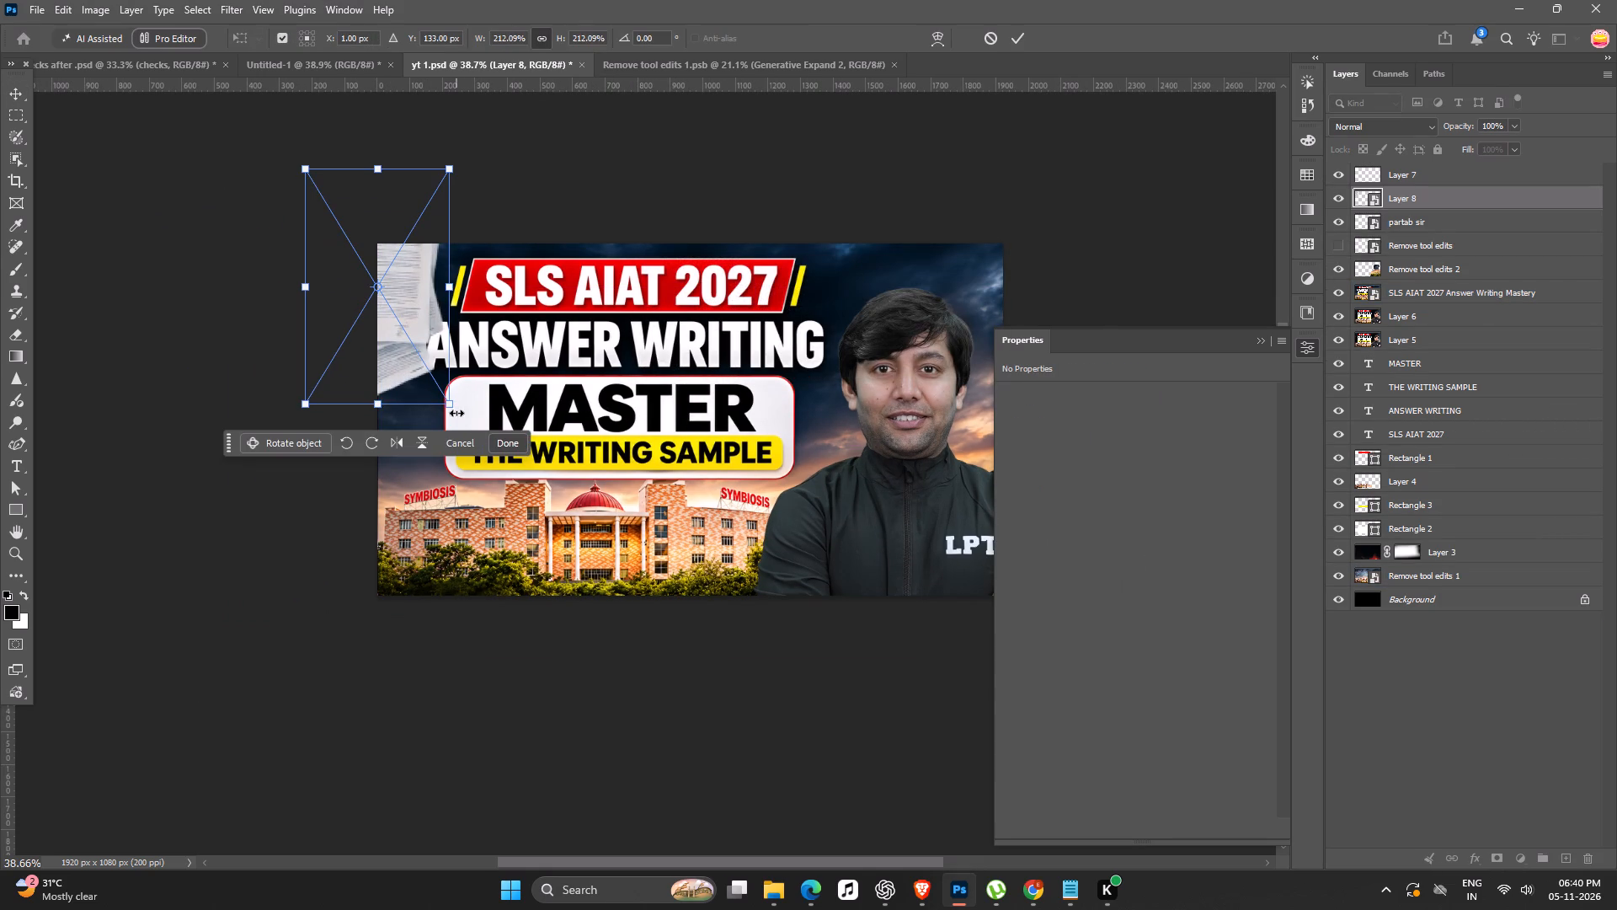
{"action": "left_click_drag", "start_coordinate": [462, 420], "coordinate": [502, 350]}
{"action": "left_click_drag", "start_coordinate": [391, 350], "coordinate": [361, 281]}
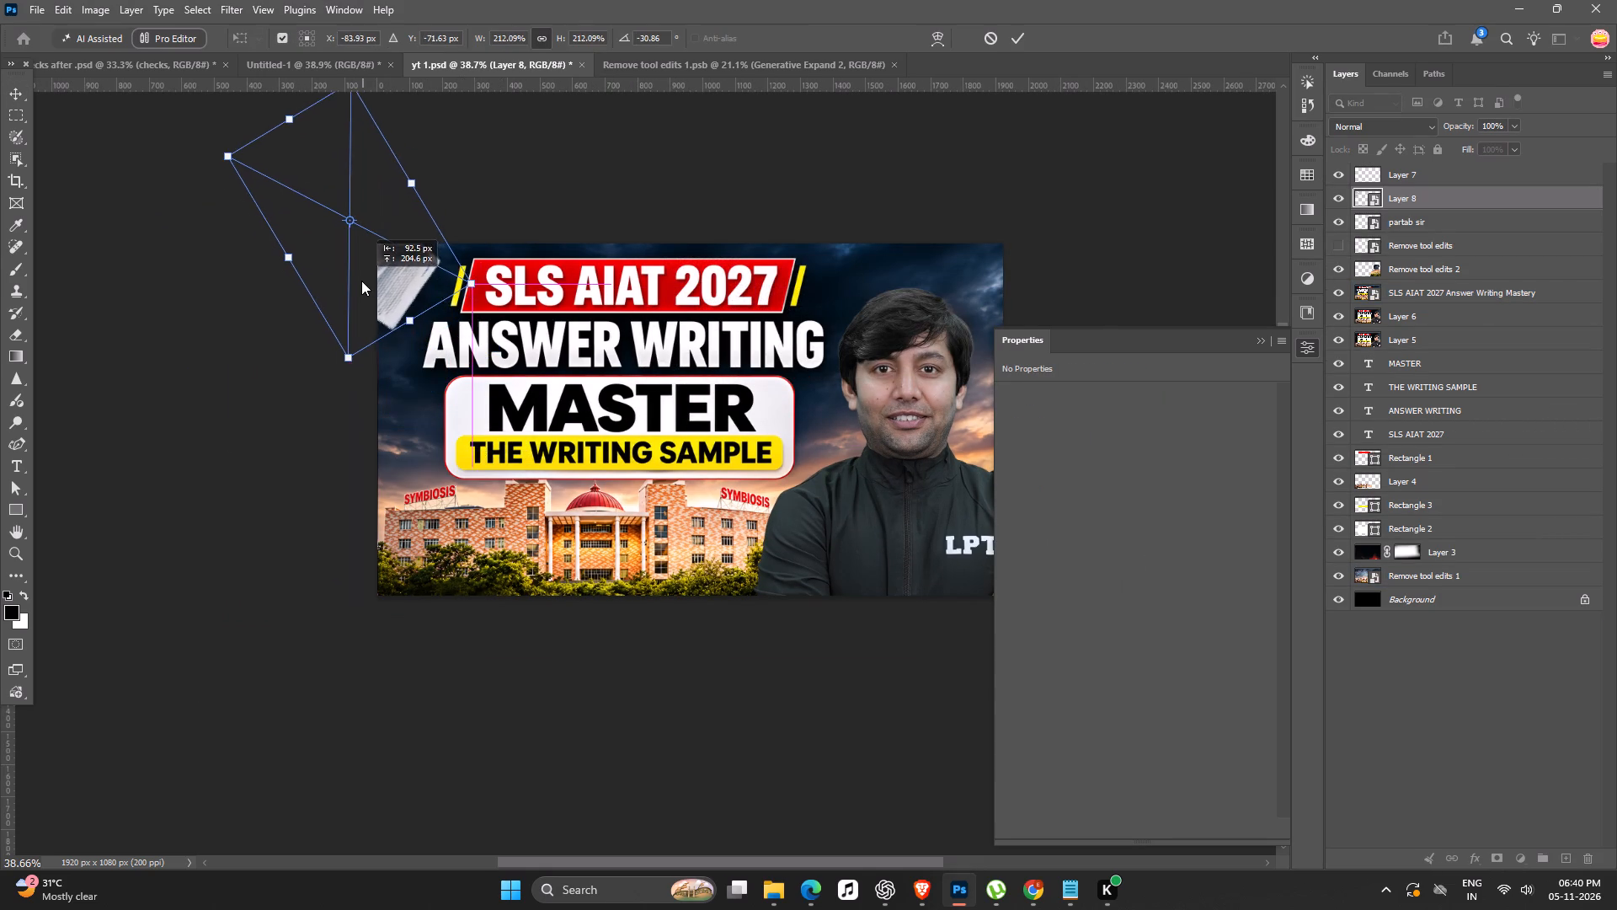
{"action": "left_click_drag", "start_coordinate": [361, 281], "coordinate": [364, 297]}
{"action": "key", "text": "Return"}
Set the paper stack's Motion Blur distance to 2 pixels.
{"action": "left_click", "coordinate": [702, 182]}
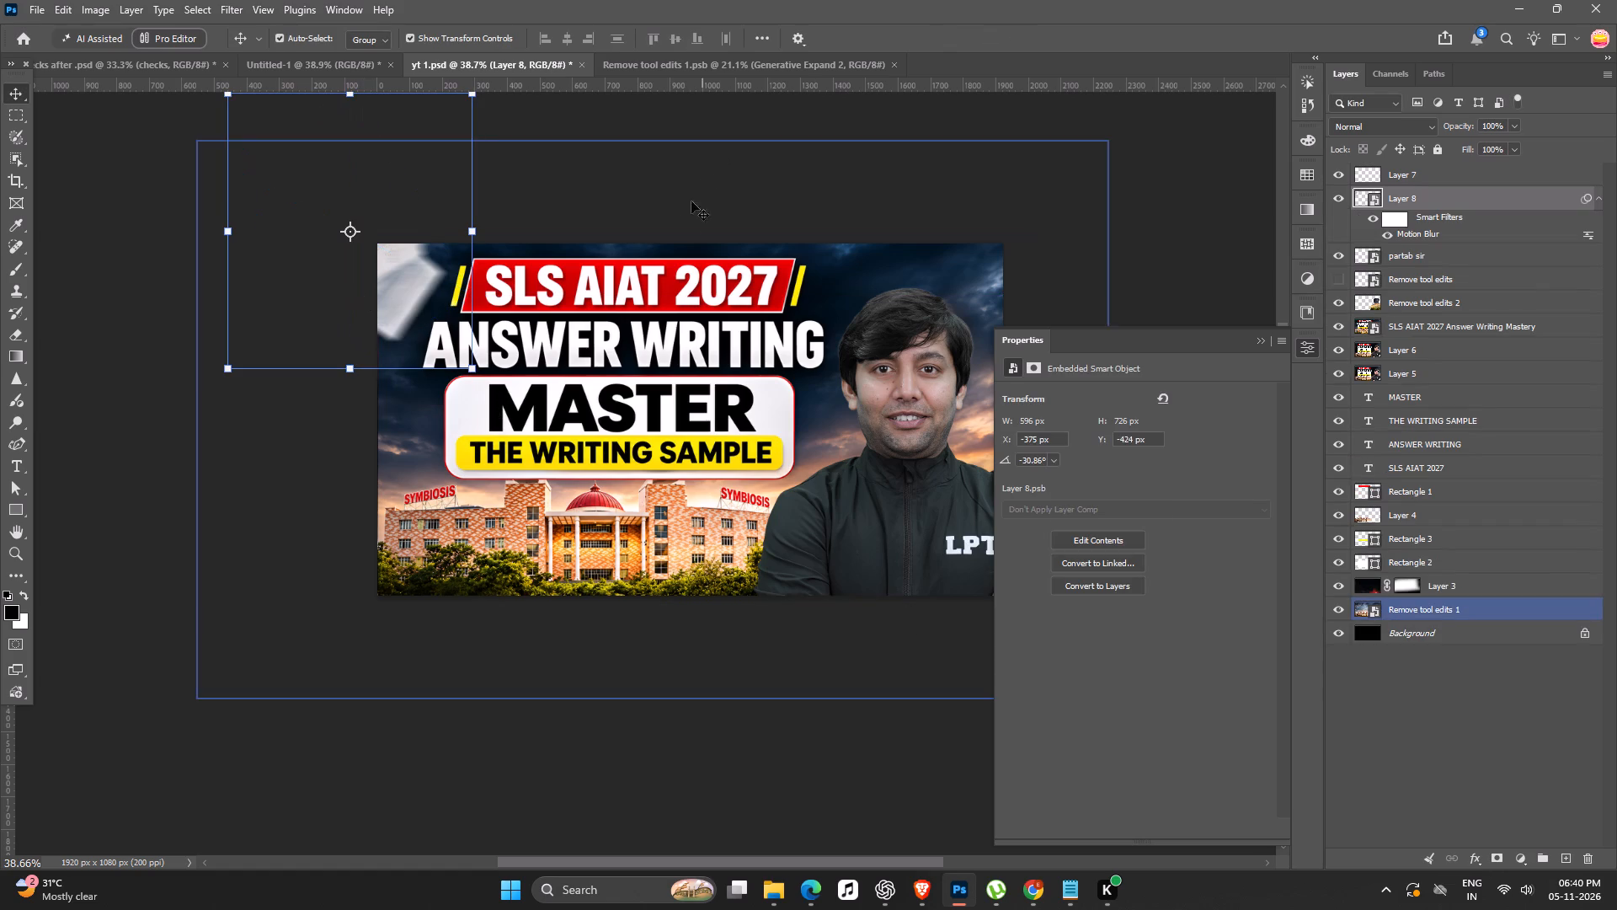
{"action": "scroll", "coordinate": [680, 224], "scroll_direction": "down", "scroll_amount": 7}
{"action": "key", "text": "space"}
{"action": "left_click_drag", "start_coordinate": [606, 479], "coordinate": [599, 500]}
{"action": "scroll", "coordinate": [508, 420], "scroll_direction": "up", "scroll_amount": 5, "text": "ctrl"}
{"action": "left_click", "coordinate": [508, 411]}
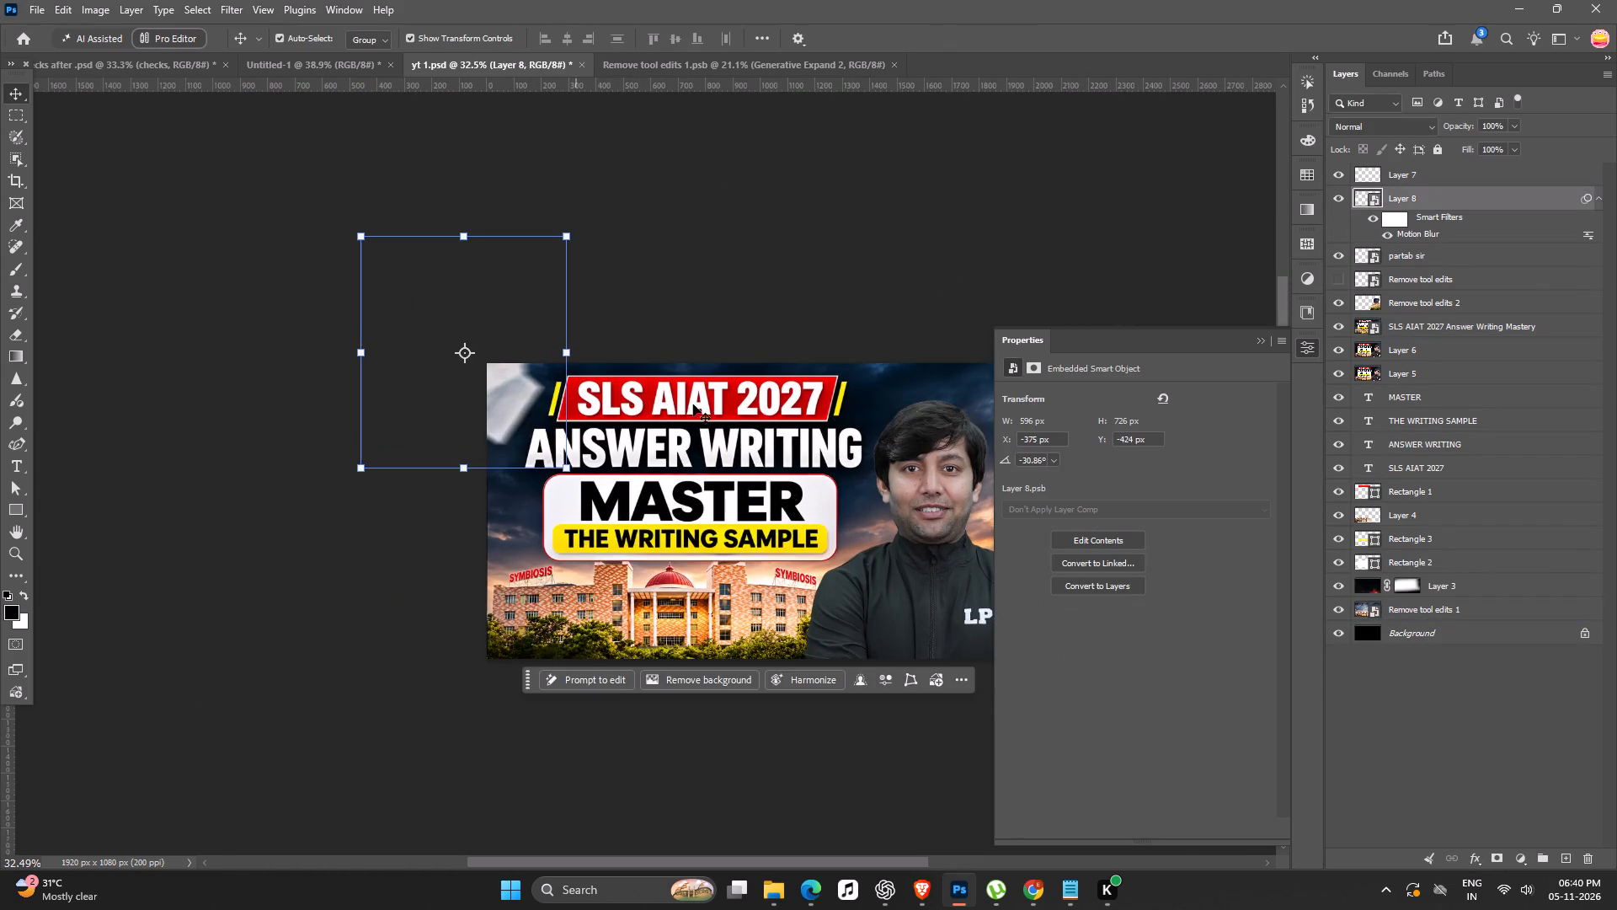
{"action": "double_click", "coordinate": [1426, 237]}
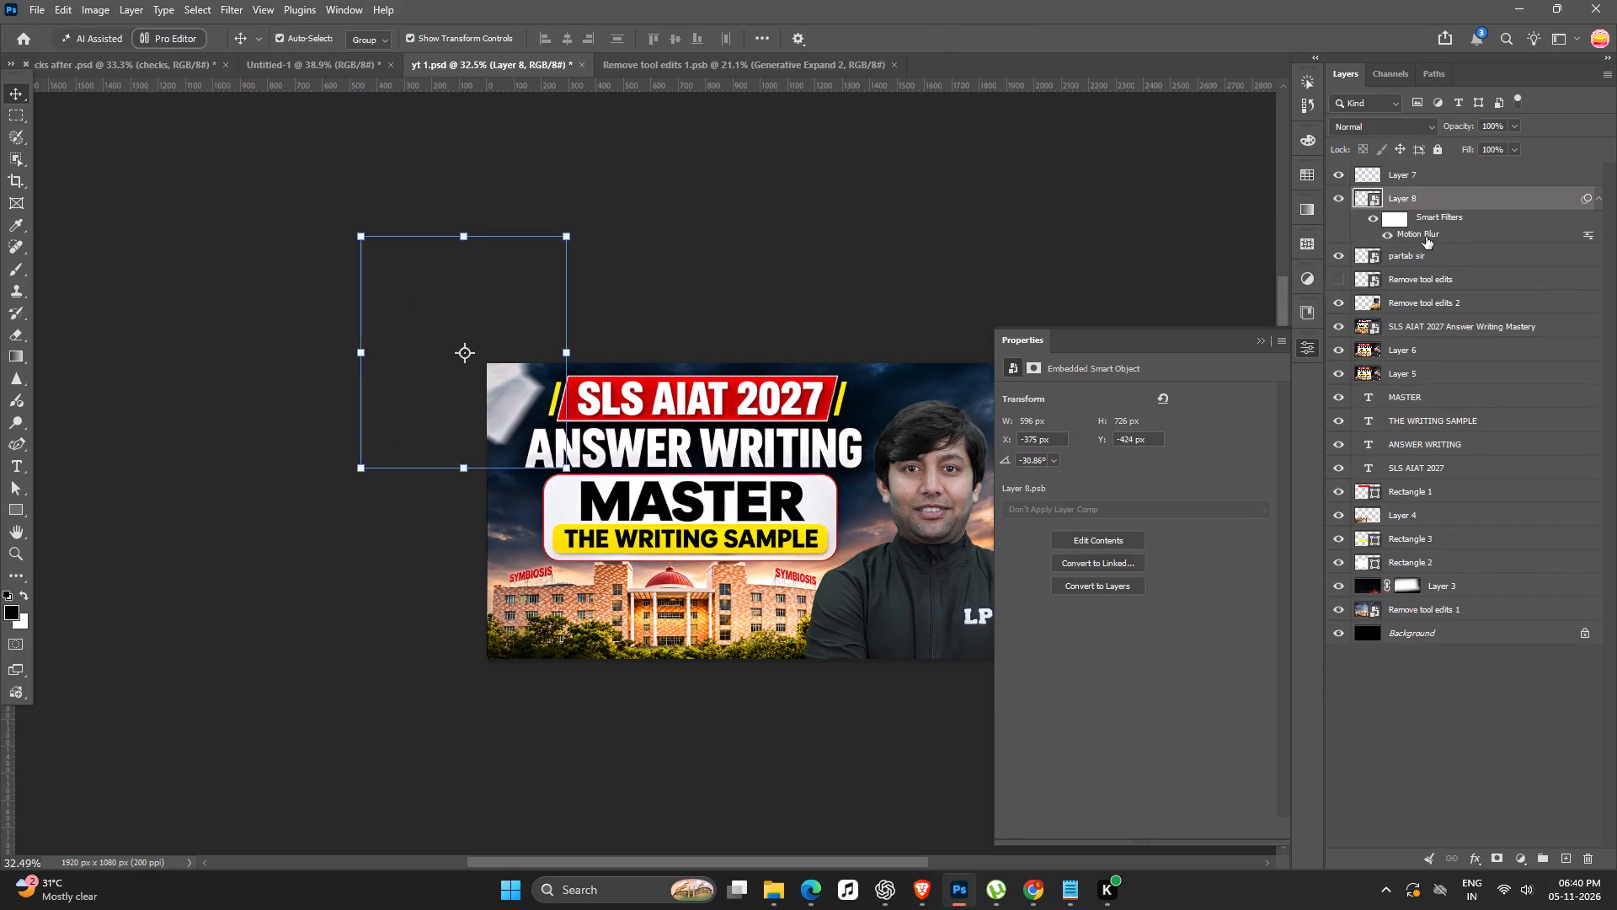
{"action": "left_click_drag", "start_coordinate": [1129, 551], "coordinate": [1098, 549]}
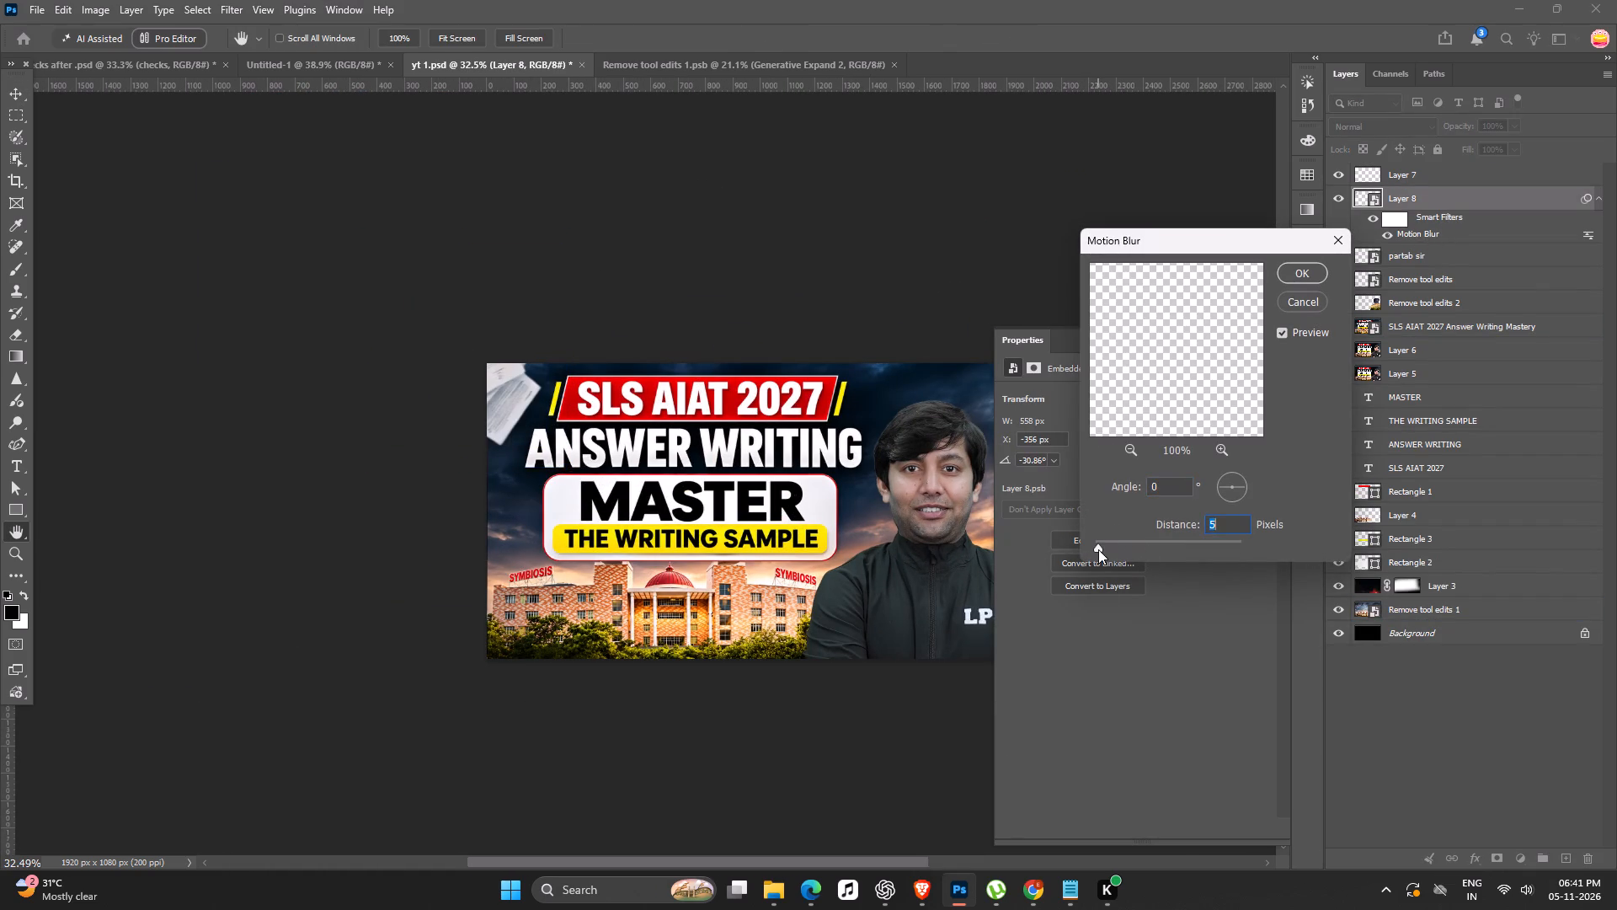
{"action": "left_click_drag", "start_coordinate": [1098, 549], "coordinate": [1114, 546]}
{"action": "left_click_drag", "start_coordinate": [1114, 546], "coordinate": [1096, 543]}
{"action": "left_click_drag", "start_coordinate": [1299, 277], "coordinate": [1272, 278]}
{"action": "left_click", "coordinate": [1319, 267]}
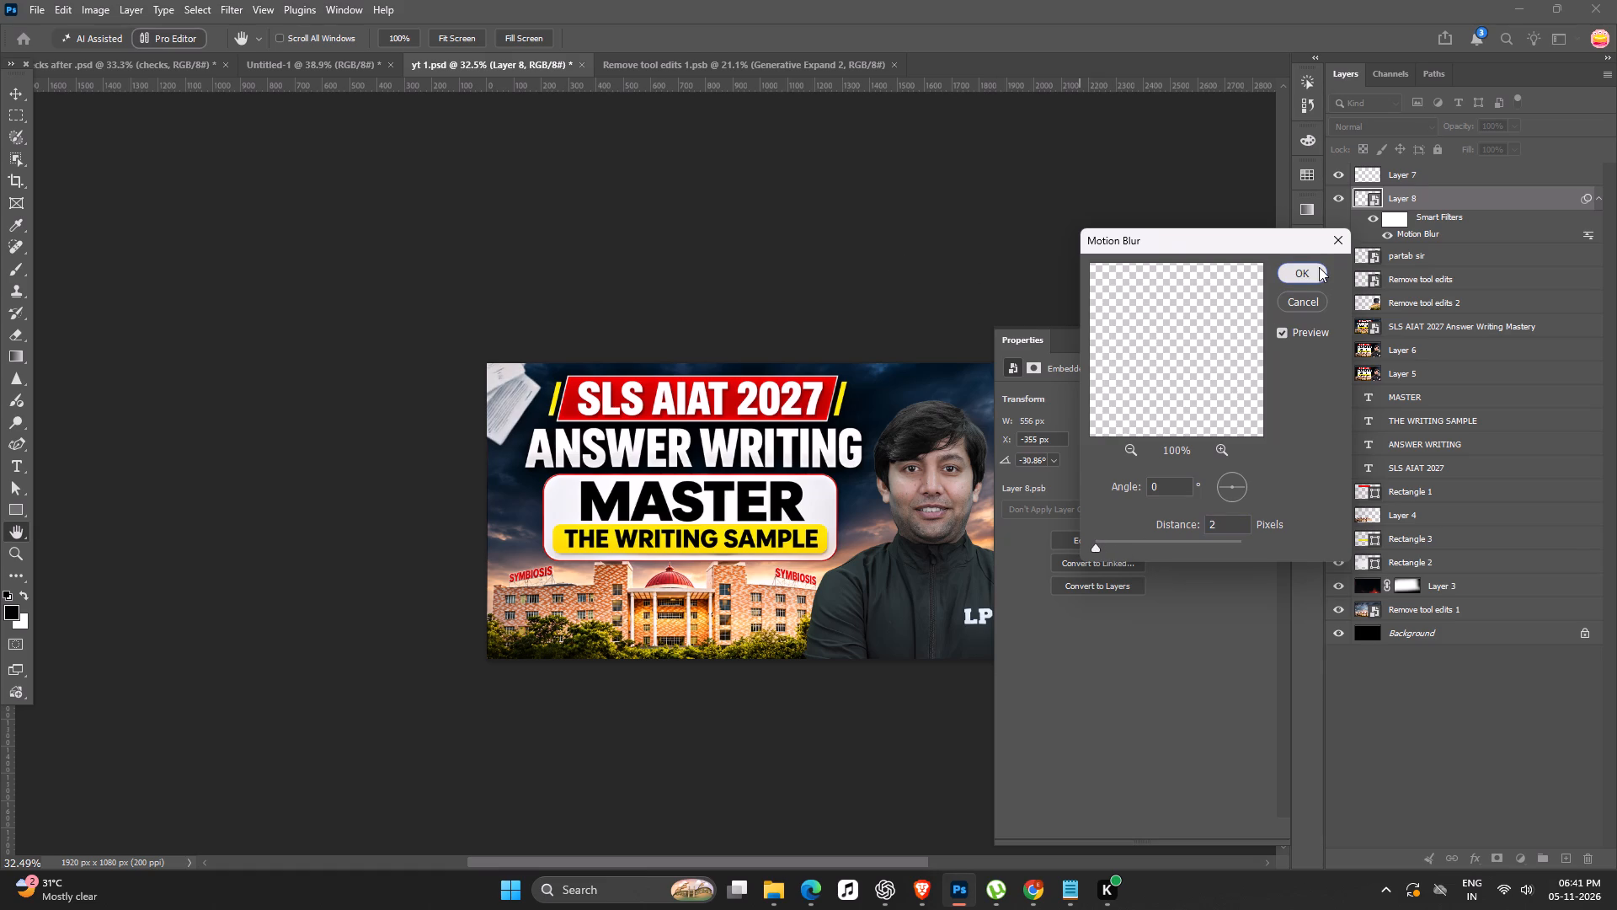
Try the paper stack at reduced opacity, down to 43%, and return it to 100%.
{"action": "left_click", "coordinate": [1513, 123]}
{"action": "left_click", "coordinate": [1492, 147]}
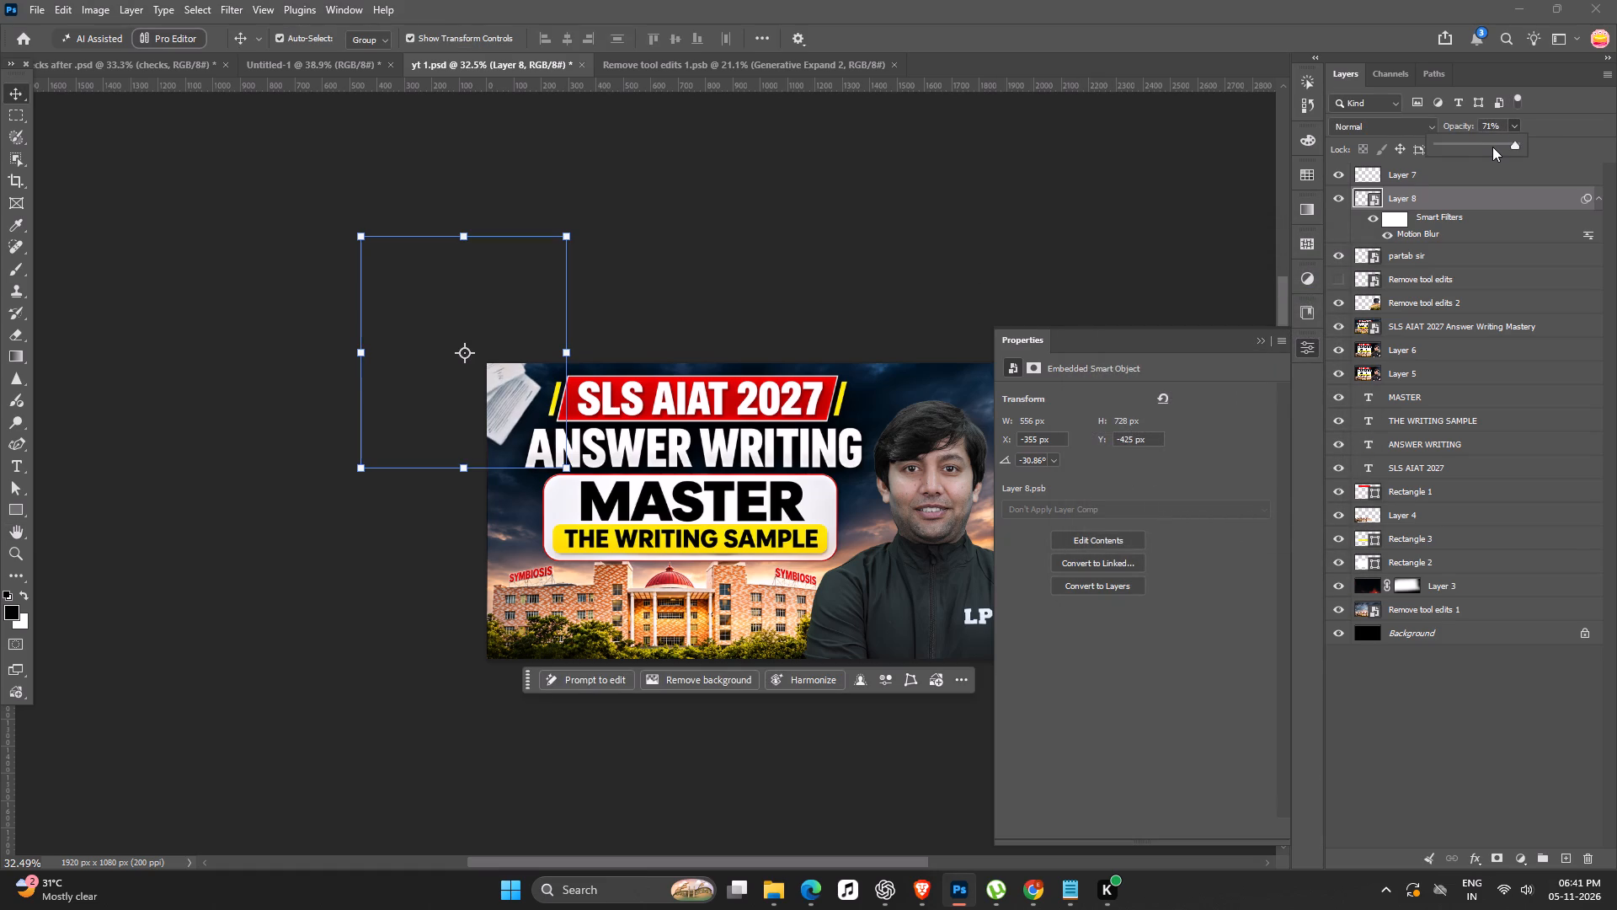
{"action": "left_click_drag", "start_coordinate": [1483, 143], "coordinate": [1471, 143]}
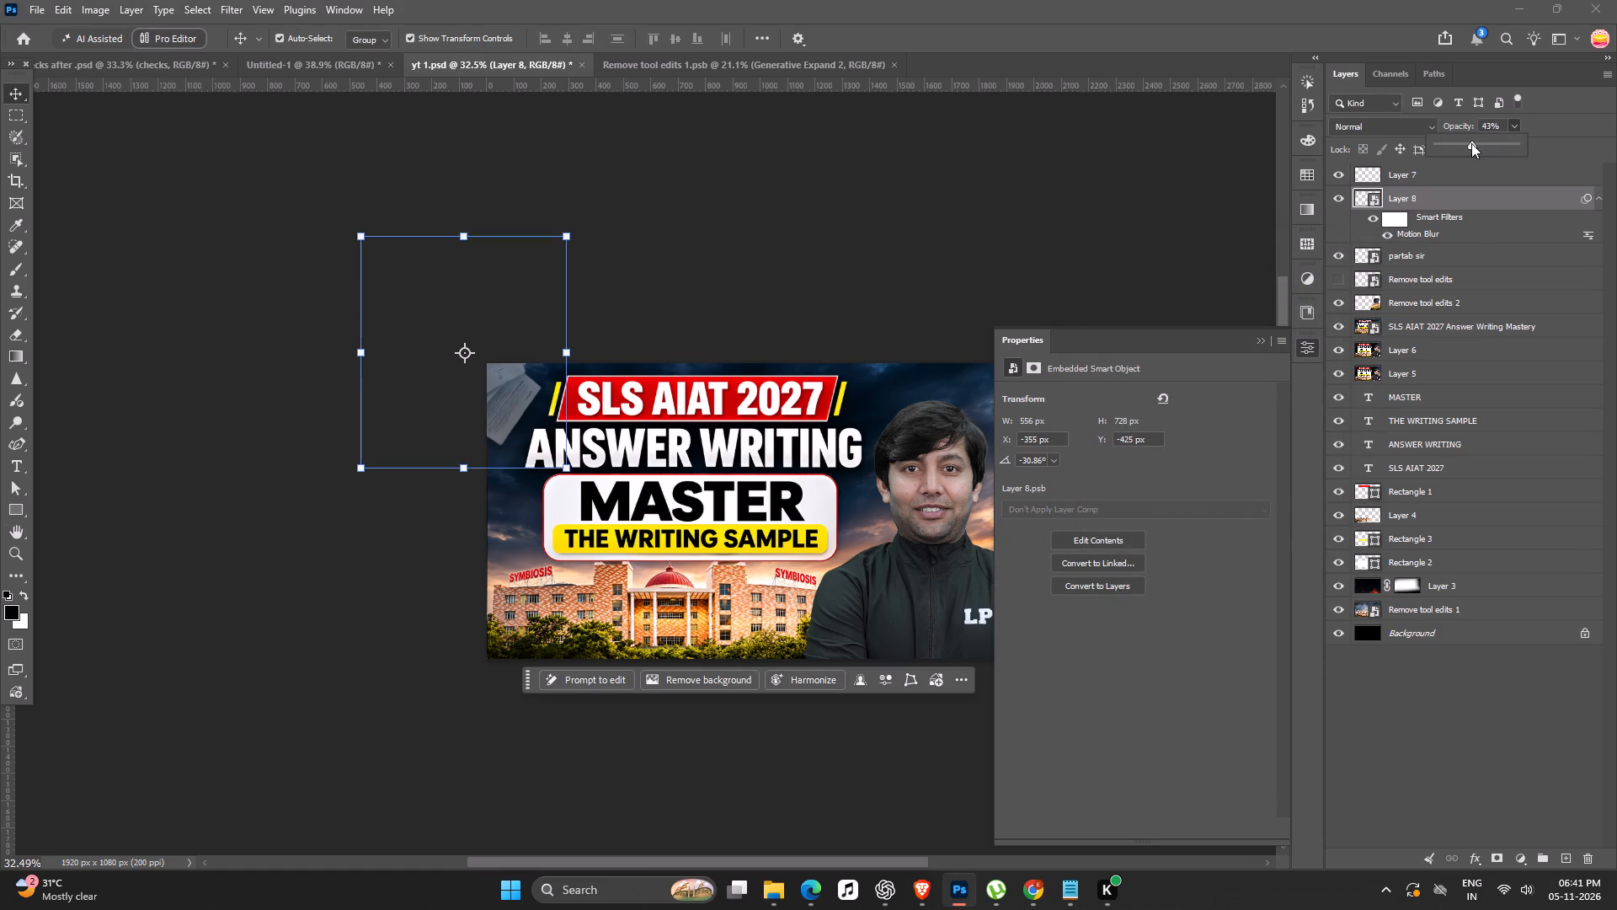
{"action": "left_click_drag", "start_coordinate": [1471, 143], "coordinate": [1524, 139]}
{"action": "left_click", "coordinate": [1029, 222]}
Move the paper stack up and slightly left so less of it shows in the thumbnail's top-left corner.
{"action": "scroll", "coordinate": [742, 366], "scroll_direction": "up", "scroll_amount": 4, "text": "ctrl"}
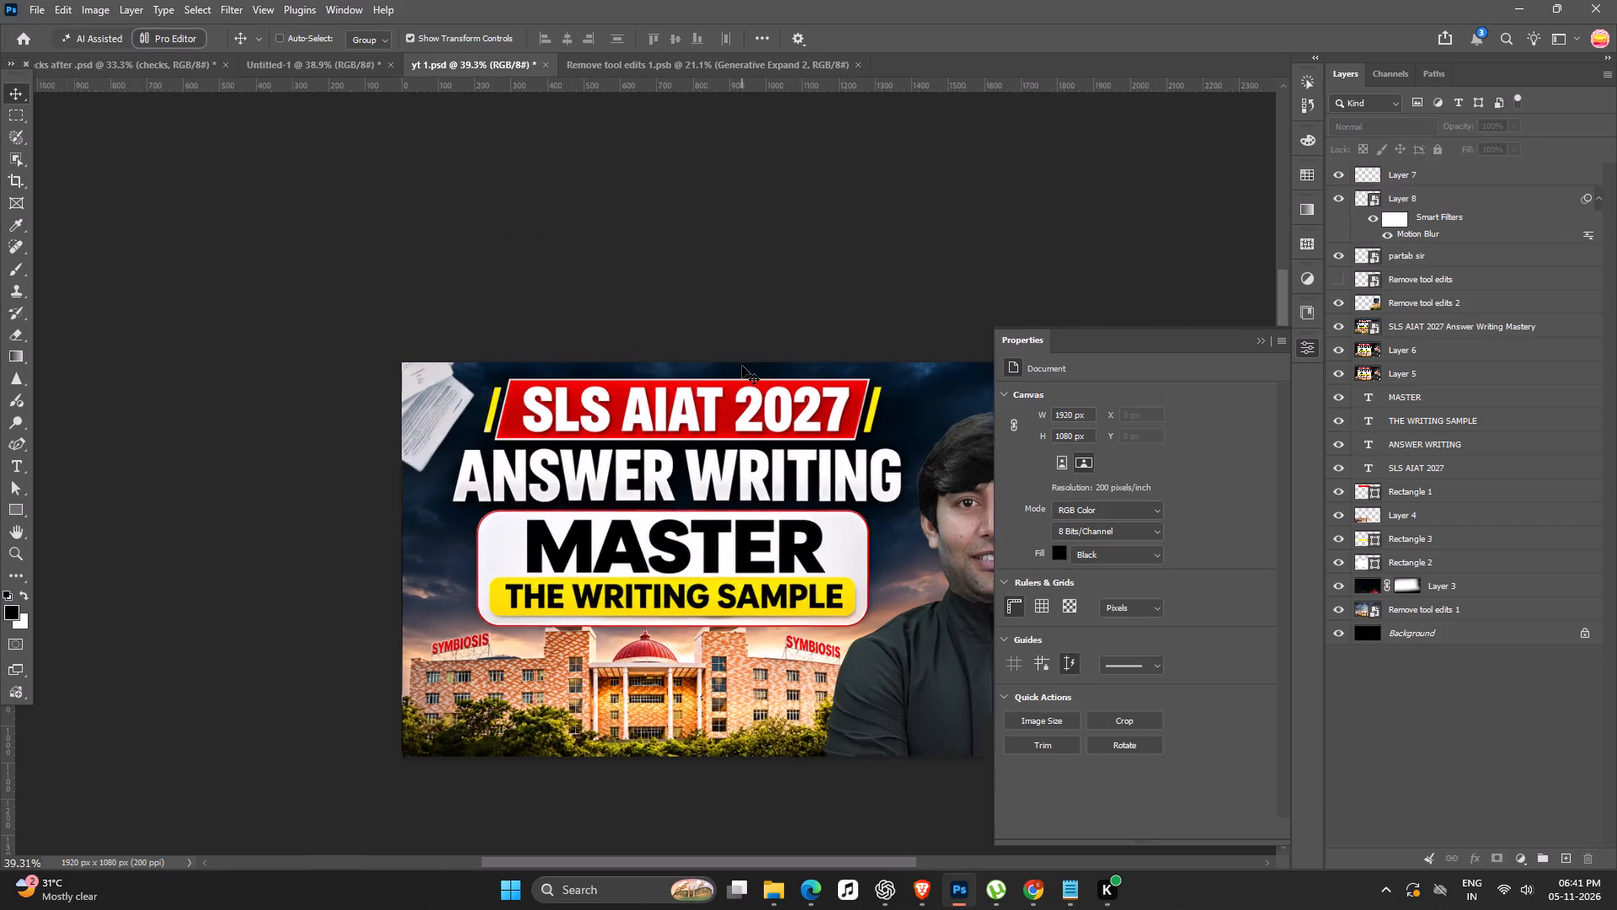
{"action": "key", "text": "space"}
{"action": "left_click_drag", "start_coordinate": [590, 447], "coordinate": [542, 421]}
{"action": "left_click_drag", "start_coordinate": [336, 385], "coordinate": [323, 359]}
{"action": "left_click", "coordinate": [572, 223]}
Nudge the paper stack back to the right along the thumbnail's top-left corner, clear of the red headline banner.
{"action": "key", "text": "space"}
{"action": "key", "text": "space"}
{"action": "key", "text": "space"}
{"action": "key", "text": "space"}
{"action": "key", "text": "space"}
{"action": "key", "text": "space"}
{"action": "key", "text": "space"}
{"action": "key", "text": "space"}
{"action": "left_click_drag", "start_coordinate": [568, 353], "coordinate": [342, 302]}
{"action": "scroll", "coordinate": [724, 552], "scroll_direction": "down", "scroll_amount": 4, "text": "ctrl"}
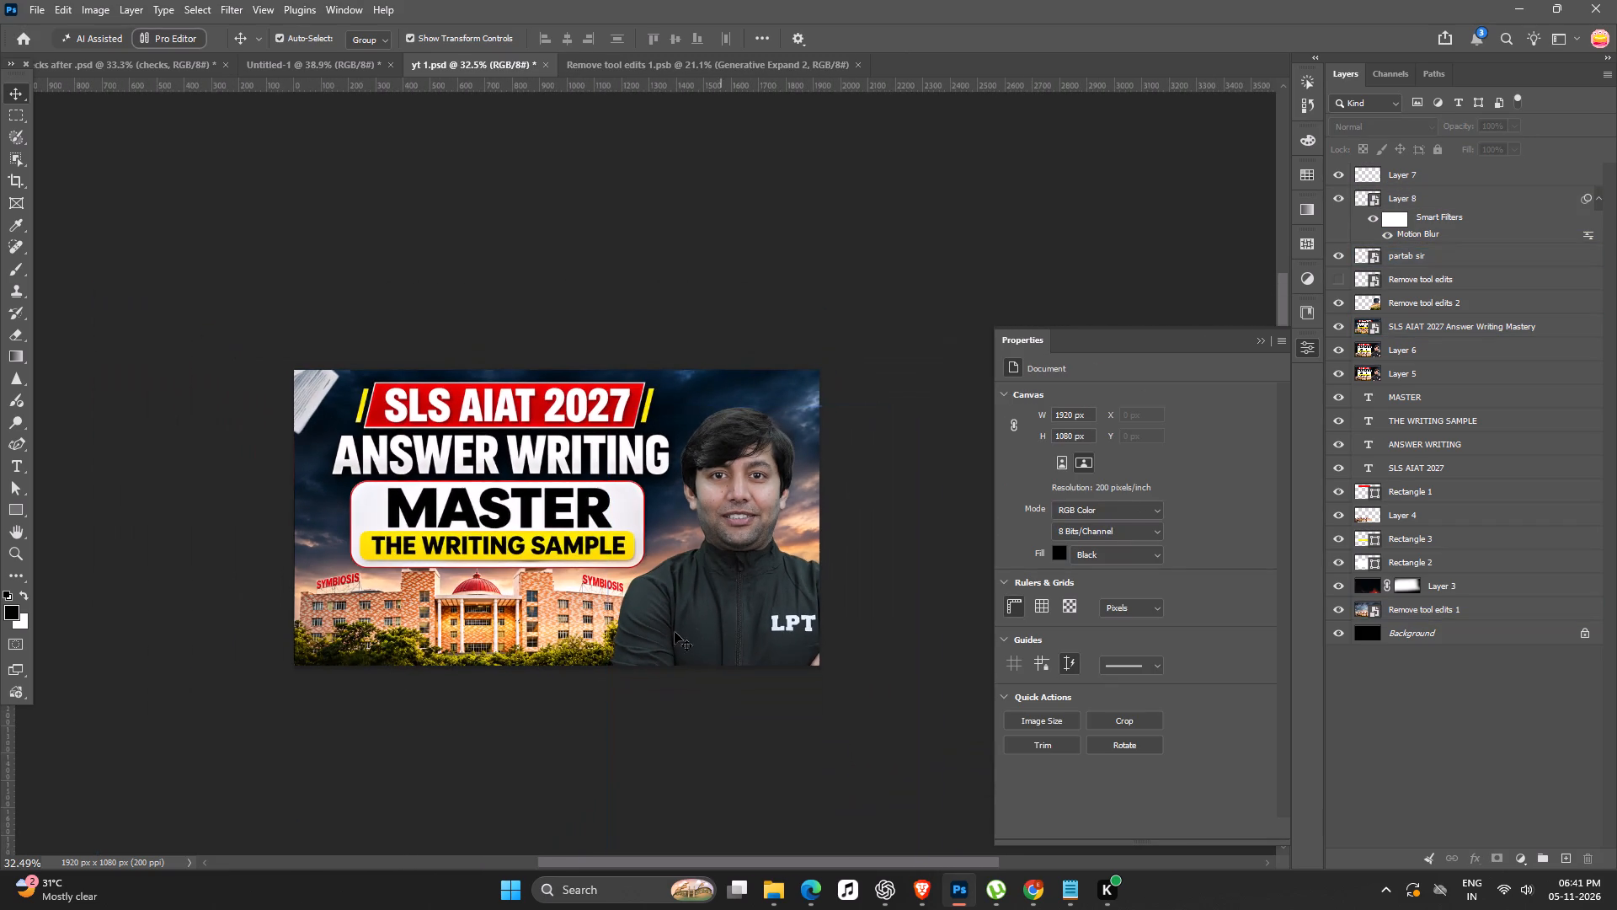
{"action": "key", "text": "space"}
{"action": "key", "text": "space"}
{"action": "left_click_drag", "start_coordinate": [620, 692], "coordinate": [618, 636]}
{"action": "scroll", "coordinate": [300, 644], "scroll_direction": "up", "scroll_amount": 1, "text": "ctrl"}
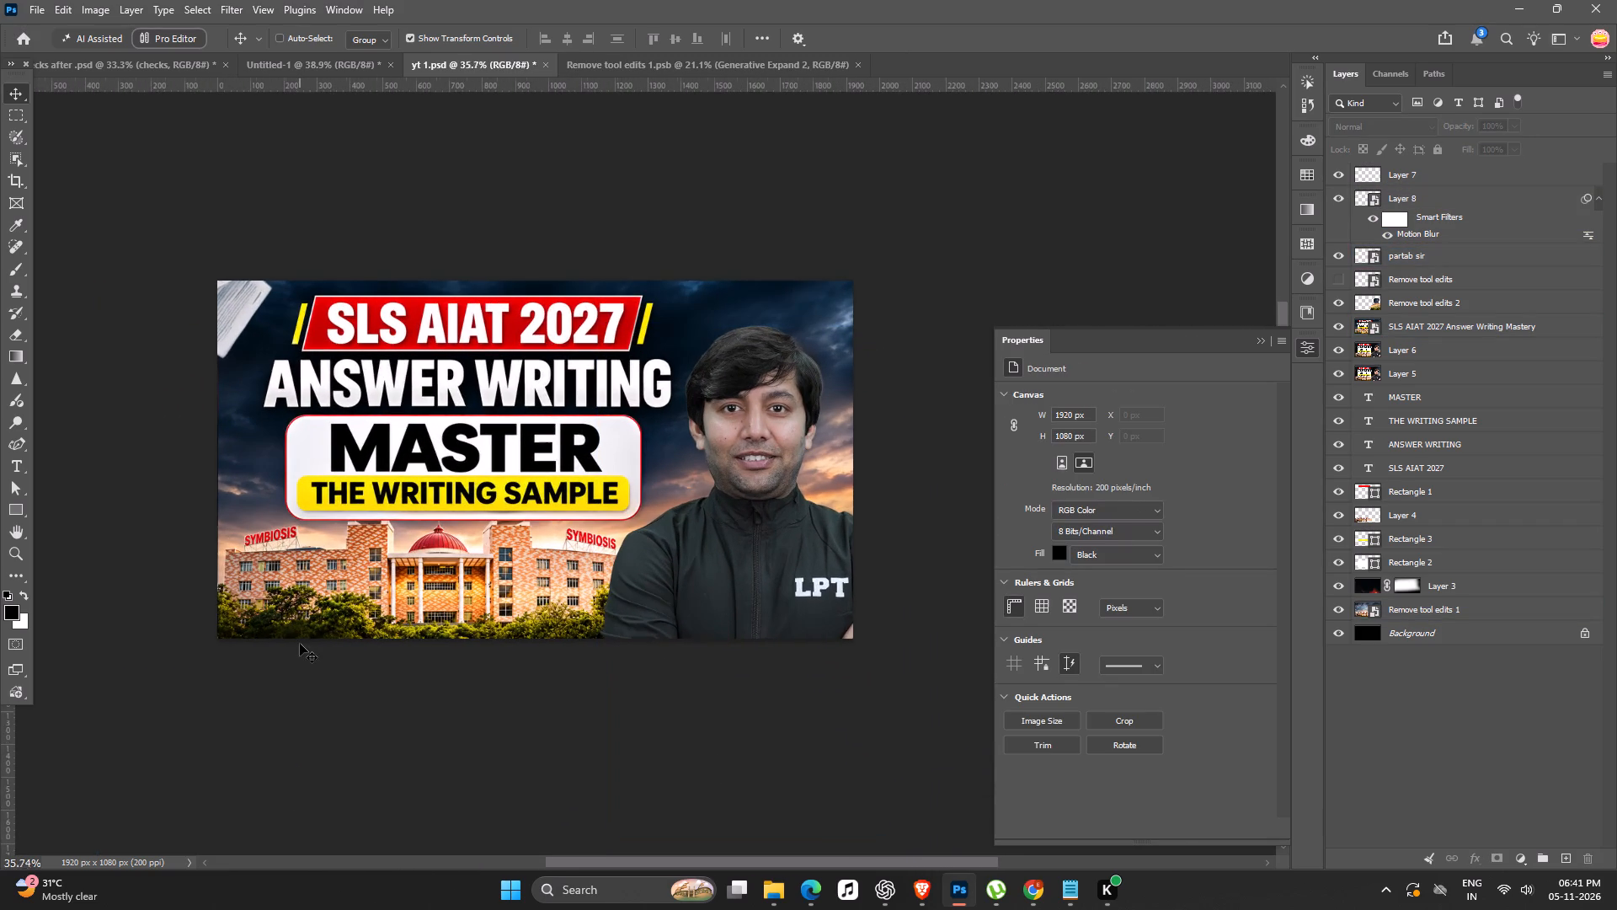
{"action": "scroll", "coordinate": [300, 644], "scroll_direction": "up", "scroll_amount": 1, "text": "ctrl"}
{"action": "key", "text": "space"}
{"action": "left_click_drag", "start_coordinate": [347, 523], "coordinate": [385, 535]}
{"action": "left_click_drag", "start_coordinate": [272, 314], "coordinate": [292, 311]}
{"action": "left_click", "coordinate": [453, 155]}
{"action": "key", "text": "space"}
{"action": "key", "text": "space"}
{"action": "key", "text": "space"}
{"action": "key", "text": "space"}
{"action": "key", "text": "space"}
{"action": "key", "text": "space"}
{"action": "key", "text": "space"}
{"action": "left_click_drag", "start_coordinate": [455, 266], "coordinate": [500, 254]}
{"action": "left_click", "coordinate": [344, 313]}
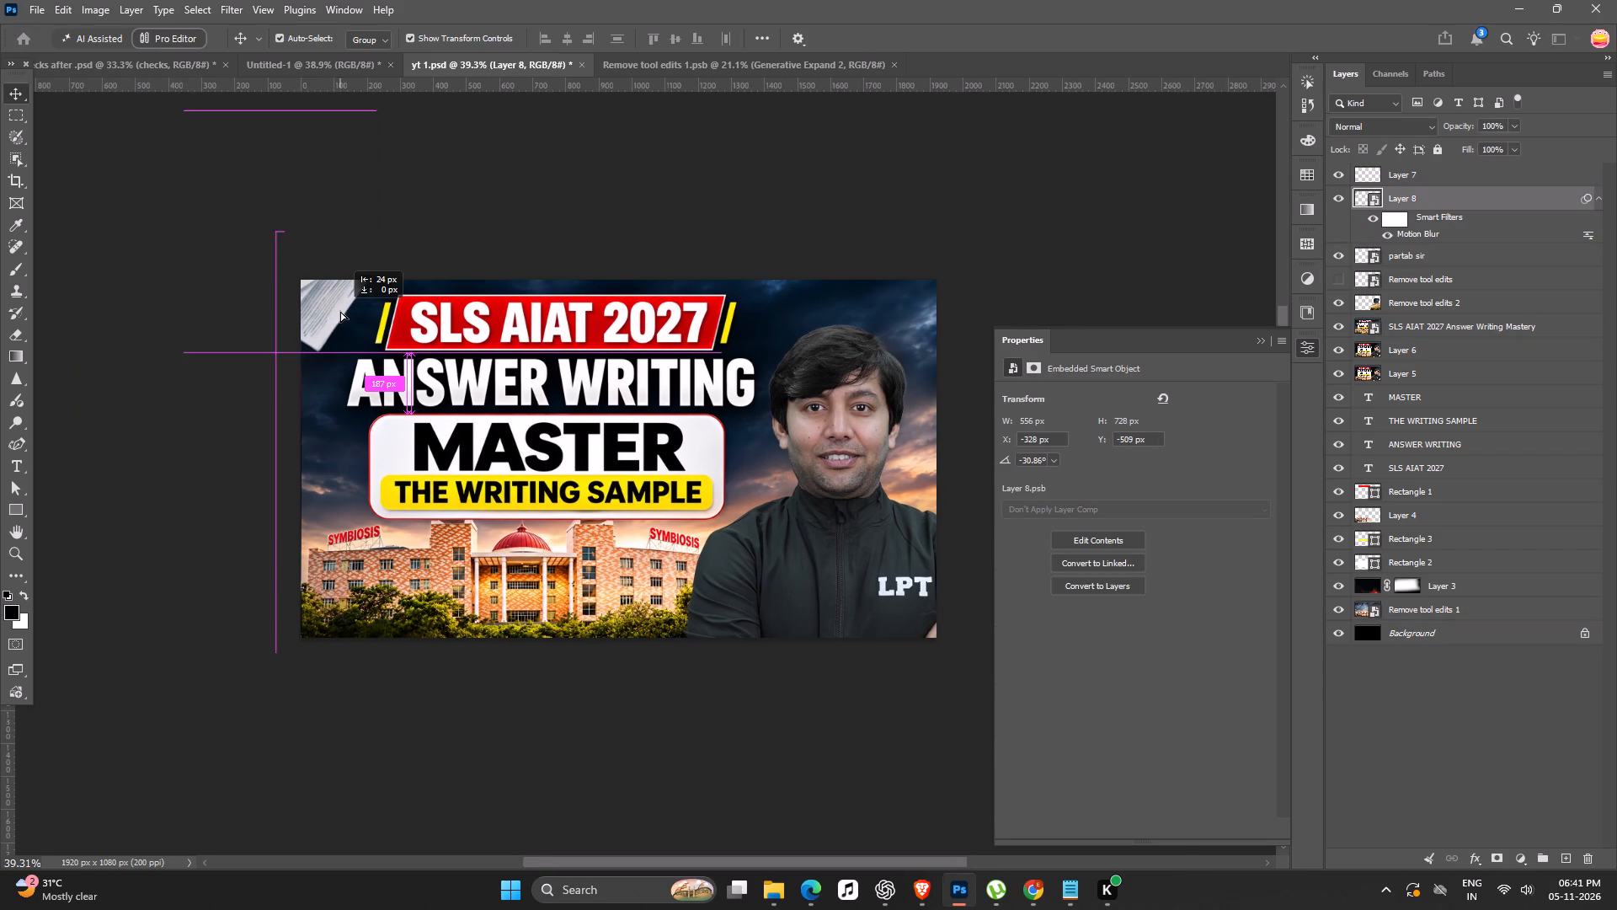
{"action": "left_click", "coordinate": [563, 223]}
{"action": "key", "text": "space"}
{"action": "left_click", "coordinate": [598, 538]}
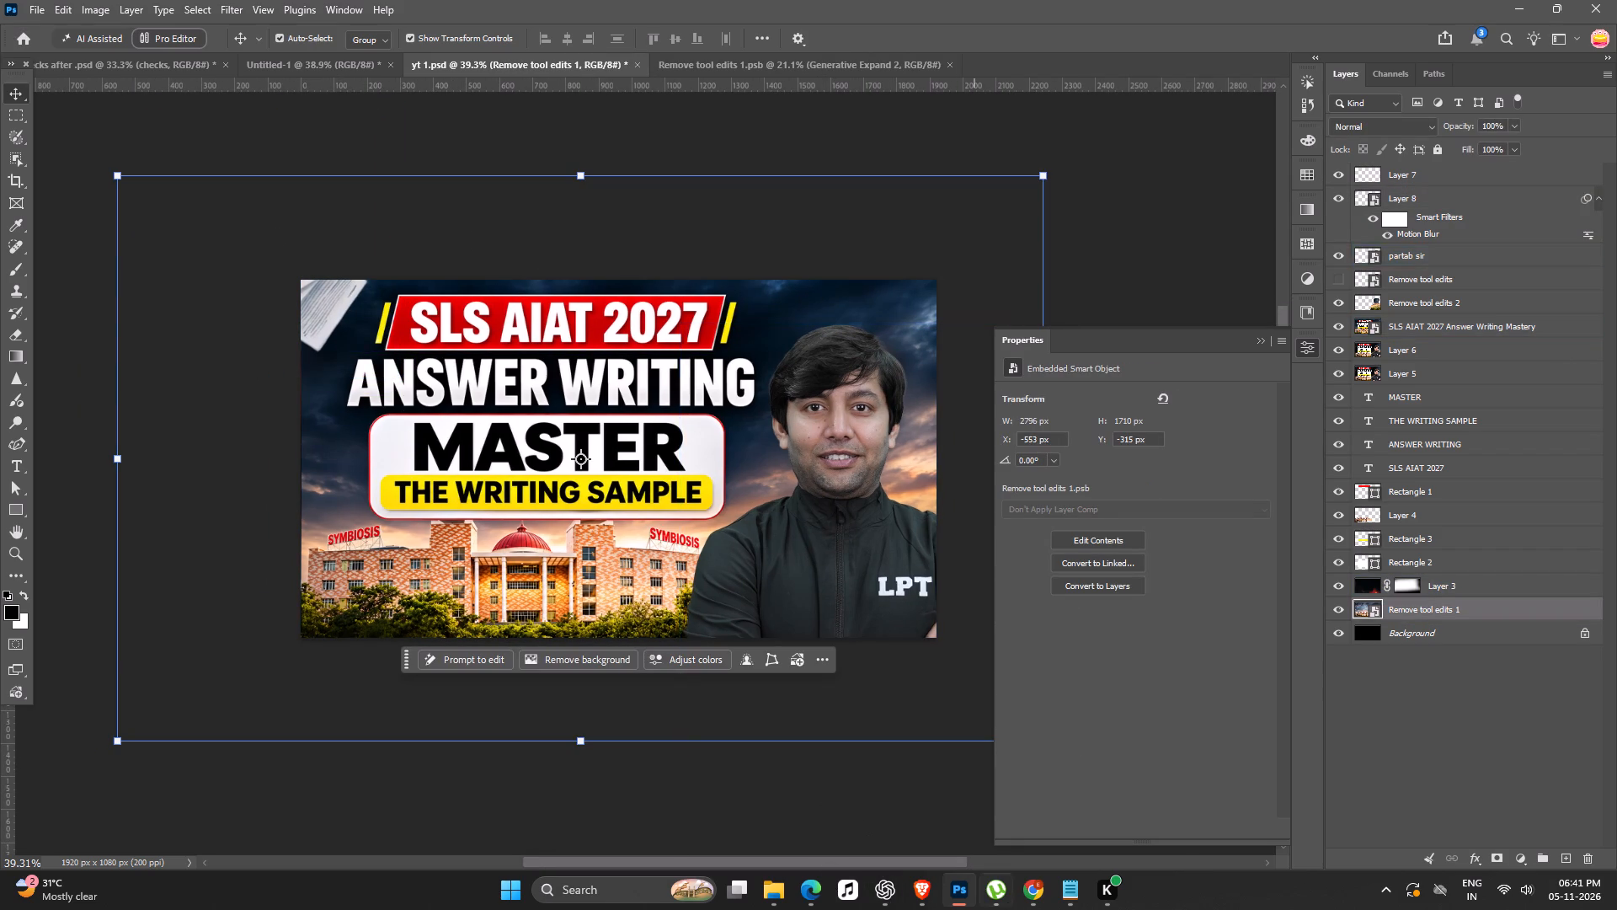
Switch to Chrome, look through the related Pinterest images for another paper graphic, and return to the Photoshop thumbnail.
{"action": "left_click", "coordinate": [1039, 882]}
{"action": "scroll", "coordinate": [1044, 677], "scroll_direction": "down", "scroll_amount": 8}
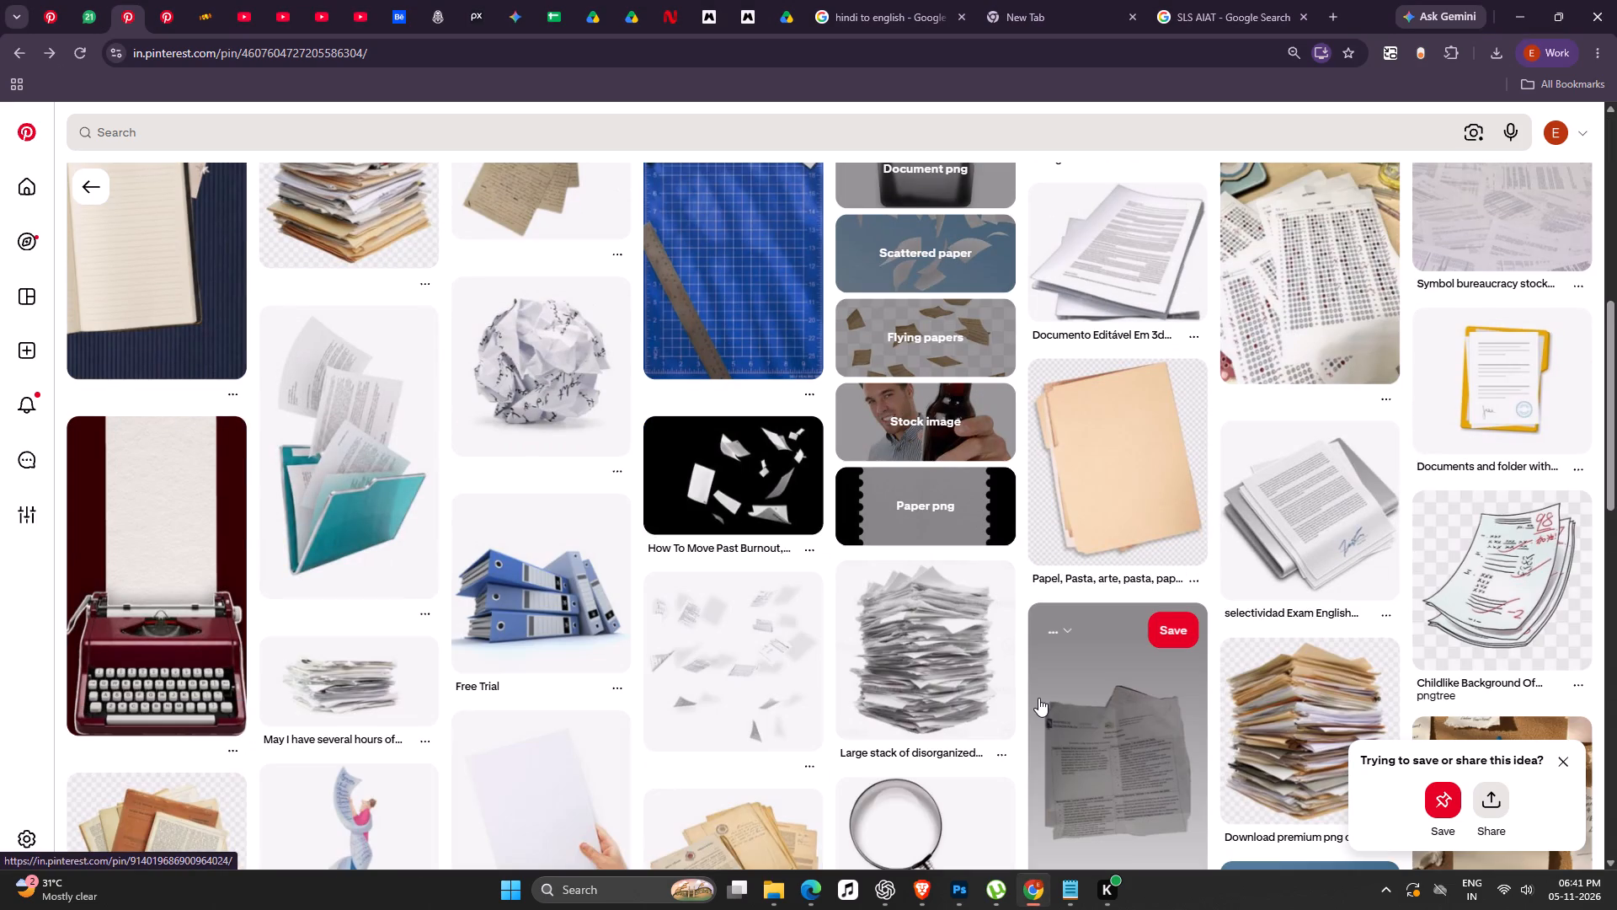
{"action": "scroll", "coordinate": [1038, 698], "scroll_direction": "down", "scroll_amount": 6}
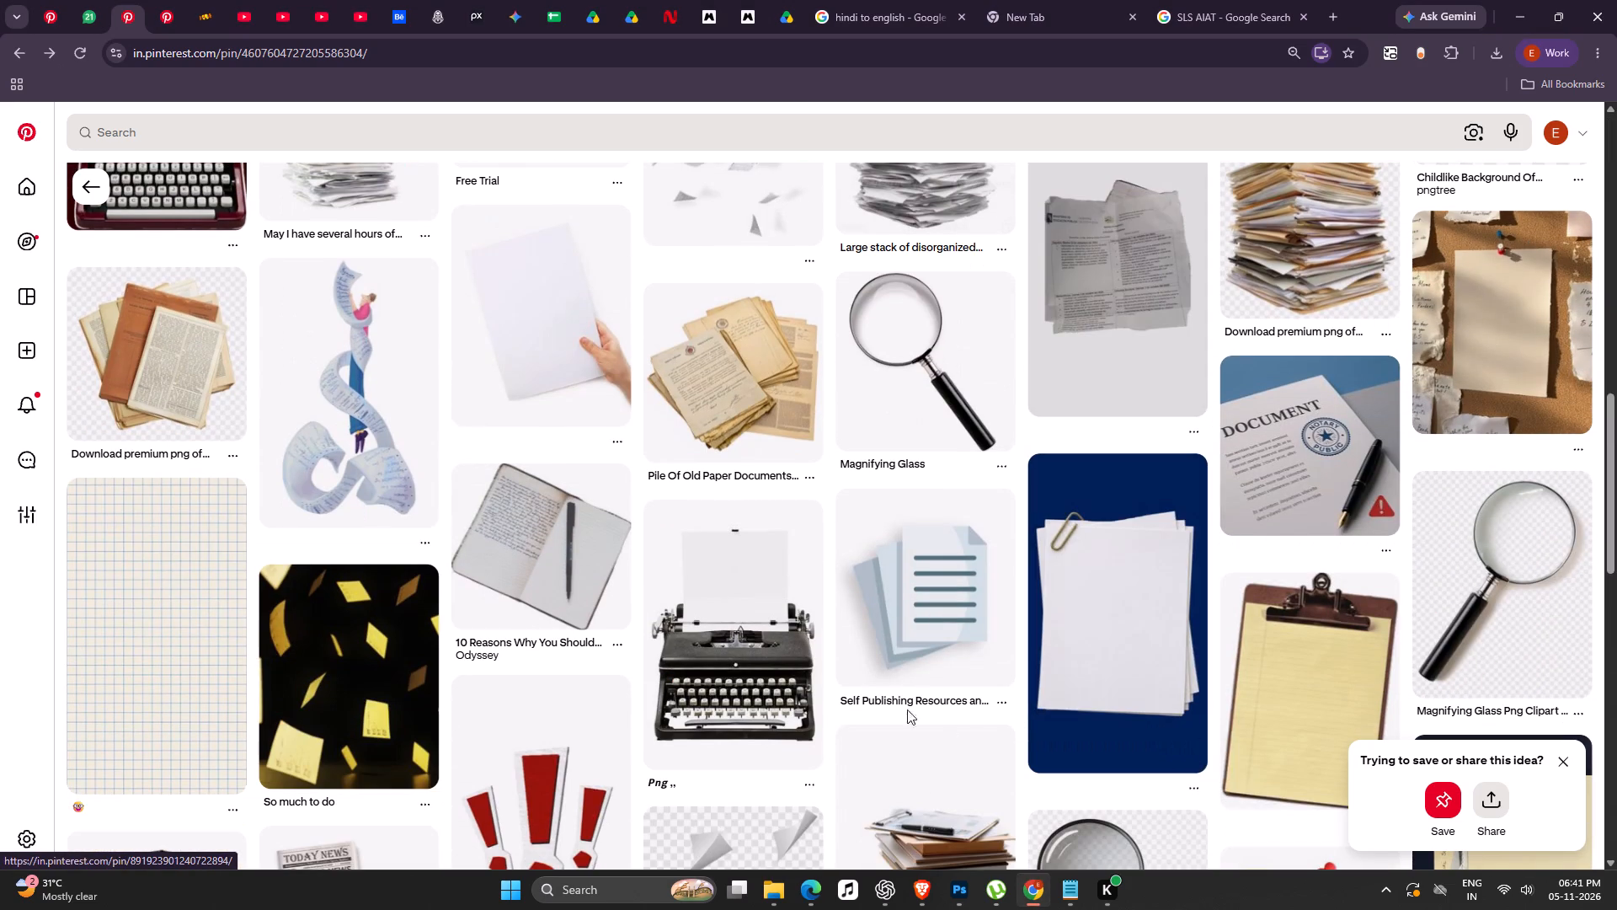
{"action": "scroll", "coordinate": [714, 619], "scroll_direction": "down", "scroll_amount": 5}
{"action": "scroll", "coordinate": [1142, 684], "scroll_direction": "down", "scroll_amount": 5}
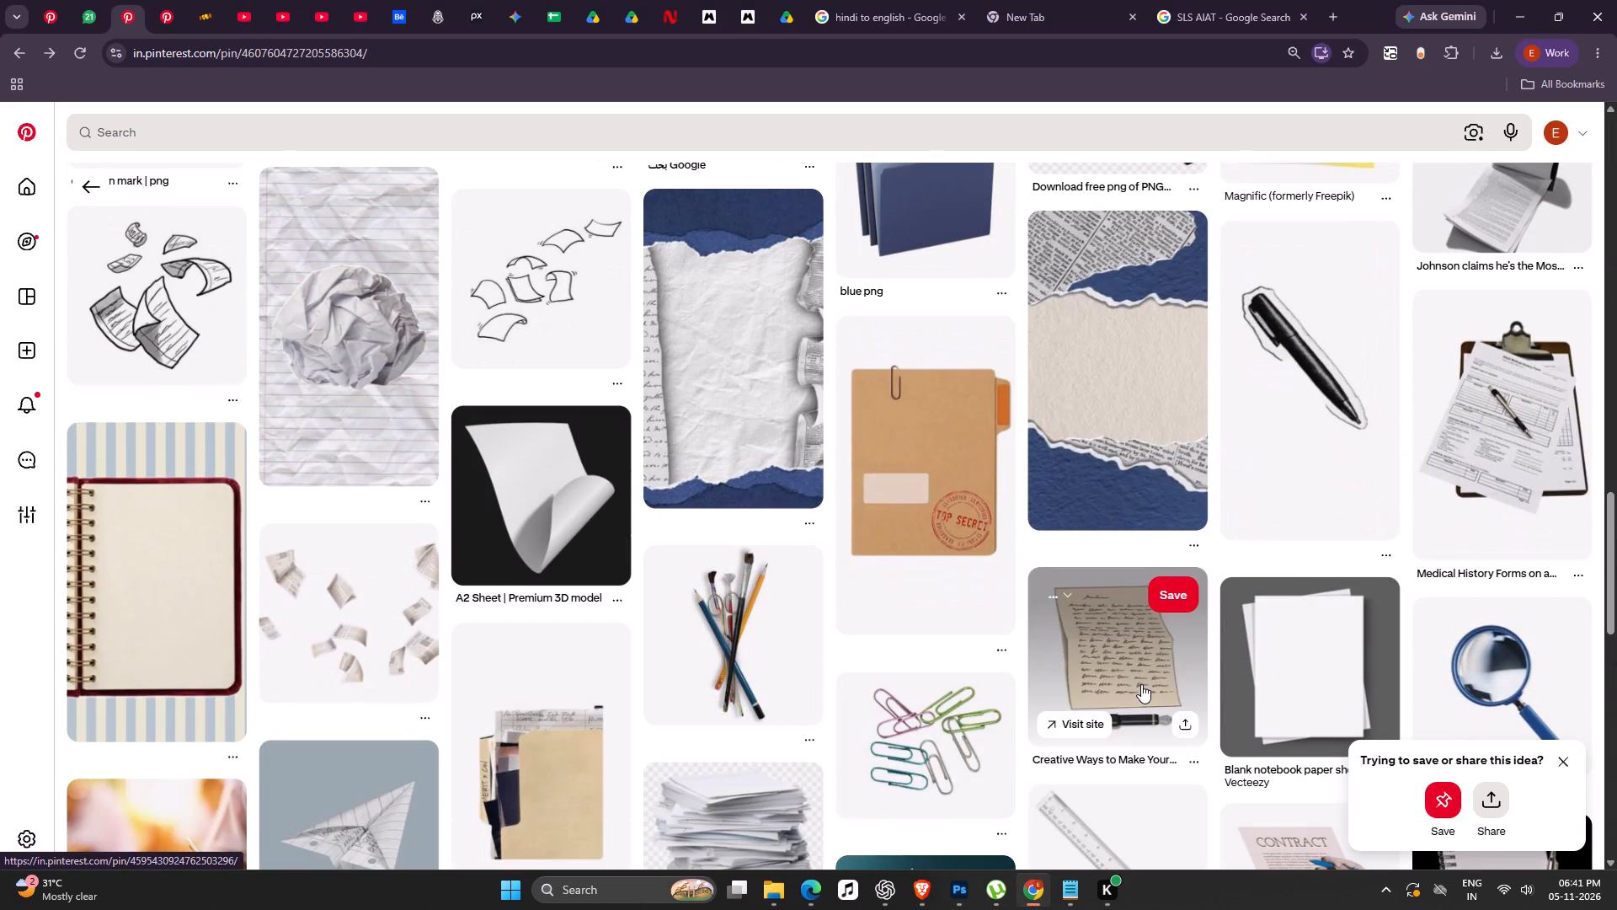
{"action": "scroll", "coordinate": [868, 507], "scroll_direction": "down", "scroll_amount": 6}
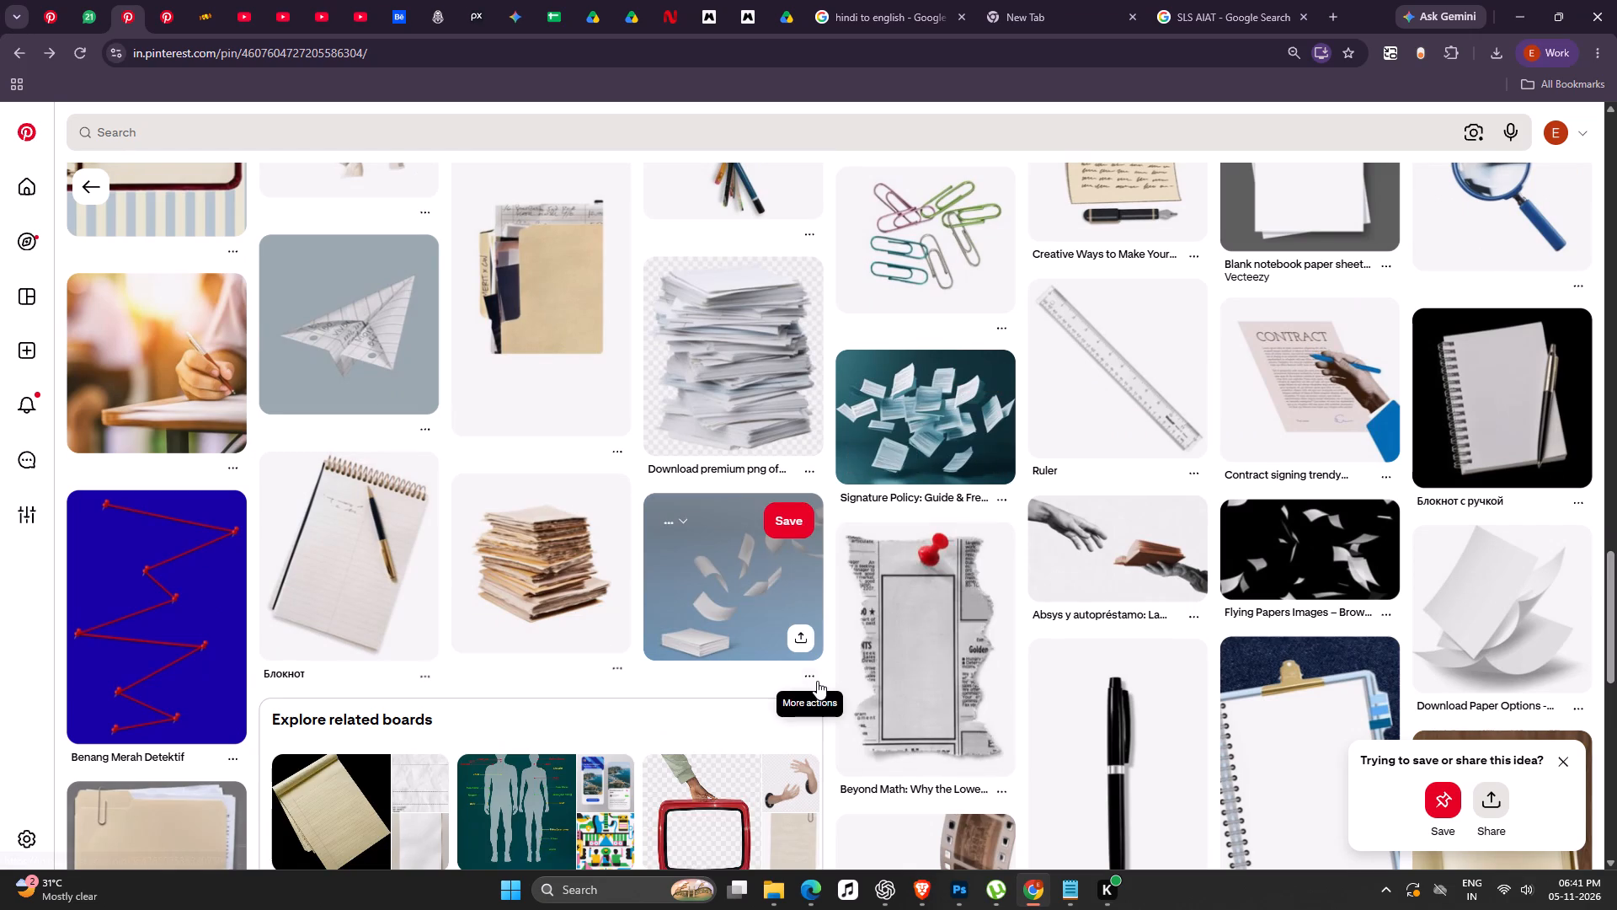
{"action": "key", "text": "alt+Tab"}
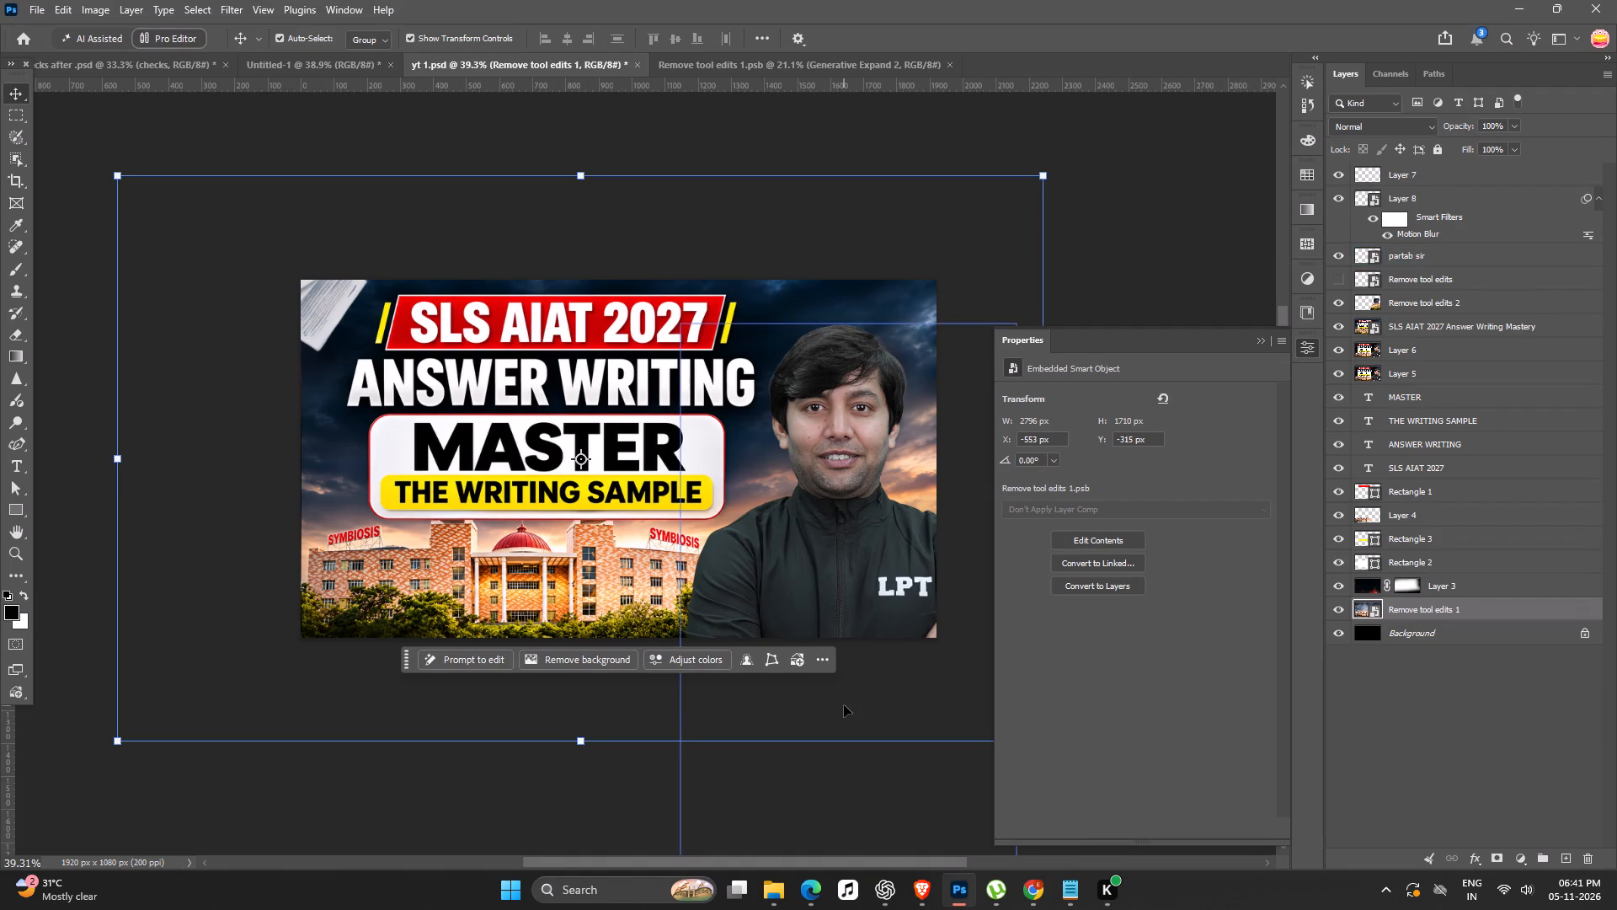
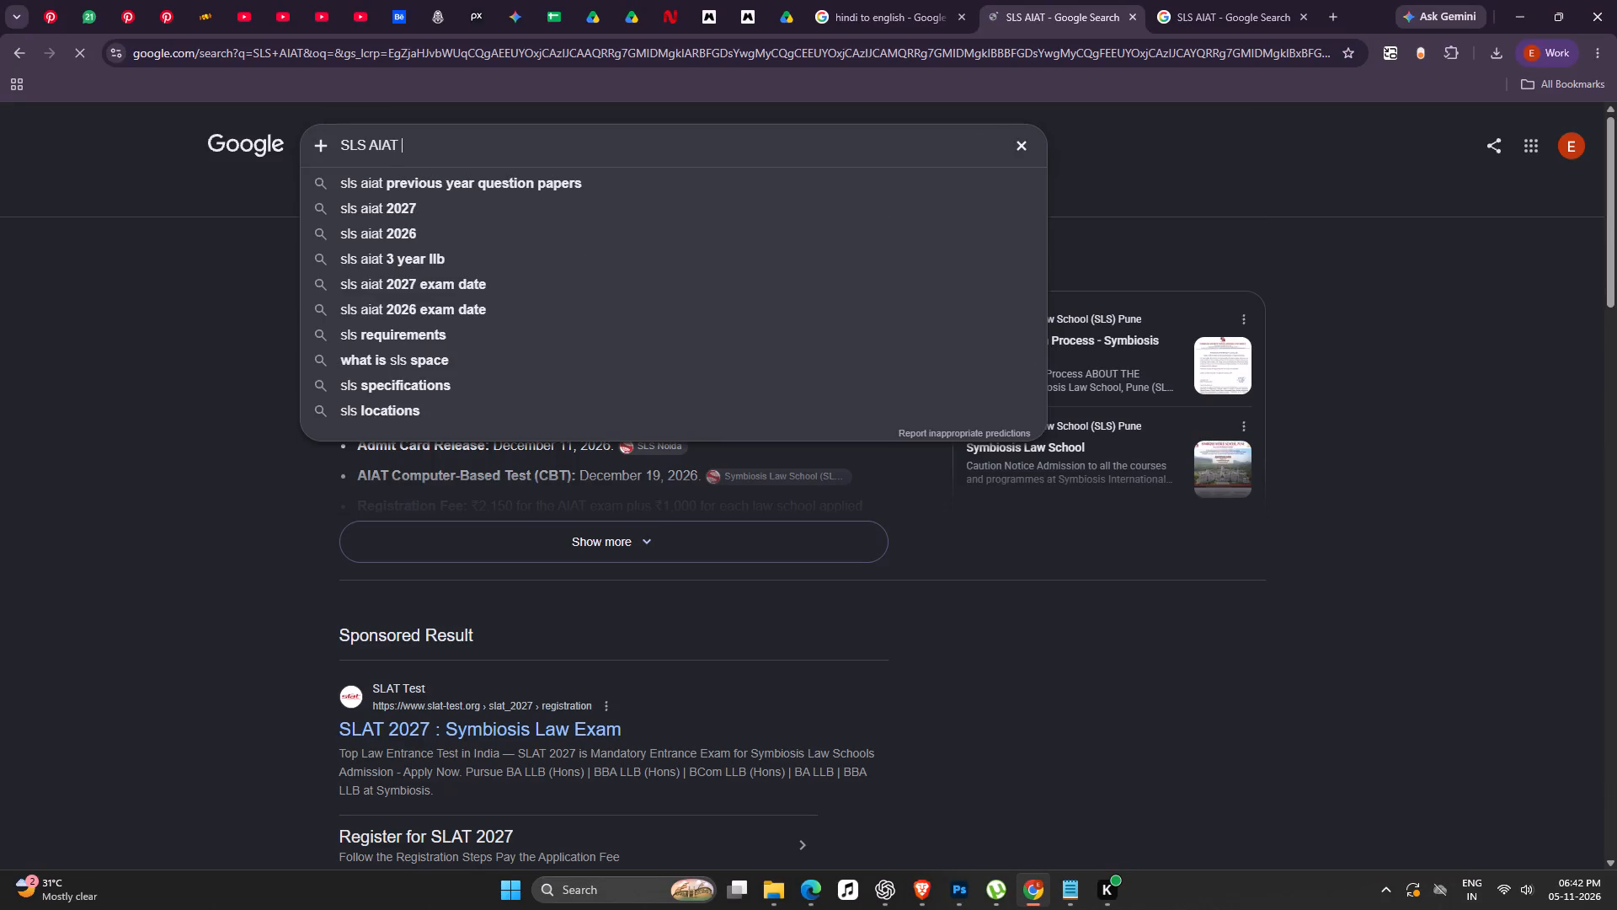
Search Google Images for "SLS AIAT logo".
{"action": "type", "text": "logo"}
{"action": "key", "text": "Return"}
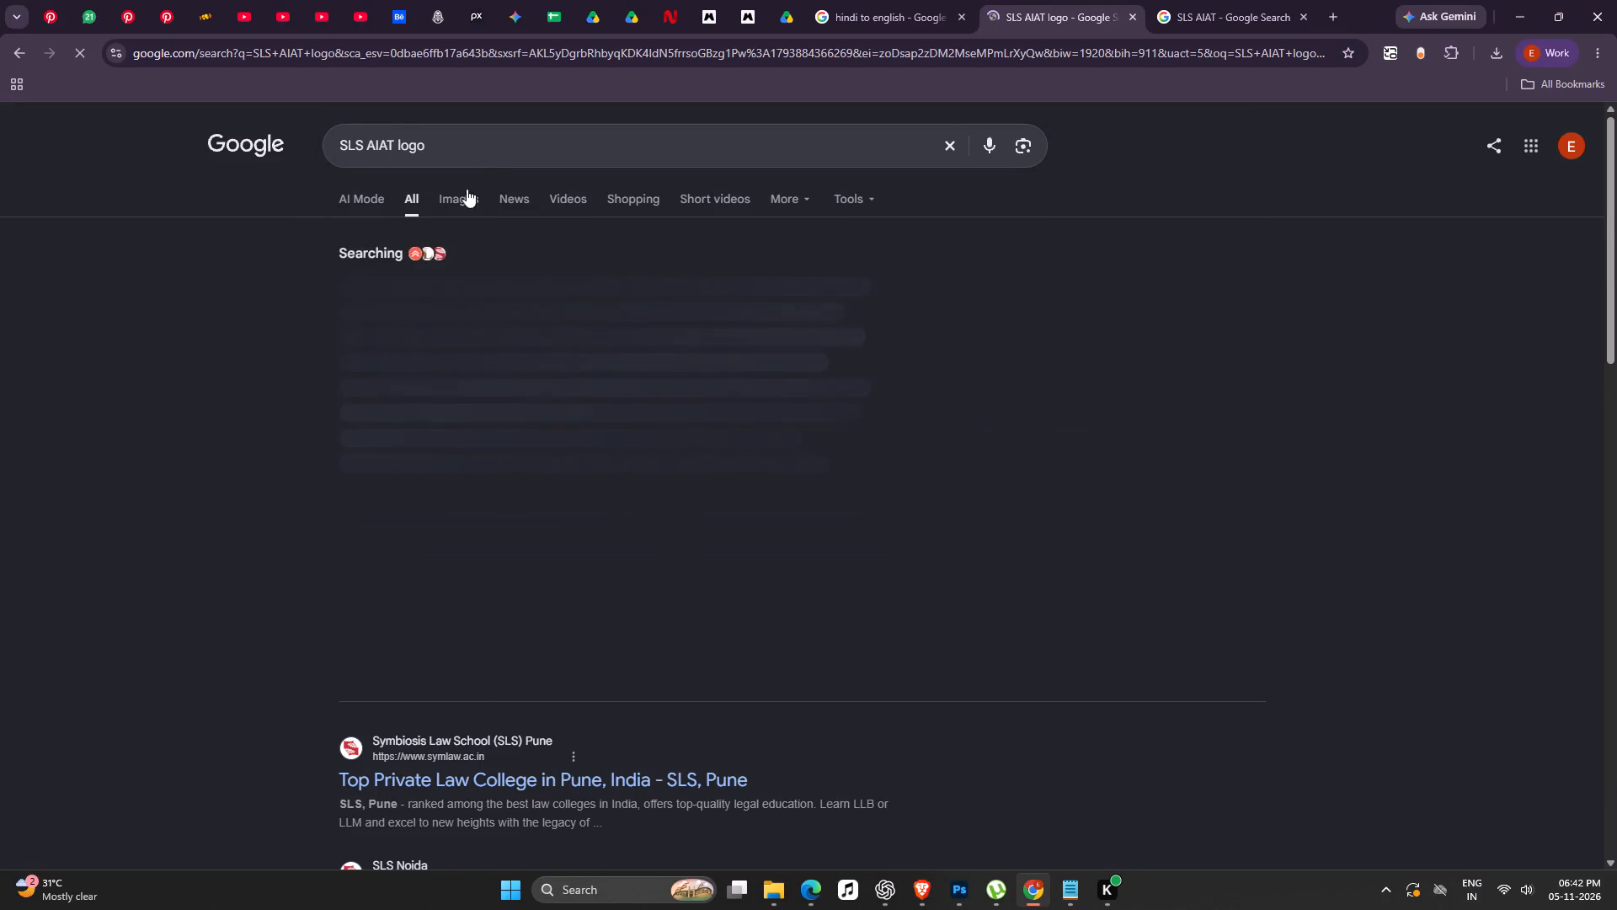
{"action": "left_click", "coordinate": [465, 201]}
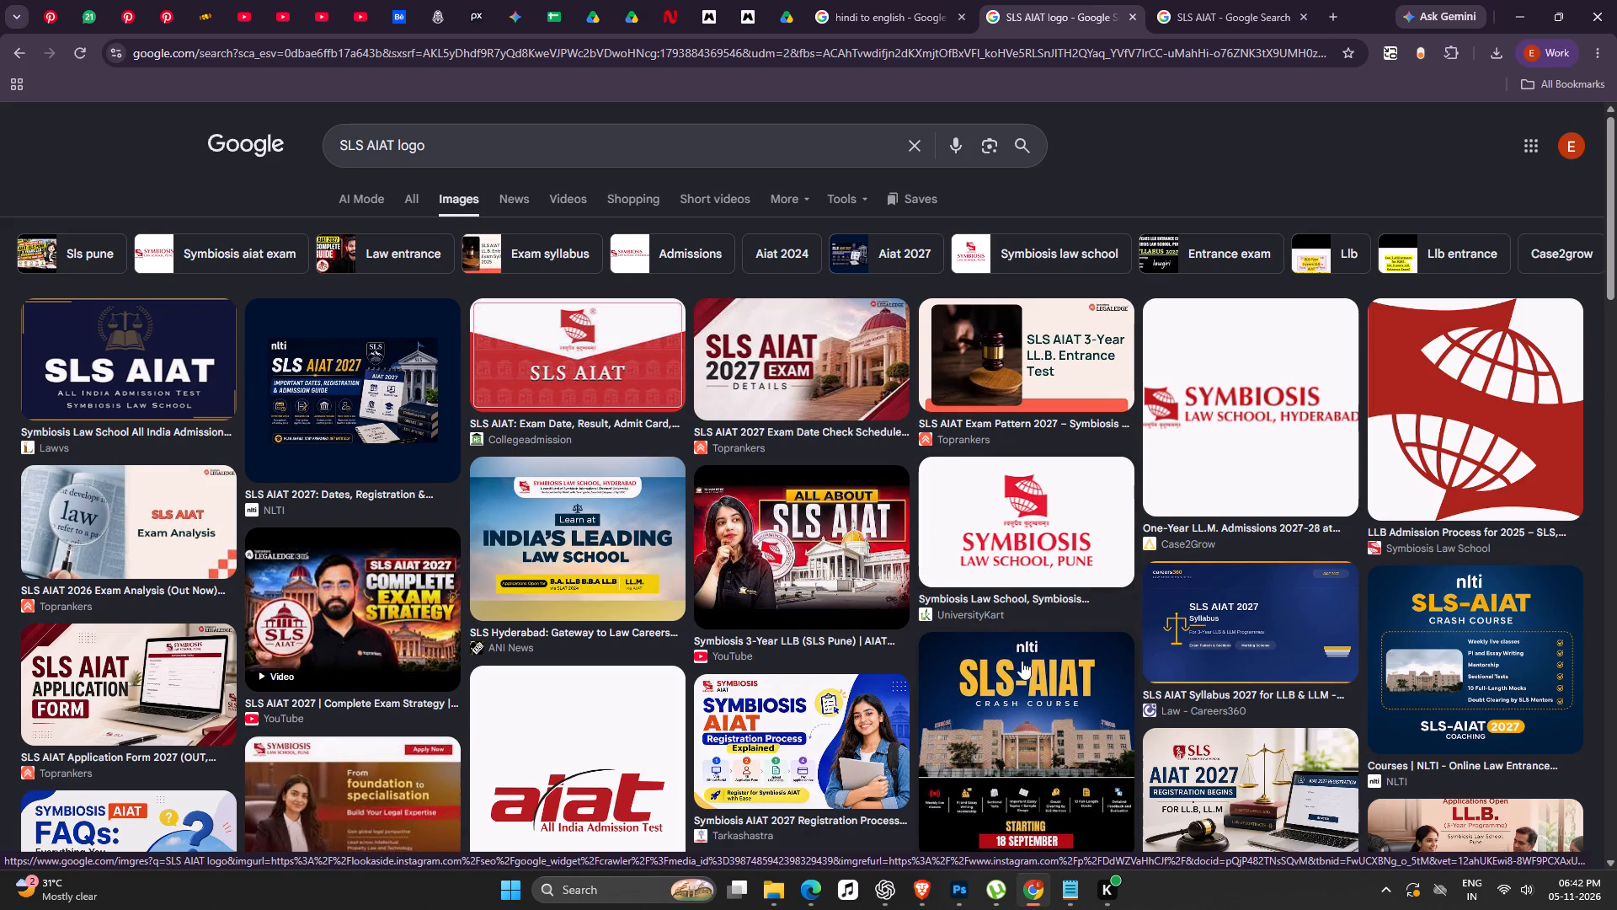
Look through the image results for a suitable SLS or Symbiosis logo, checking back against the thumbnail in Photoshop.
{"action": "scroll", "coordinate": [1021, 657], "scroll_direction": "down", "scroll_amount": 9}
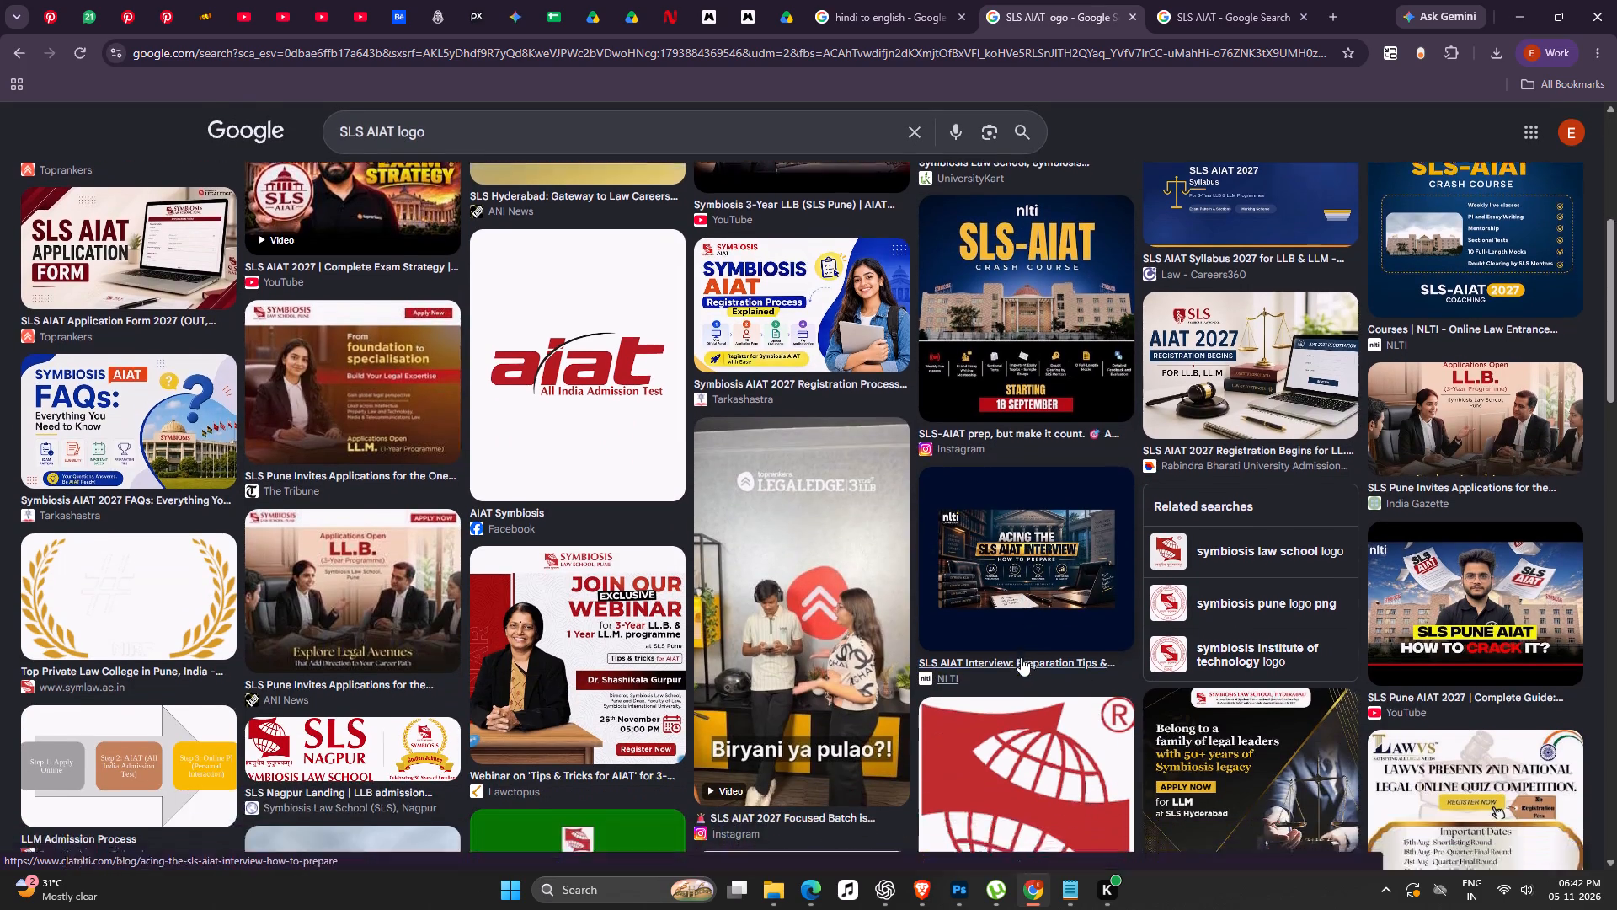
{"action": "scroll", "coordinate": [1021, 657], "scroll_direction": "up", "scroll_amount": 14}
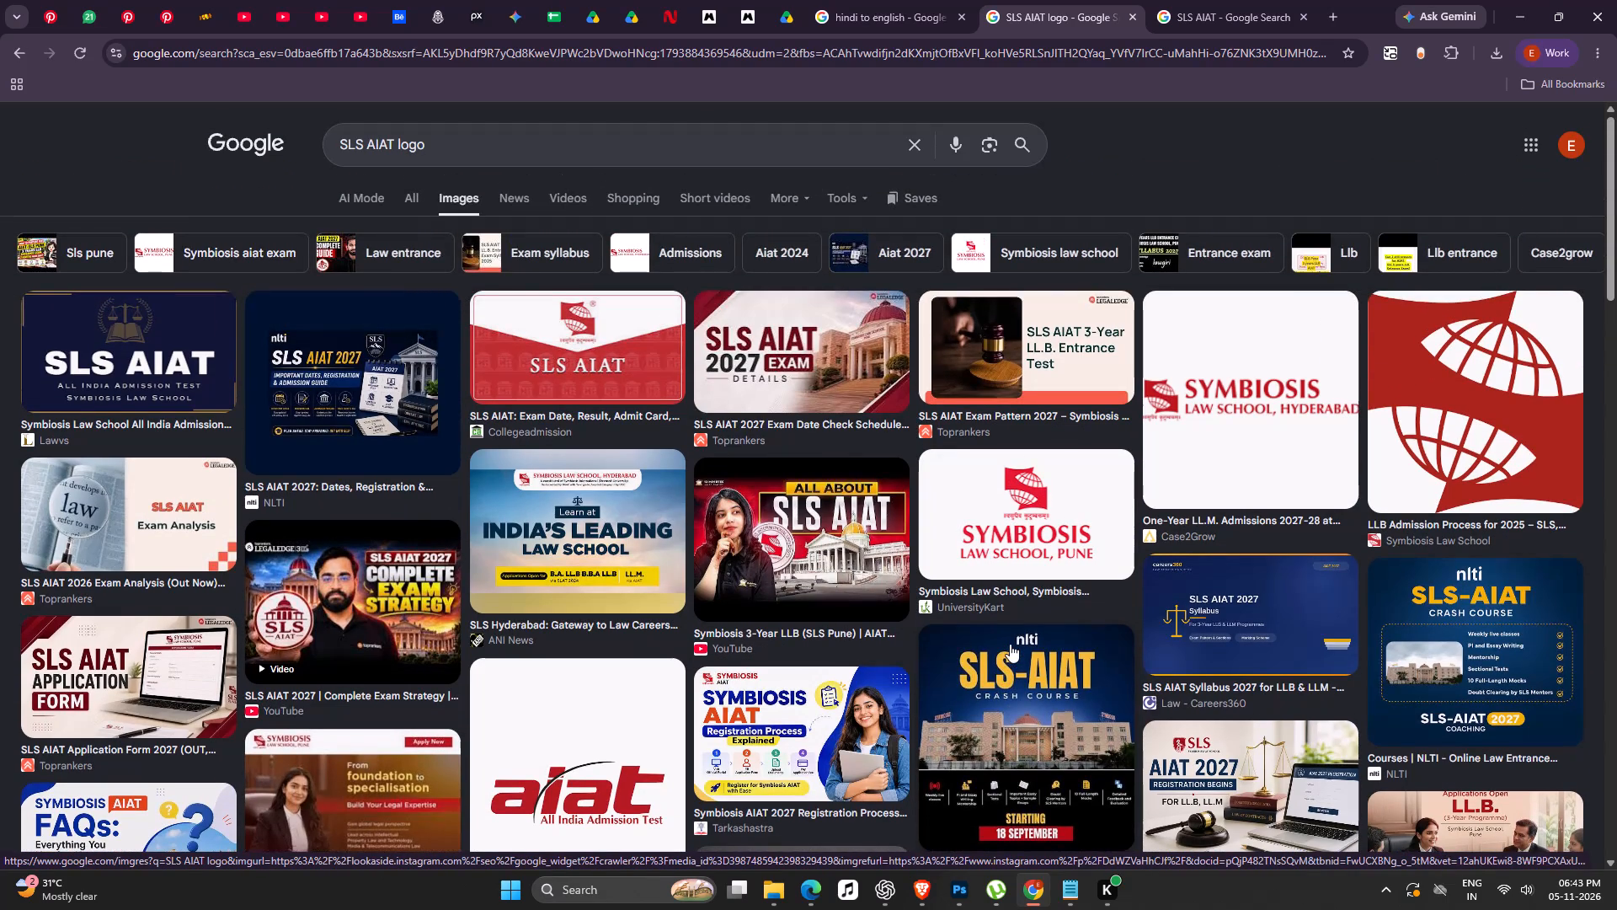
{"action": "key", "text": "alt+Tab"}
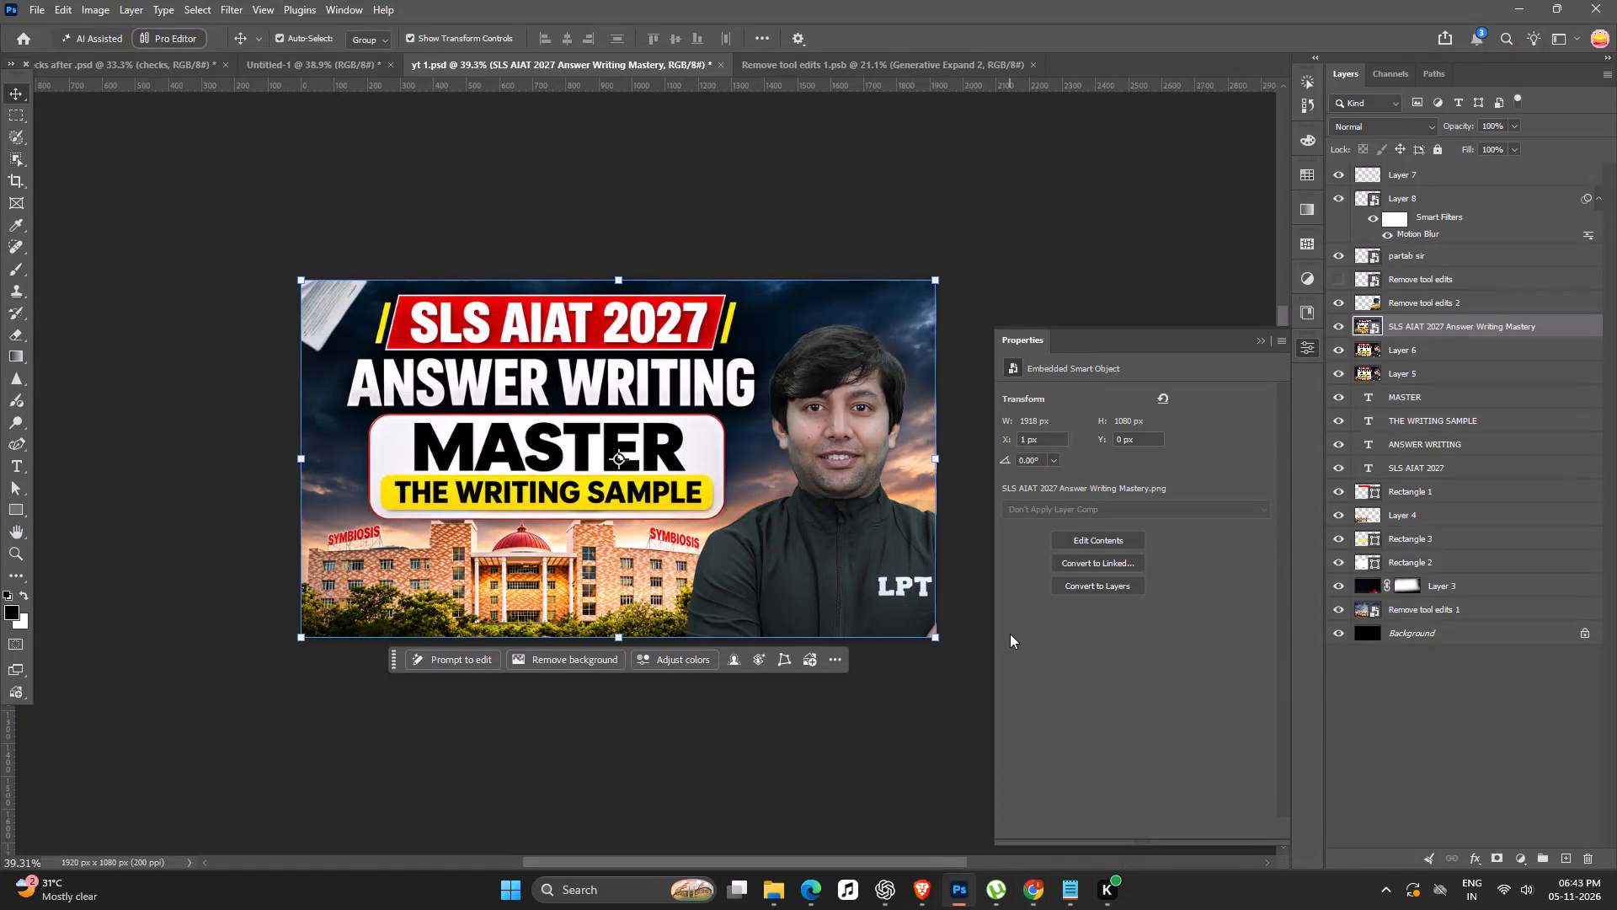
{"action": "key", "text": "alt+Tab"}
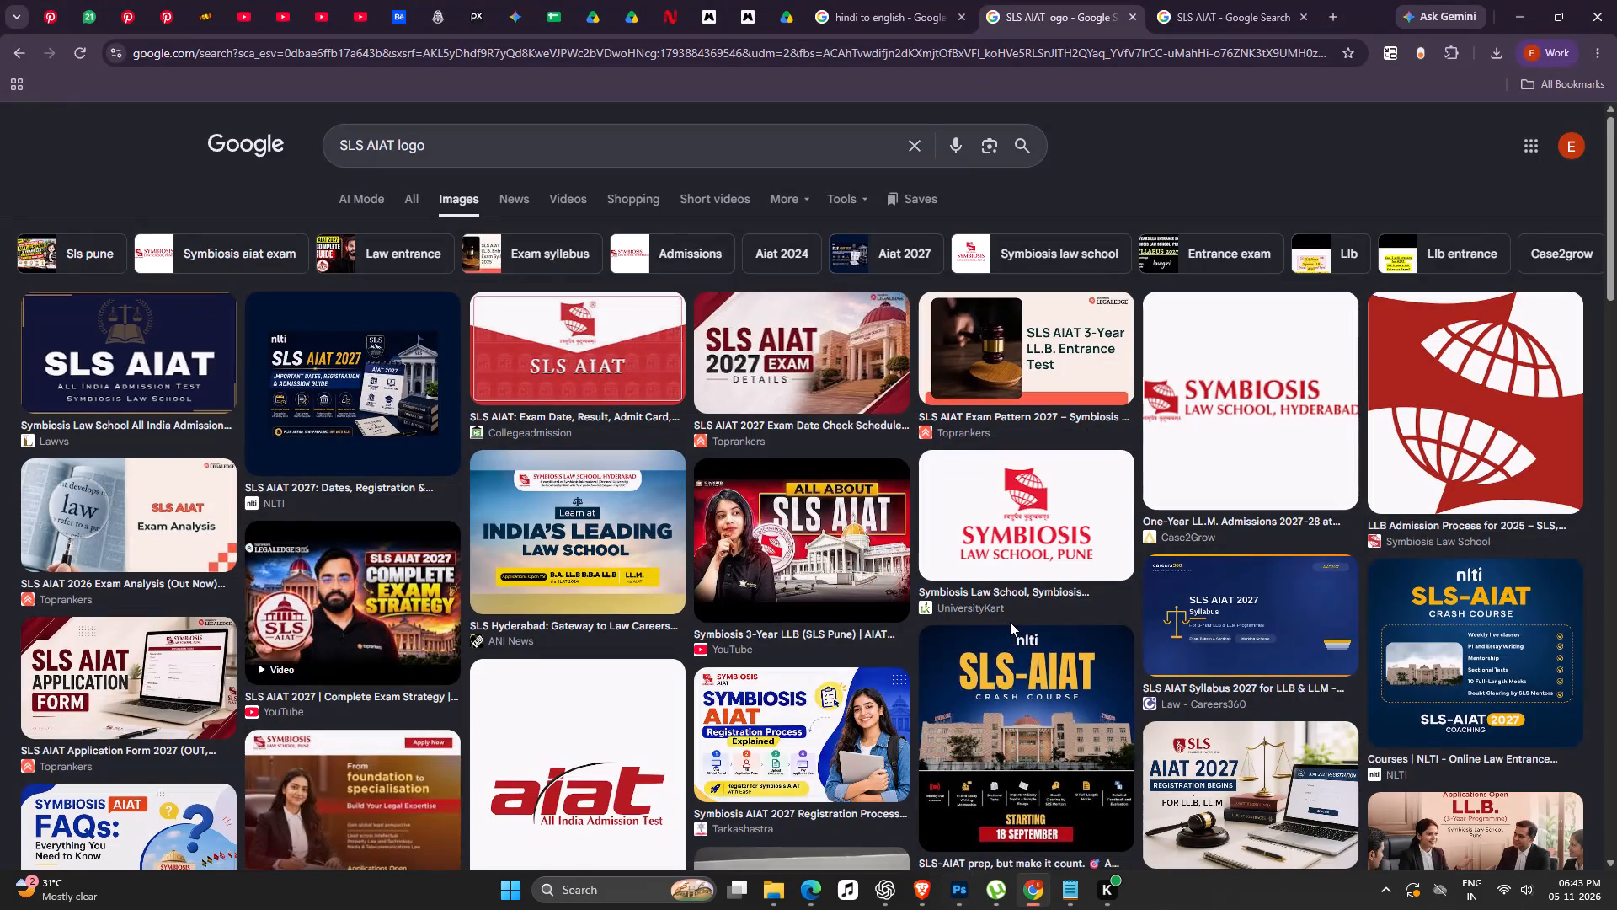
{"action": "key", "text": "alt+Tab"}
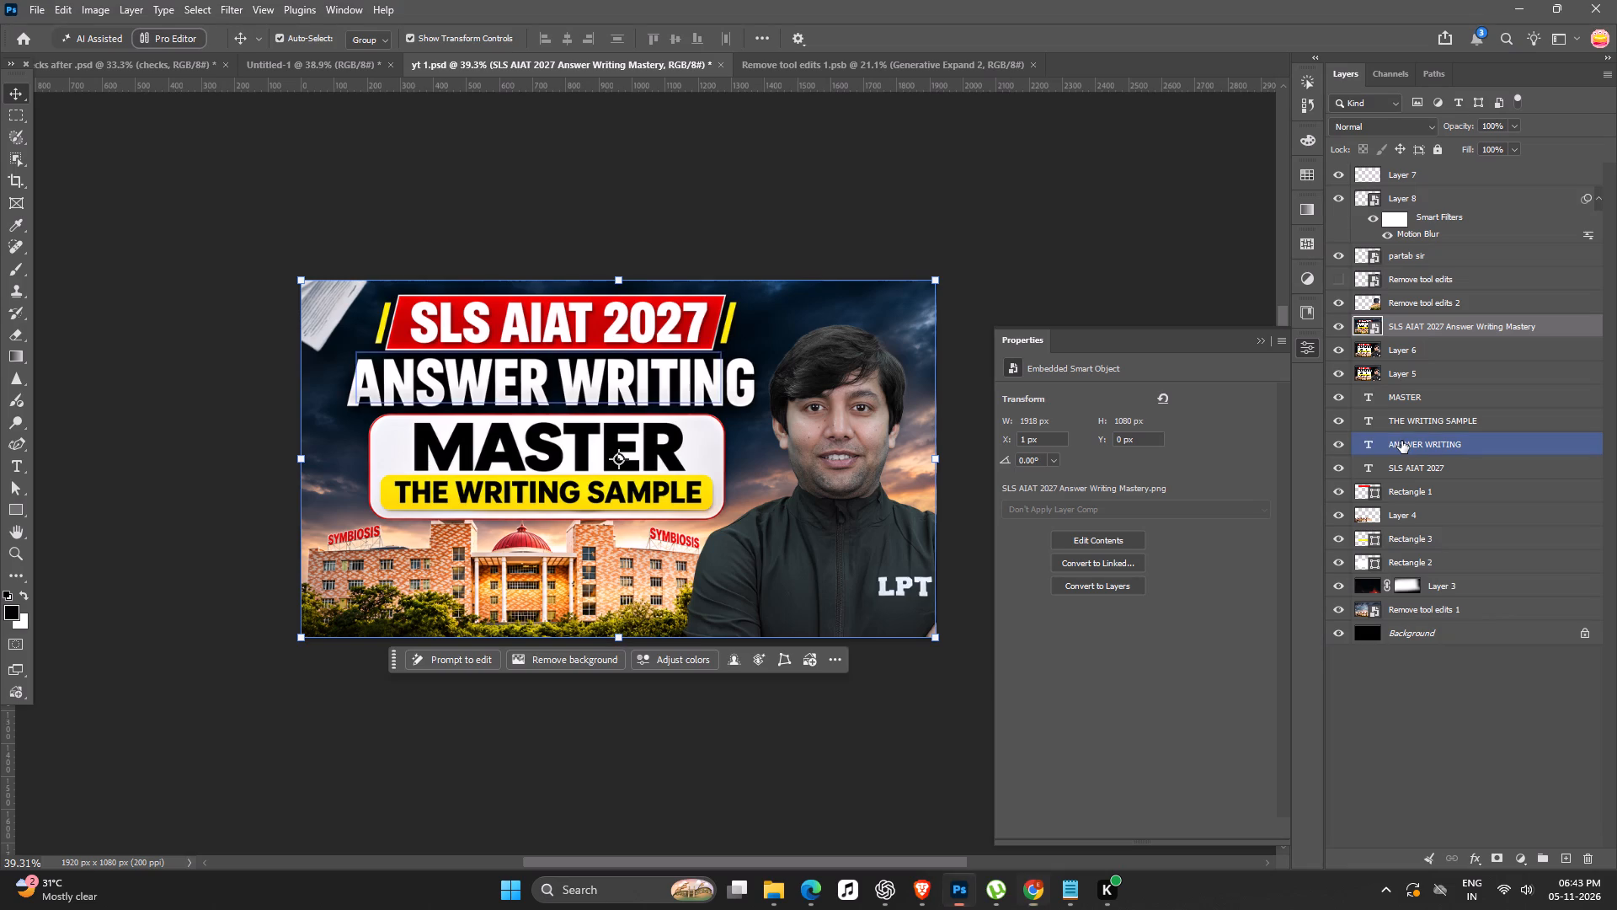
{"action": "key", "text": "alt+Tab"}
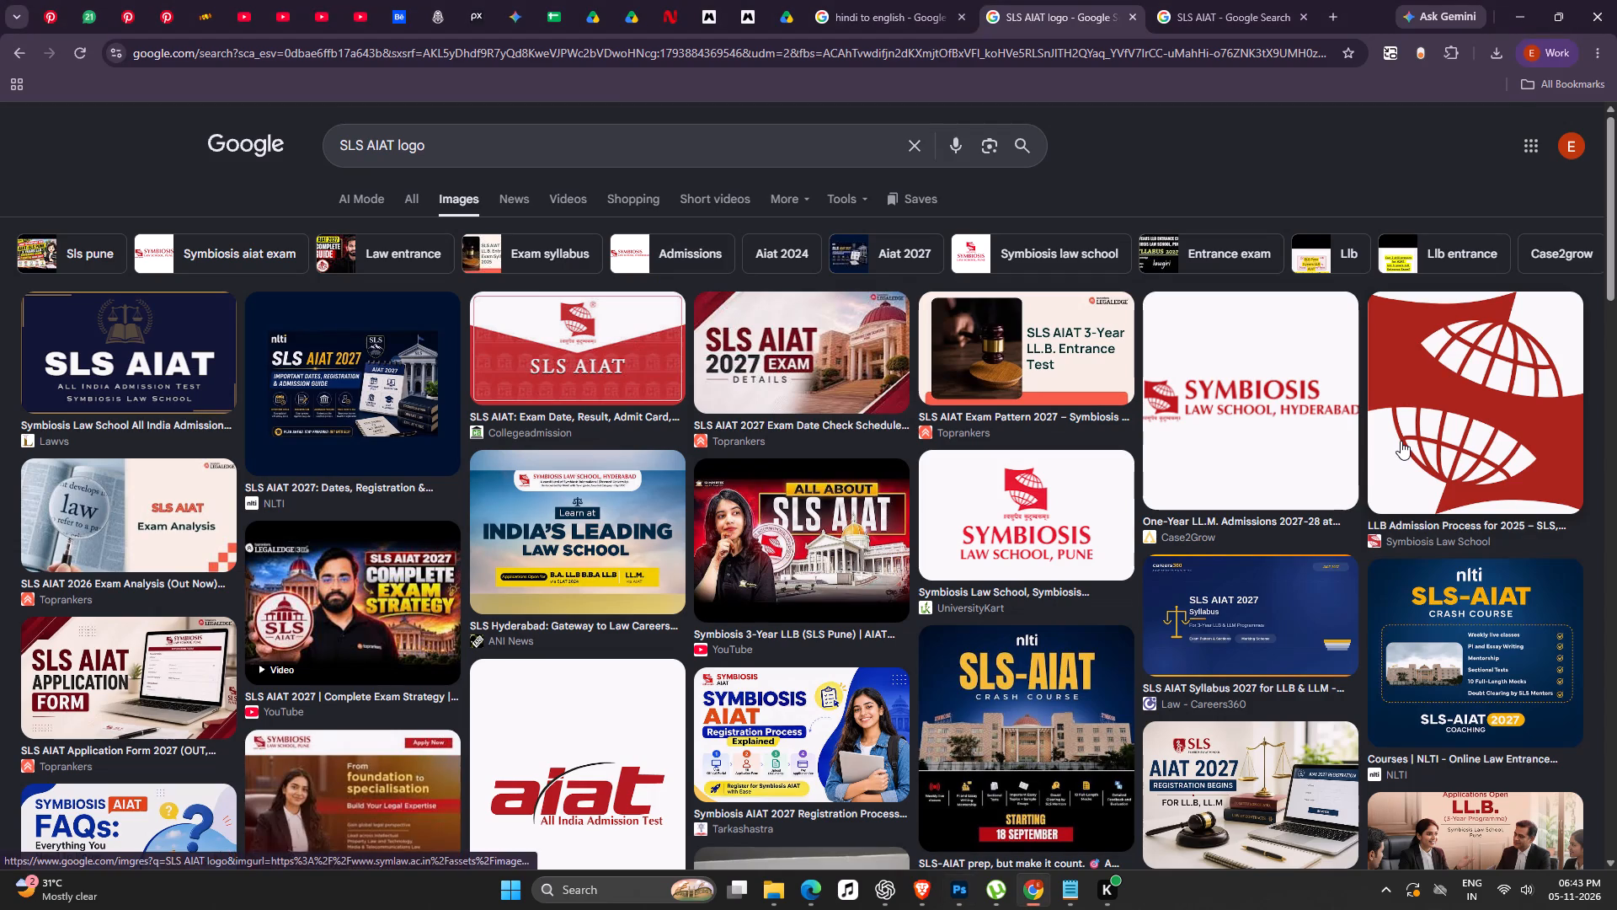
{"action": "scroll", "coordinate": [941, 540], "scroll_direction": "down", "scroll_amount": 10}
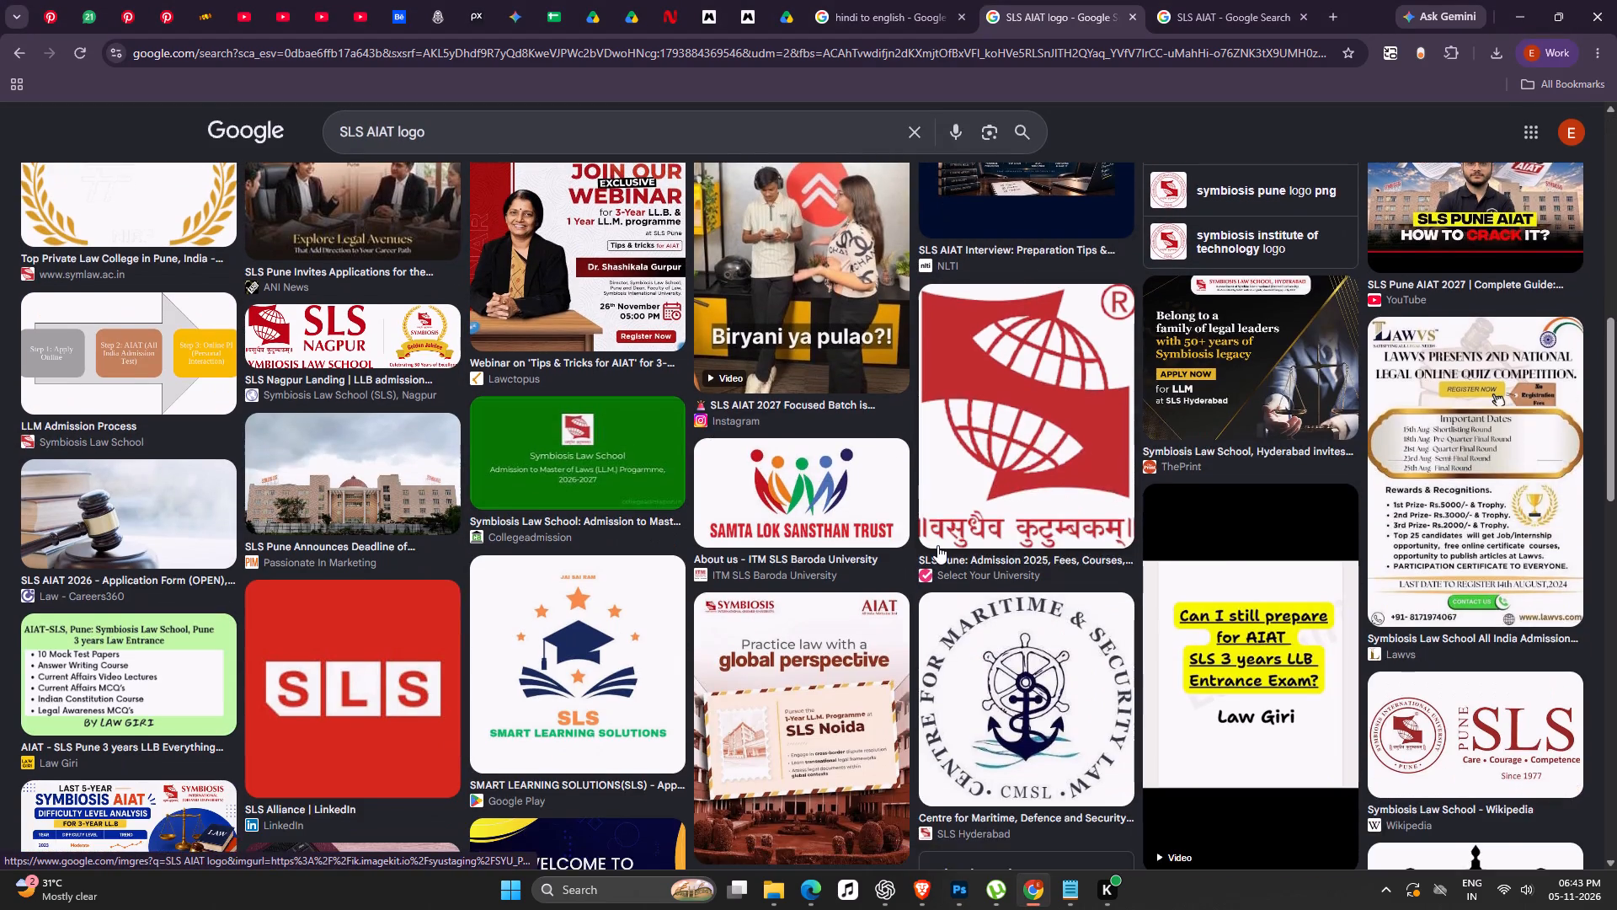
{"action": "scroll", "coordinate": [937, 545], "scroll_direction": "down", "scroll_amount": 16}
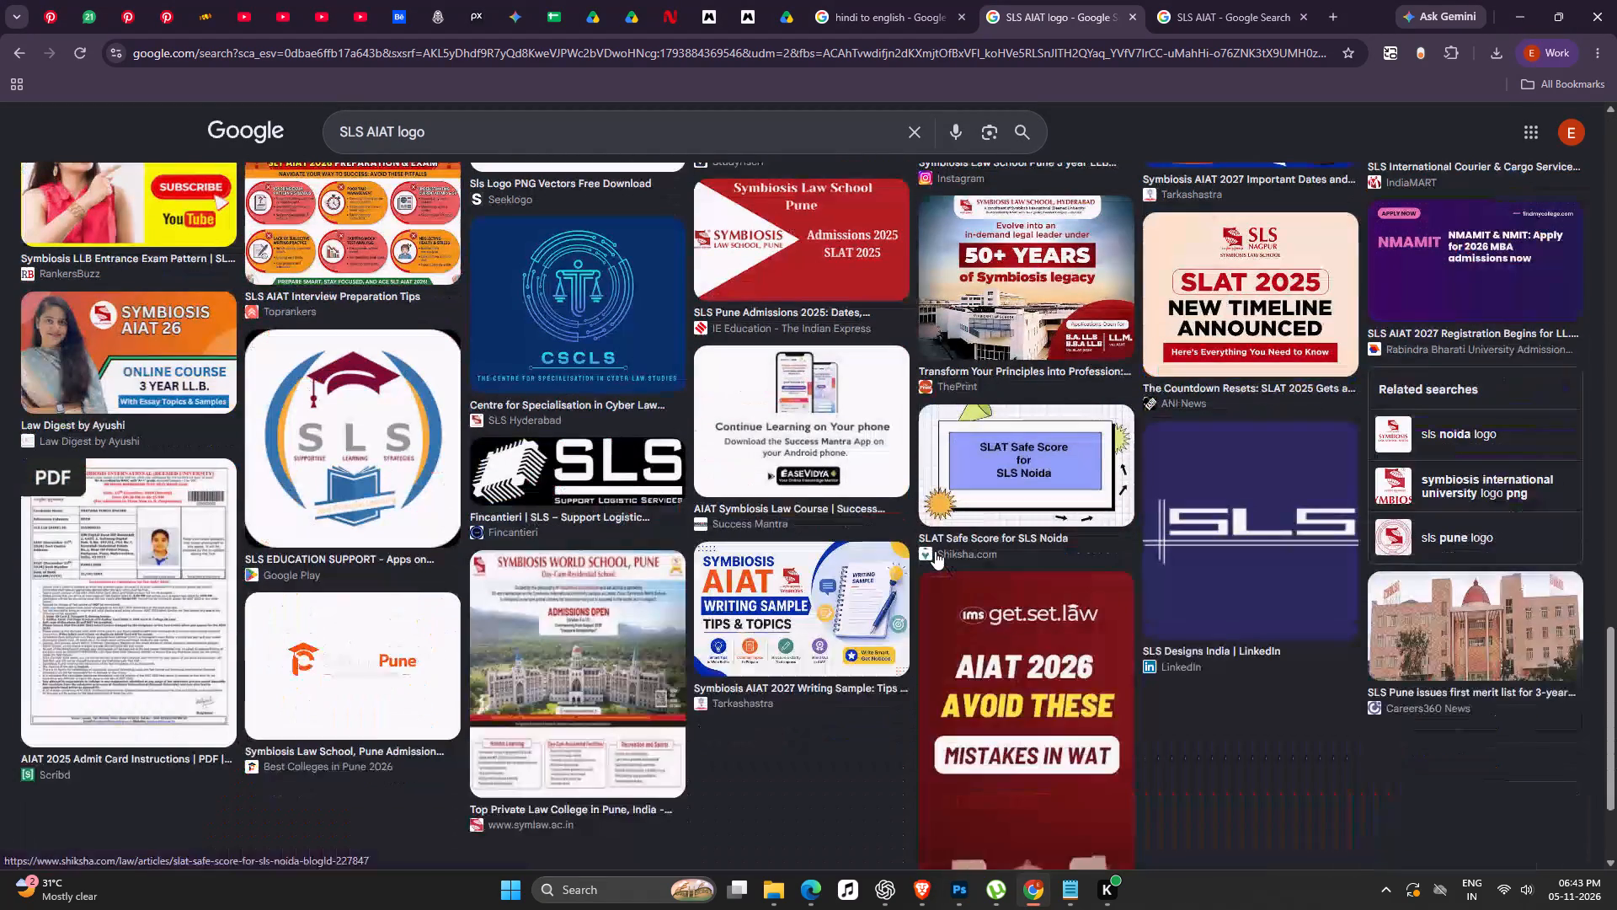
{"action": "scroll", "coordinate": [935, 551], "scroll_direction": "down", "scroll_amount": 6}
{"action": "scroll", "coordinate": [683, 594], "scroll_direction": "up", "scroll_amount": 8}
{"action": "scroll", "coordinate": [531, 534], "scroll_direction": "up", "scroll_amount": 12}
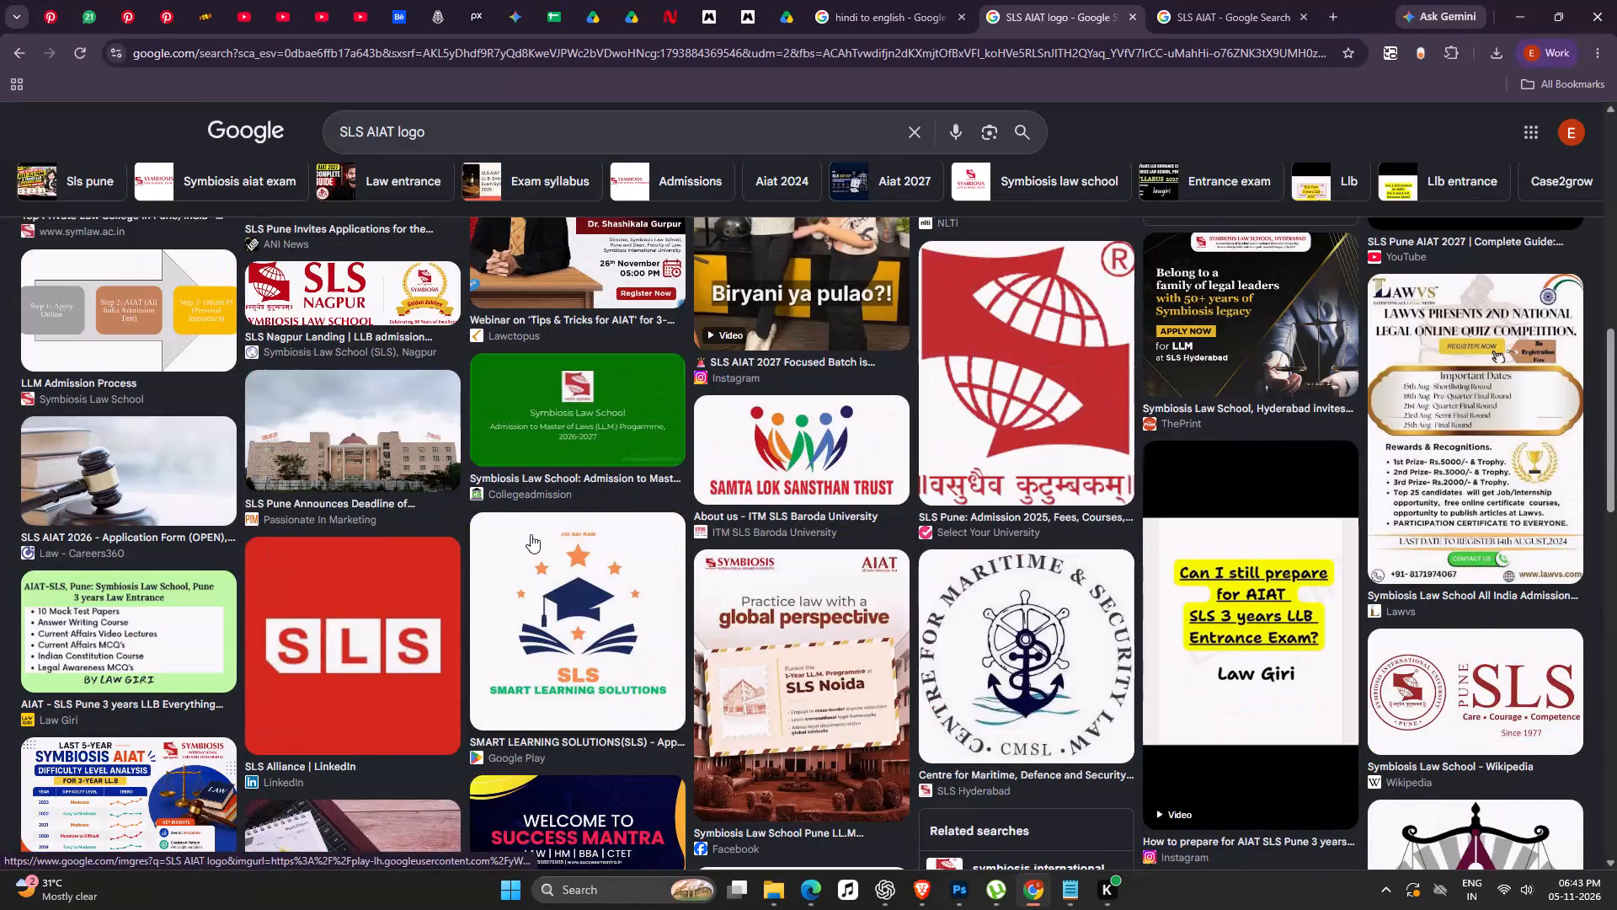
{"action": "scroll", "coordinate": [531, 534], "scroll_direction": "up", "scroll_amount": 13}
{"action": "scroll", "coordinate": [531, 534], "scroll_direction": "down", "scroll_amount": 7}
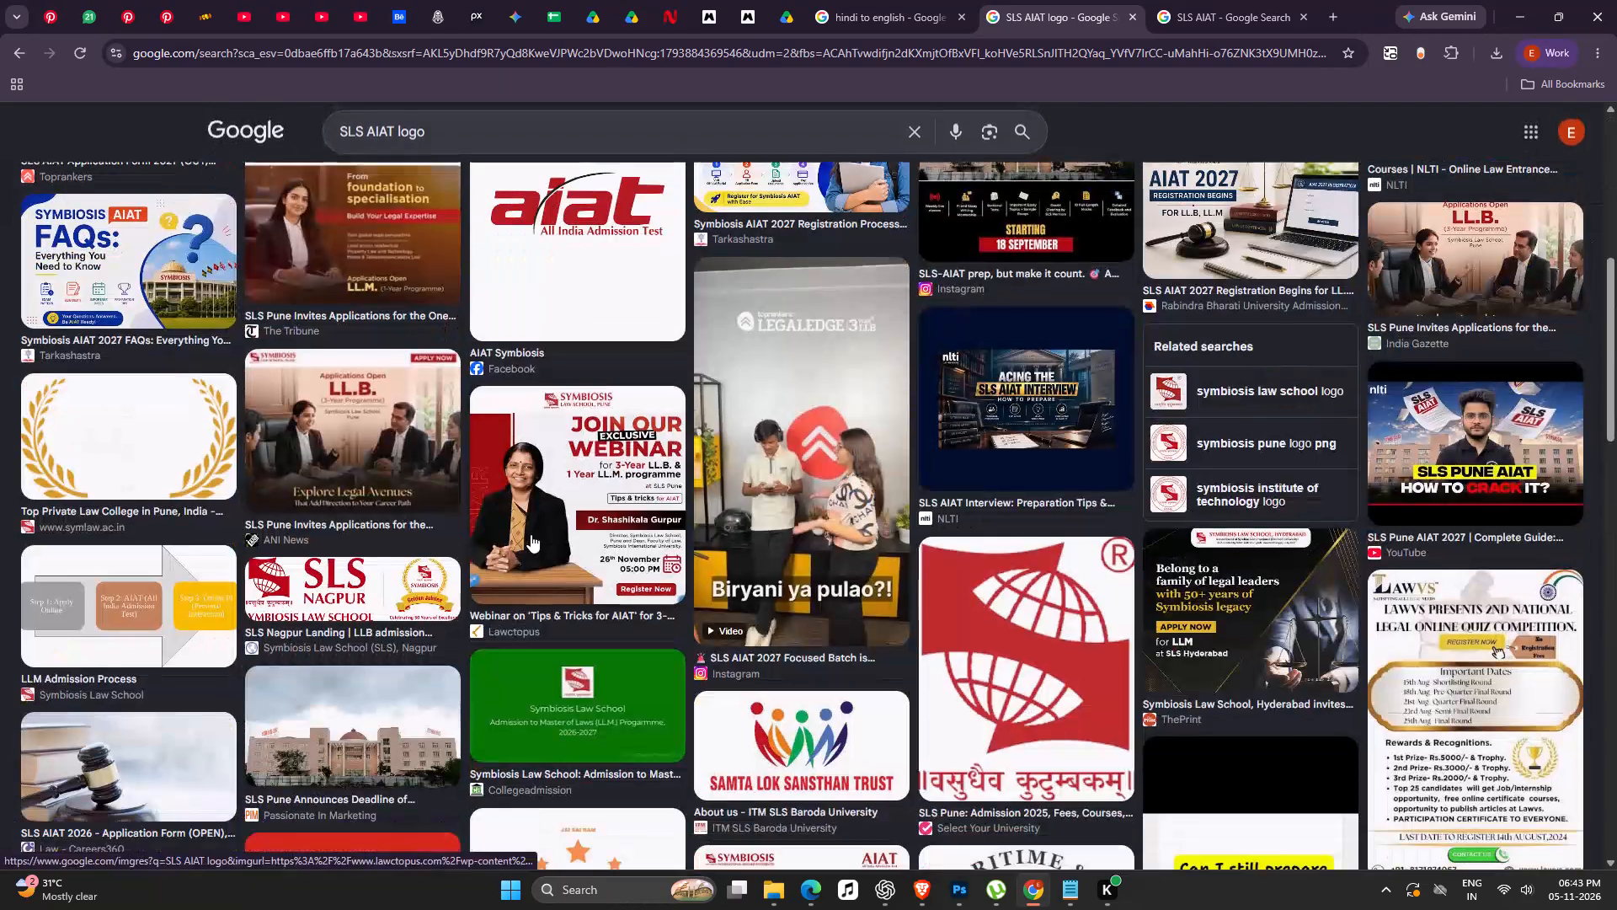
{"action": "scroll", "coordinate": [721, 553], "scroll_direction": "up", "scroll_amount": 8}
Open the "All About SLS AIAT" YouTube thumbnail result and run a visual search on the round Symbiosis seal in it.
{"action": "left_click", "coordinate": [782, 545]}
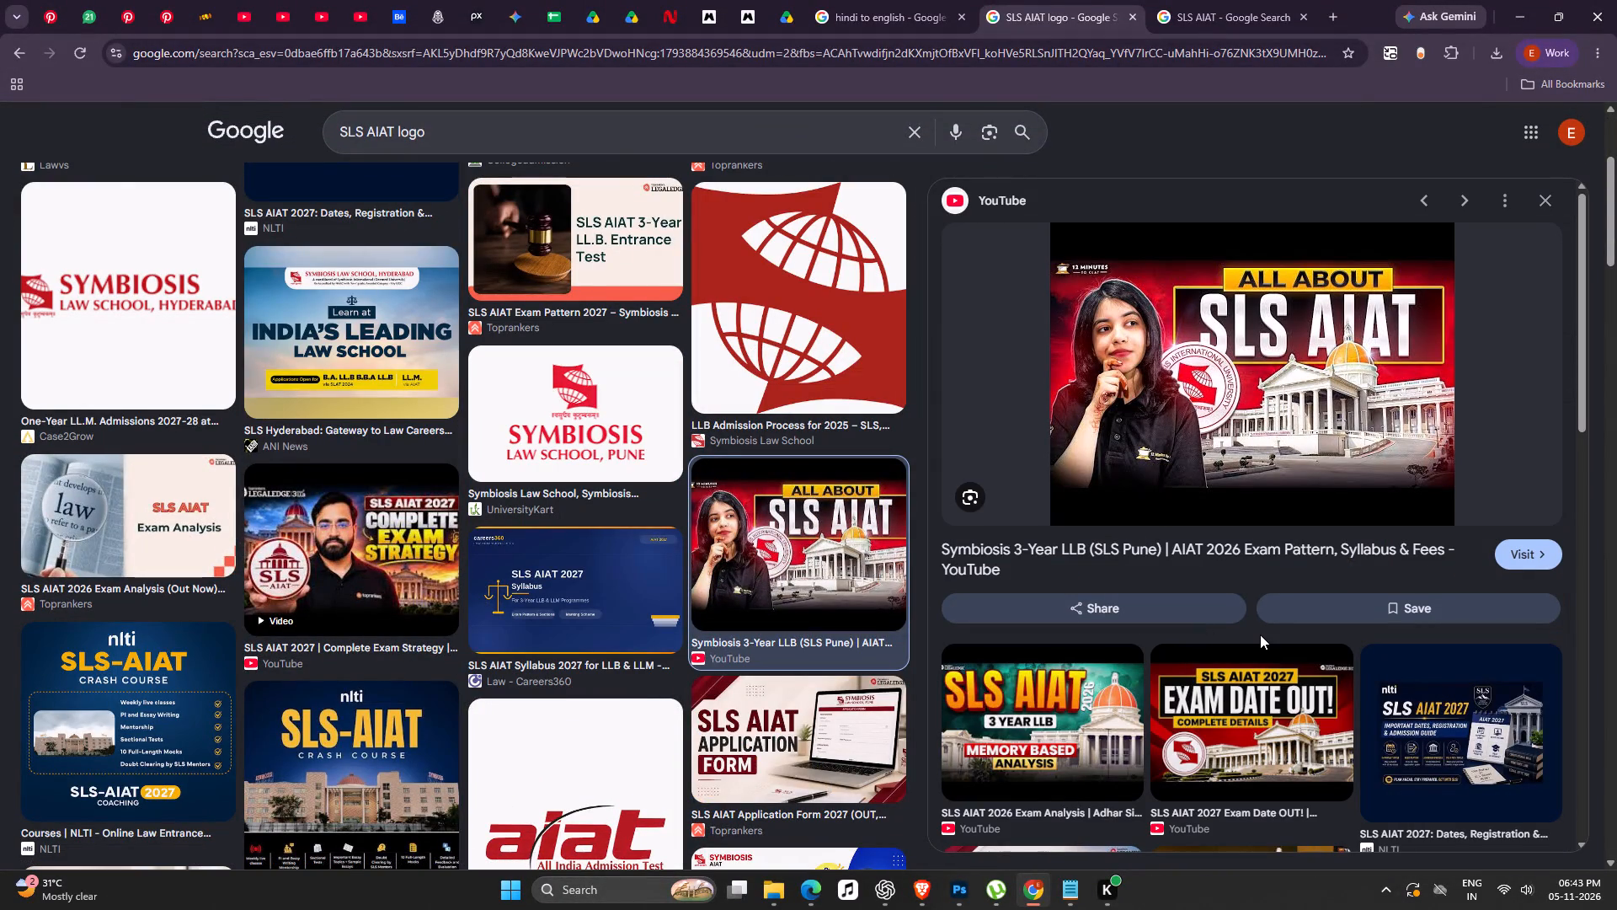
{"action": "key", "text": "shift+super+s"}
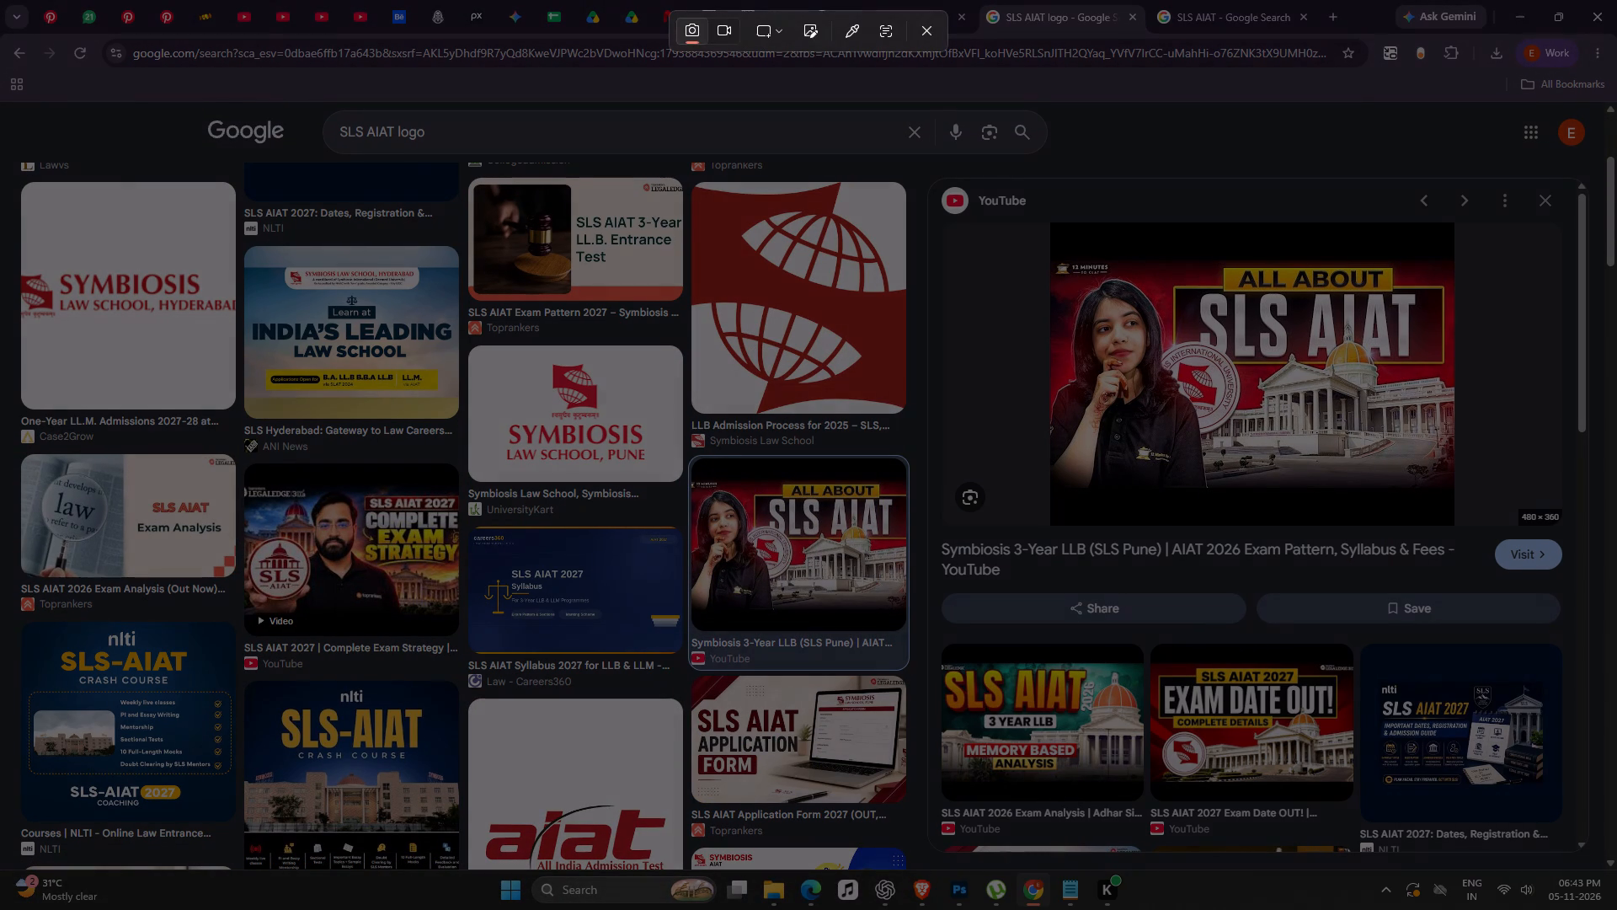
{"action": "left_click_drag", "start_coordinate": [1539, 201], "coordinate": [1548, 198]}
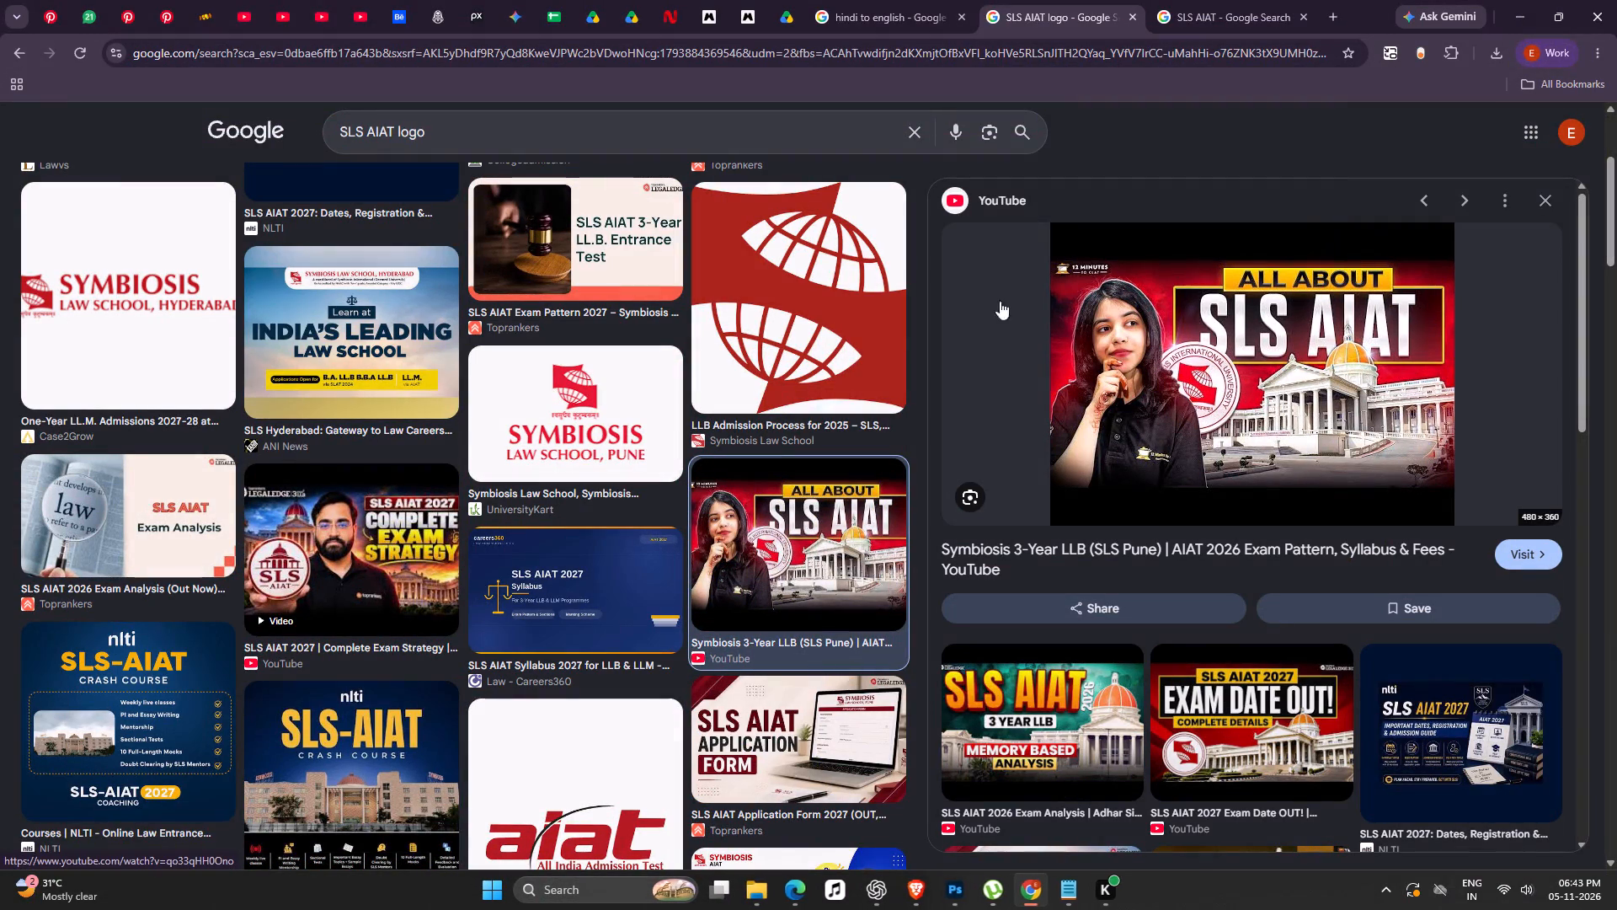
{"action": "right_click", "coordinate": [969, 307]}
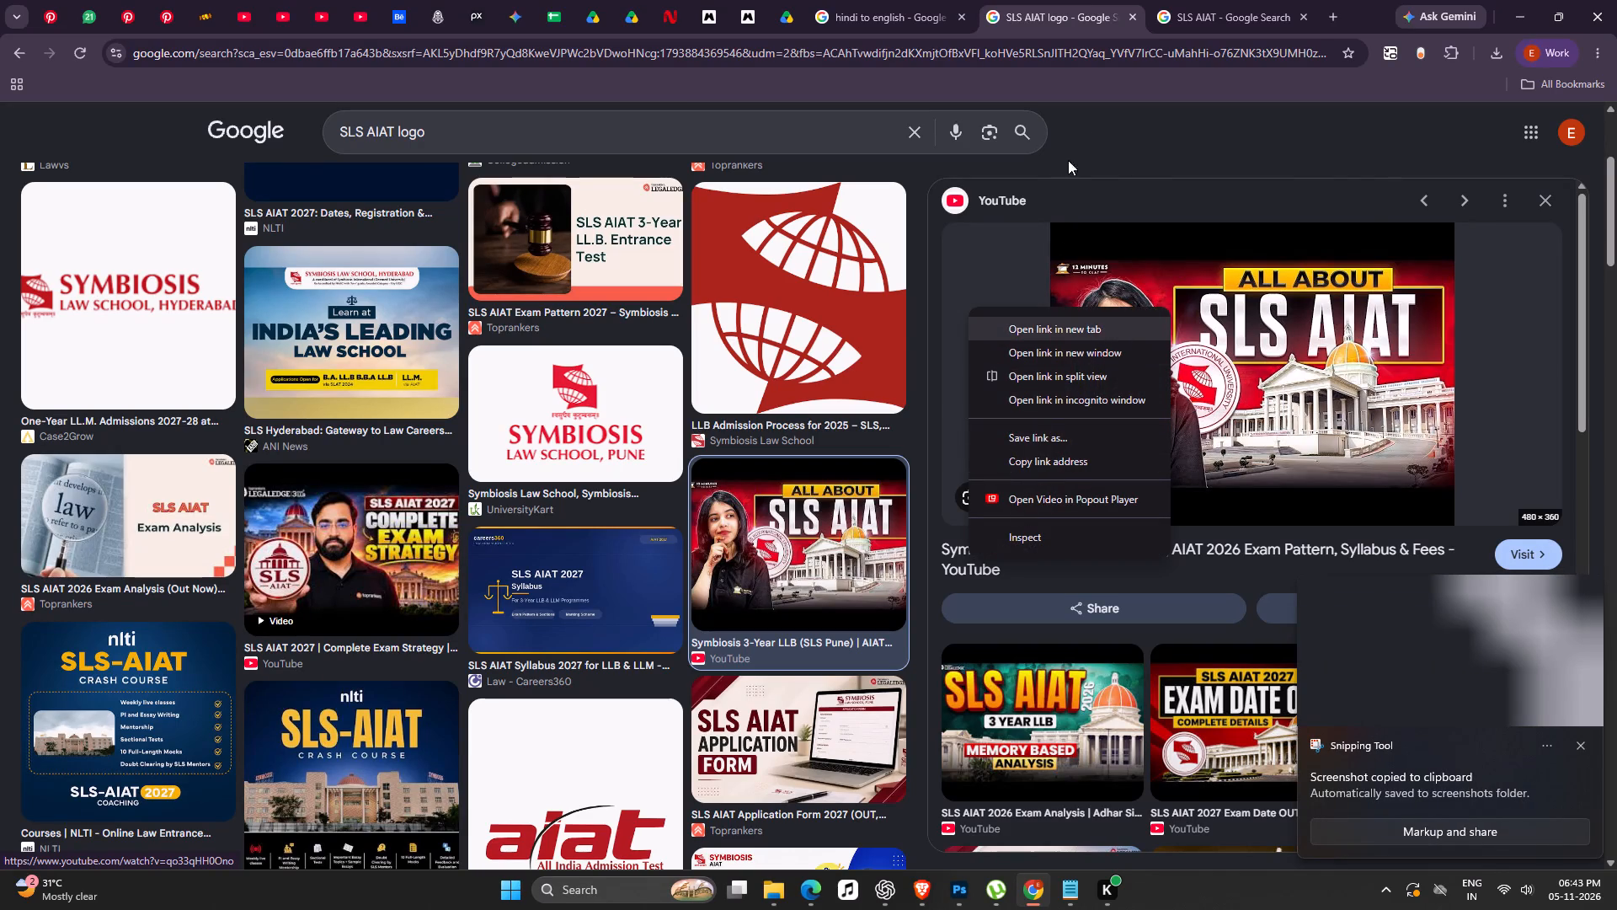
{"action": "right_click", "coordinate": [1089, 134]}
{"action": "left_click", "coordinate": [1147, 314]}
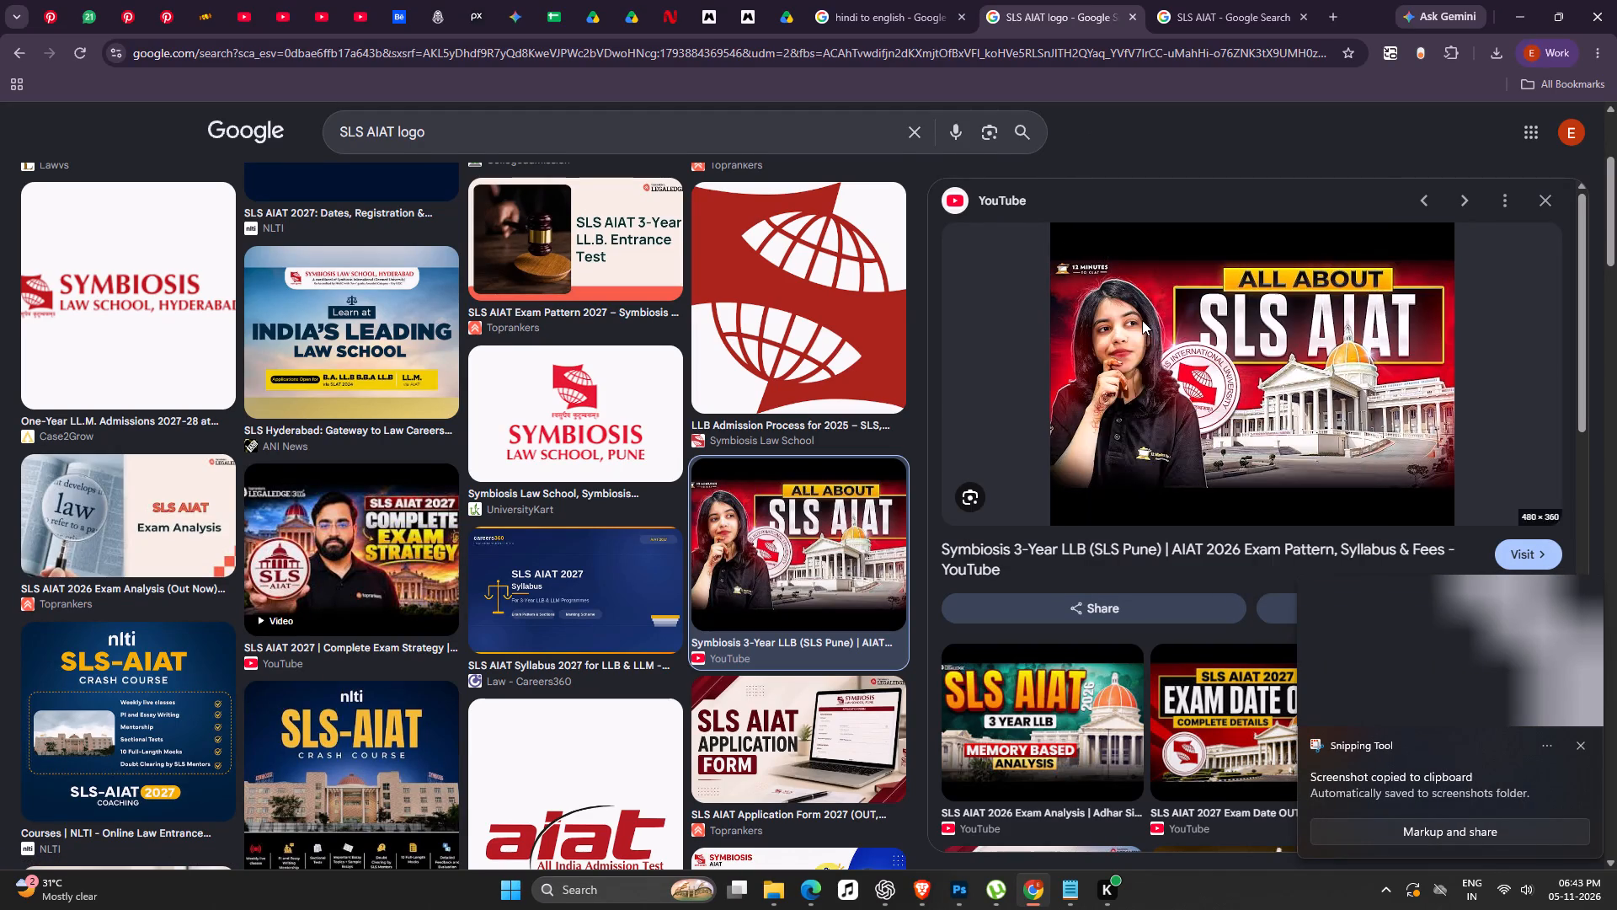
{"action": "left_click_drag", "start_coordinate": [1149, 307], "coordinate": [1251, 456]}
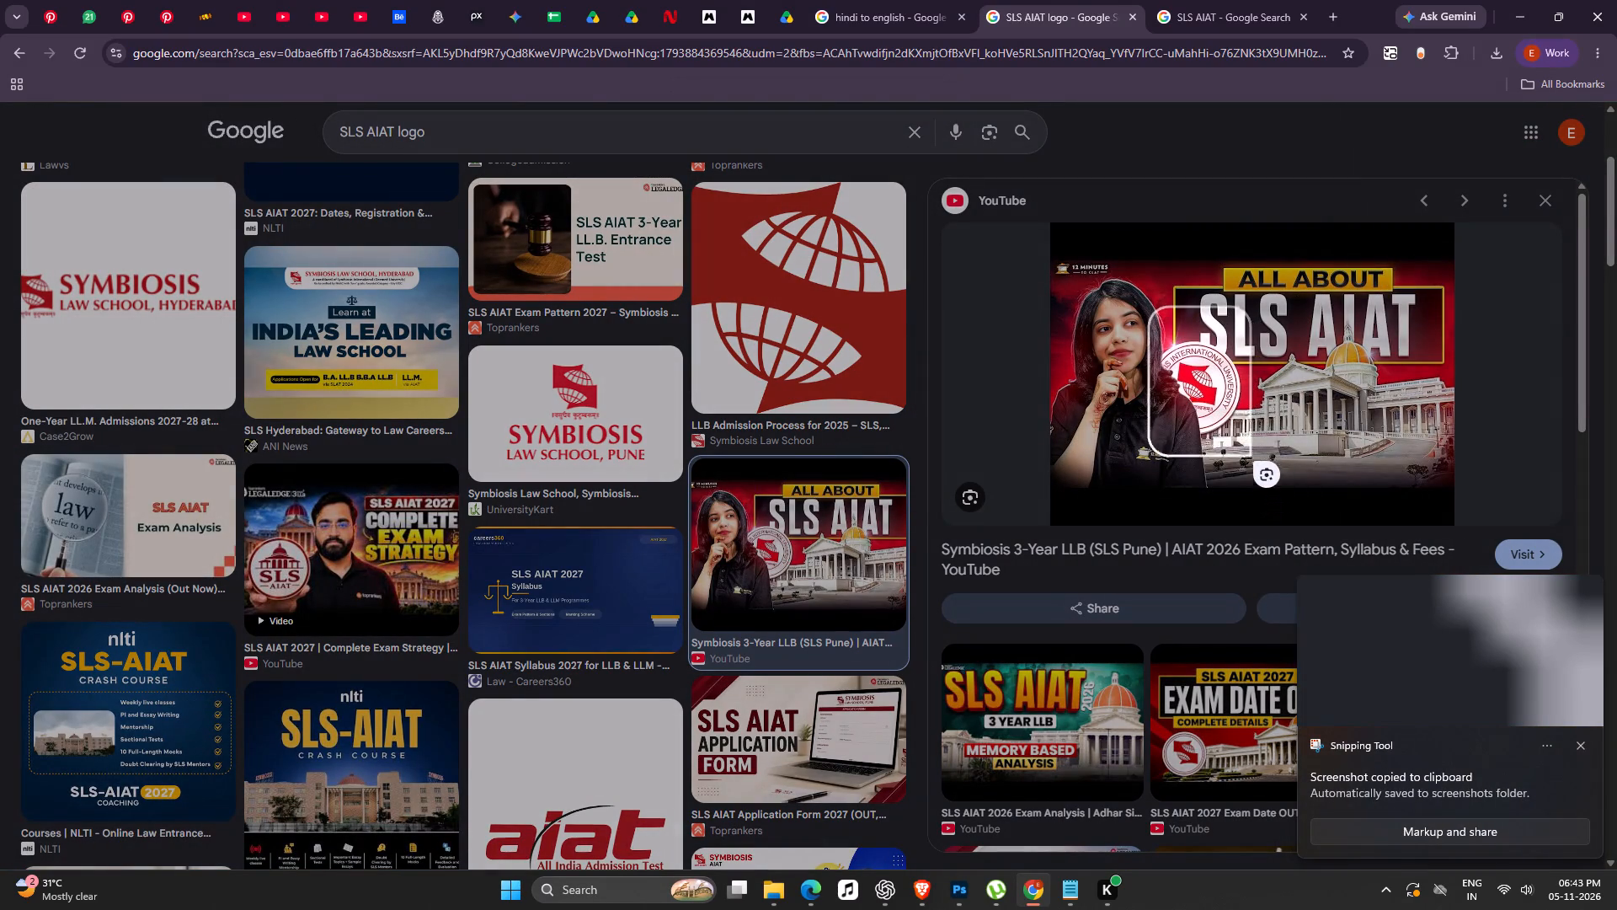
{"action": "left_click_drag", "start_coordinate": [1251, 456], "coordinate": [1250, 460]}
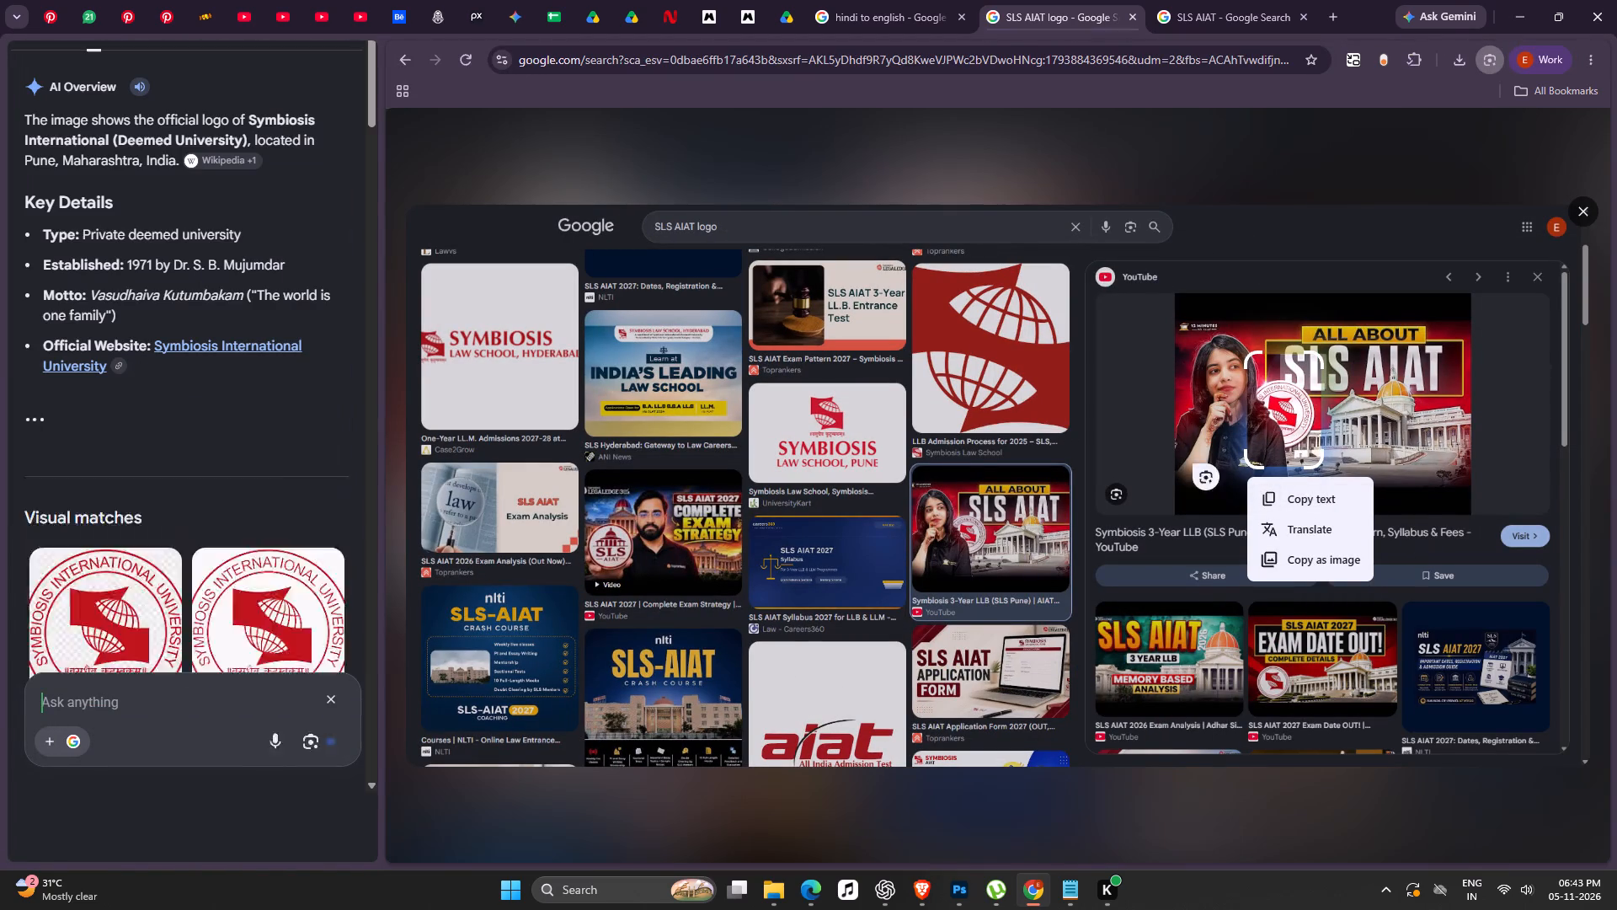
Look through the visual matches for a clean Symbiosis International University seal and open the large Collegedunia version.
{"action": "scroll", "coordinate": [274, 484], "scroll_direction": "down", "scroll_amount": 6}
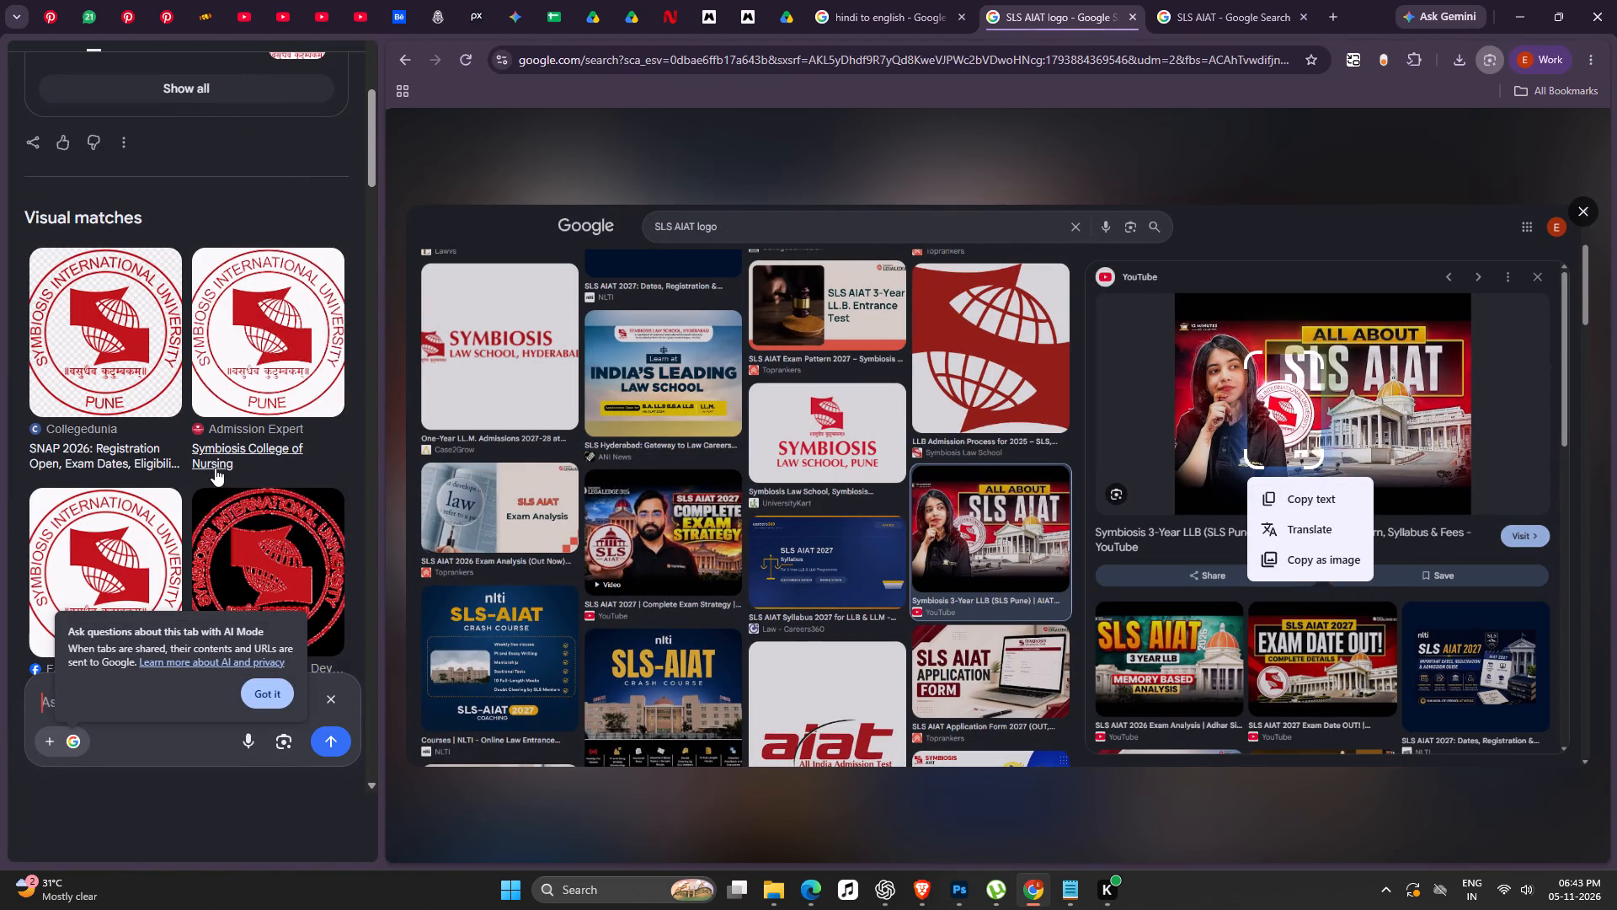
{"action": "scroll", "coordinate": [227, 350], "scroll_direction": "down", "scroll_amount": 3}
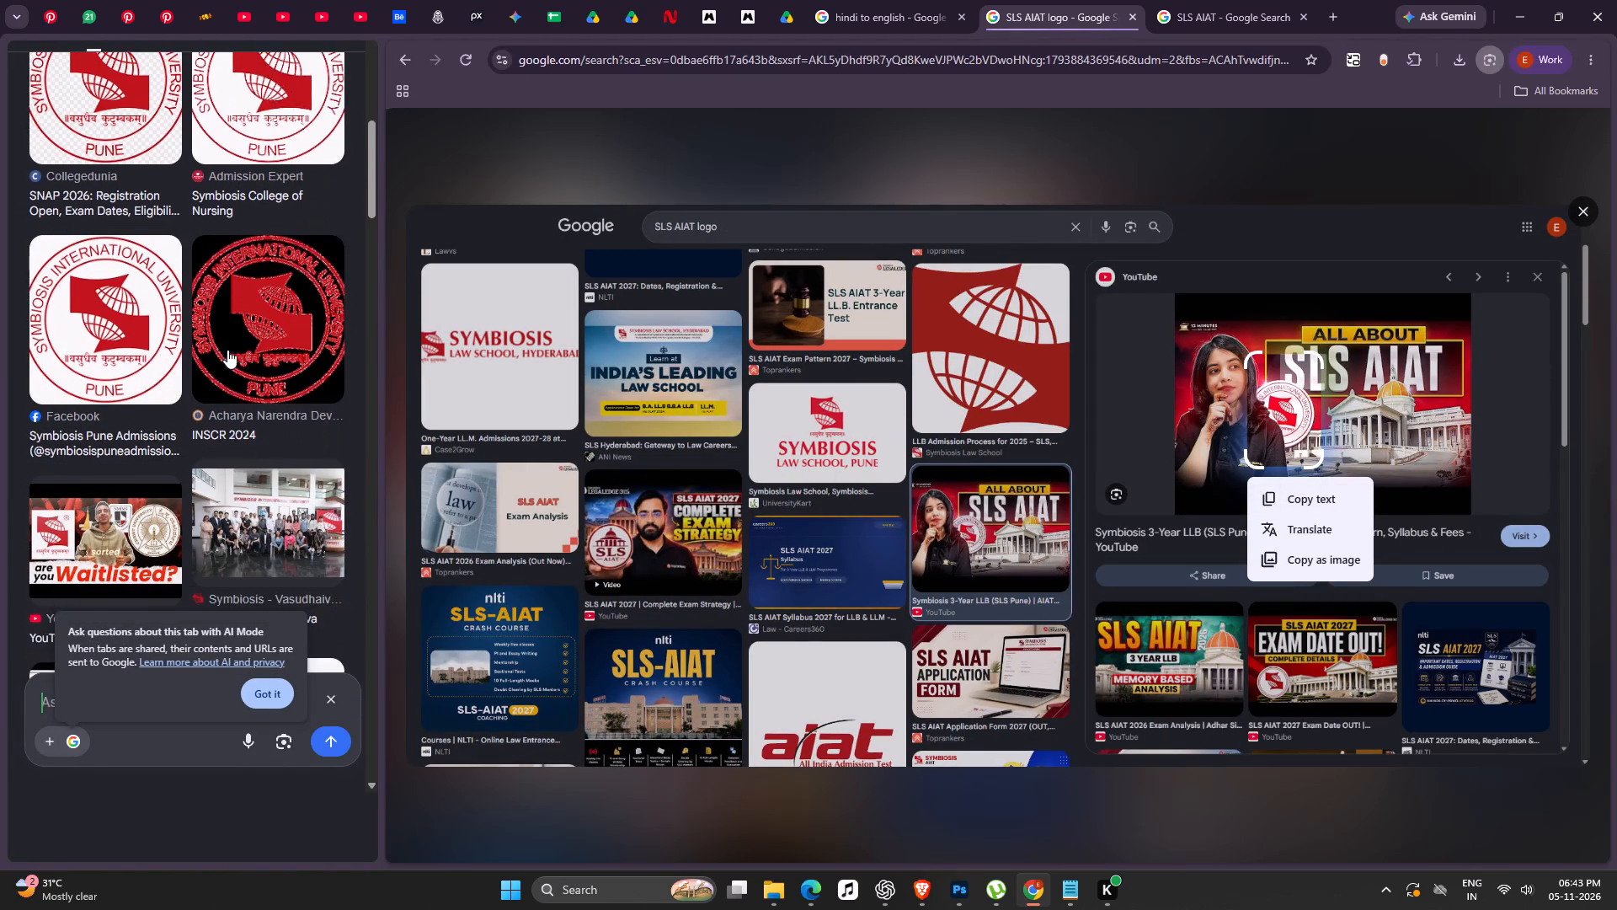
{"action": "scroll", "coordinate": [227, 350], "scroll_direction": "down", "scroll_amount": 11}
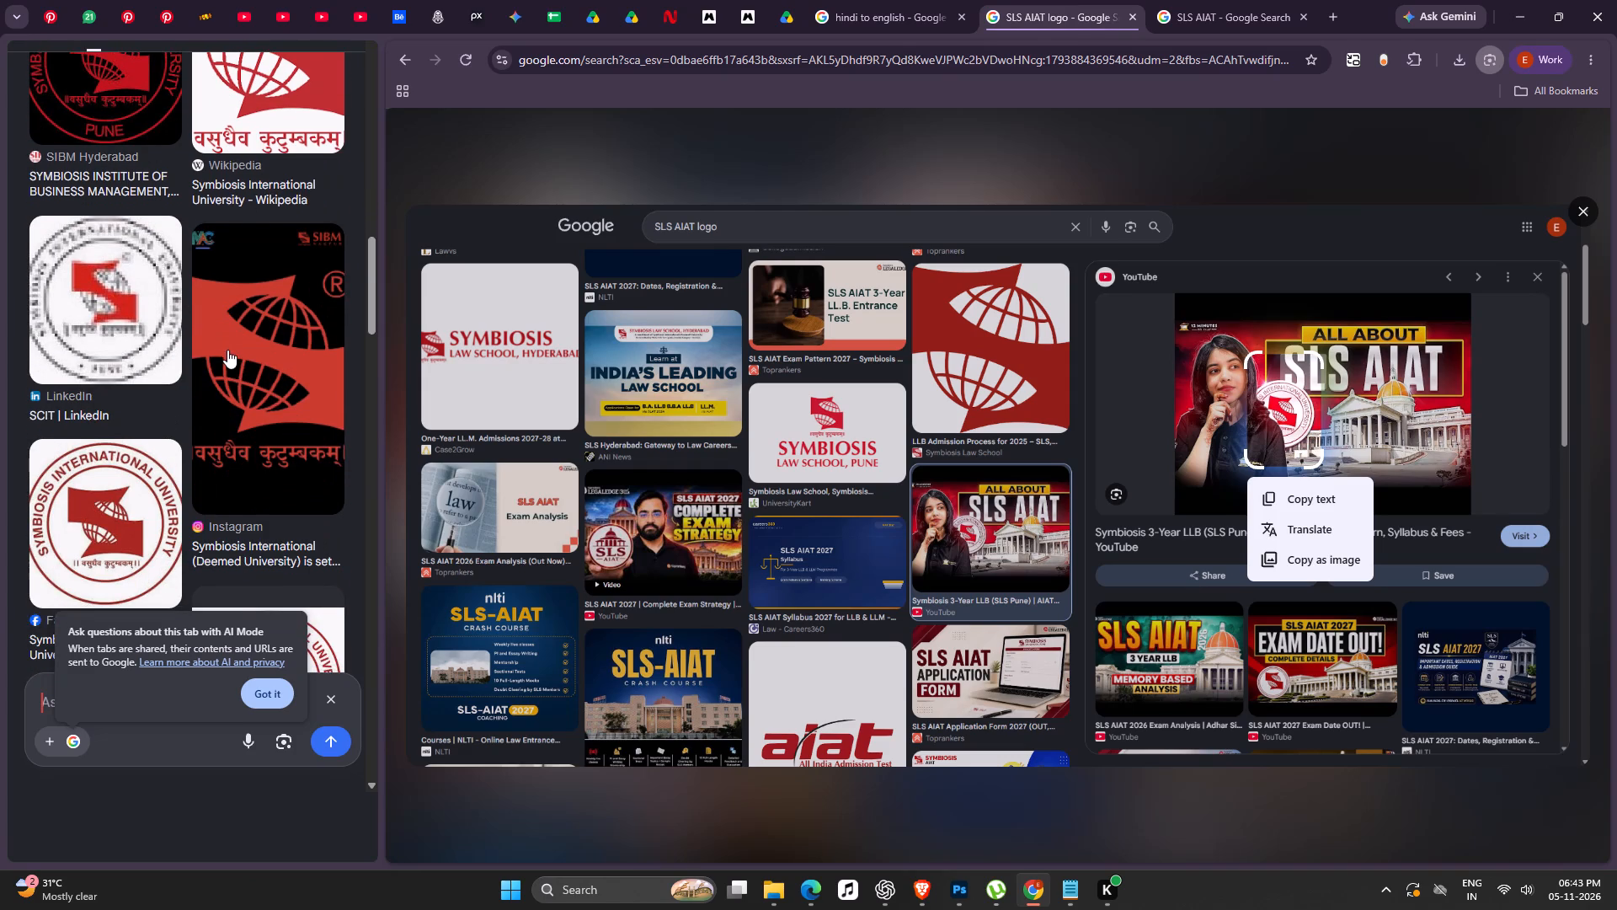
{"action": "scroll", "coordinate": [227, 350], "scroll_direction": "down", "scroll_amount": 2}
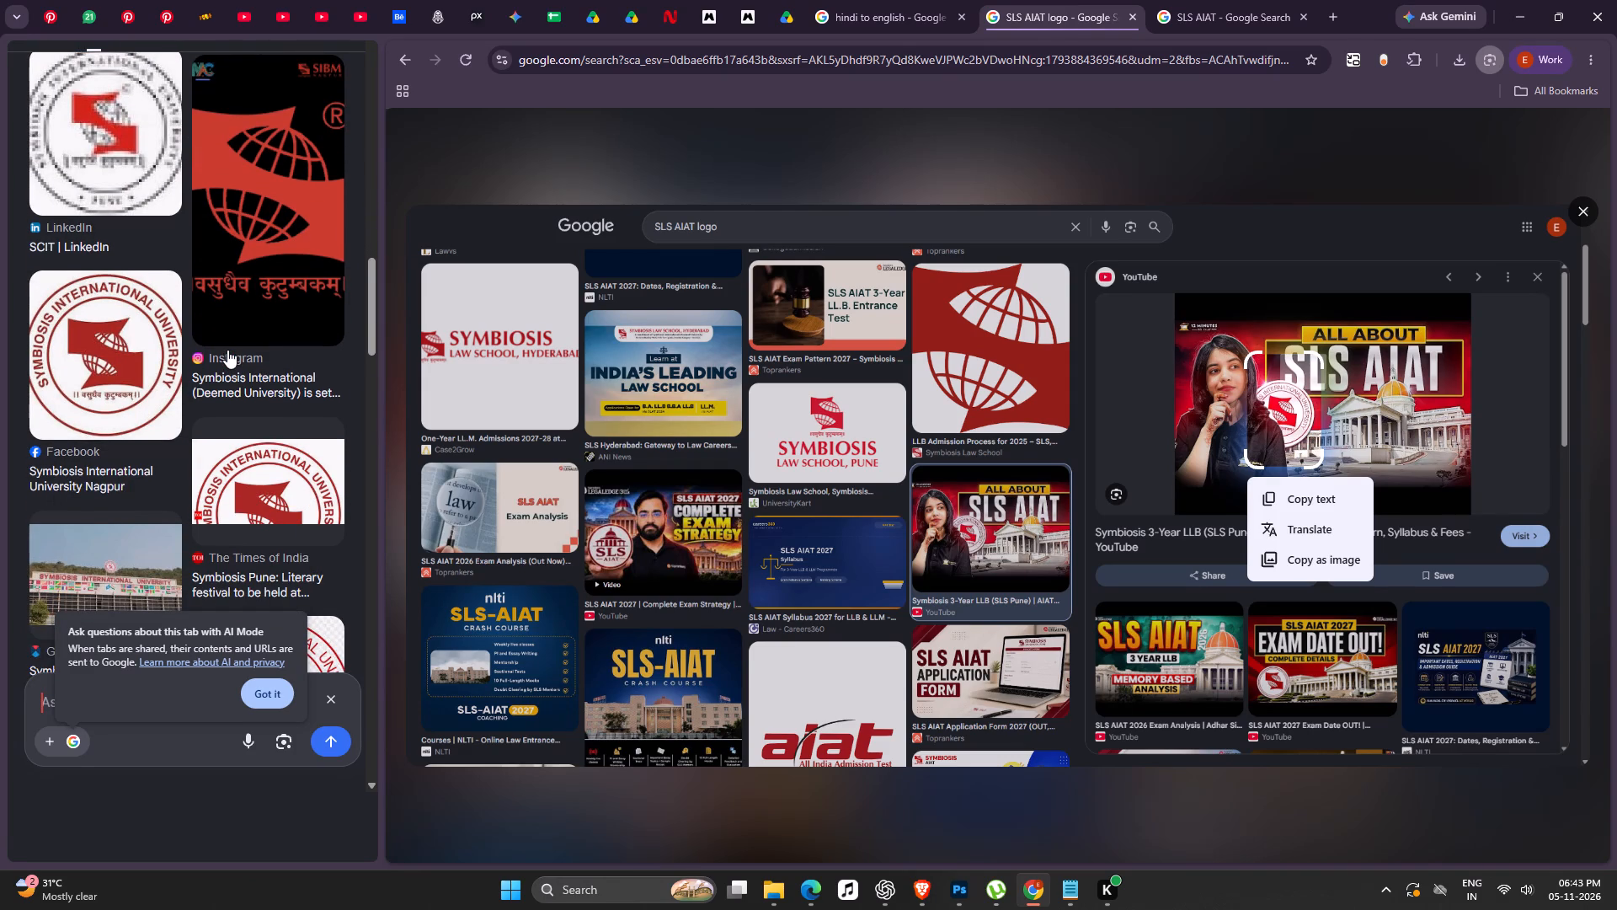
{"action": "scroll", "coordinate": [353, 360], "scroll_direction": "down", "scroll_amount": 5}
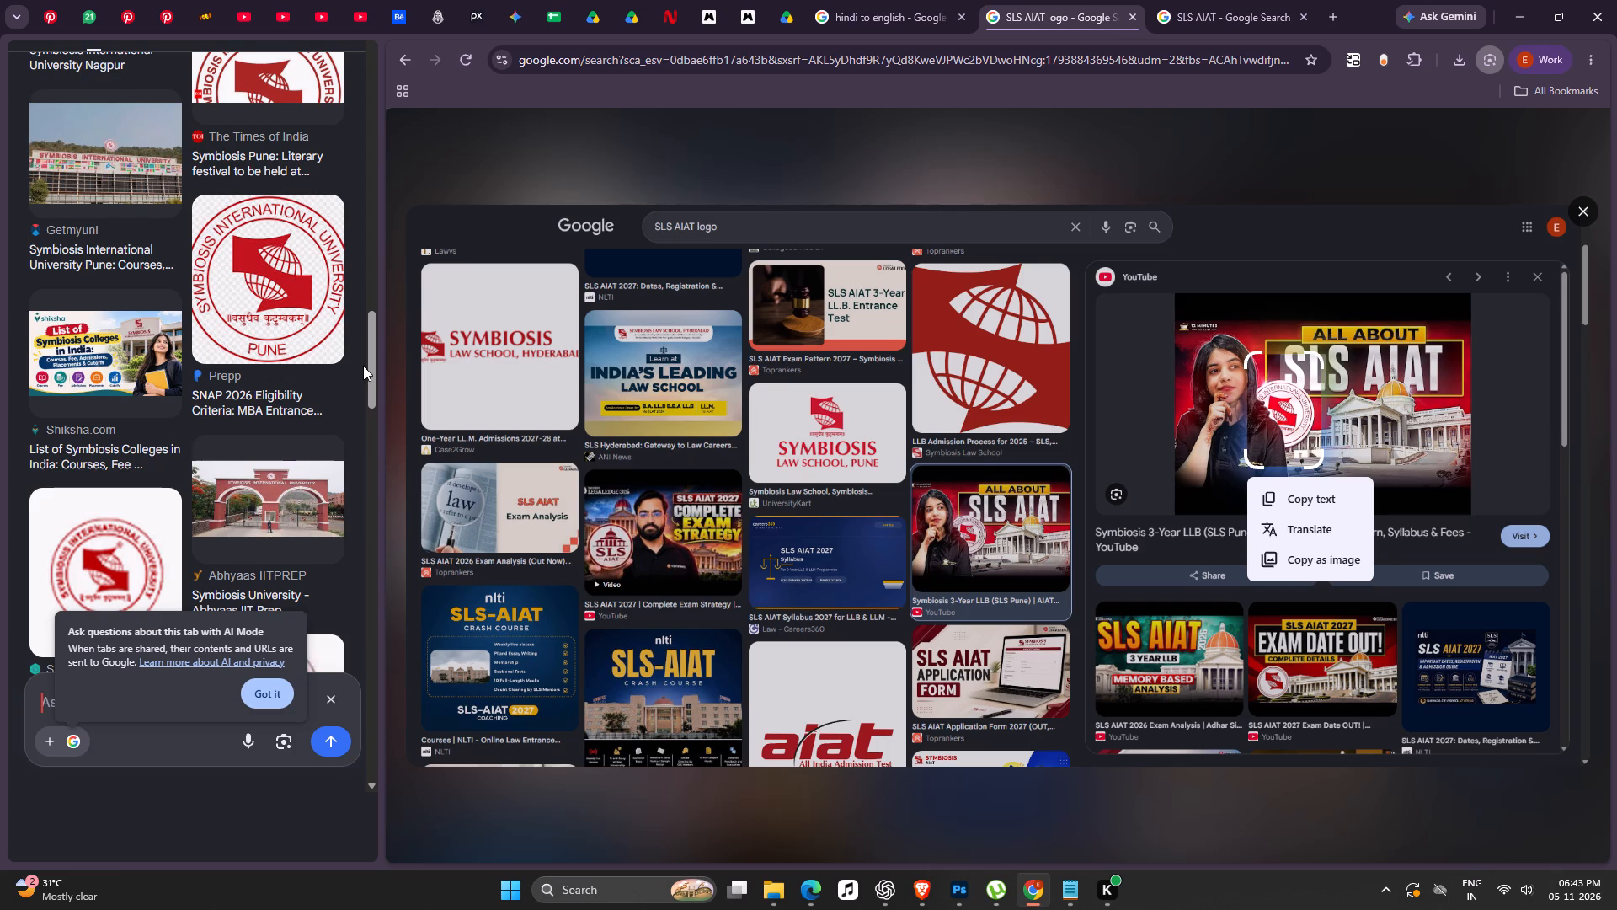
{"action": "scroll", "coordinate": [99, 329], "scroll_direction": "down", "scroll_amount": 3}
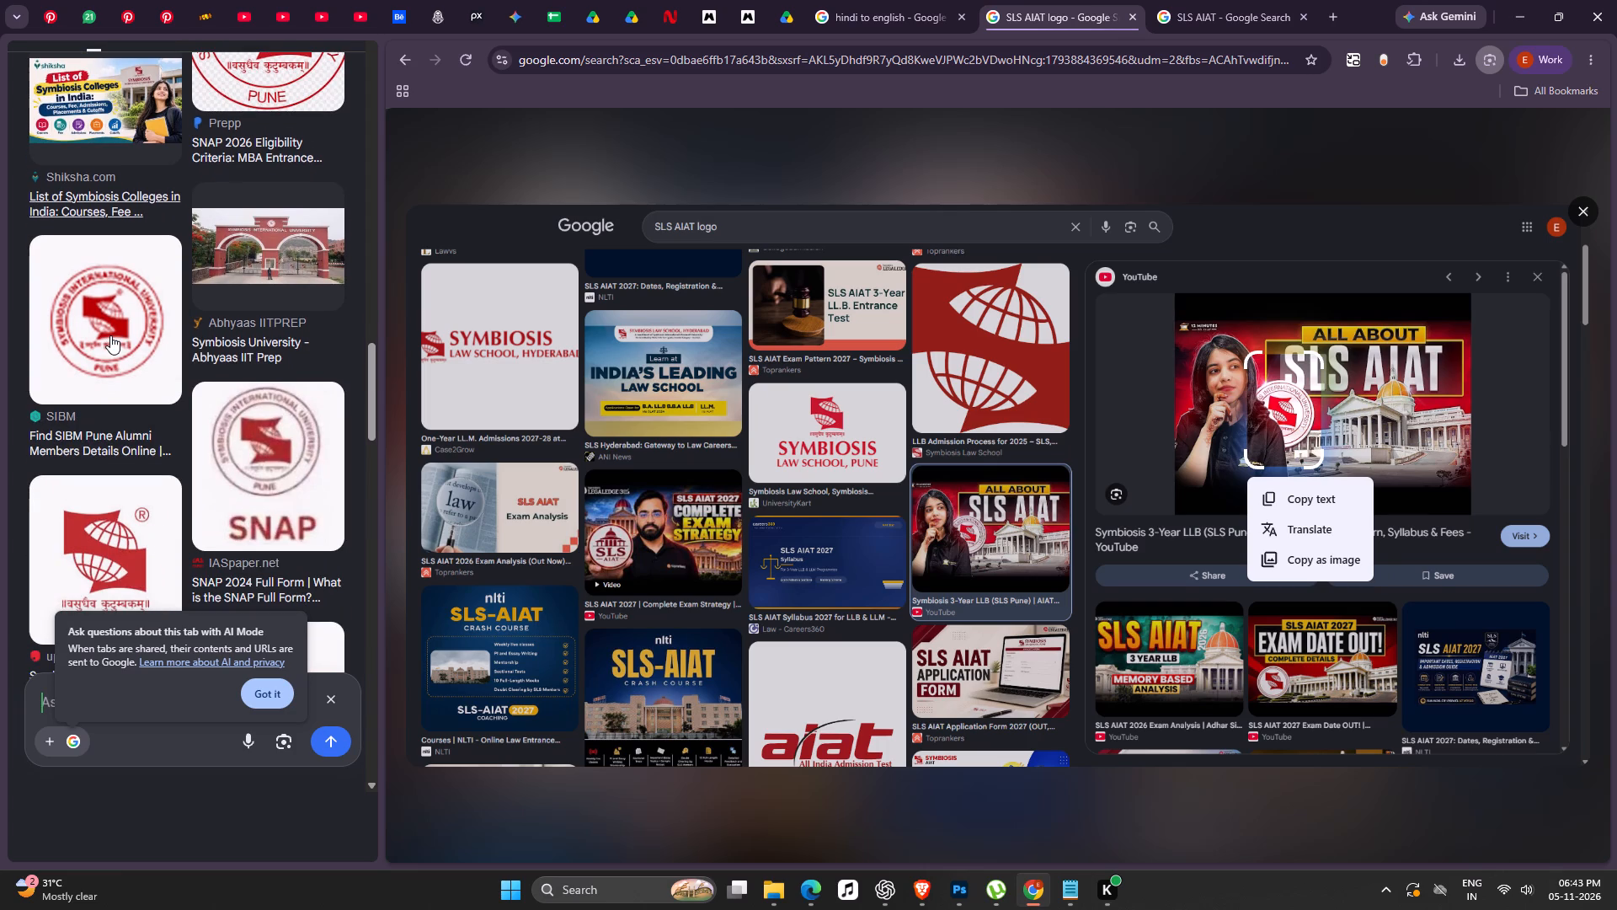
{"action": "left_click", "coordinate": [142, 312]}
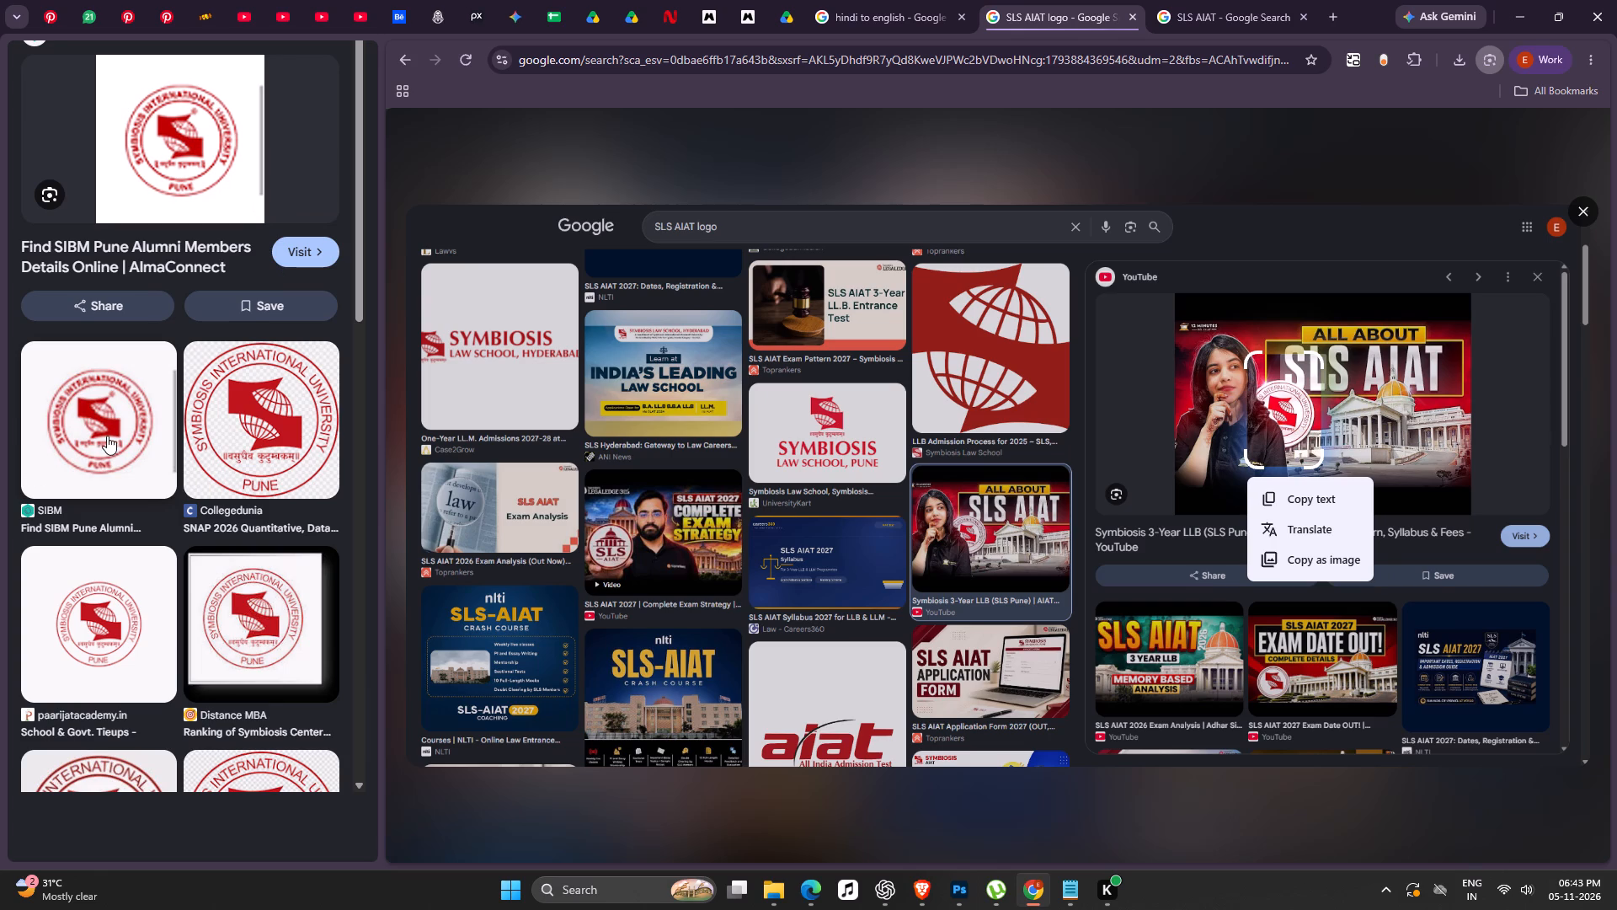
{"action": "left_click", "coordinate": [243, 395]}
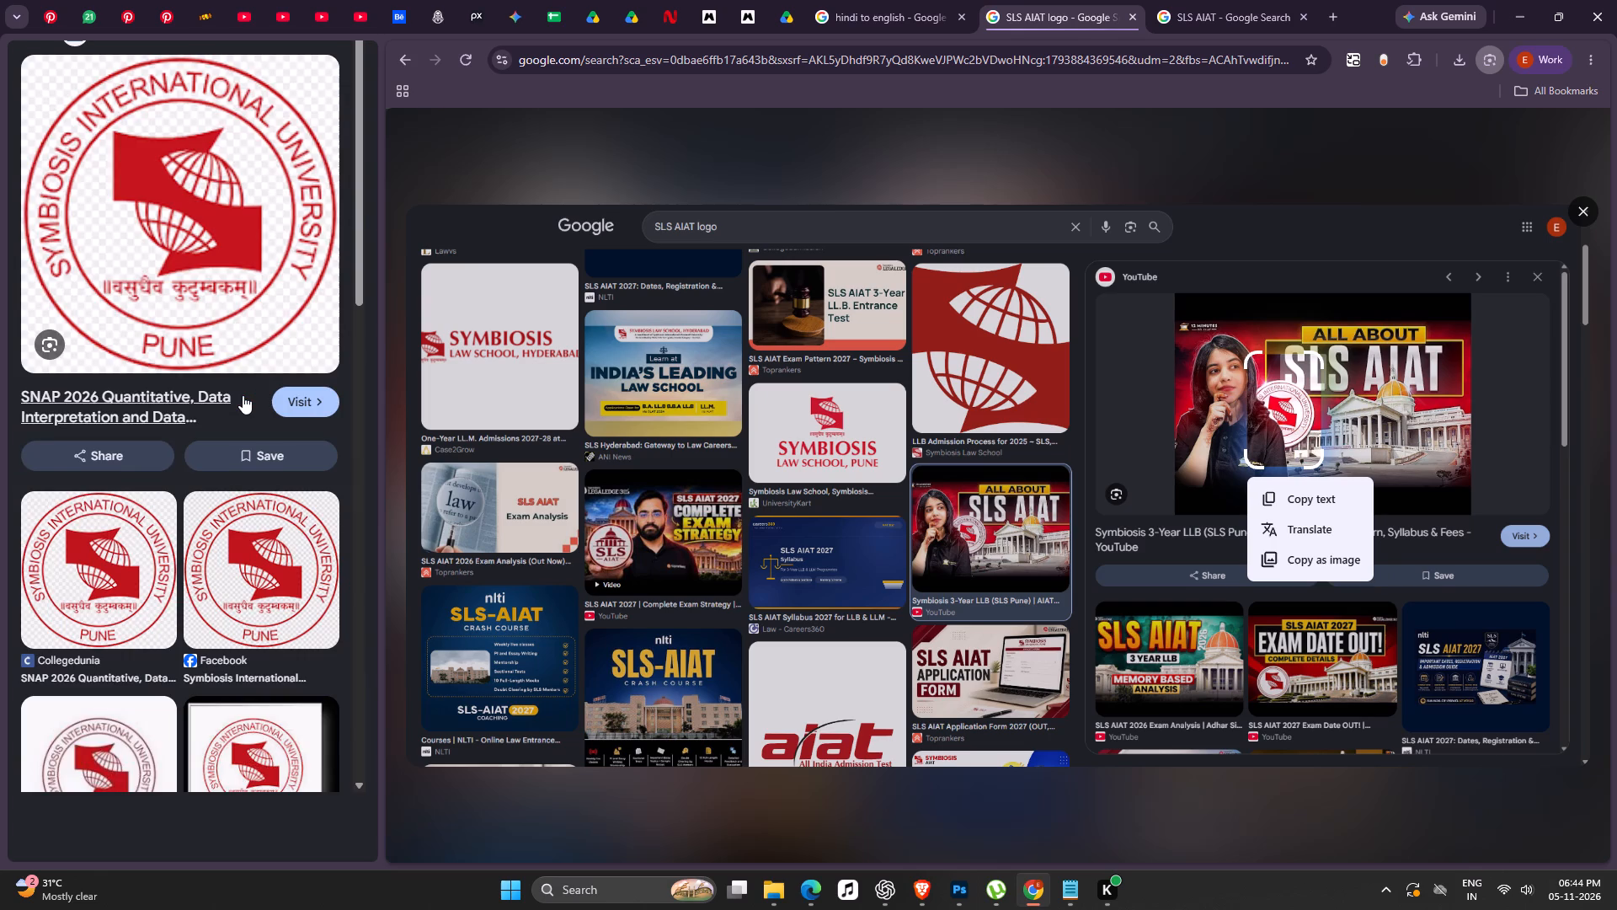
Save the Symbiosis International University seal image to the Downloads folder as SIU Logo.jpg.
{"action": "right_click", "coordinate": [173, 131]}
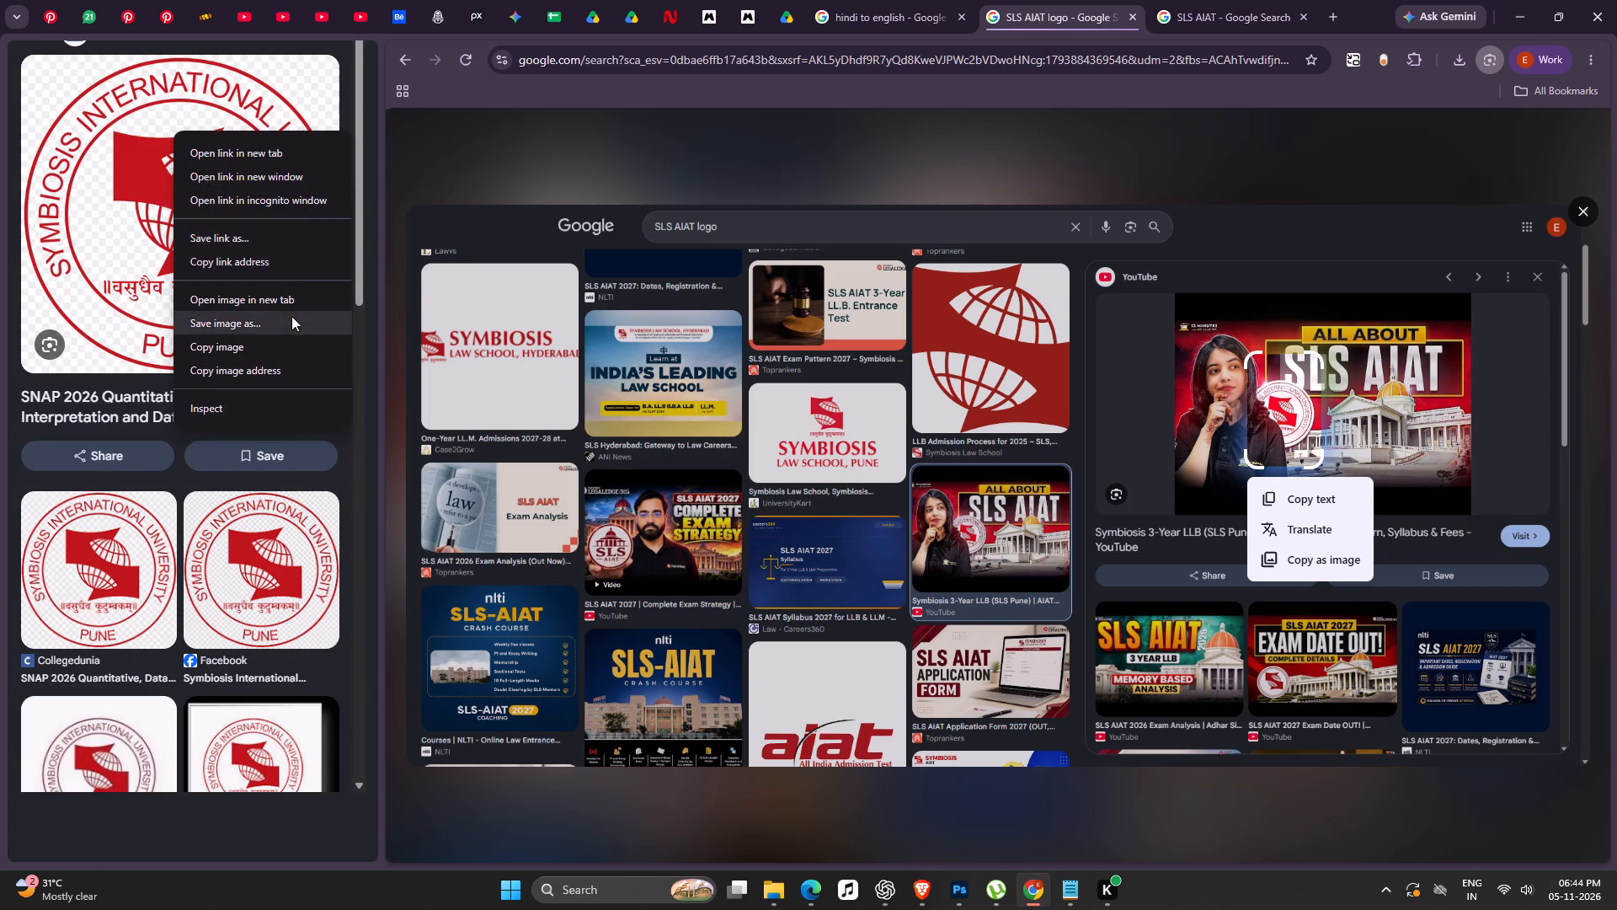
{"action": "left_click", "coordinate": [252, 318]}
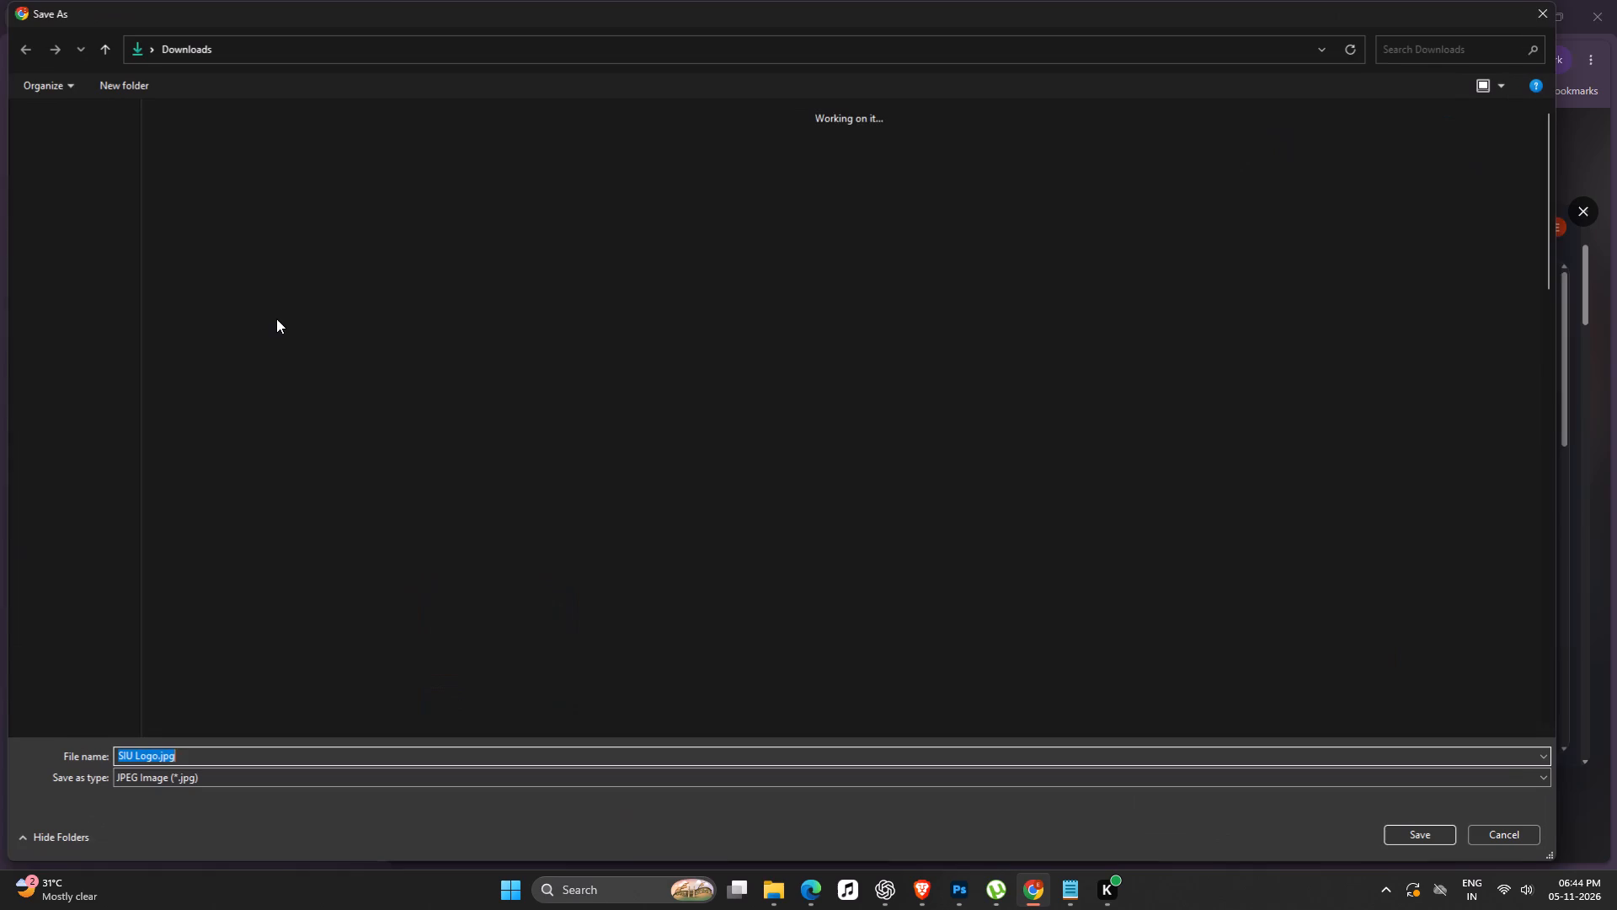
{"action": "left_click", "coordinate": [76, 212]}
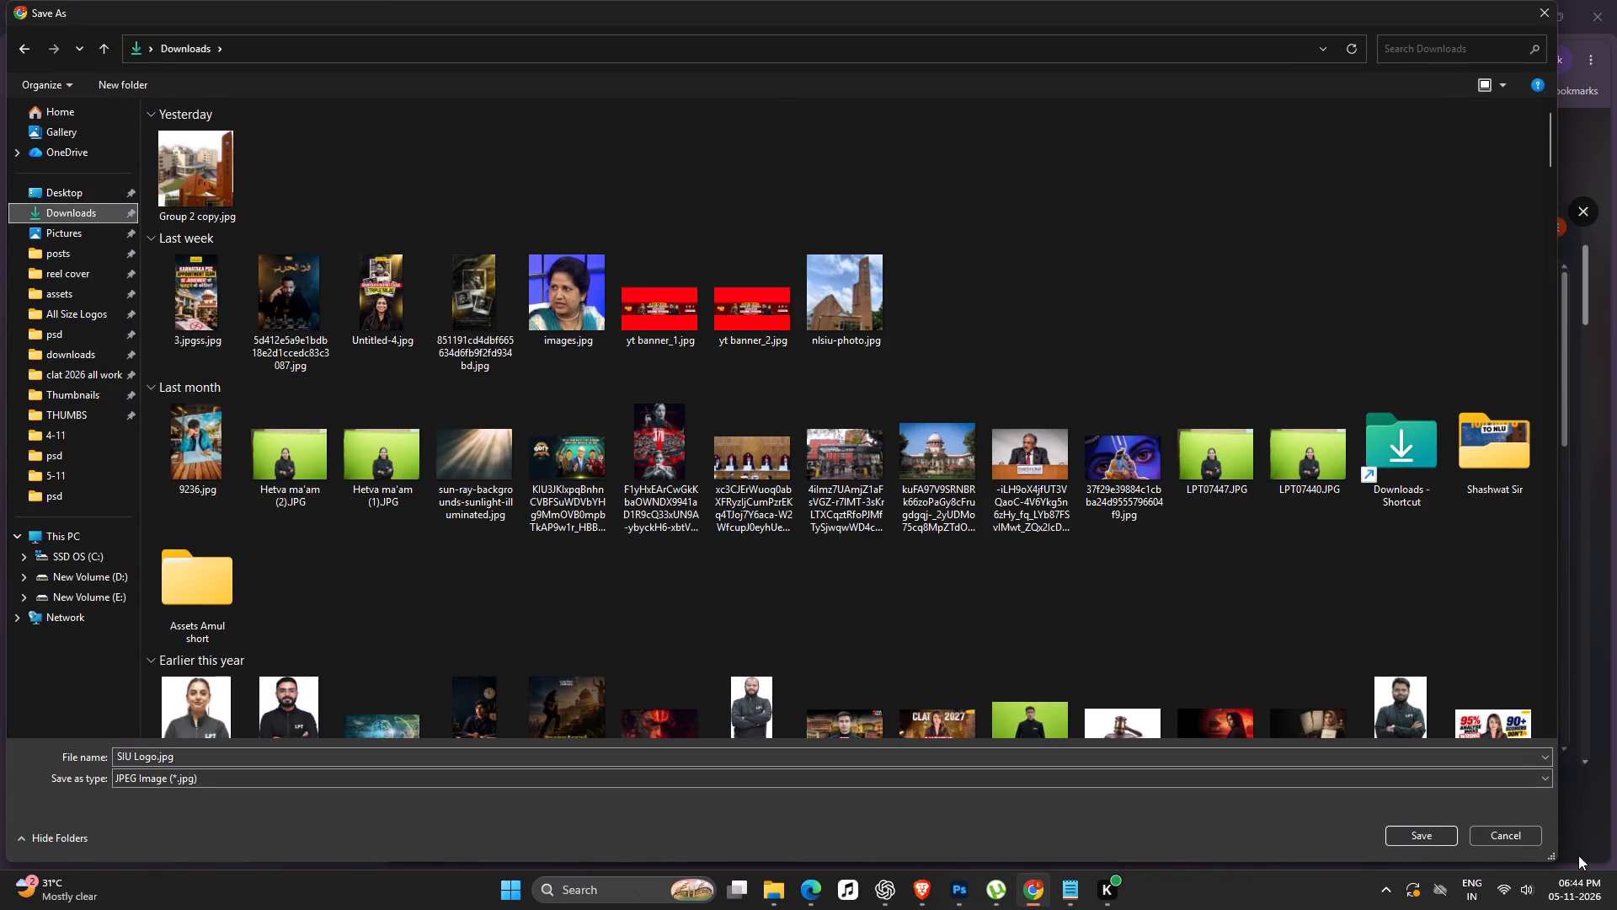
{"action": "left_click", "coordinate": [1431, 832]}
Switch to Photoshop and place the downloaded SIU Logo.jpg in the centre of the yt 1.psd thumbnail at 600 × 600 px.
{"action": "left_click_drag", "start_coordinate": [1325, 102], "coordinate": [990, 843]}
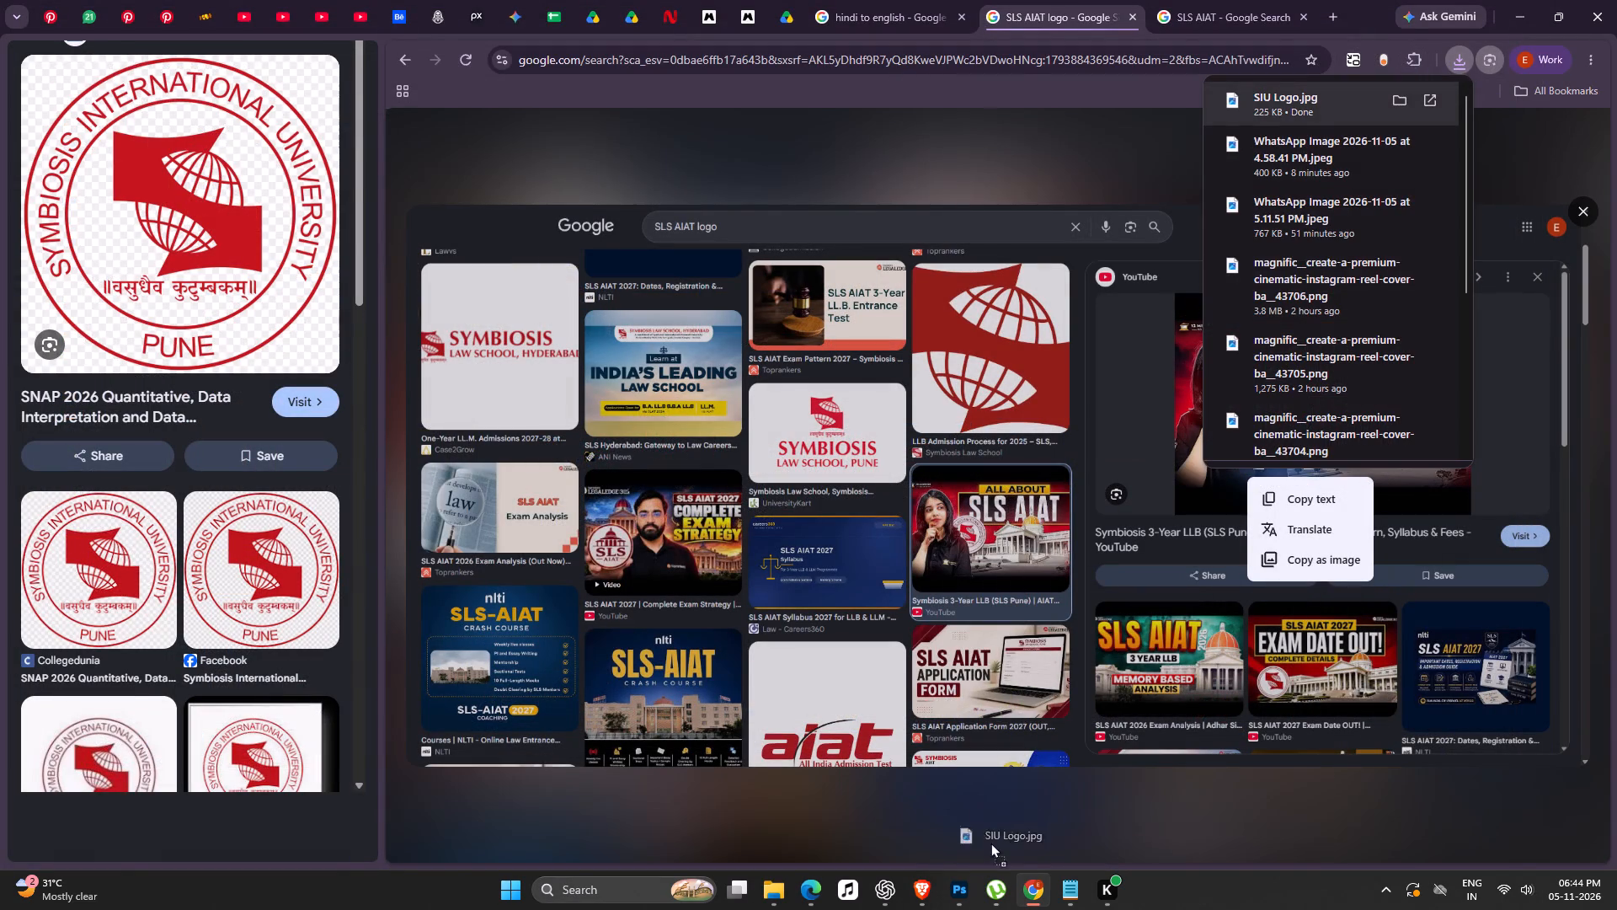
{"action": "left_click_drag", "start_coordinate": [990, 843], "coordinate": [792, 622]}
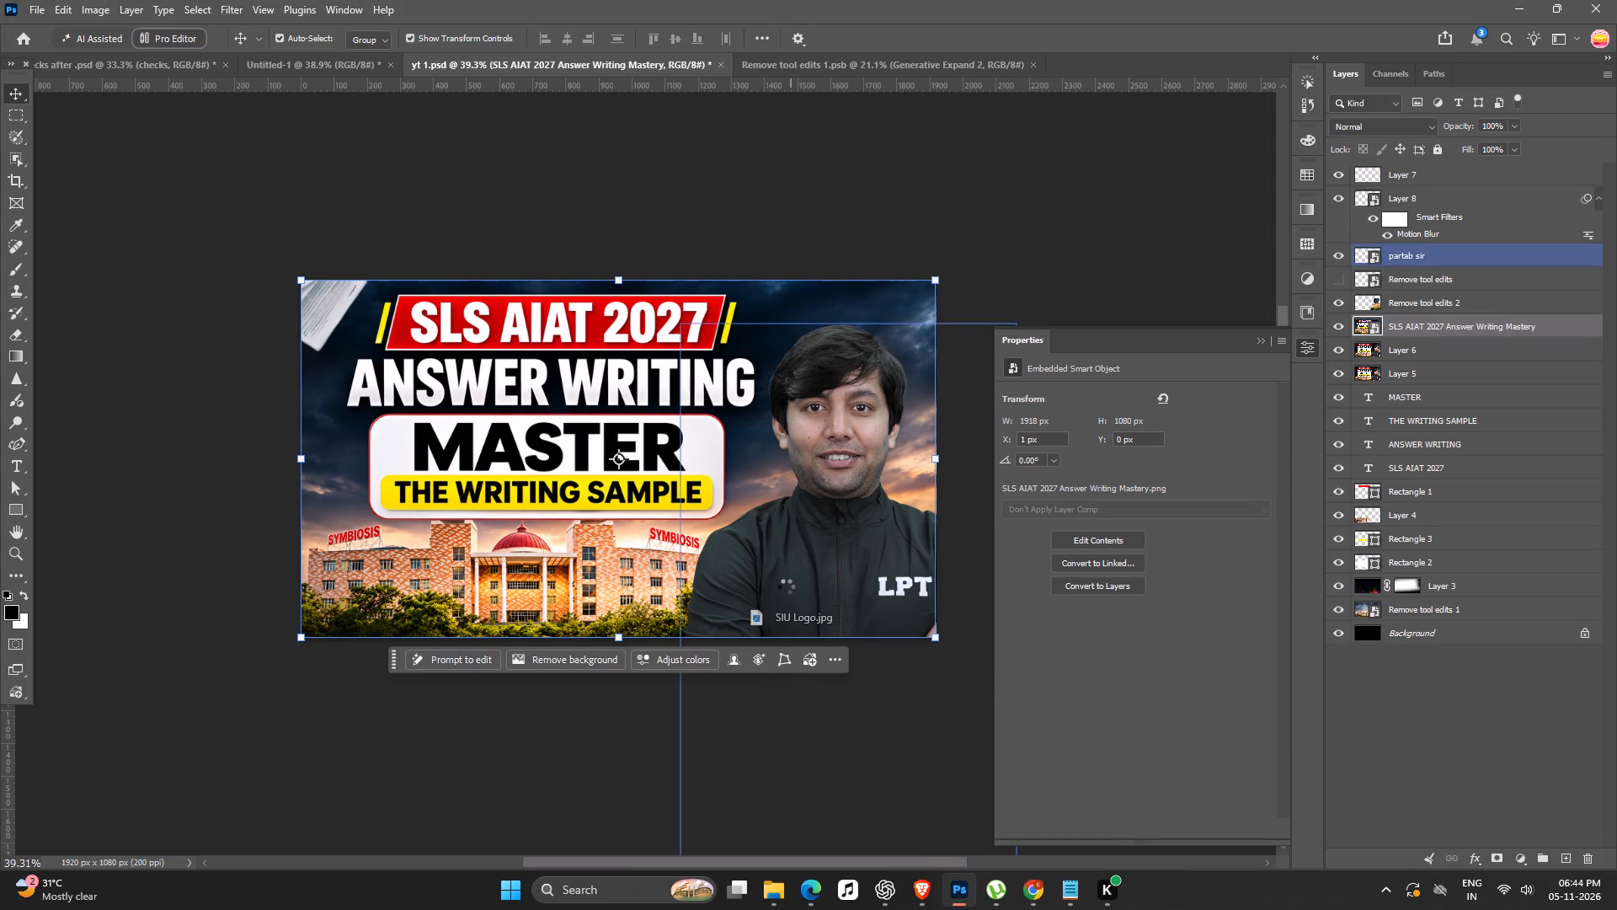
{"action": "key", "text": "Return"}
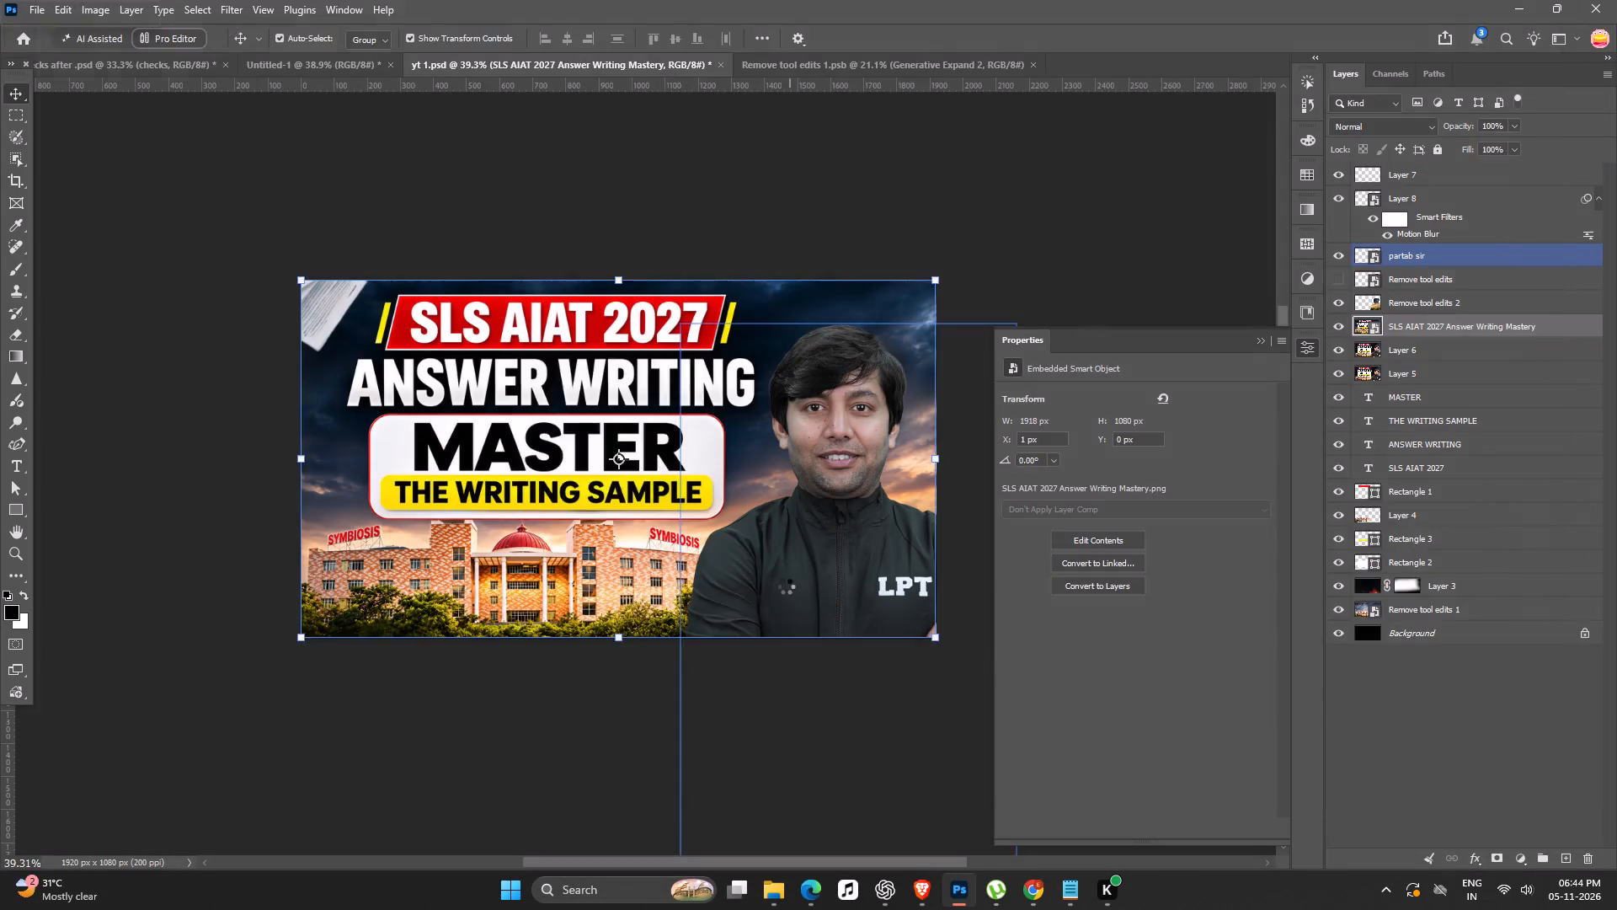
{"action": "key", "text": "Return"}
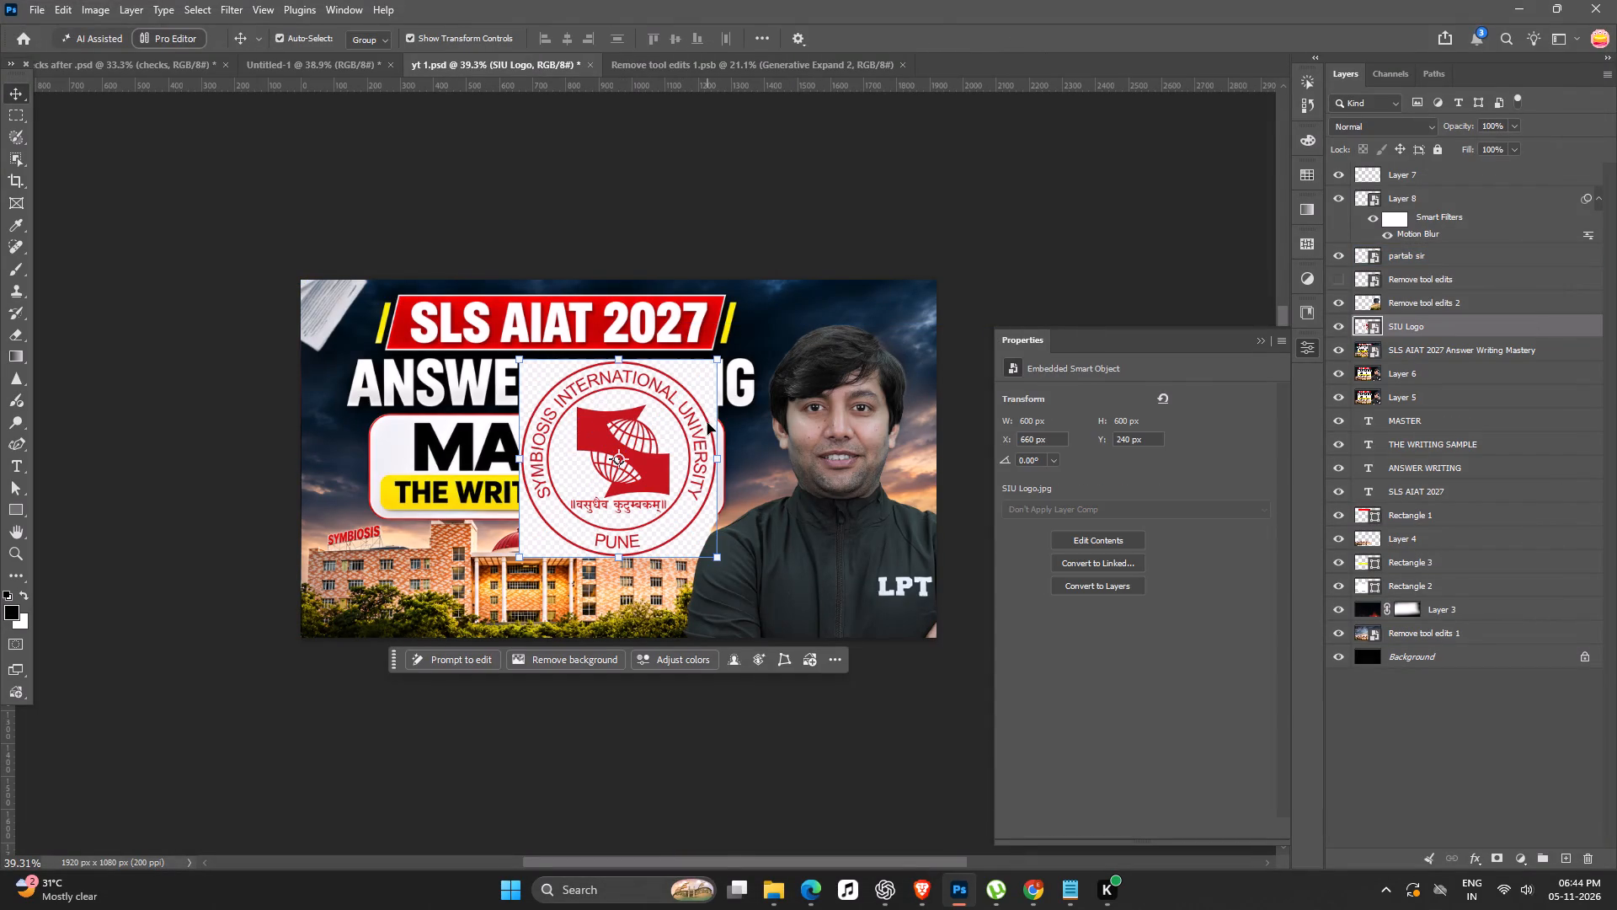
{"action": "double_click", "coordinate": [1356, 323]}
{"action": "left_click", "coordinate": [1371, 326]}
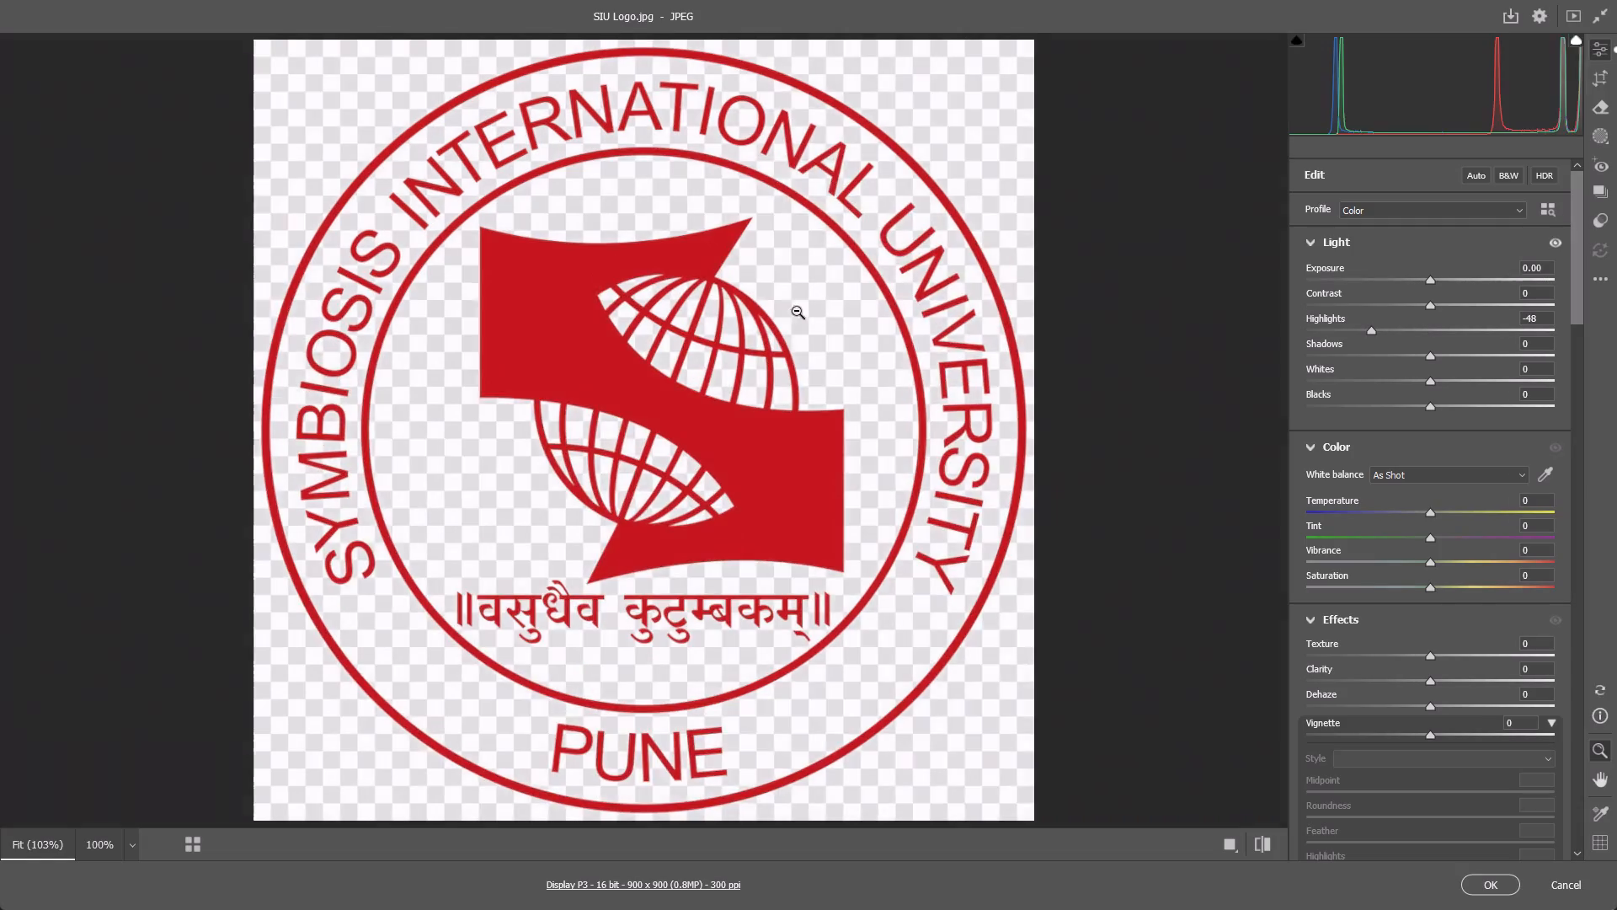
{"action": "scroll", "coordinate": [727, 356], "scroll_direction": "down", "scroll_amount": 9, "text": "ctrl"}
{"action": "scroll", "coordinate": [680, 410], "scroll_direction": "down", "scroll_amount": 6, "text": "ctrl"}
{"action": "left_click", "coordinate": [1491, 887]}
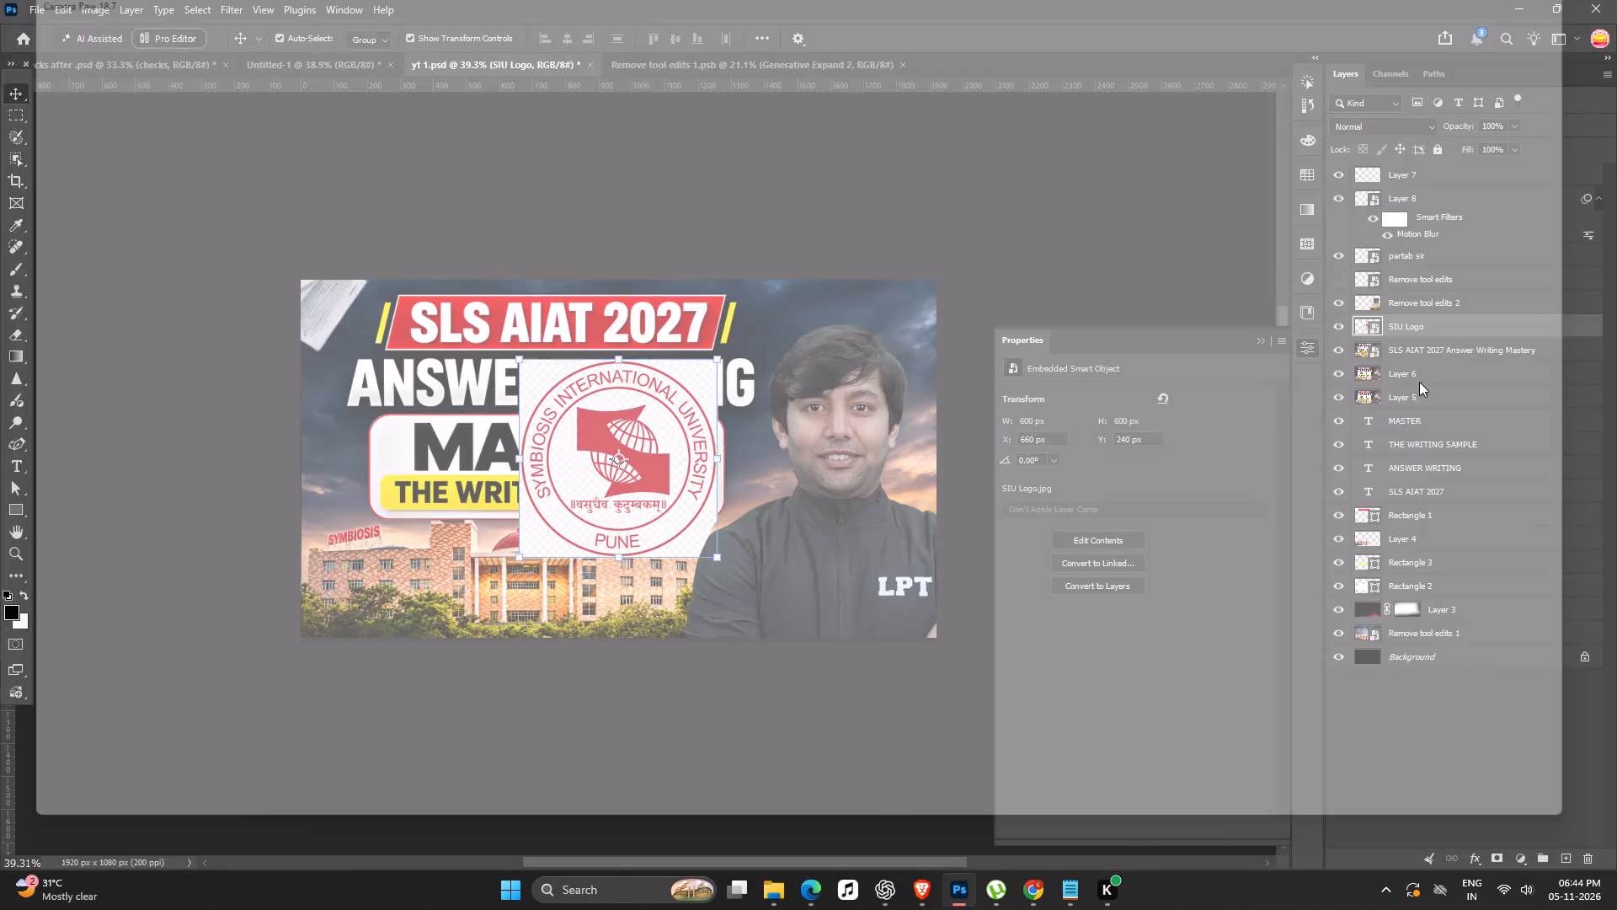
Rasterize the SIU Logo layer, convert it to a Smart Object and open its contents for editing.
{"action": "right_click", "coordinate": [1482, 327]}
{"action": "left_click", "coordinate": [1401, 775]}
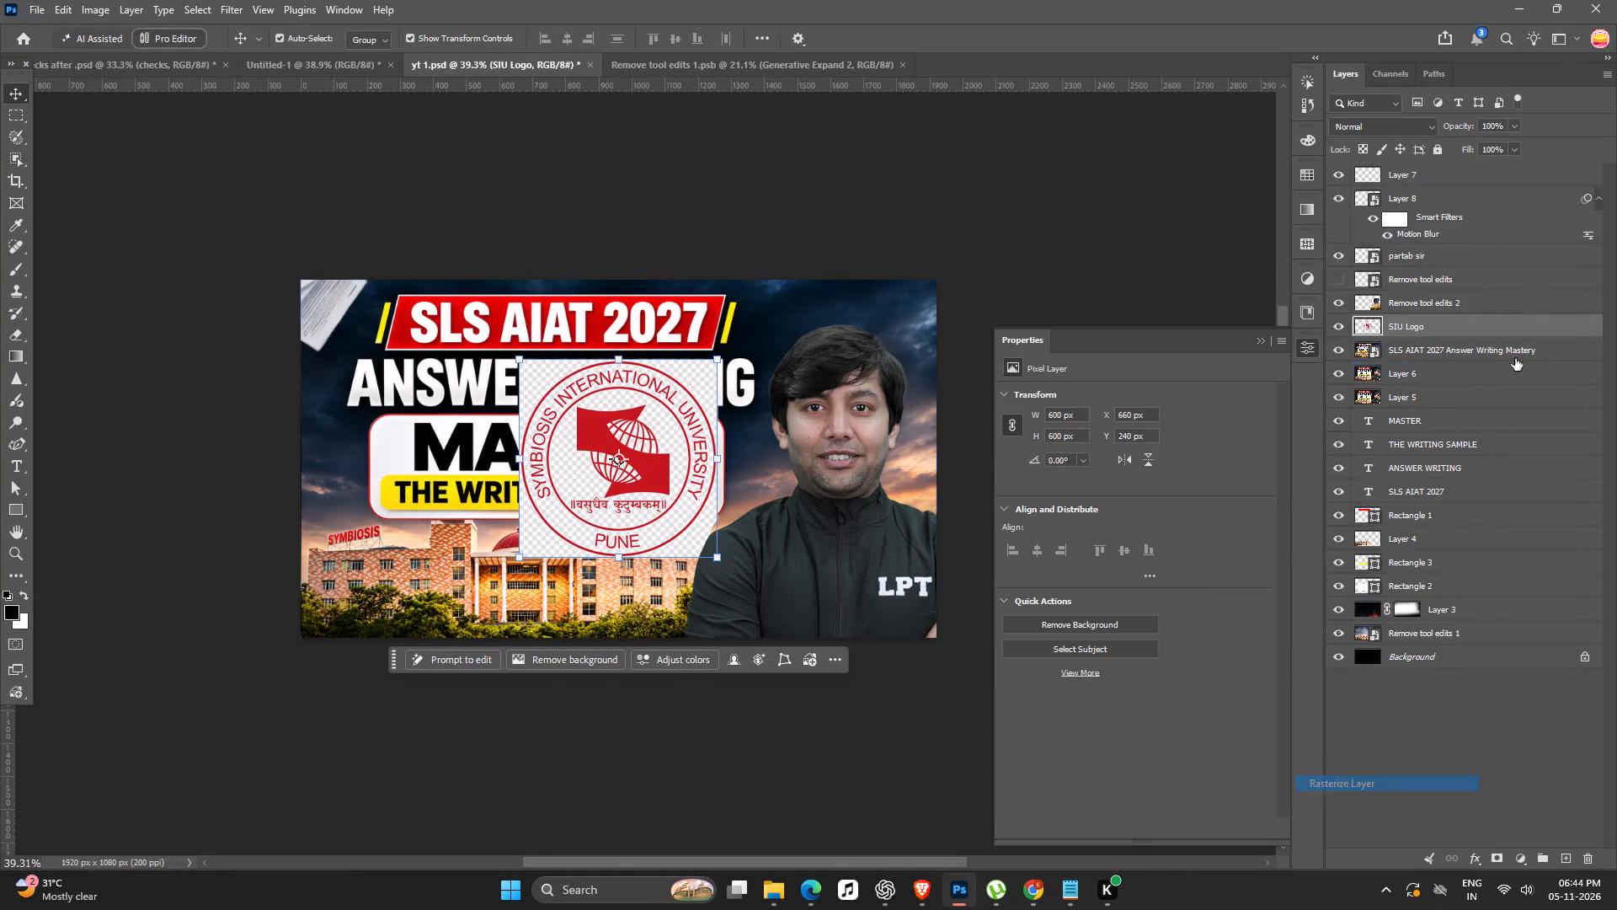
{"action": "right_click", "coordinate": [1530, 331]}
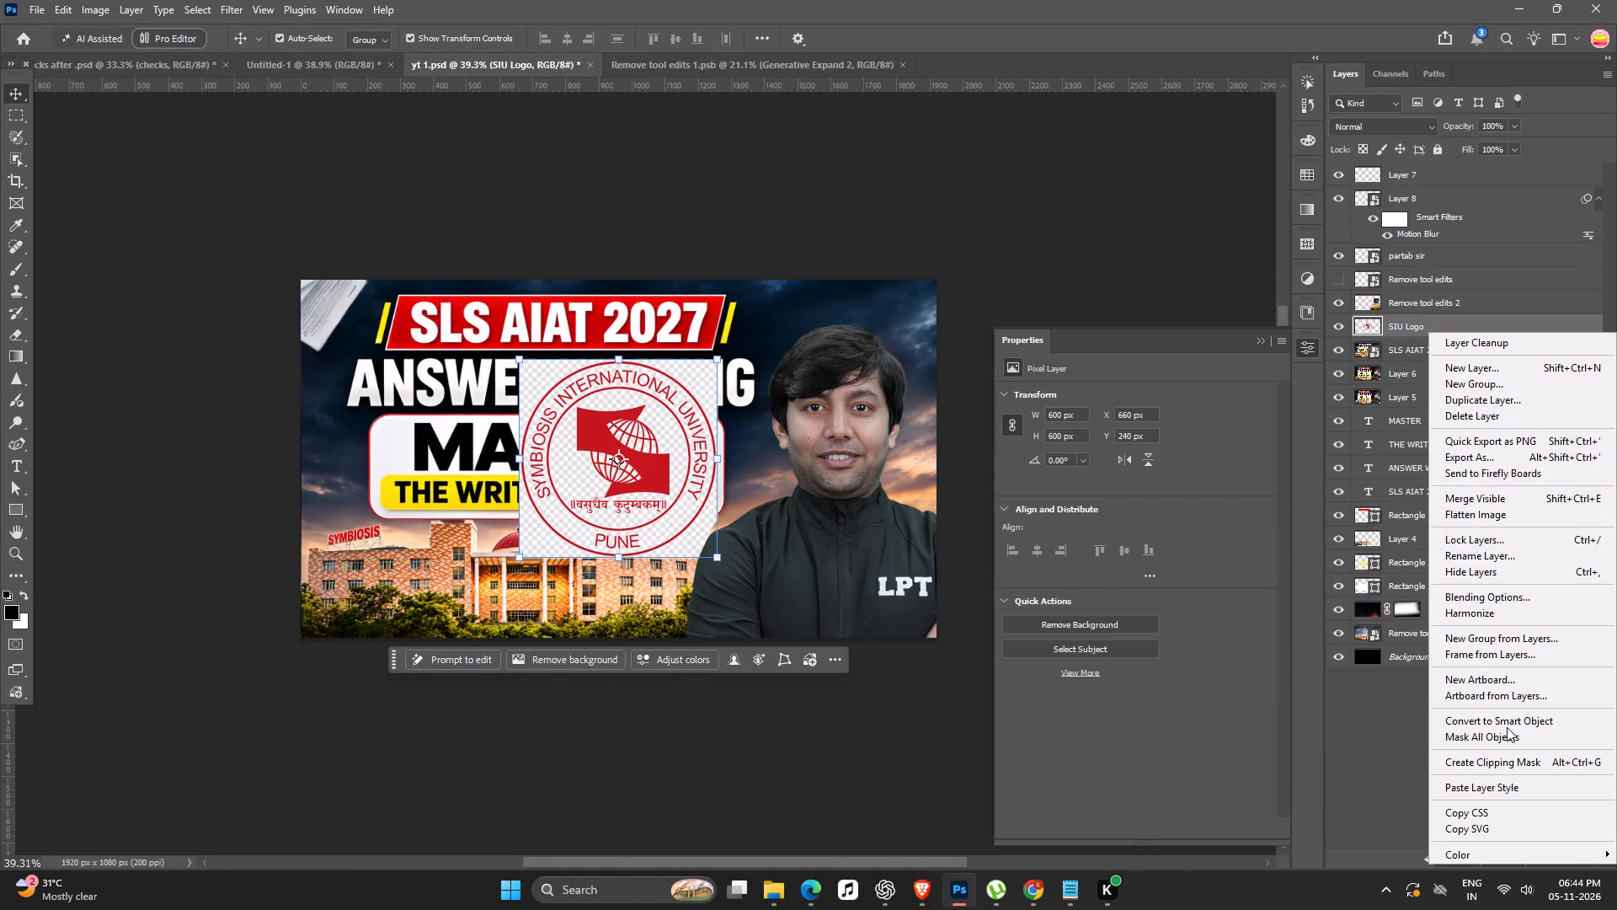
{"action": "left_click", "coordinate": [1507, 727]}
{"action": "double_click", "coordinate": [1364, 329]}
Remove the checkered background from the Symbiosis seal in SIU Logo.psb.
{"action": "scroll", "coordinate": [349, 346], "scroll_direction": "down", "scroll_amount": 7, "text": "ctrl"}
{"action": "left_click", "coordinate": [13, 513]}
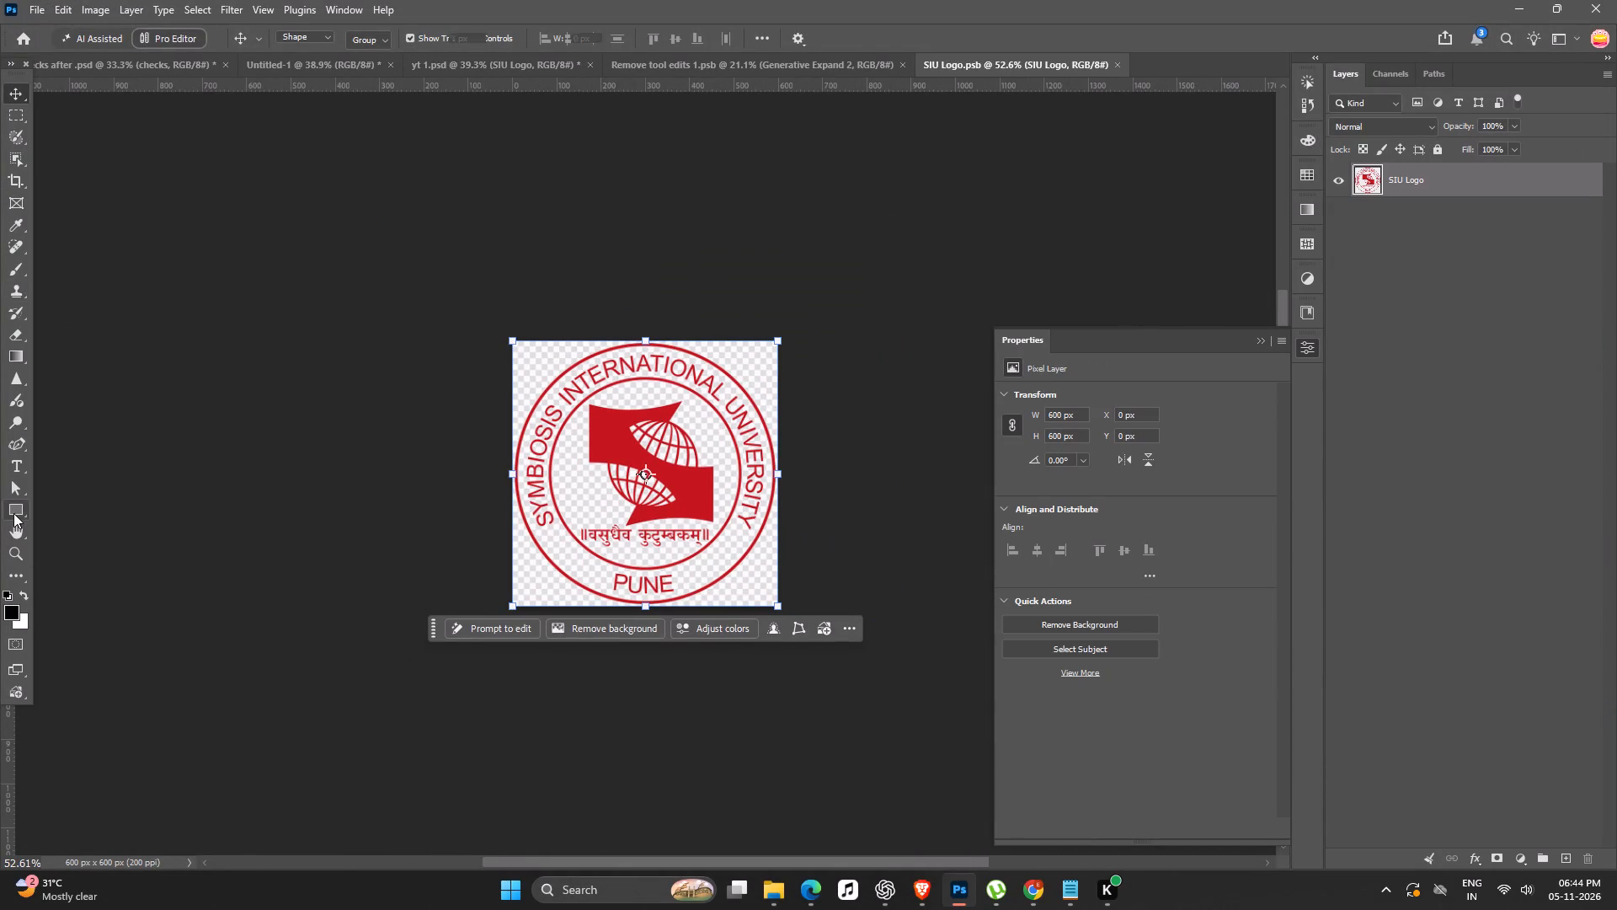
{"action": "left_click", "coordinate": [23, 512]}
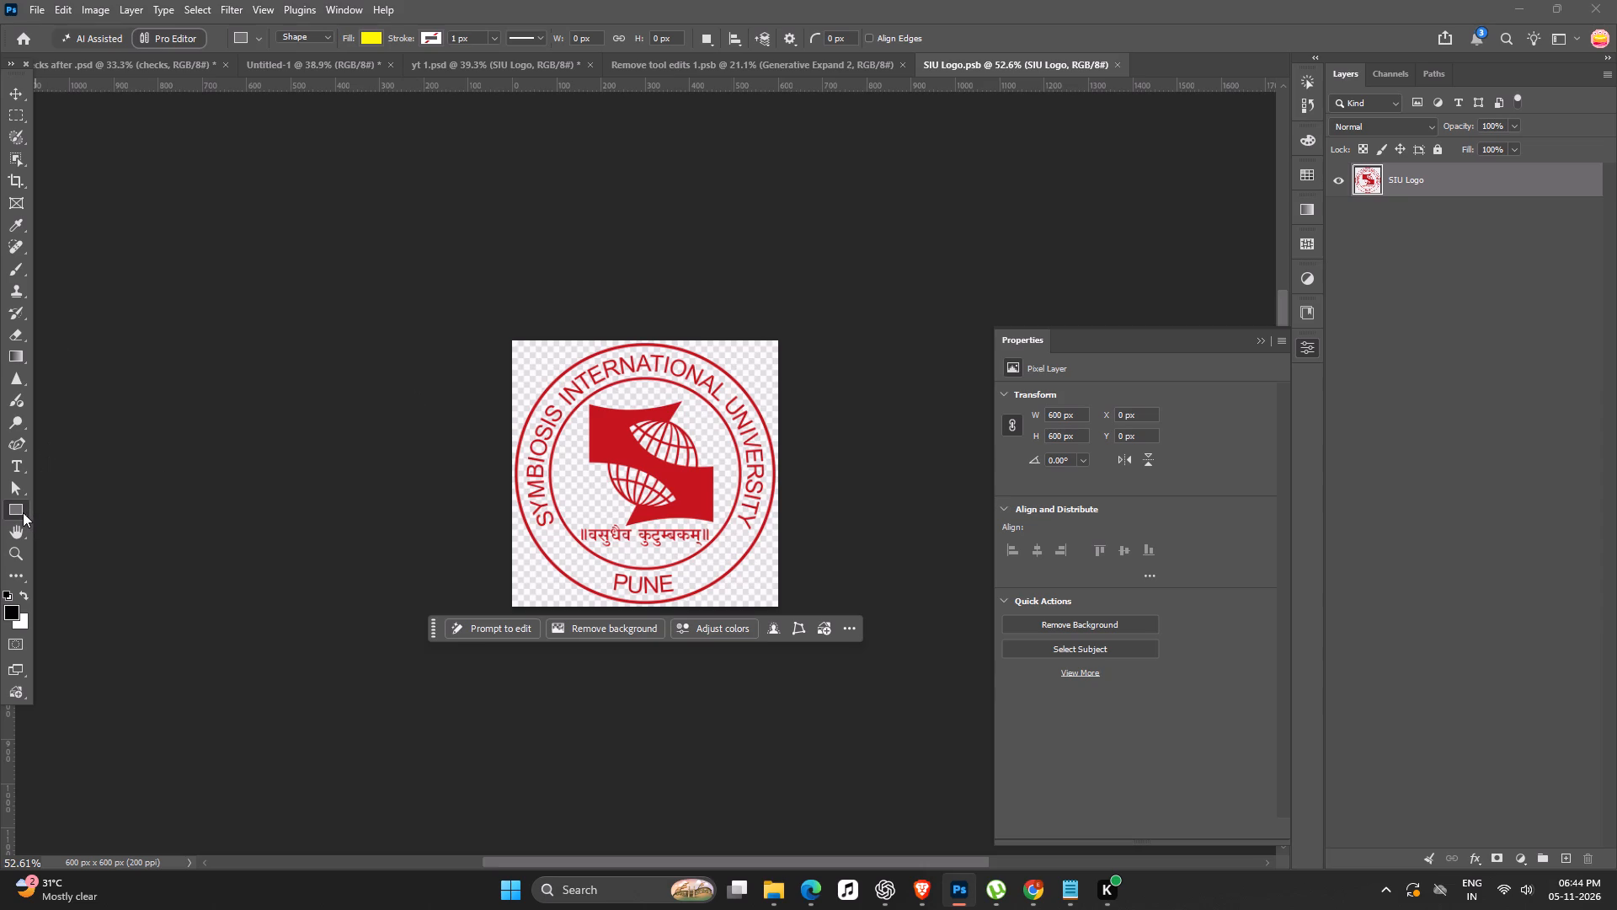
{"action": "left_click", "coordinate": [30, 88]}
{"action": "left_click", "coordinate": [599, 630]}
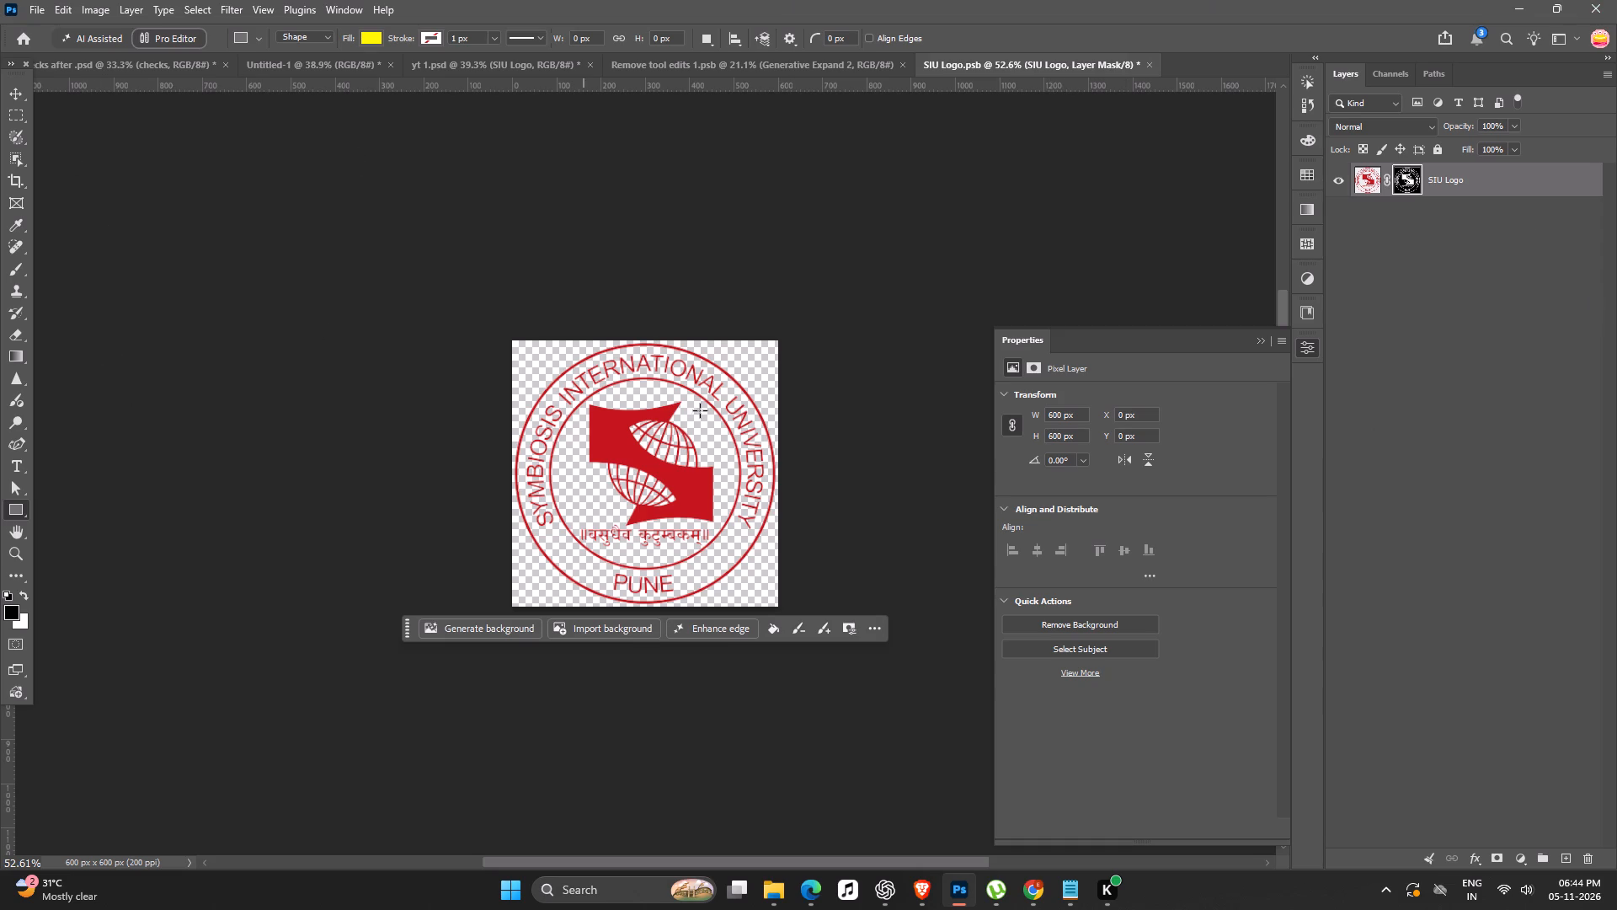
Draw a circle about 693 px in diameter covering the whole seal with the Ellipse tool.
{"action": "left_click", "coordinate": [19, 502]}
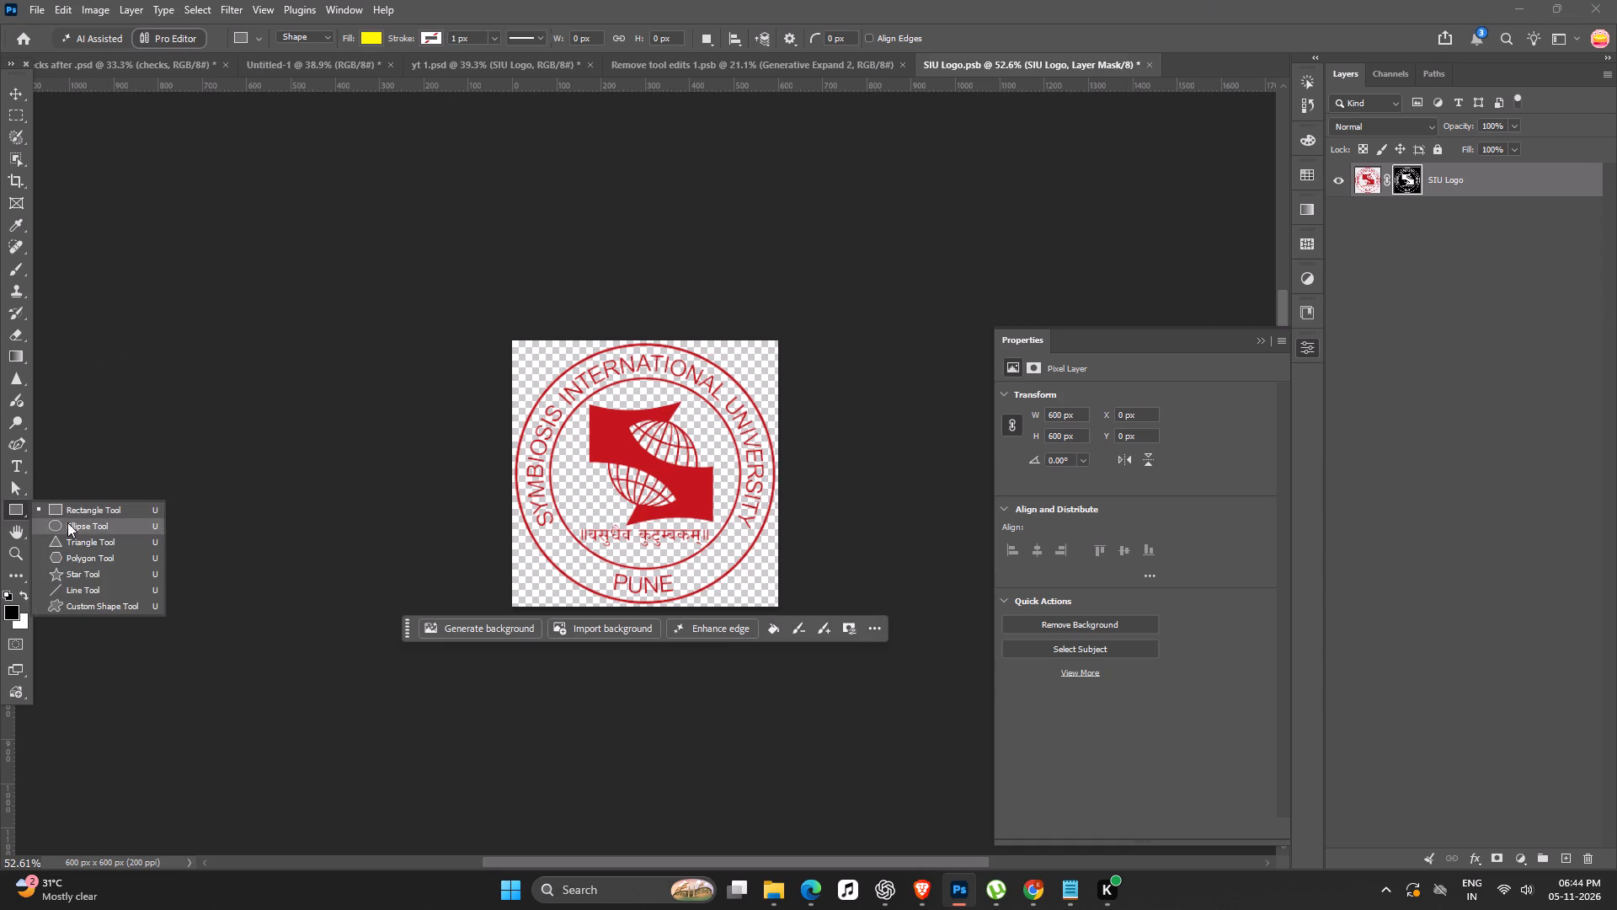
{"action": "left_click", "coordinate": [67, 522]}
{"action": "left_click_drag", "start_coordinate": [494, 329], "coordinate": [919, 637], "text": "shift"}
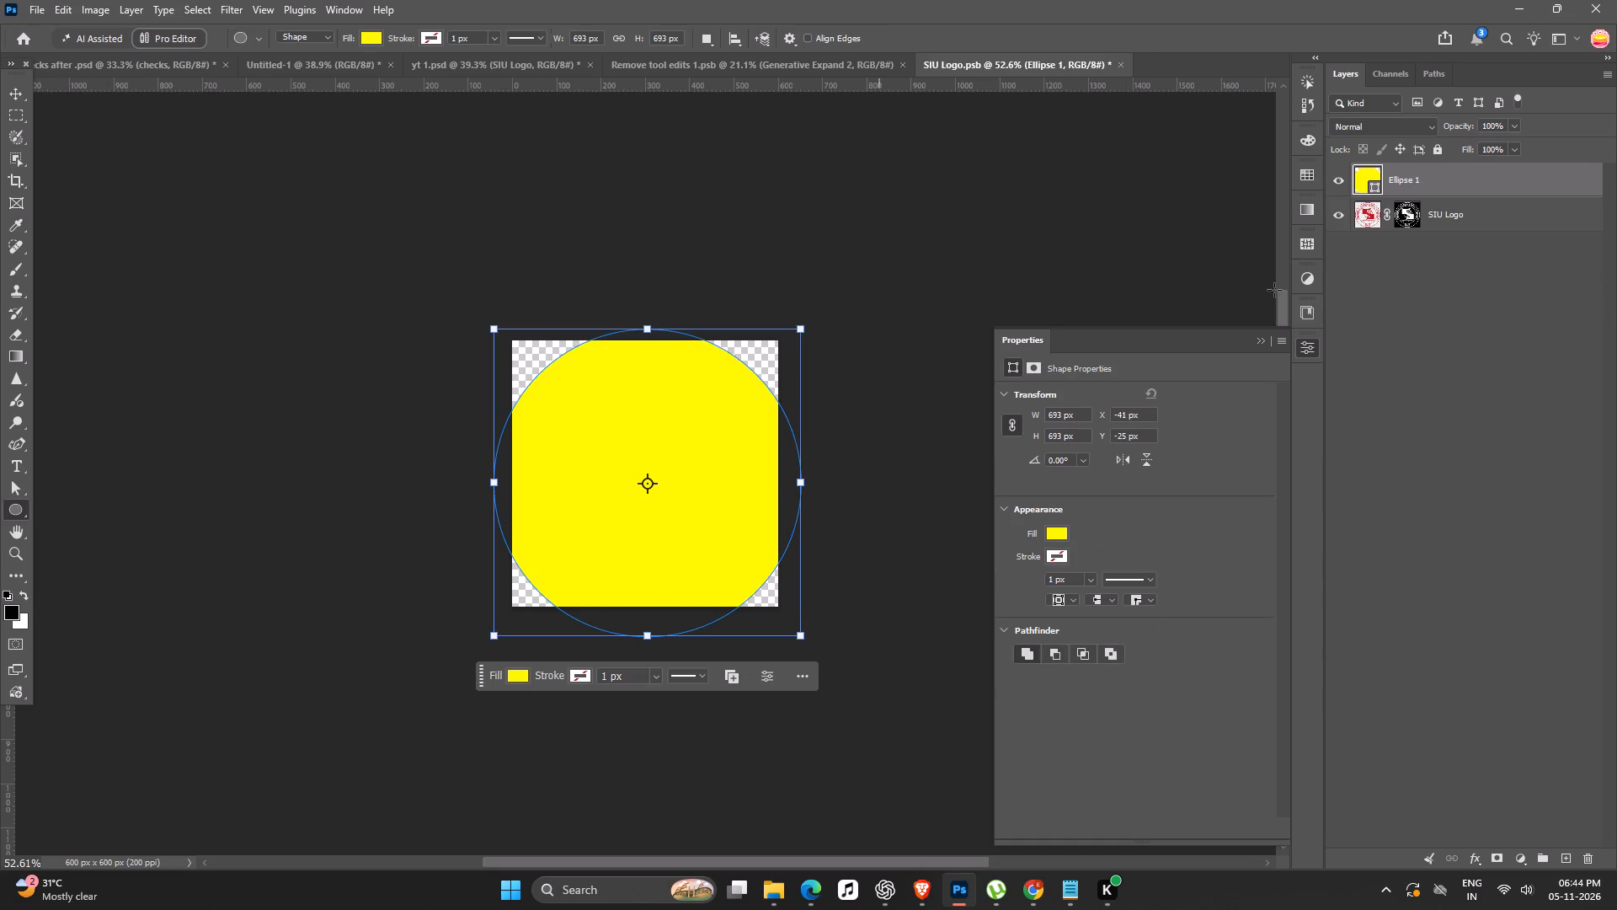
Fill the circle with white (#ffffff) and place it behind the SIU Logo layer.
{"action": "double_click", "coordinate": [1355, 181]}
{"action": "left_click_drag", "start_coordinate": [1137, 613], "coordinate": [932, 461]}
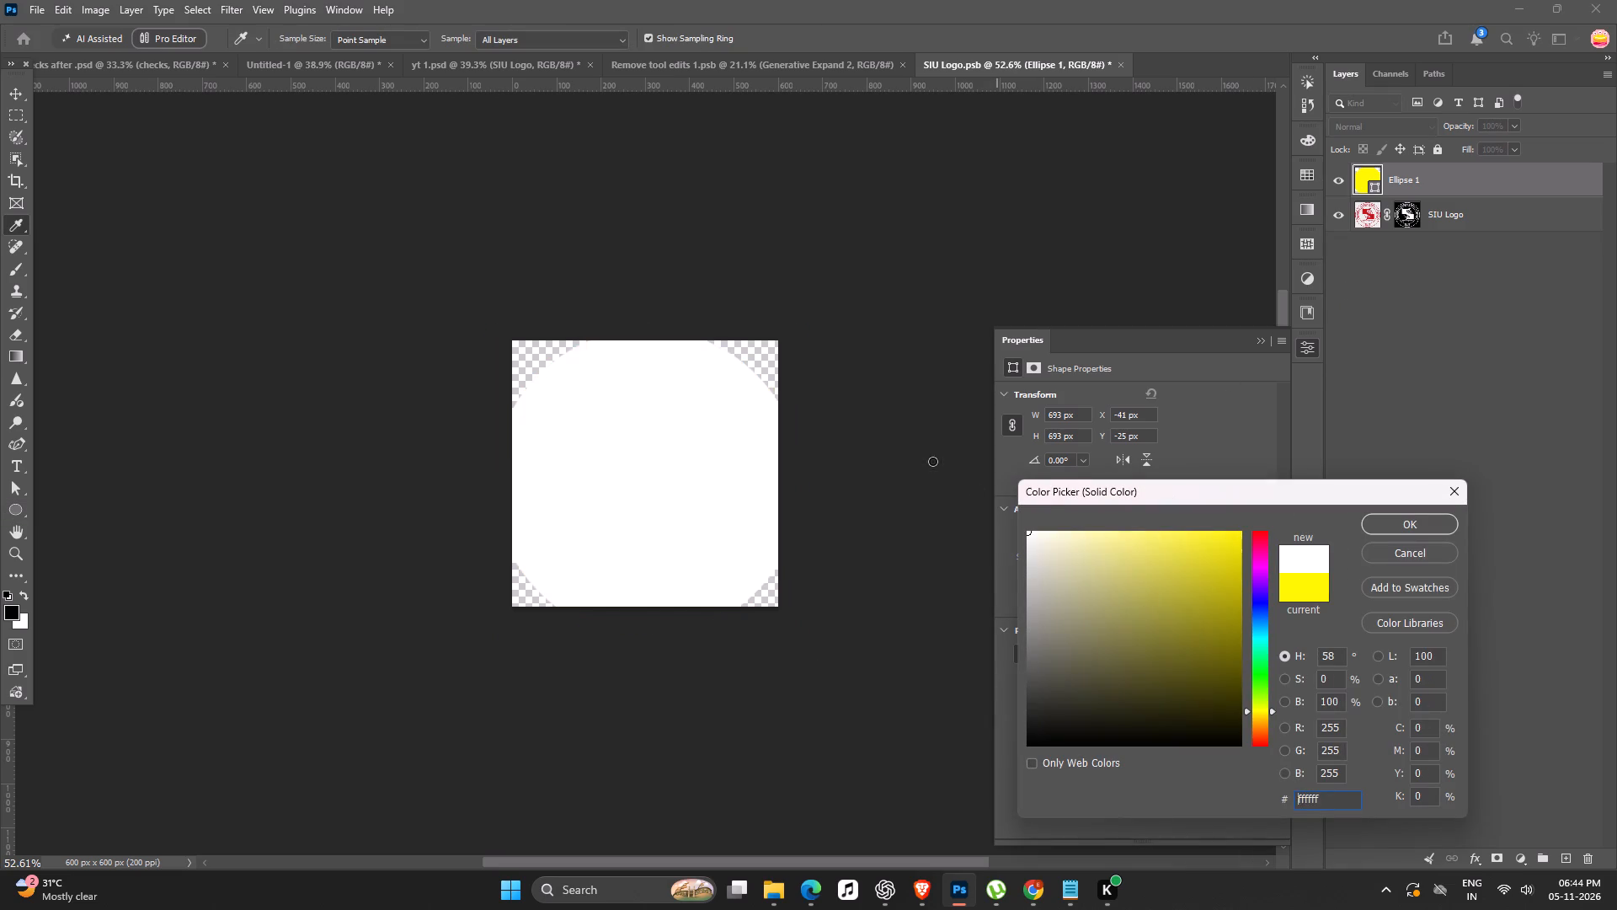
{"action": "left_click_drag", "start_coordinate": [932, 461], "coordinate": [926, 455]}
{"action": "left_click", "coordinate": [1401, 528]}
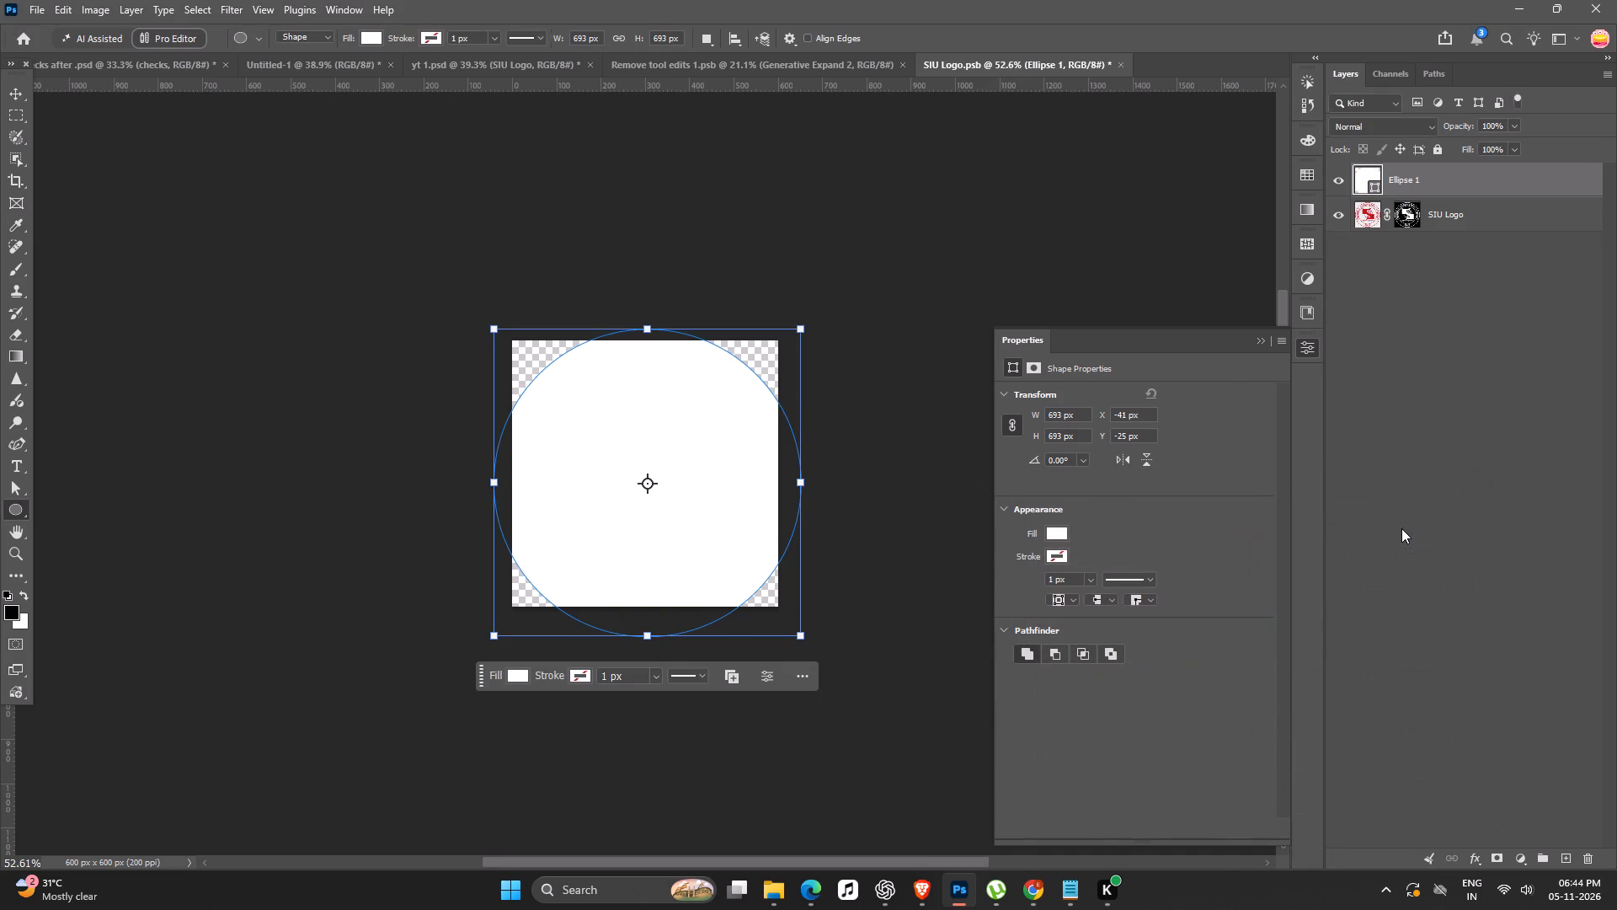
{"action": "key", "text": "ctrl+bracketleft"}
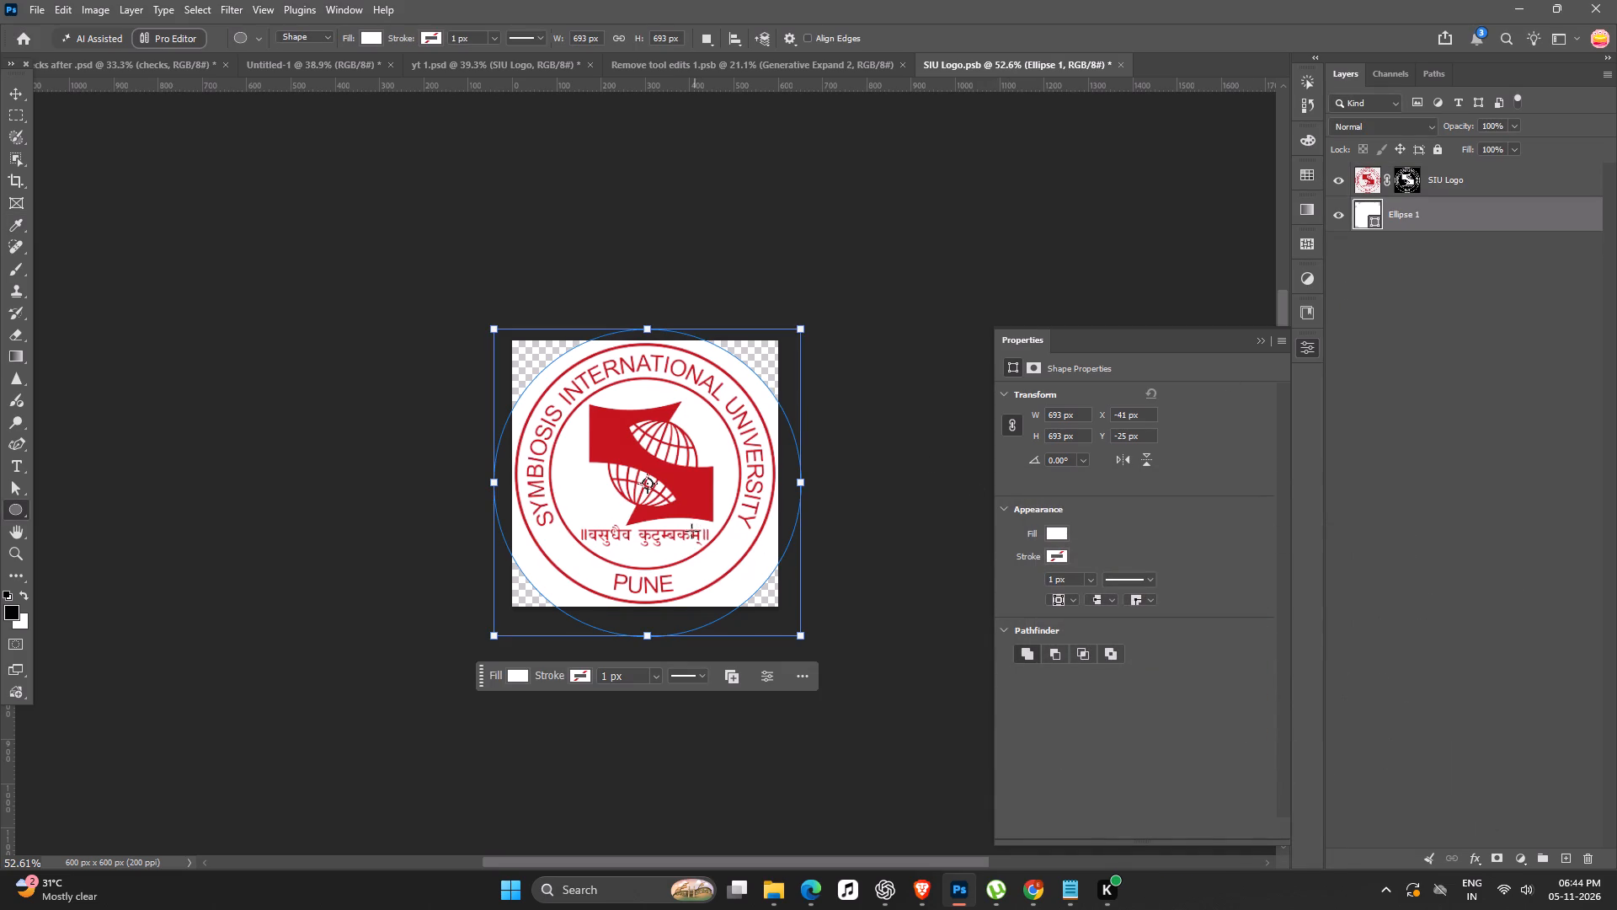
Scale the seal and its white circle down together until the circle is about 543 px wide and fits the canvas.
{"action": "left_click", "coordinate": [1475, 182], "text": "shift"}
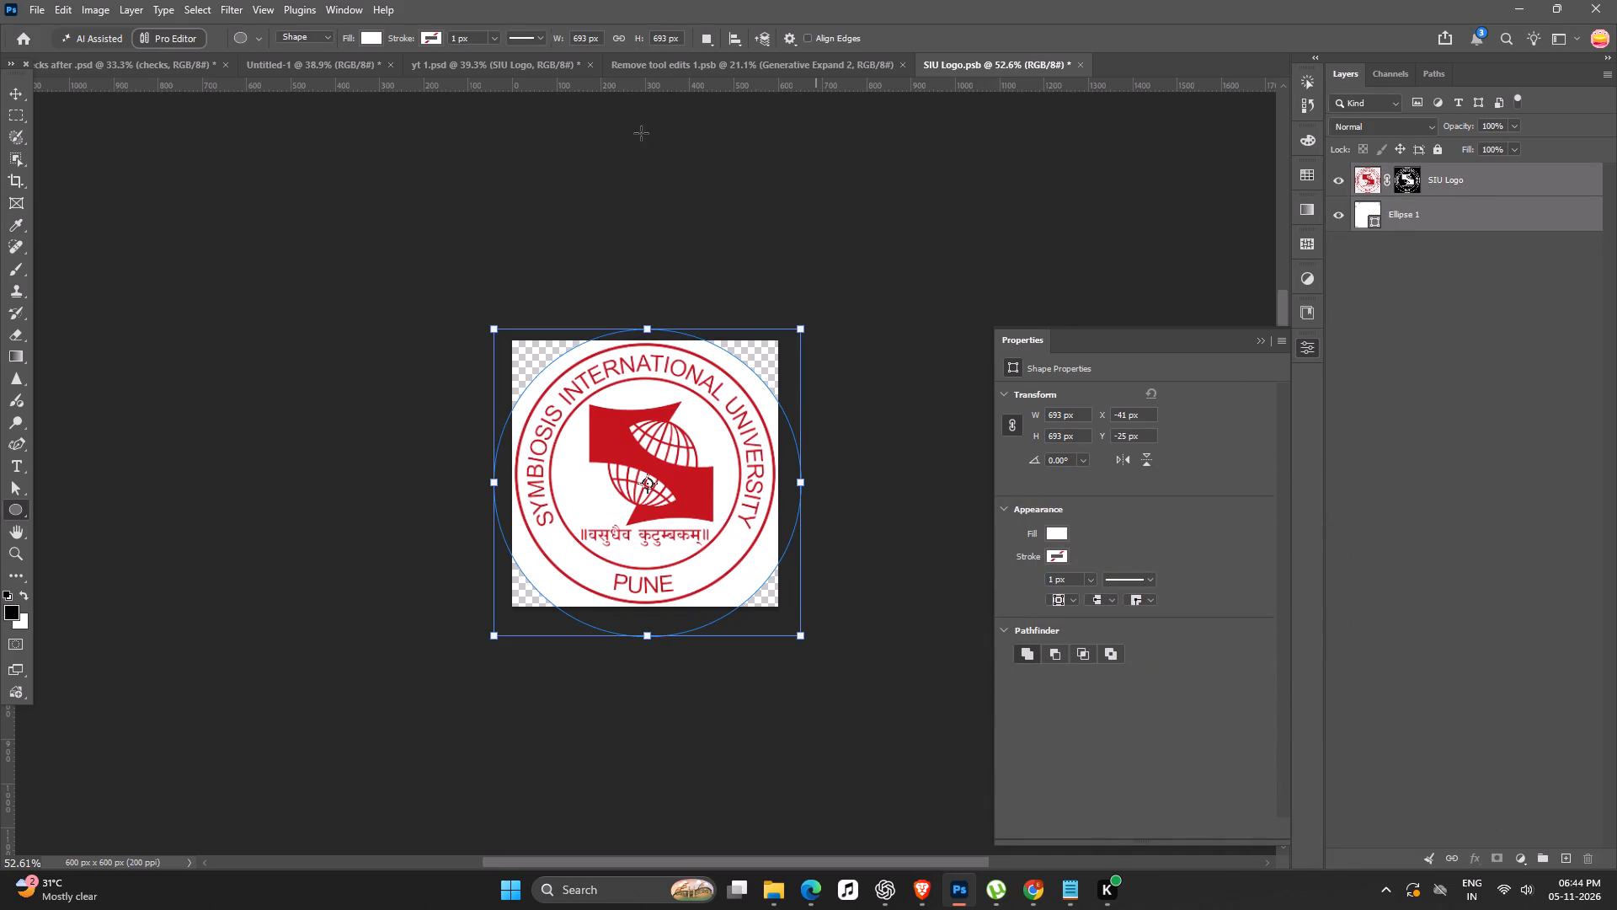
{"action": "key", "text": "v"}
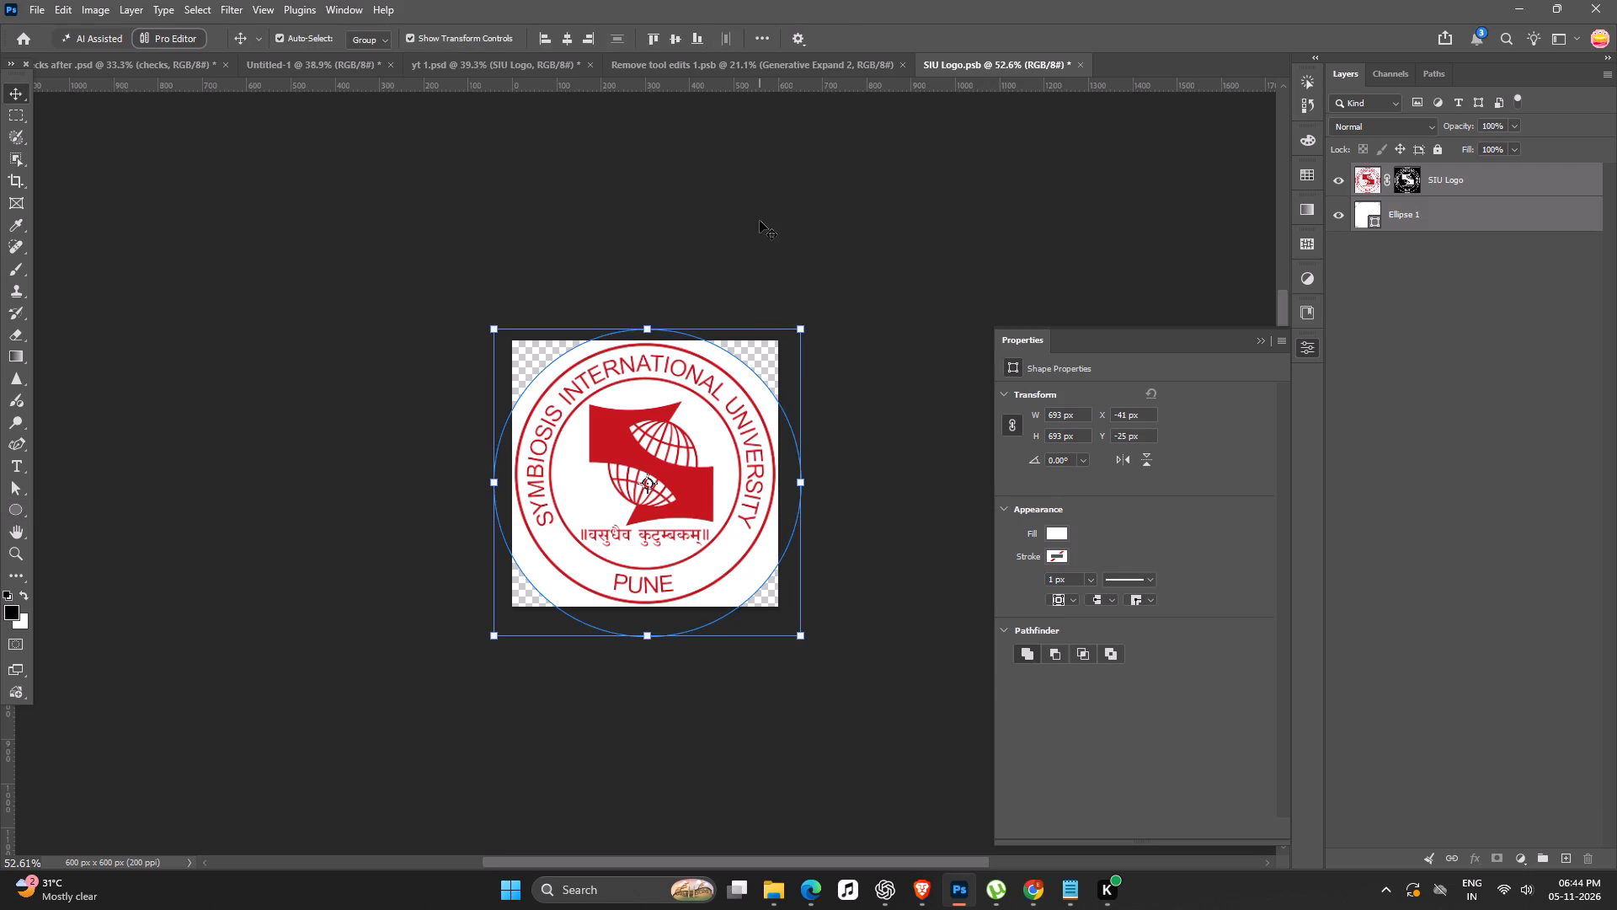
{"action": "left_click", "coordinate": [760, 221]}
{"action": "left_click", "coordinate": [1478, 185], "text": "ctrl"}
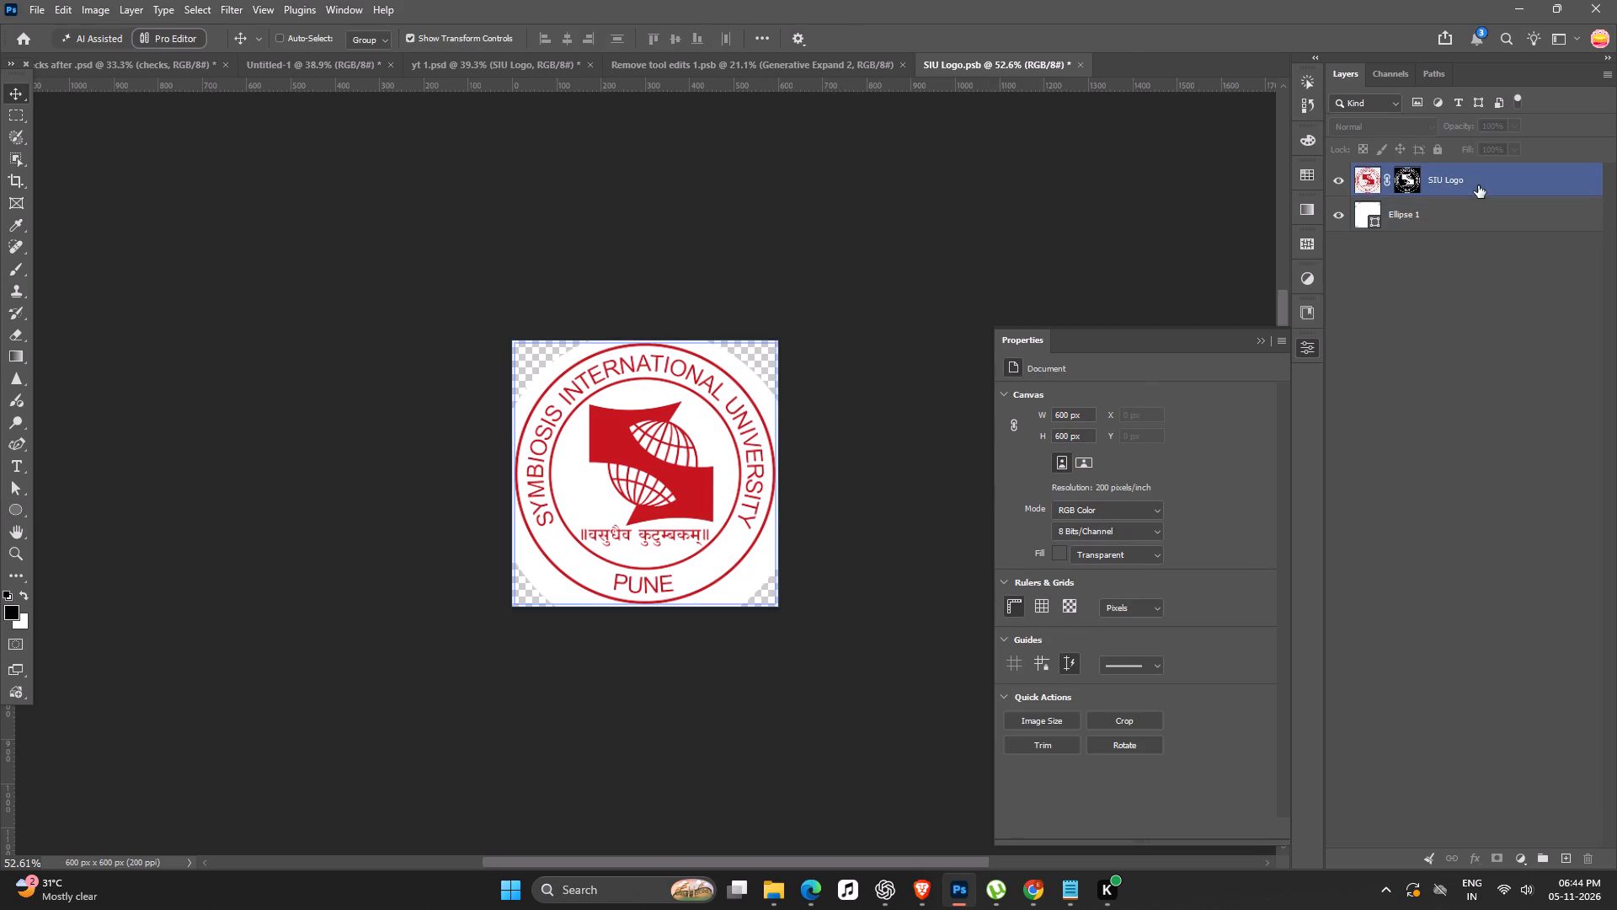
{"action": "left_click", "coordinate": [1468, 217], "text": "ctrl"}
{"action": "left_click_drag", "start_coordinate": [807, 328], "coordinate": [757, 343], "text": "alt"}
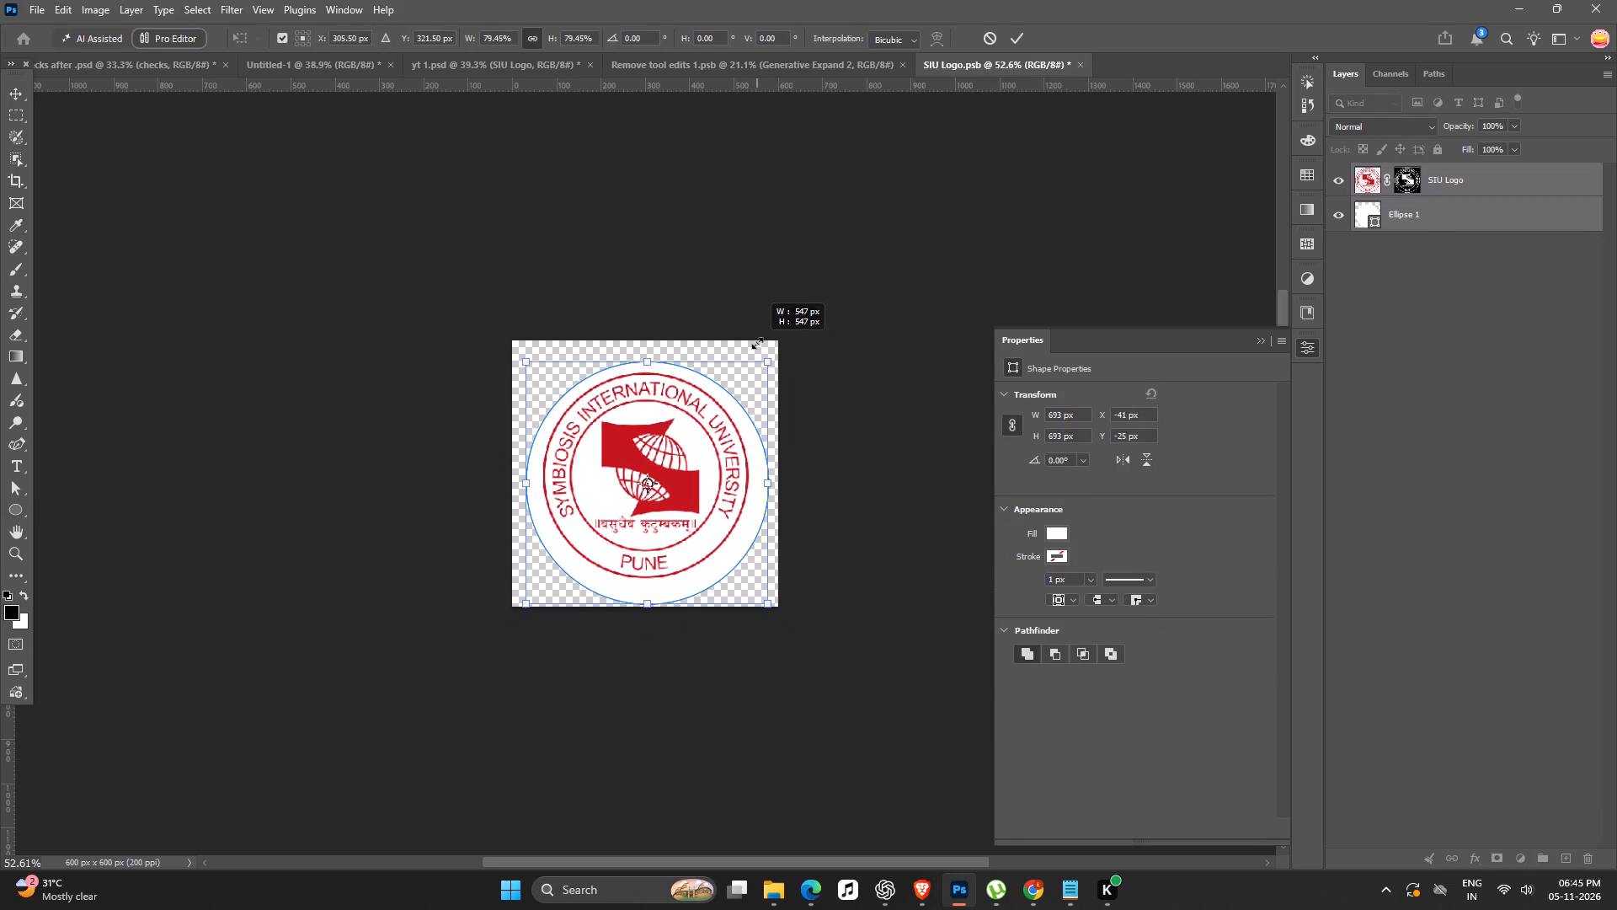
{"action": "left_click_drag", "start_coordinate": [757, 343], "coordinate": [756, 344], "text": "alt"}
{"action": "key", "text": "Return"}
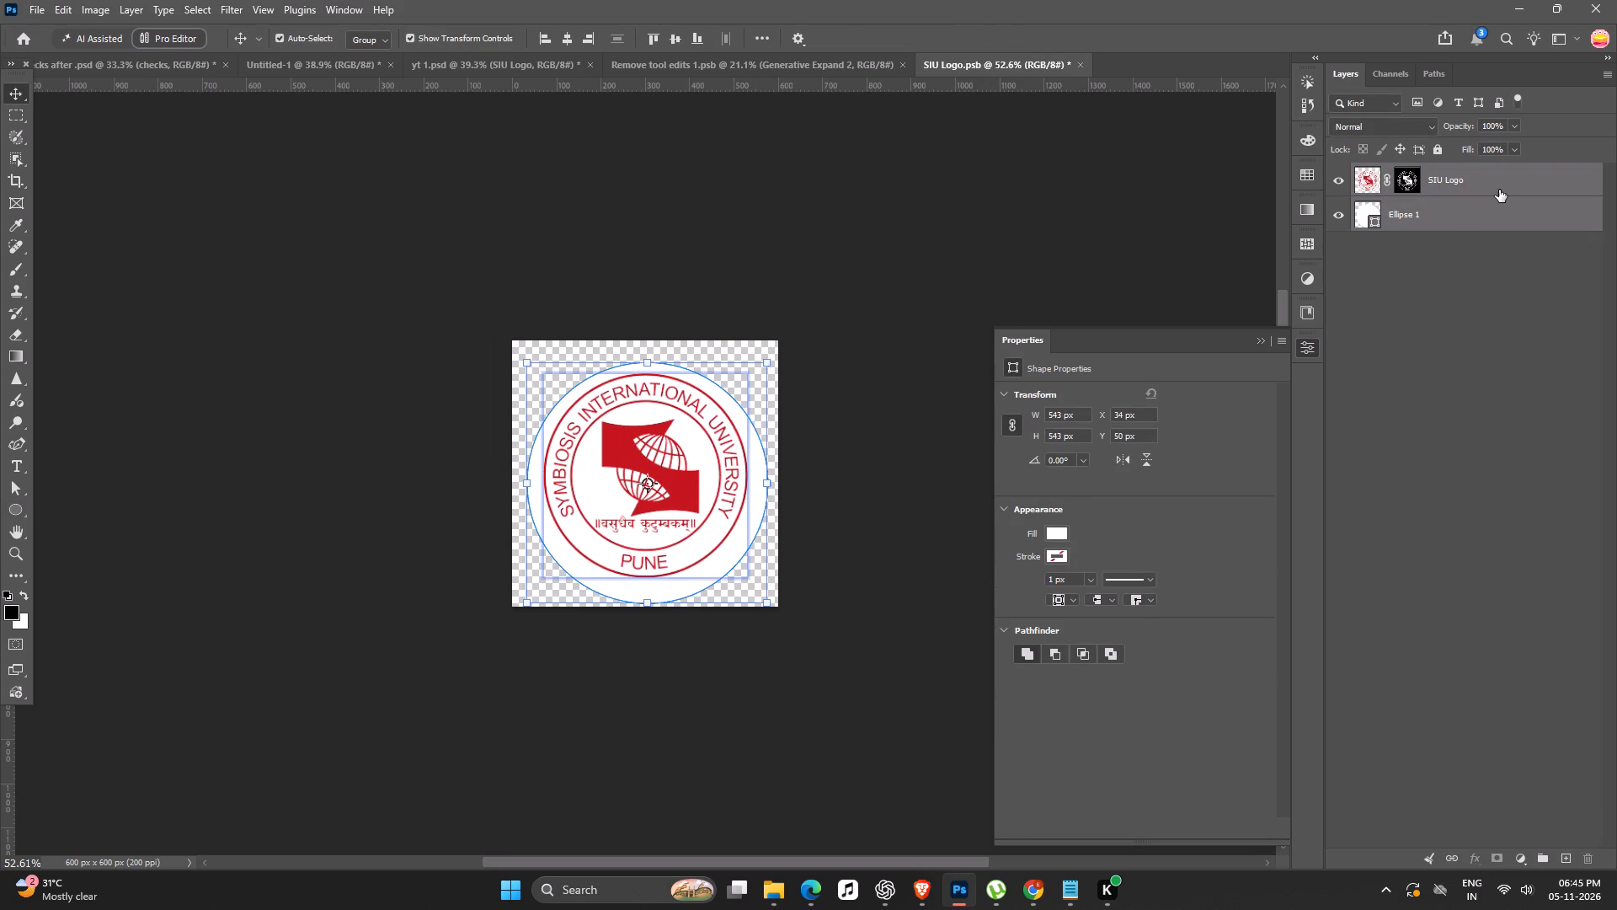
Convert the masked SIU Logo layer to a Smart Object and centre it horizontally and vertically on the white circle.
{"action": "left_click", "coordinate": [1499, 190]}
{"action": "right_click", "coordinate": [1499, 186]}
{"action": "left_click_drag", "start_coordinate": [1534, 584], "coordinate": [1525, 579]}
{"action": "left_click", "coordinate": [1439, 210], "text": "shift"}
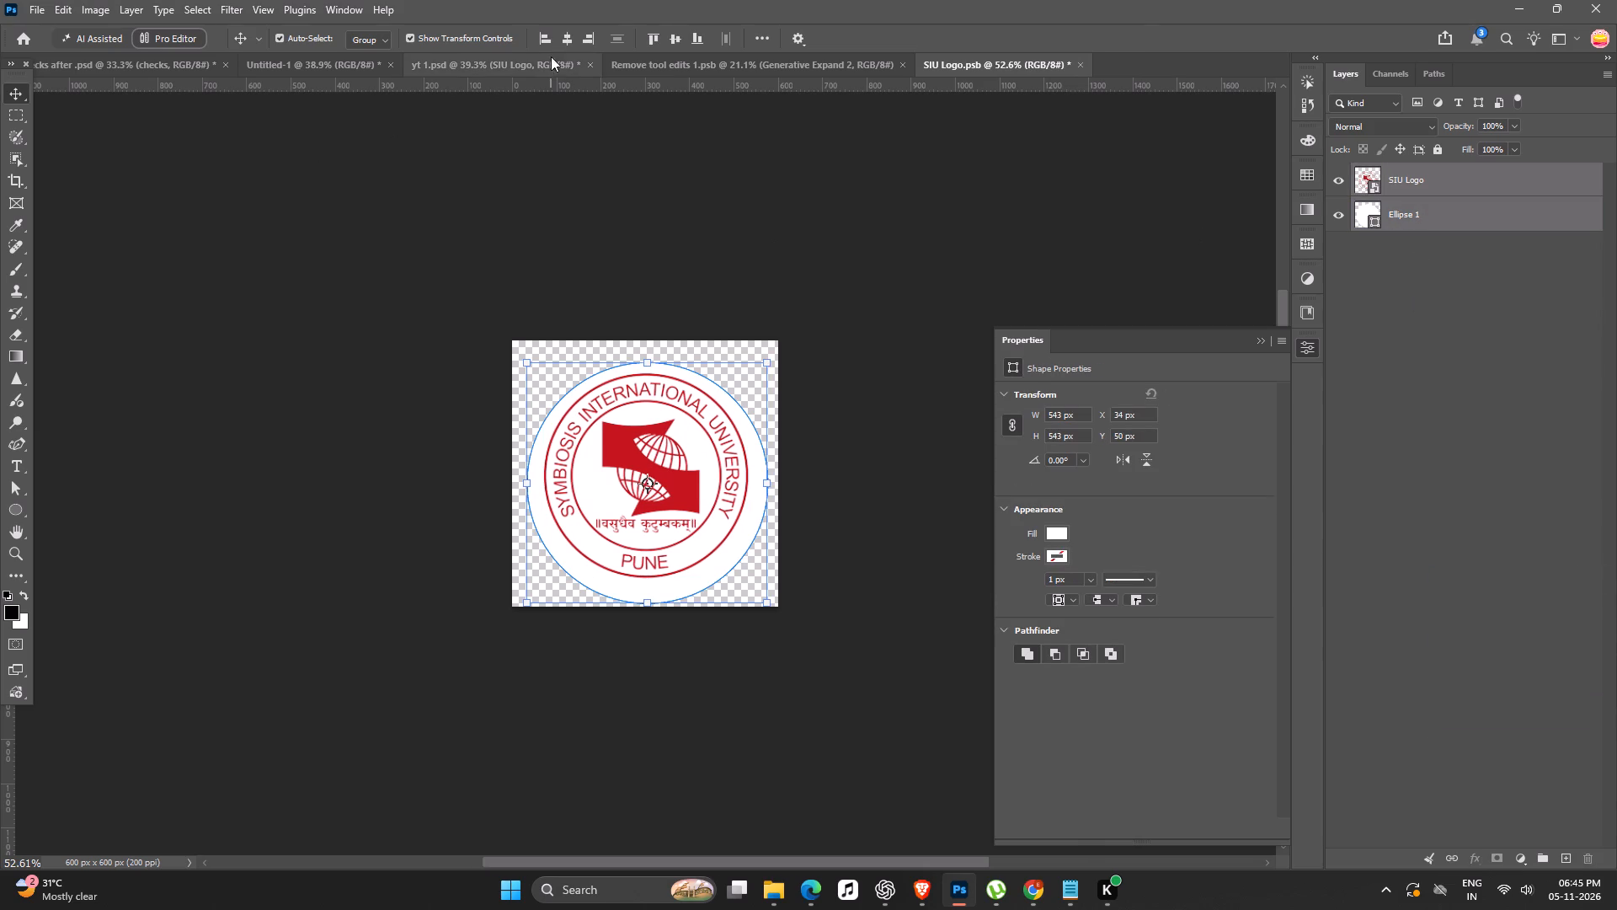
{"action": "left_click", "coordinate": [574, 29]}
{"action": "left_click", "coordinate": [670, 41]}
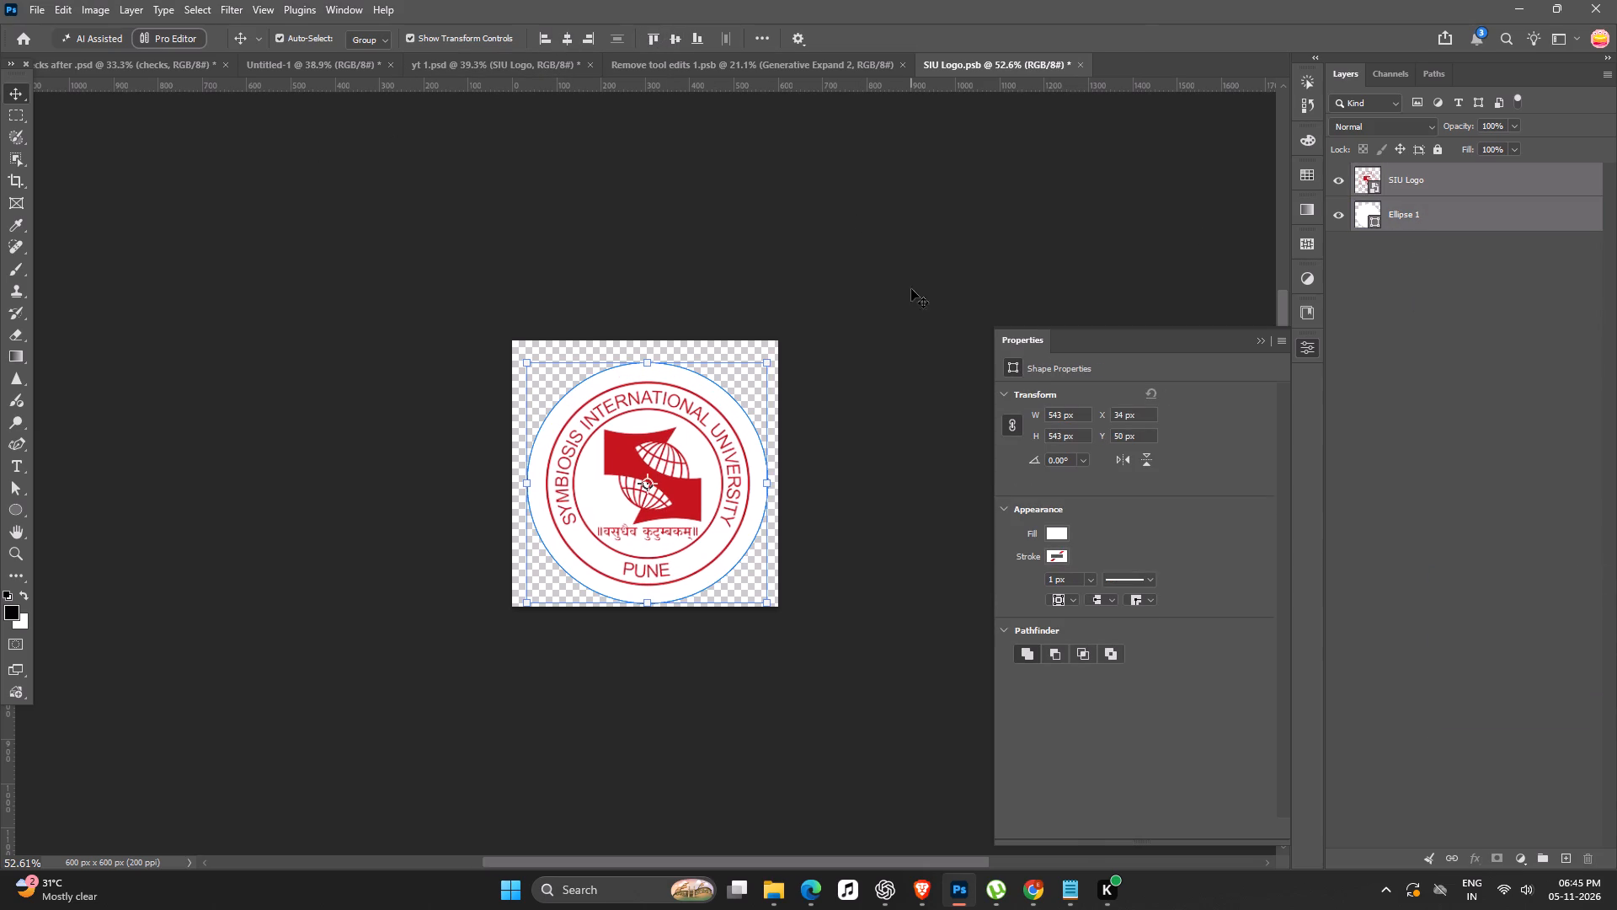
Enlarge the seal artwork to about 513 px and nudge it vertically to leave an even white rim around it.
{"action": "left_click", "coordinate": [851, 342]}
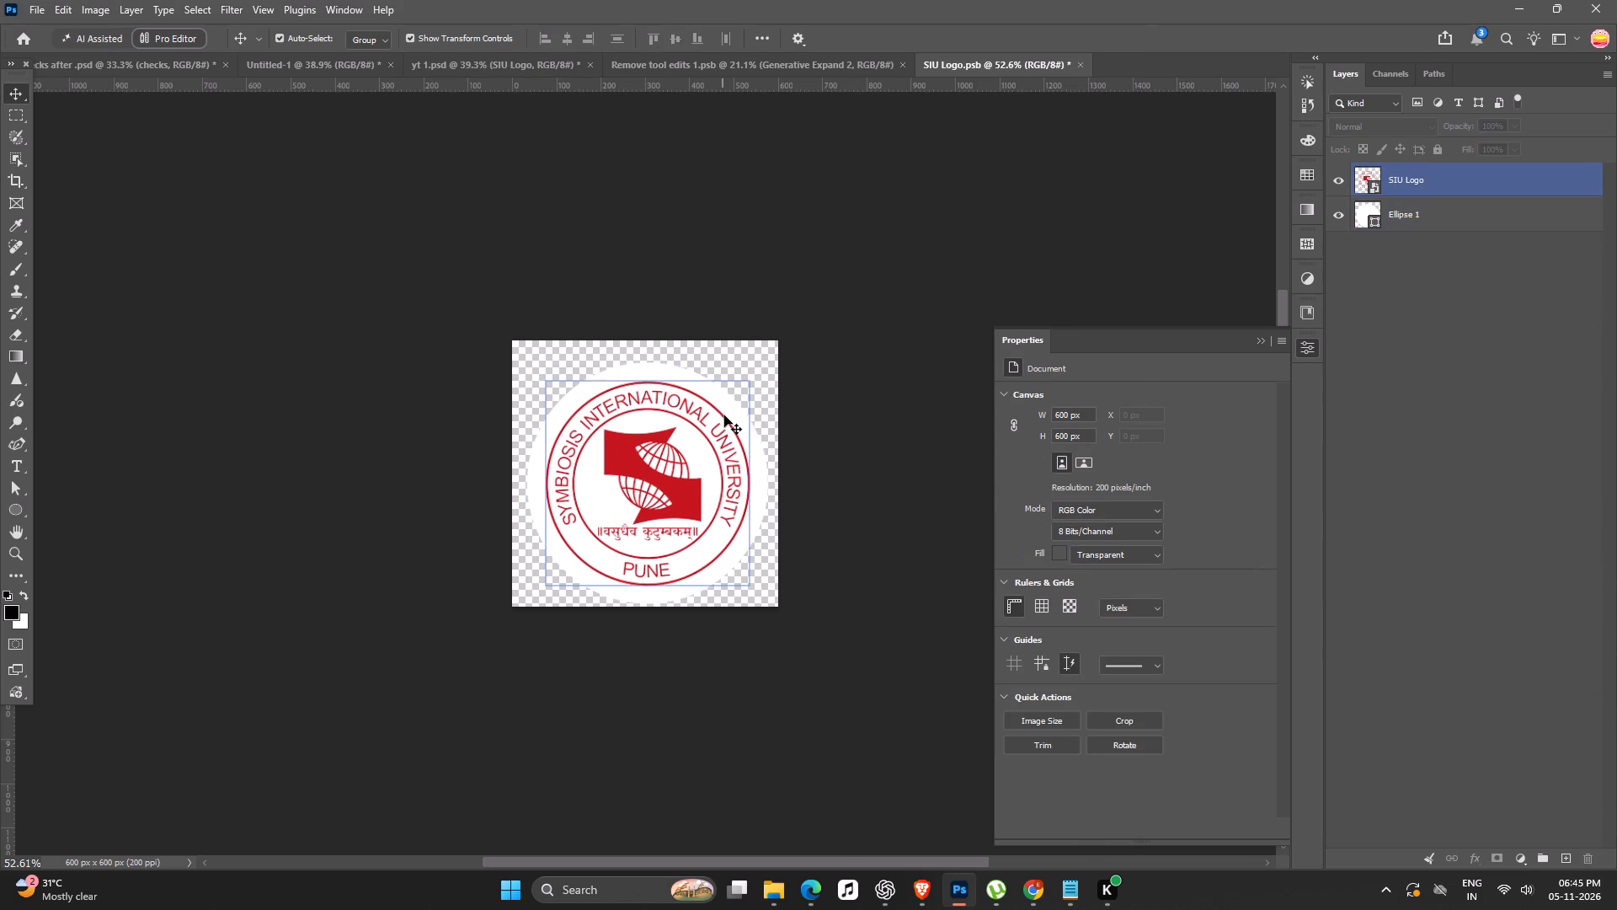
{"action": "left_click", "coordinate": [724, 415]}
{"action": "left_click_drag", "start_coordinate": [751, 382], "coordinate": [767, 378], "text": "alt"}
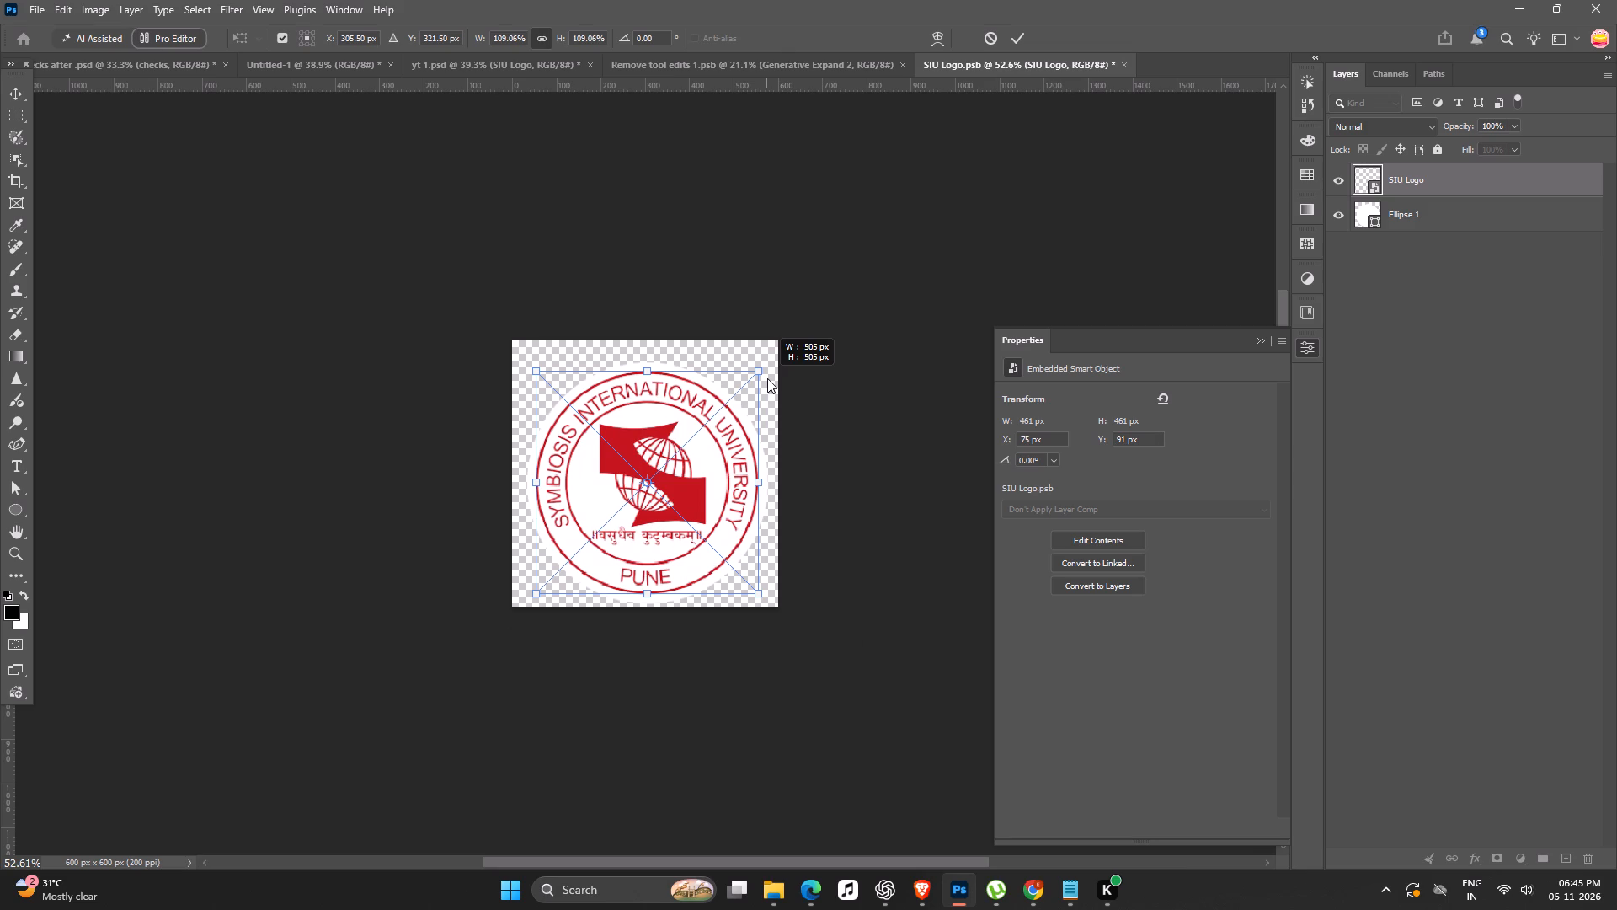
{"action": "left_click_drag", "start_coordinate": [767, 378], "coordinate": [770, 377], "text": "alt"}
{"action": "scroll", "coordinate": [507, 493], "scroll_direction": "up", "scroll_amount": 2, "text": "ctrl"}
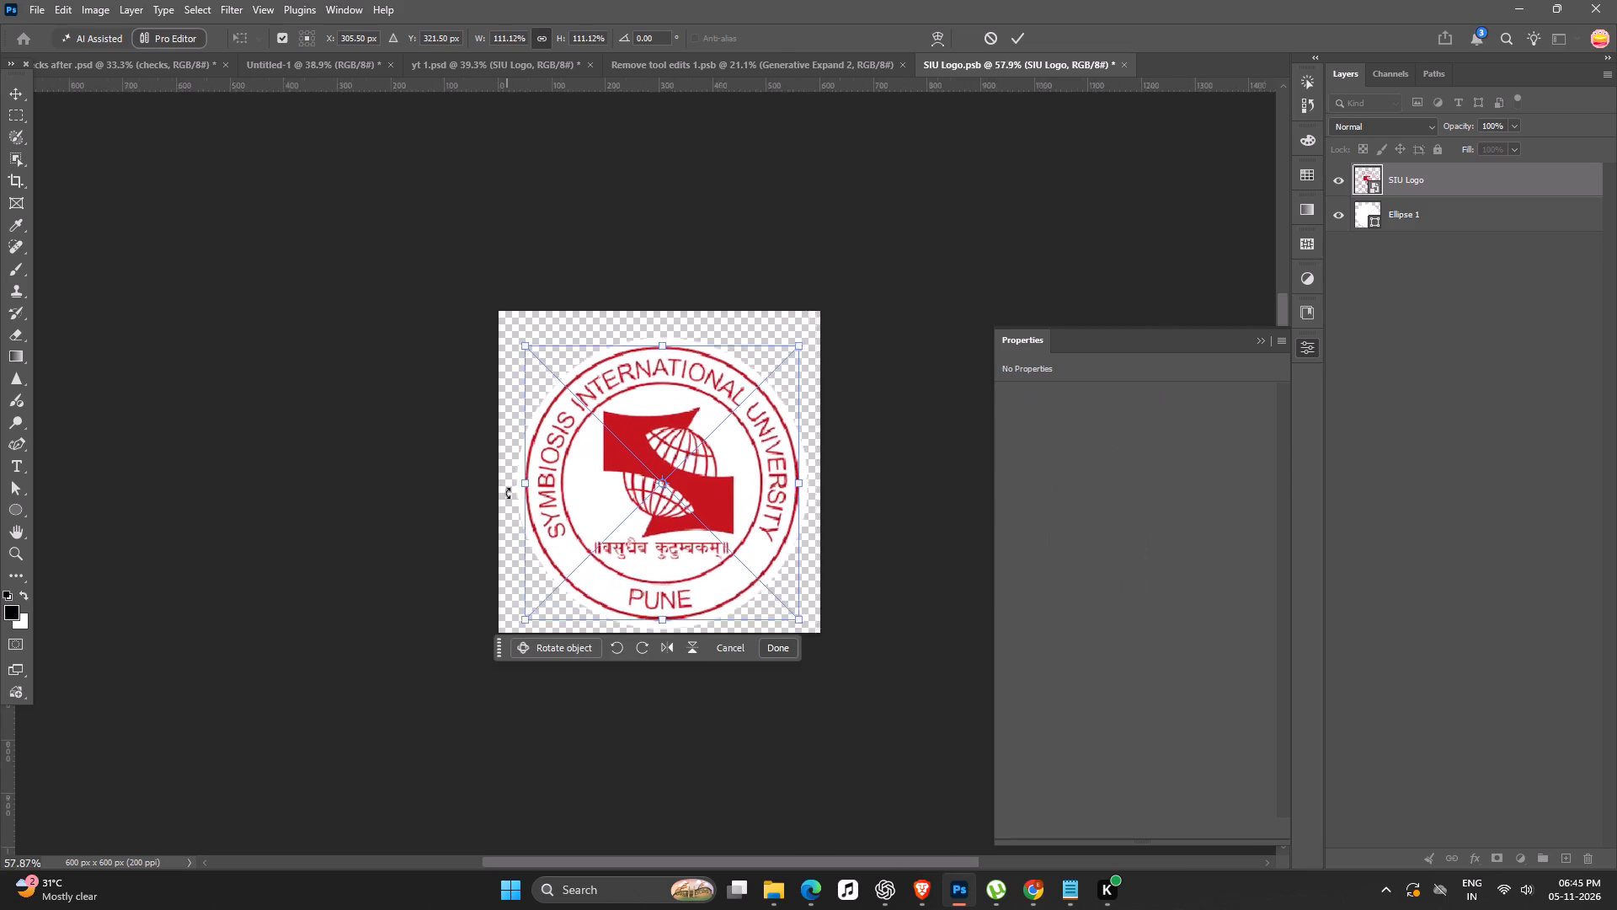
{"action": "scroll", "coordinate": [507, 493], "scroll_direction": "up", "scroll_amount": 2, "text": "ctrl"}
{"action": "key", "text": "space"}
{"action": "left_click_drag", "start_coordinate": [657, 442], "coordinate": [627, 394]}
{"action": "key", "text": "Down"}
{"action": "key", "text": "Down"}
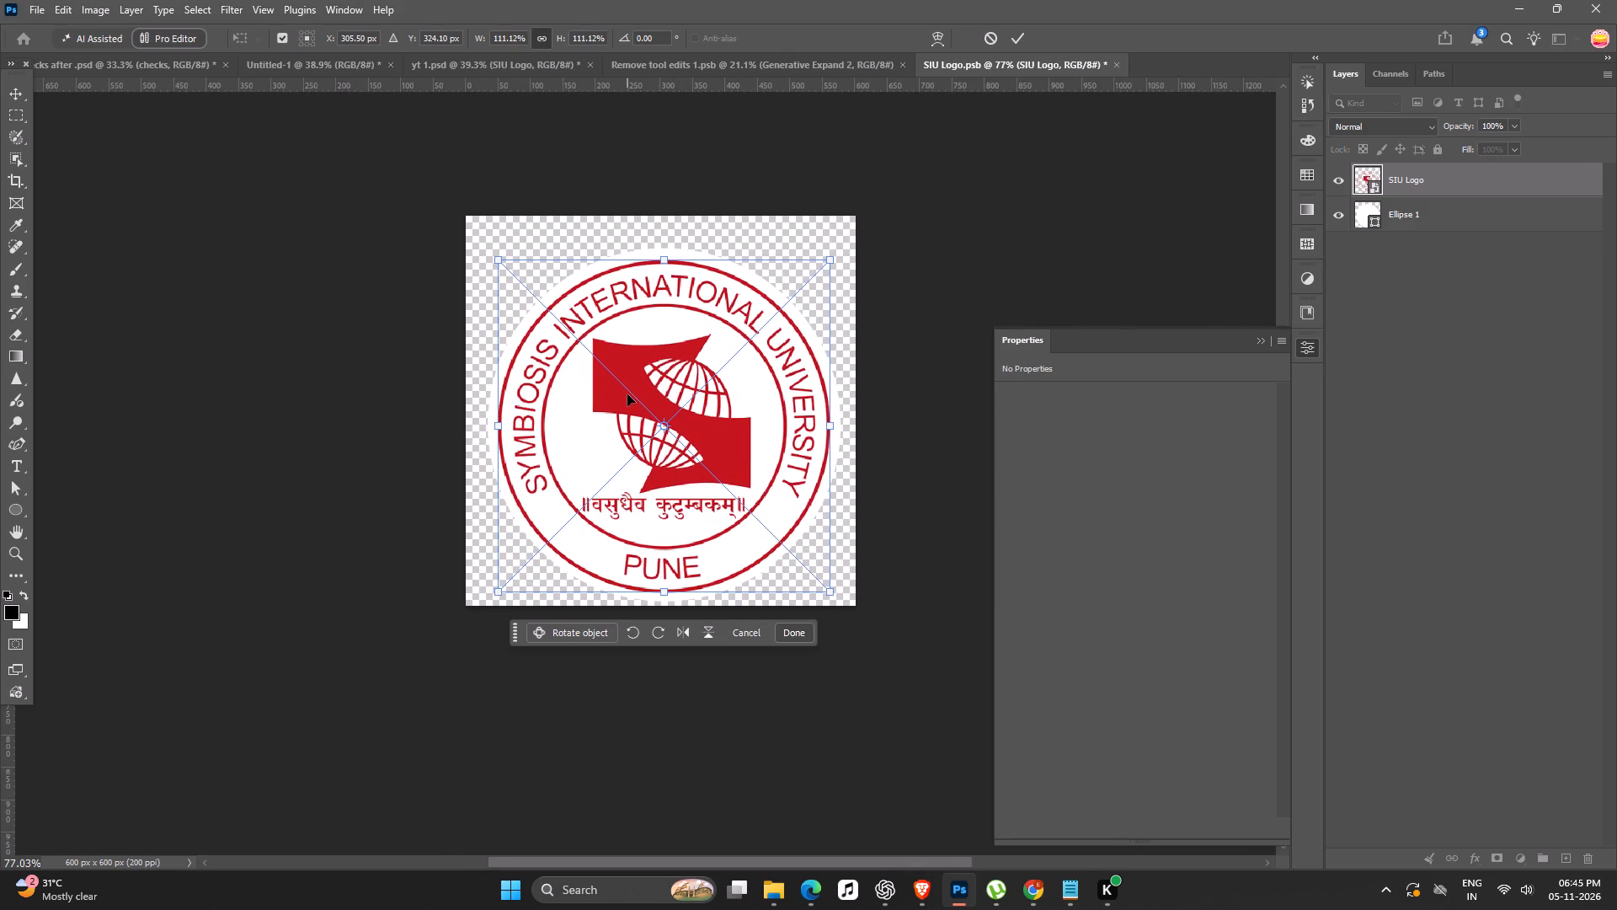
{"action": "key", "text": "Down"}
{"action": "key", "text": "Down"}
{"action": "key", "text": "Up"}
{"action": "key", "text": "Up"}
{"action": "key", "text": "Up"}
{"action": "key", "text": "Return"}
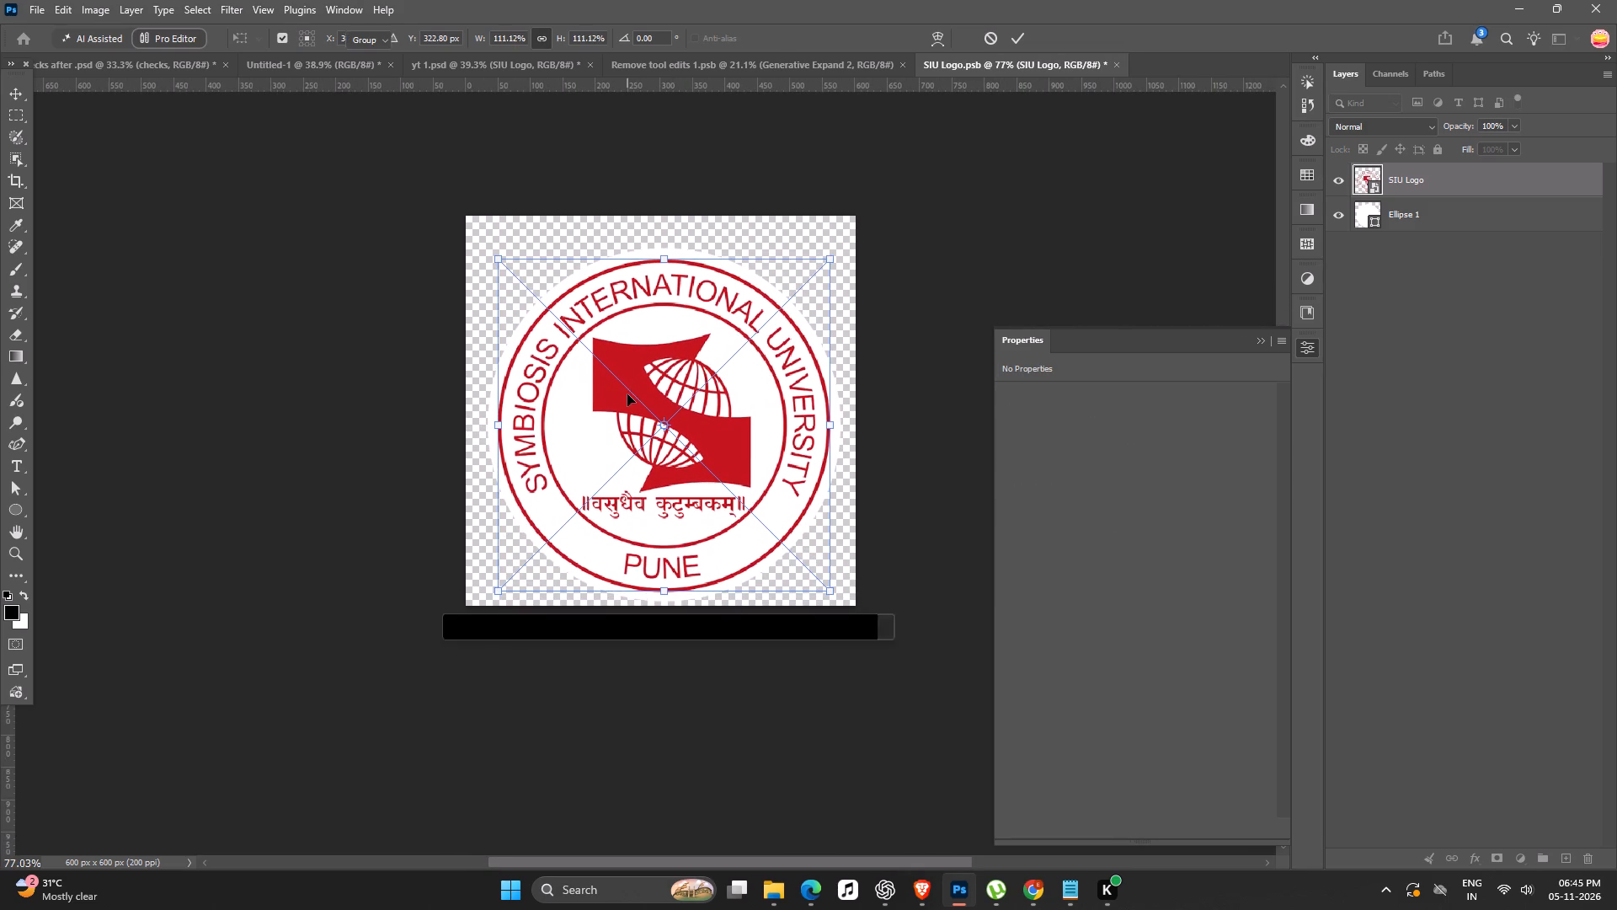
{"action": "key", "text": "ctrl+d"}
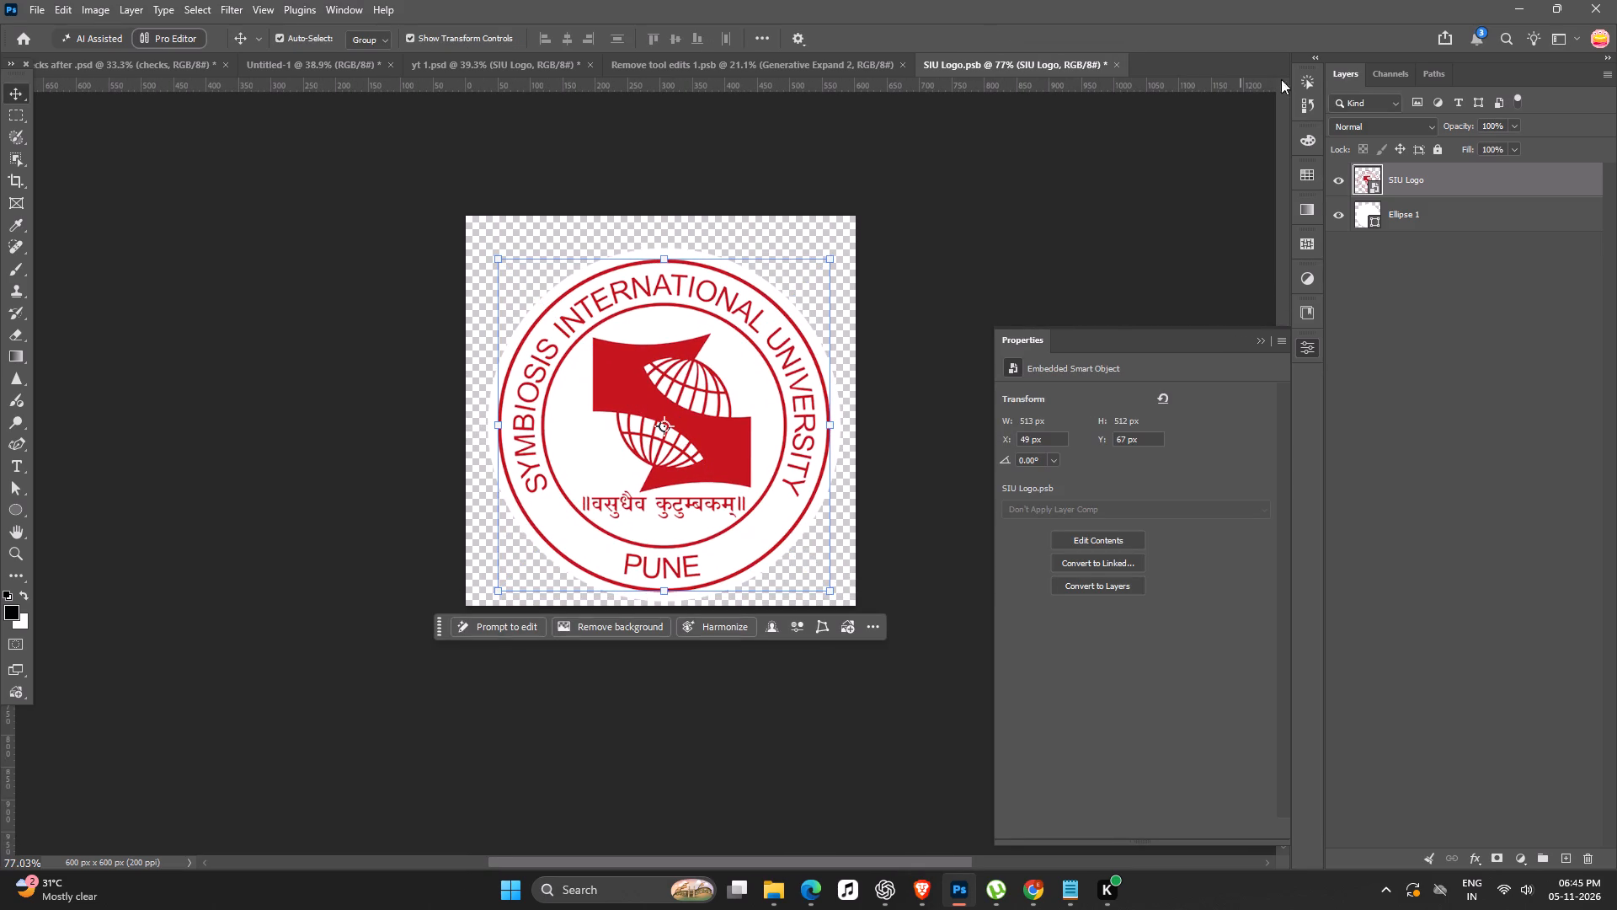
Group the seal with its white circle, convert the group to a Smart Object and save SIU Logo.psb.
{"action": "left_click", "coordinate": [1459, 207], "text": "shift"}
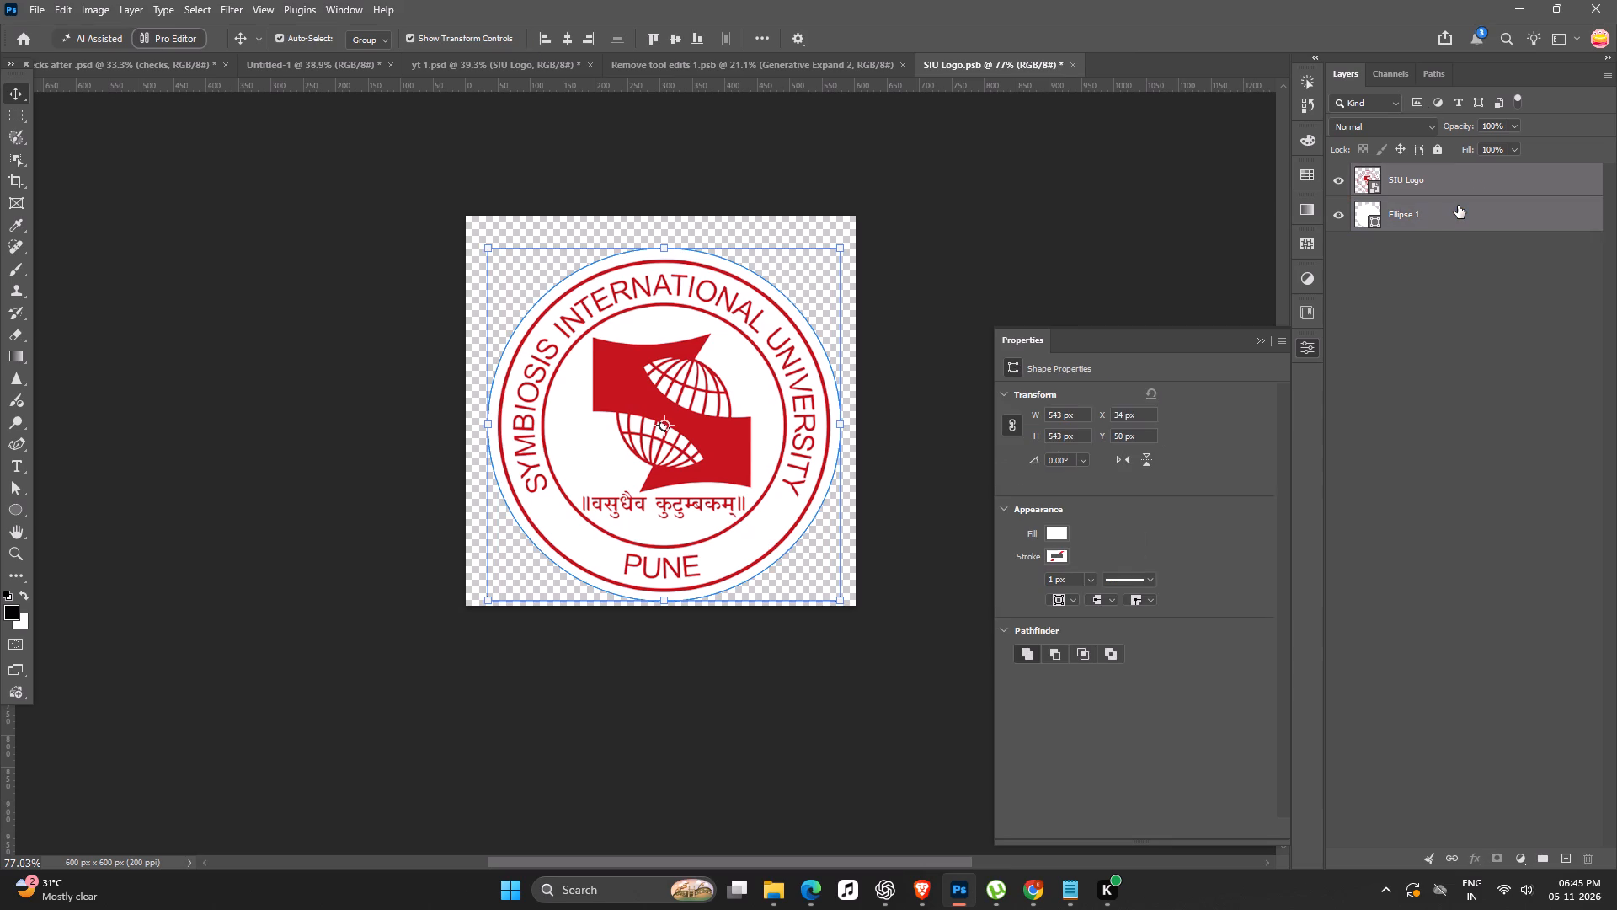
{"action": "key", "text": "ctrl+g"}
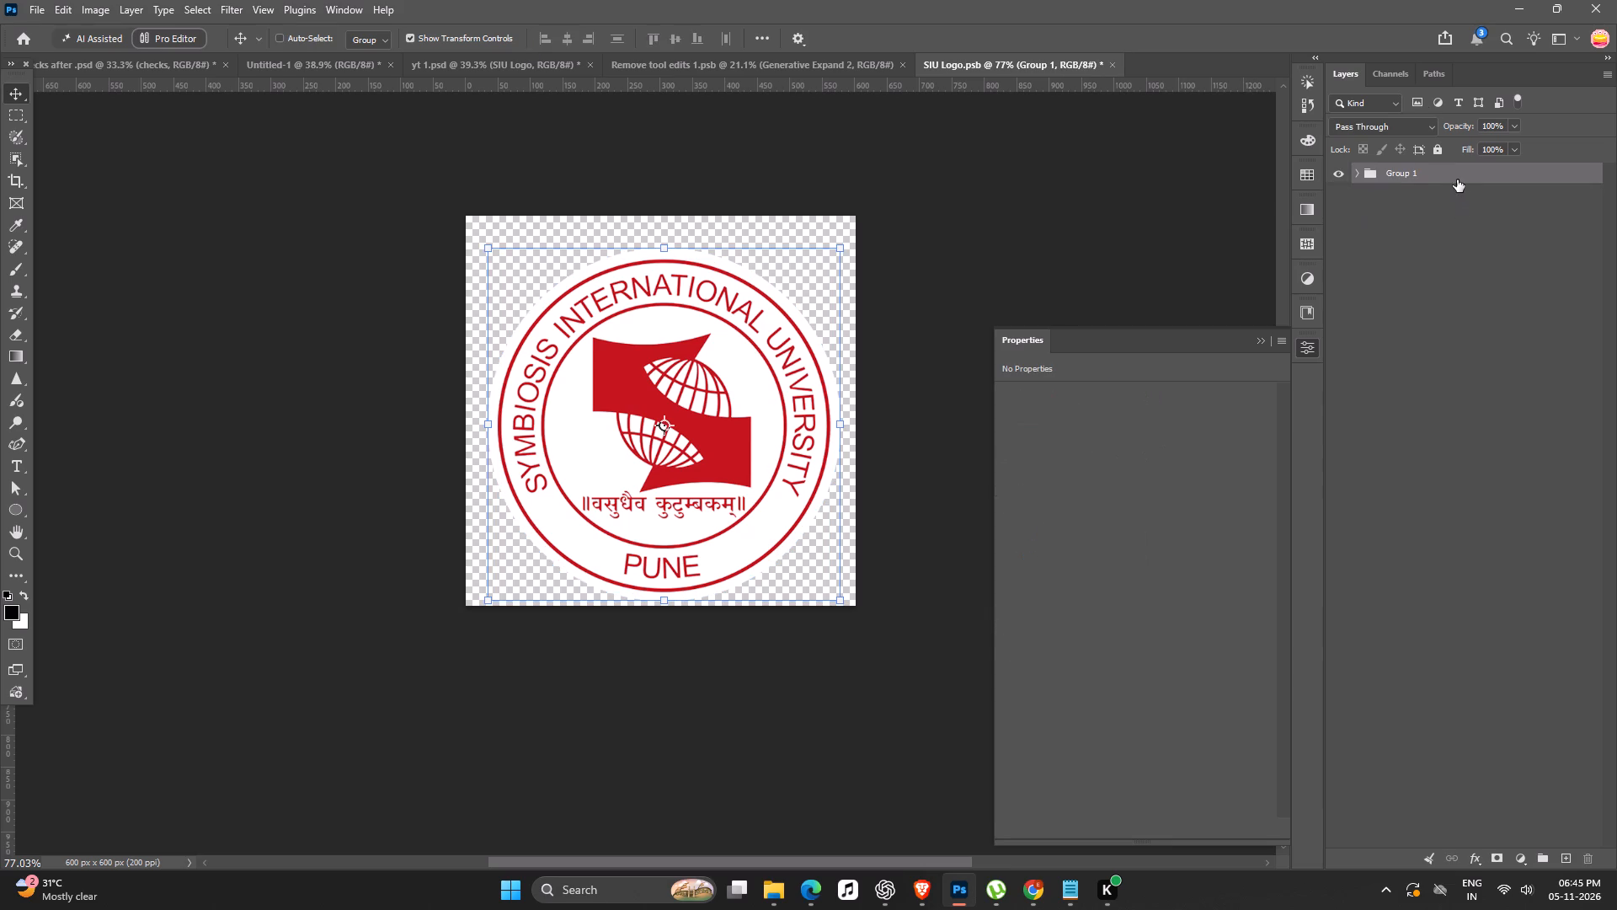
{"action": "right_click", "coordinate": [1460, 179]}
{"action": "left_click_drag", "start_coordinate": [1496, 559], "coordinate": [1509, 572]}
{"action": "key", "text": "ctrl+s"}
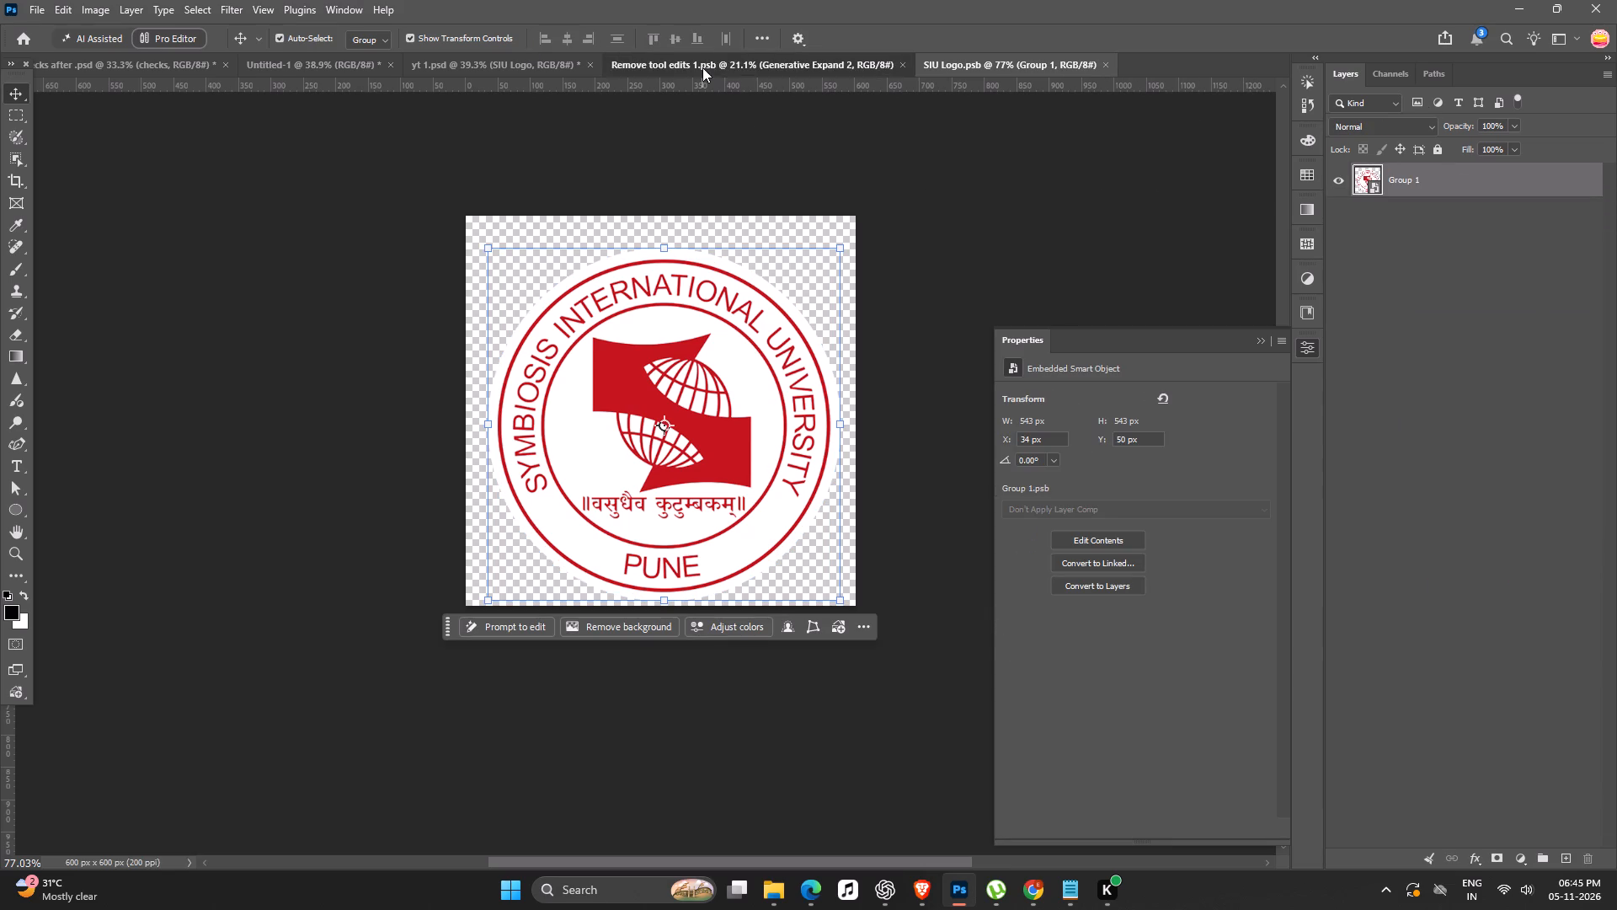
Return to yt 1.psd and move the seal behind the man's head, to about X 1347 px, Y 232 px.
{"action": "left_click", "coordinate": [702, 67]}
{"action": "left_click", "coordinate": [545, 66]}
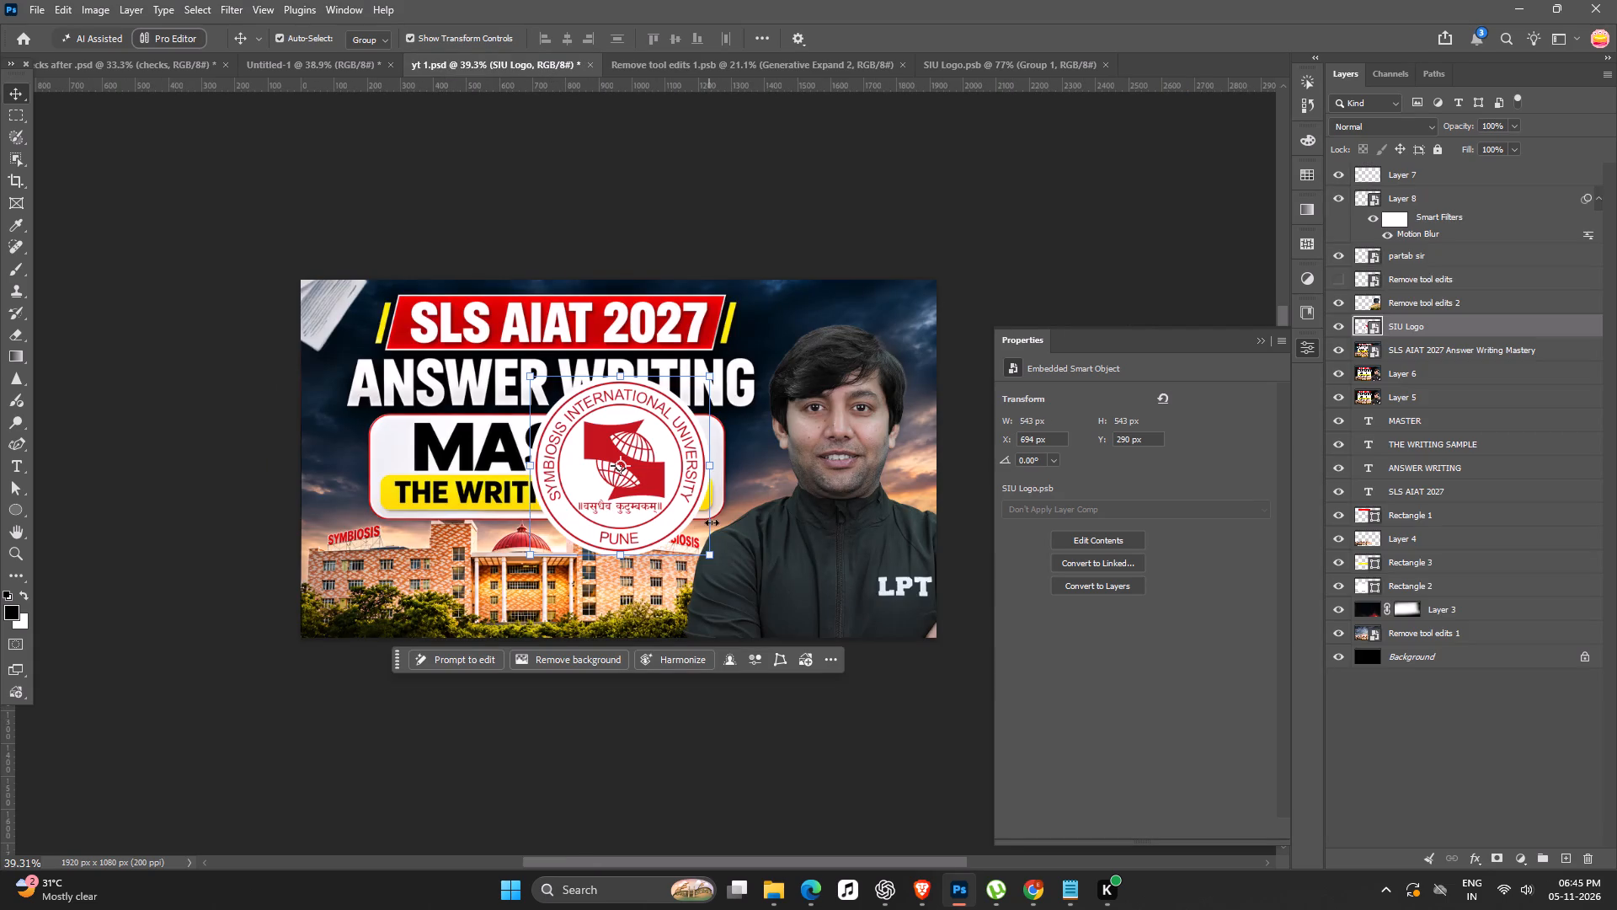
{"action": "key", "text": "space"}
{"action": "left_click_drag", "start_coordinate": [675, 497], "coordinate": [525, 432]}
{"action": "left_click_drag", "start_coordinate": [516, 432], "coordinate": [741, 422]}
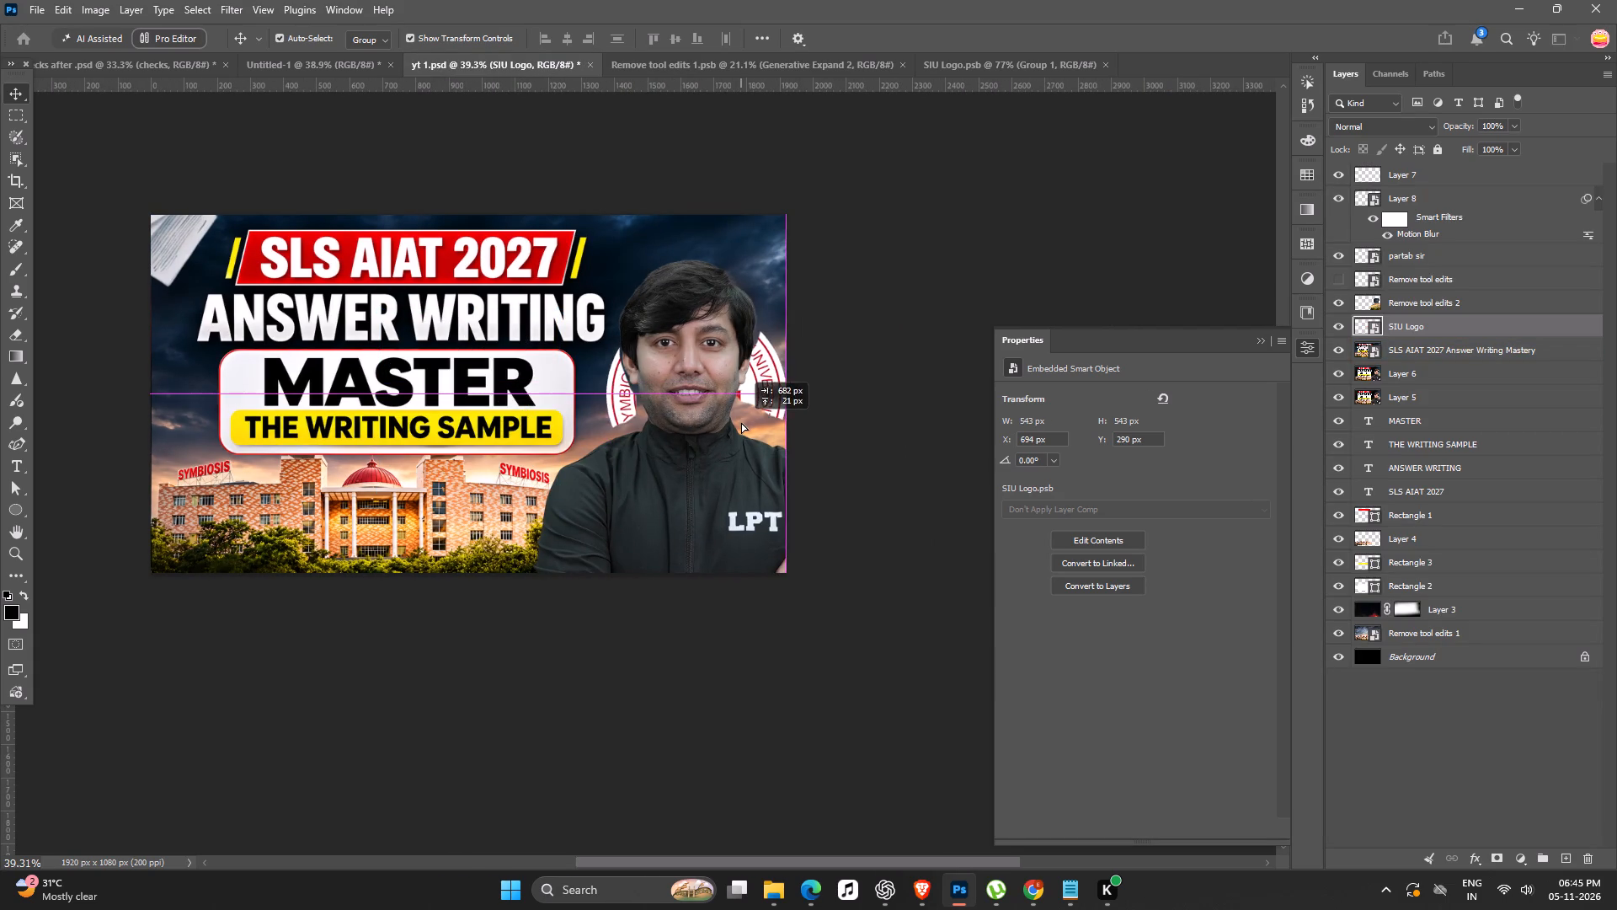
{"action": "left_click_drag", "start_coordinate": [741, 422], "coordinate": [733, 415]}
Reorder the SIU Logo layer so it sits directly beneath the portrait layer.
{"action": "key", "text": "ctrl+shift+bracketright"}
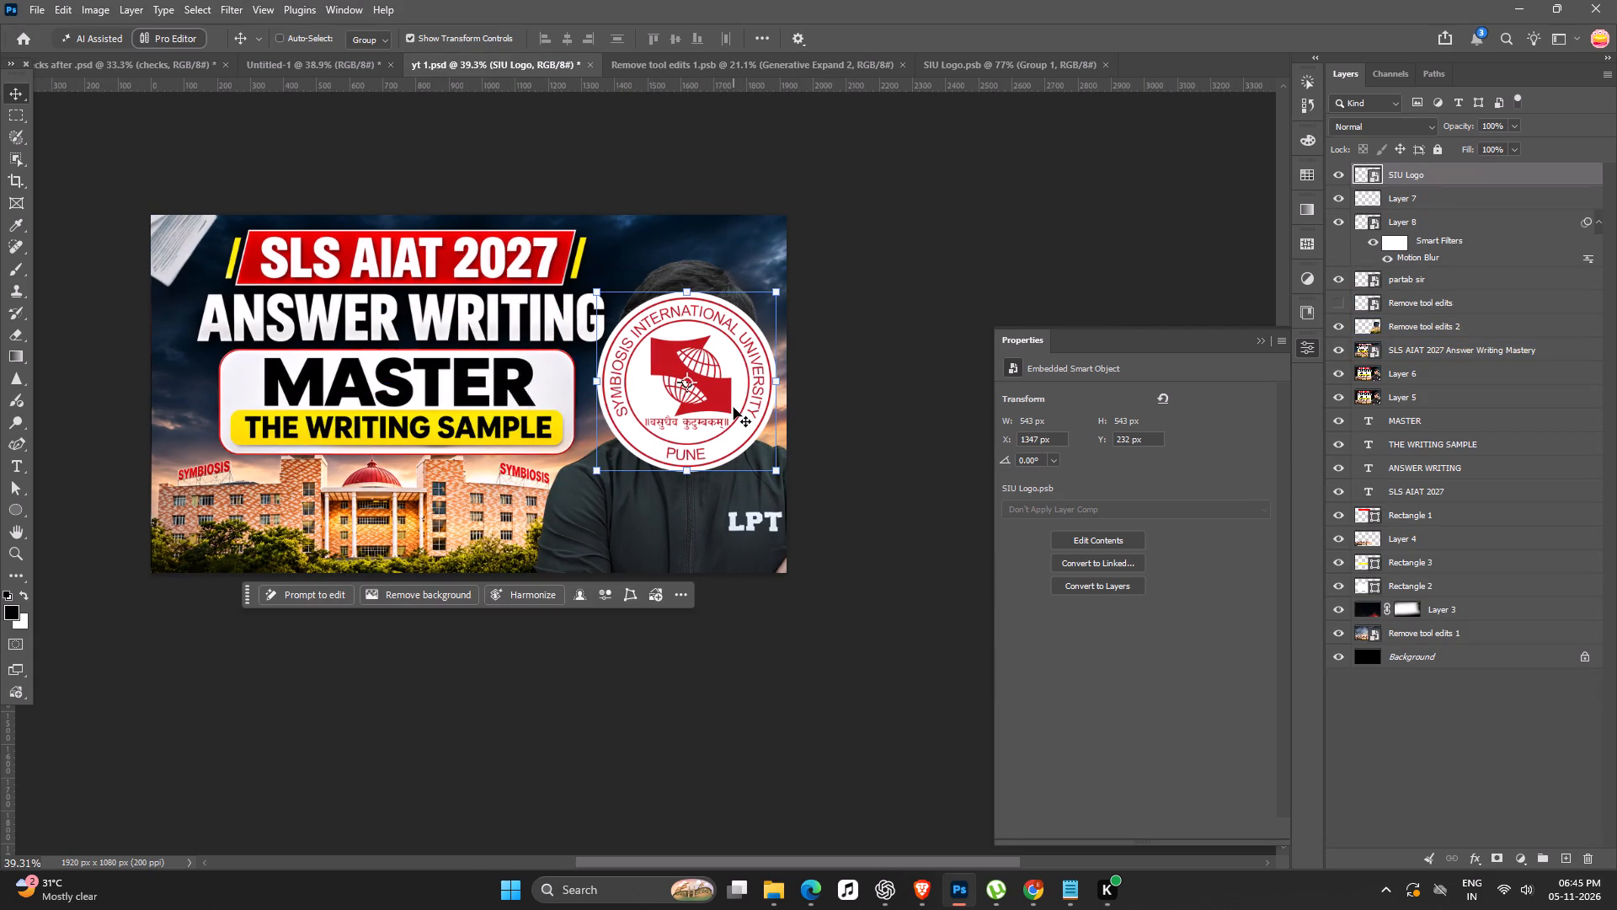
{"action": "key", "text": "ctrl+bracketleft"}
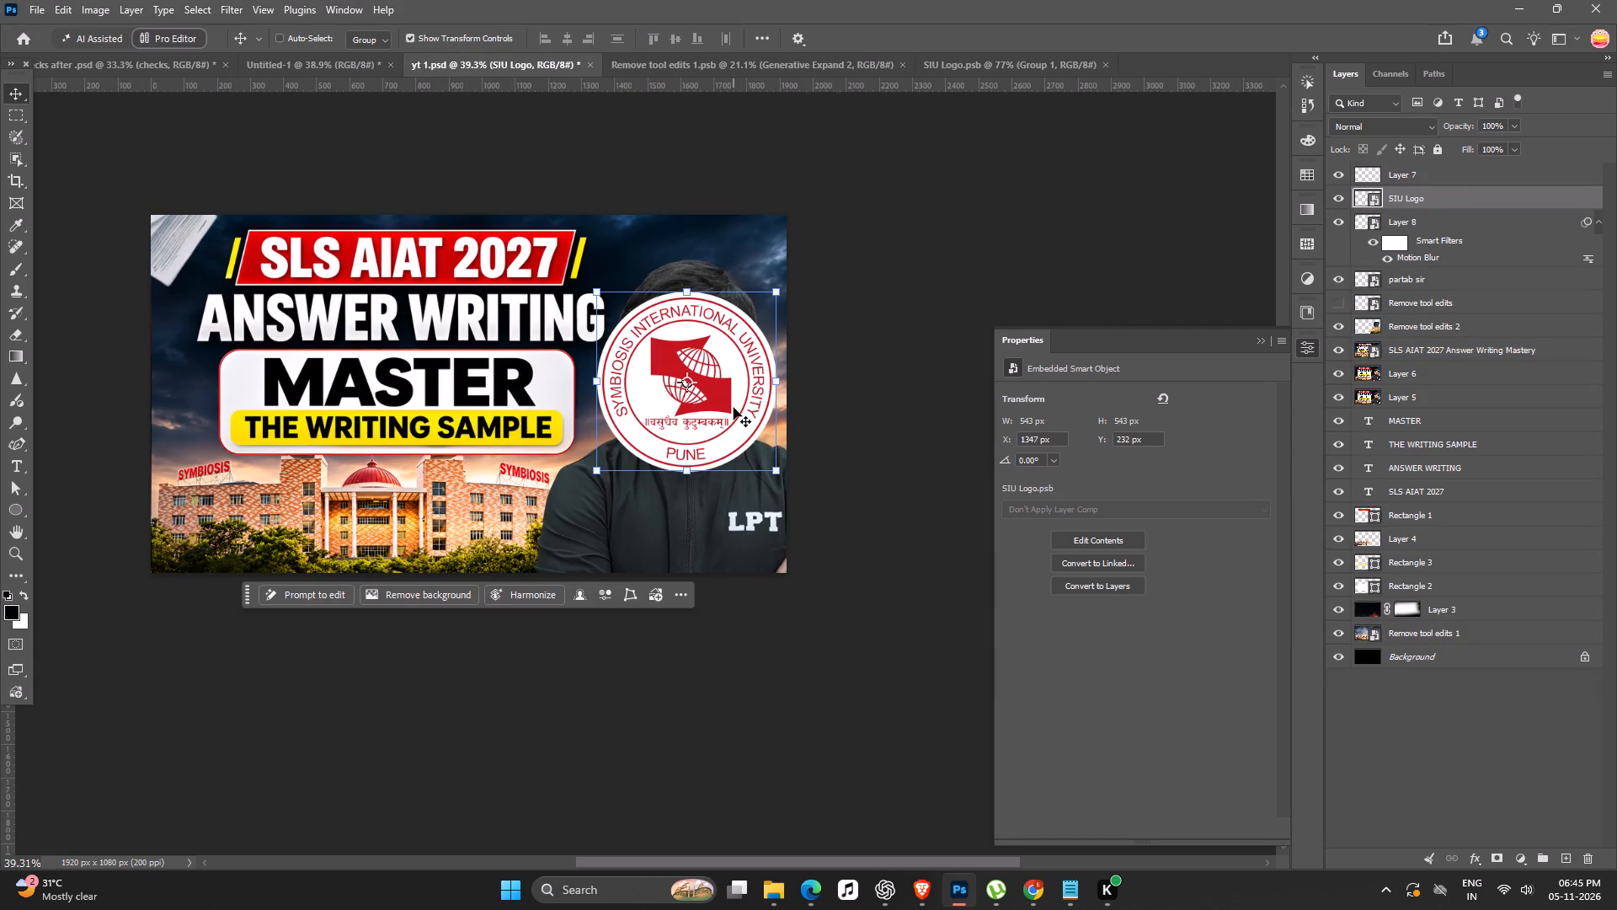
{"action": "key", "text": "ctrl+bracketleft"}
{"action": "key", "text": "ctrl+bracketleft"}
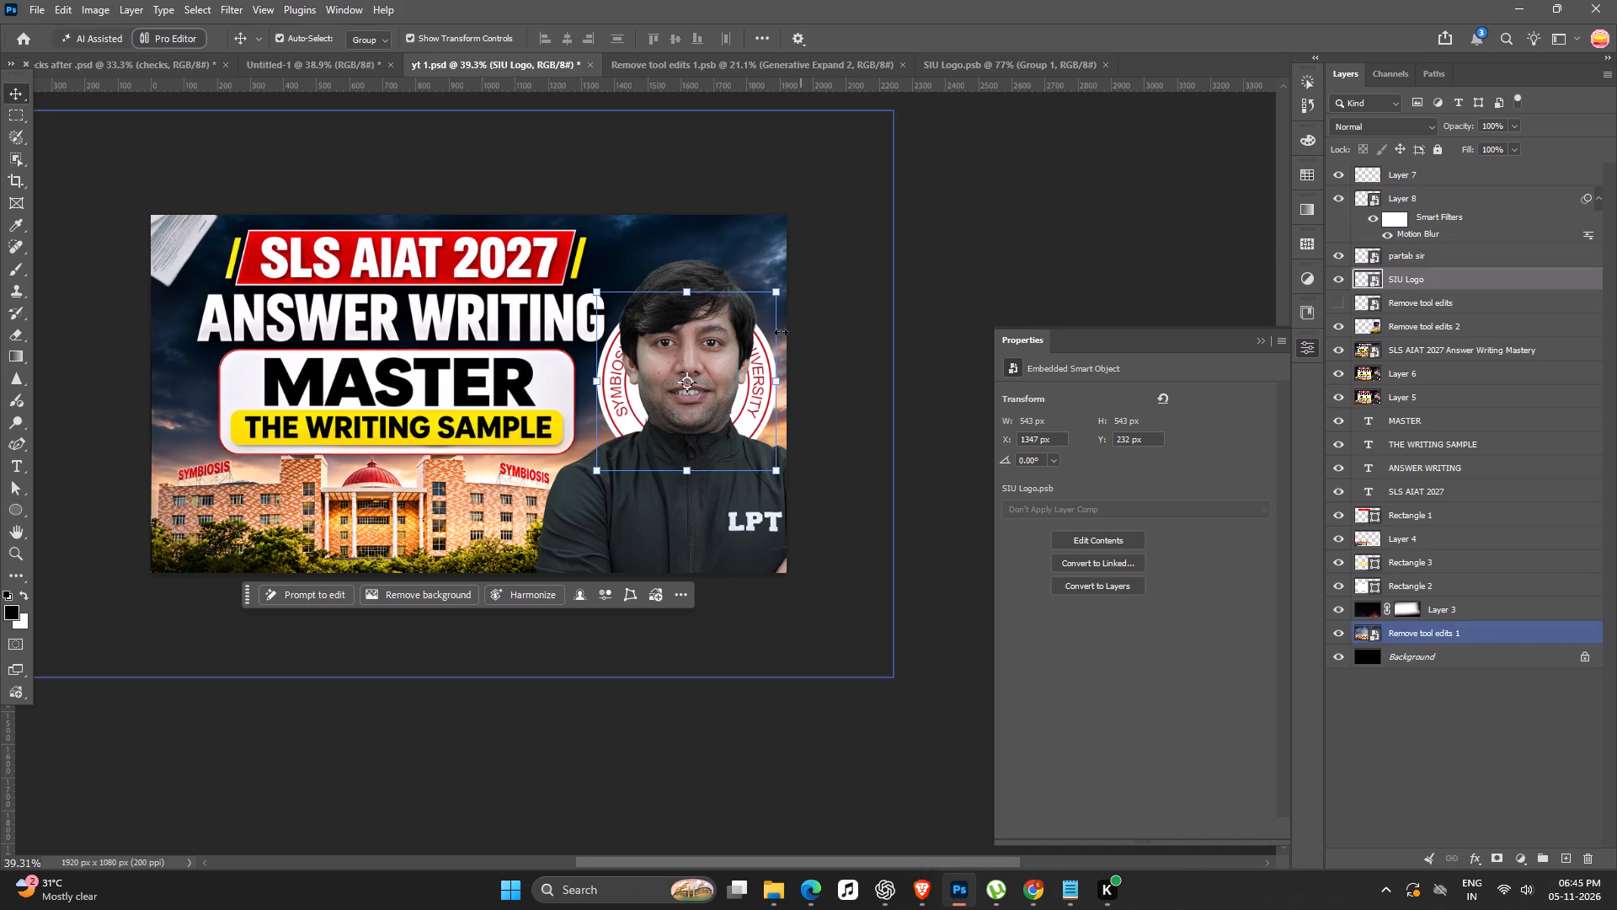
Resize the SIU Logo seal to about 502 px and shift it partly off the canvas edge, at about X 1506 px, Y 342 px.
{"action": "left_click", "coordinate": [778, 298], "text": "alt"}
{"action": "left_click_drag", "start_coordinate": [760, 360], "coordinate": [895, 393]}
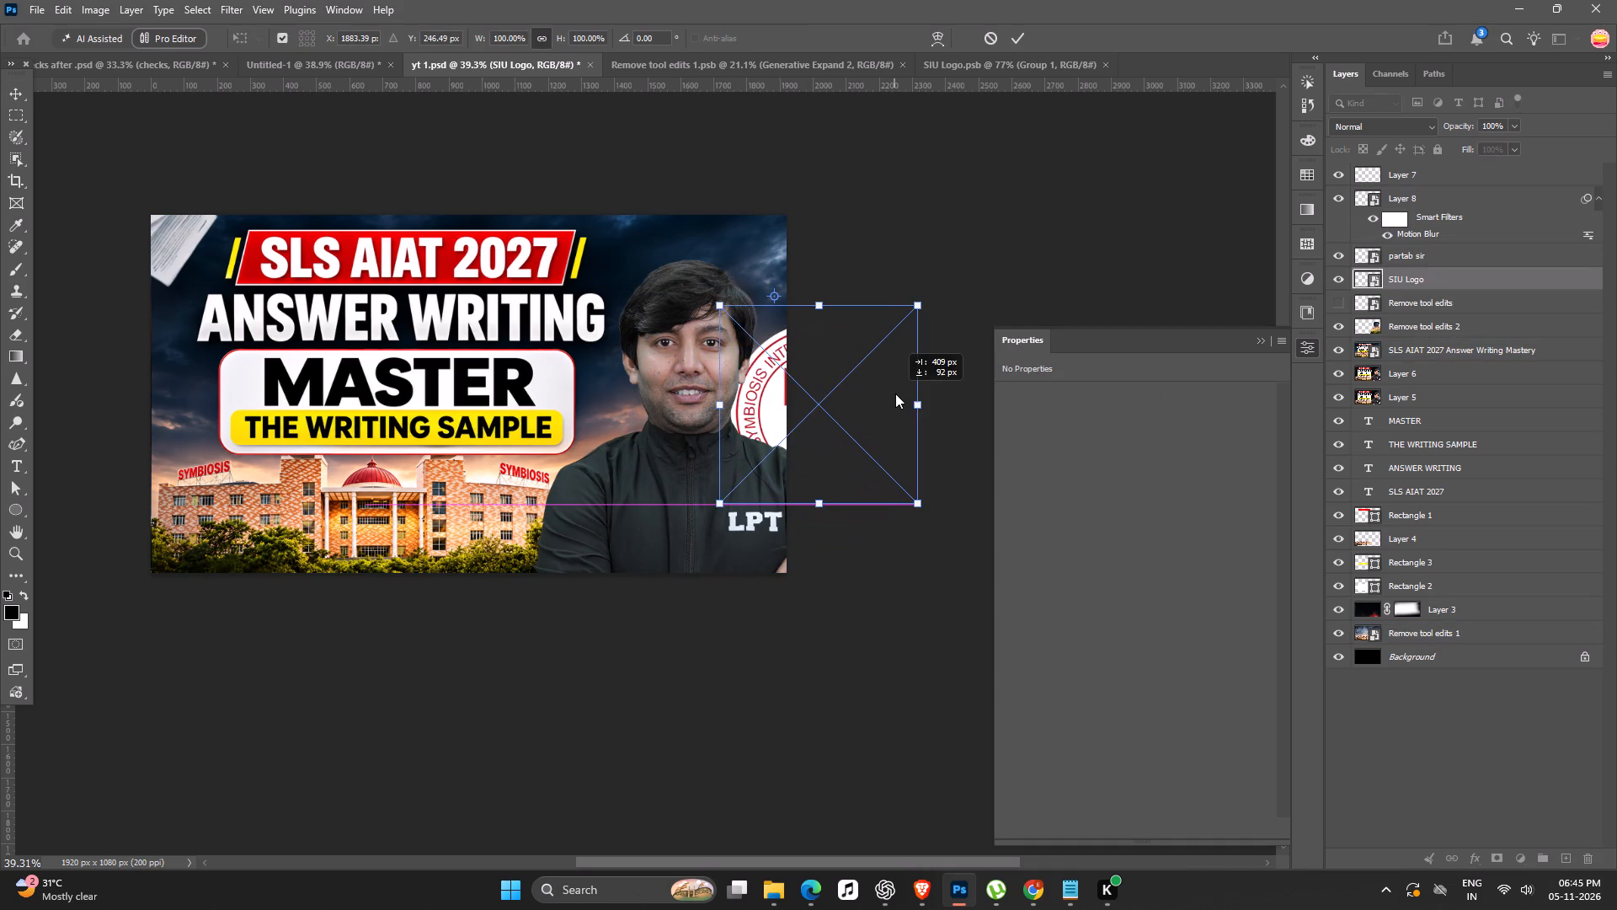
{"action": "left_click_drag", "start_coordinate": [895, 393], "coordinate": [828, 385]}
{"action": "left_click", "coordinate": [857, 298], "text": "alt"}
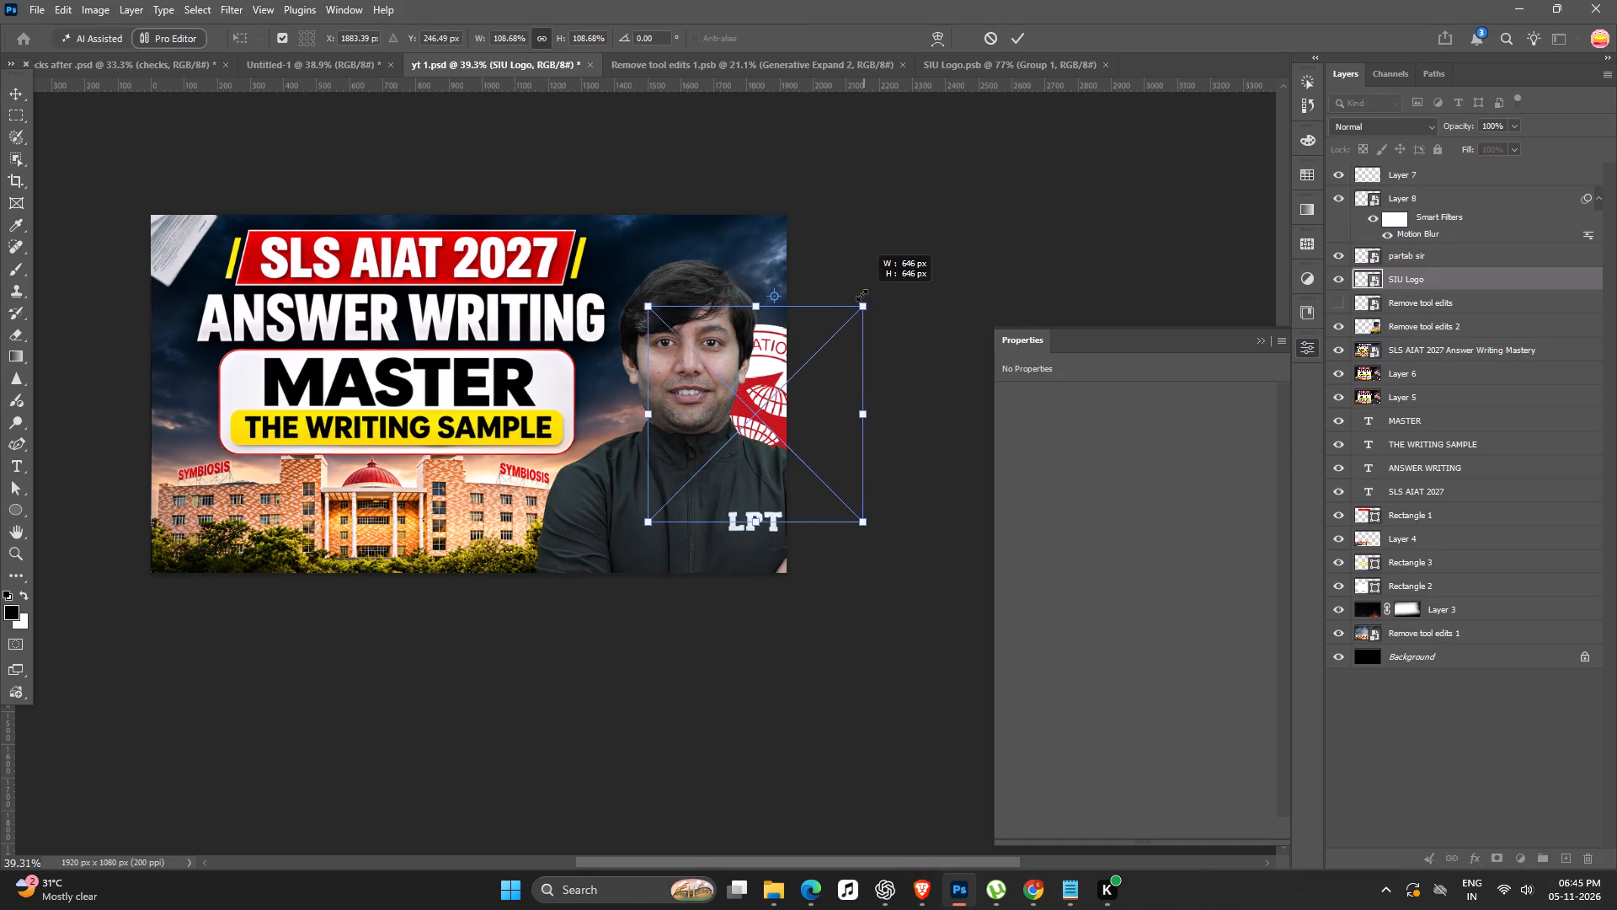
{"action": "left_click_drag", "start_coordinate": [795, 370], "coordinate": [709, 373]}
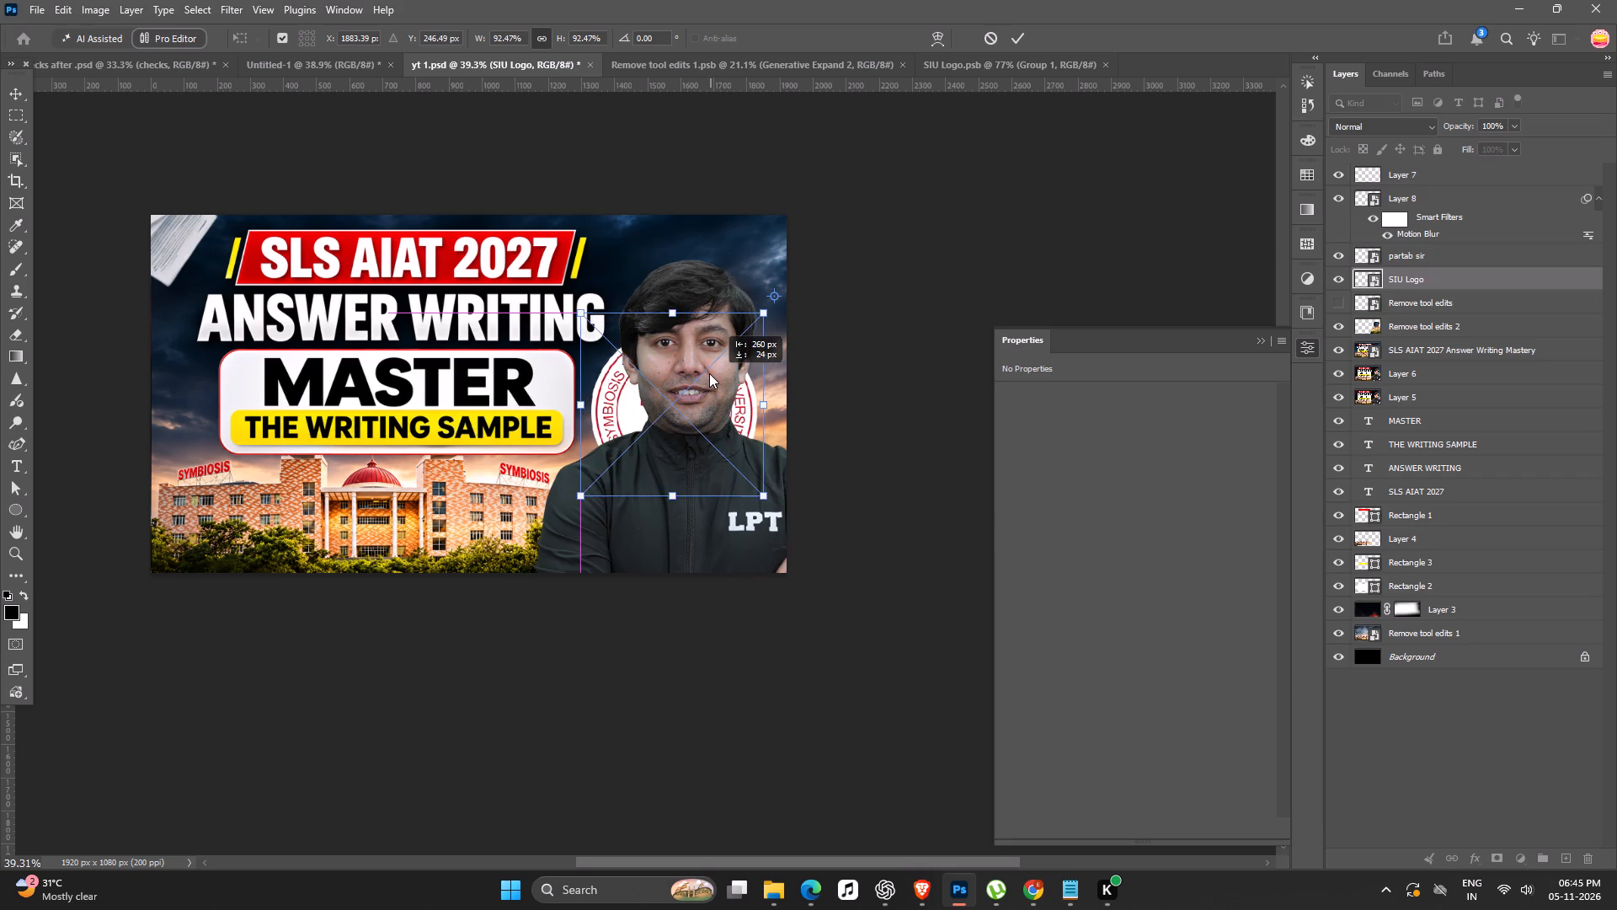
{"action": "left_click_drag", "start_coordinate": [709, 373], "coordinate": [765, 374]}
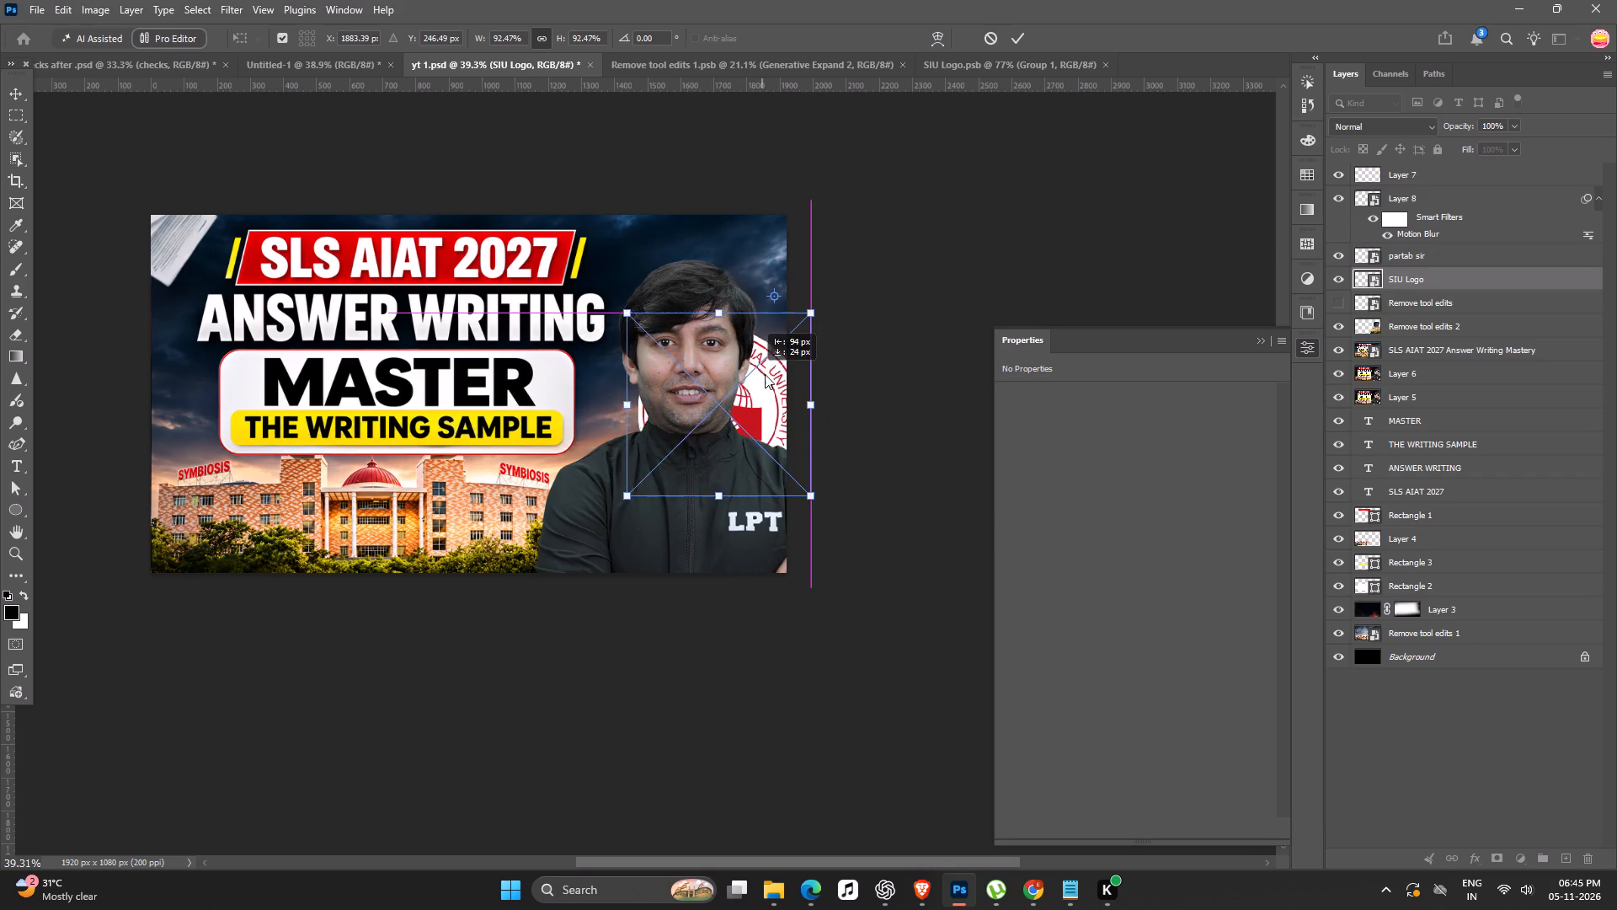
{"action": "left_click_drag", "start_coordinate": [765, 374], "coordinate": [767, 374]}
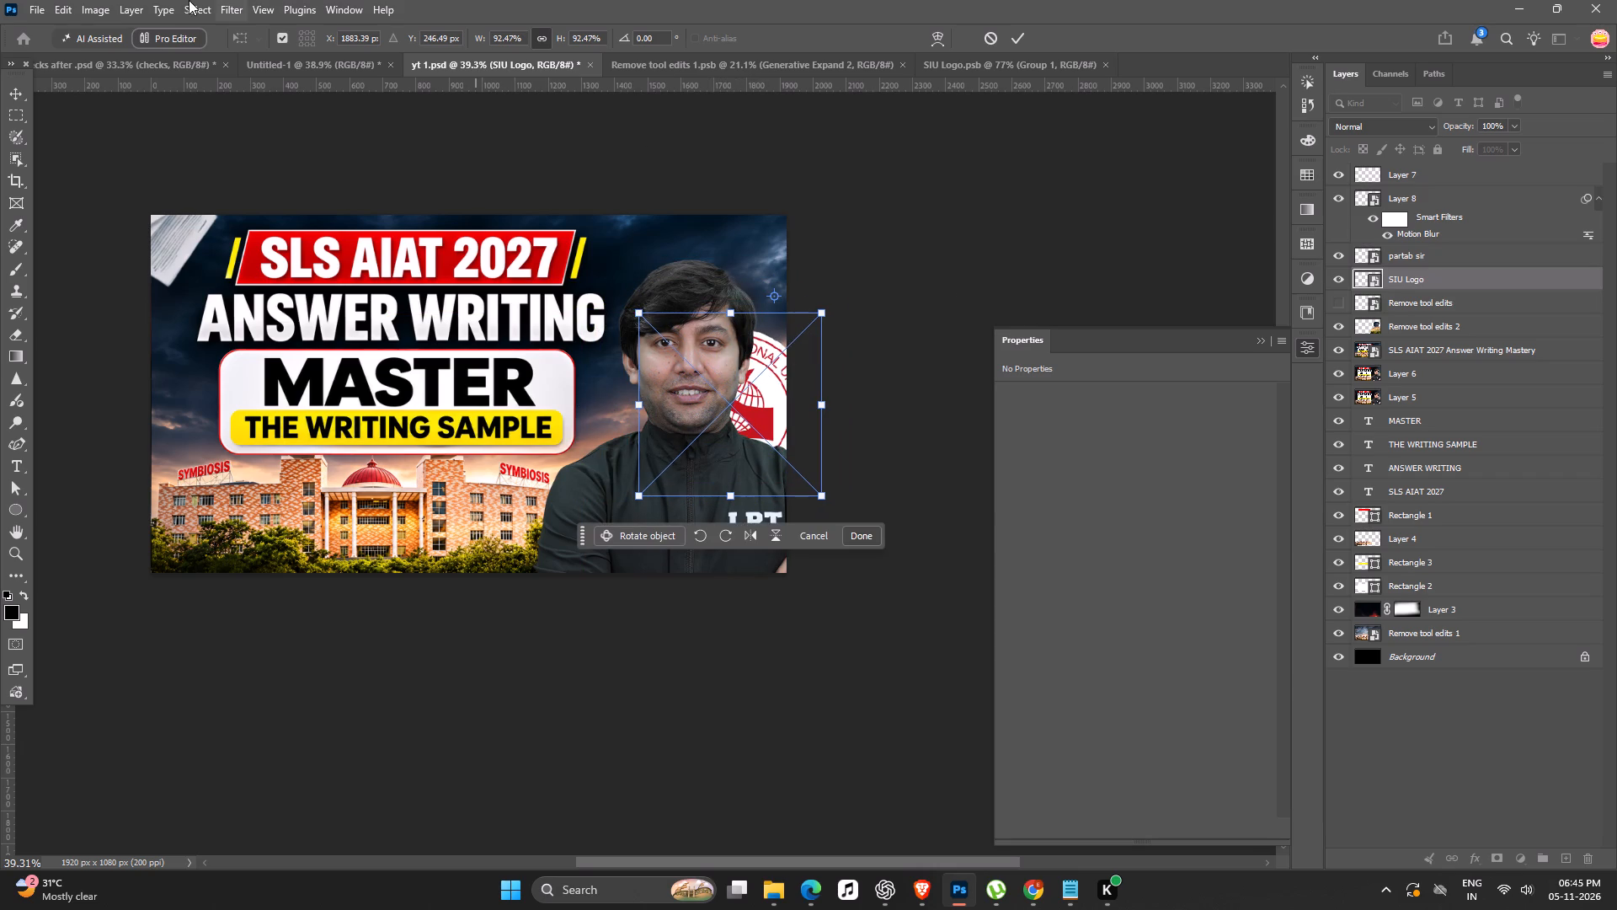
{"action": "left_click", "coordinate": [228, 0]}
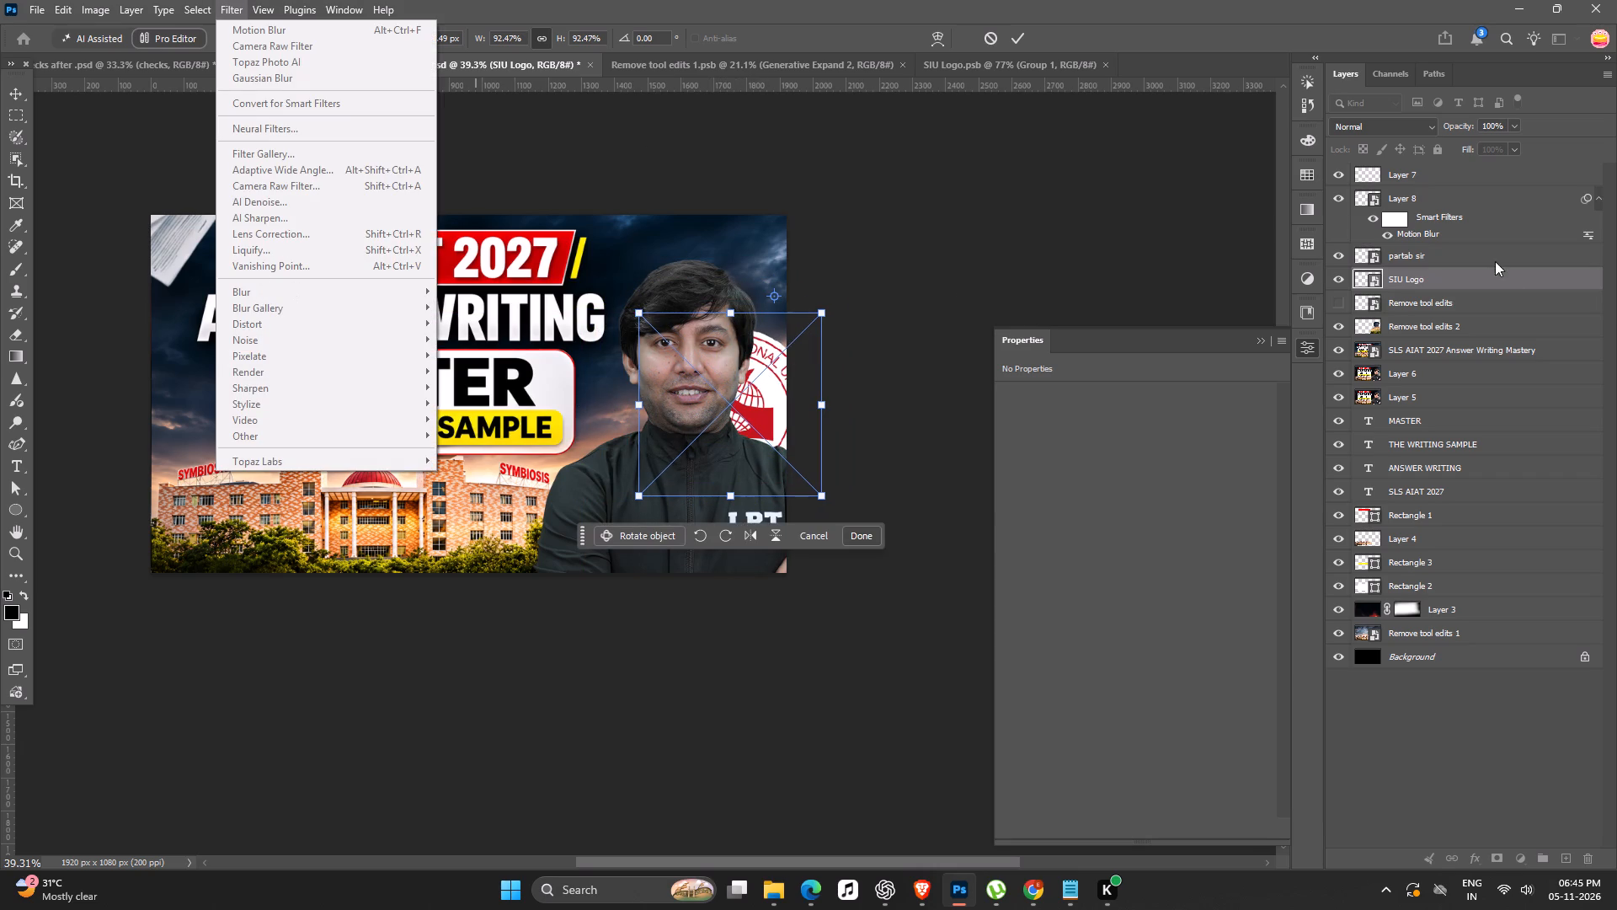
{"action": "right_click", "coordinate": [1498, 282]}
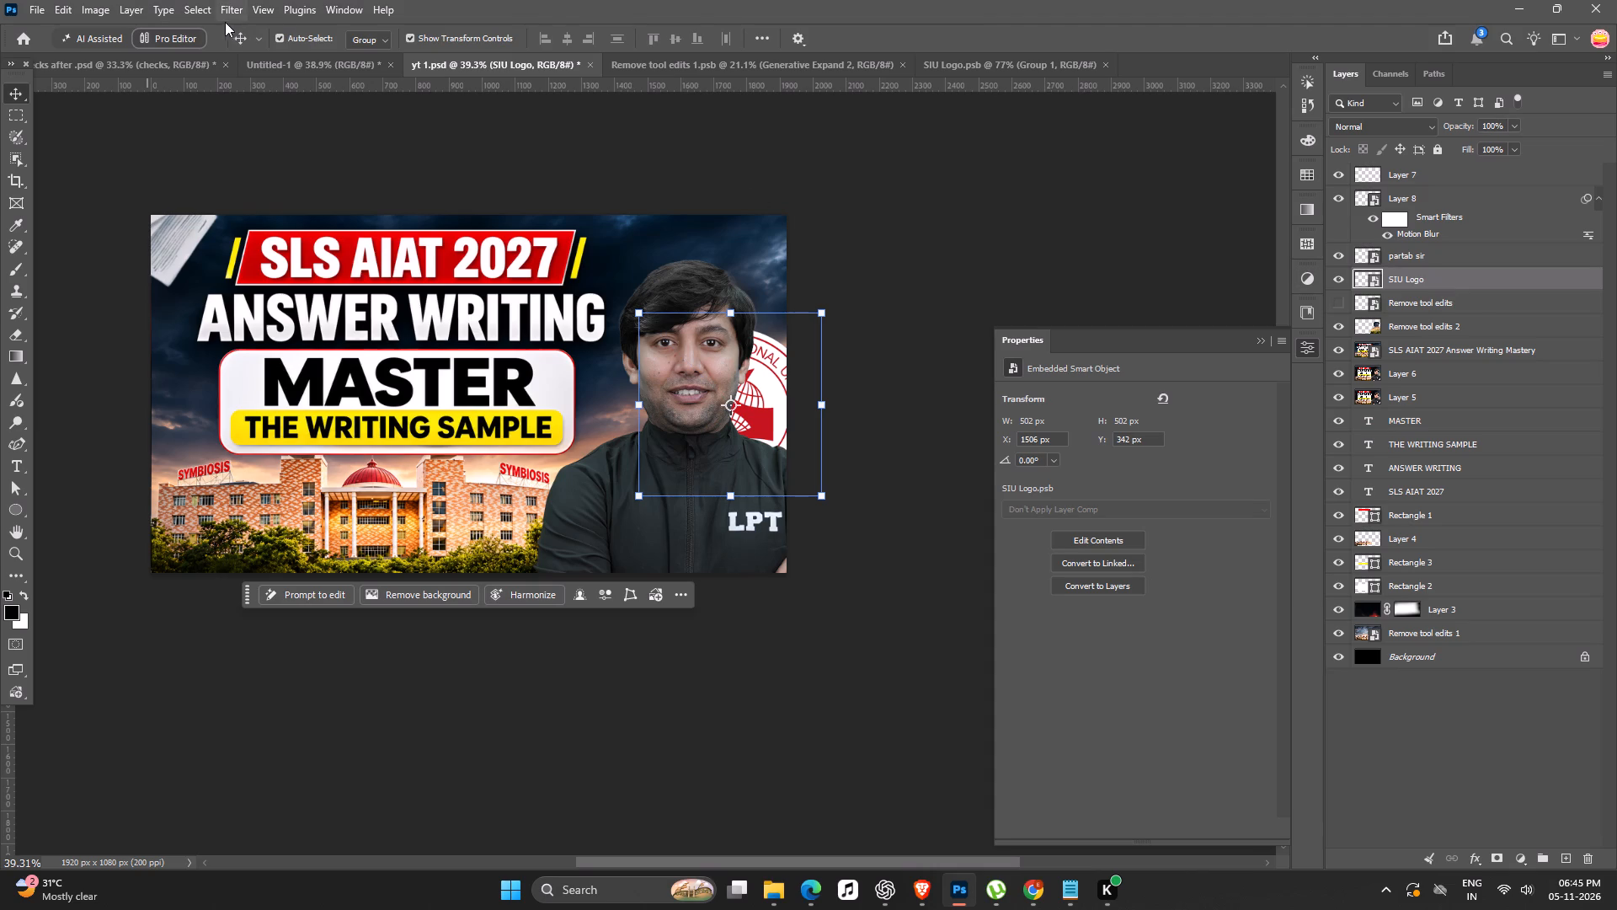
Apply a Motion Blur to the SIU Logo layer with an angle of 0° and a distance of 7 pixels.
{"action": "left_click", "coordinate": [229, 4]}
{"action": "left_click", "coordinate": [257, 290]}
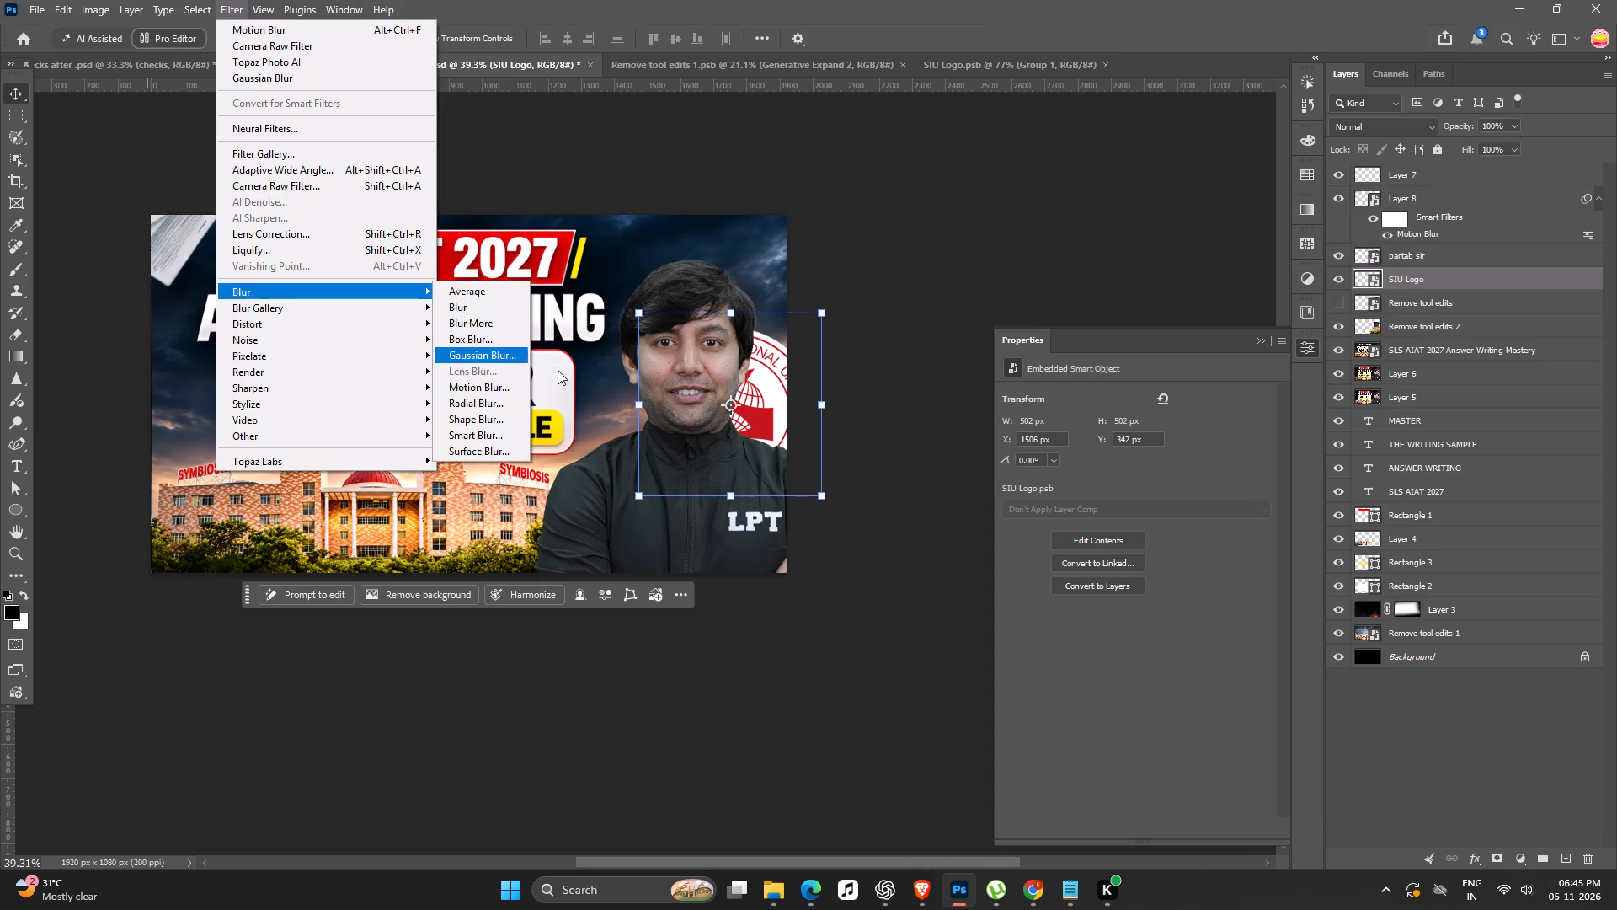
{"action": "left_click", "coordinate": [474, 385]}
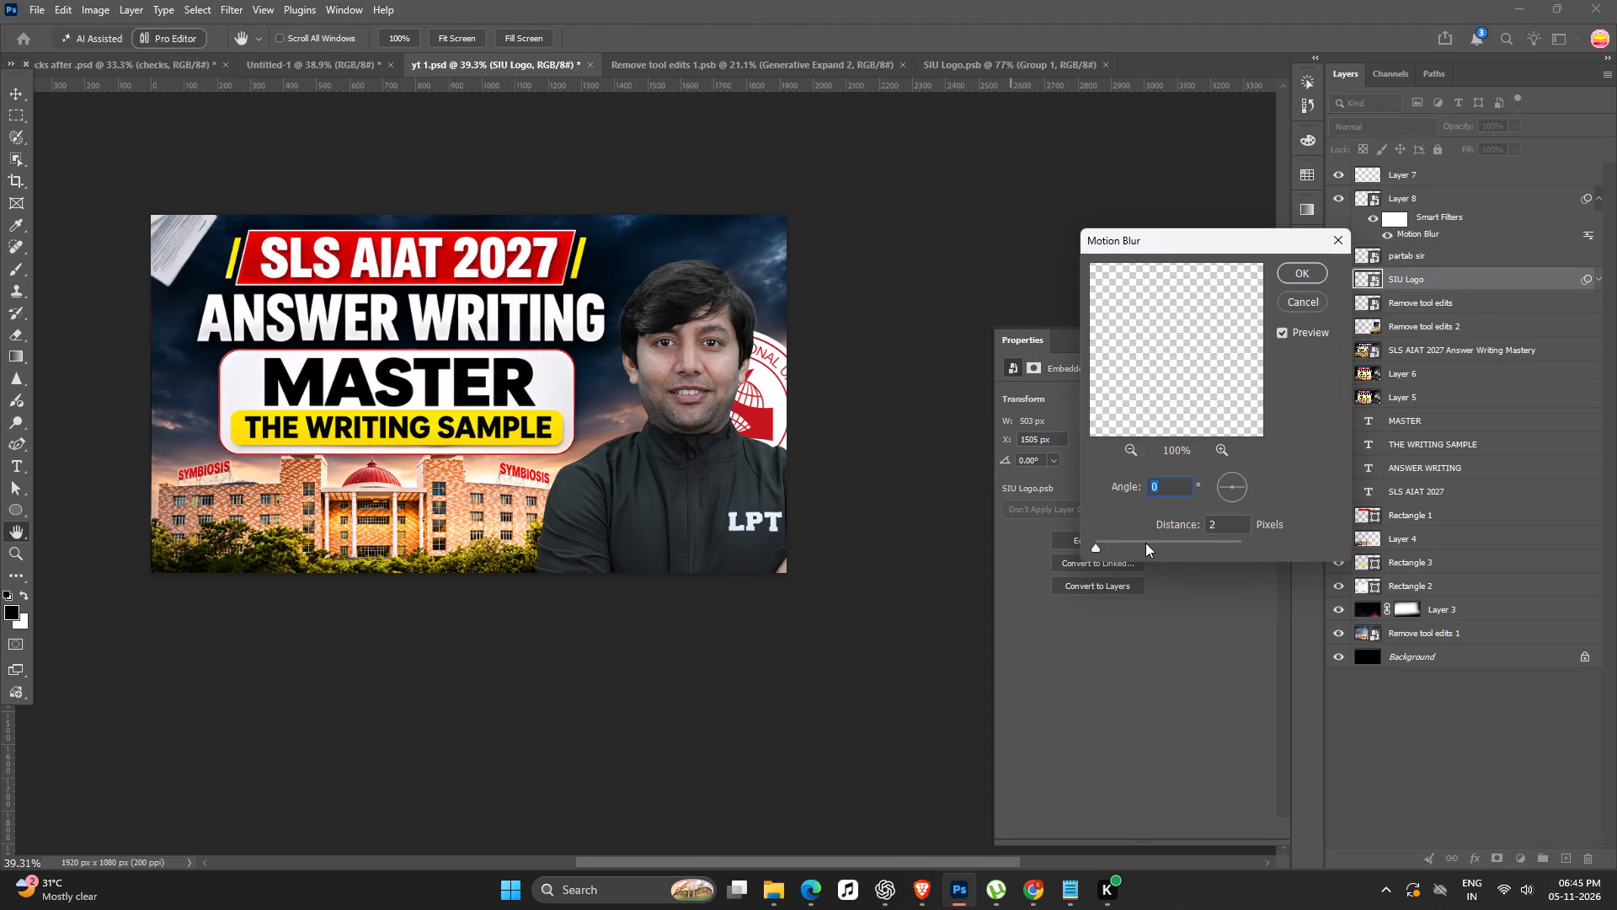
{"action": "left_click", "coordinate": [1143, 541]}
{"action": "left_click_drag", "start_coordinate": [1143, 541], "coordinate": [1128, 543]}
{"action": "left_click", "coordinate": [1128, 543]}
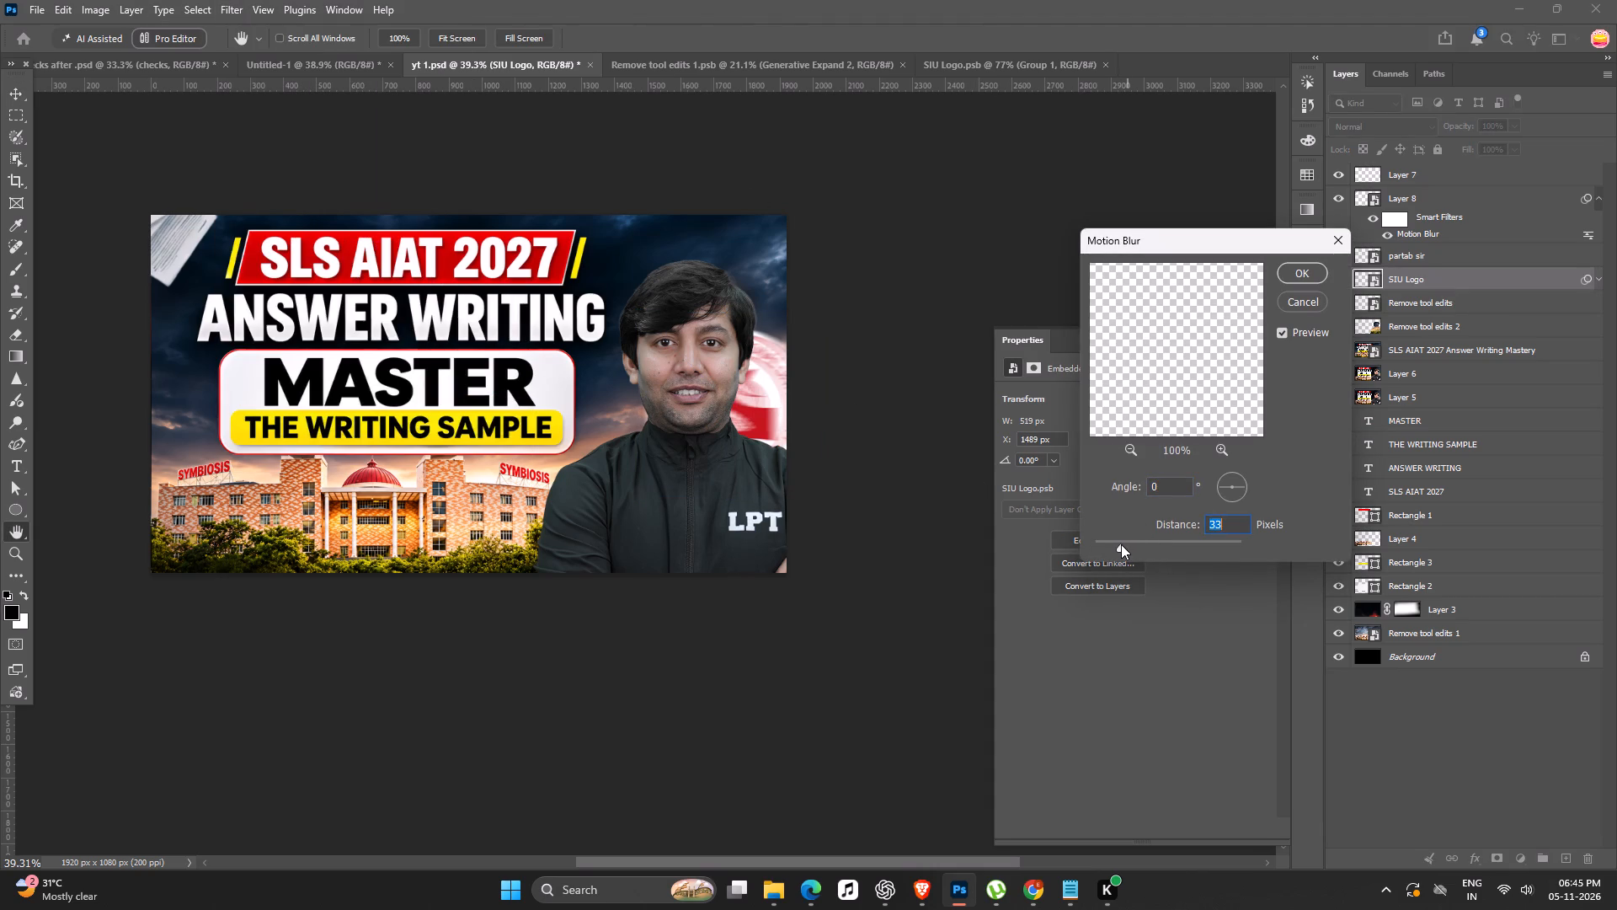
{"action": "left_click_drag", "start_coordinate": [1121, 544], "coordinate": [1111, 544]}
{"action": "left_click_drag", "start_coordinate": [1111, 544], "coordinate": [1099, 544]}
{"action": "left_click", "coordinate": [1099, 544]}
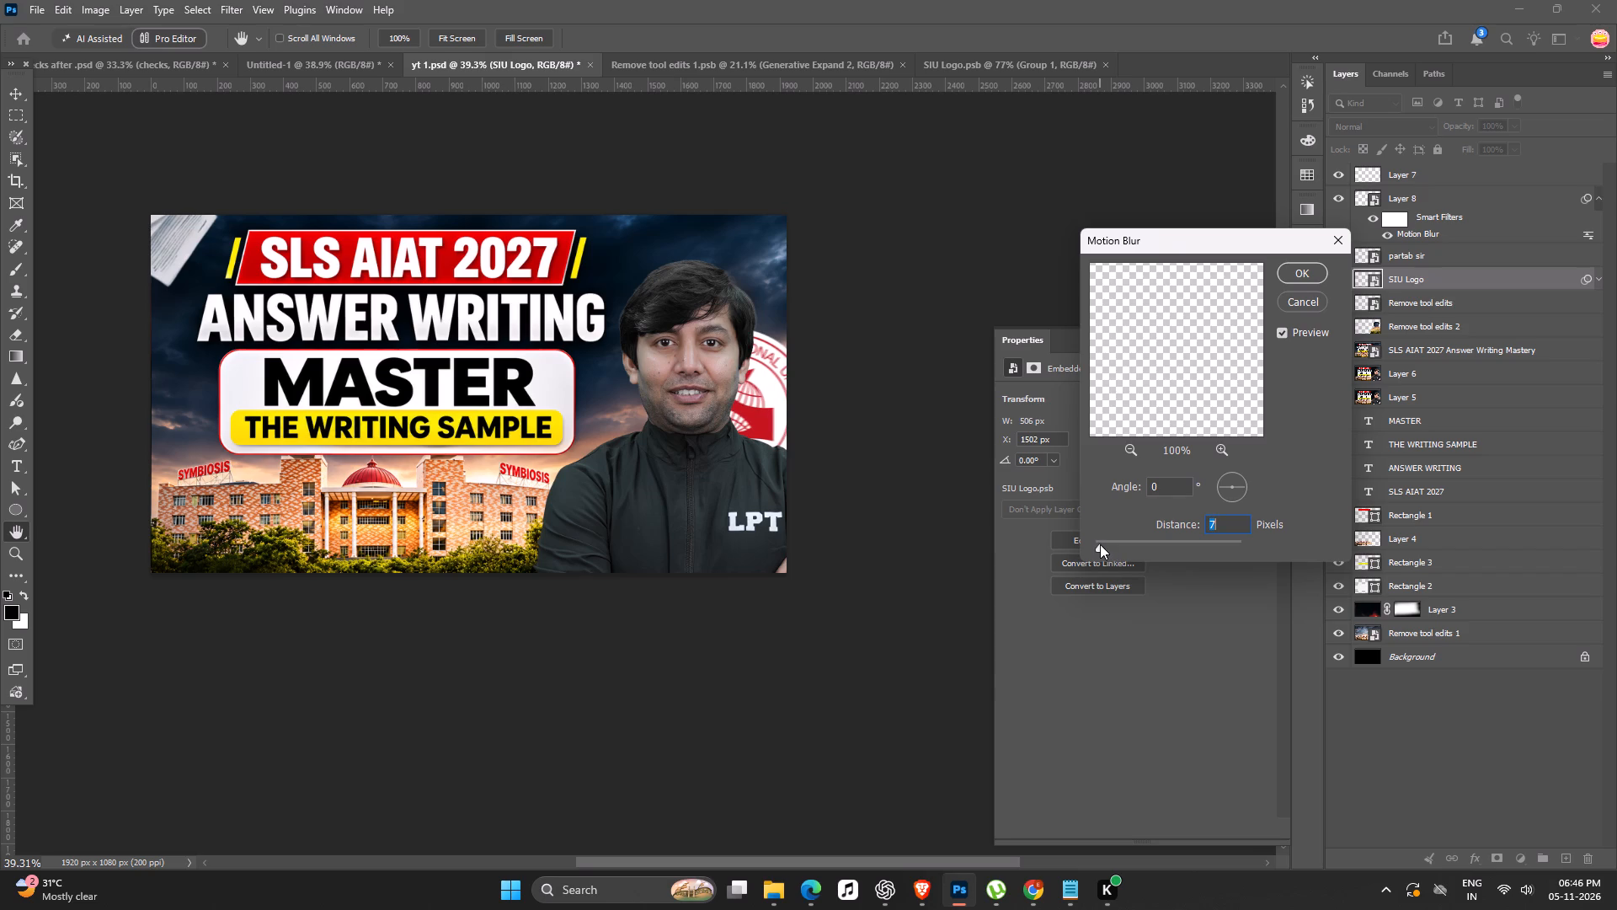
{"action": "left_click", "coordinate": [1100, 544]}
{"action": "left_click", "coordinate": [1325, 263]}
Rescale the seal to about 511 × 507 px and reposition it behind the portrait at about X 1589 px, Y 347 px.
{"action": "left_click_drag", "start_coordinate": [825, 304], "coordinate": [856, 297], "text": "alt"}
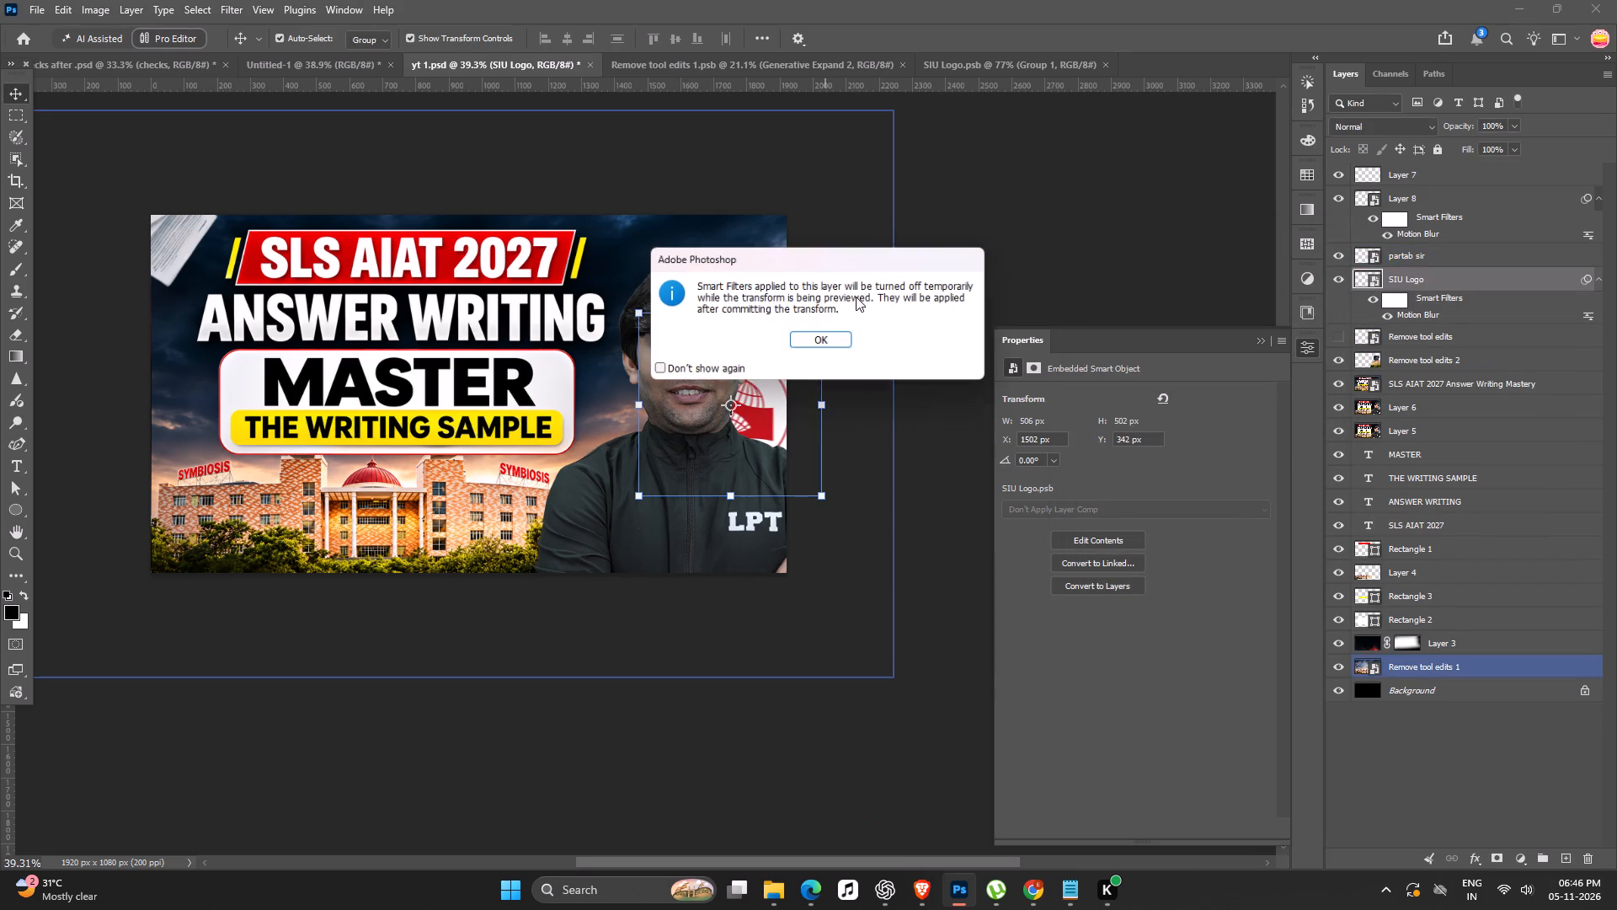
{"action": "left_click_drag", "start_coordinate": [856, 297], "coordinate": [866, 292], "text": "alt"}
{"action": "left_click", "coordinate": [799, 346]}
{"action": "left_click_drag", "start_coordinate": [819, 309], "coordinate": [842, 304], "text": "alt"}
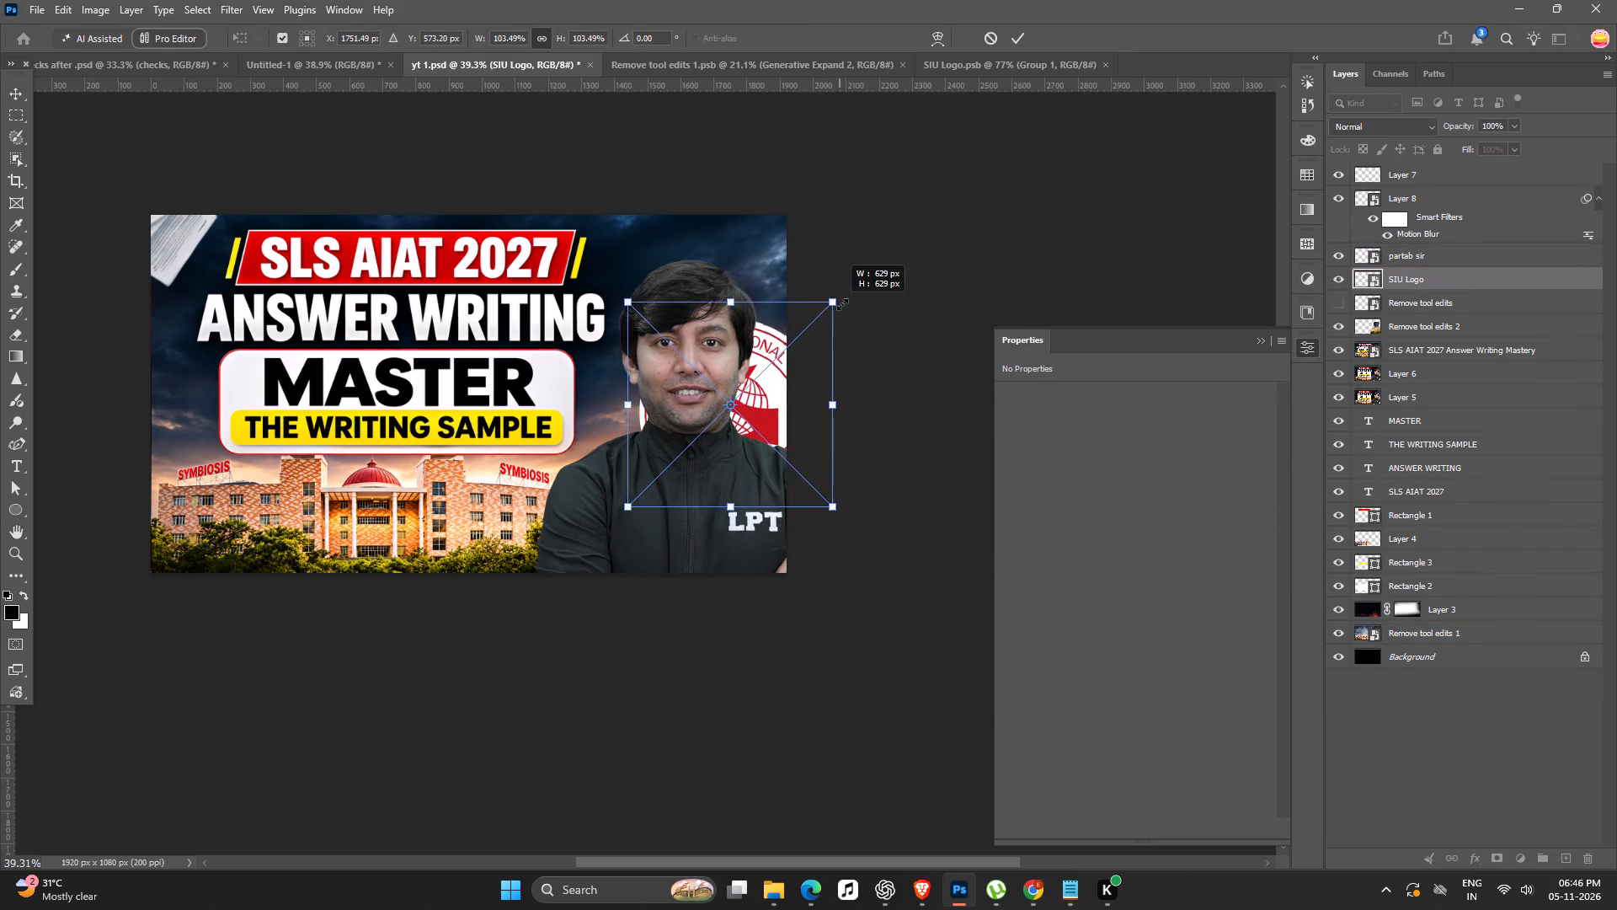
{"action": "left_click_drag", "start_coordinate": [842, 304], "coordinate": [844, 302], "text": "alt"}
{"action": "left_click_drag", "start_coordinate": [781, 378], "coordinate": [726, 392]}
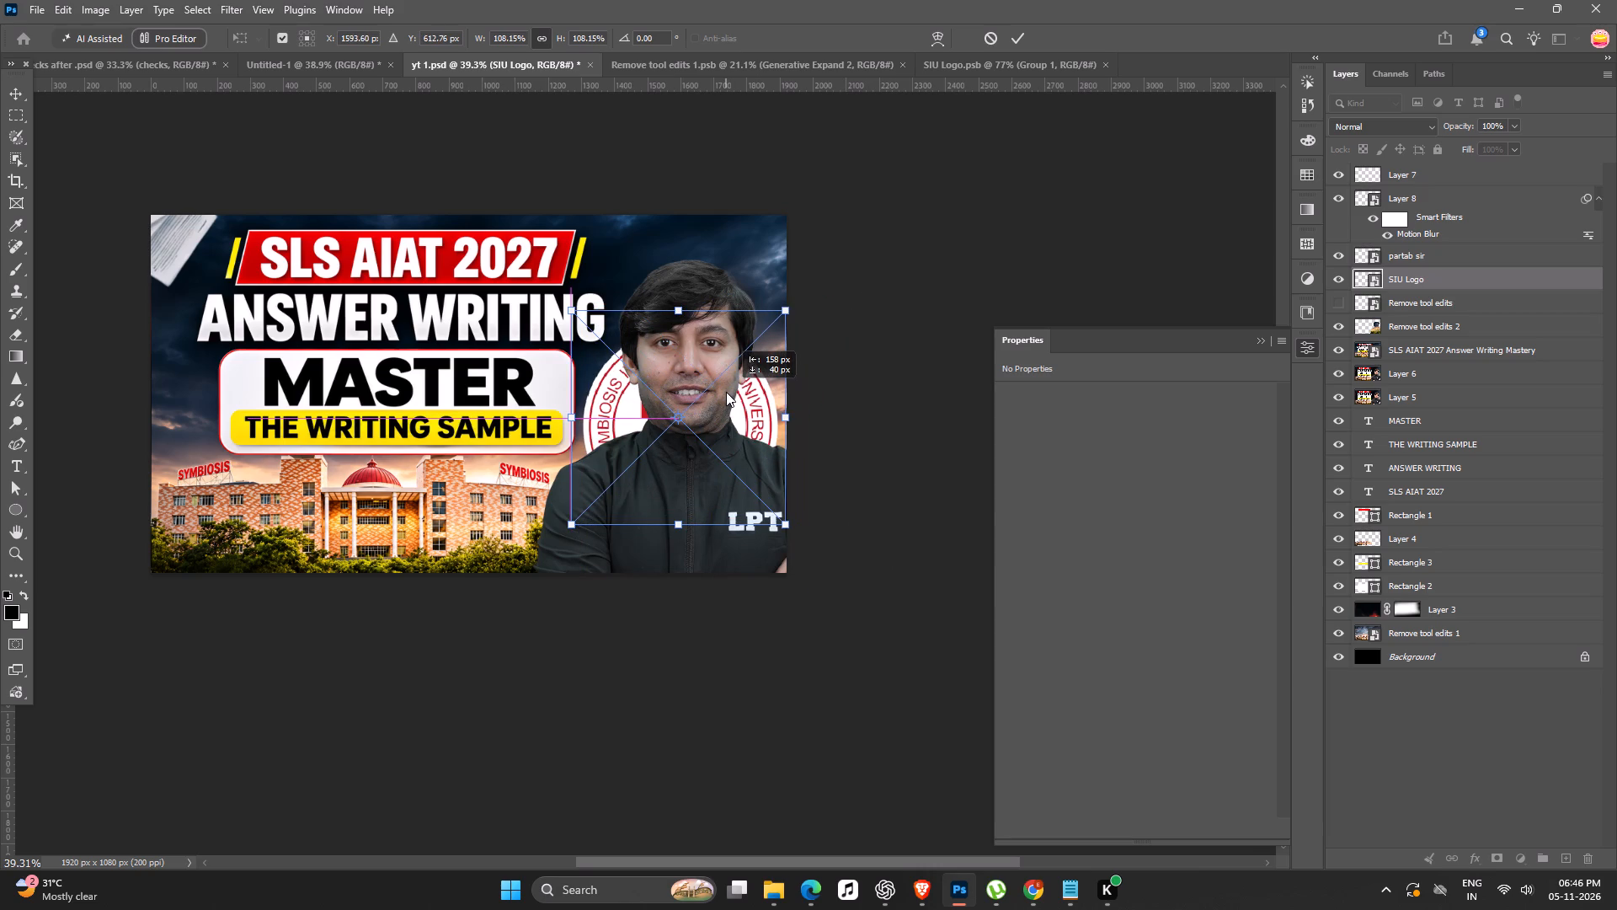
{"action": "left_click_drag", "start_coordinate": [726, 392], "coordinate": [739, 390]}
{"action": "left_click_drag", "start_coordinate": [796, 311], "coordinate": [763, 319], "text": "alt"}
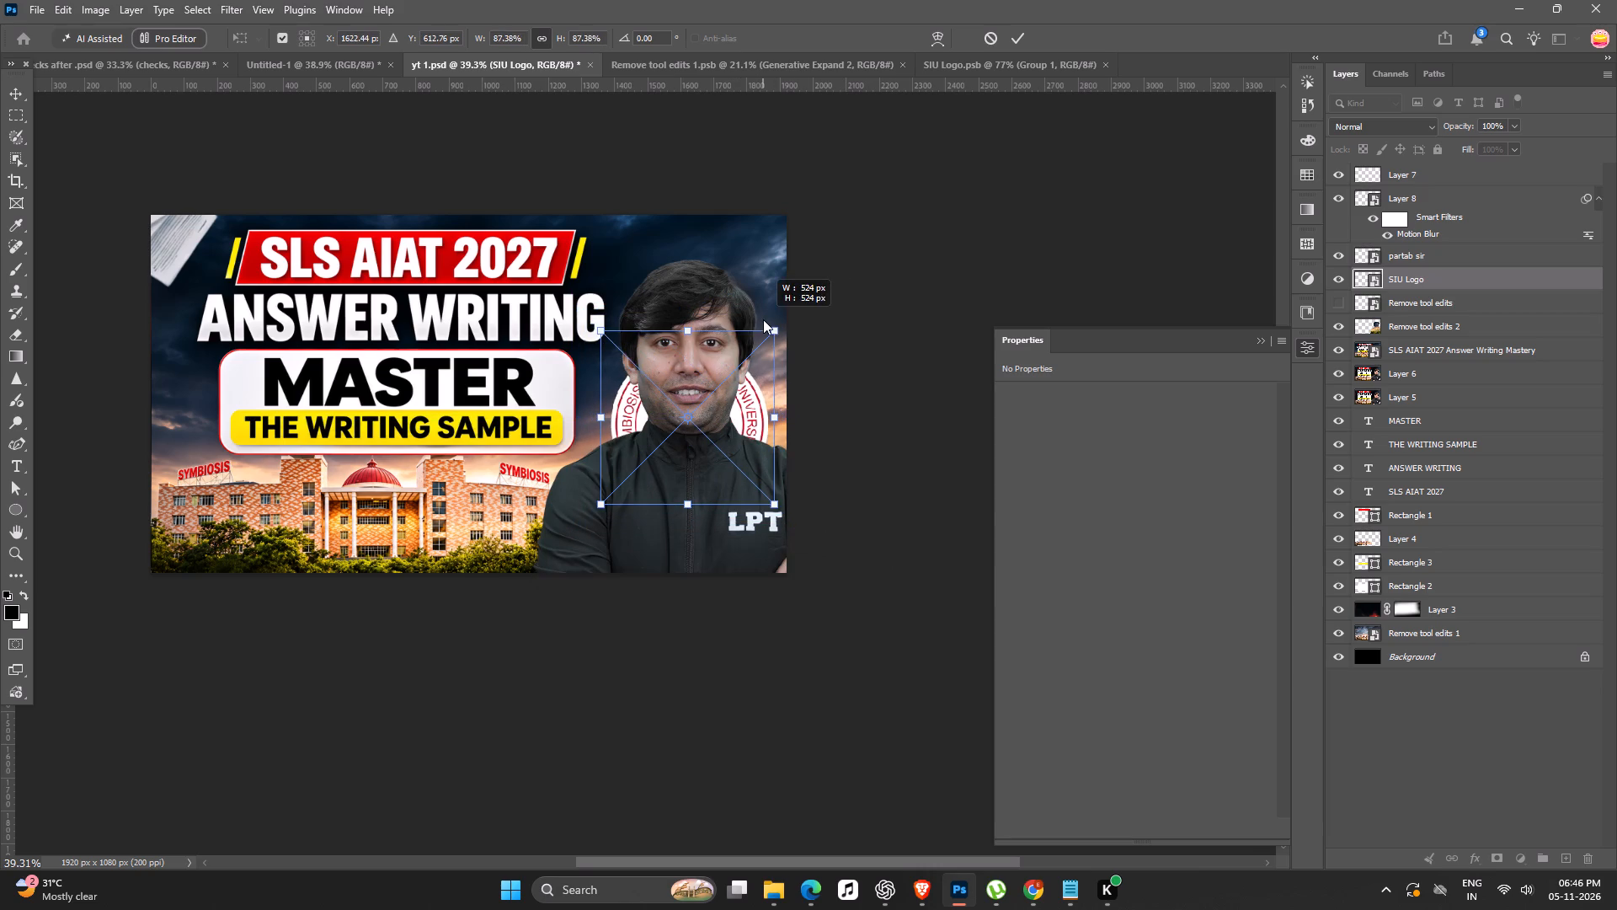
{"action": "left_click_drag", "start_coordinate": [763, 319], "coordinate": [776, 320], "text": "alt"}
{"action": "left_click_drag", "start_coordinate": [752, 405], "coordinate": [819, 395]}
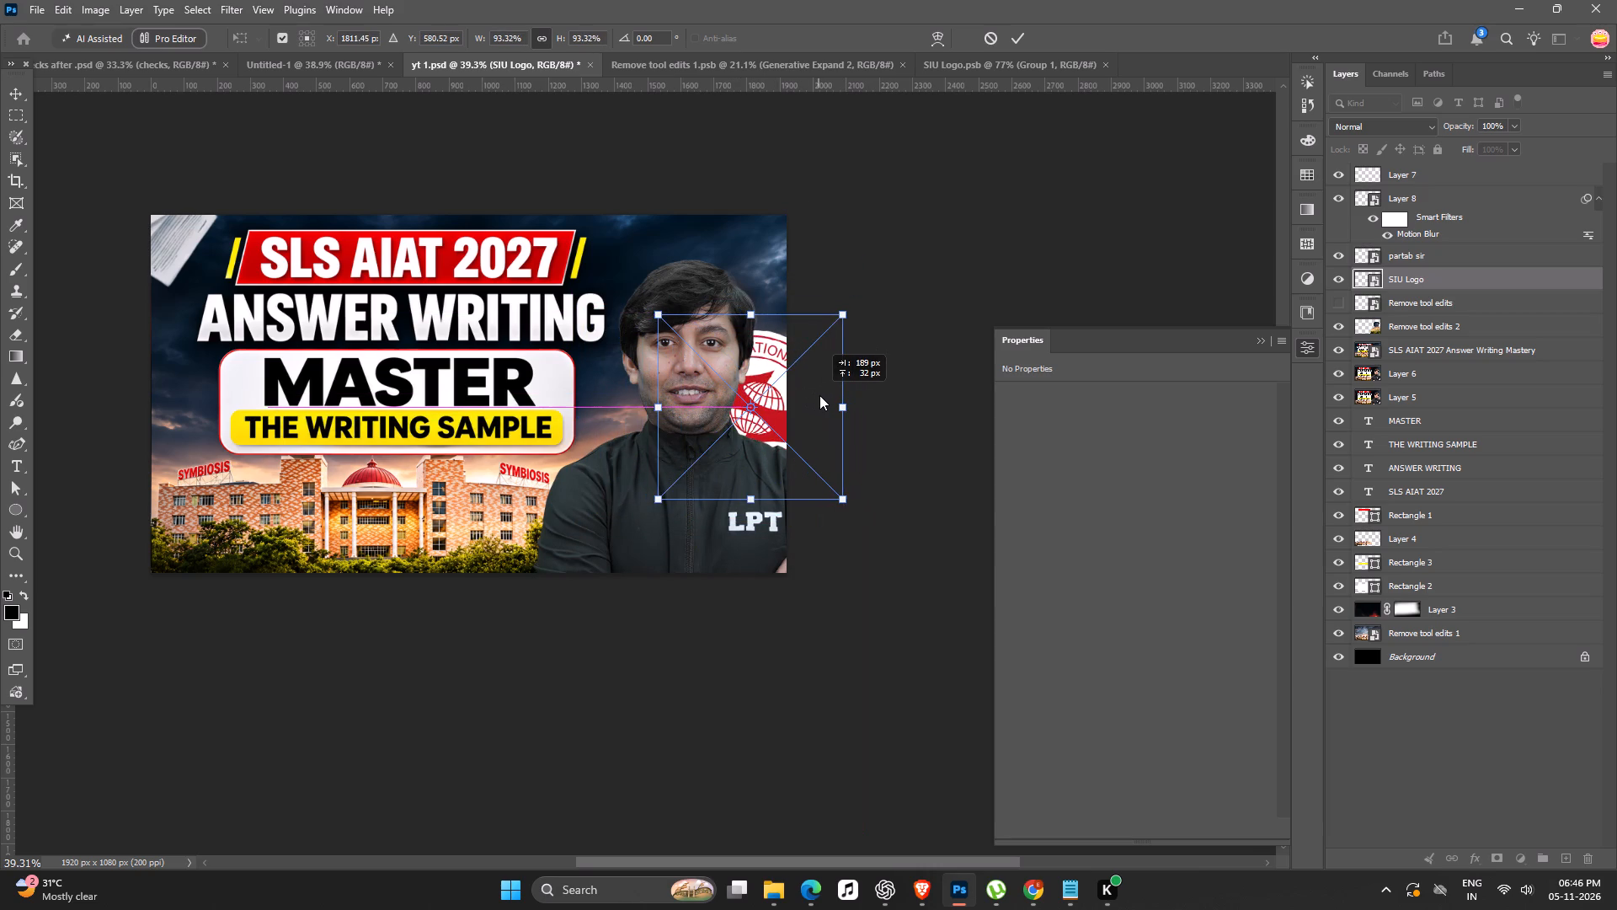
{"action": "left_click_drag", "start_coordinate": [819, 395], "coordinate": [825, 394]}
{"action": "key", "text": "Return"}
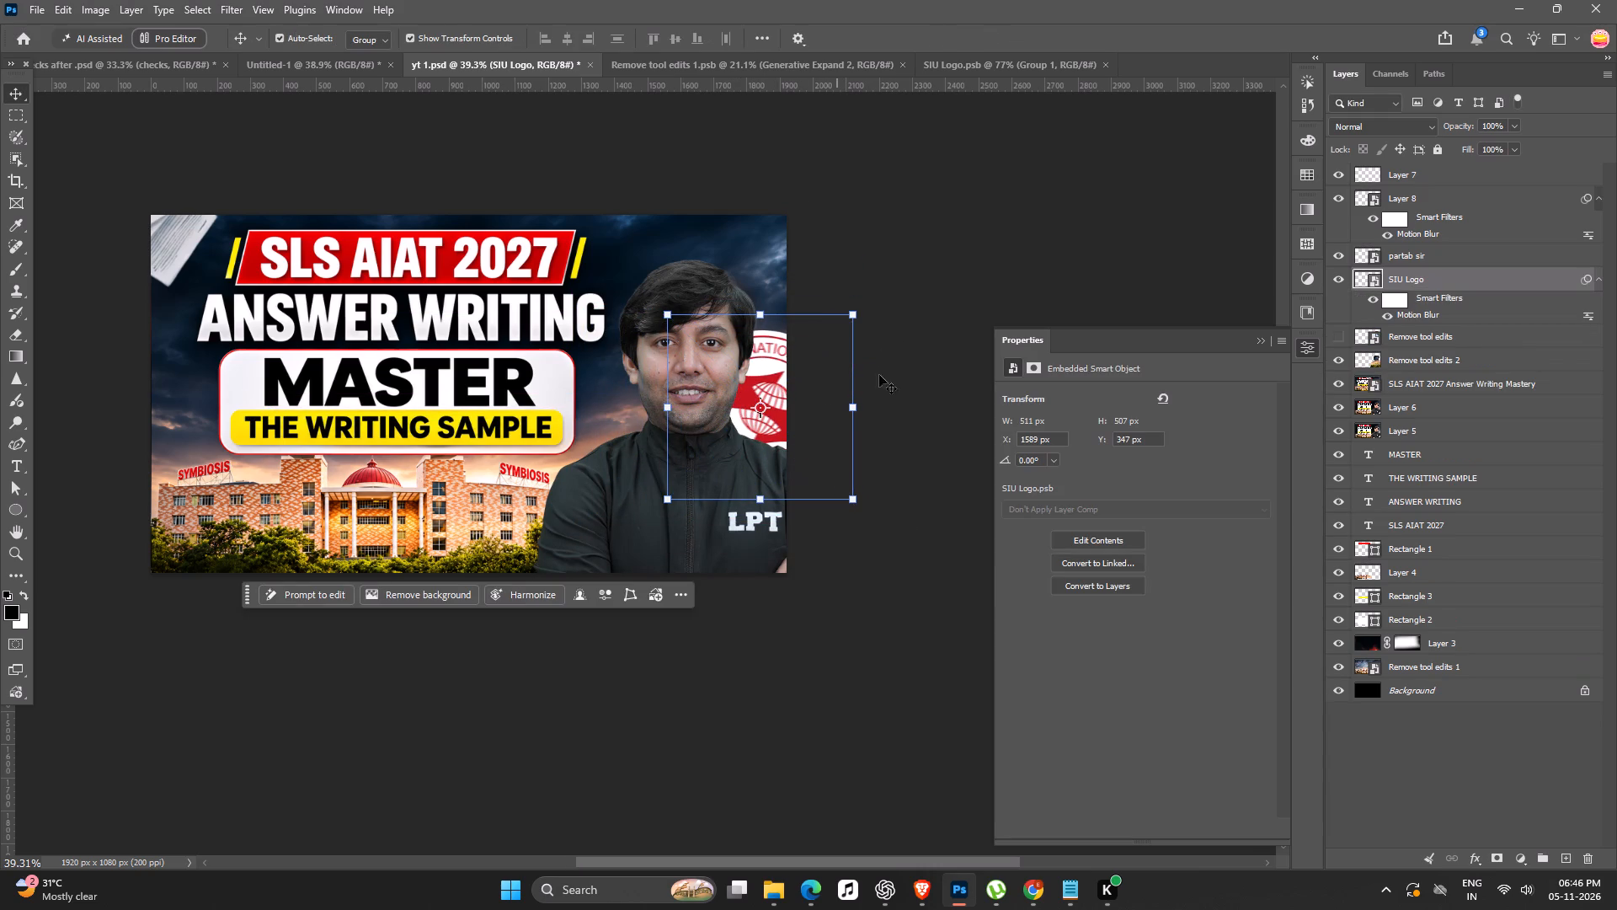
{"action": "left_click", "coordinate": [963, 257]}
Place 3 YEAR LLB thumbnail size.png from the All Size Logos folder into yt 1.psd at full canvas size and deselect it.
{"action": "scroll", "coordinate": [960, 256], "scroll_direction": "down", "scroll_amount": 7, "text": "ctrl"}
{"action": "key", "text": "space"}
{"action": "left_click_drag", "start_coordinate": [740, 572], "coordinate": [757, 569]}
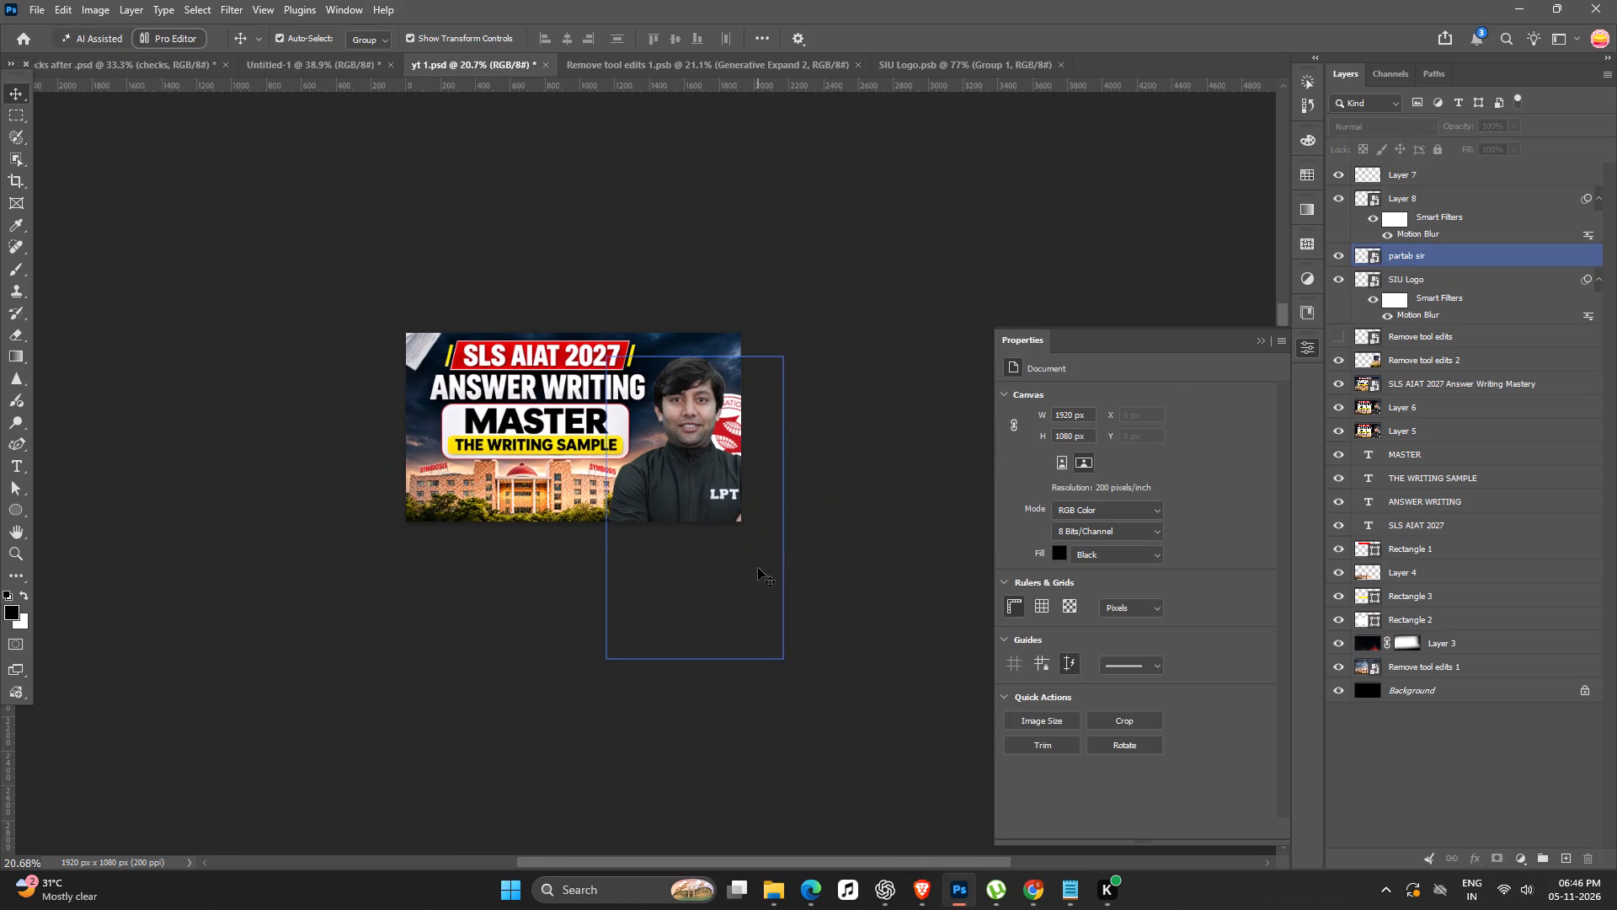
{"action": "scroll", "coordinate": [555, 489], "scroll_direction": "up", "scroll_amount": 5, "text": "ctrl"}
{"action": "key", "text": "space"}
{"action": "left_click", "coordinate": [536, 587]}
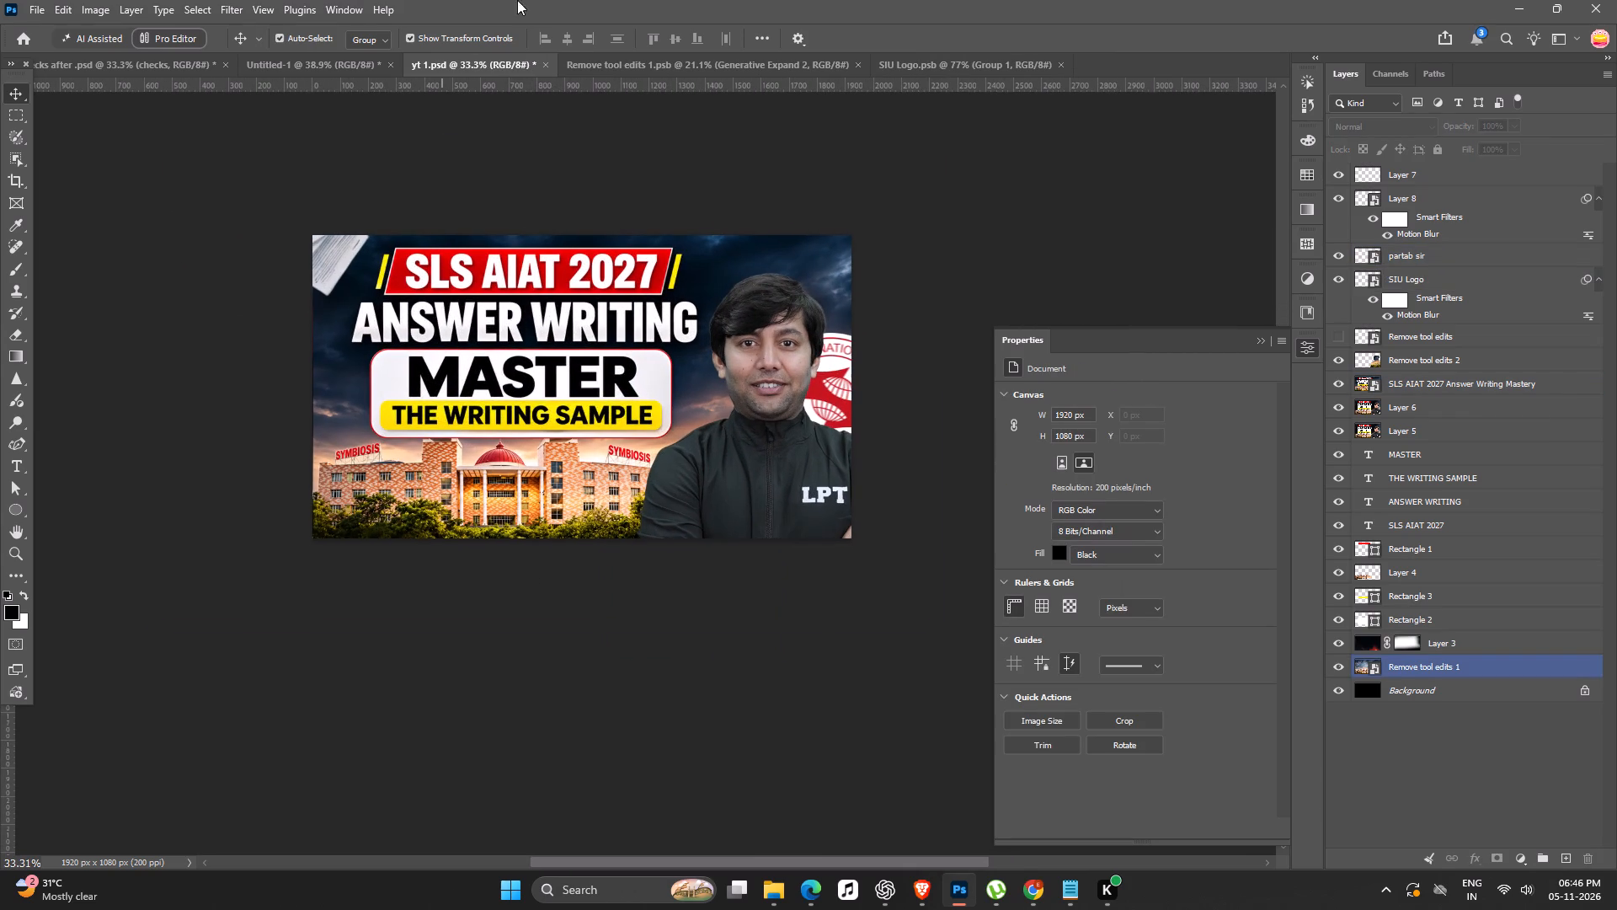
{"action": "left_click", "coordinate": [786, 893]}
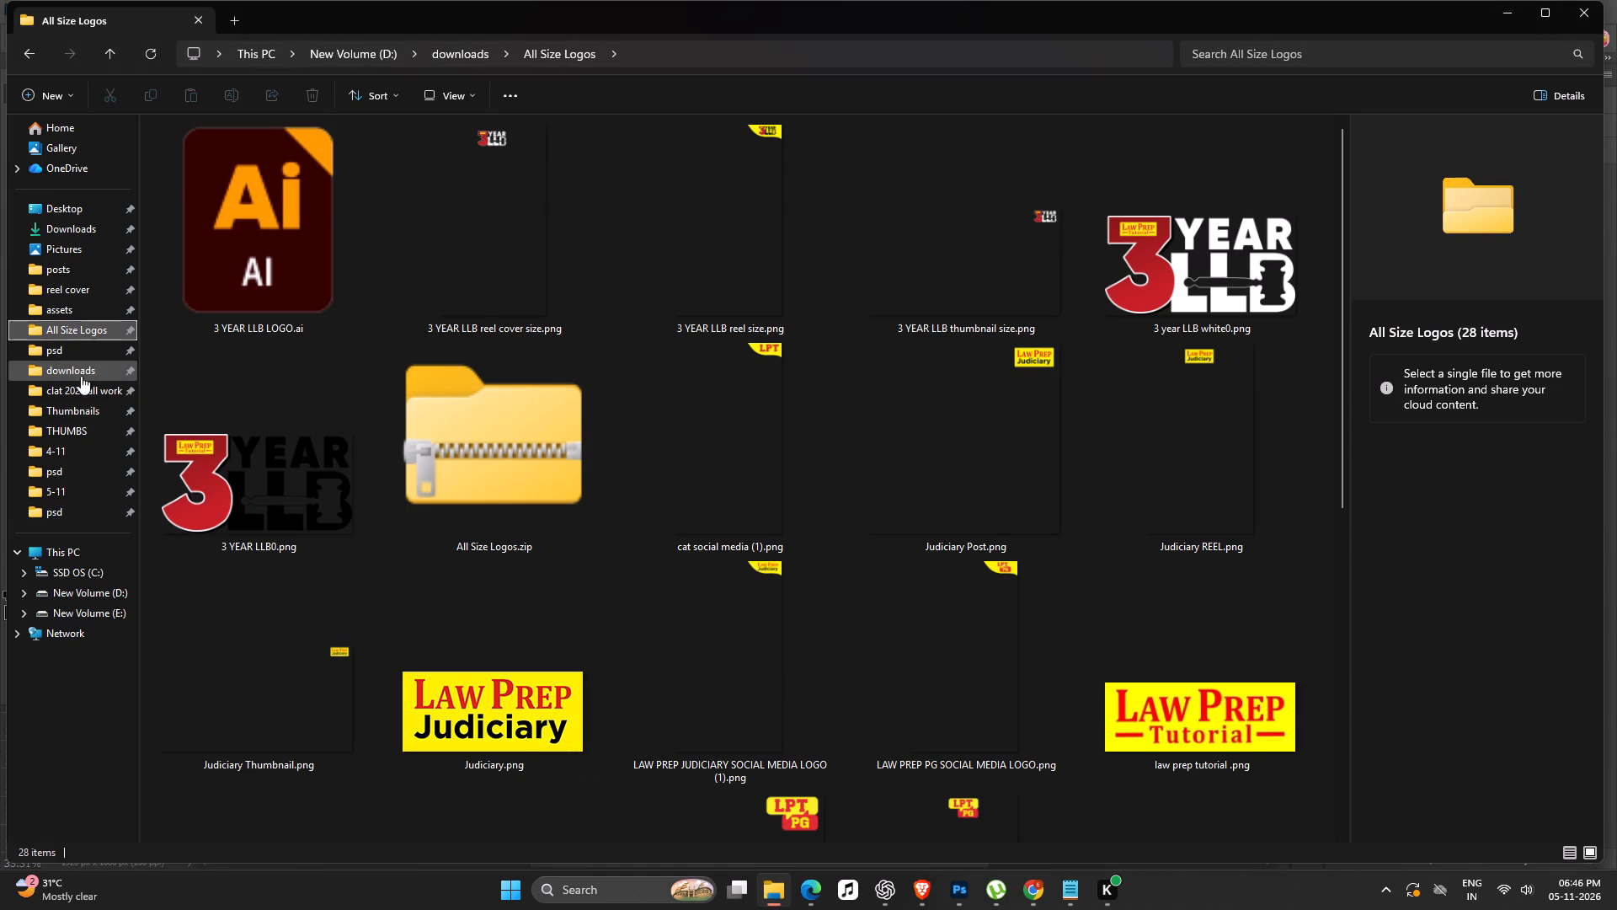
{"action": "left_click", "coordinate": [83, 330]}
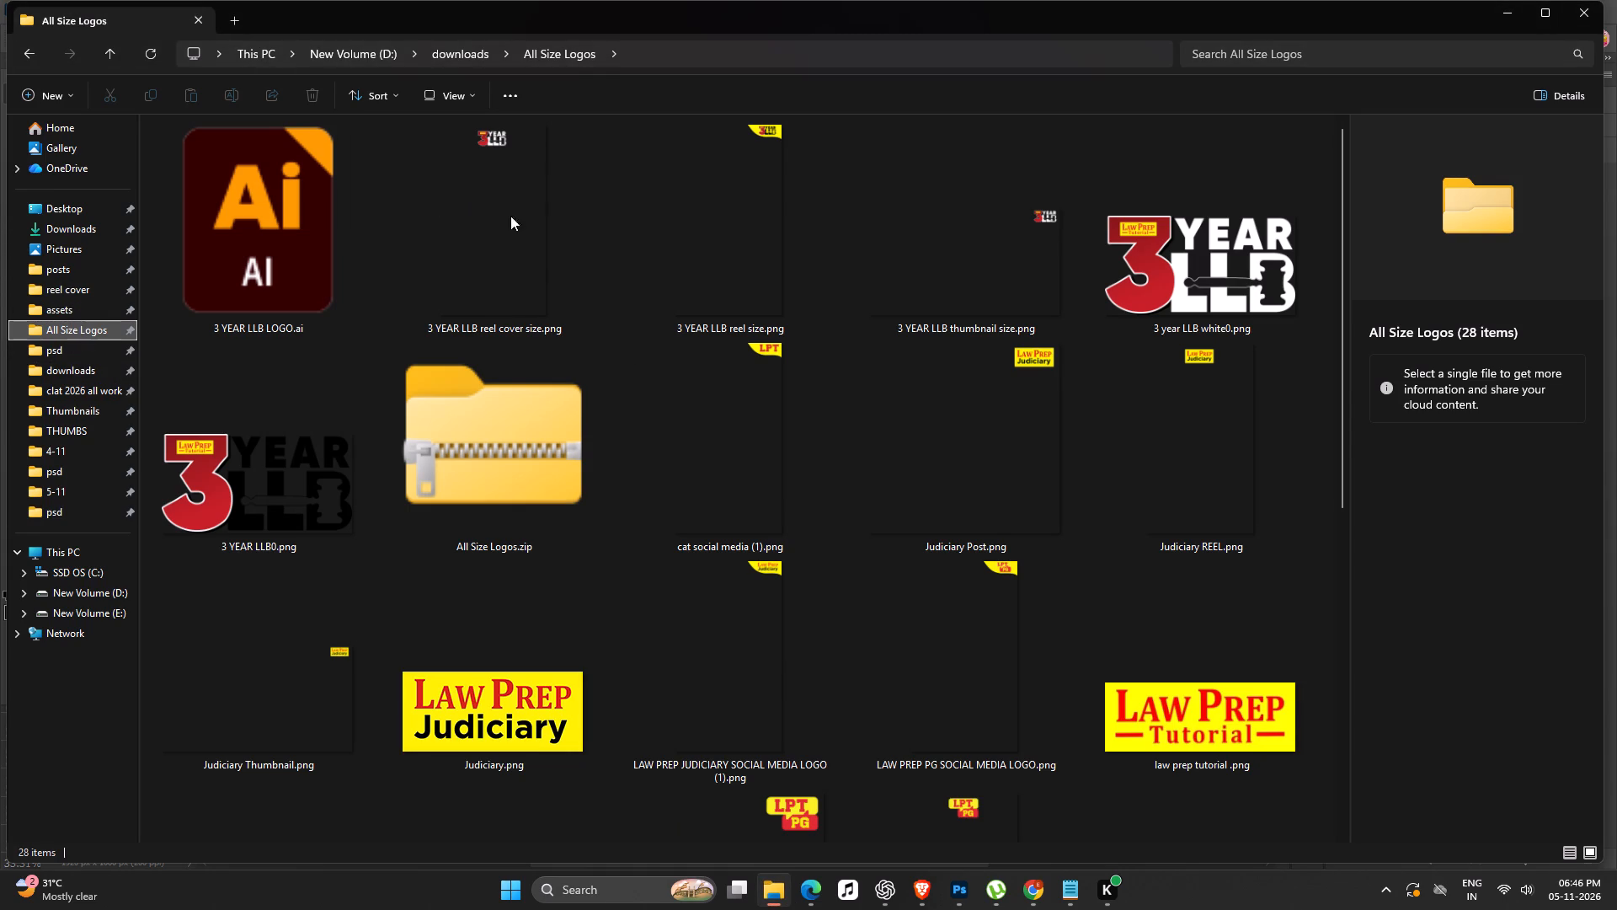
{"action": "left_click_drag", "start_coordinate": [942, 248], "coordinate": [911, 889]}
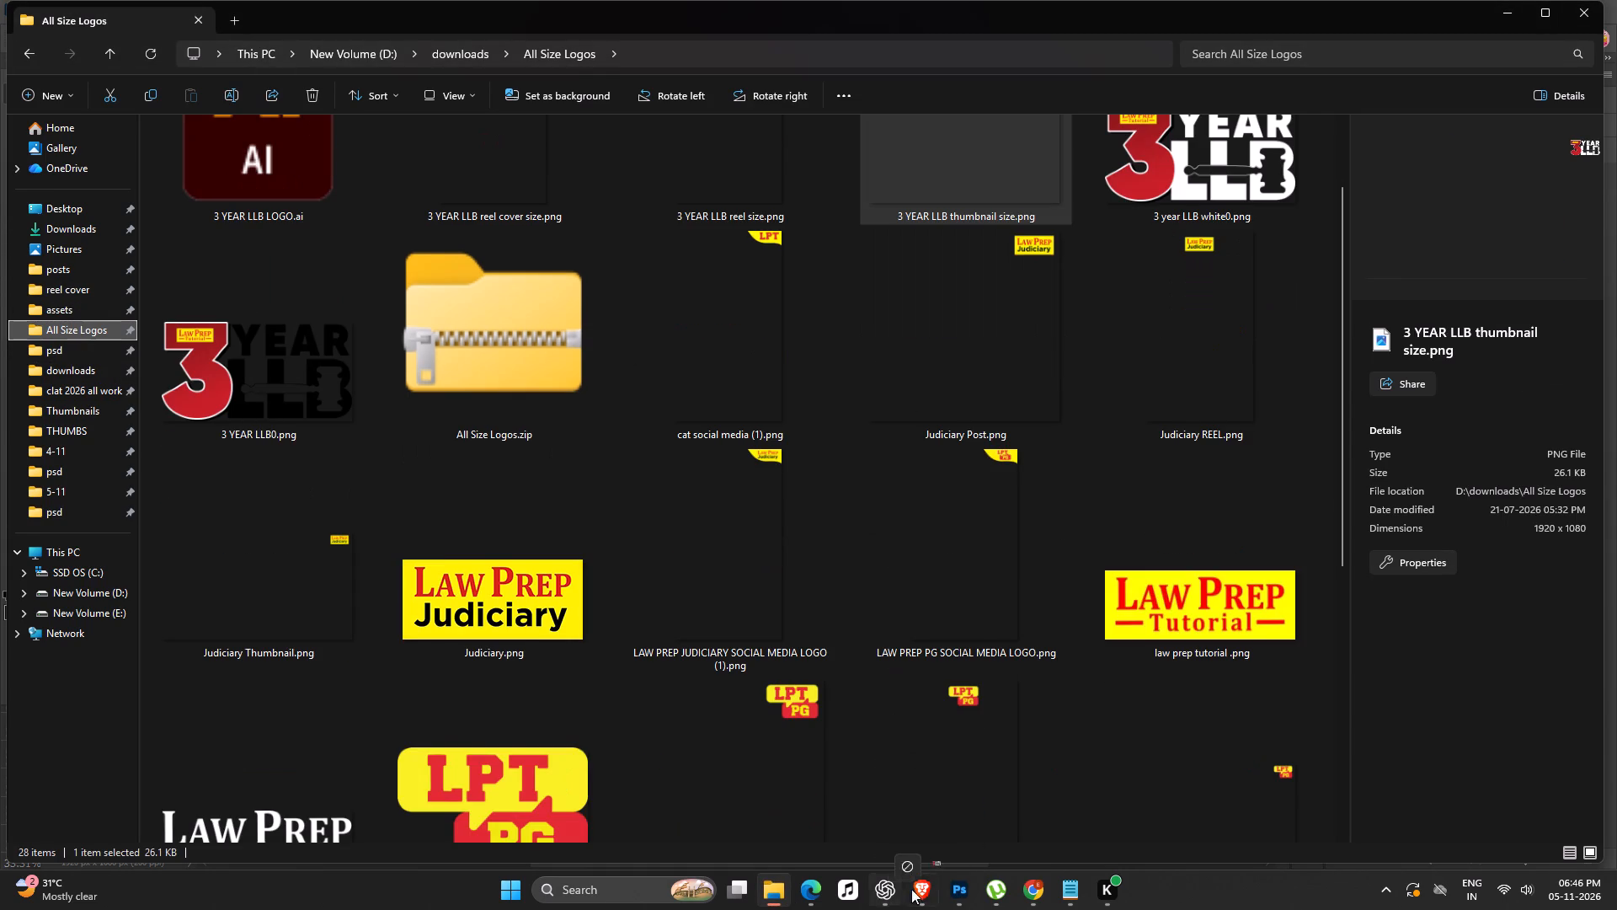
{"action": "left_click_drag", "start_coordinate": [911, 889], "coordinate": [558, 356]}
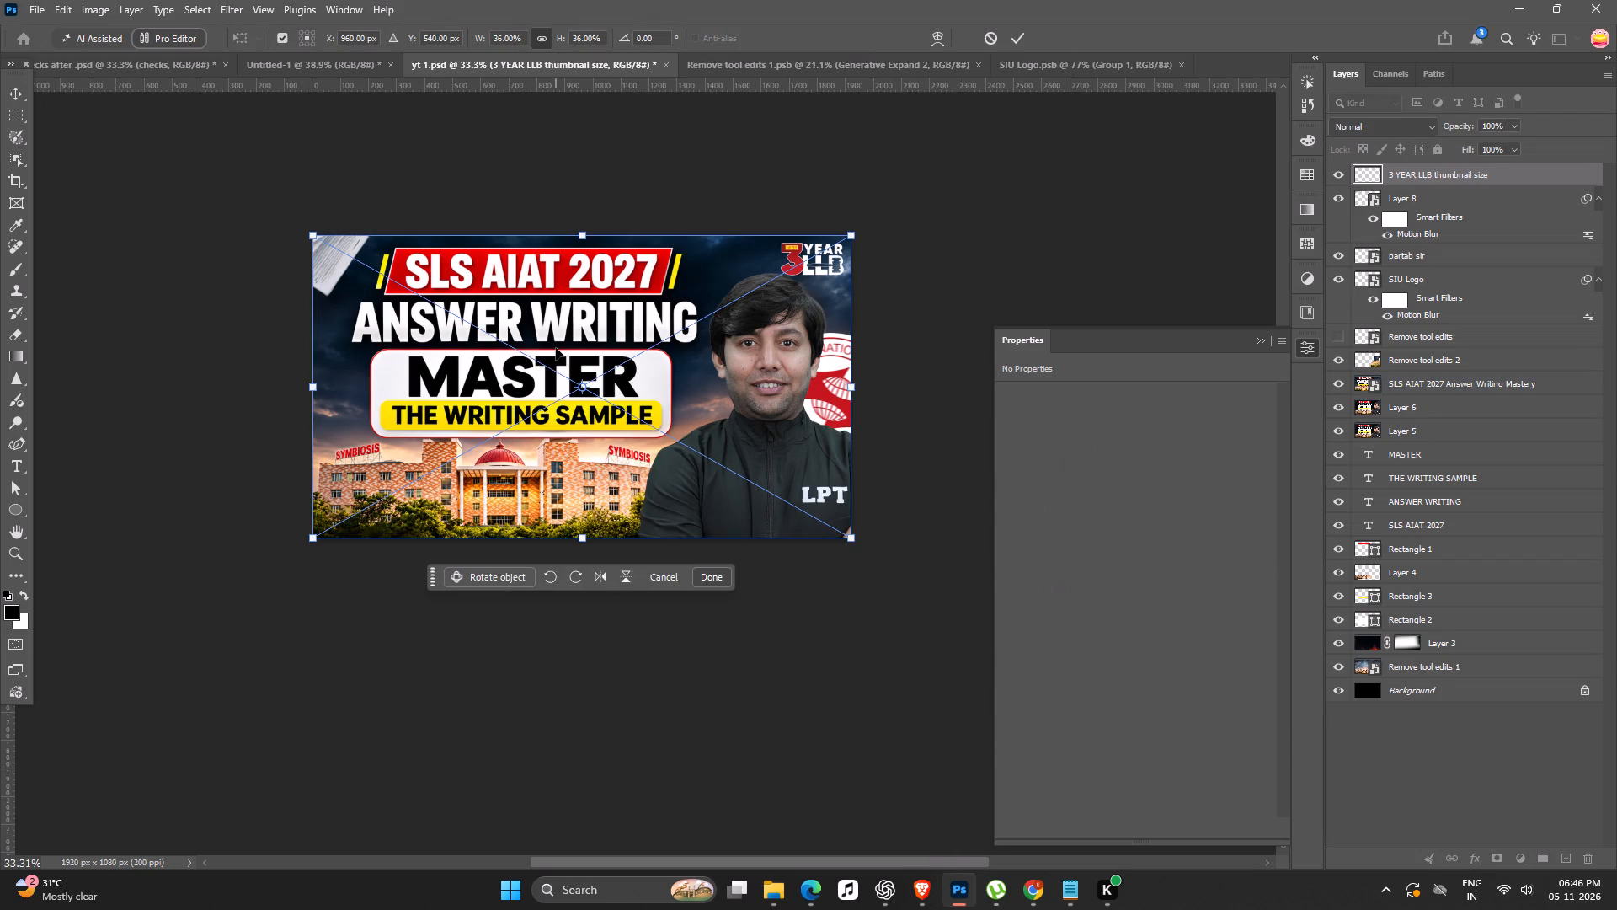
{"action": "key", "text": "Return"}
{"action": "key", "text": "space"}
{"action": "left_click_drag", "start_coordinate": [778, 264], "coordinate": [762, 217]}
{"action": "key", "text": "b"}
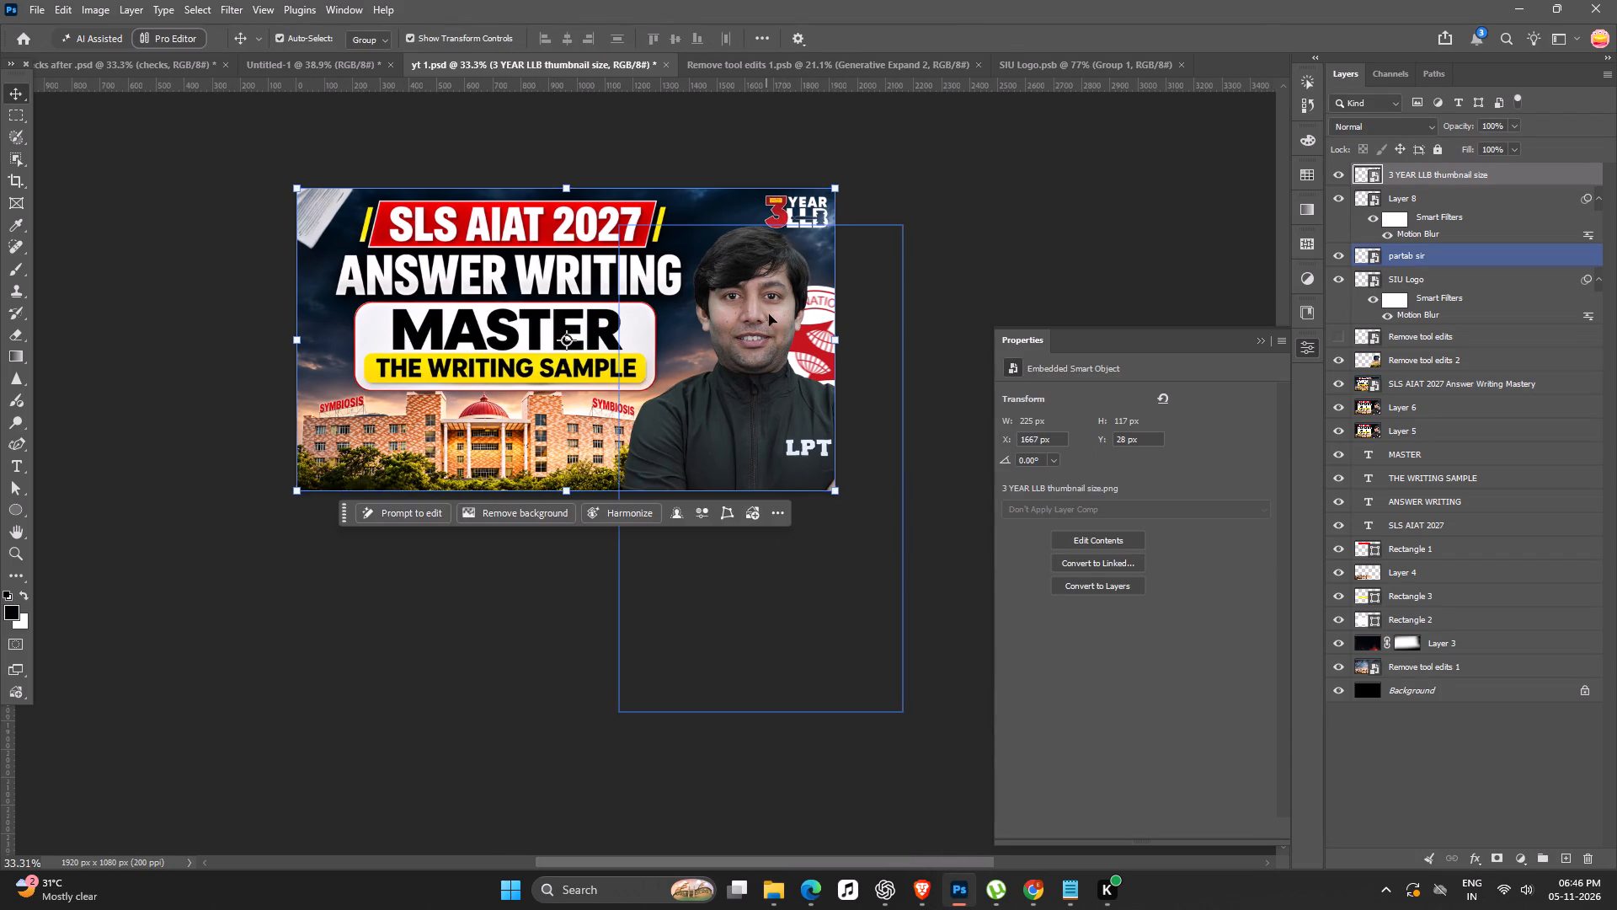
{"action": "left_click", "coordinate": [28, 101]}
{"action": "left_click", "coordinate": [45, 138]}
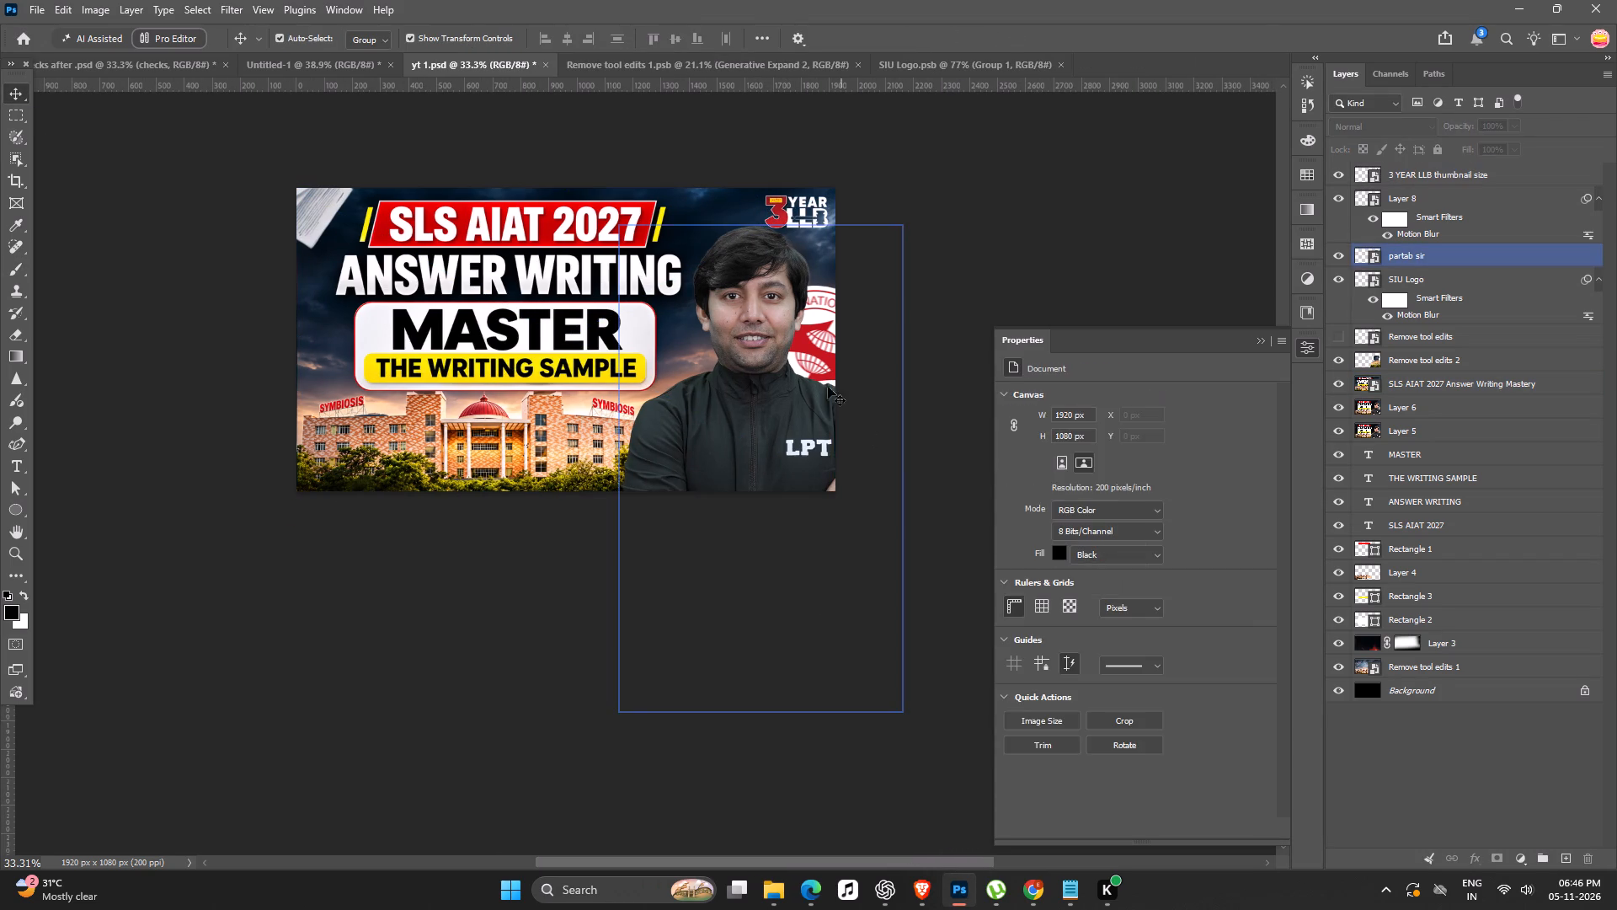
Move the portrait down slightly, by about 40 px, to leave room beneath the 3 YEAR LLB logo.
{"action": "left_click_drag", "start_coordinate": [726, 325], "coordinate": [726, 337]}
{"action": "left_click", "coordinate": [996, 206]}
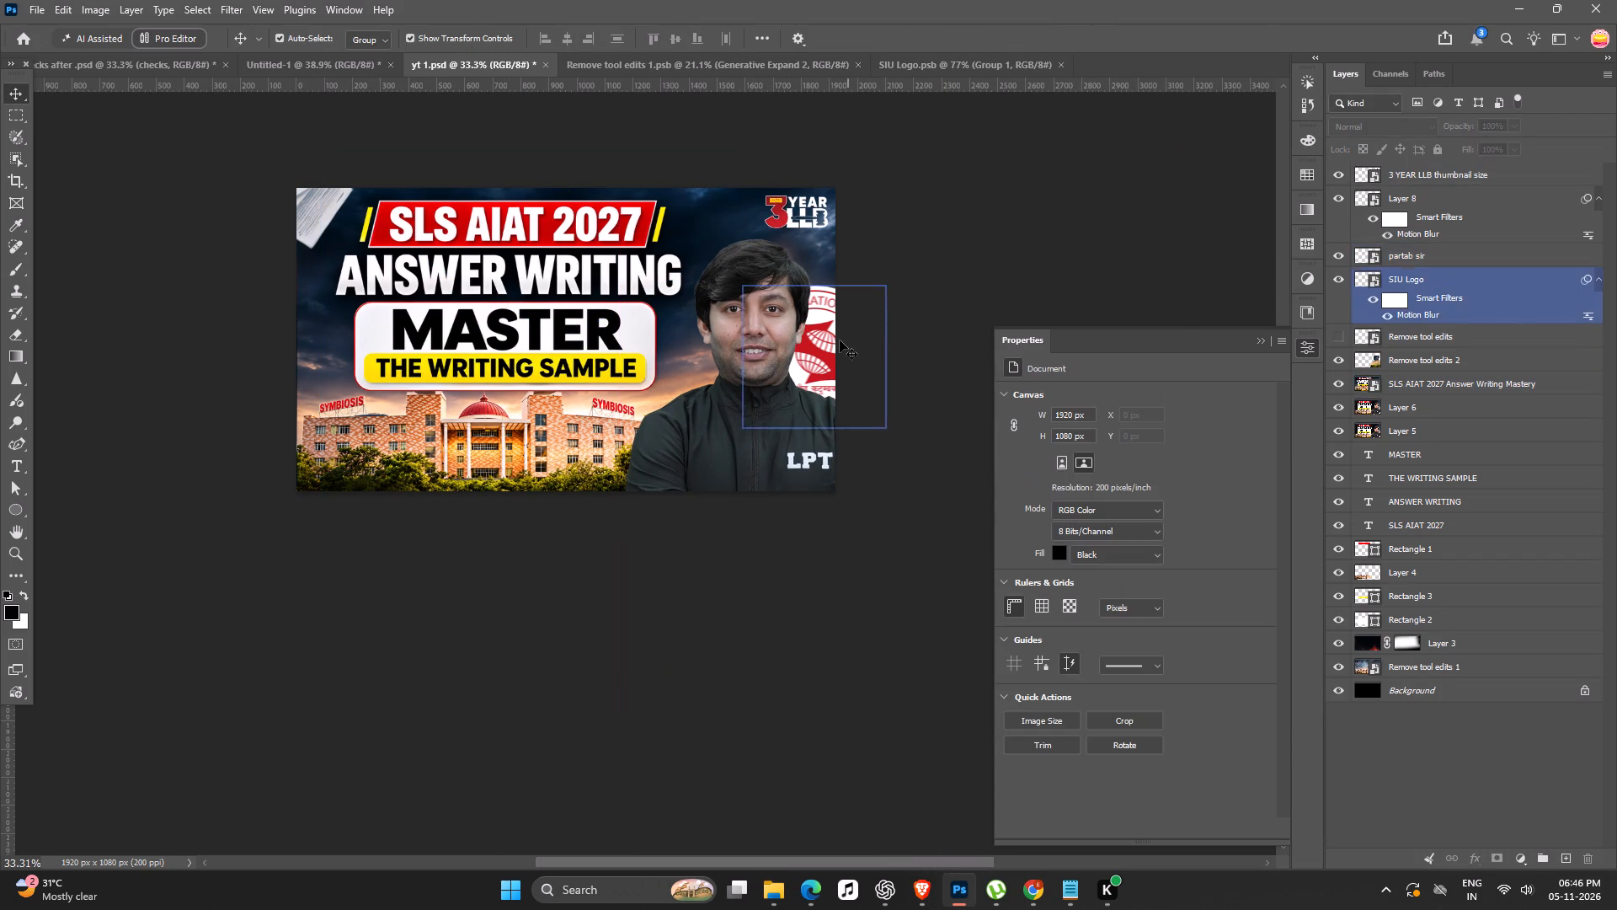
Move the blurred paper (Layer 8) to the thumbnail's bottom-left corner, at about X -240 px, Y 700 px.
{"action": "left_click_drag", "start_coordinate": [333, 213], "coordinate": [367, 554]}
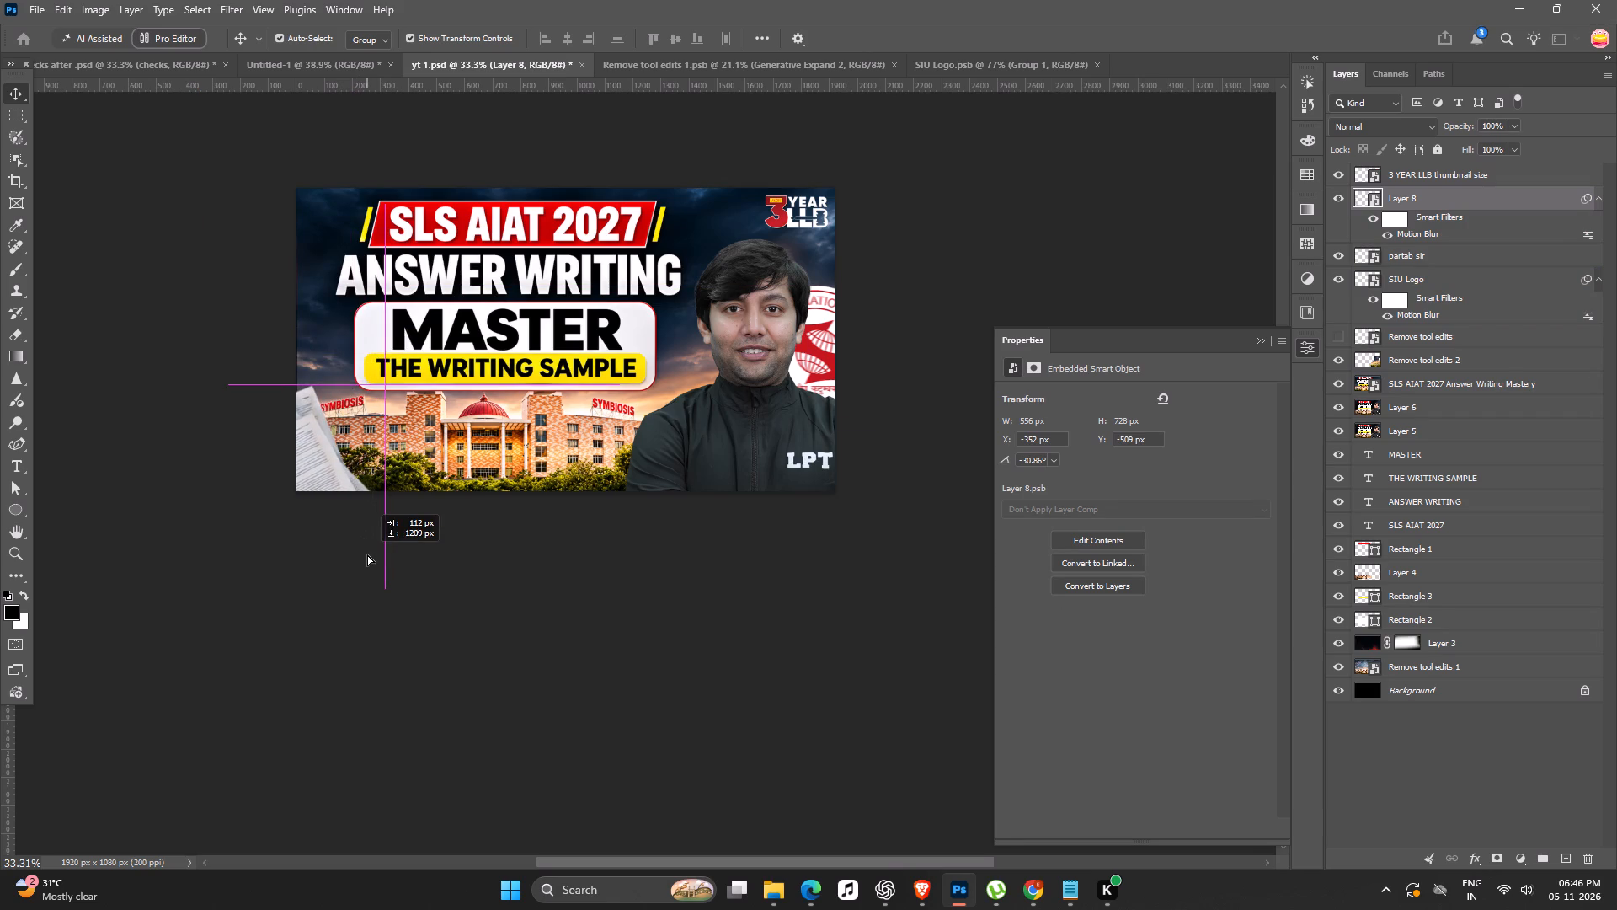
{"action": "left_click_drag", "start_coordinate": [367, 554], "coordinate": [369, 554]}
{"action": "key", "text": "Return"}
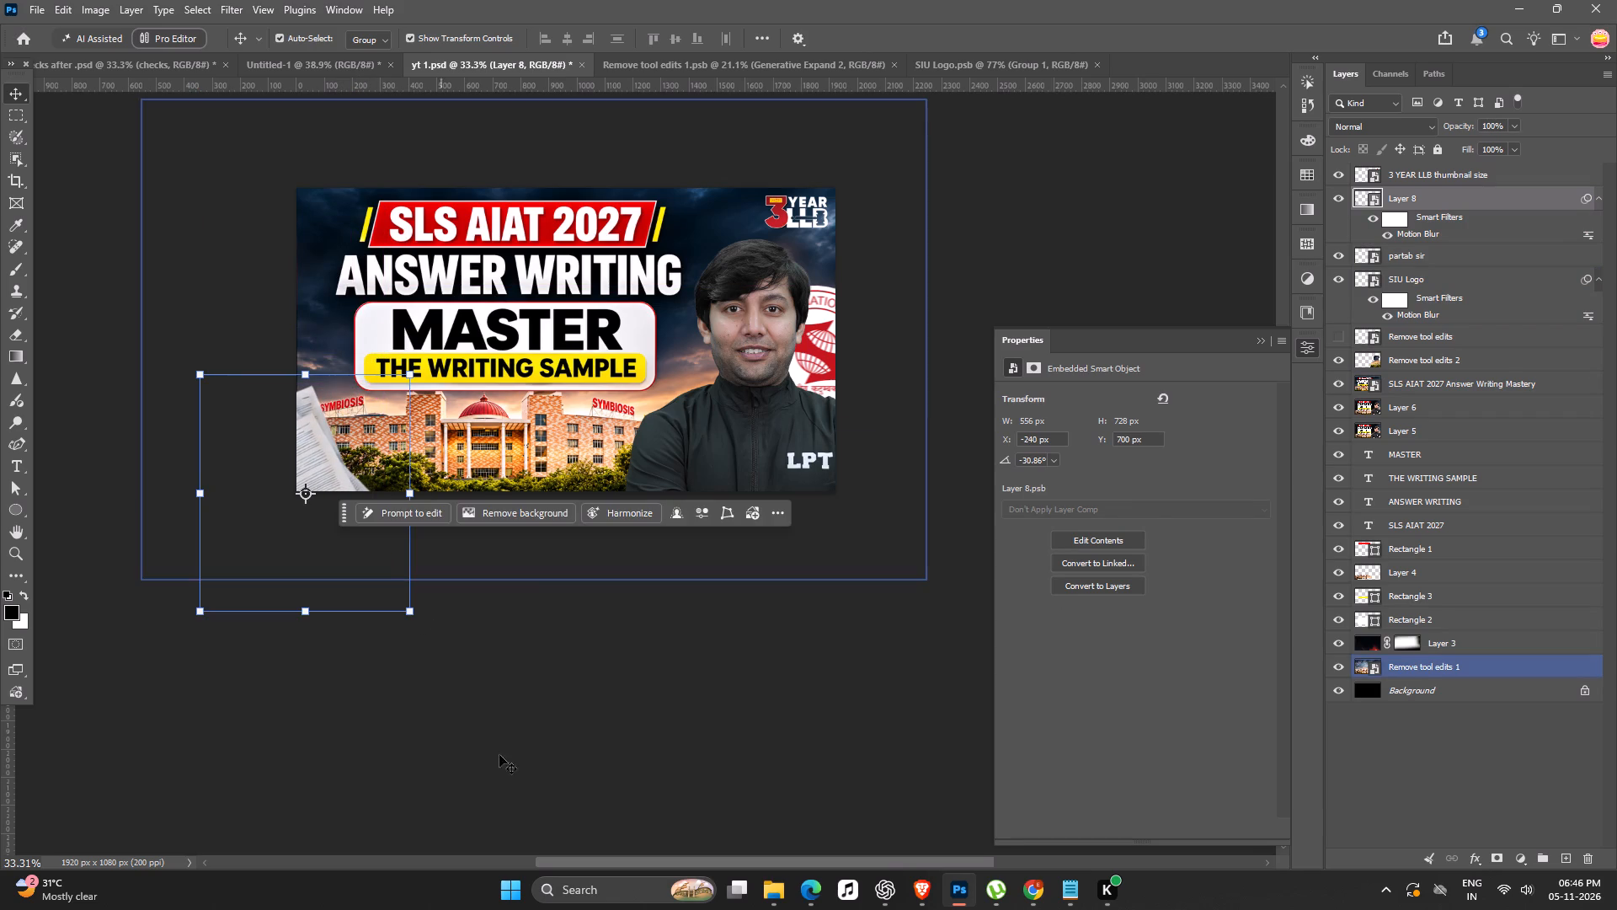
{"action": "left_click", "coordinate": [579, 758]}
Move the seal to the thumbnail's top-left corner, rotated about -19.73° and shrunk to about 292 × 284 px, at X -111 px, Y -83 px.
{"action": "left_click_drag", "start_coordinate": [830, 335], "coordinate": [318, 174]}
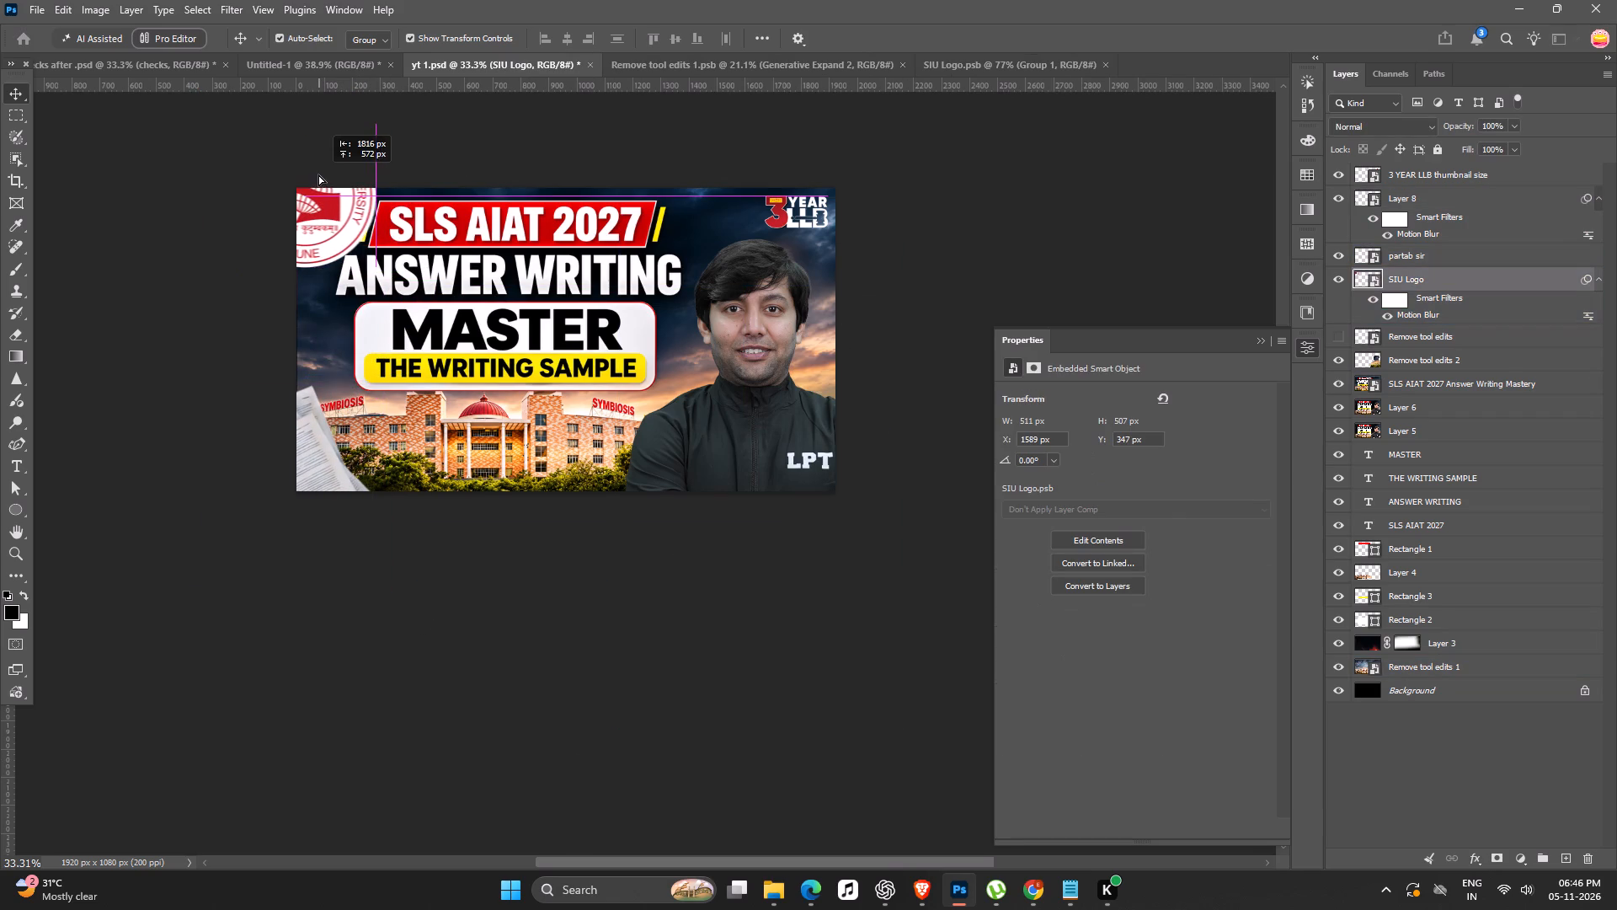
{"action": "left_click_drag", "start_coordinate": [318, 174], "coordinate": [307, 171]}
{"action": "left_click", "coordinate": [381, 275]}
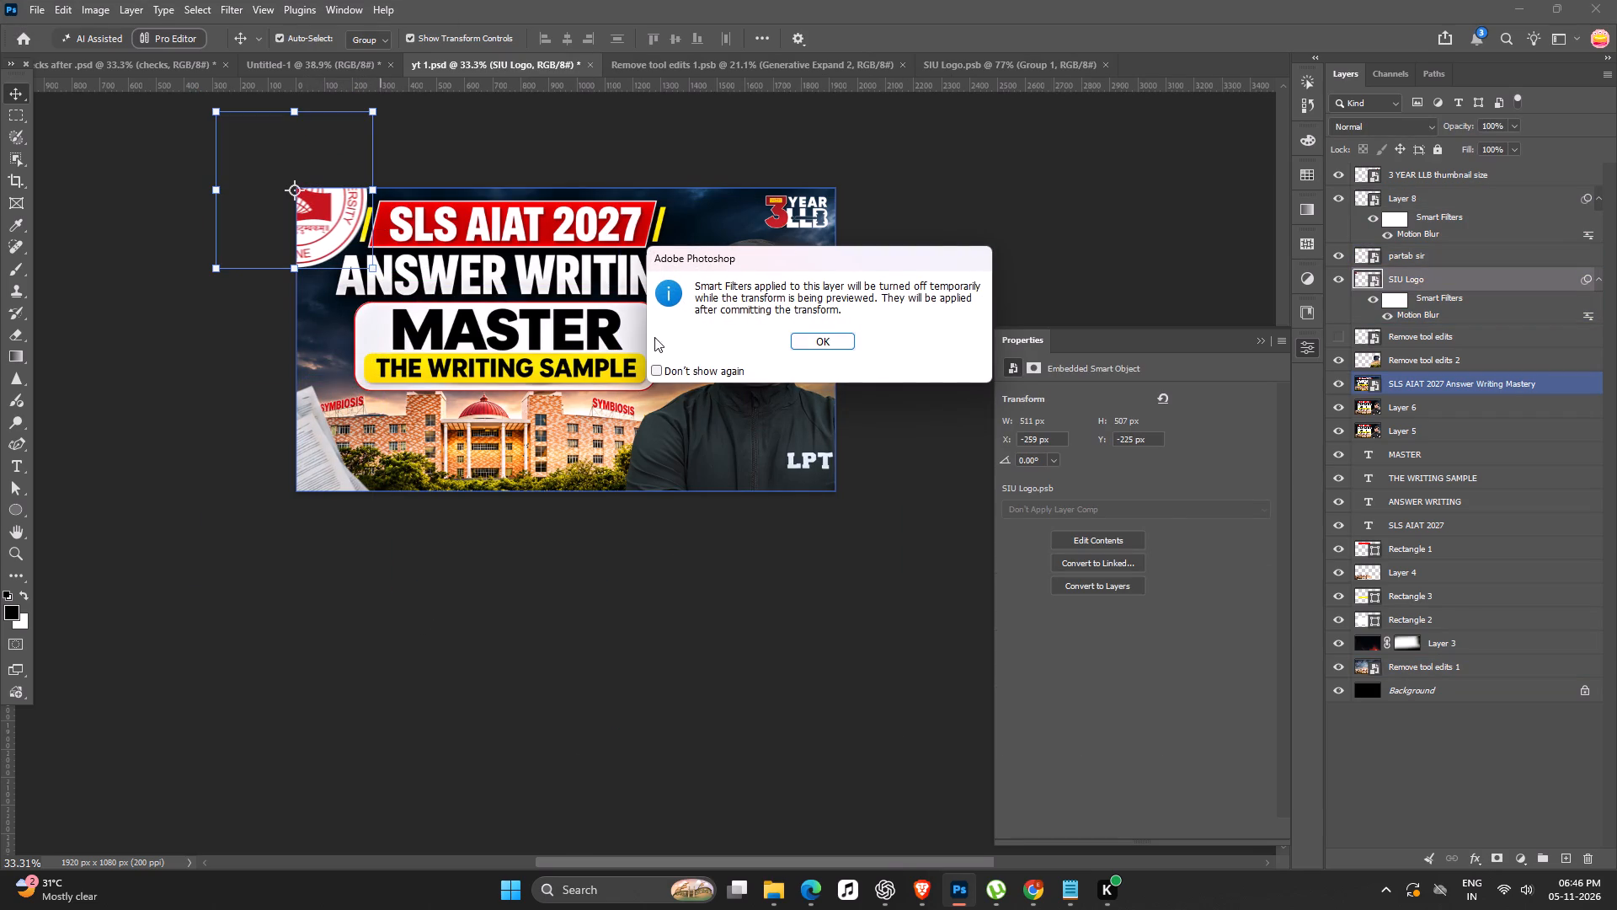
{"action": "left_click", "coordinate": [791, 346]}
{"action": "left_click_drag", "start_coordinate": [384, 287], "coordinate": [407, 256]}
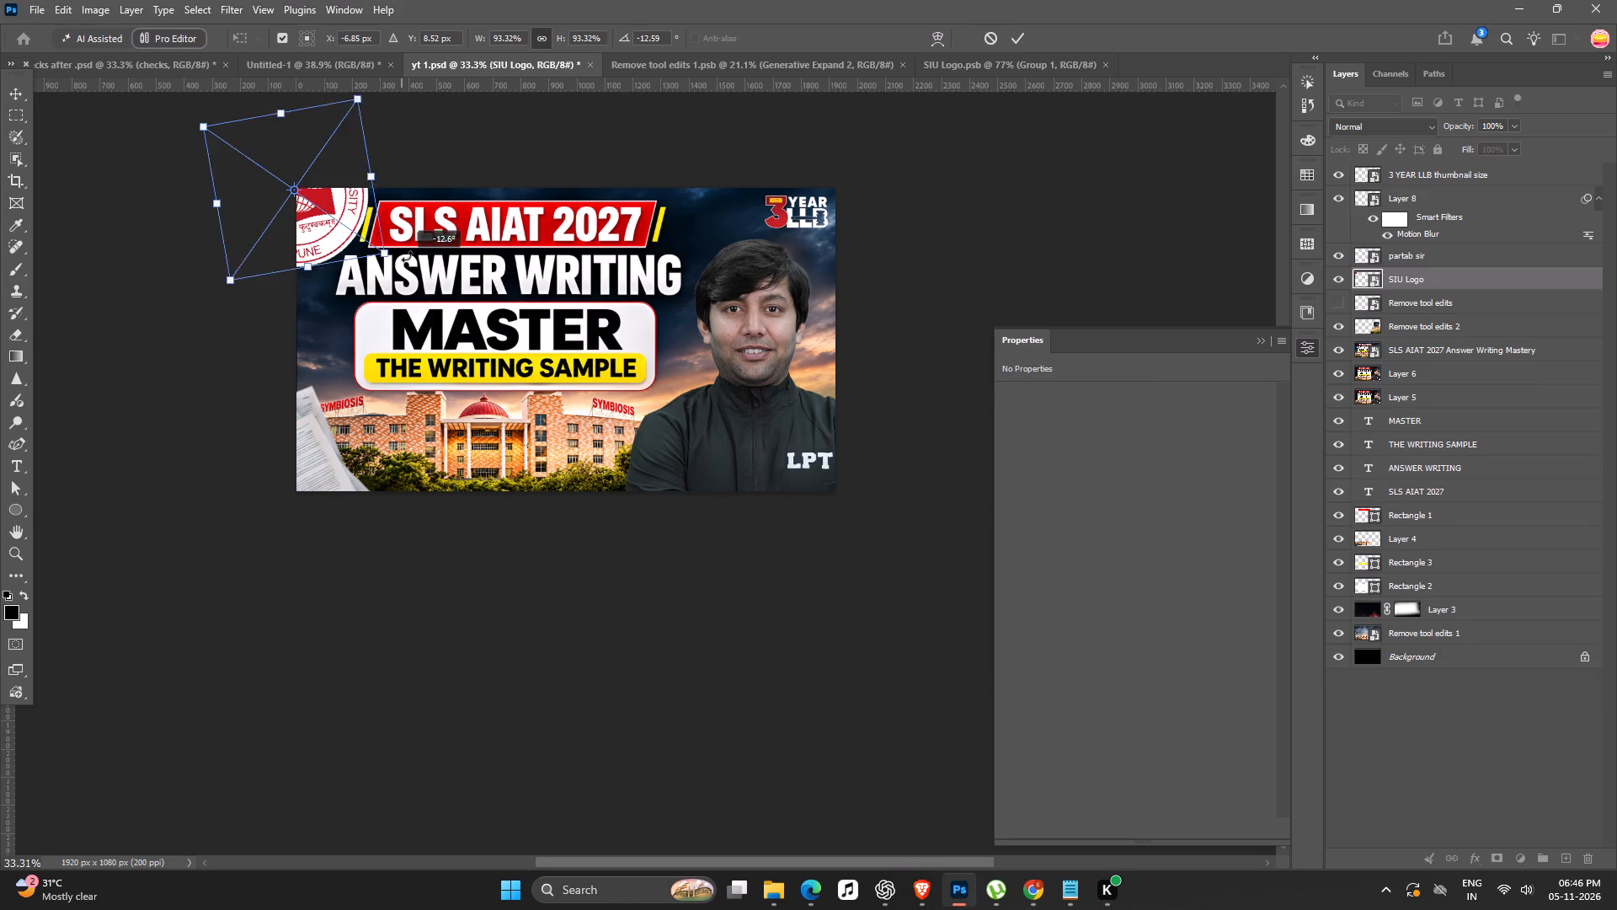
{"action": "left_click_drag", "start_coordinate": [407, 256], "coordinate": [409, 250]}
{"action": "left_click_drag", "start_coordinate": [340, 238], "coordinate": [315, 225]}
{"action": "left_click_drag", "start_coordinate": [376, 225], "coordinate": [338, 226], "text": "alt"}
{"action": "left_click_drag", "start_coordinate": [324, 201], "coordinate": [355, 227]}
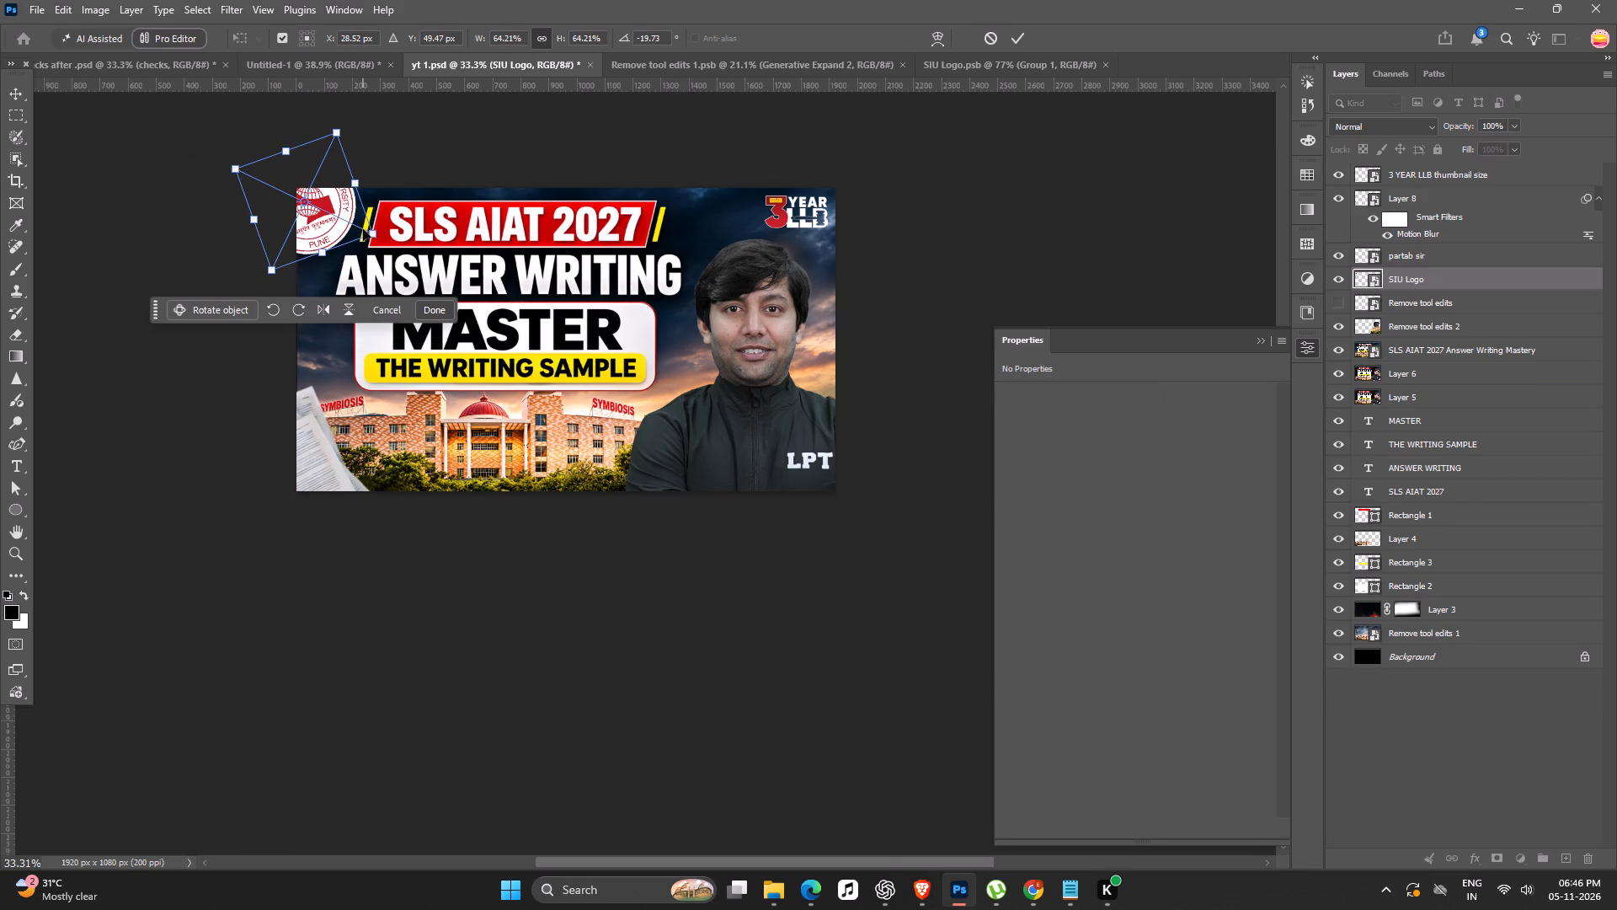
{"action": "left_click_drag", "start_coordinate": [375, 233], "coordinate": [357, 234], "text": "alt"}
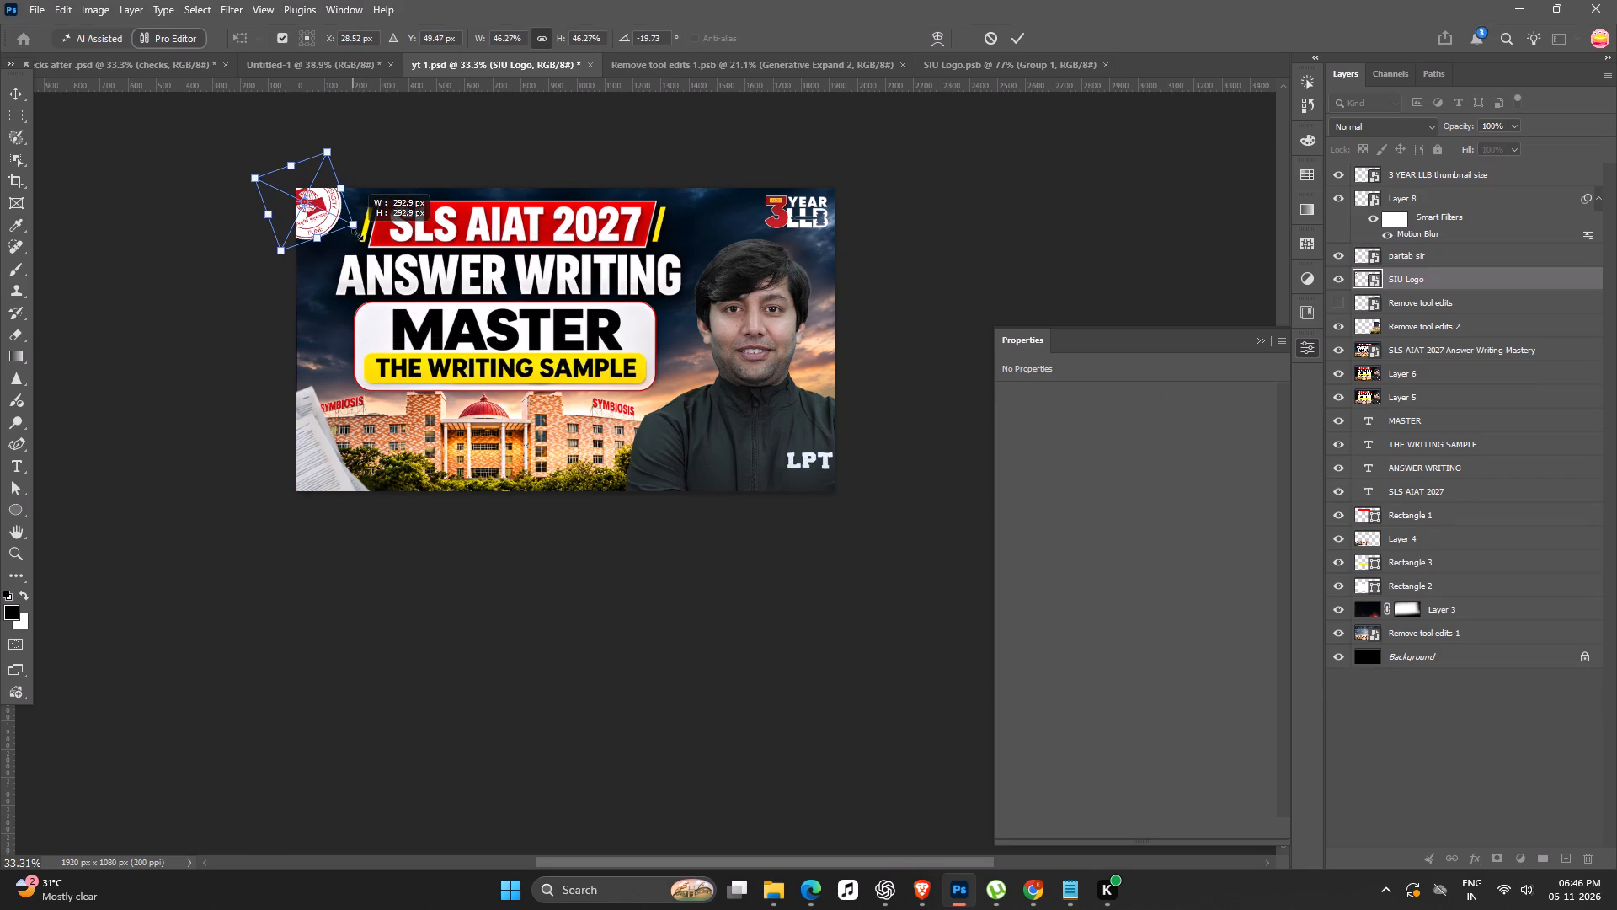
{"action": "left_click_drag", "start_coordinate": [357, 234], "coordinate": [358, 234], "text": "alt"}
{"action": "key", "text": "Return"}
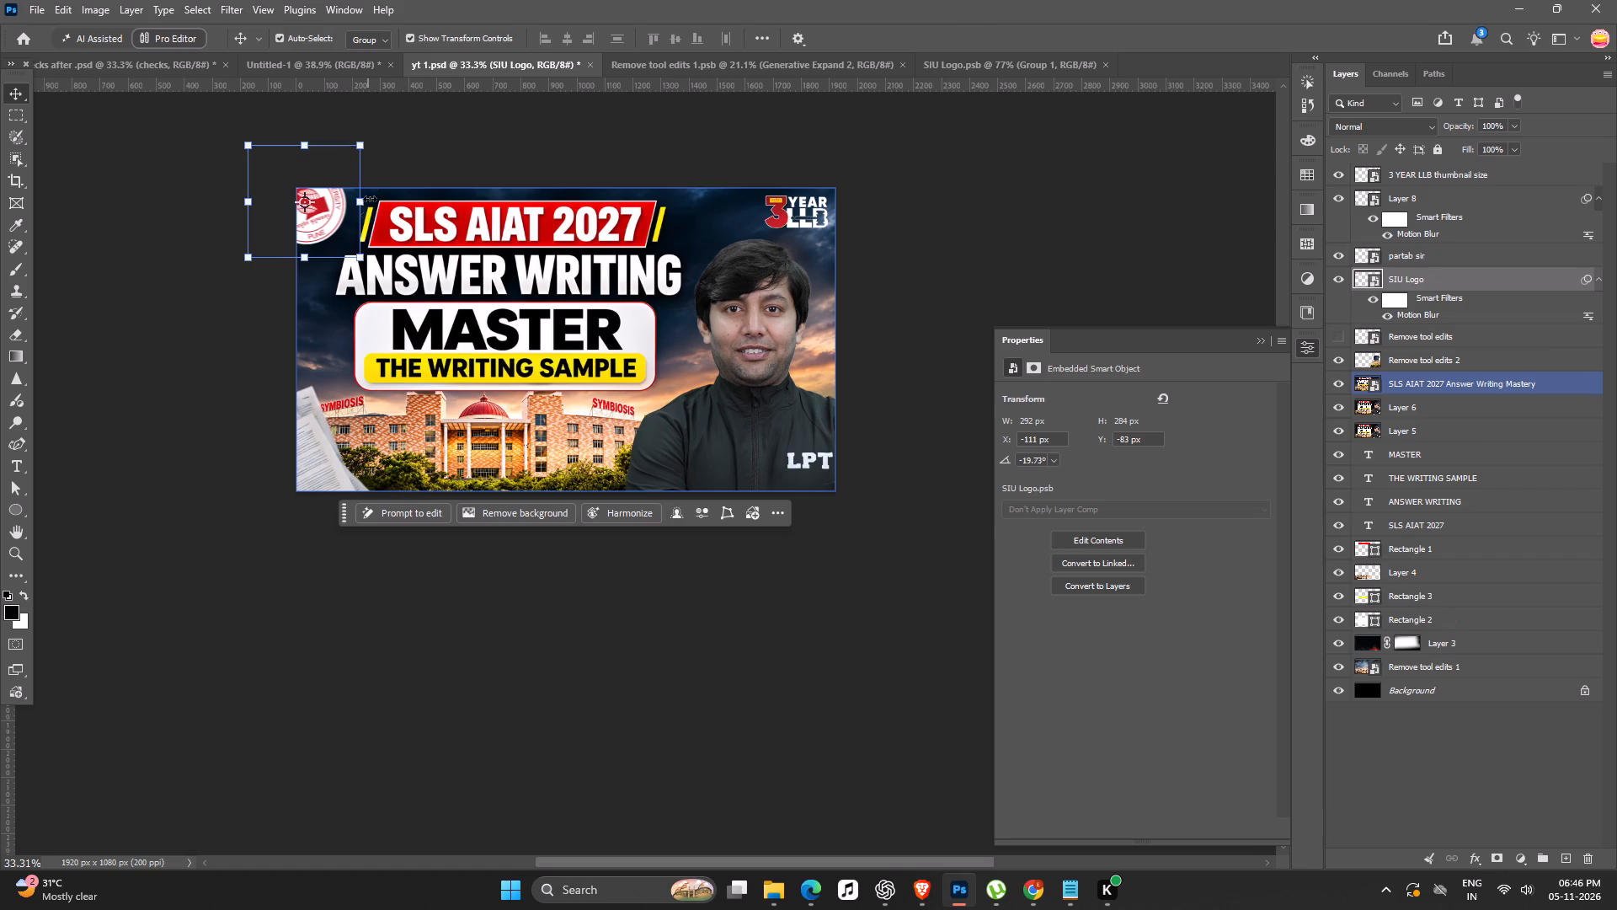
Rotate the seal in the thumbnail's top-left corner to about 130.27°, placing it at about X -128 px, Y -97 px.
{"action": "left_click_drag", "start_coordinate": [373, 130], "coordinate": [434, 211]}
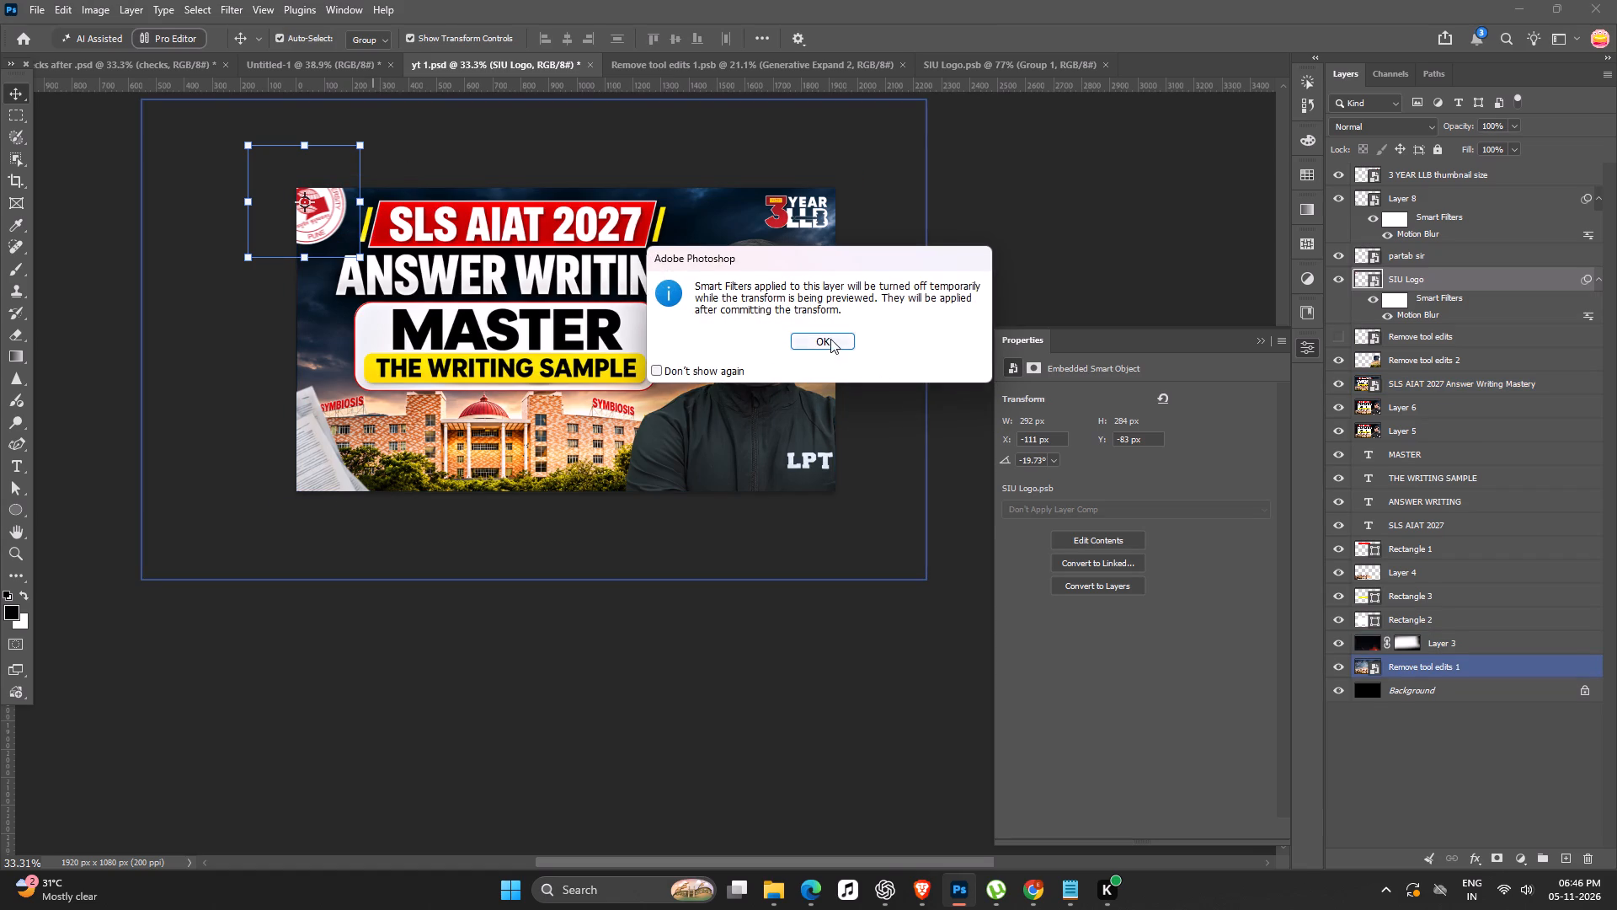
{"action": "left_click", "coordinate": [830, 339]}
{"action": "left_click_drag", "start_coordinate": [341, 117], "coordinate": [328, 329]}
{"action": "key", "text": "Return"}
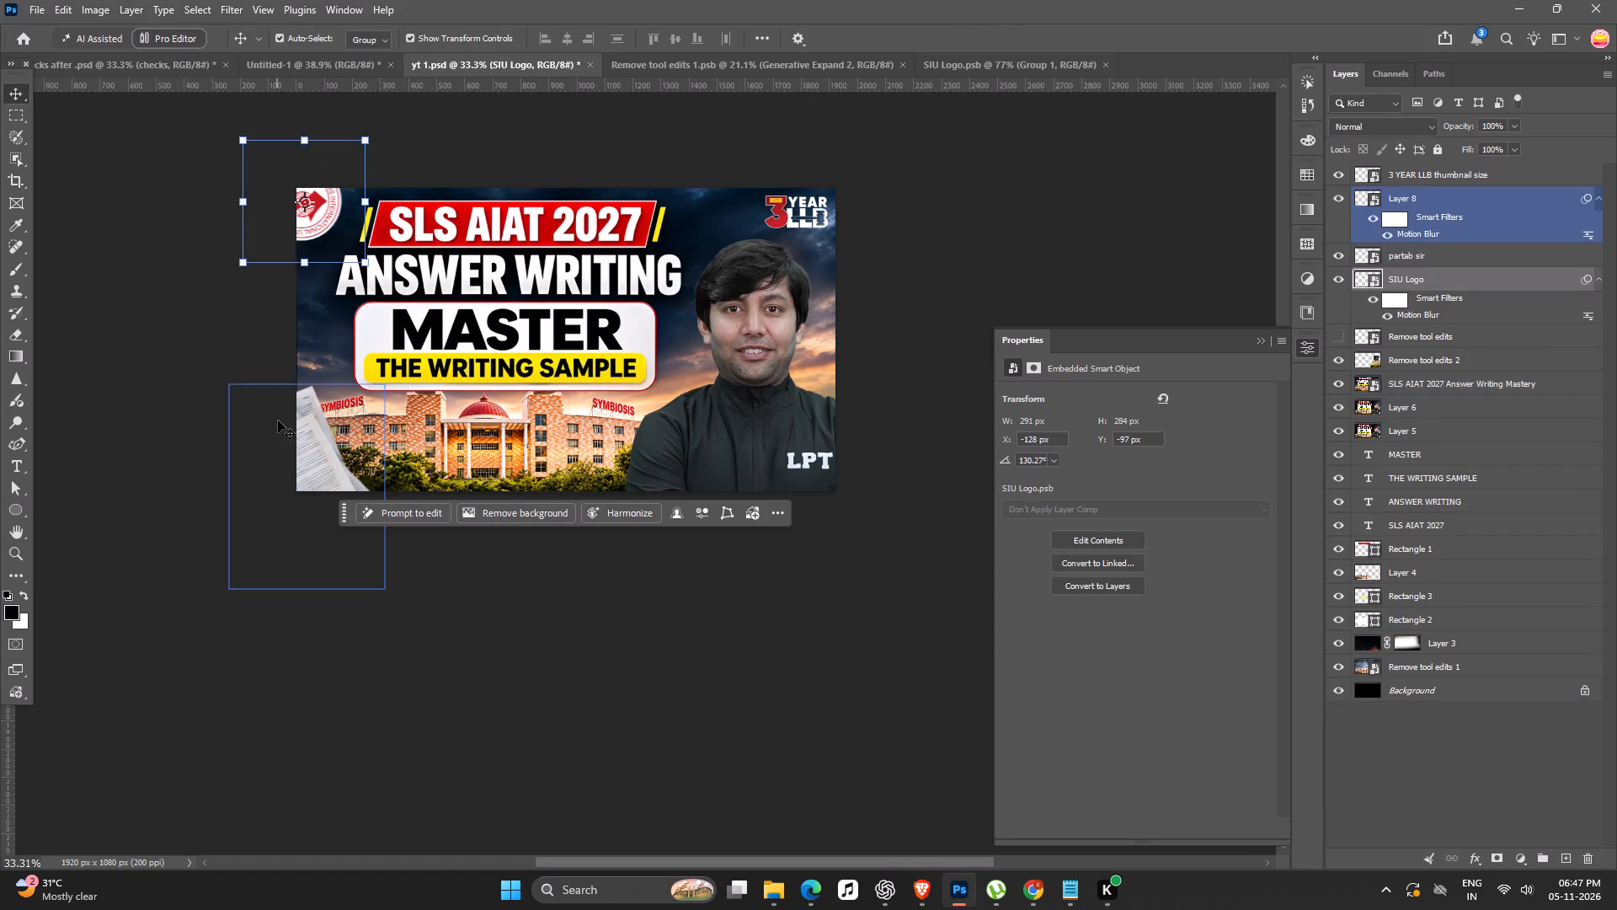
Enlarge the corner seal to about 435 × 428 px and reposition it at about X -219 px, Y -202 px.
{"action": "left_click", "coordinate": [166, 395]}
{"action": "key", "text": "space"}
{"action": "left_click_drag", "start_coordinate": [165, 394], "coordinate": [205, 385]}
{"action": "left_click", "coordinate": [381, 200]}
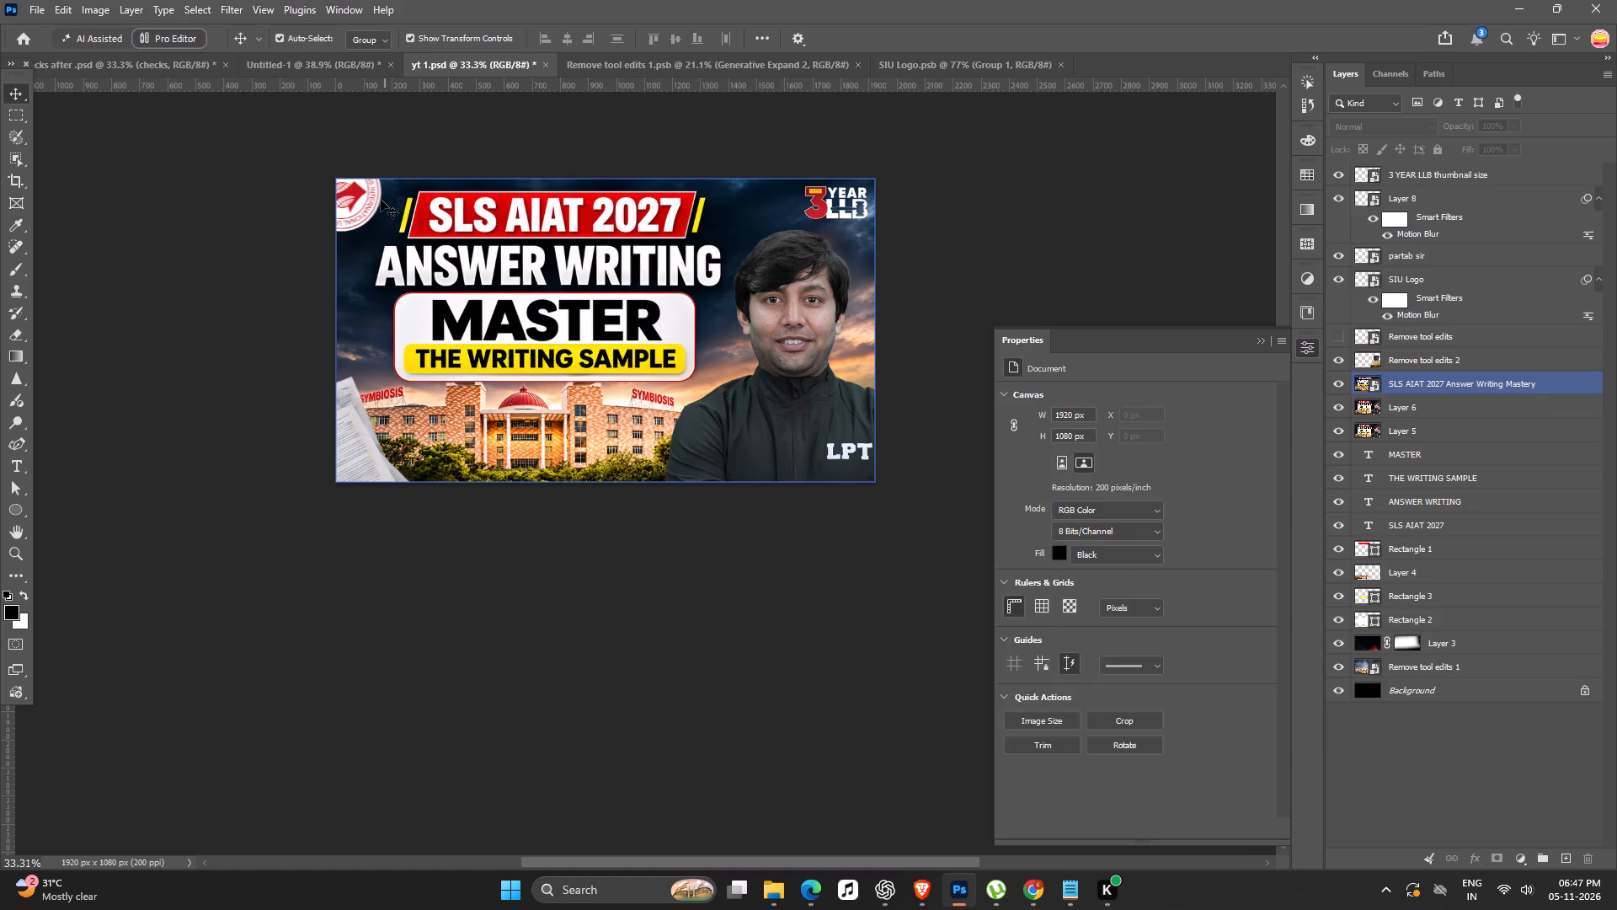
{"action": "left_click", "coordinate": [343, 199]}
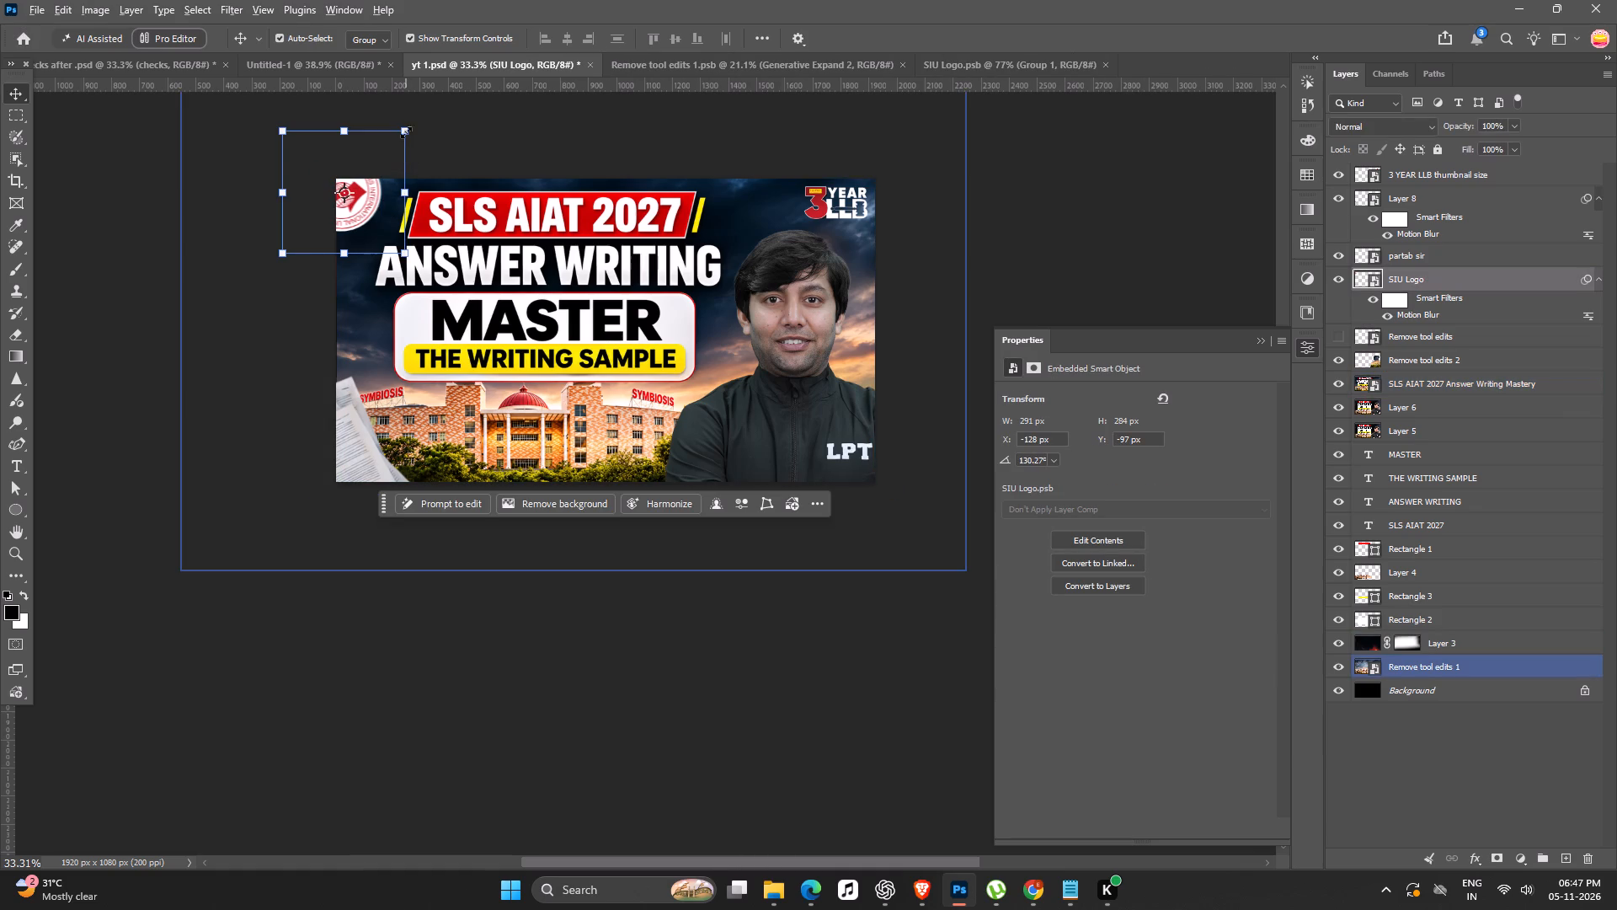
{"action": "left_click_drag", "start_coordinate": [407, 129], "coordinate": [433, 115], "text": "alt"}
{"action": "left_click", "coordinate": [799, 344]}
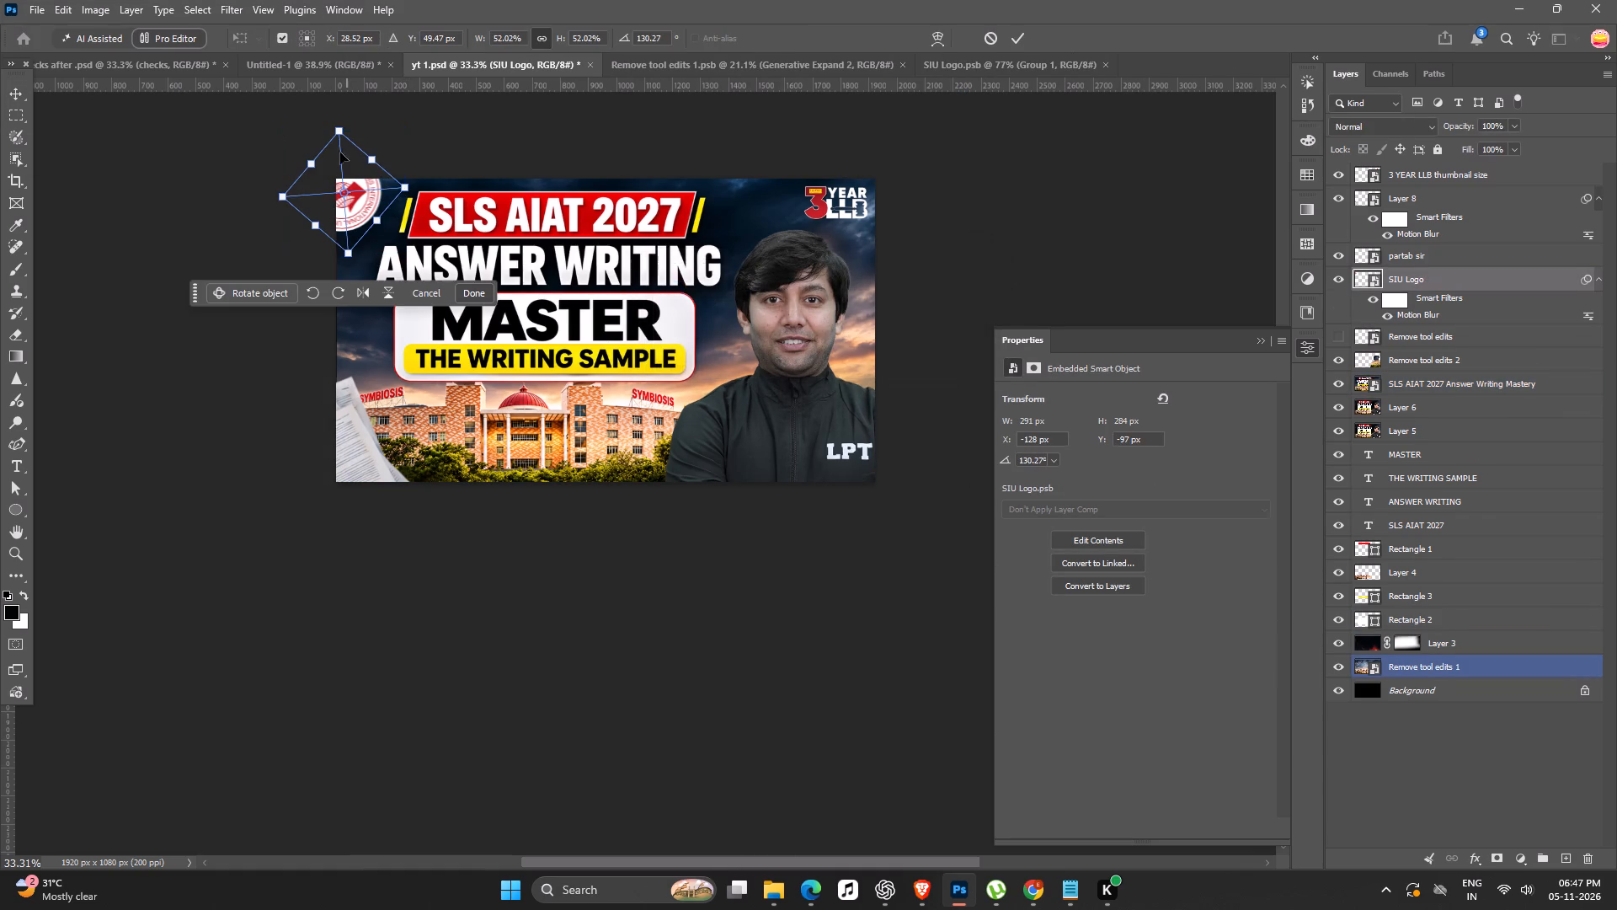
{"action": "left_click_drag", "start_coordinate": [410, 184], "coordinate": [441, 179], "text": "alt"}
{"action": "left_click_drag", "start_coordinate": [370, 208], "coordinate": [363, 202]}
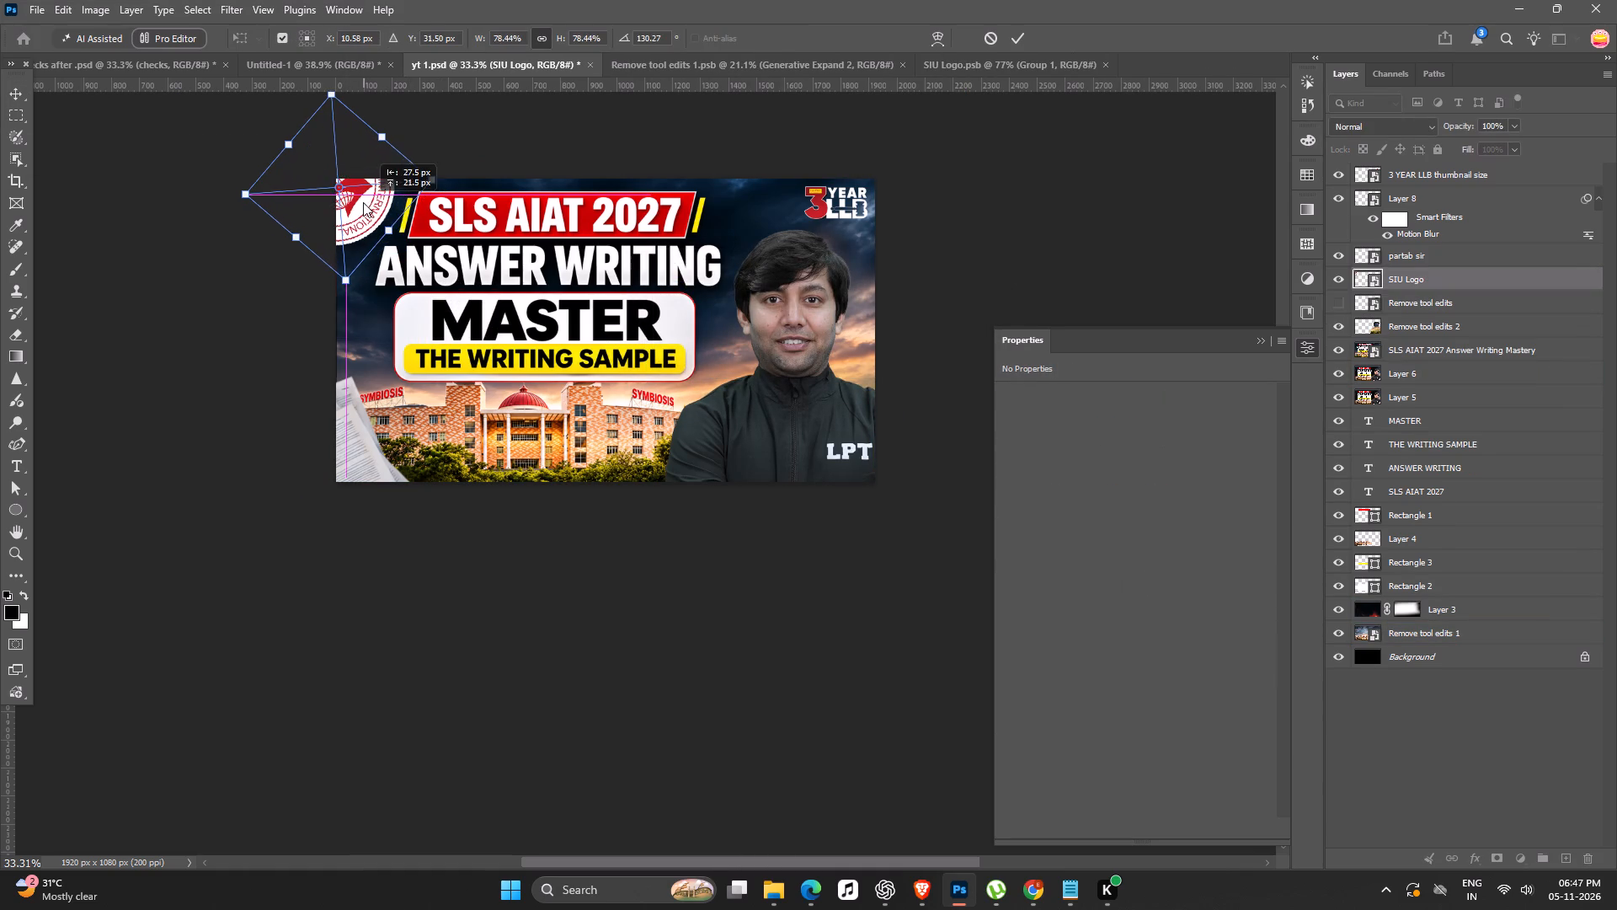
{"action": "left_click_drag", "start_coordinate": [363, 202], "coordinate": [365, 201]}
{"action": "key", "text": "Return"}
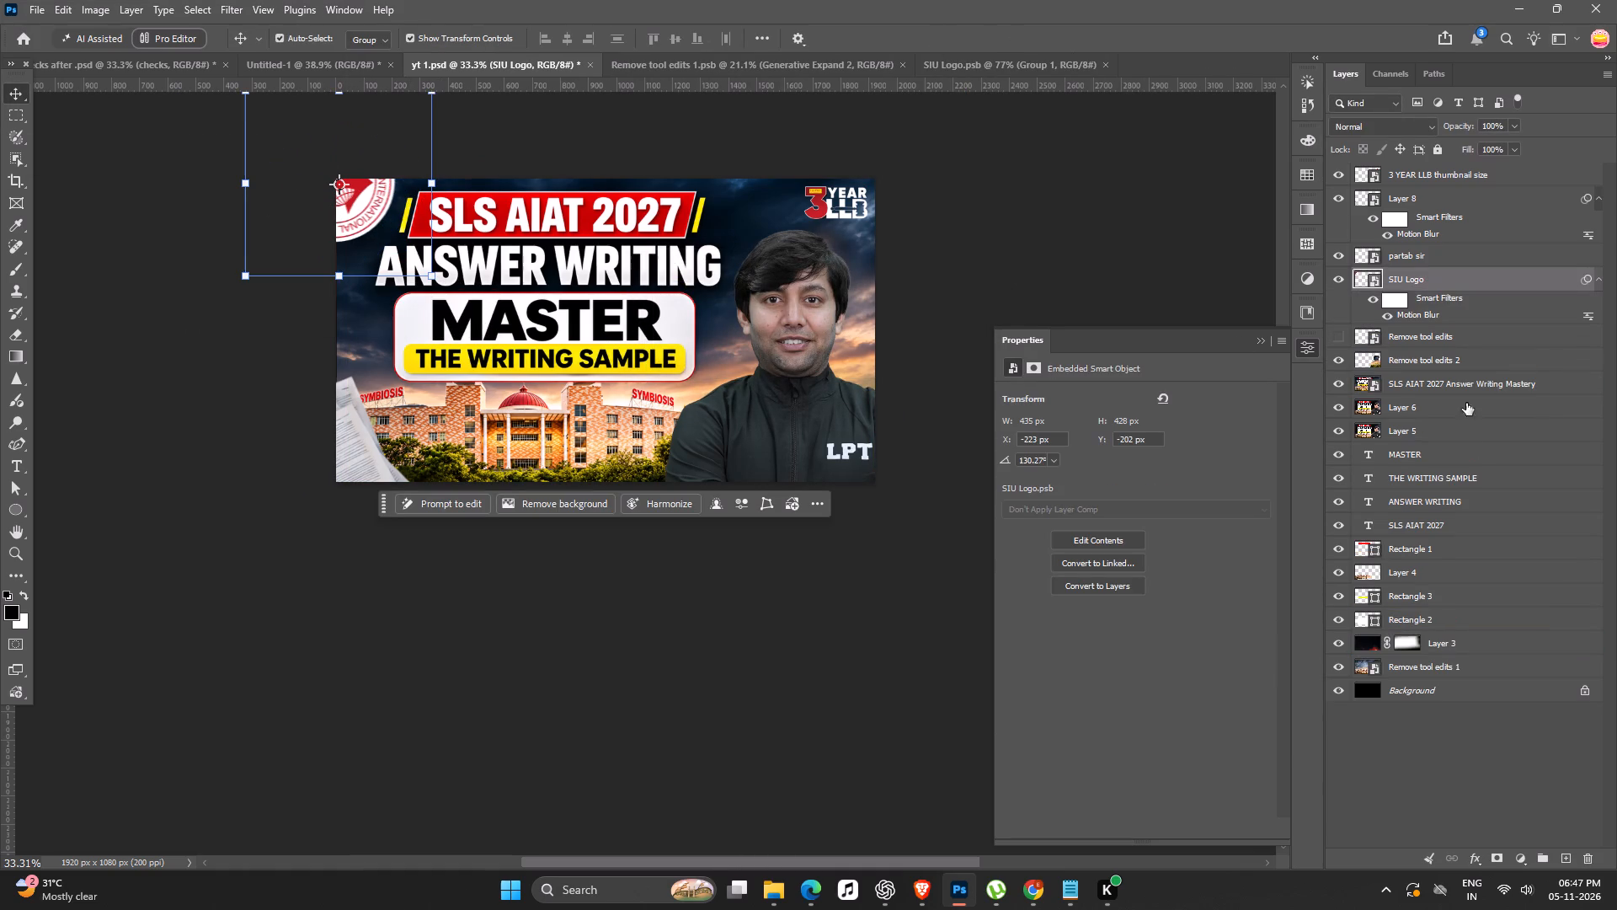
Set the corner seal's Motion Blur distance to 22 pixels.
{"action": "double_click", "coordinate": [1422, 315]}
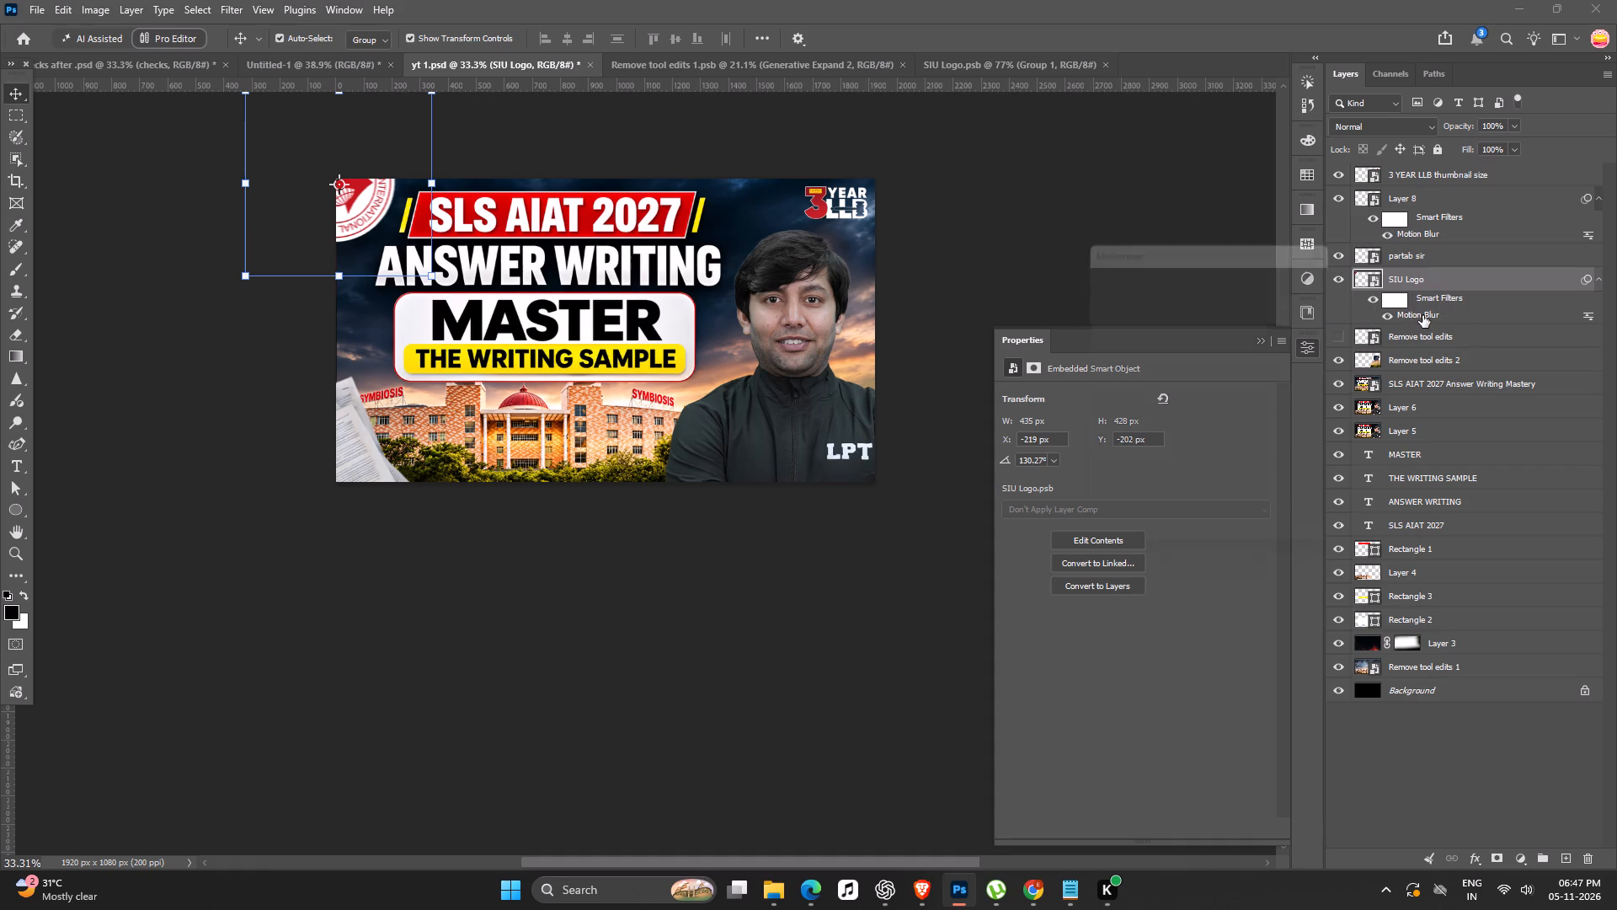
{"action": "left_click", "coordinate": [1139, 543]}
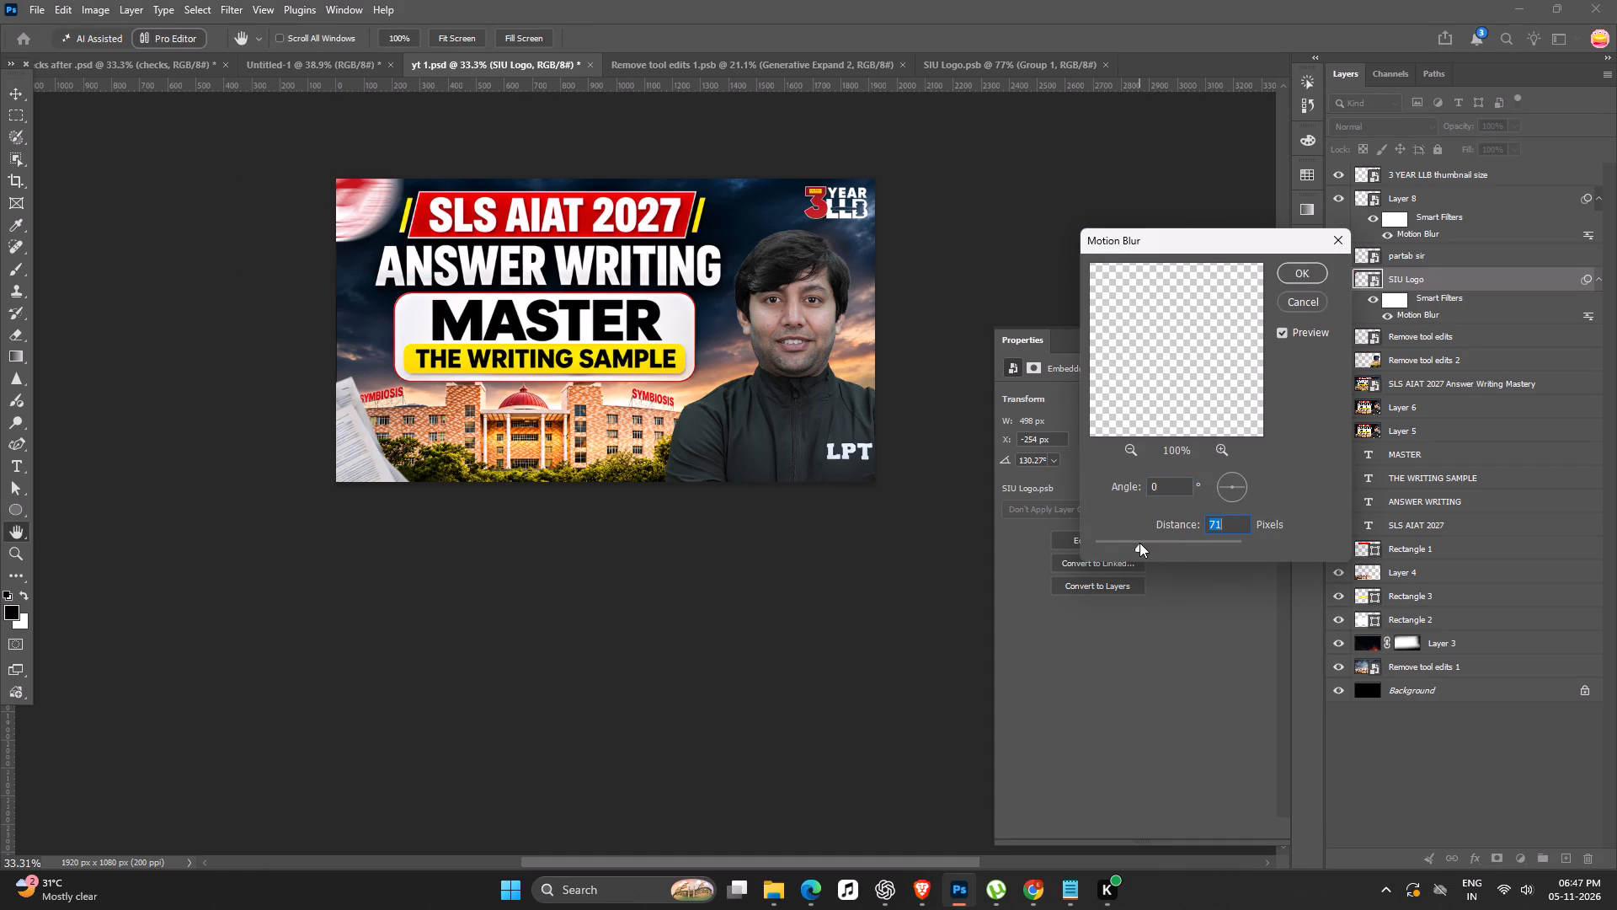
{"action": "left_click_drag", "start_coordinate": [1139, 543], "coordinate": [1118, 543]}
{"action": "left_click", "coordinate": [1118, 543]}
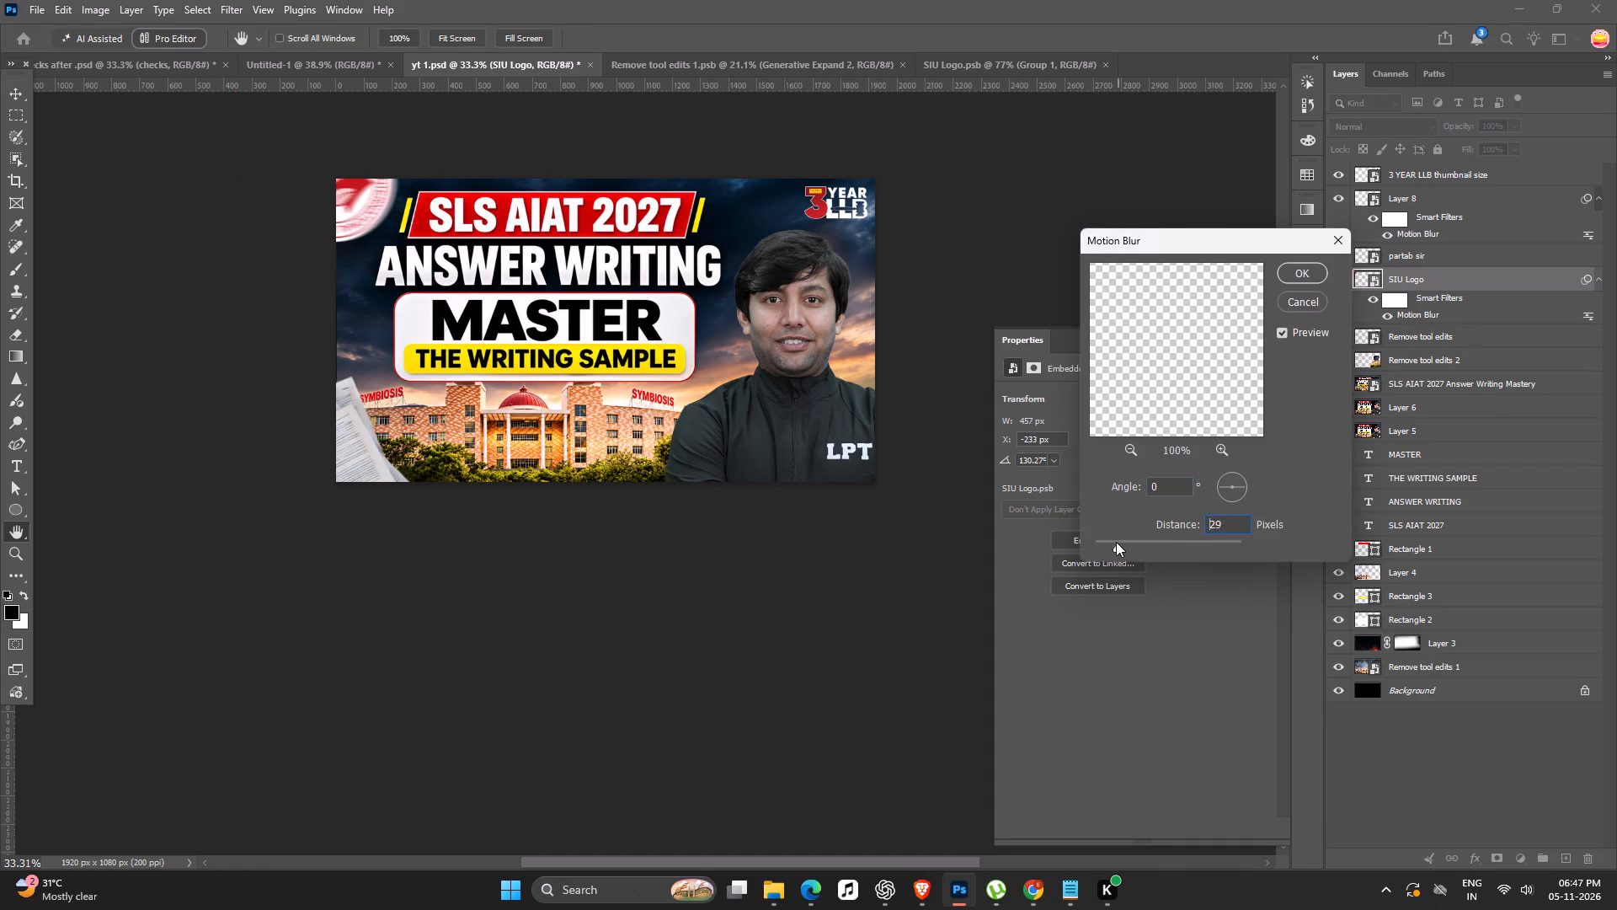
{"action": "left_click", "coordinate": [1313, 265]}
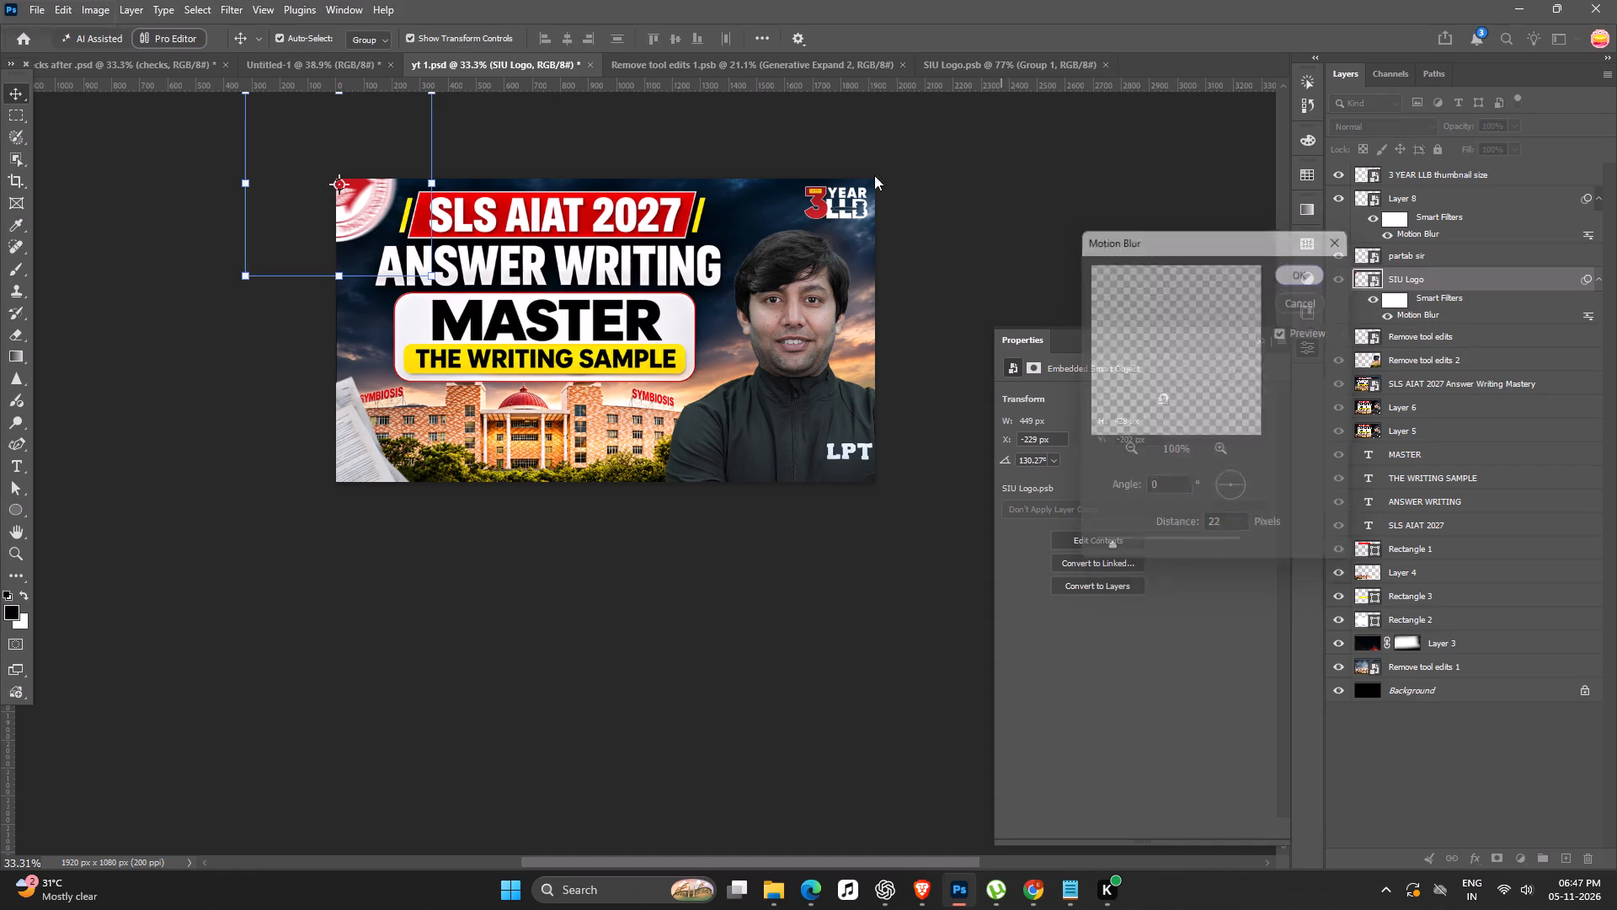
Move the blurred seal farther into the thumbnail's top-left corner, to about X -254 px, Y -224 px.
{"action": "left_click_drag", "start_coordinate": [365, 205], "coordinate": [345, 196]}
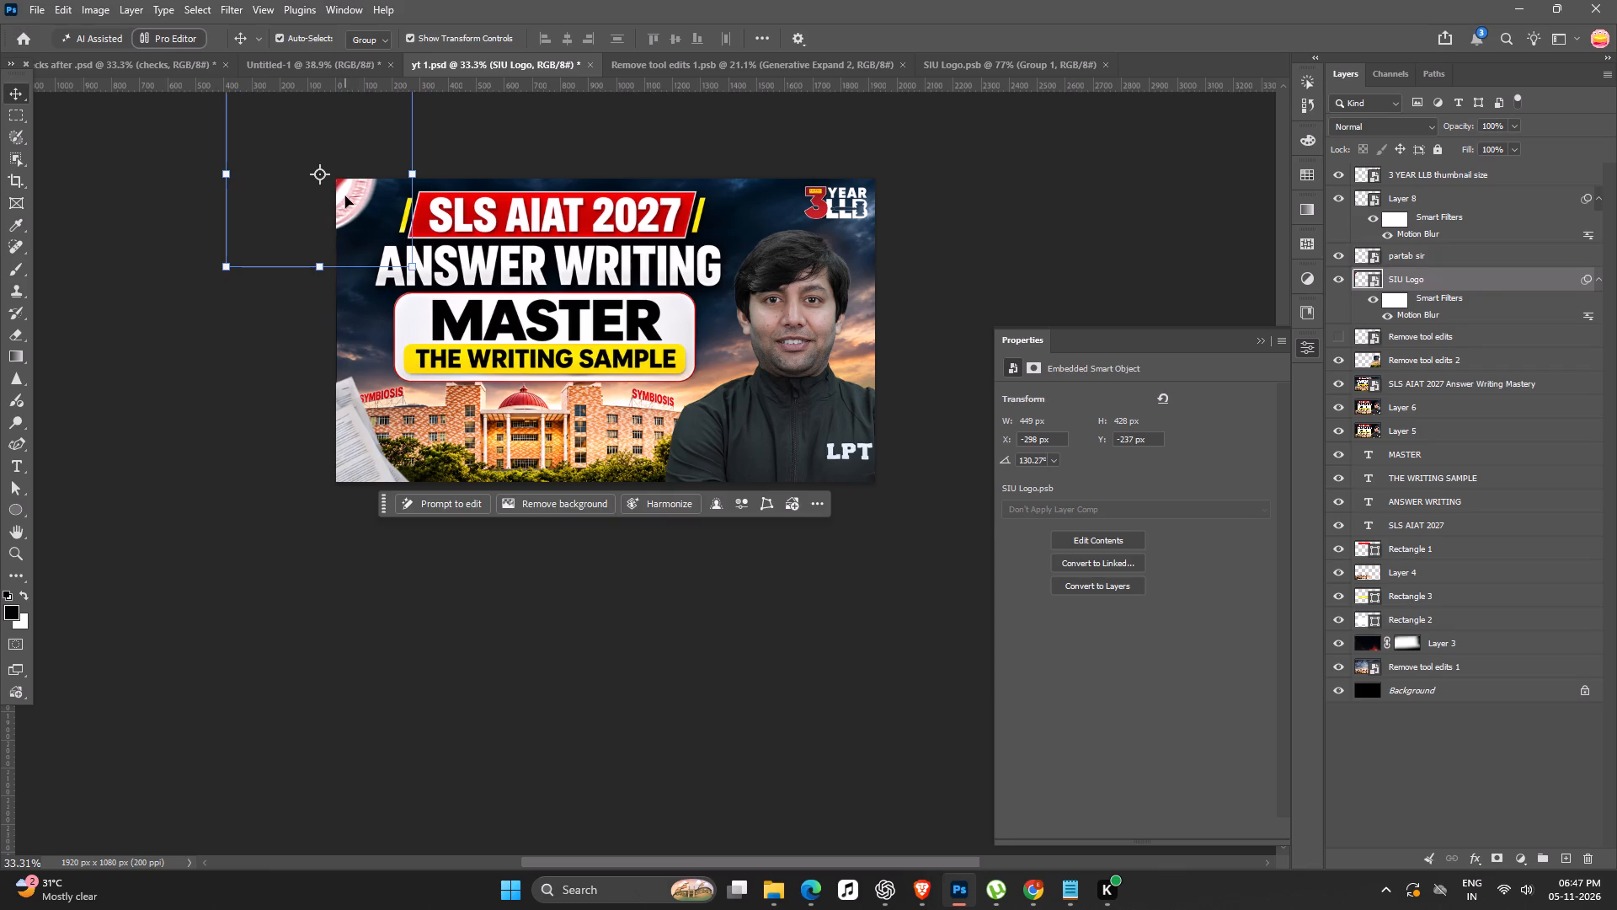
{"action": "key", "text": "Return"}
{"action": "left_click_drag", "start_coordinate": [345, 196], "coordinate": [356, 201]}
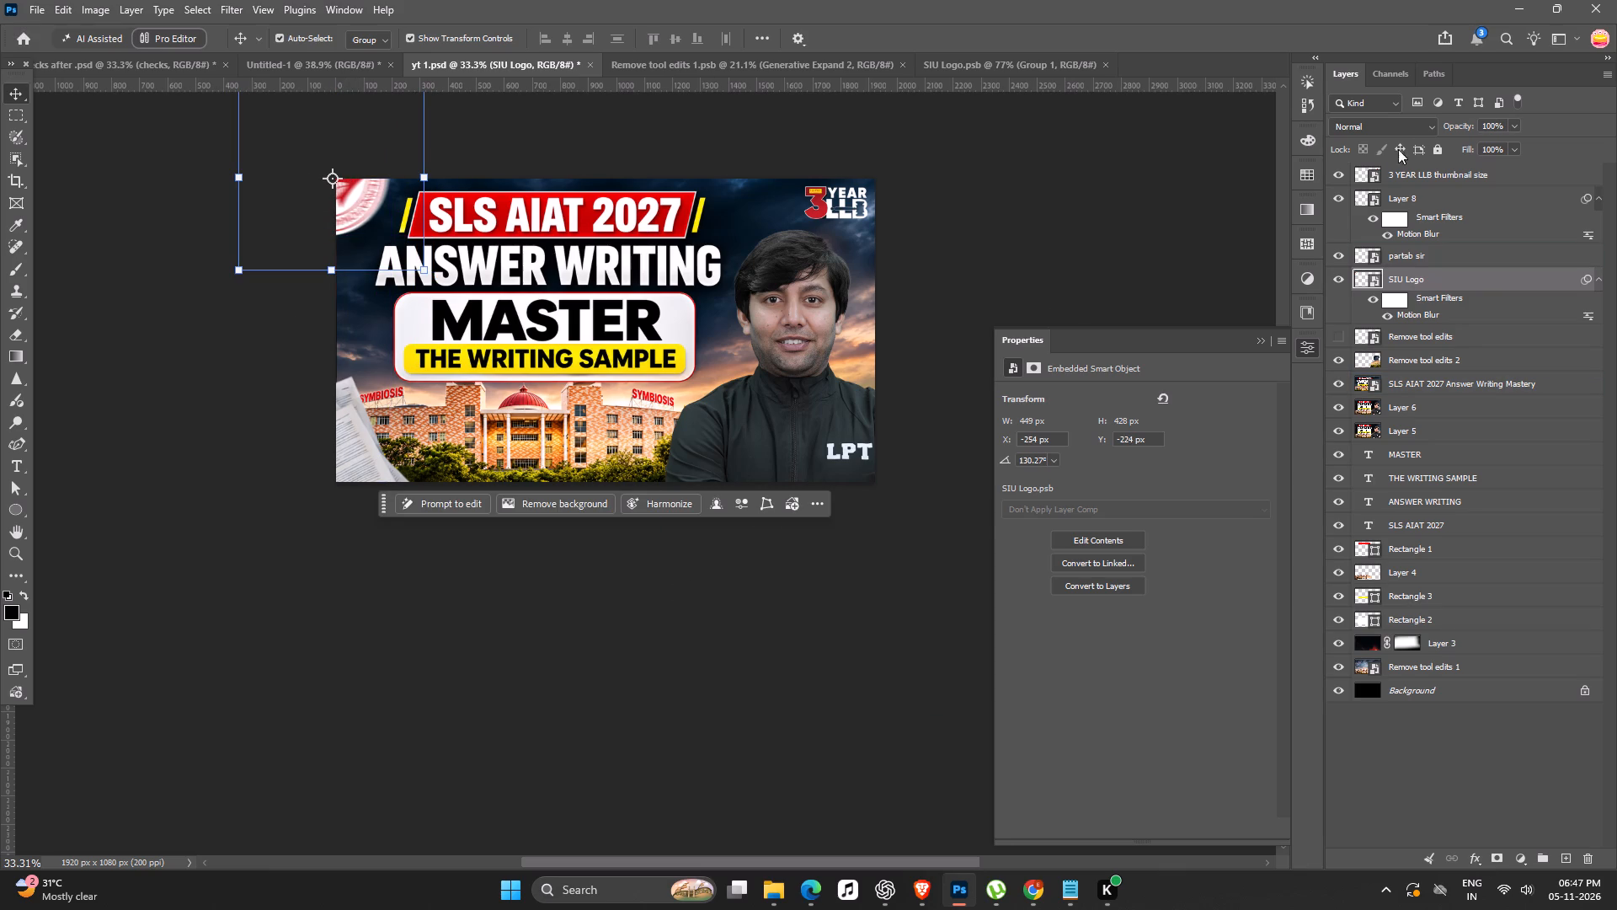
Lower the corner seal's opacity to 27% and deselect it.
{"action": "left_click", "coordinate": [1515, 126]}
{"action": "left_click", "coordinate": [1459, 142]}
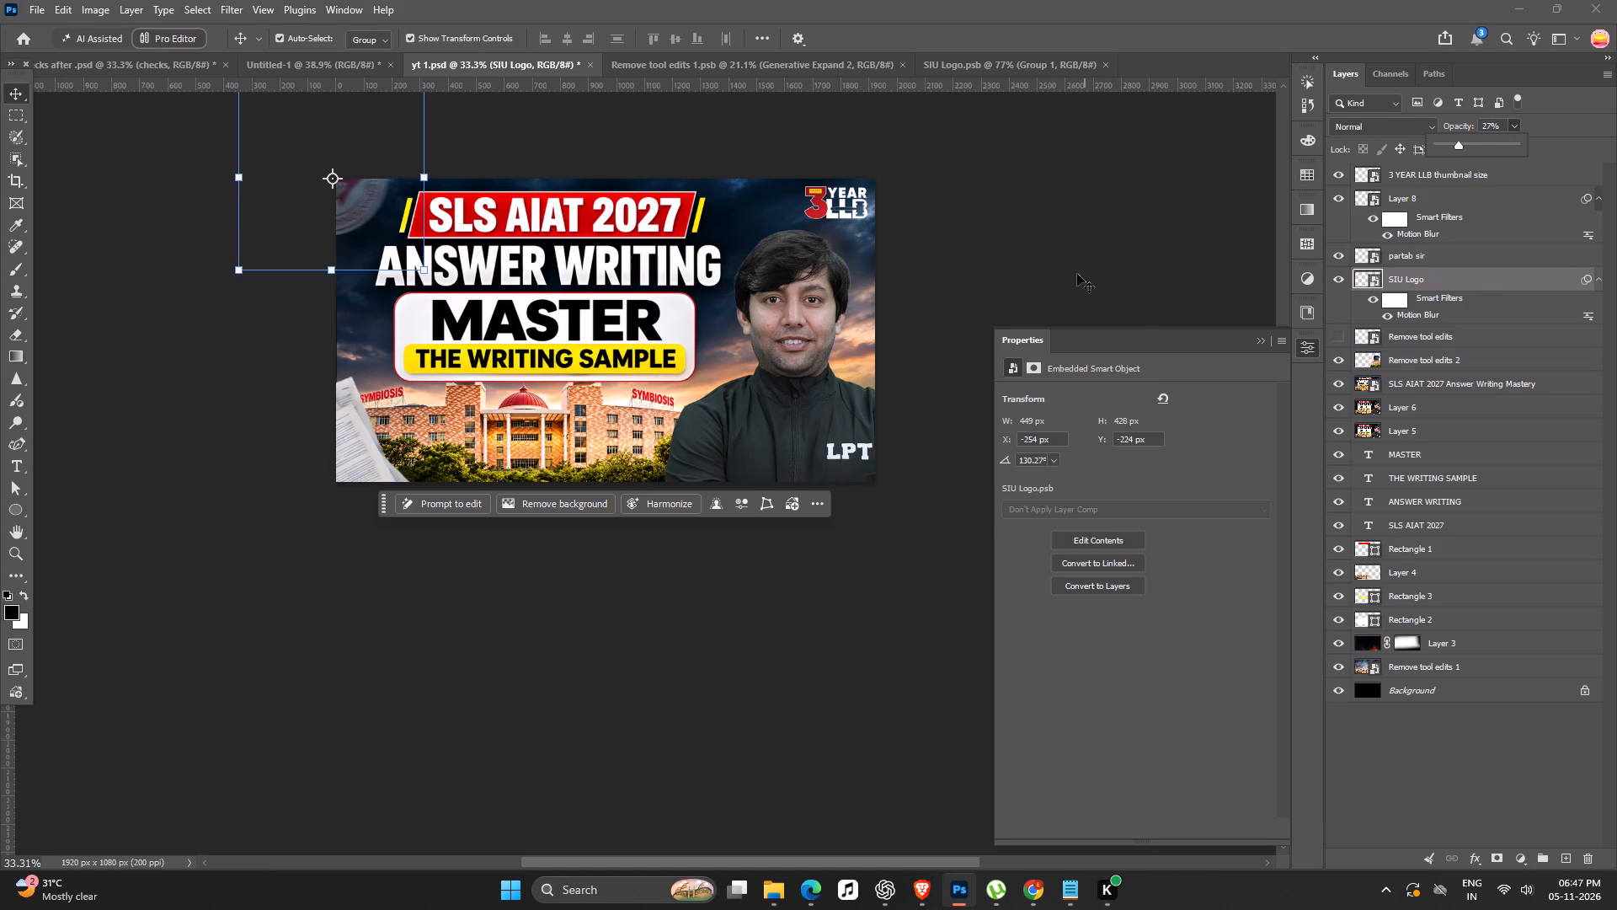
{"action": "left_click", "coordinate": [1053, 247]}
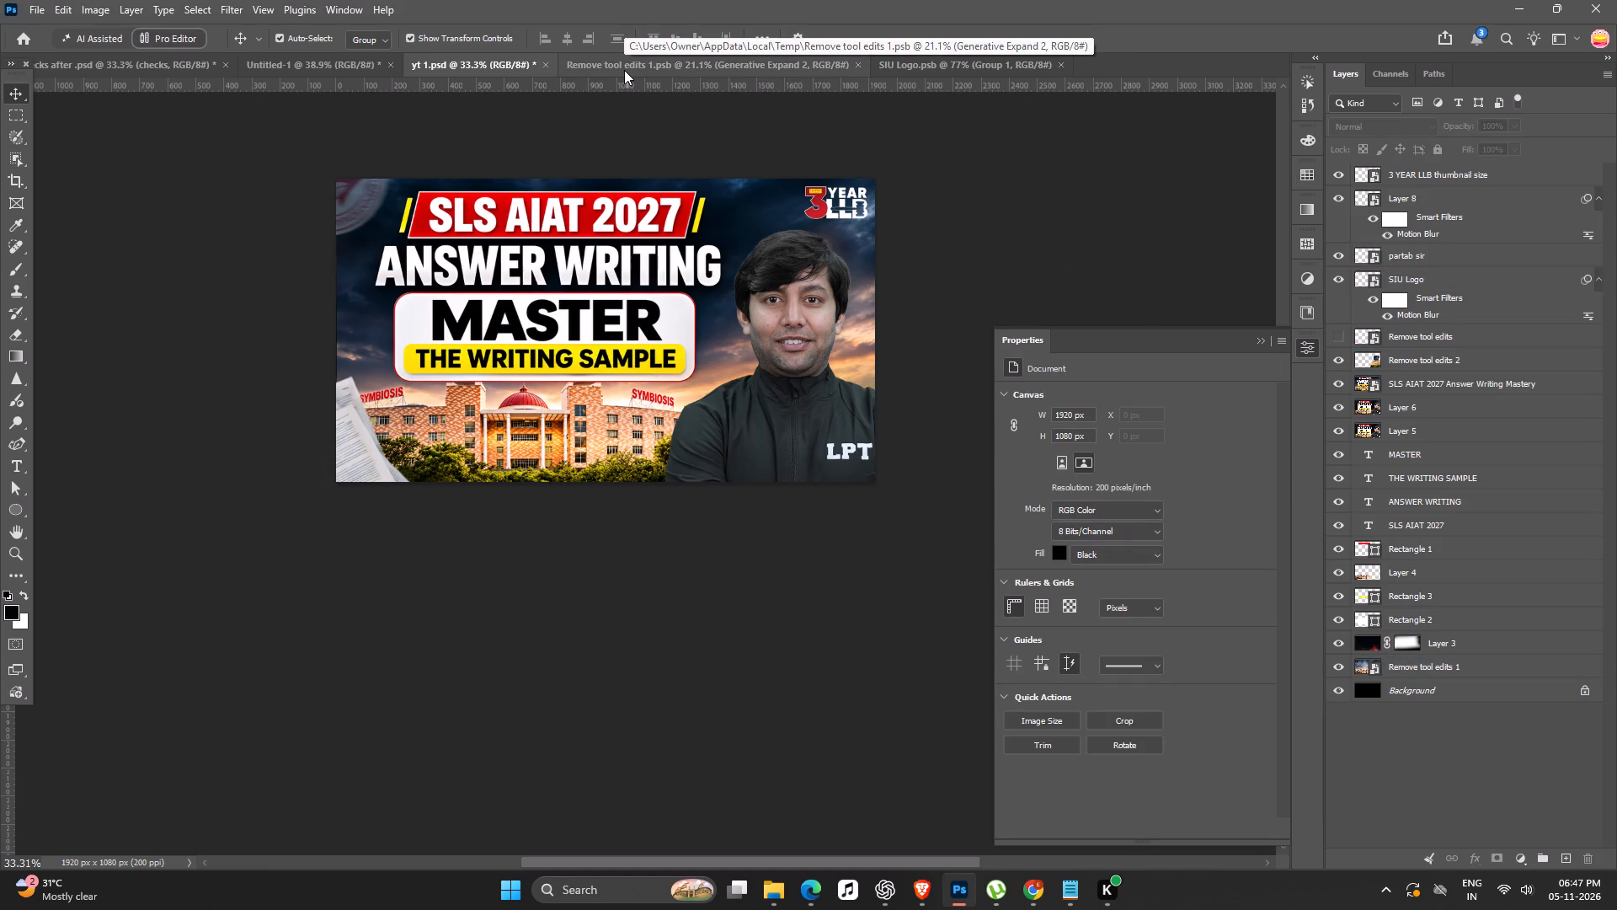
Duplicate the corner seal, move the copy over the headline to about X 849 px, Y 367 px, and hide its Motion Blur.
{"action": "left_click", "coordinate": [377, 196]}
{"action": "key", "text": "ctrl+j"}
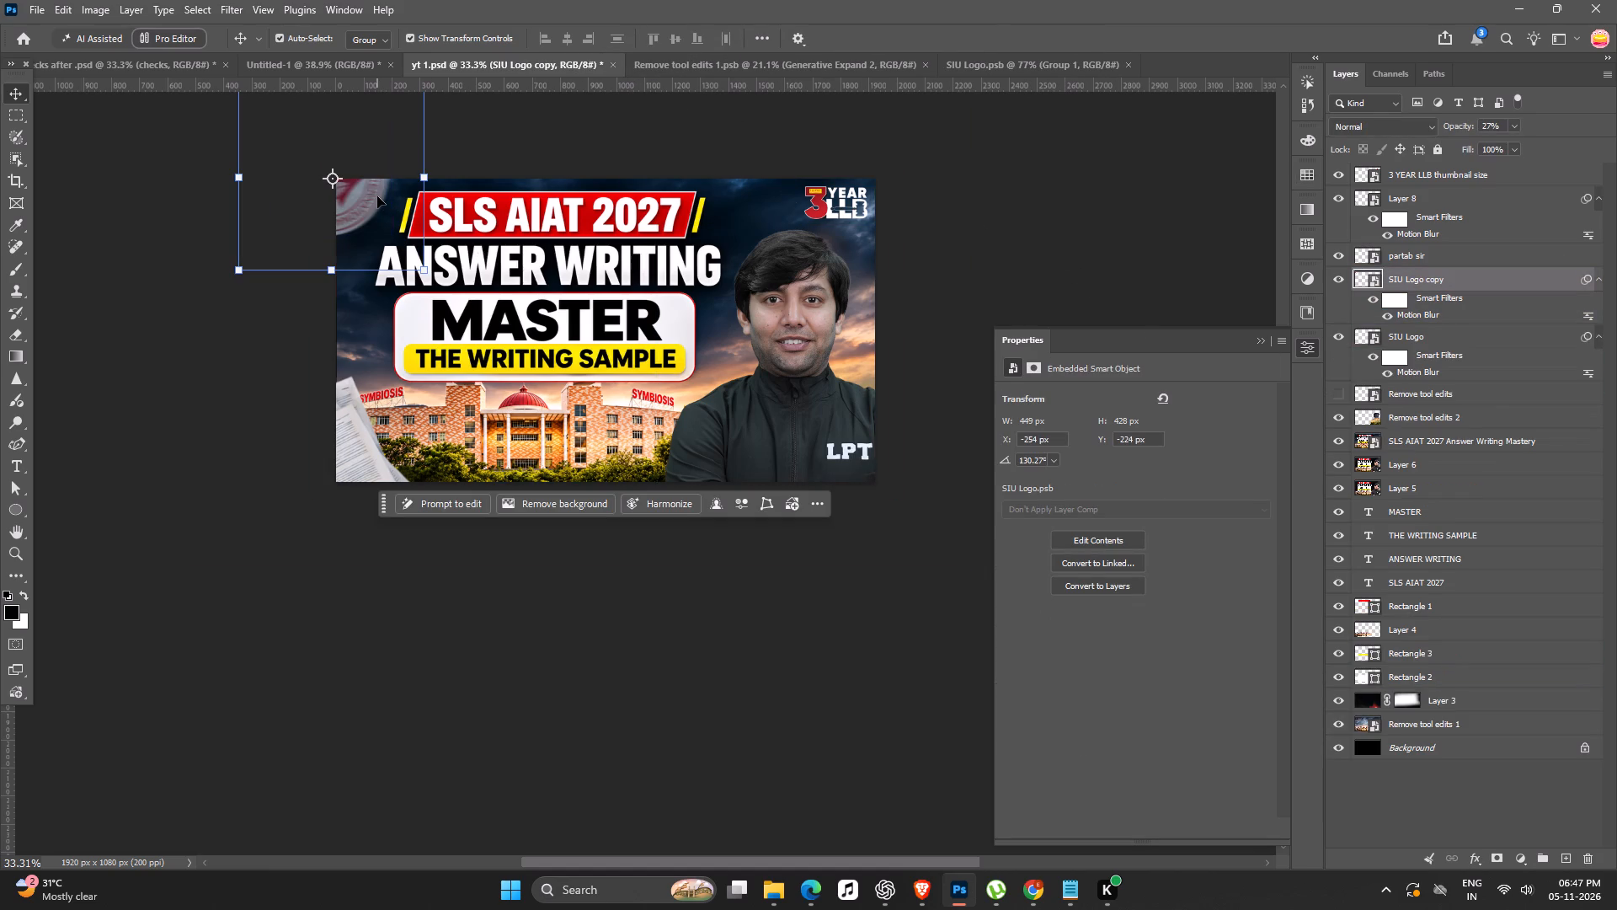
{"action": "left_click_drag", "start_coordinate": [375, 195], "coordinate": [688, 361]}
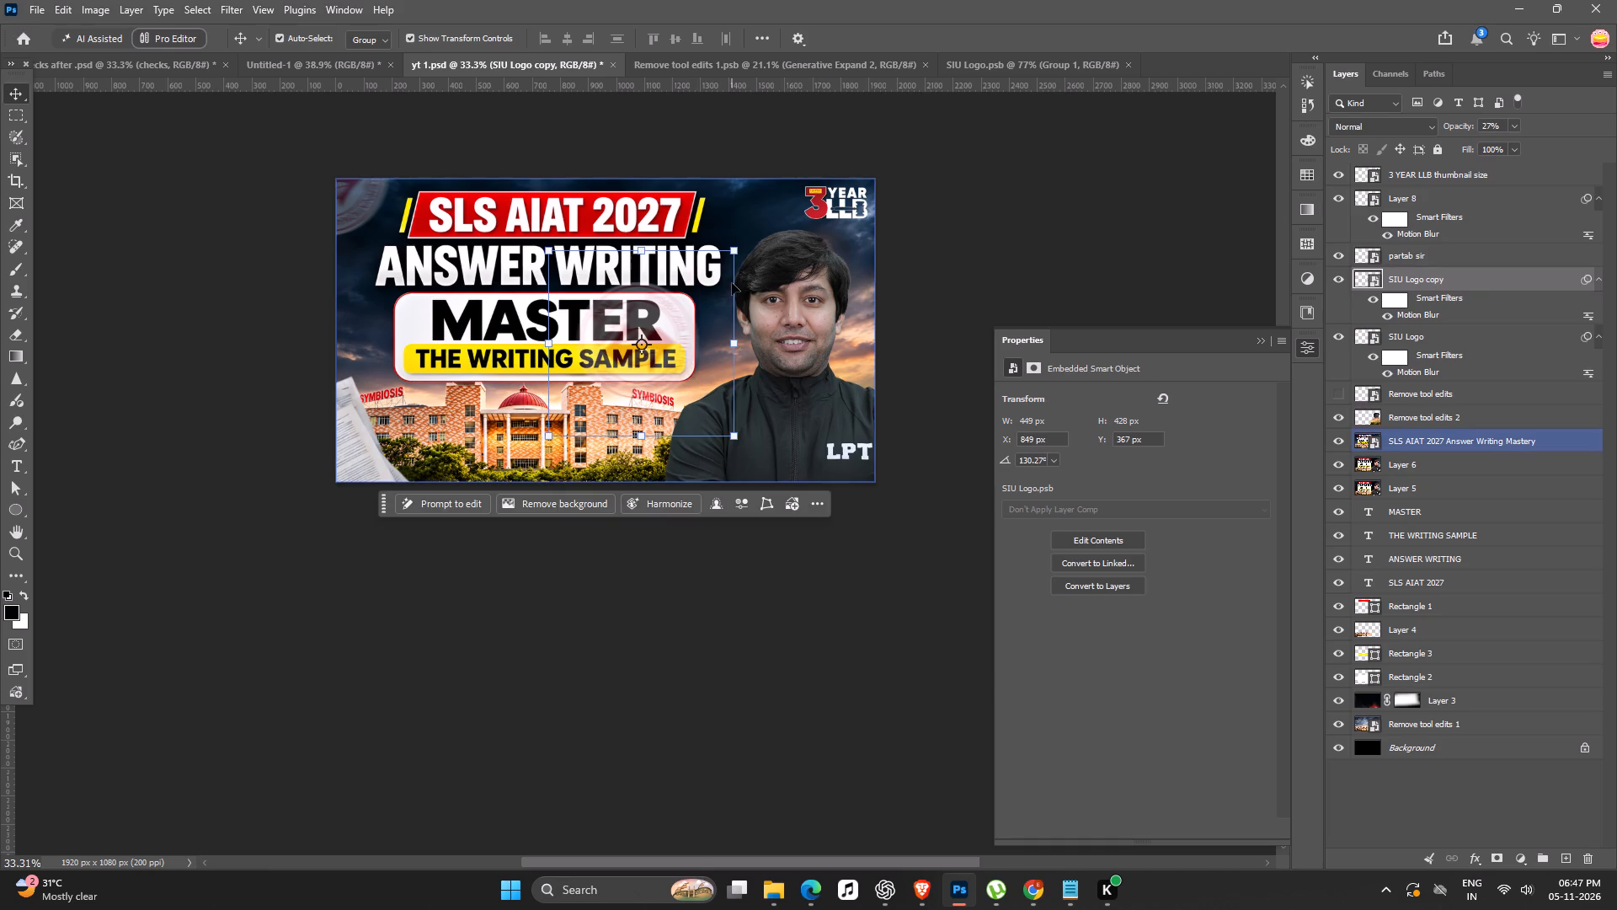
{"action": "left_click", "coordinate": [1377, 298]}
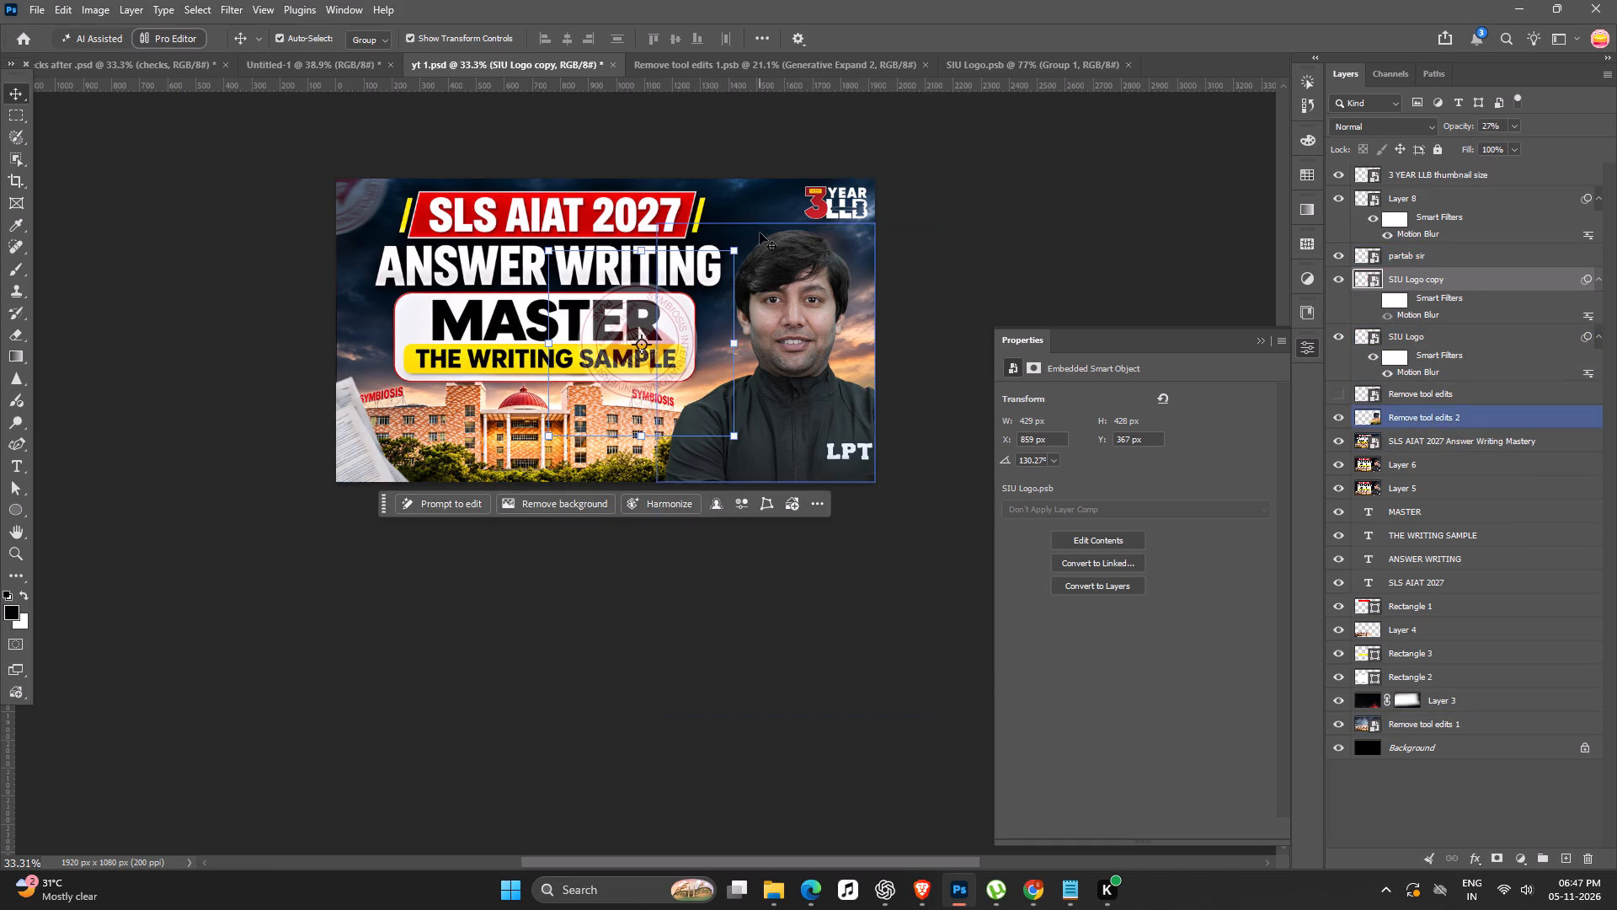
Rotate the seal copy to about -16.71°, enlarge it to about 568 × 568 px, and place it behind the portrait at X 1333 px, Y 393 px.
{"action": "left_click_drag", "start_coordinate": [747, 240], "coordinate": [531, 316]}
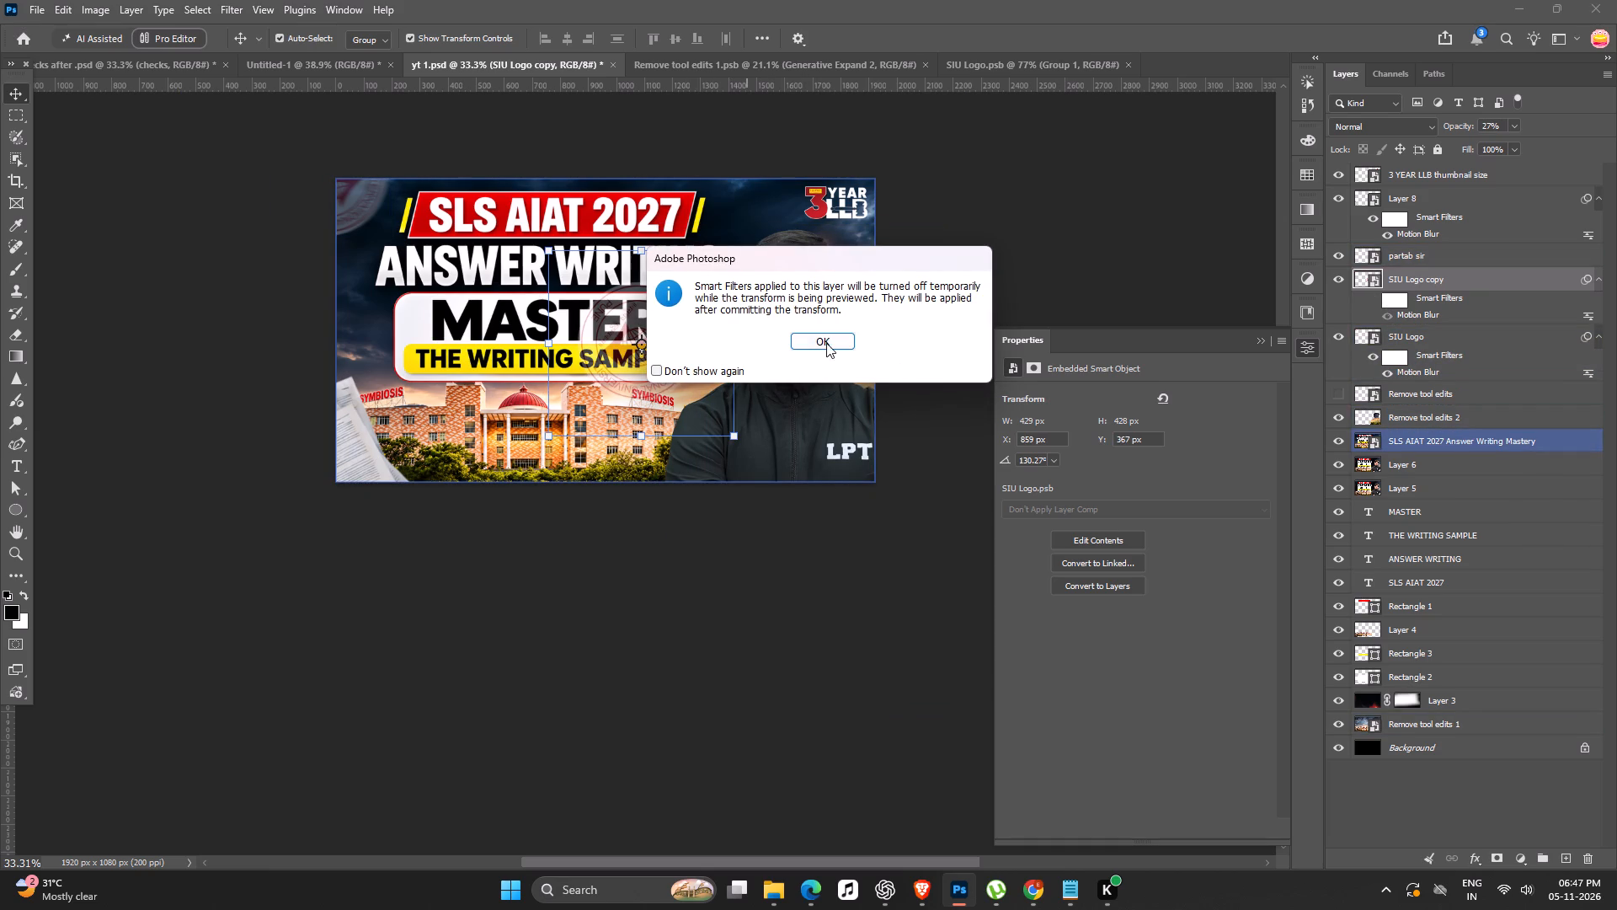
{"action": "left_click", "coordinate": [826, 343]}
{"action": "left_click_drag", "start_coordinate": [759, 339], "coordinate": [661, 270]}
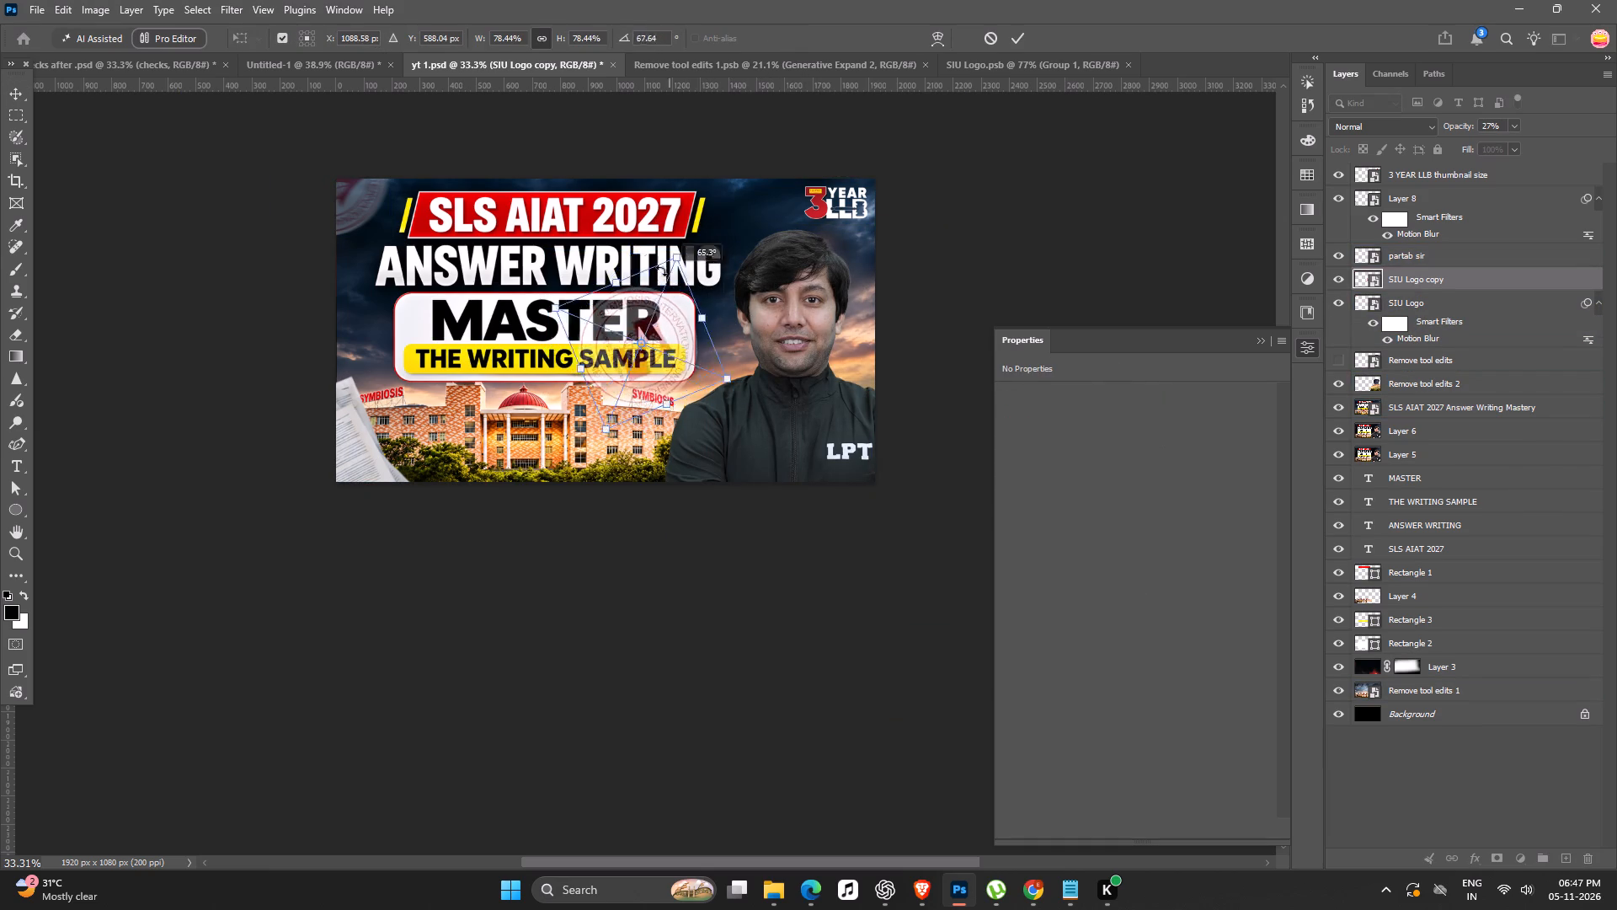
{"action": "left_click_drag", "start_coordinate": [661, 270], "coordinate": [531, 279]}
{"action": "left_click_drag", "start_coordinate": [627, 318], "coordinate": [809, 318]}
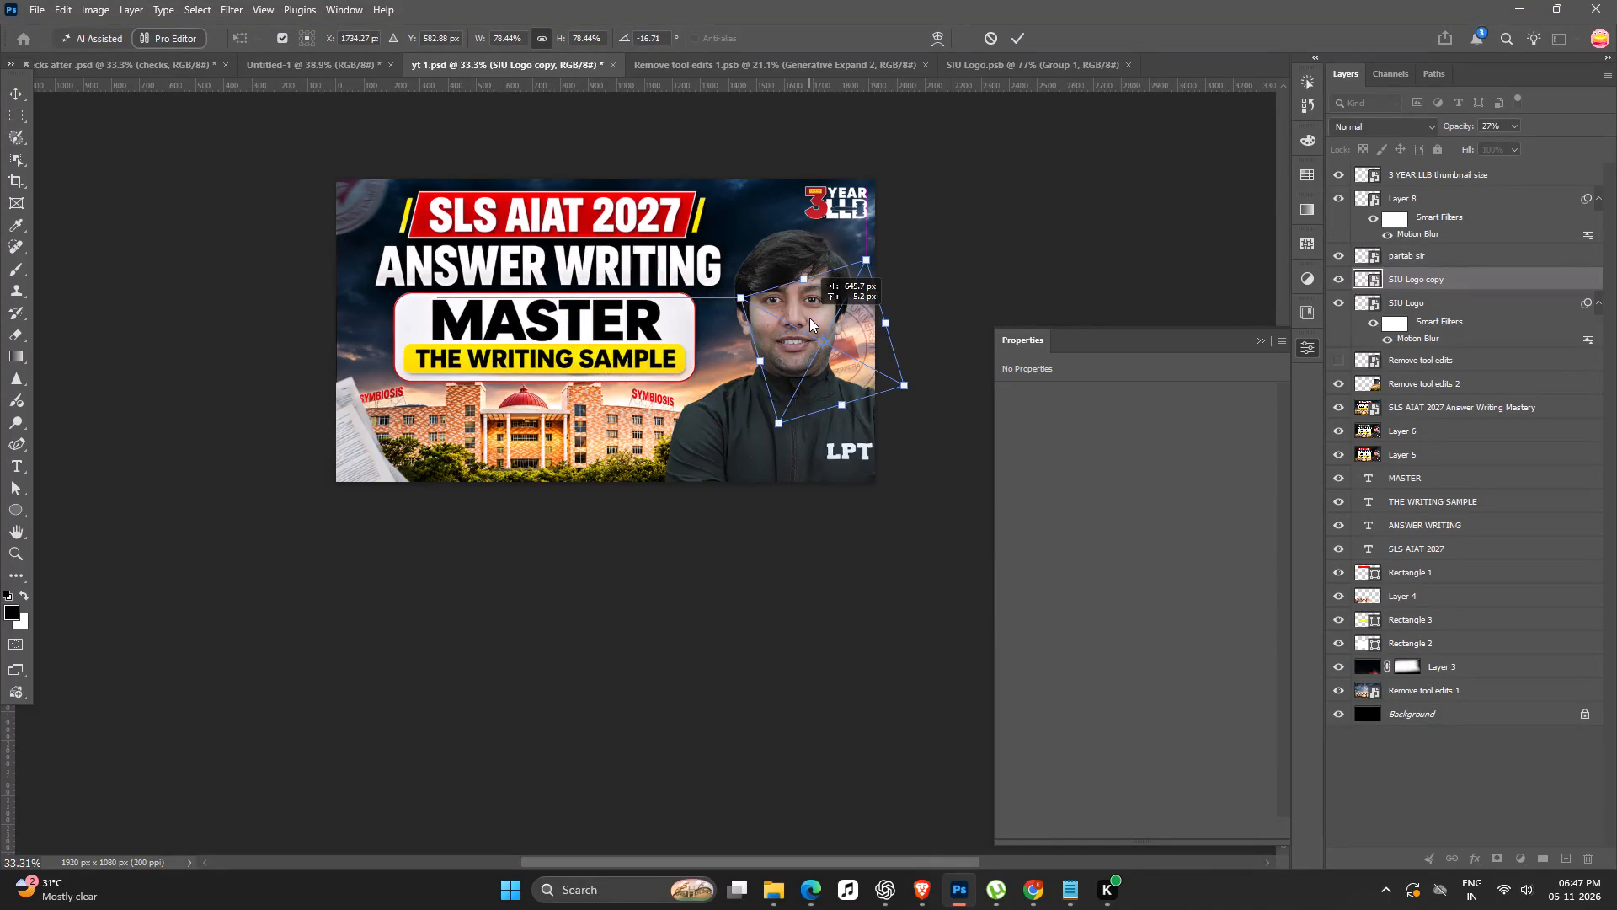
{"action": "left_click_drag", "start_coordinate": [809, 318], "coordinate": [776, 326]}
{"action": "left_click_drag", "start_coordinate": [876, 394], "coordinate": [916, 398], "text": "alt"}
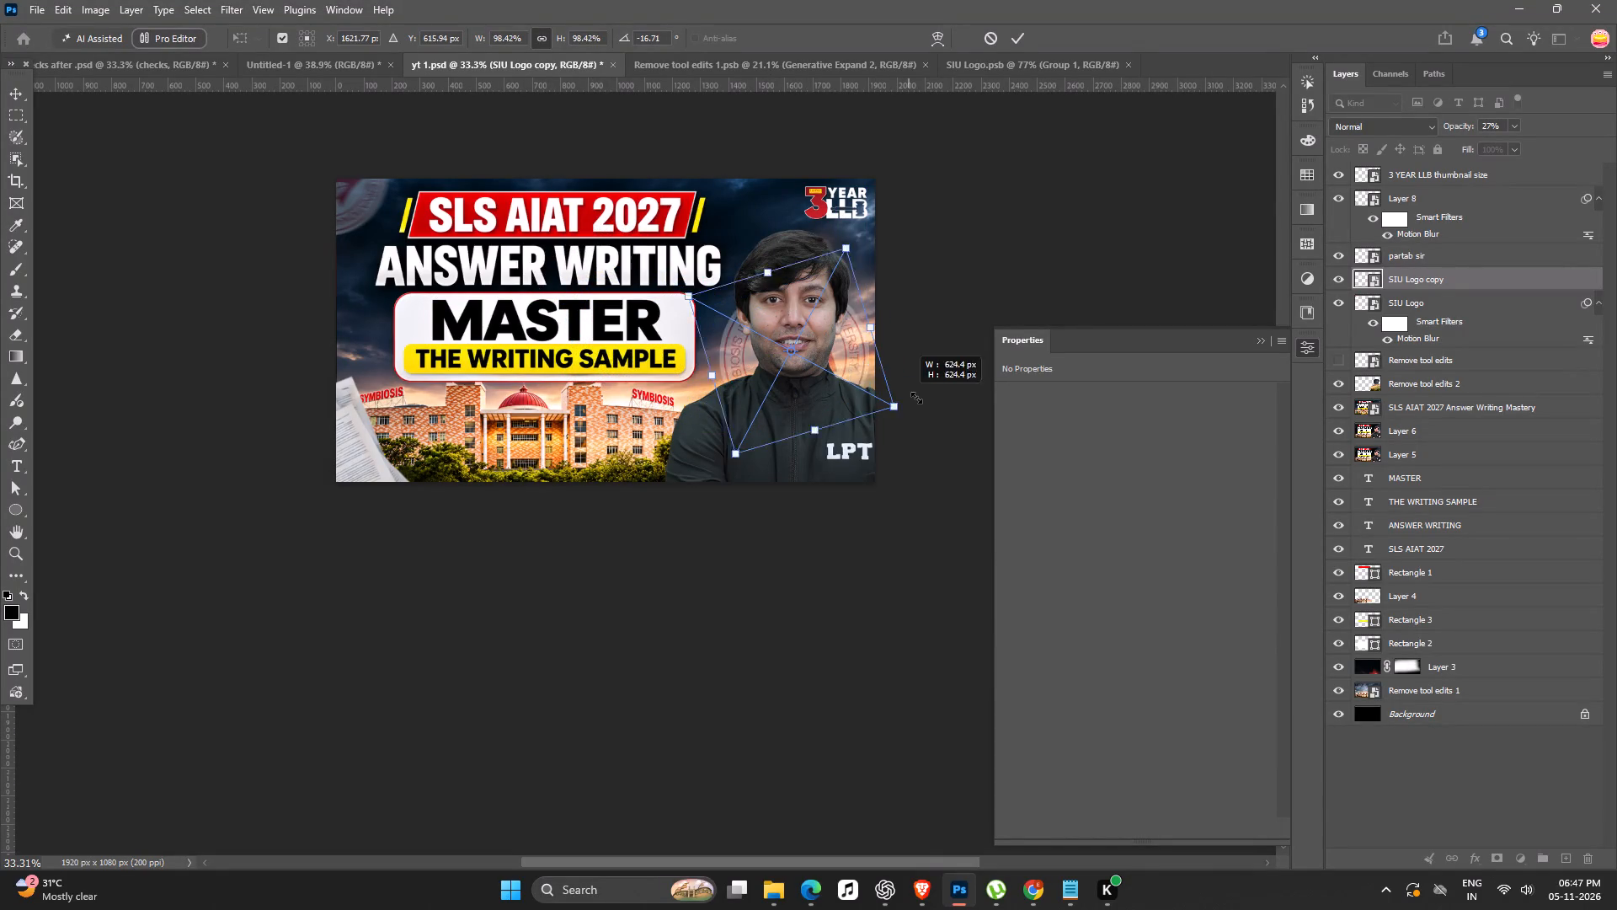
{"action": "left_click_drag", "start_coordinate": [916, 398], "coordinate": [921, 398], "text": "alt"}
{"action": "left_click_drag", "start_coordinate": [870, 368], "coordinate": [867, 406]}
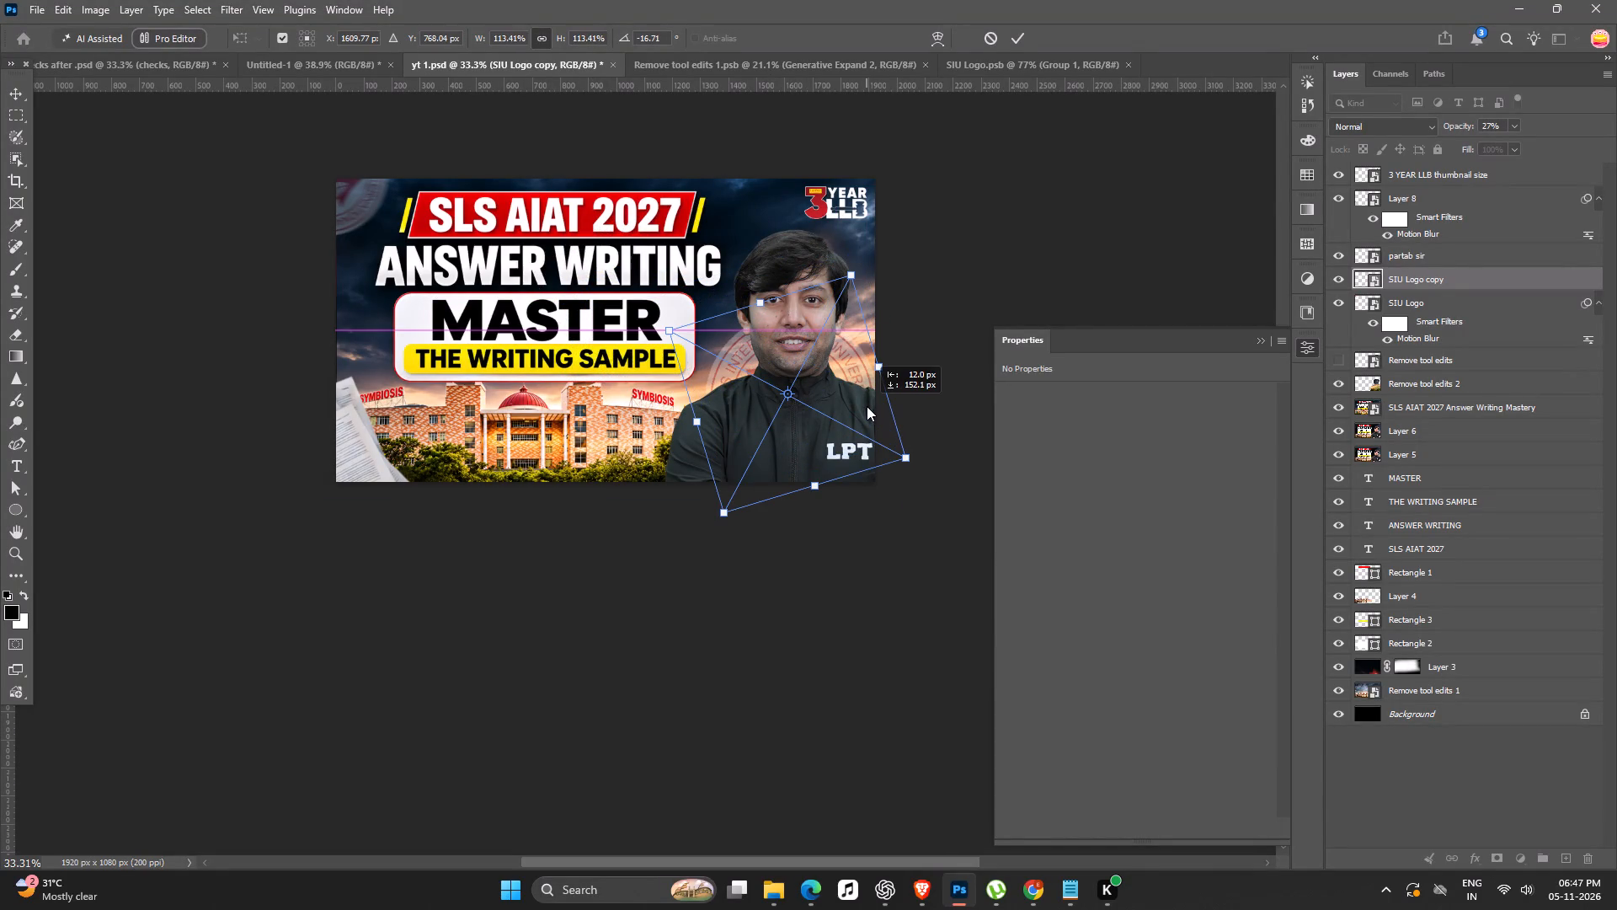
{"action": "left_click_drag", "start_coordinate": [867, 406], "coordinate": [873, 314]}
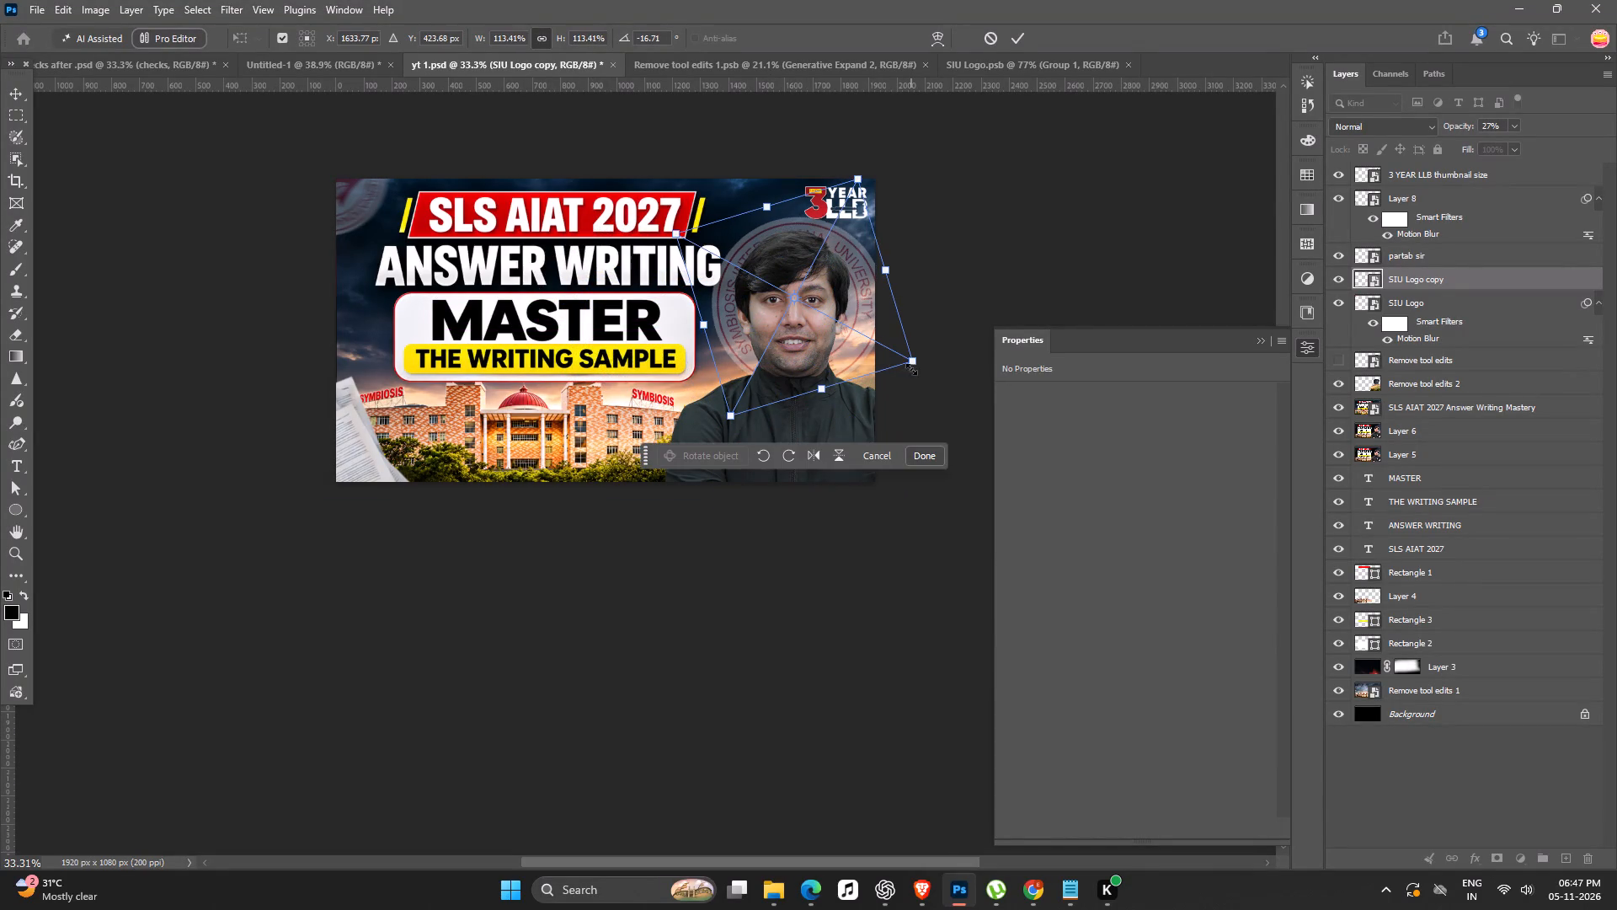
{"action": "left_click_drag", "start_coordinate": [914, 365], "coordinate": [901, 365], "text": "alt"}
{"action": "left_click_drag", "start_coordinate": [847, 335], "coordinate": [847, 355]}
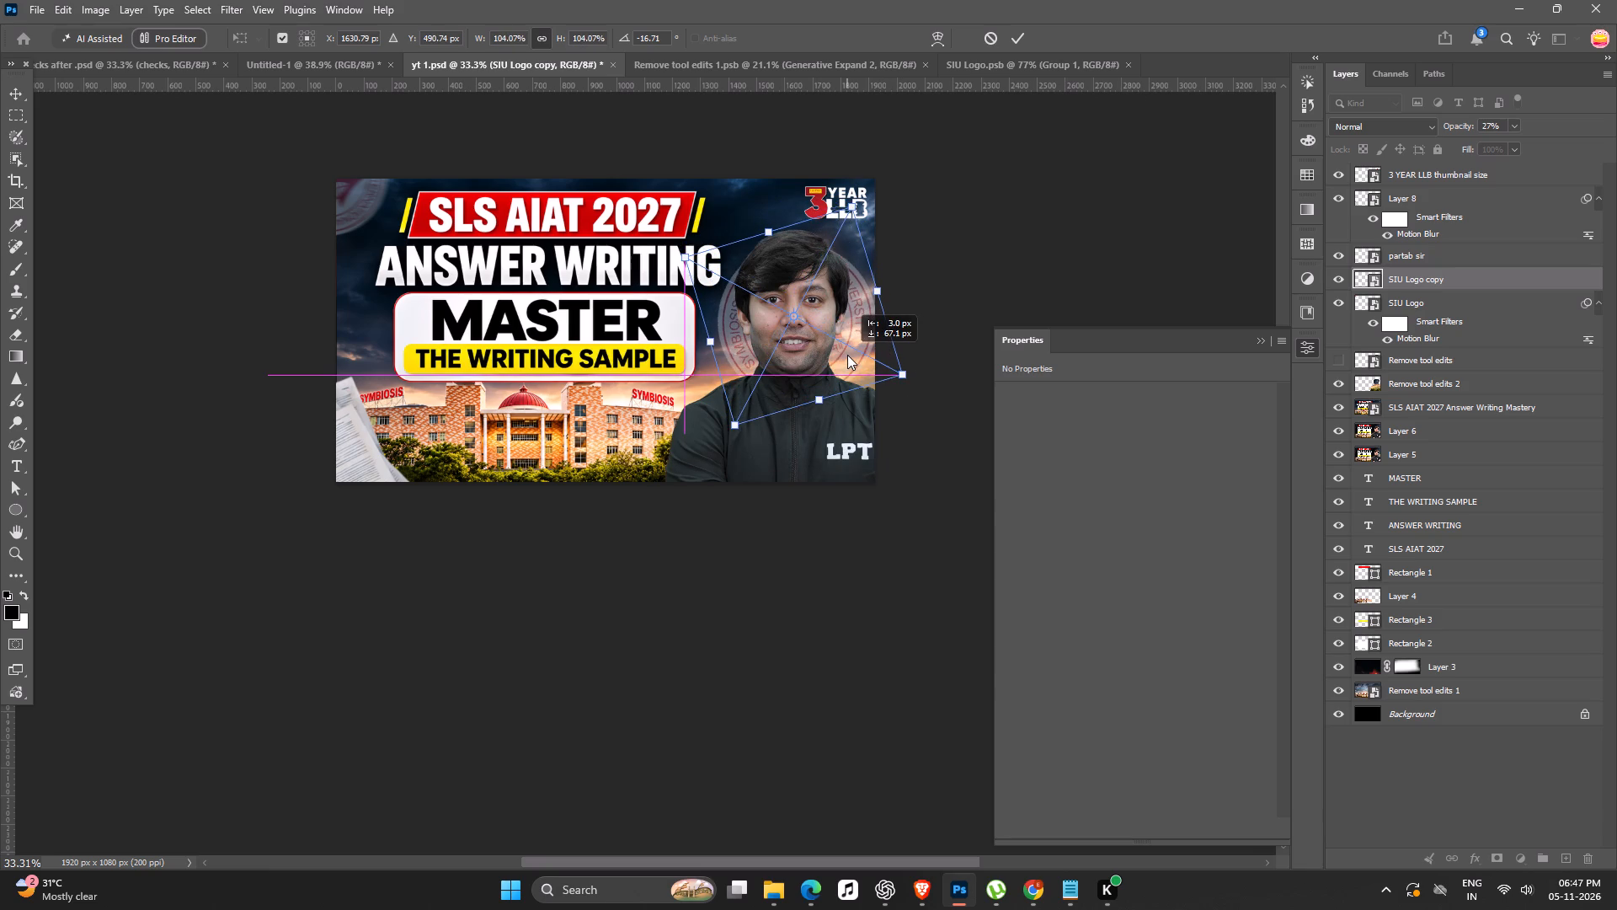
{"action": "left_click_drag", "start_coordinate": [847, 355], "coordinate": [830, 399]}
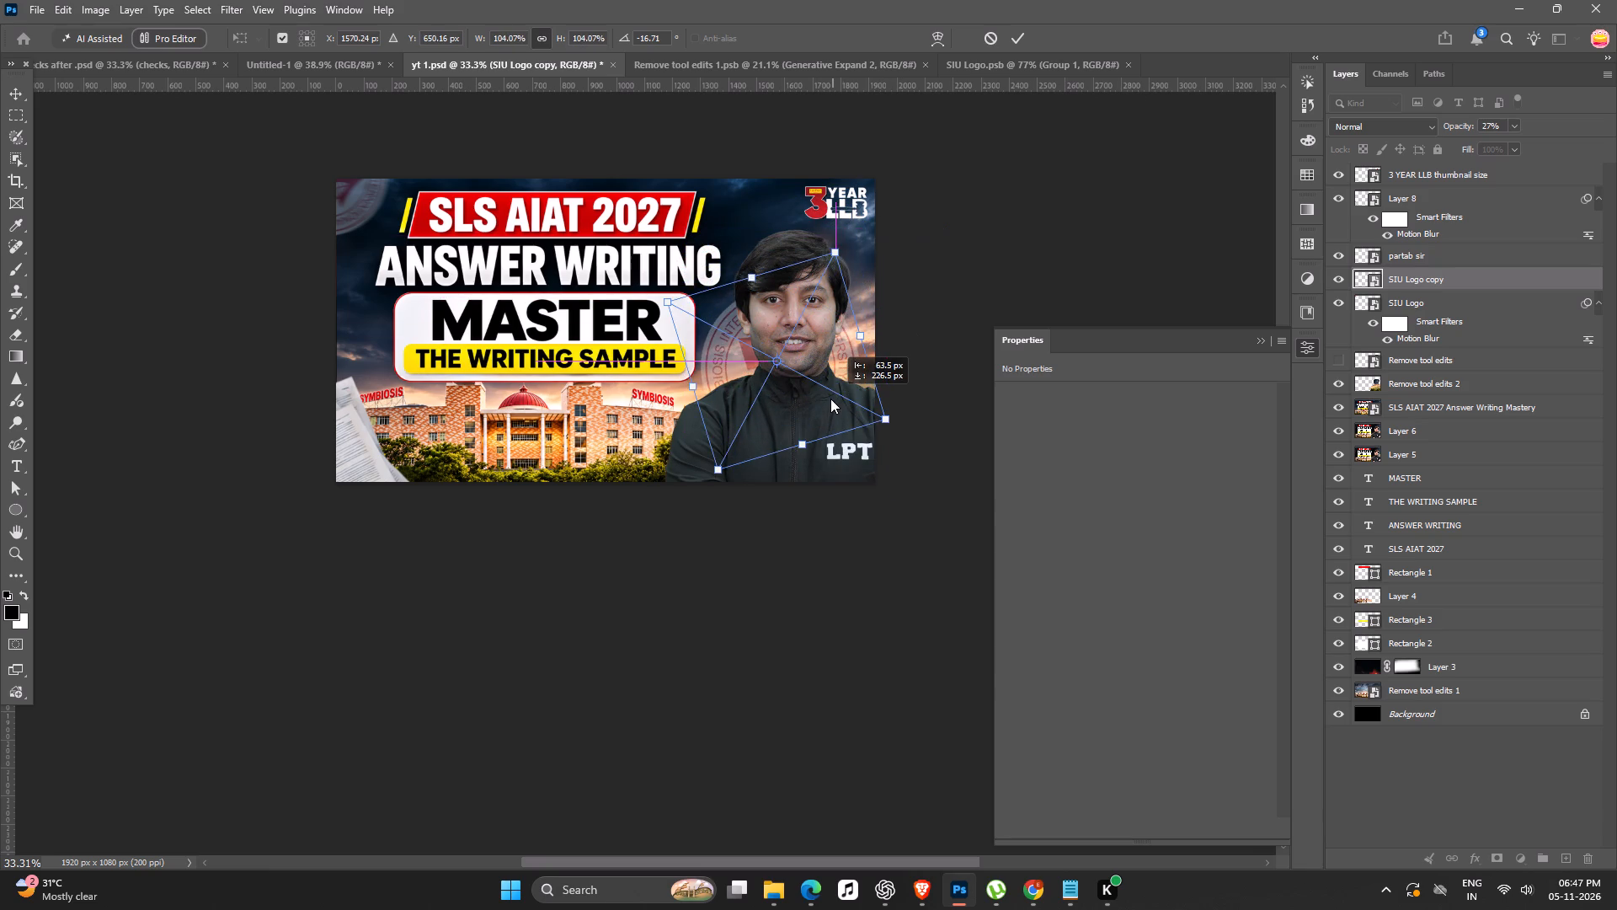
{"action": "left_click_drag", "start_coordinate": [830, 399], "coordinate": [836, 400]}
{"action": "key", "text": "Return"}
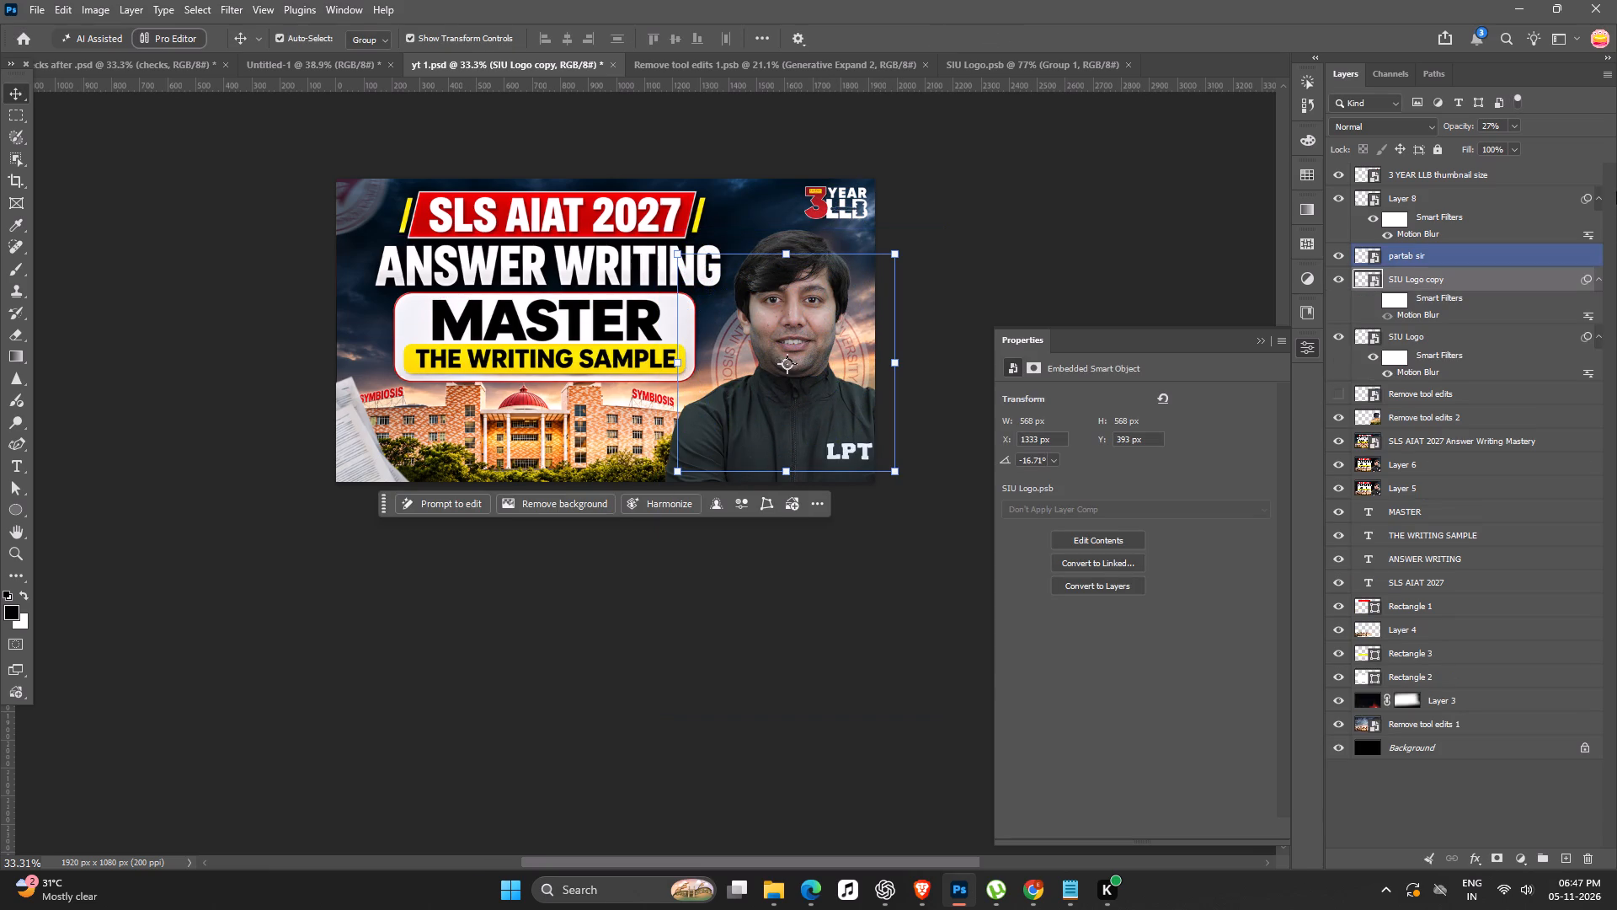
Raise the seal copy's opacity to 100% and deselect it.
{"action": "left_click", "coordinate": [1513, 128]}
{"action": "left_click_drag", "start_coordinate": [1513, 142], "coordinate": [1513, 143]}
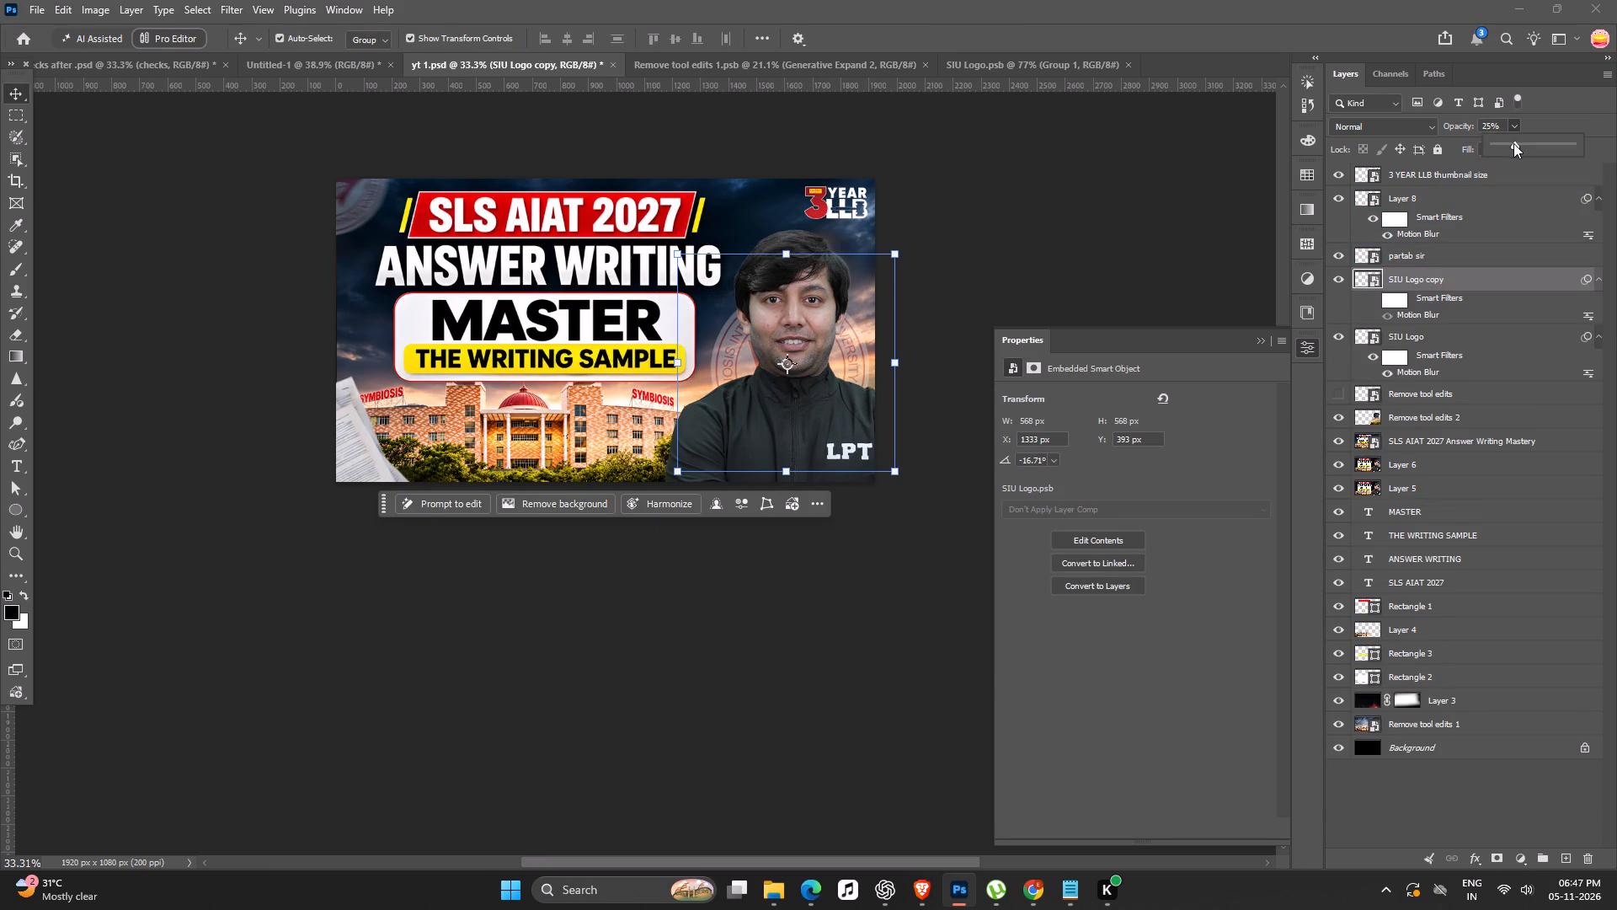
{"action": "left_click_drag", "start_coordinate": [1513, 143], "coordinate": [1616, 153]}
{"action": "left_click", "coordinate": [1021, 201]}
Move the seal copy behind the portrait to the thumbnail's right edge, at about X 1560 px, Y 406 px.
{"action": "scroll", "coordinate": [969, 296], "scroll_direction": "down", "scroll_amount": 9, "text": "ctrl"}
{"action": "key", "text": "space"}
{"action": "left_click_drag", "start_coordinate": [607, 521], "coordinate": [638, 522]}
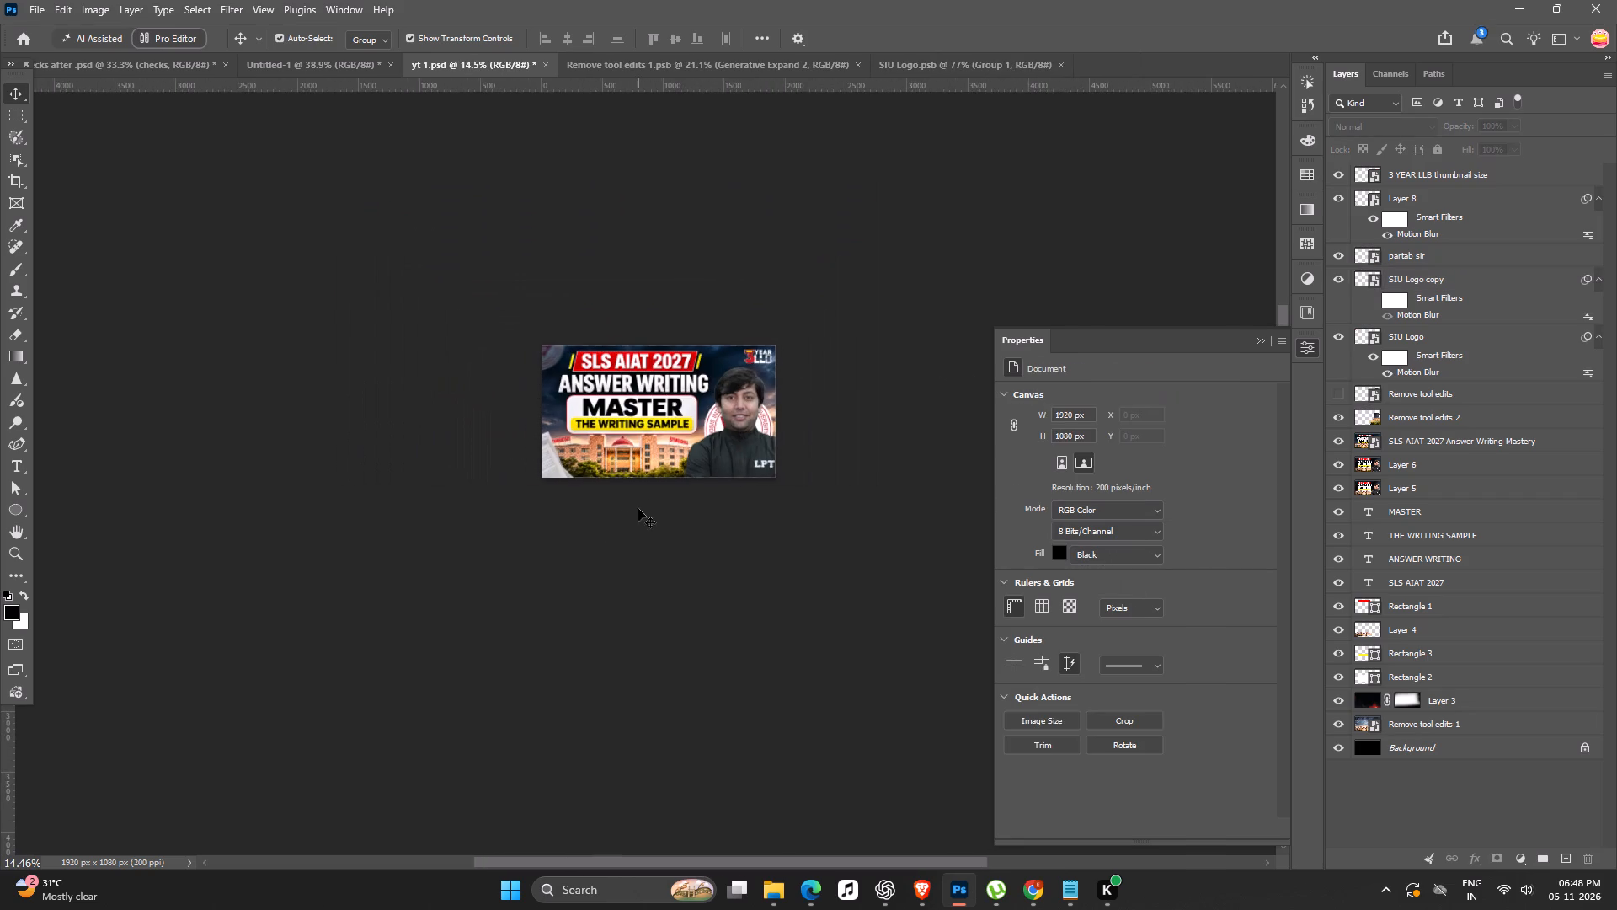
{"action": "scroll", "coordinate": [706, 434], "scroll_direction": "up", "scroll_amount": 8, "text": "ctrl"}
{"action": "key", "text": "space"}
{"action": "left_click_drag", "start_coordinate": [793, 465], "coordinate": [862, 446]}
{"action": "scroll", "coordinate": [859, 451], "scroll_direction": "up", "scroll_amount": 3, "text": "ctrl"}
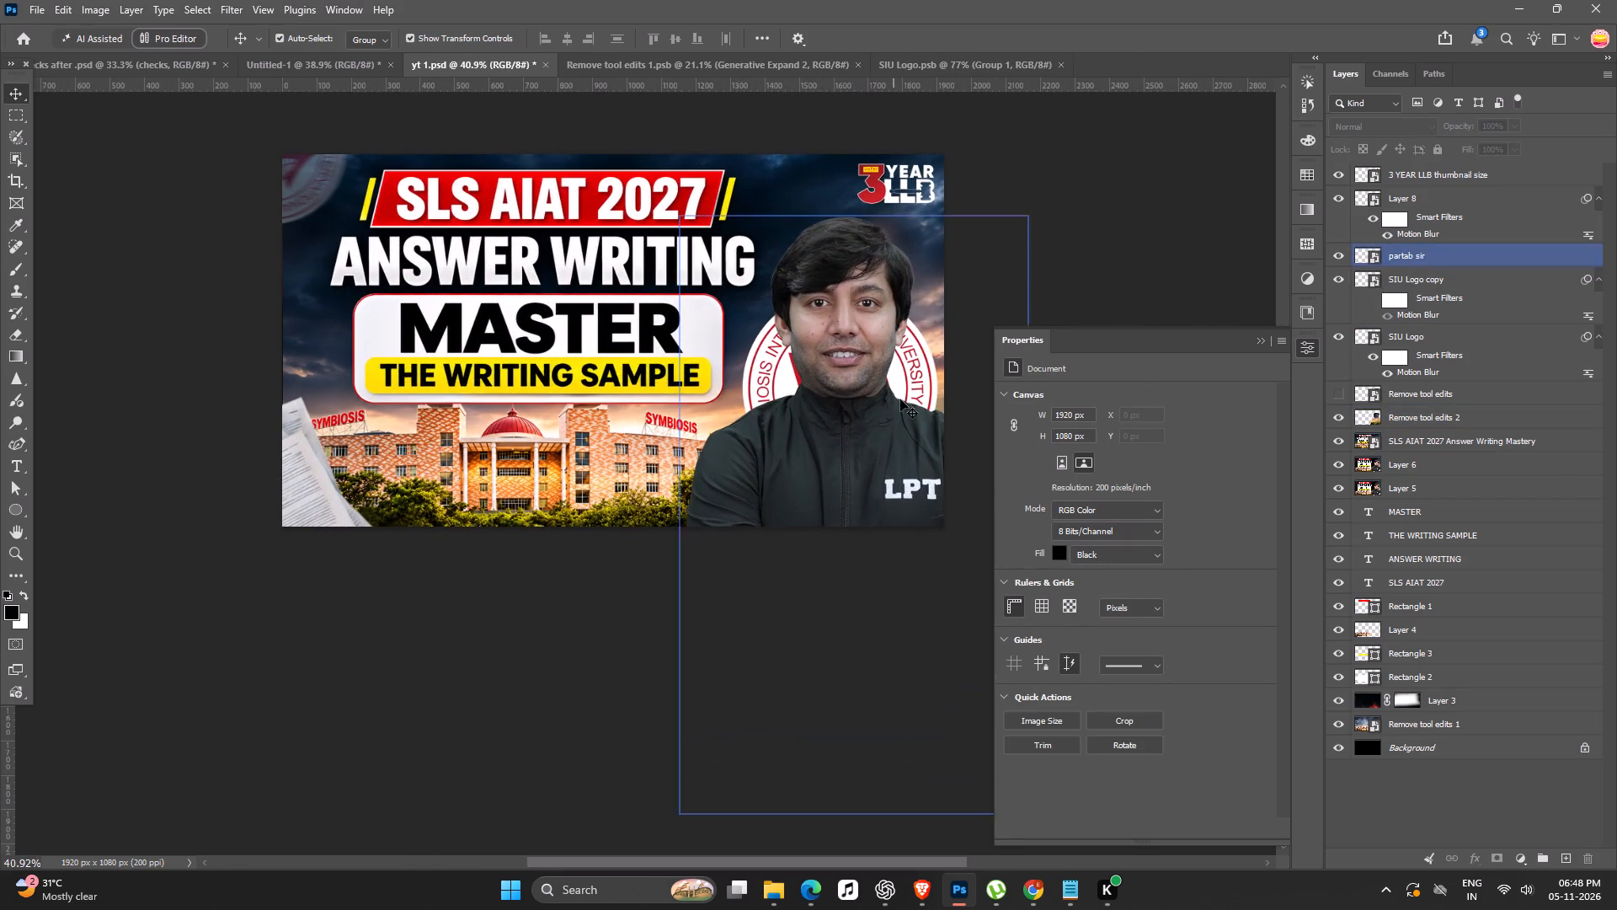
{"action": "left_click_drag", "start_coordinate": [915, 384], "coordinate": [955, 361]}
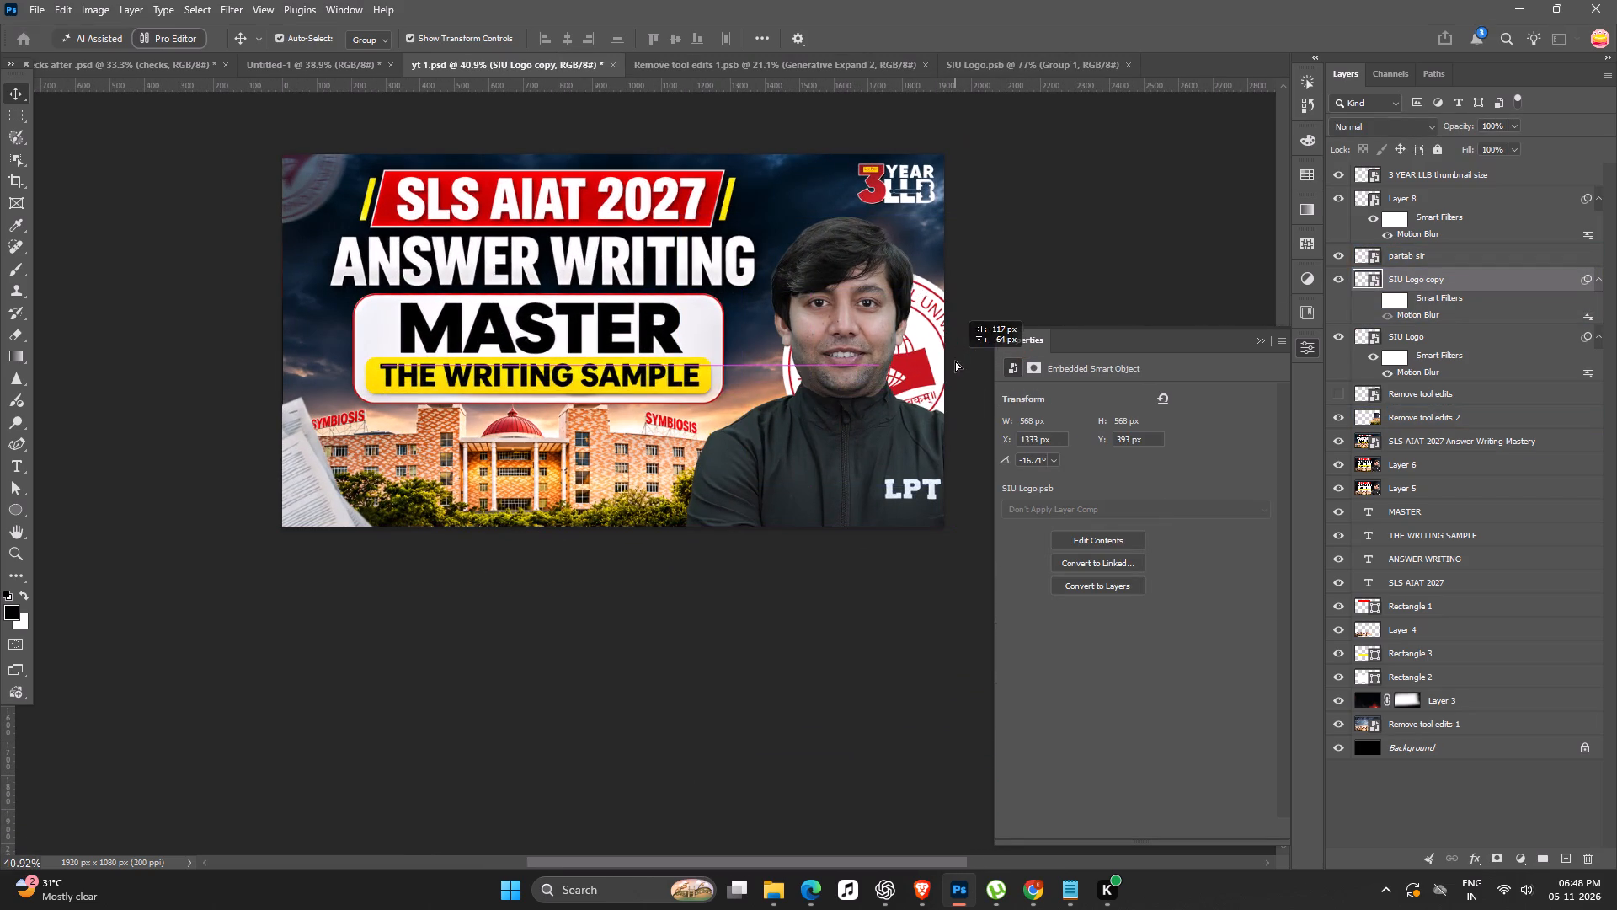
{"action": "left_click_drag", "start_coordinate": [955, 361], "coordinate": [956, 361]}
{"action": "left_click_drag", "start_coordinate": [908, 349], "coordinate": [946, 369]}
{"action": "scroll", "coordinate": [947, 369], "scroll_direction": "down", "scroll_amount": 5, "text": "ctrl"}
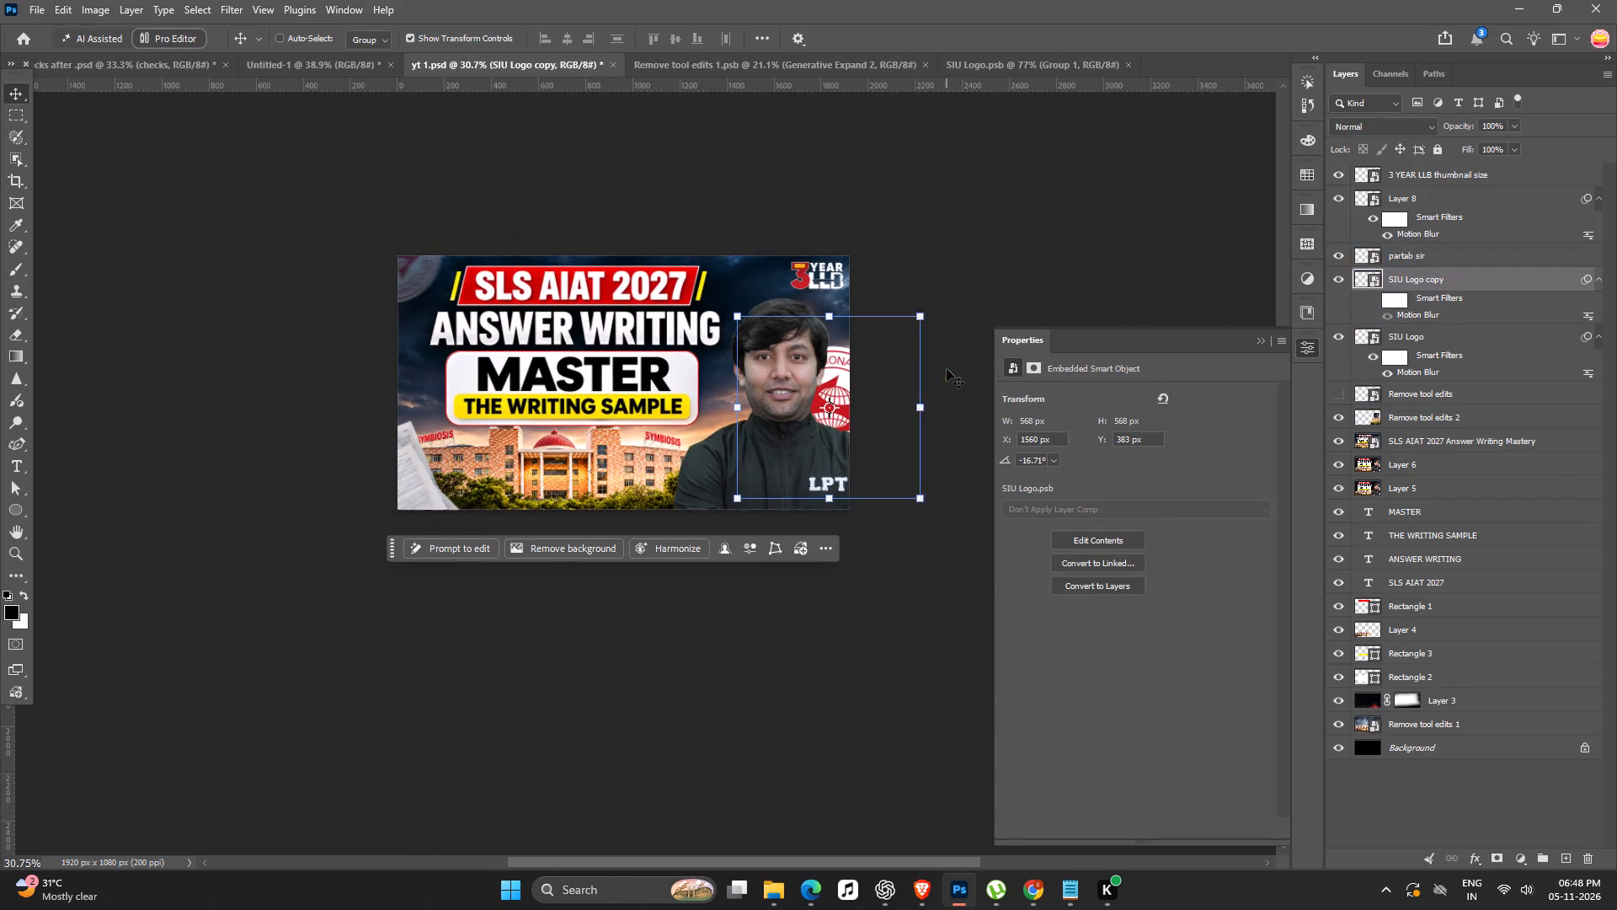
{"action": "left_click", "coordinate": [1110, 211]}
{"action": "key", "text": "space"}
{"action": "left_click_drag", "start_coordinate": [862, 430], "coordinate": [867, 361]}
{"action": "scroll", "coordinate": [839, 349], "scroll_direction": "up", "scroll_amount": 5, "text": "ctrl"}
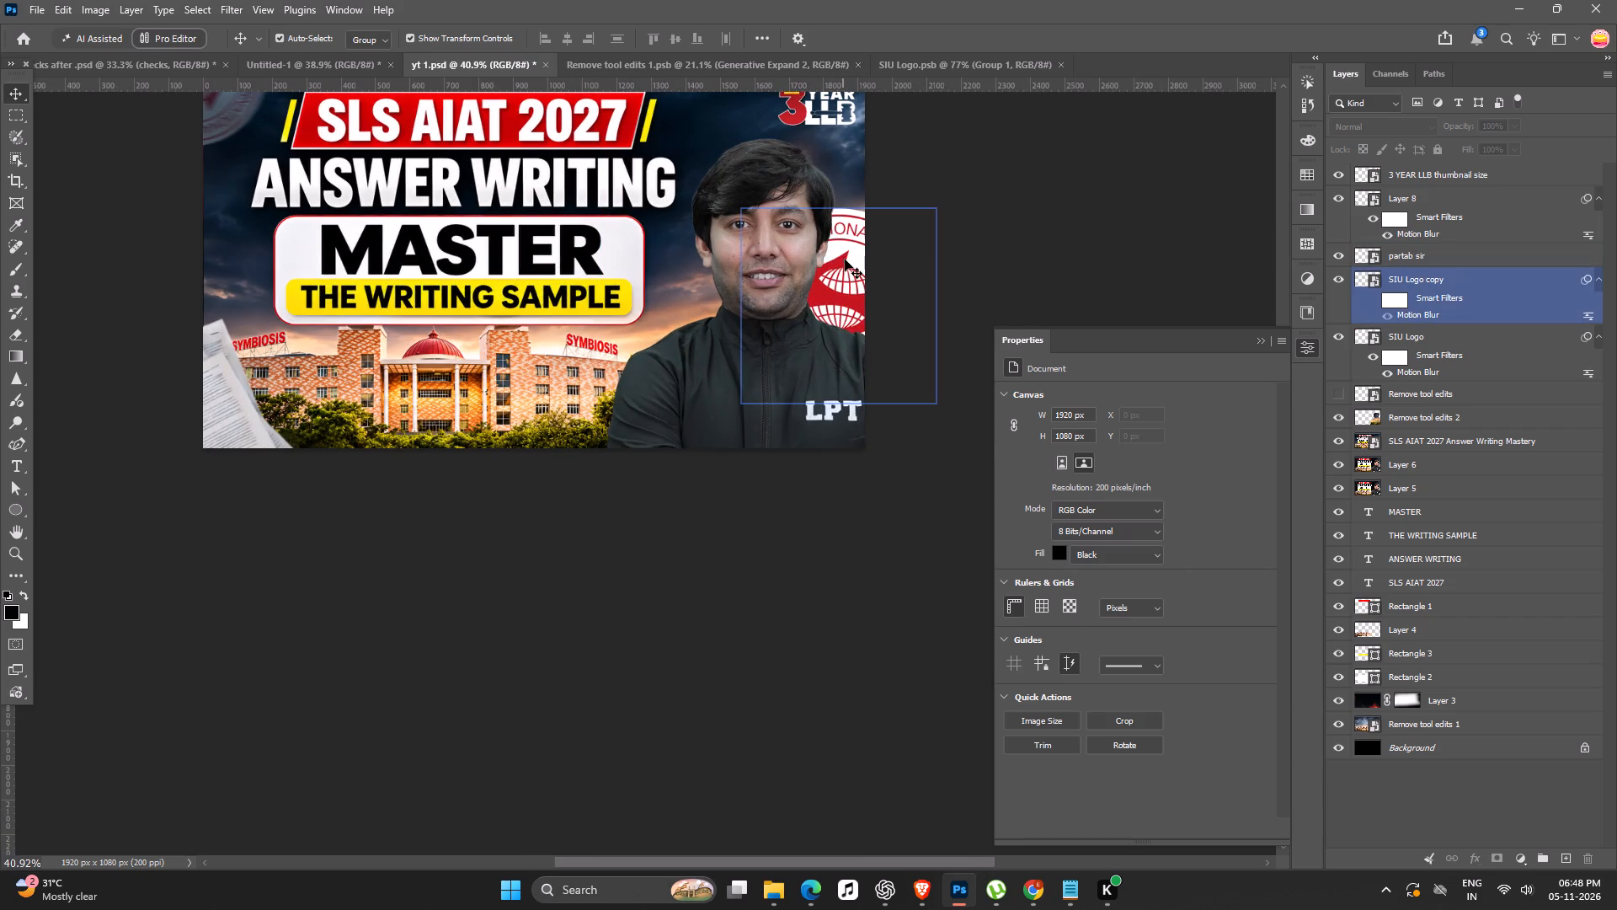
{"action": "left_click_drag", "start_coordinate": [846, 262], "coordinate": [843, 270]}
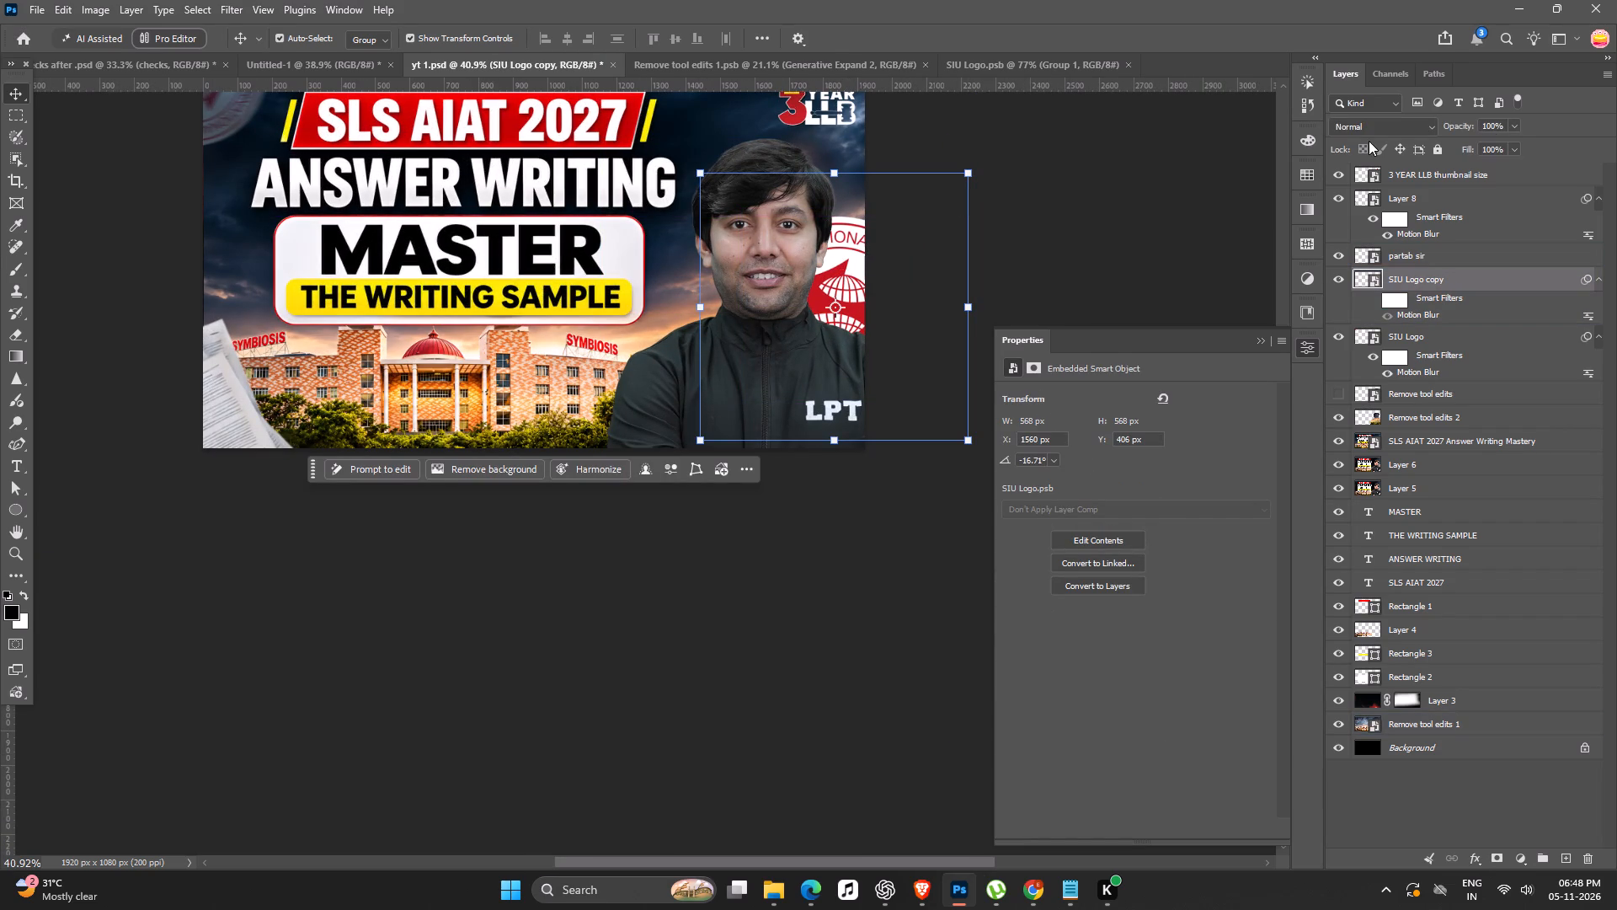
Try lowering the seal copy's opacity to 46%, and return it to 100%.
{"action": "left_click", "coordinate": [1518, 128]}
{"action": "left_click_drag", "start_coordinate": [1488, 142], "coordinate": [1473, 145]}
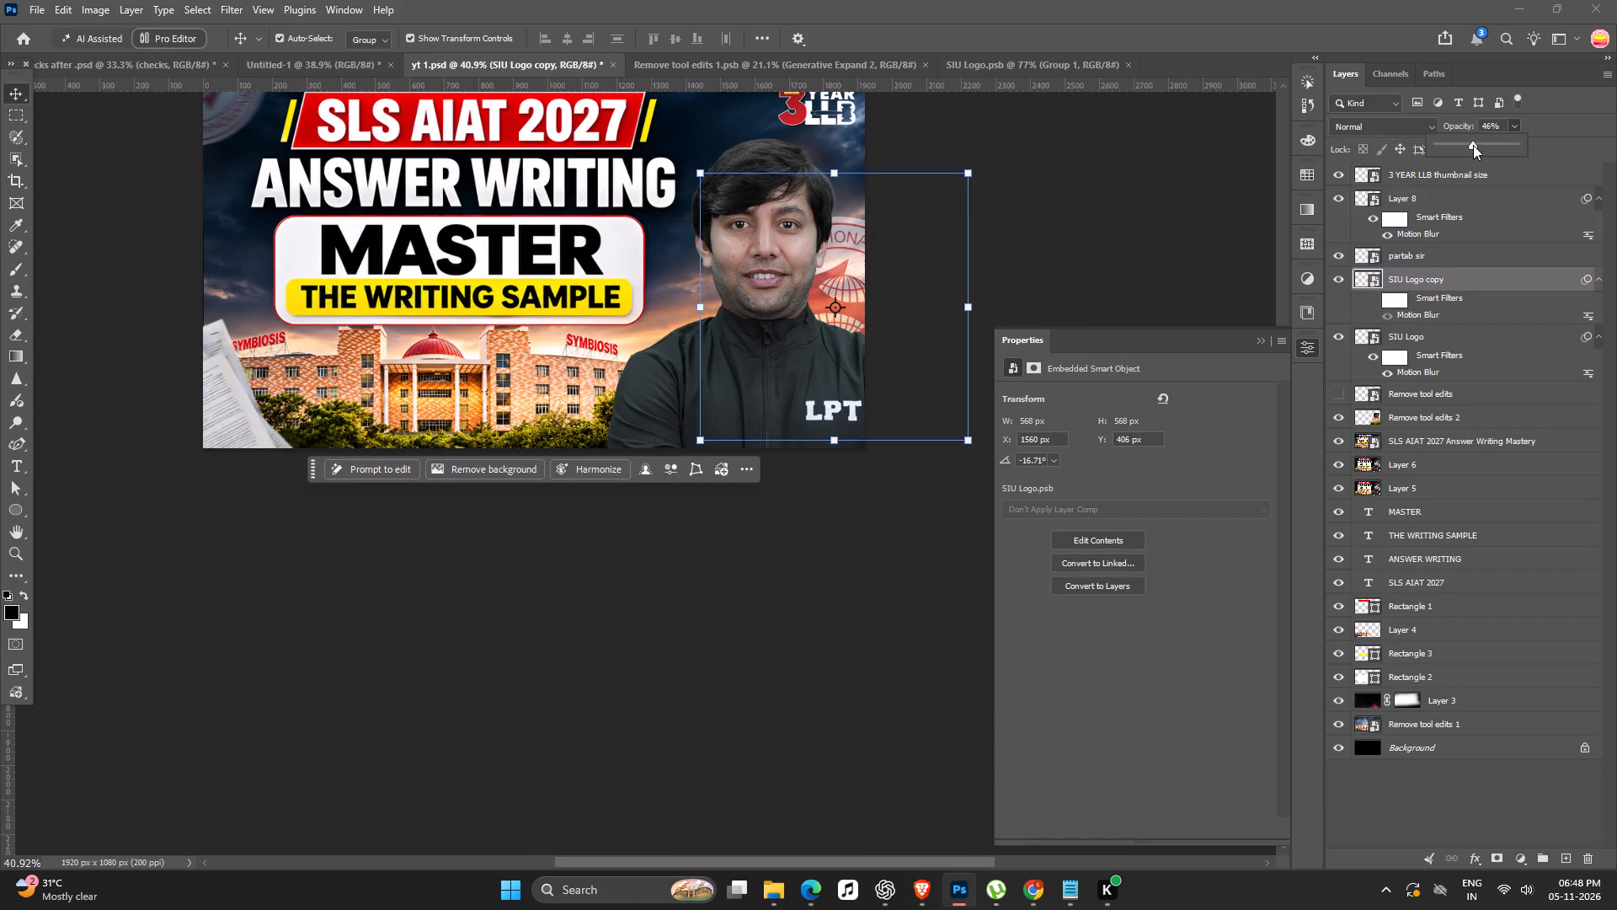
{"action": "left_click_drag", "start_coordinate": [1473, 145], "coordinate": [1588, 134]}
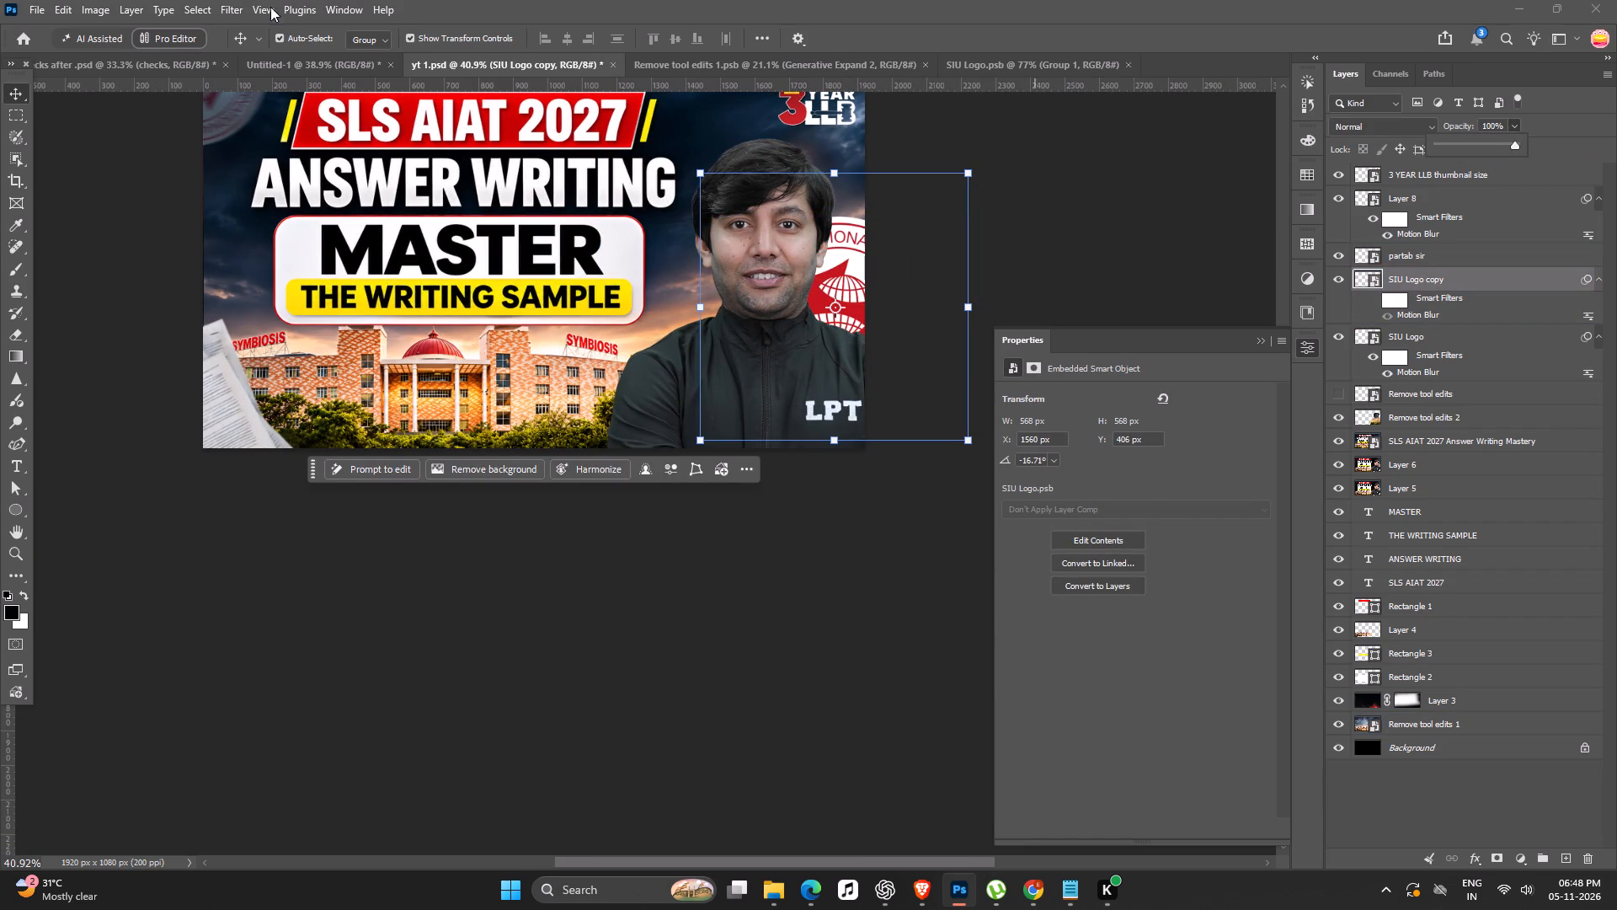
Apply a Gaussian Blur with a 0.5-pixel radius to the seal copy behind the portrait, and deselect the layer.
{"action": "left_click", "coordinate": [224, 0]}
{"action": "left_click", "coordinate": [237, 290]}
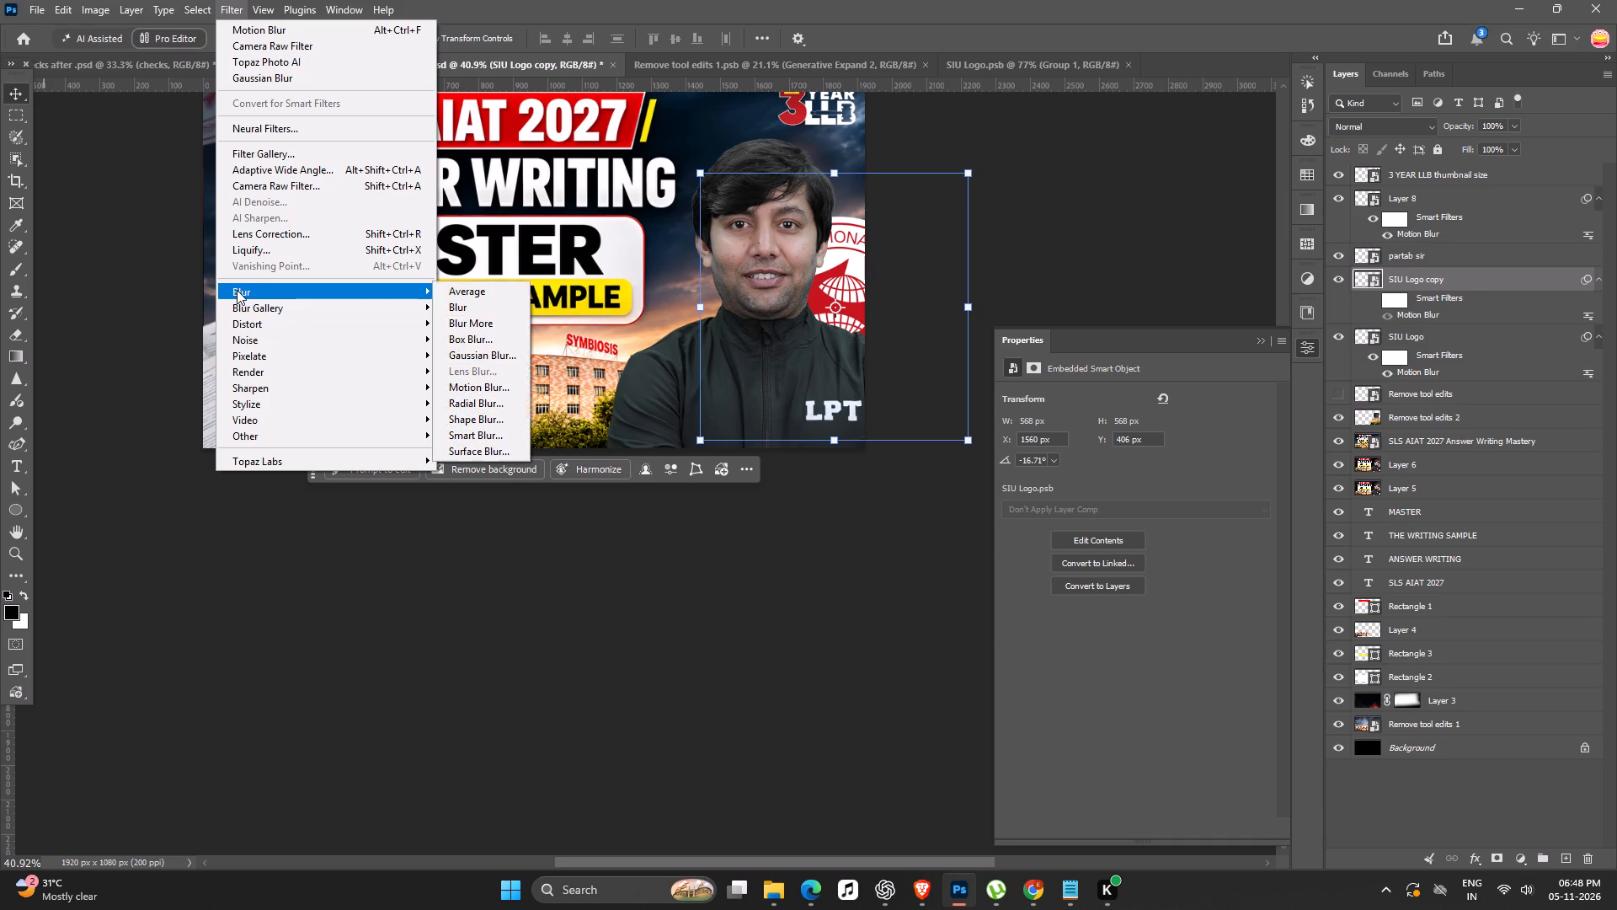
{"action": "left_click", "coordinate": [504, 349]}
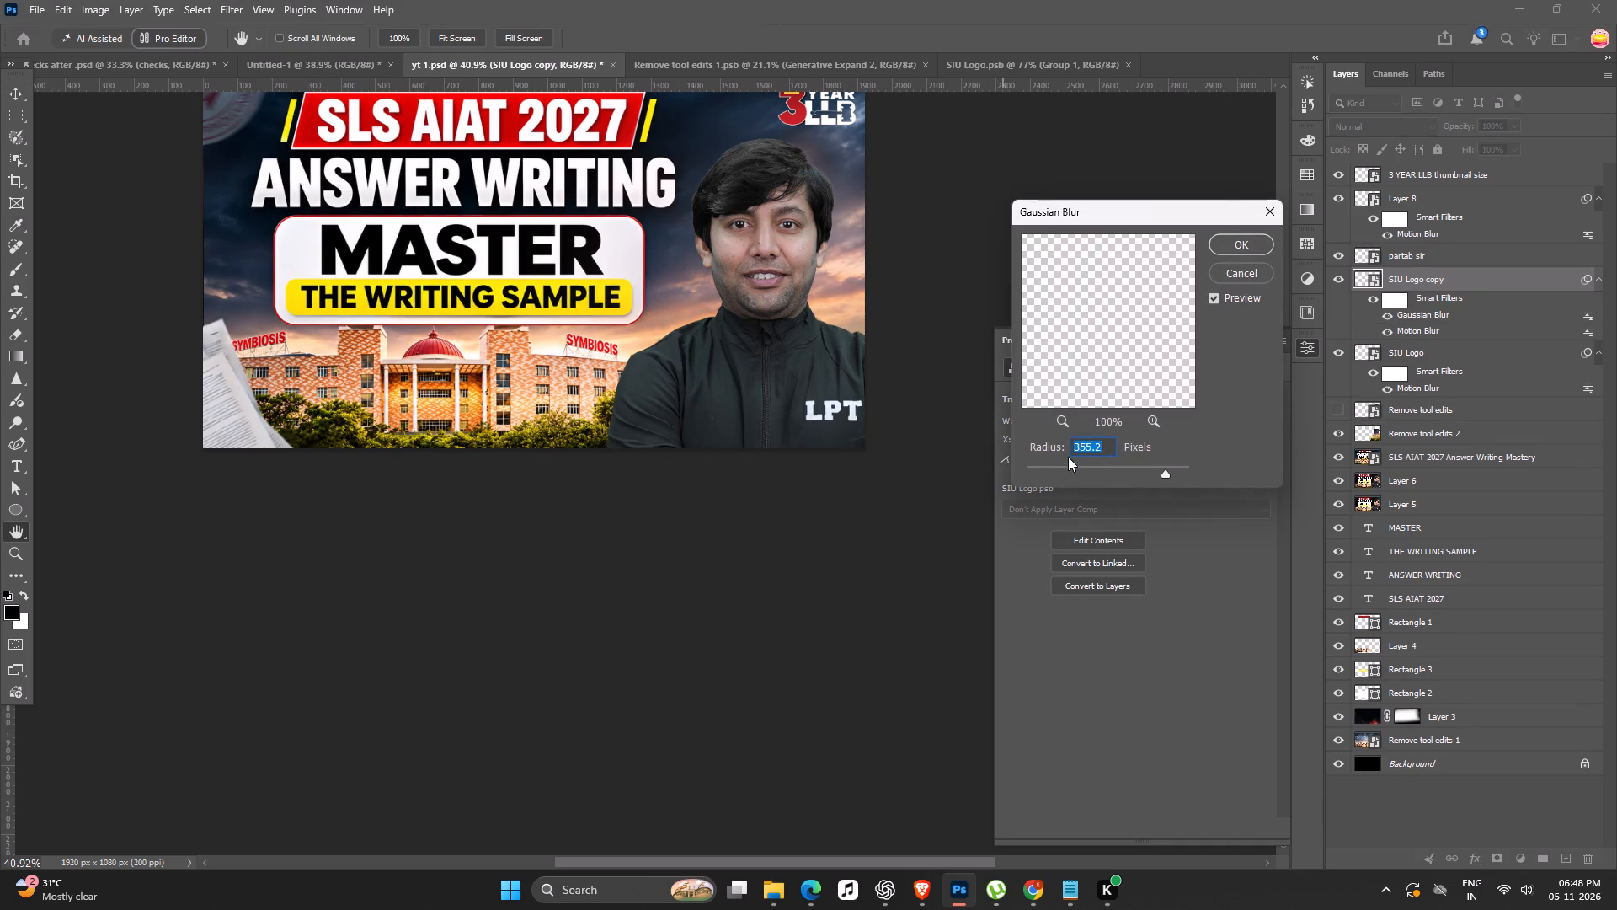
{"action": "left_click", "coordinate": [1076, 468]}
{"action": "left_click_drag", "start_coordinate": [1076, 468], "coordinate": [1053, 465]}
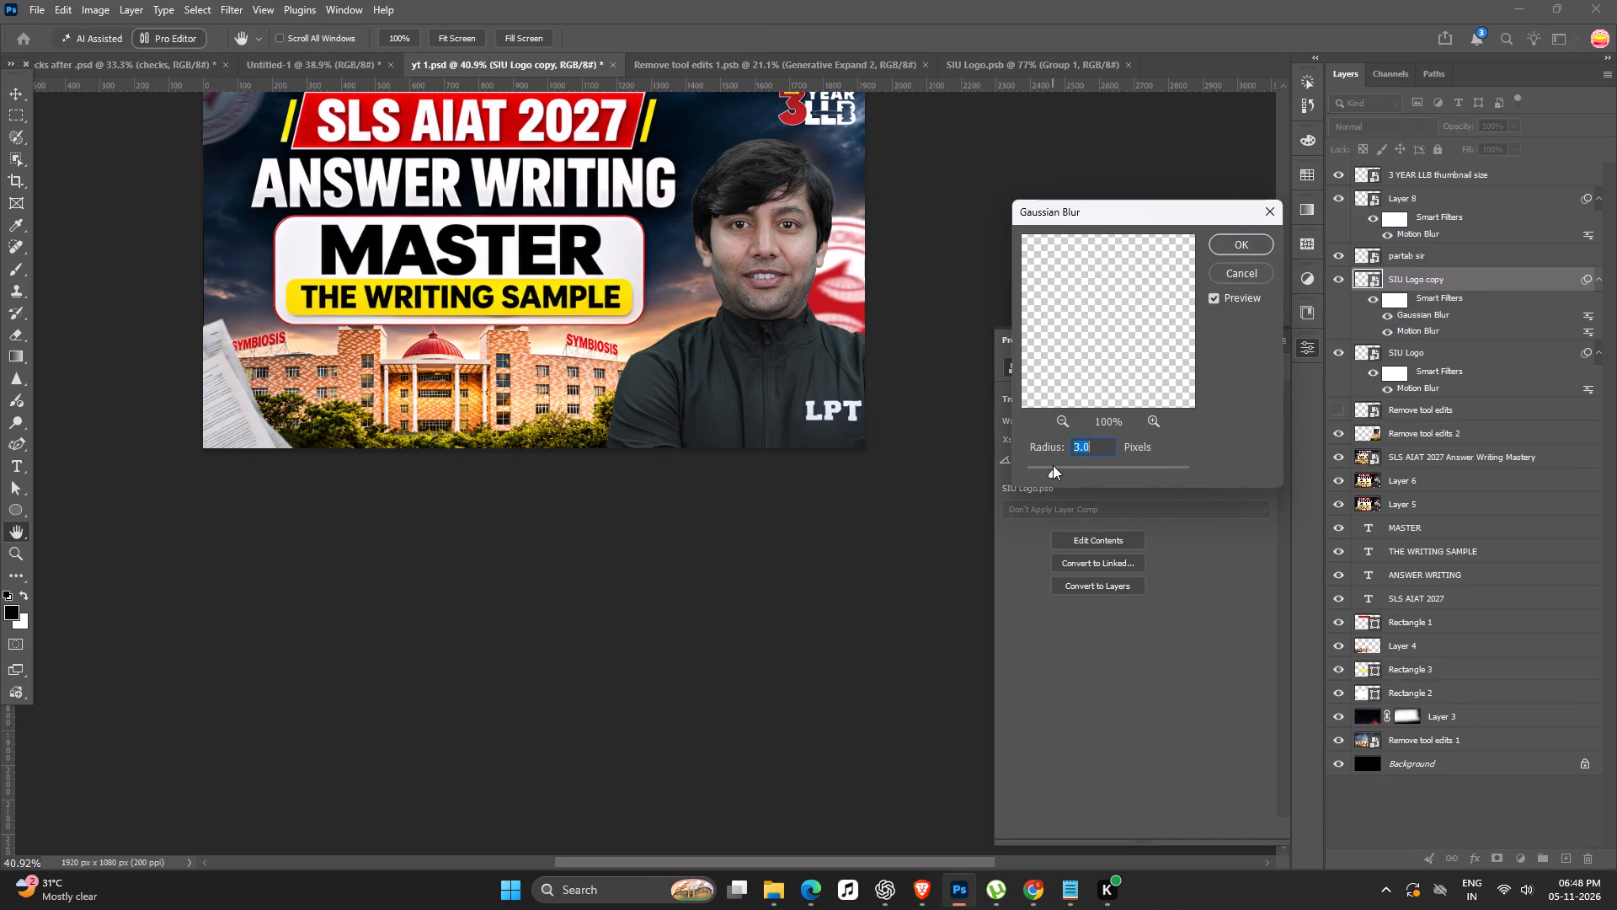
{"action": "left_click_drag", "start_coordinate": [1053, 465], "coordinate": [1043, 461]}
{"action": "left_click_drag", "start_coordinate": [1044, 464], "coordinate": [1033, 467]}
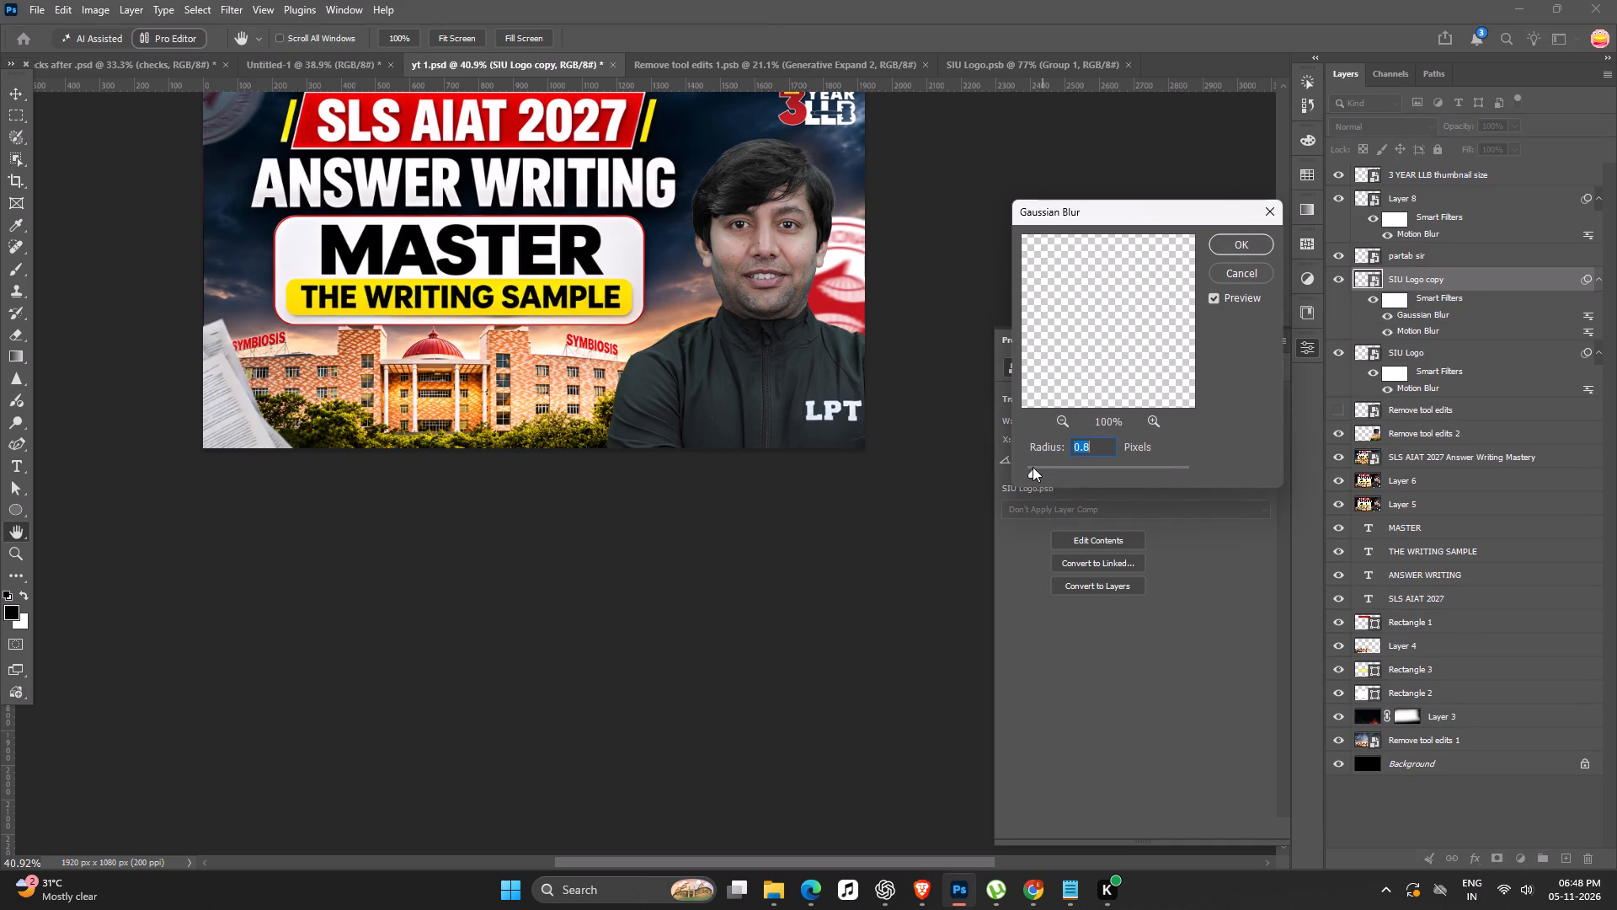
{"action": "left_click", "coordinate": [1030, 472]}
{"action": "left_click", "coordinate": [1240, 239]}
{"action": "left_click", "coordinate": [1075, 222]}
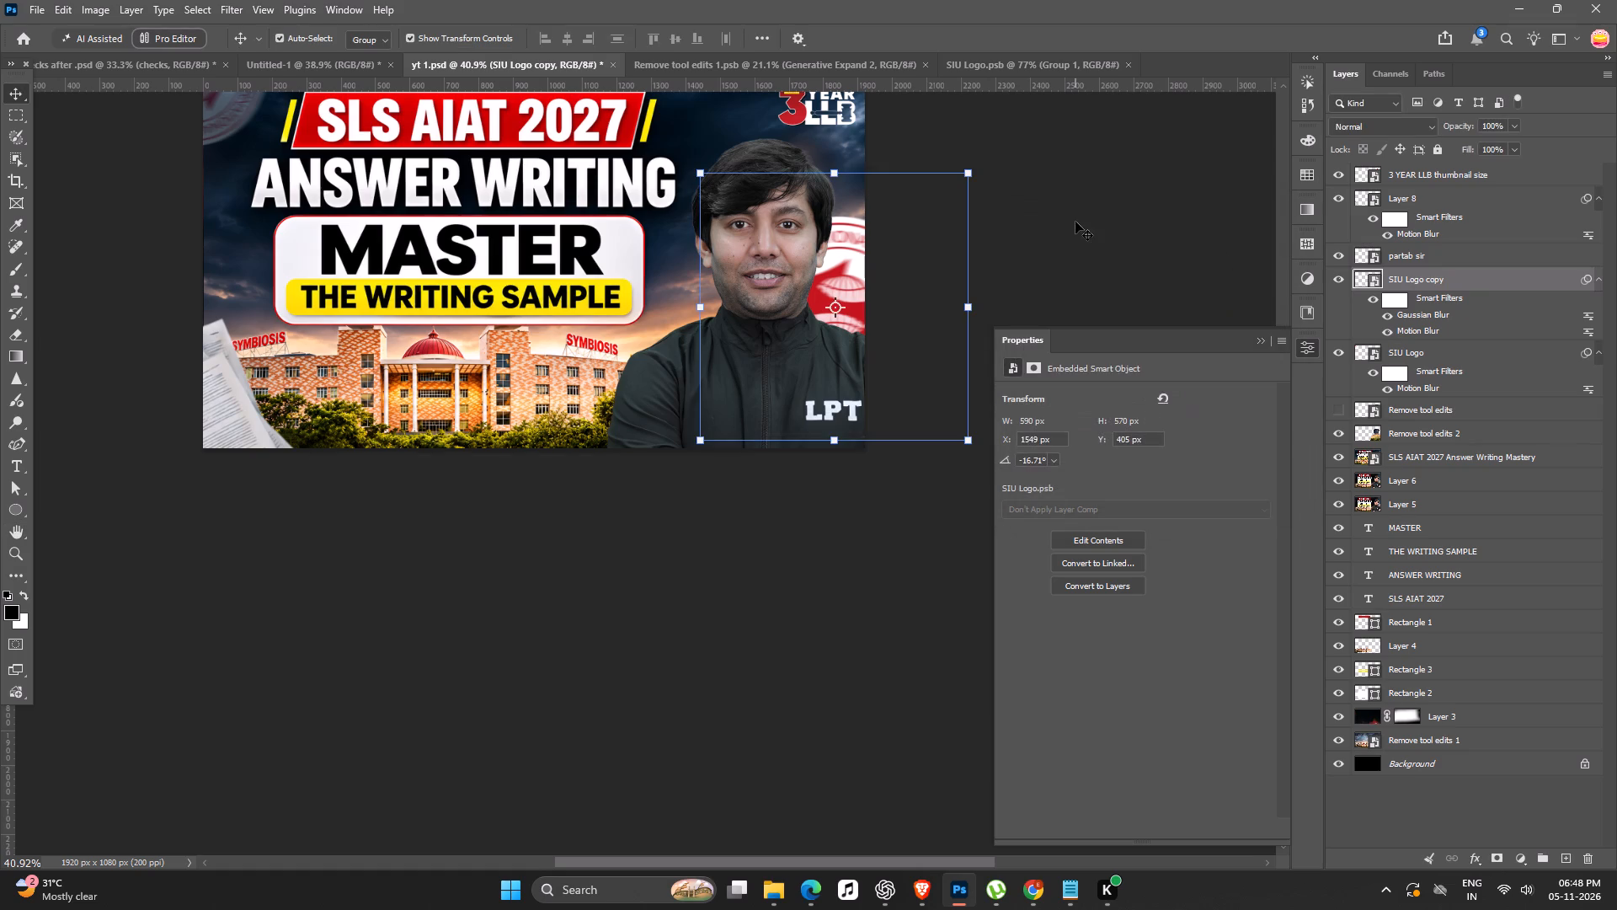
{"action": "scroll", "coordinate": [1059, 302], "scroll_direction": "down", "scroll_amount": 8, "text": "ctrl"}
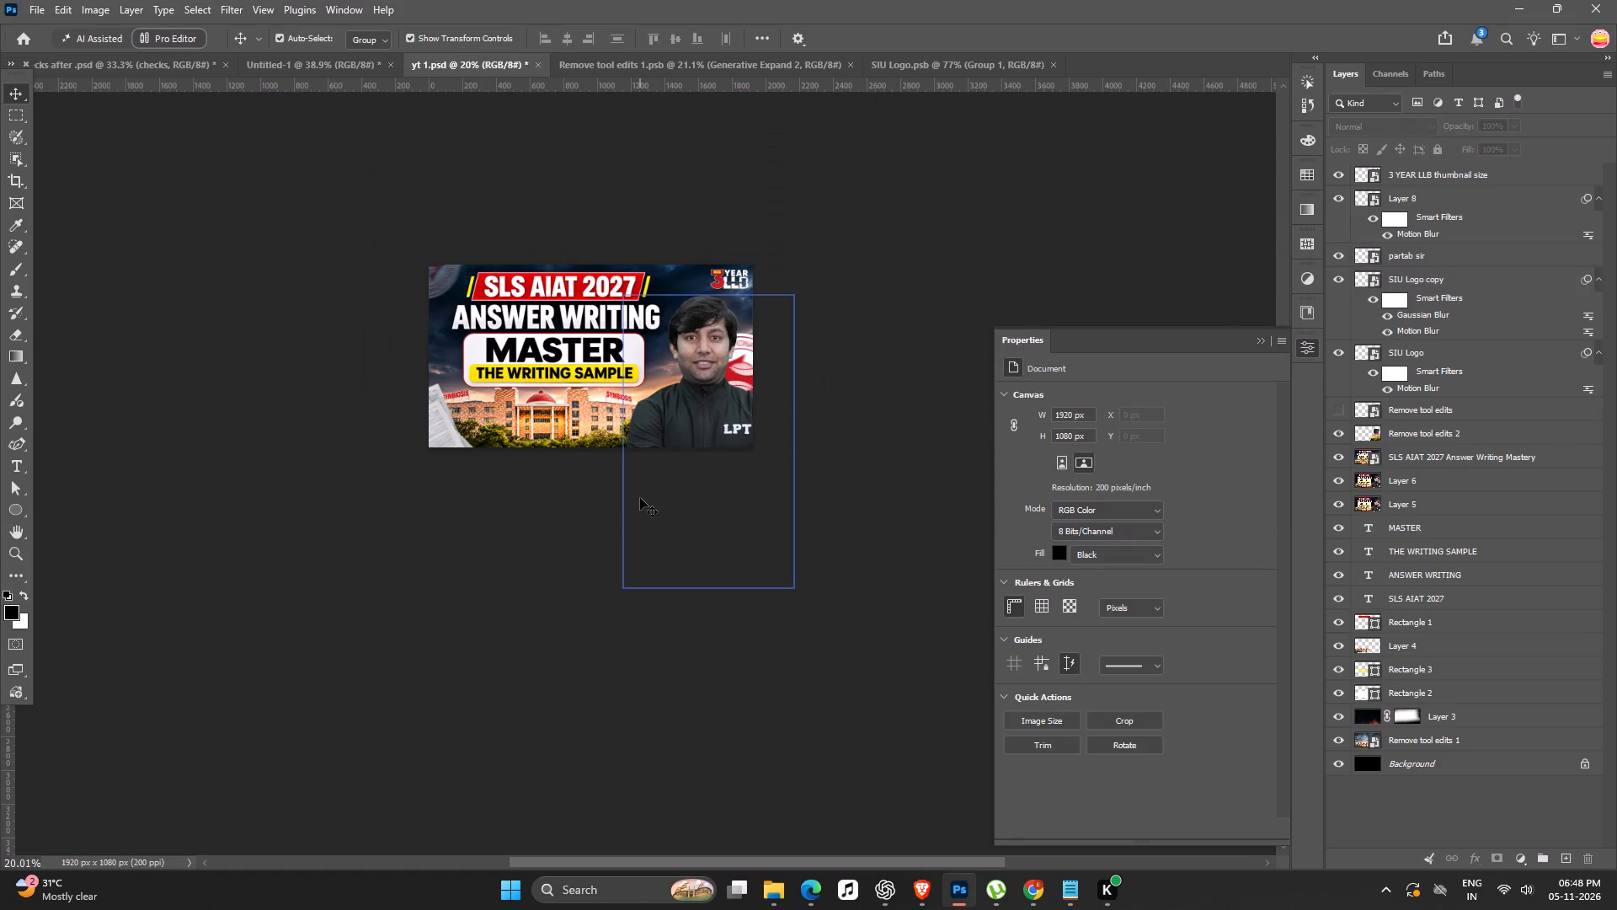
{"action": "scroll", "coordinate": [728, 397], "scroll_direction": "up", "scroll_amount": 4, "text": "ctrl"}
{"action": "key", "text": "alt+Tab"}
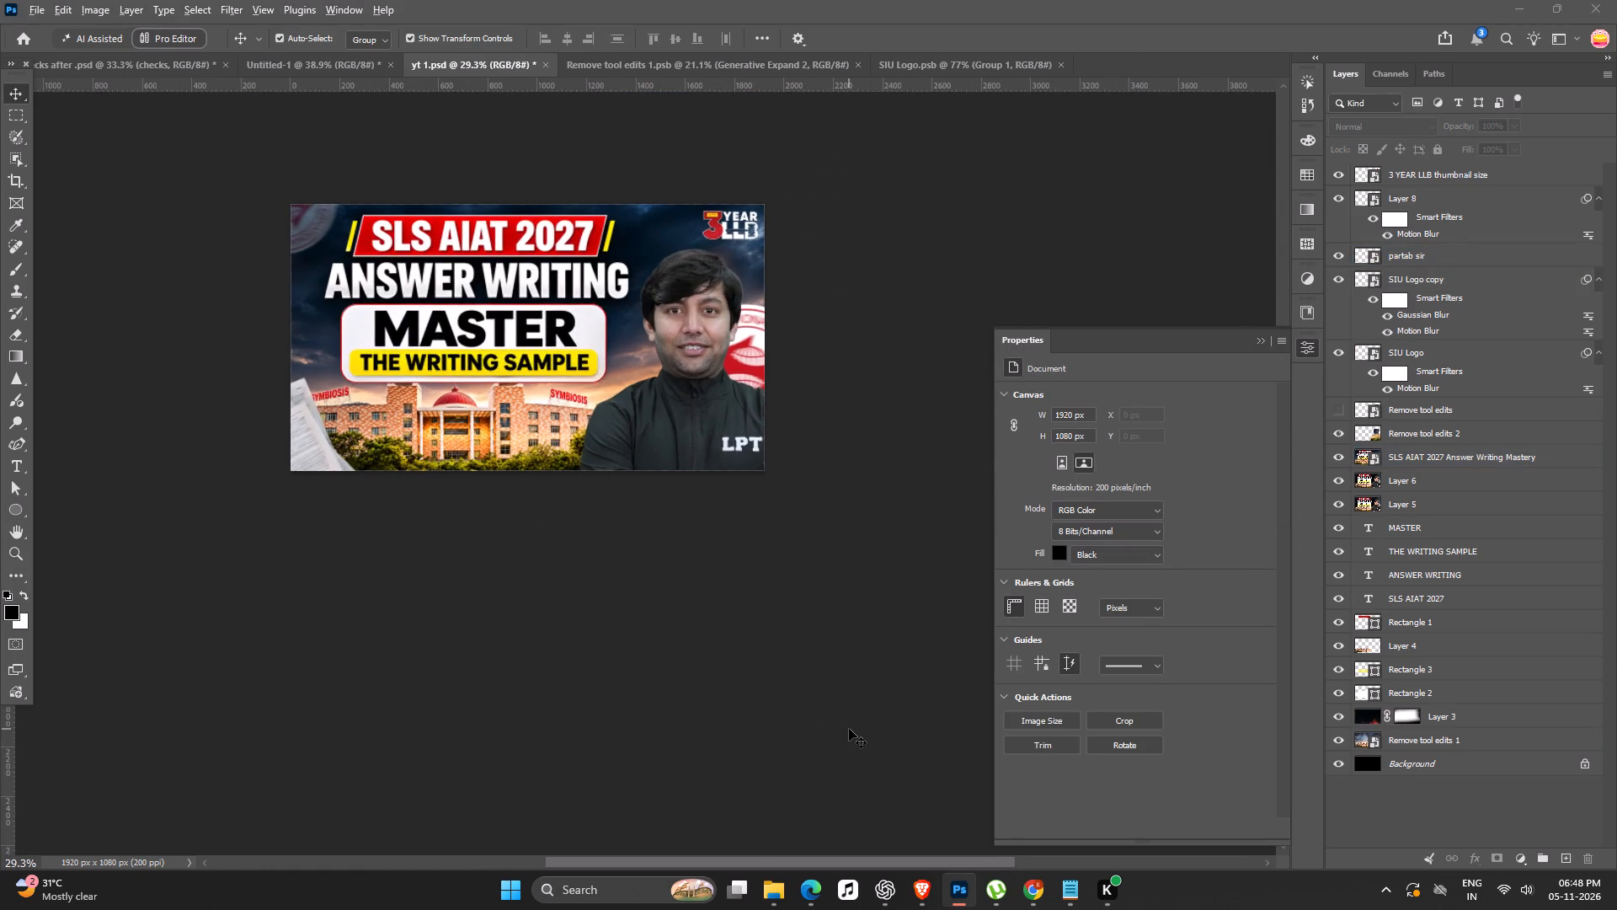
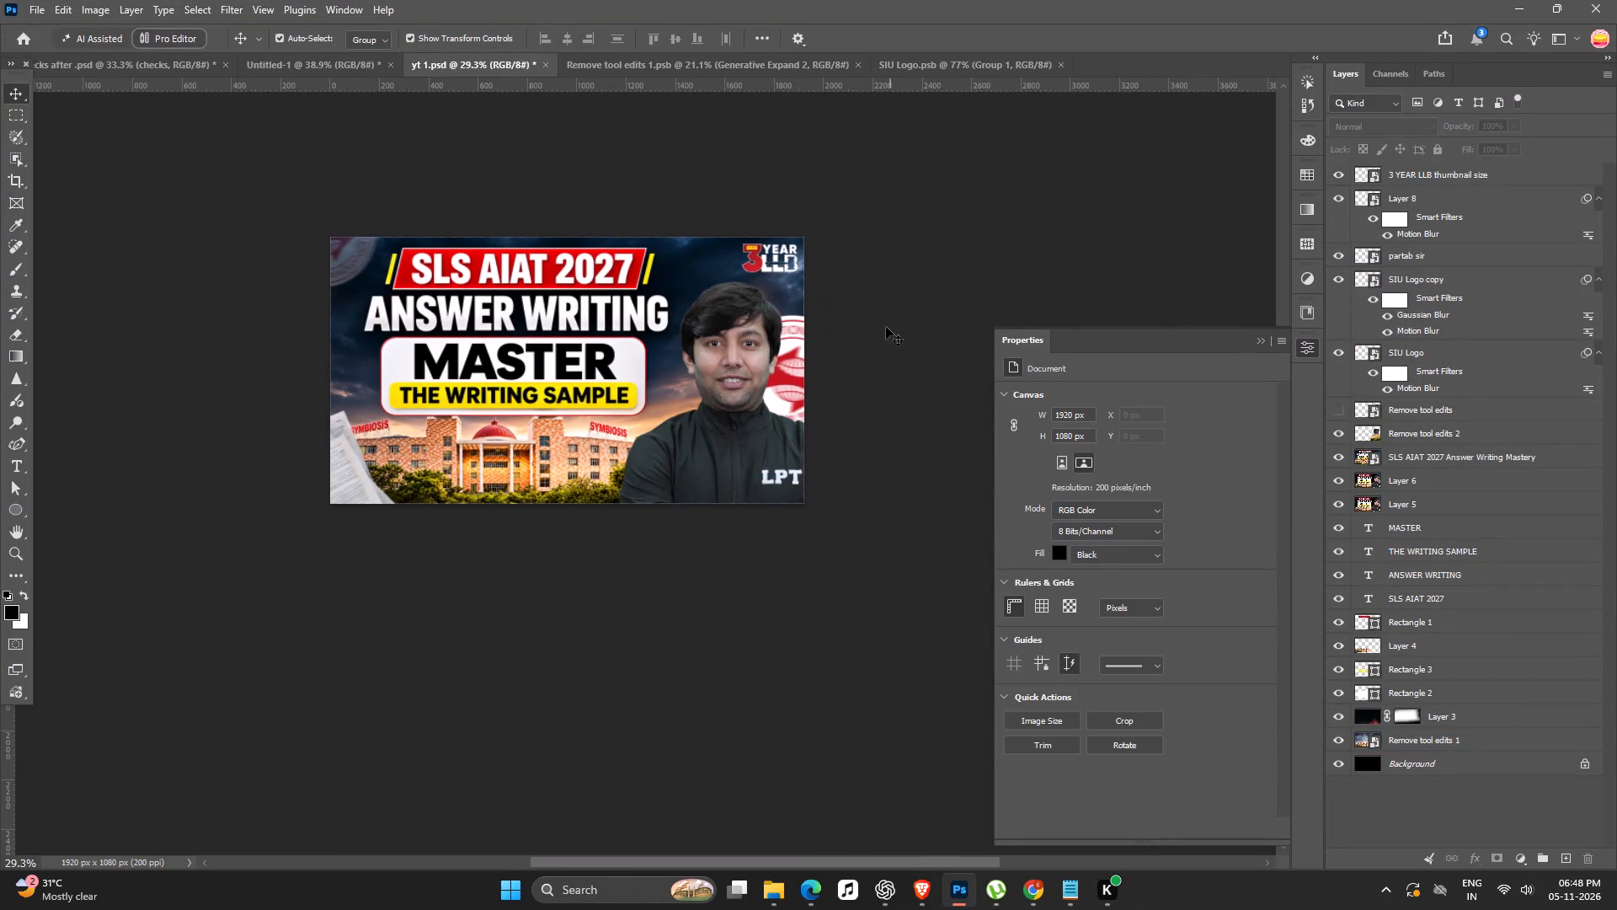
Open the name of the SLS AIAT 2027 Answer Writing Mastery layer for editing.
{"action": "scroll", "coordinate": [646, 591], "scroll_direction": "up", "scroll_amount": 3, "text": "ctrl"}
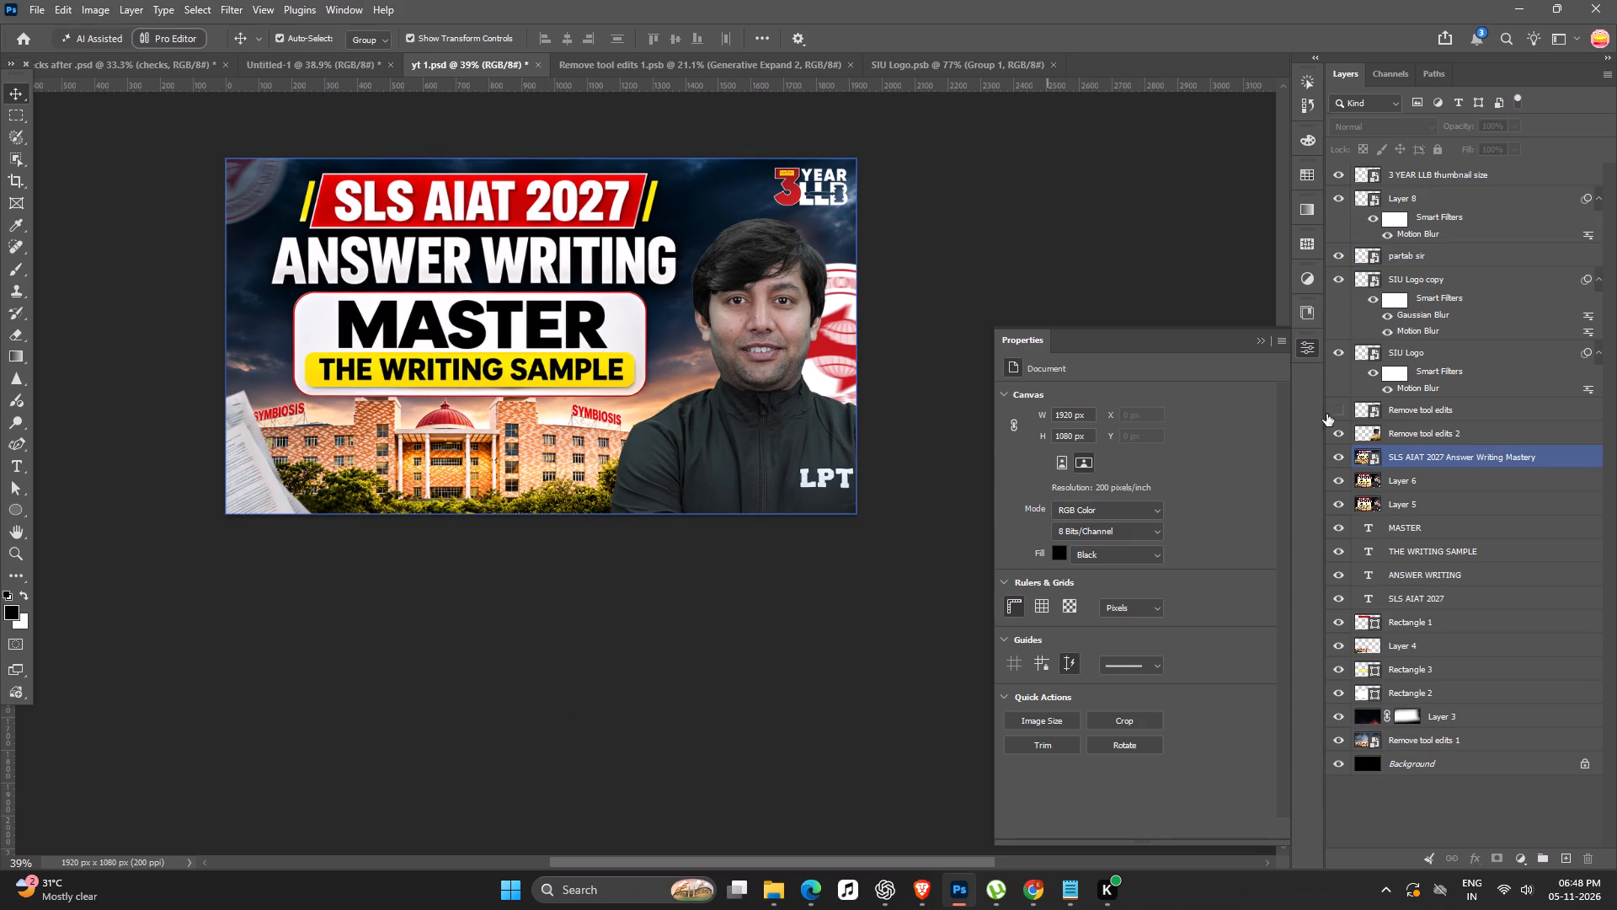
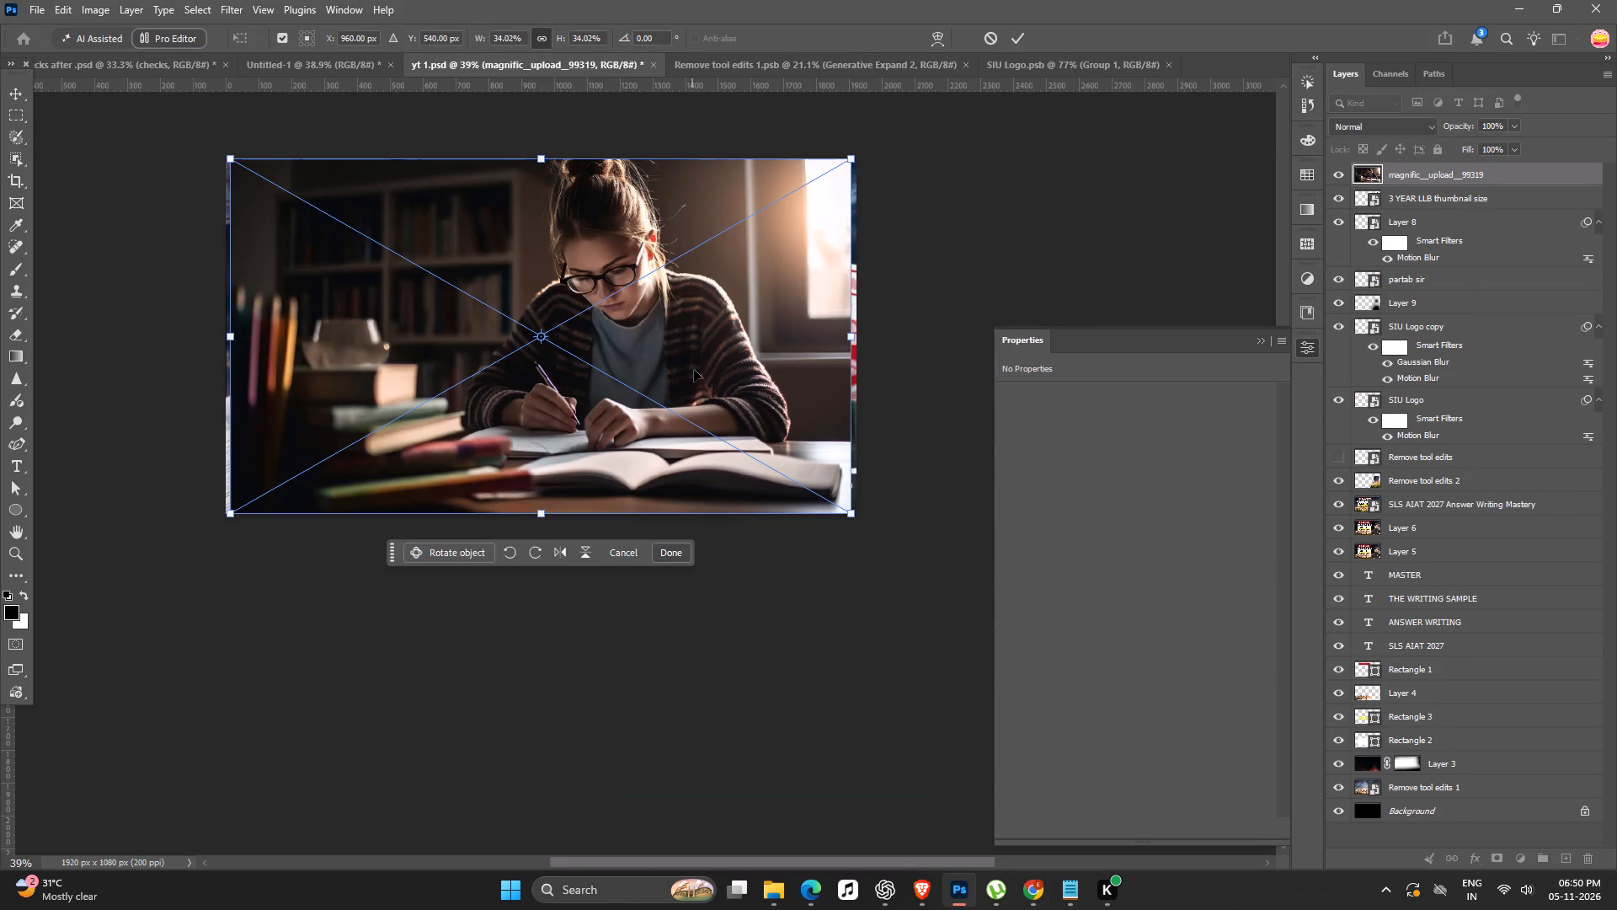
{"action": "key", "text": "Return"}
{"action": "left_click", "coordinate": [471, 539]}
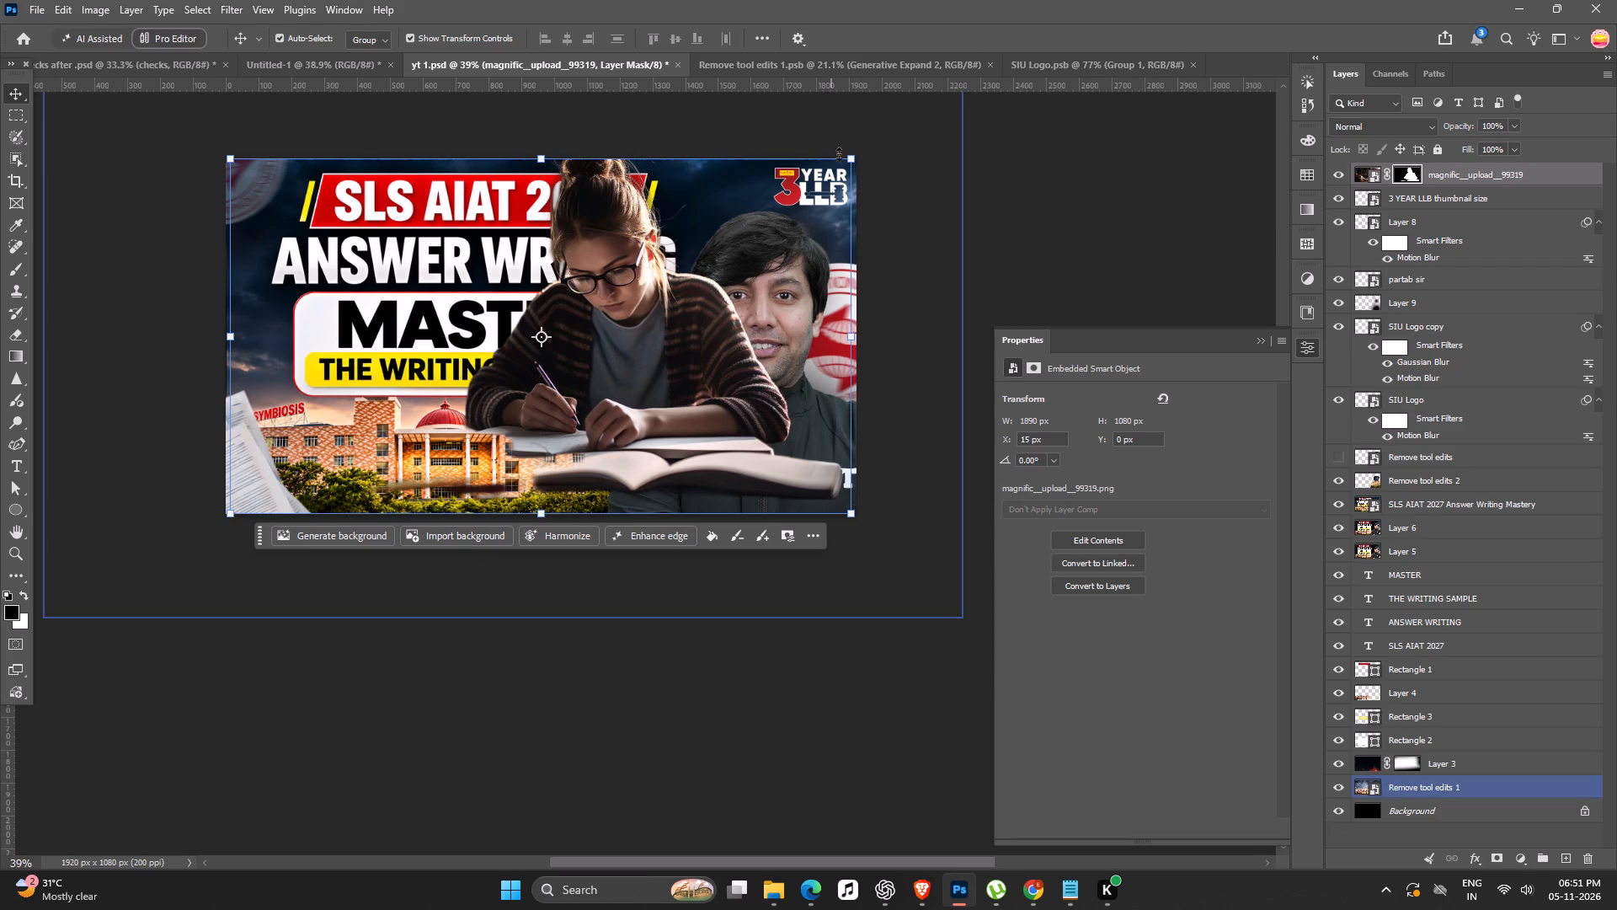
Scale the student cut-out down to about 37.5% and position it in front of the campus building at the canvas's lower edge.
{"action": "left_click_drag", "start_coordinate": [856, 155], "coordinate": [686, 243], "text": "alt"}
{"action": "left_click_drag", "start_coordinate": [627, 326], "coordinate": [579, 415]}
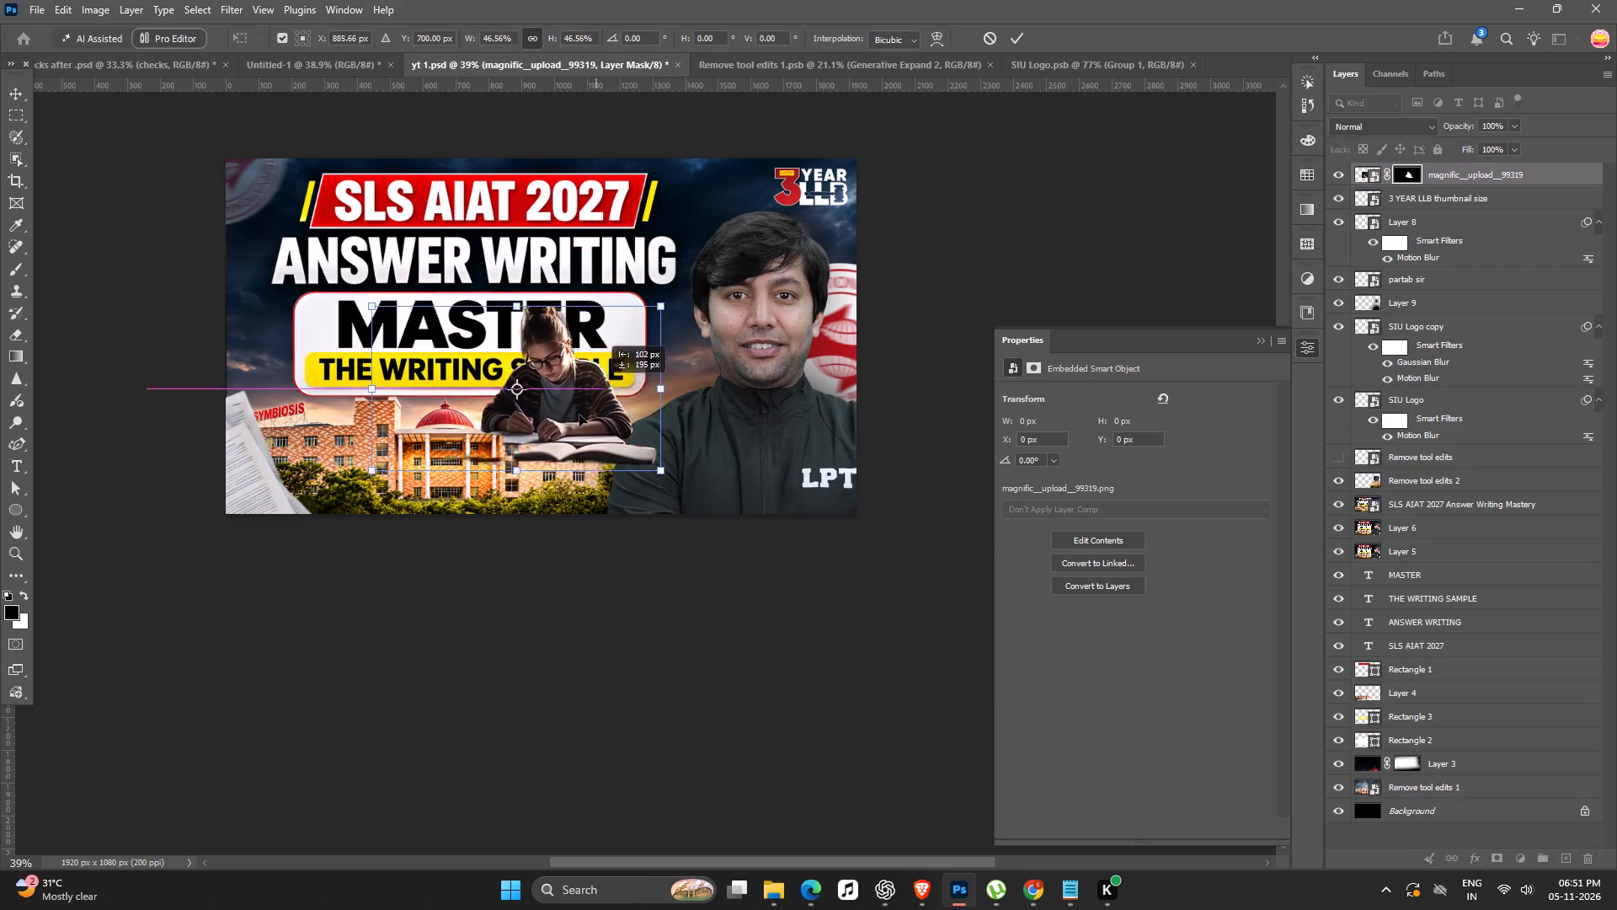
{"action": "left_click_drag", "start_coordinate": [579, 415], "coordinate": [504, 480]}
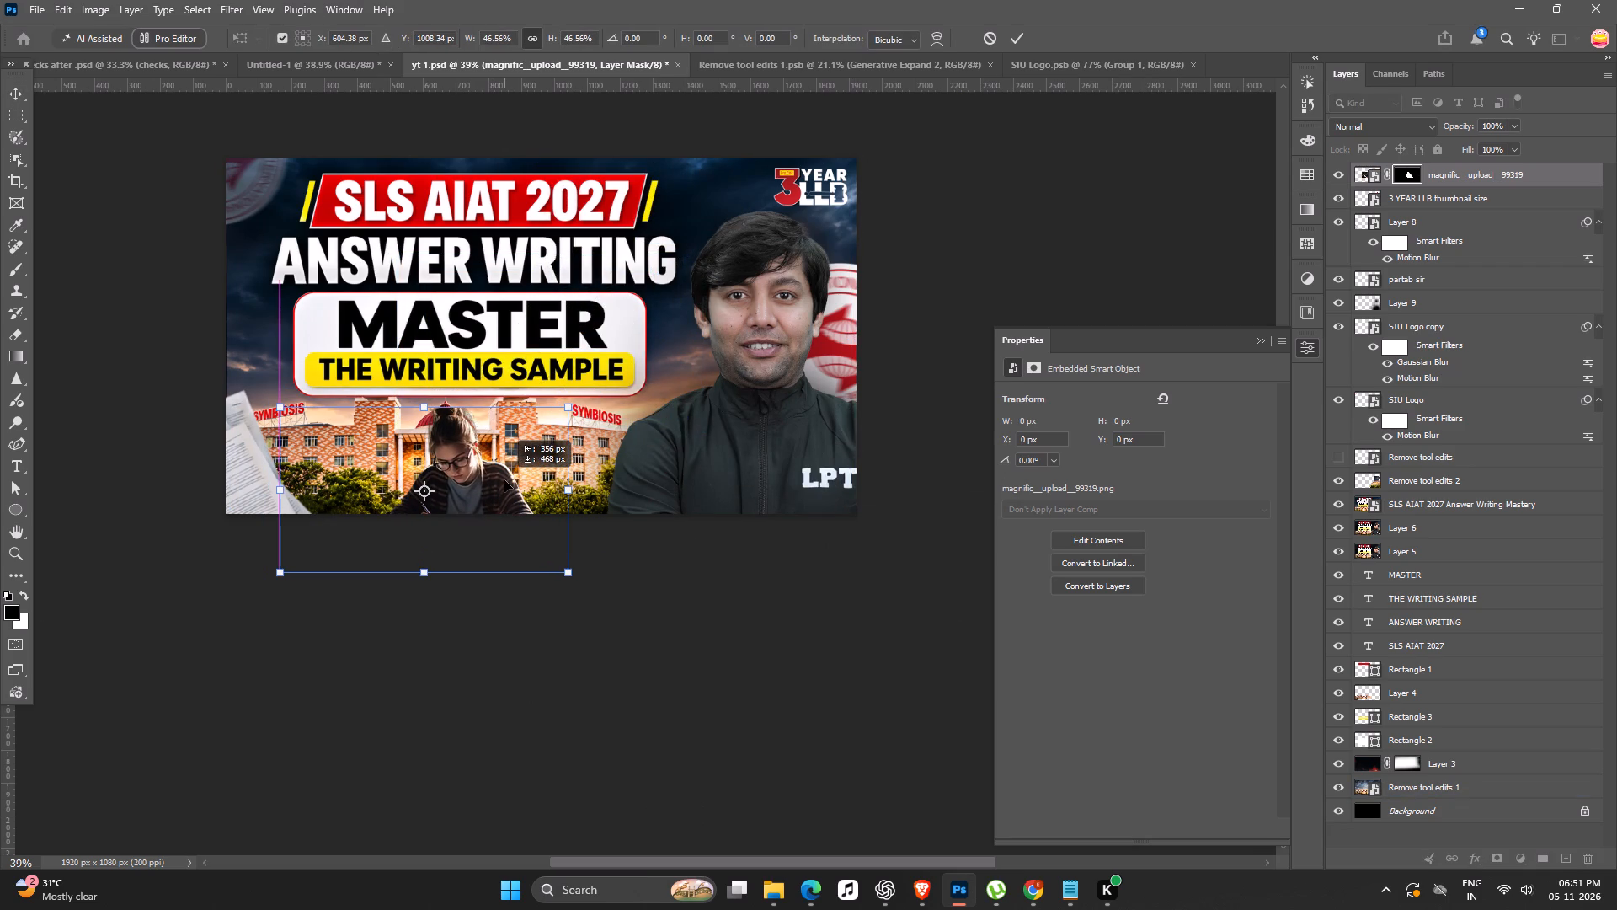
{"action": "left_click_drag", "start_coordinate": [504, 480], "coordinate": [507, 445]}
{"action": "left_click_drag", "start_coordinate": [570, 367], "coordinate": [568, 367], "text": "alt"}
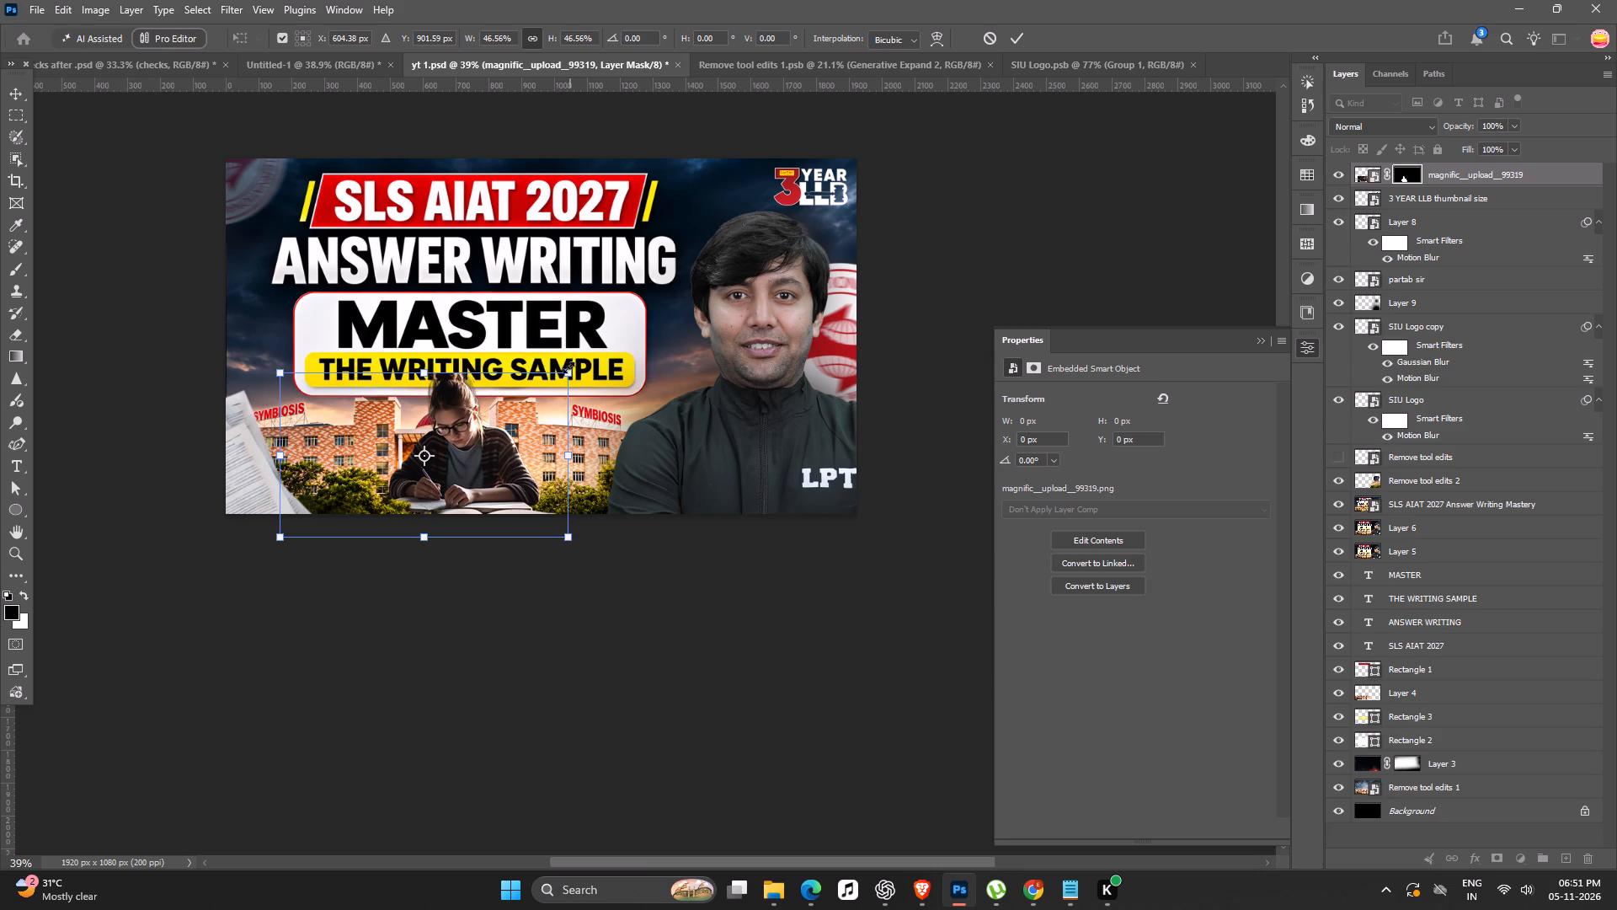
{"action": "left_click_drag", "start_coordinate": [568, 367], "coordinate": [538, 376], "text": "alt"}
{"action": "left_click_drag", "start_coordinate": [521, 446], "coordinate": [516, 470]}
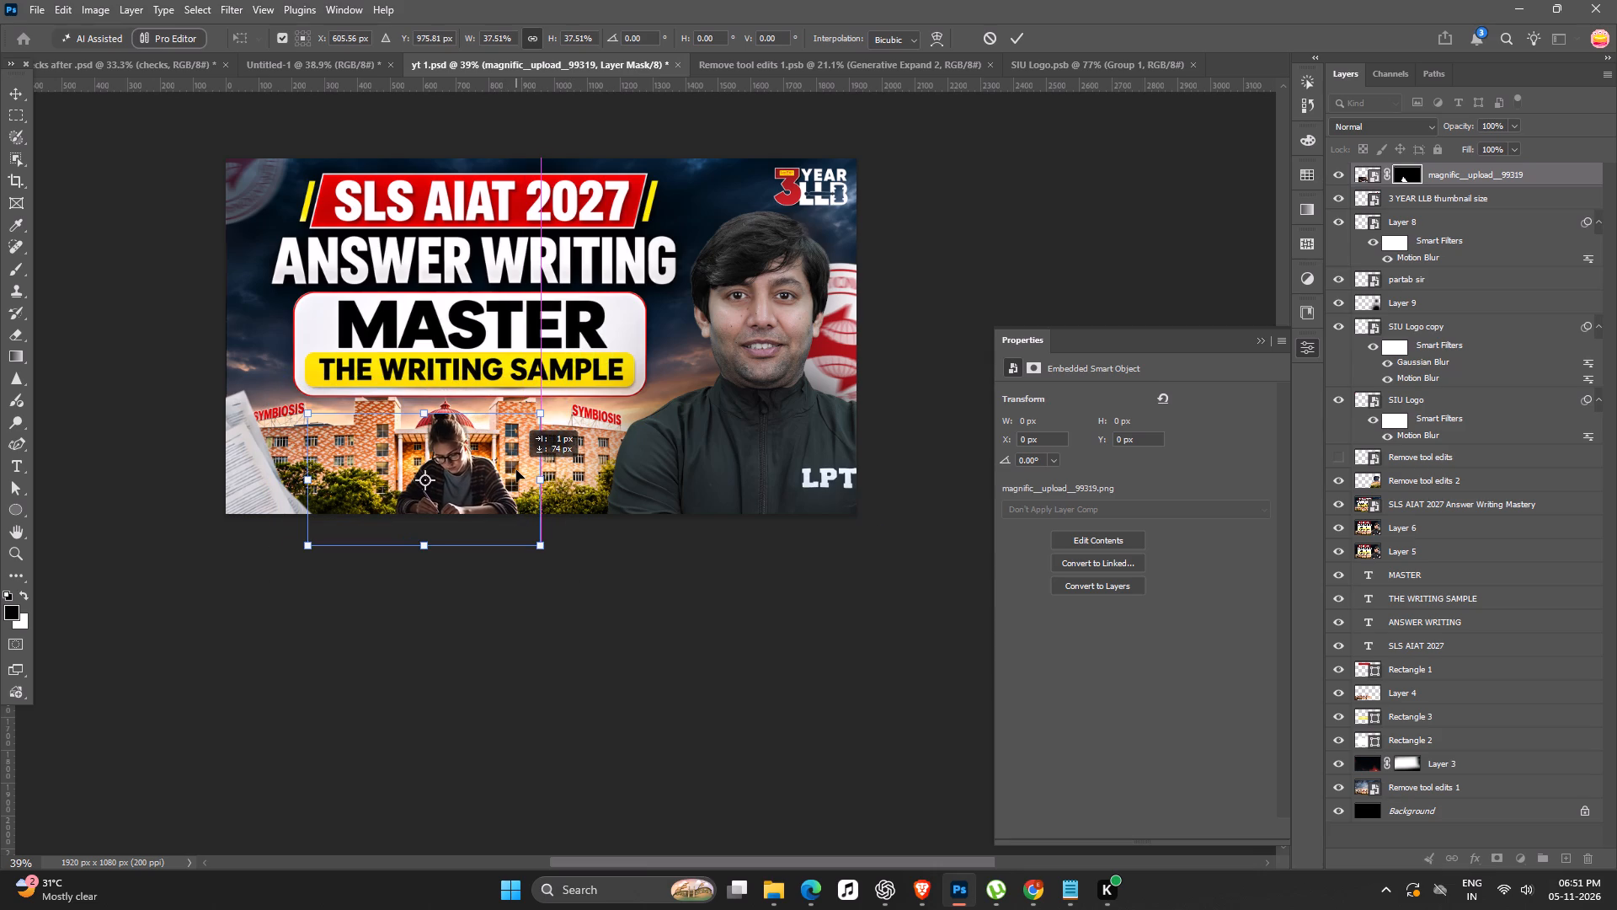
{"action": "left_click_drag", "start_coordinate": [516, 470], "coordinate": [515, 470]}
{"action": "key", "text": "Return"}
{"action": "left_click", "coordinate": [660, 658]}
Examine the whole thumbnail, switching the SLS AIAT 2027 Answer Writing Mastery layer's visibility off and on to compare.
{"action": "scroll", "coordinate": [660, 658], "scroll_direction": "down", "scroll_amount": 7, "text": "ctrl"}
{"action": "key", "text": "space"}
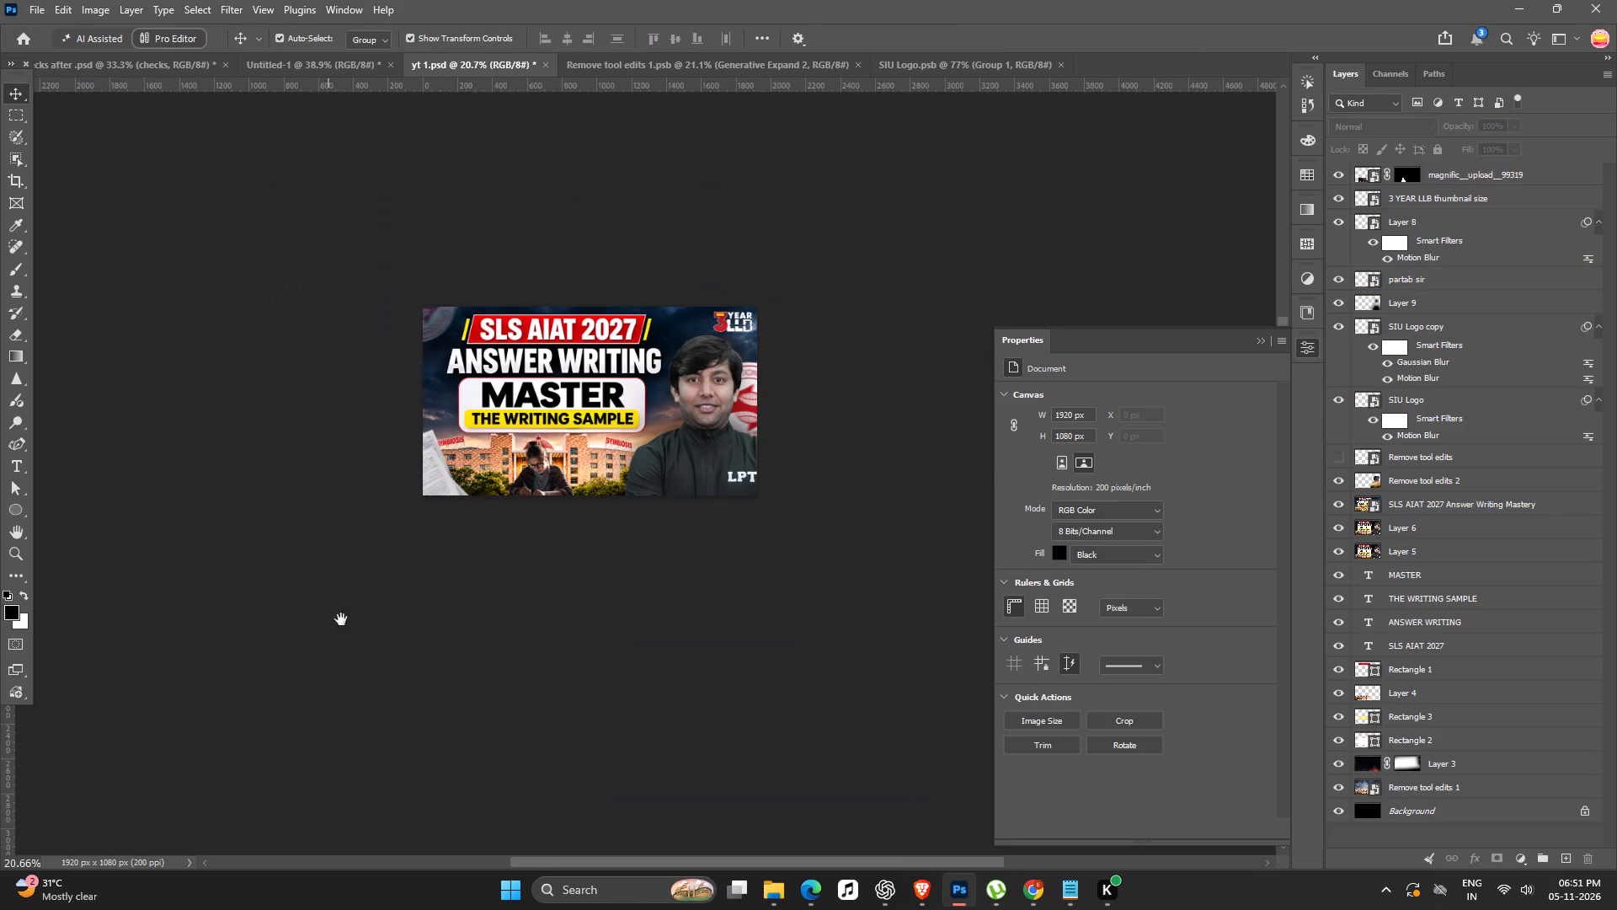
{"action": "left_click", "coordinate": [364, 612]}
{"action": "scroll", "coordinate": [545, 505], "scroll_direction": "up", "scroll_amount": 4, "text": "ctrl"}
{"action": "left_click", "coordinate": [590, 440]}
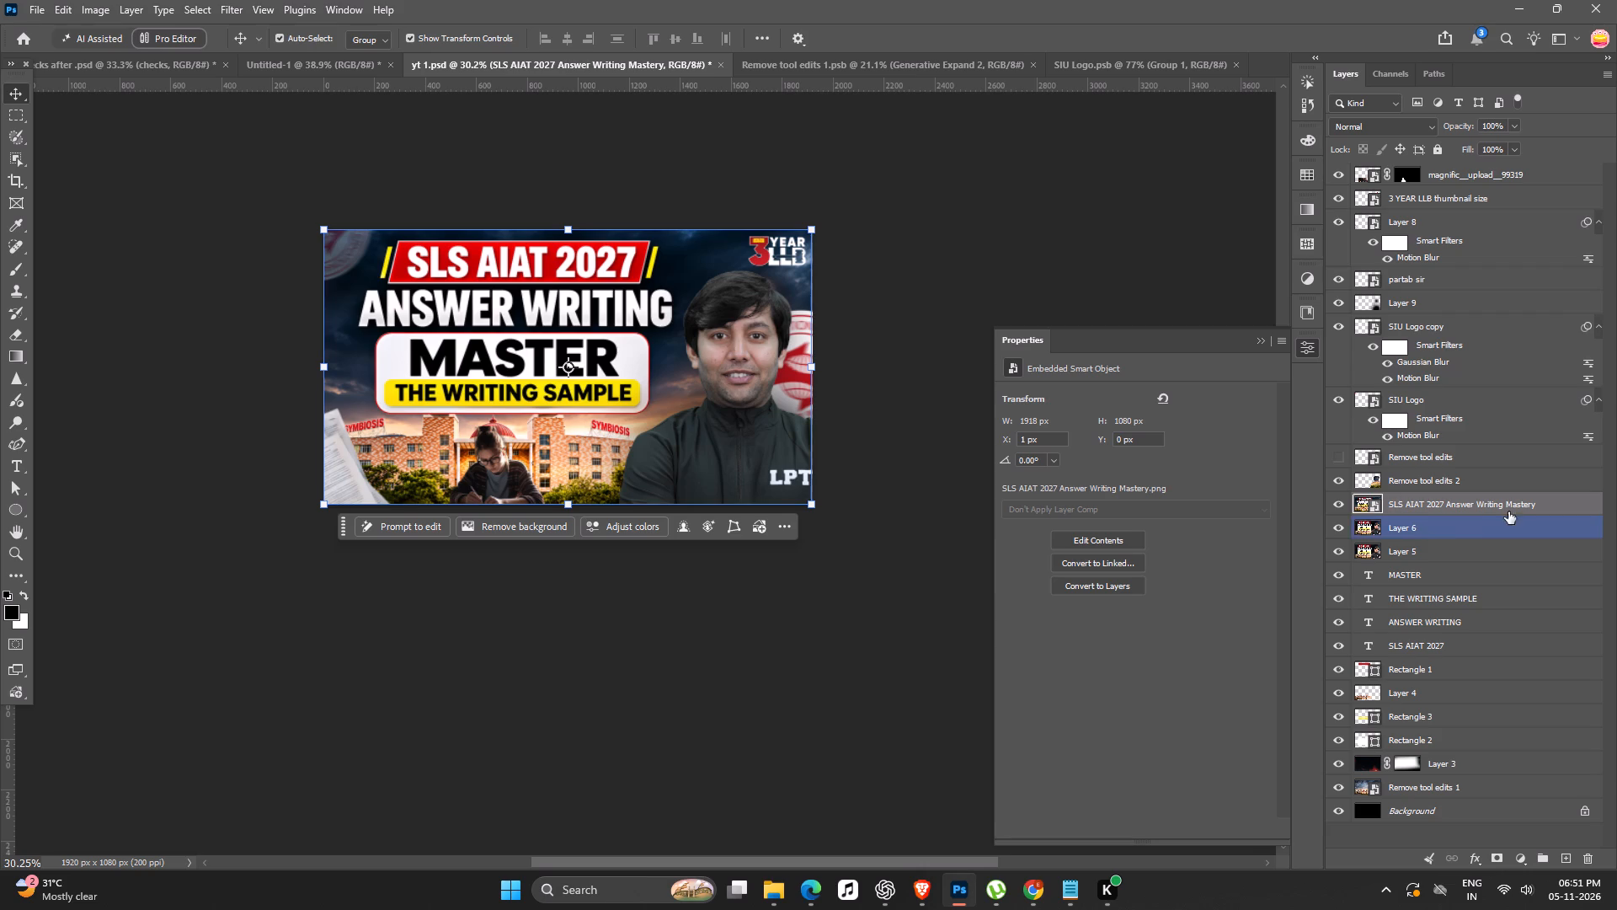
{"action": "left_click", "coordinate": [1336, 503]}
{"action": "left_click", "coordinate": [1336, 503]}
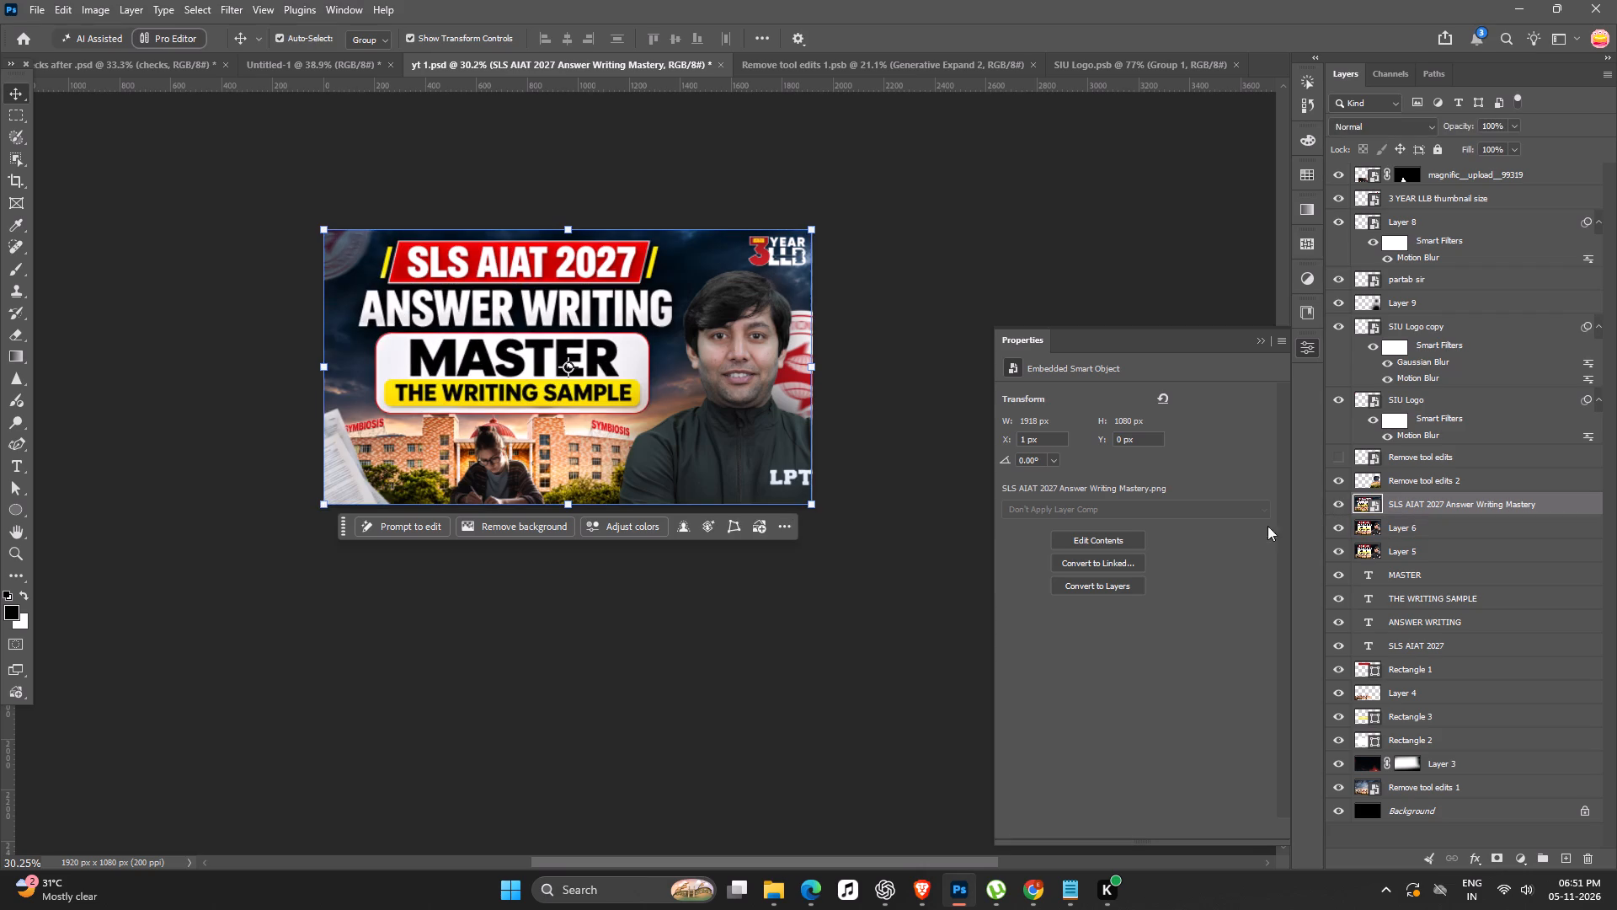
{"action": "left_click", "coordinate": [747, 682]}
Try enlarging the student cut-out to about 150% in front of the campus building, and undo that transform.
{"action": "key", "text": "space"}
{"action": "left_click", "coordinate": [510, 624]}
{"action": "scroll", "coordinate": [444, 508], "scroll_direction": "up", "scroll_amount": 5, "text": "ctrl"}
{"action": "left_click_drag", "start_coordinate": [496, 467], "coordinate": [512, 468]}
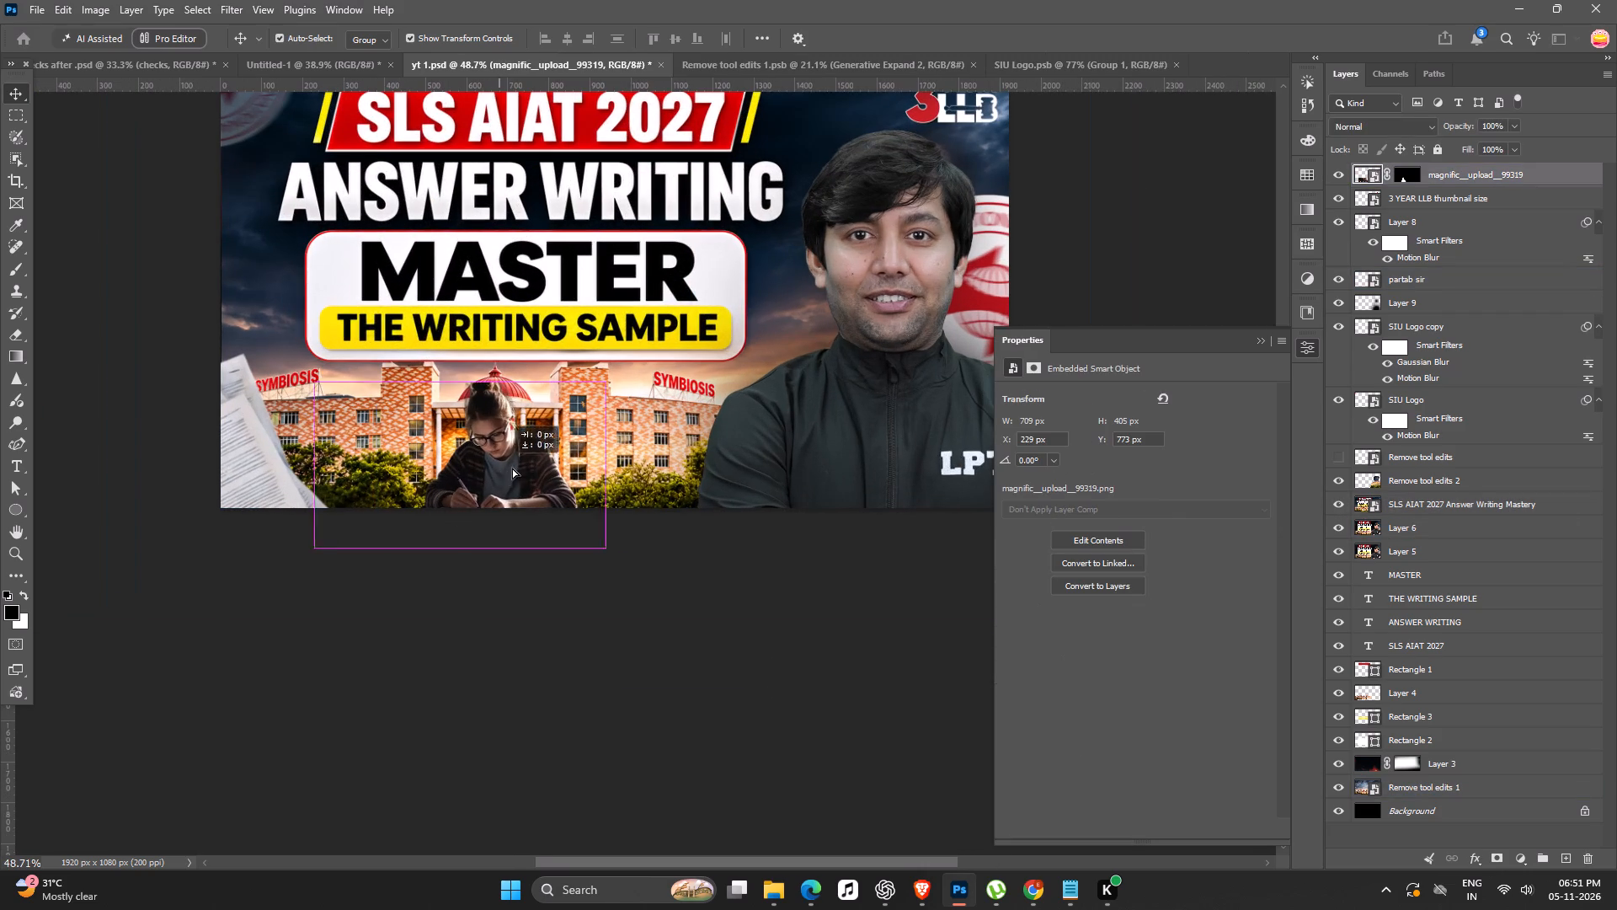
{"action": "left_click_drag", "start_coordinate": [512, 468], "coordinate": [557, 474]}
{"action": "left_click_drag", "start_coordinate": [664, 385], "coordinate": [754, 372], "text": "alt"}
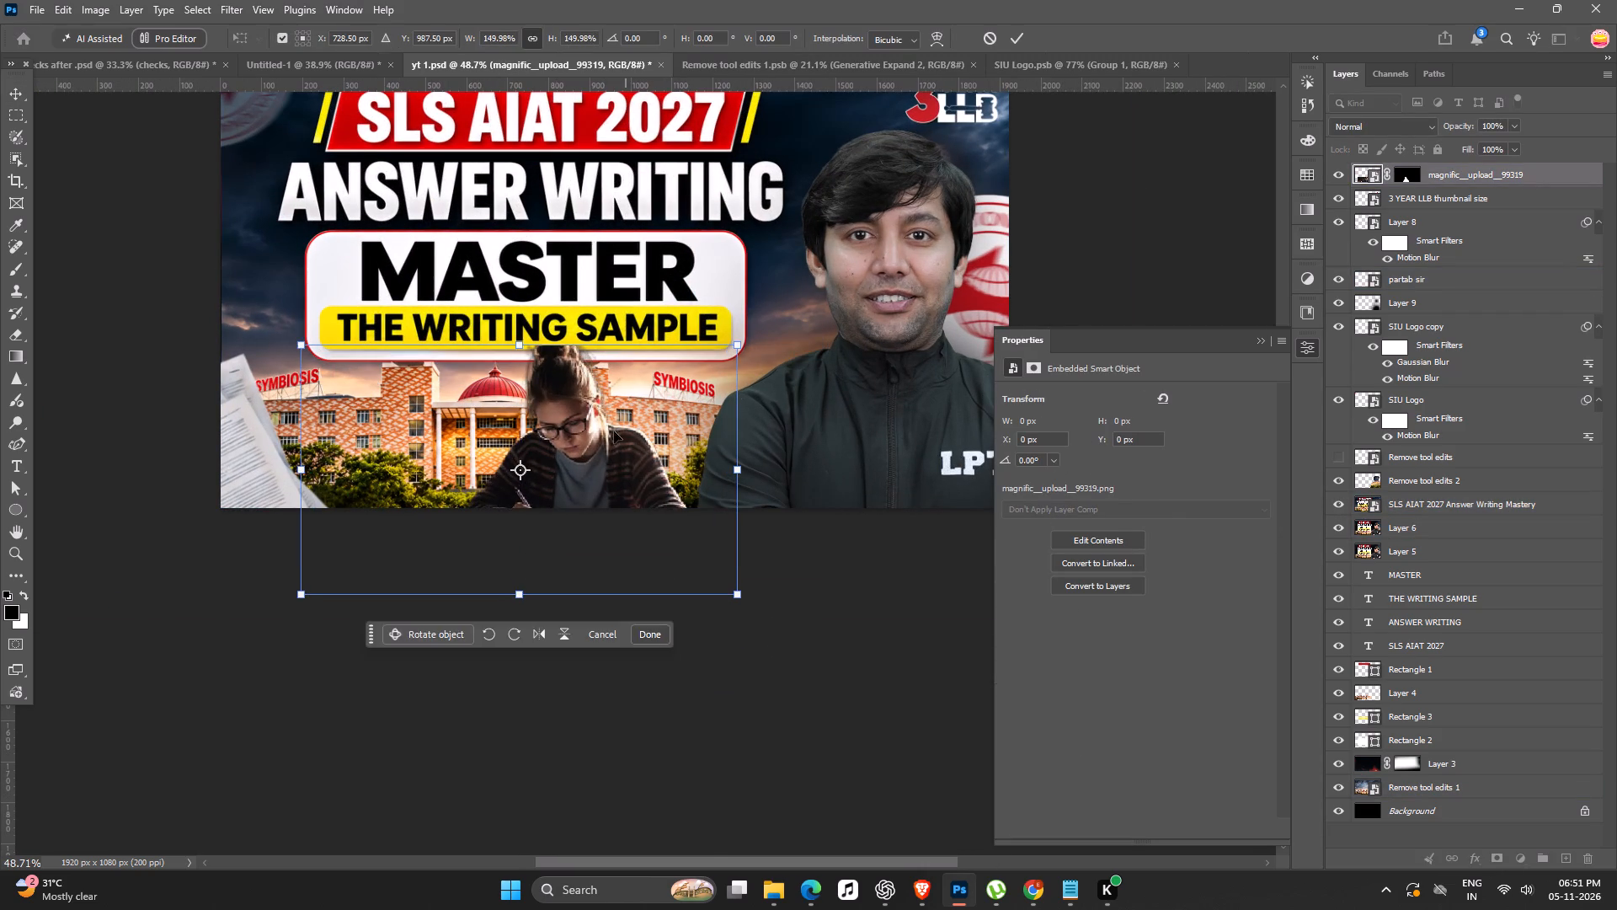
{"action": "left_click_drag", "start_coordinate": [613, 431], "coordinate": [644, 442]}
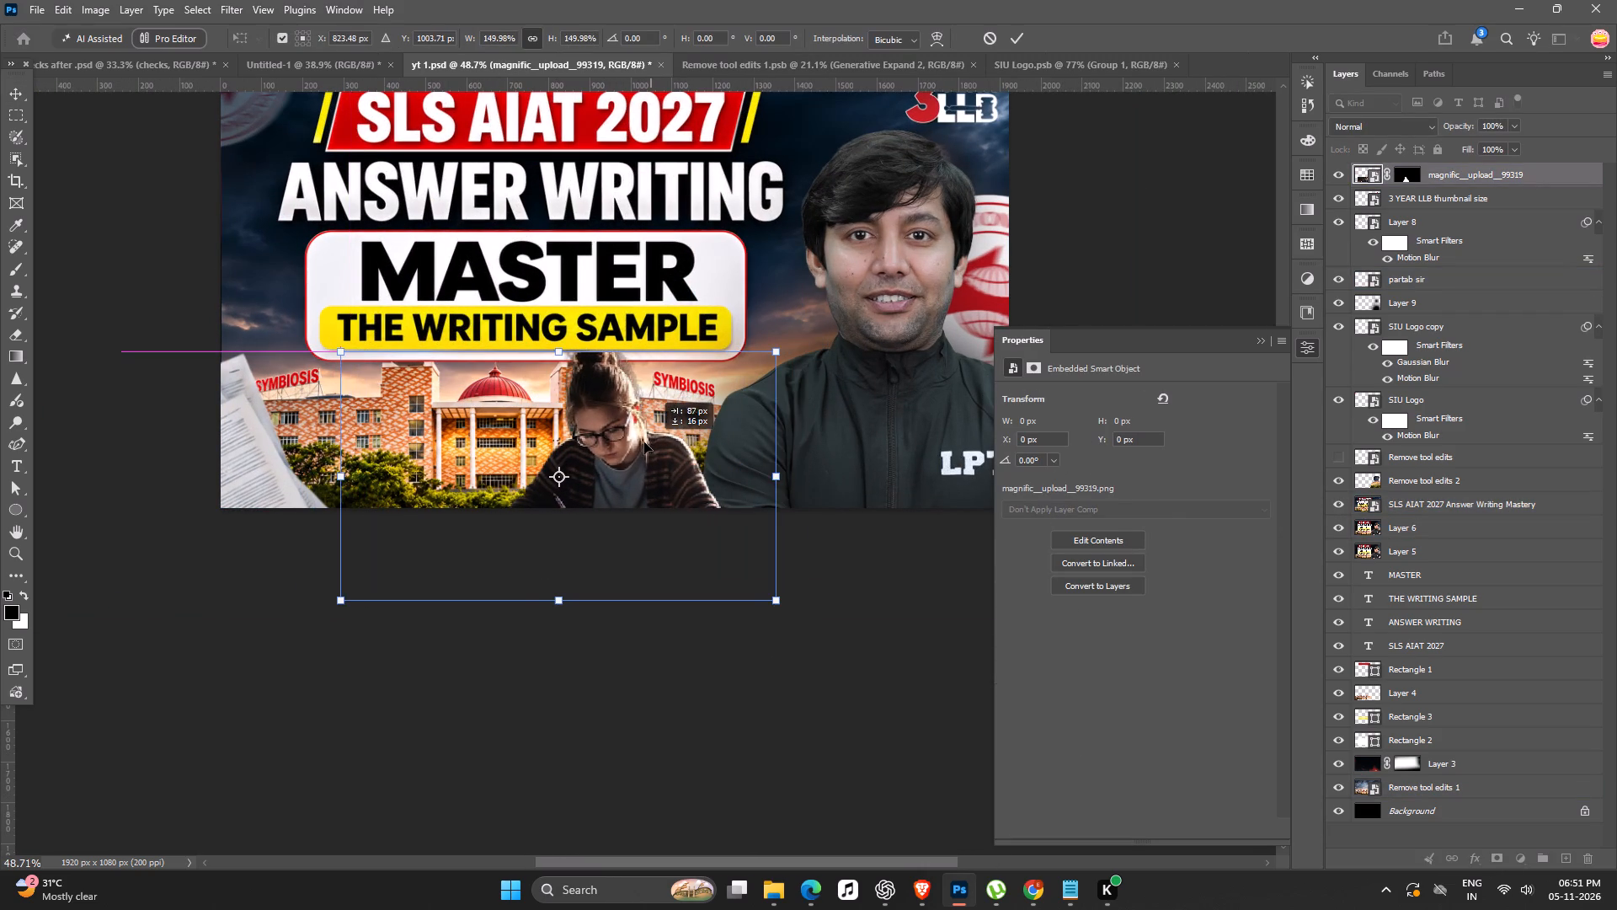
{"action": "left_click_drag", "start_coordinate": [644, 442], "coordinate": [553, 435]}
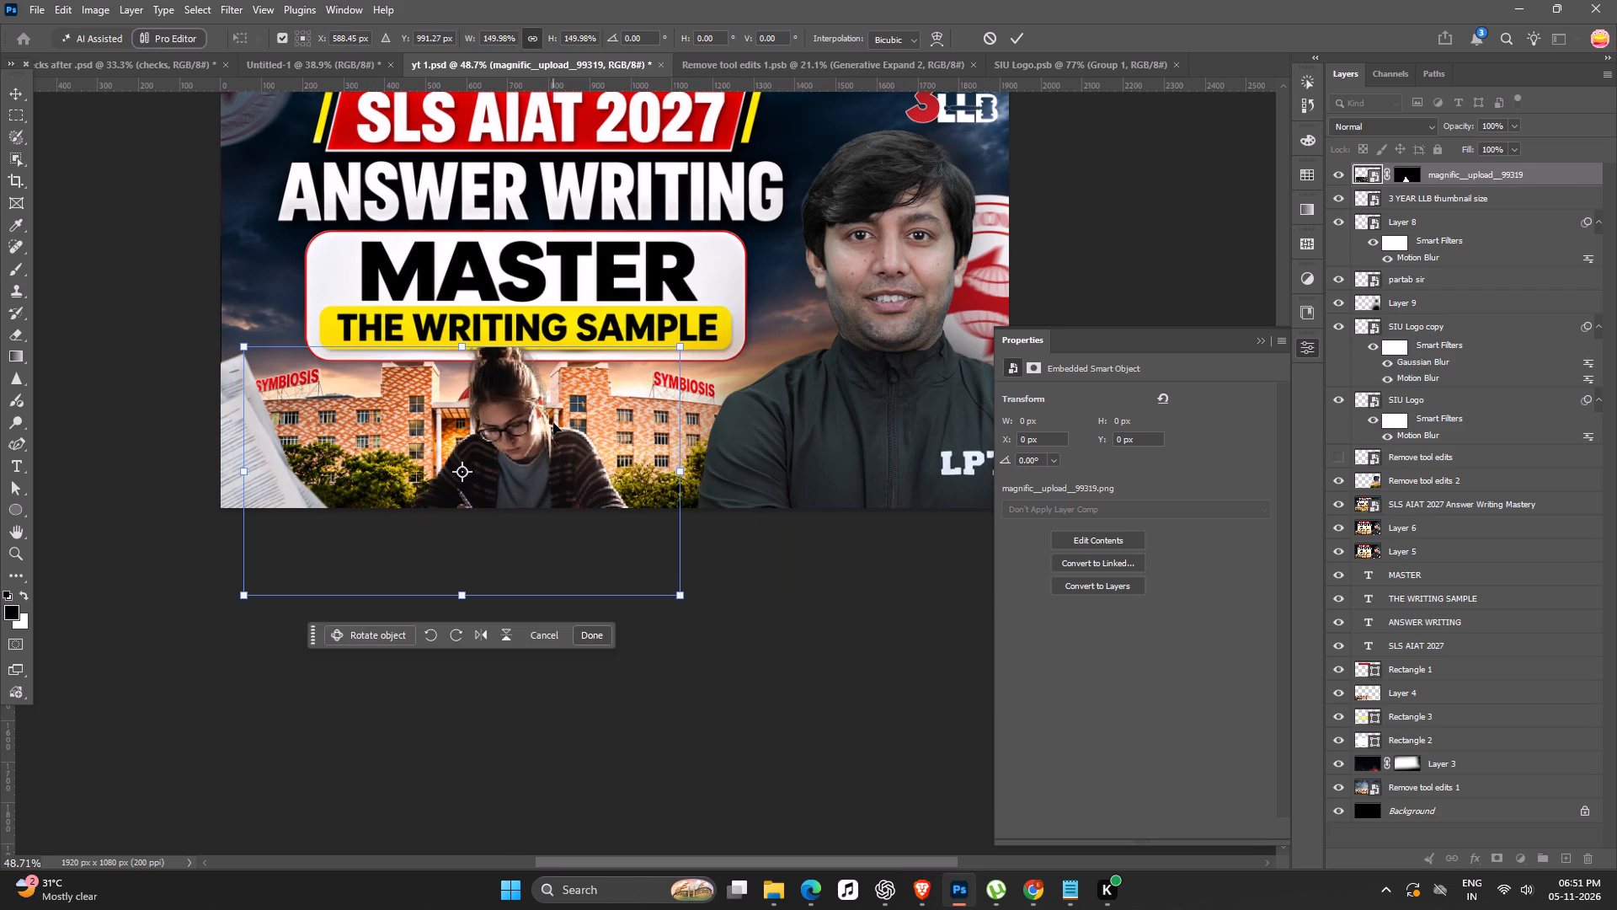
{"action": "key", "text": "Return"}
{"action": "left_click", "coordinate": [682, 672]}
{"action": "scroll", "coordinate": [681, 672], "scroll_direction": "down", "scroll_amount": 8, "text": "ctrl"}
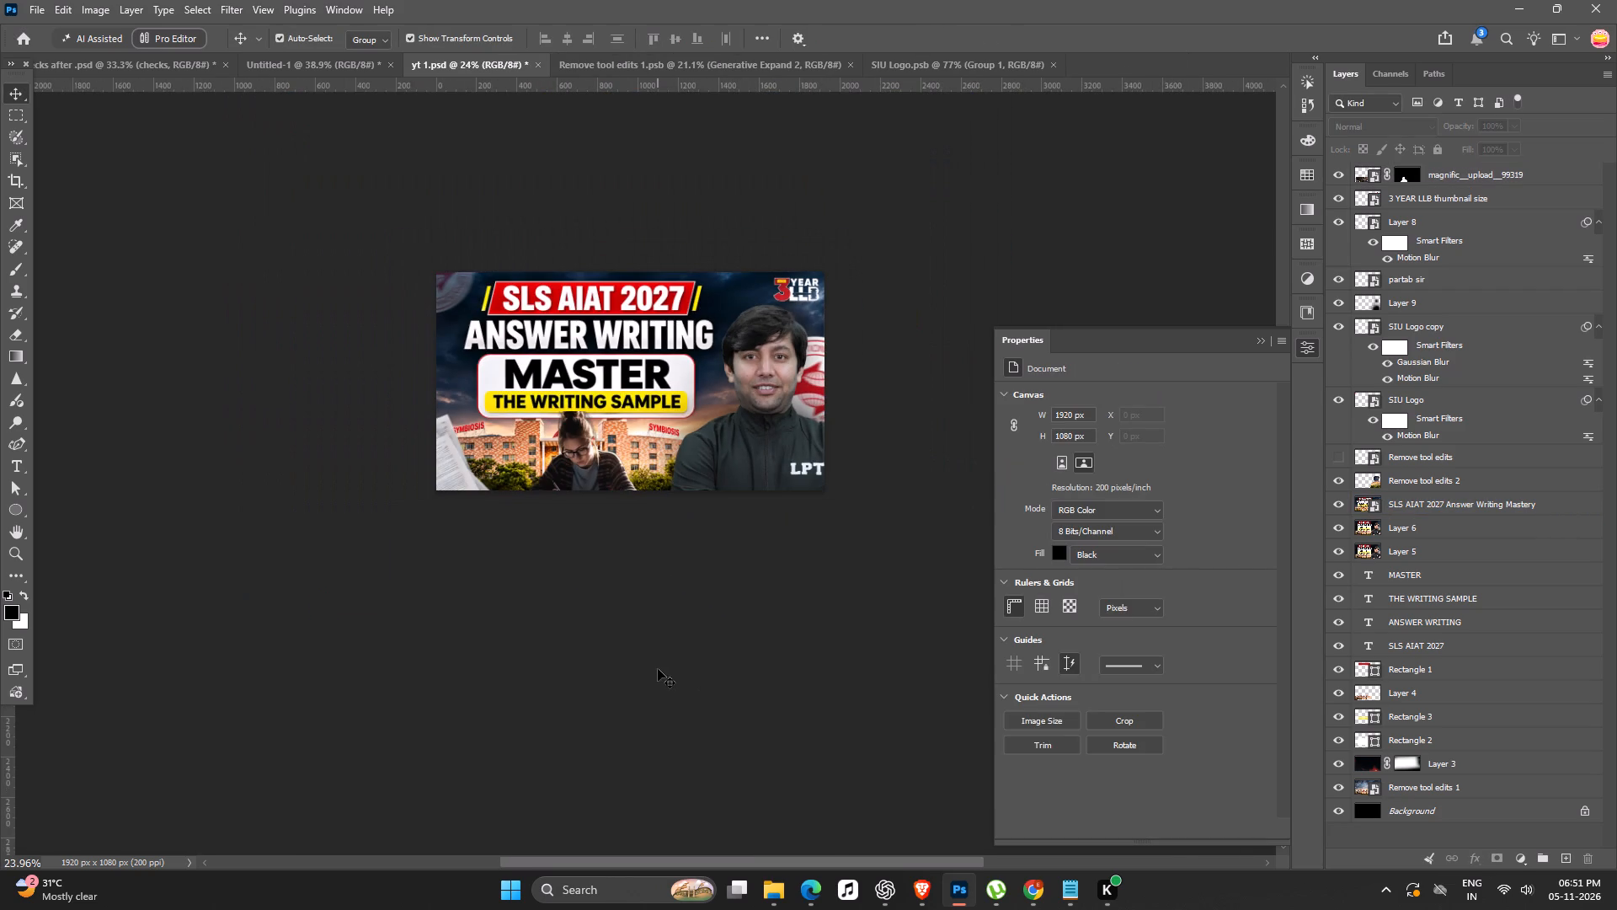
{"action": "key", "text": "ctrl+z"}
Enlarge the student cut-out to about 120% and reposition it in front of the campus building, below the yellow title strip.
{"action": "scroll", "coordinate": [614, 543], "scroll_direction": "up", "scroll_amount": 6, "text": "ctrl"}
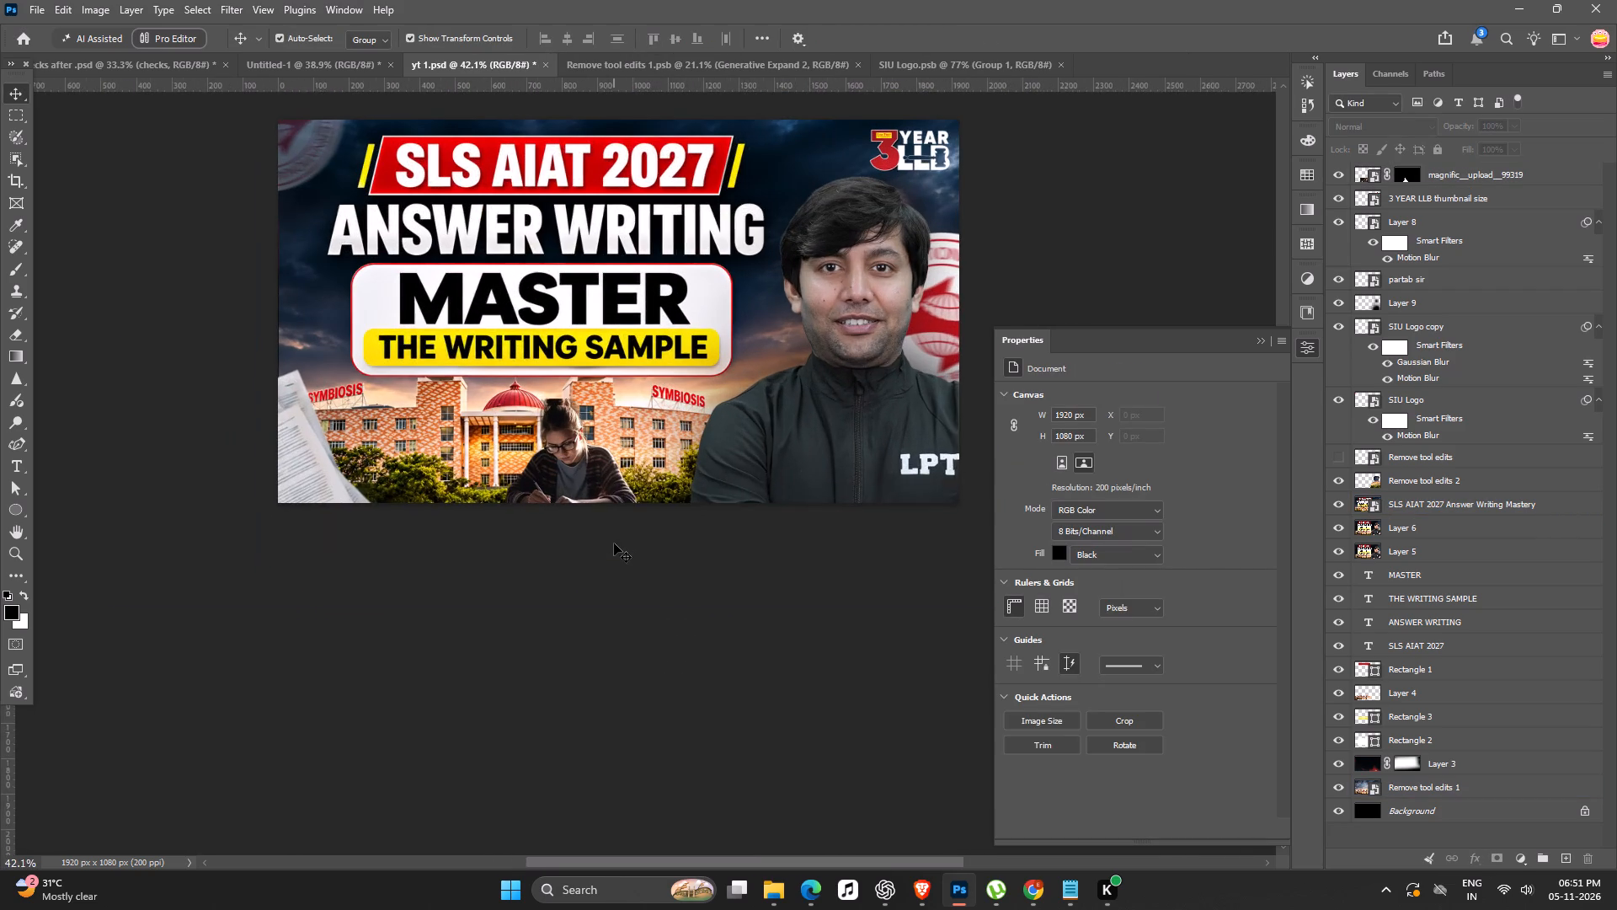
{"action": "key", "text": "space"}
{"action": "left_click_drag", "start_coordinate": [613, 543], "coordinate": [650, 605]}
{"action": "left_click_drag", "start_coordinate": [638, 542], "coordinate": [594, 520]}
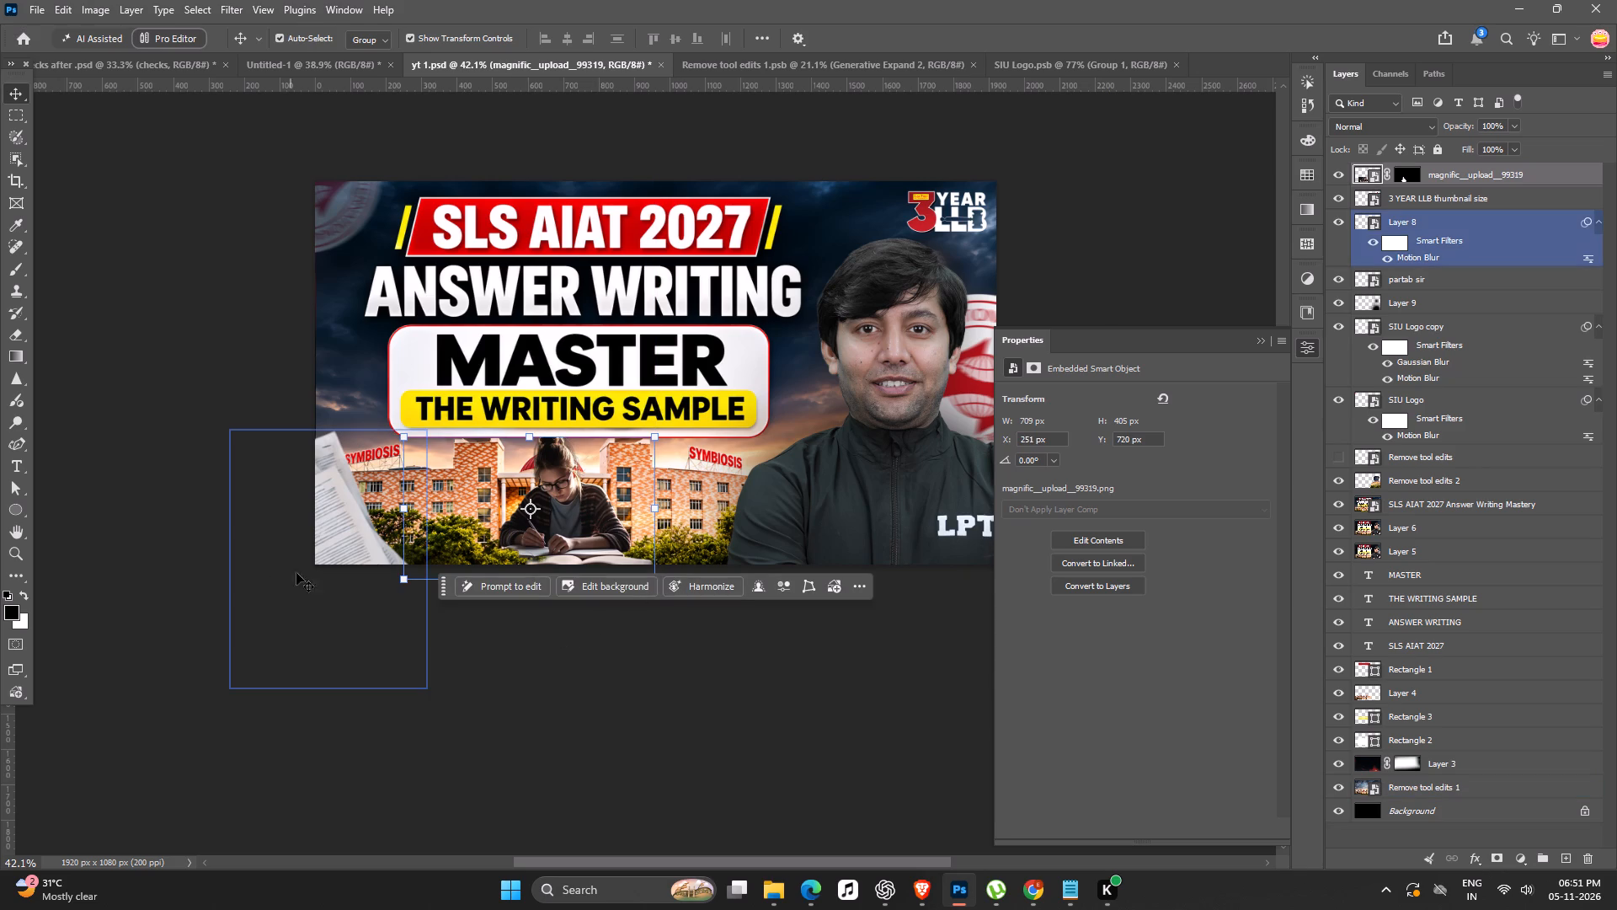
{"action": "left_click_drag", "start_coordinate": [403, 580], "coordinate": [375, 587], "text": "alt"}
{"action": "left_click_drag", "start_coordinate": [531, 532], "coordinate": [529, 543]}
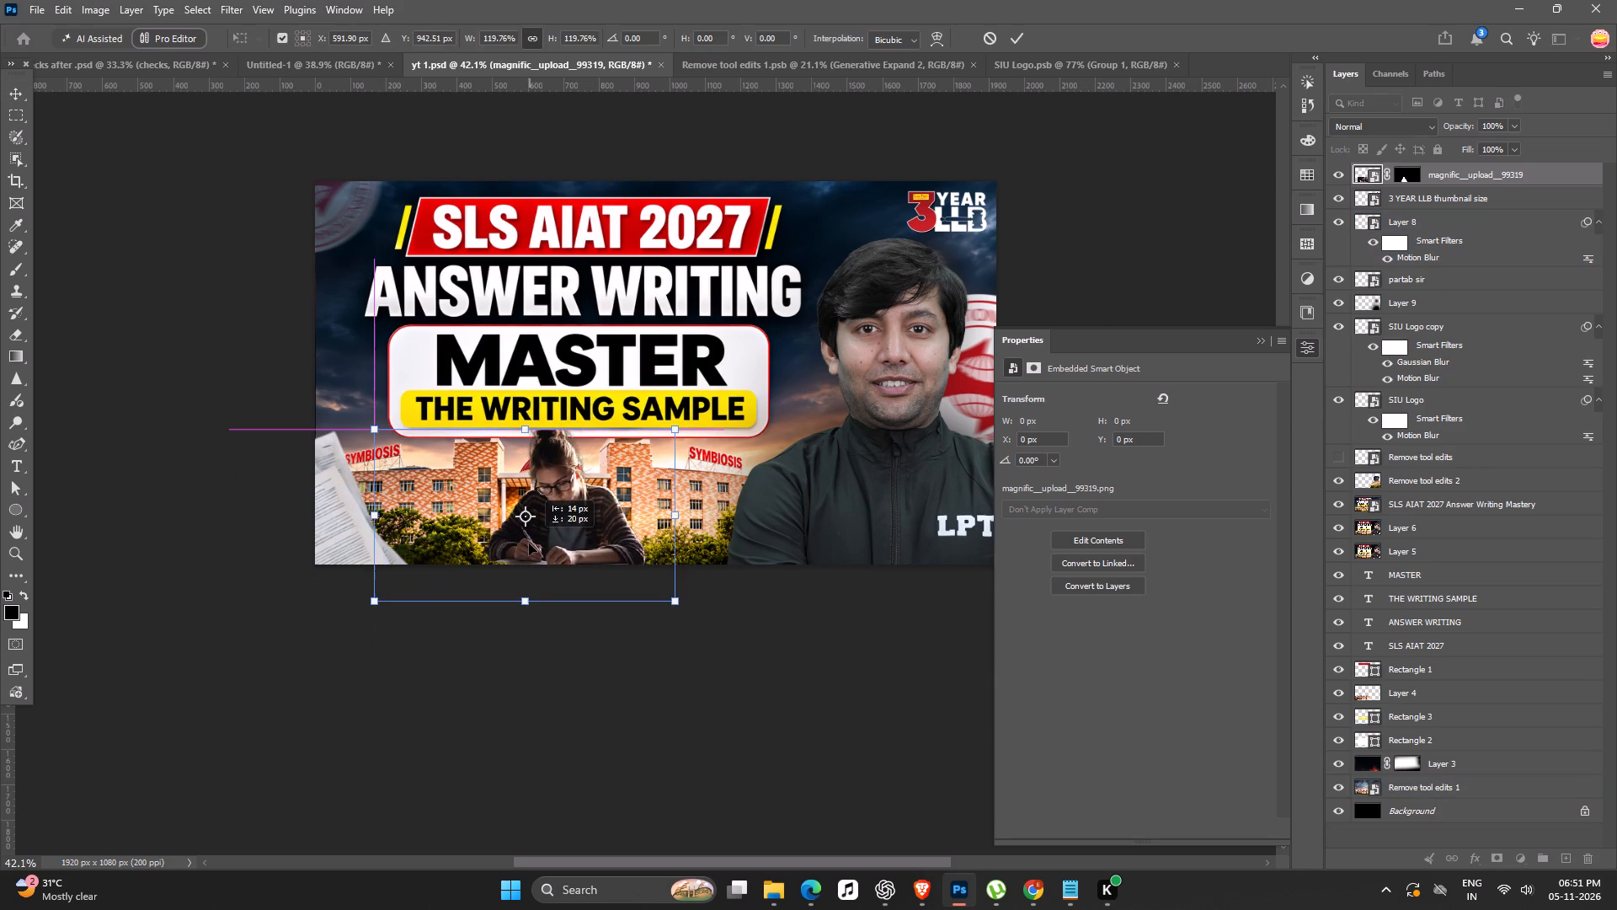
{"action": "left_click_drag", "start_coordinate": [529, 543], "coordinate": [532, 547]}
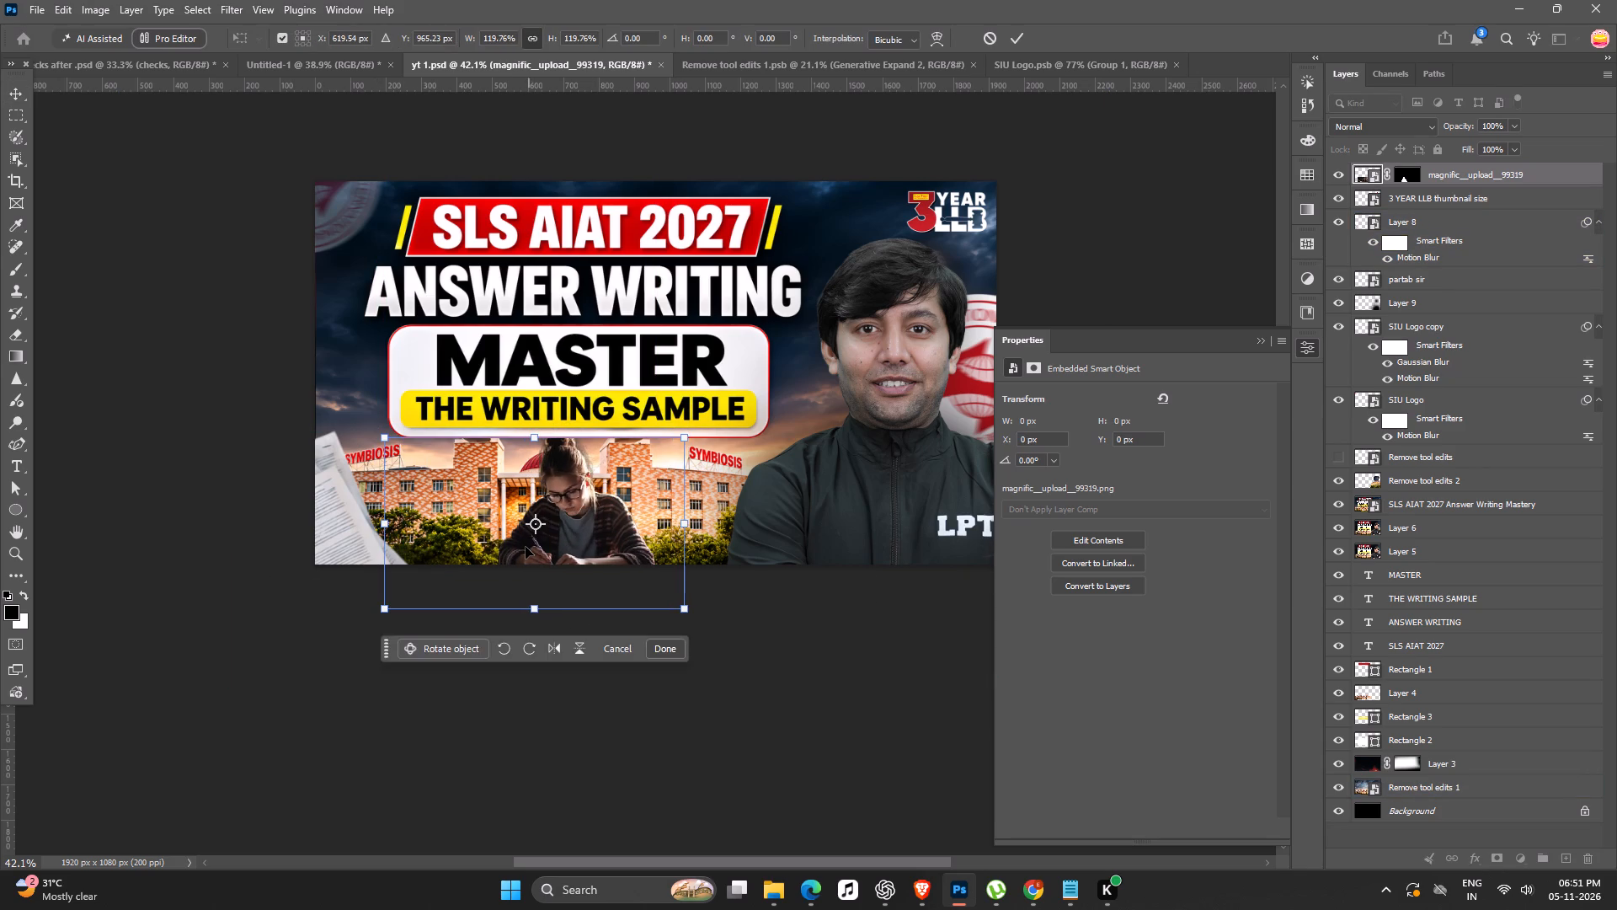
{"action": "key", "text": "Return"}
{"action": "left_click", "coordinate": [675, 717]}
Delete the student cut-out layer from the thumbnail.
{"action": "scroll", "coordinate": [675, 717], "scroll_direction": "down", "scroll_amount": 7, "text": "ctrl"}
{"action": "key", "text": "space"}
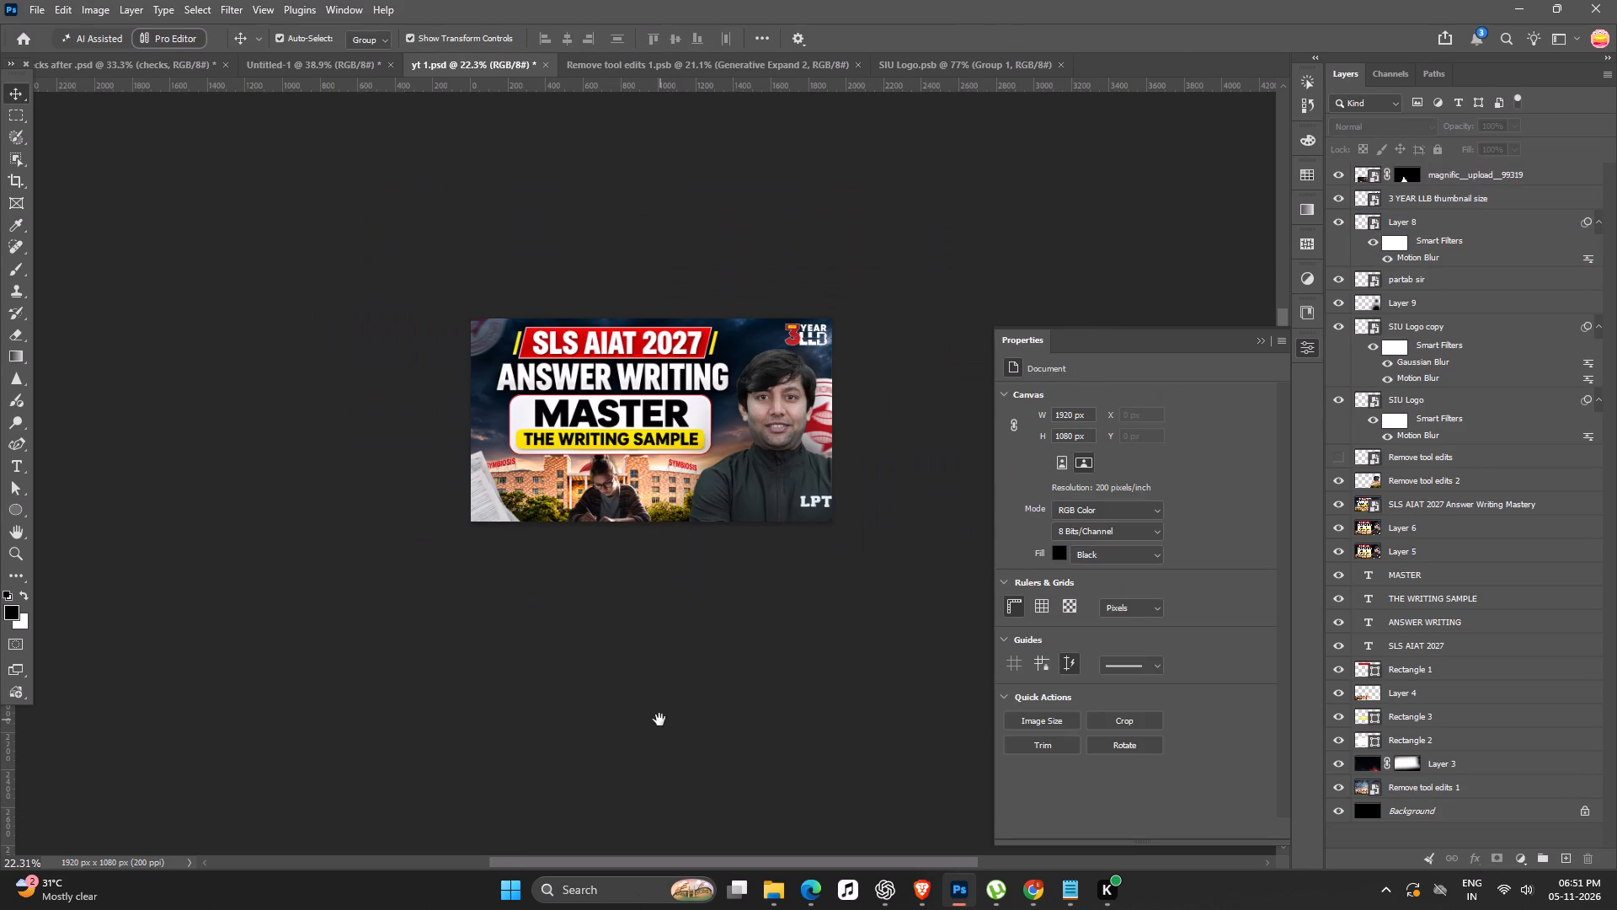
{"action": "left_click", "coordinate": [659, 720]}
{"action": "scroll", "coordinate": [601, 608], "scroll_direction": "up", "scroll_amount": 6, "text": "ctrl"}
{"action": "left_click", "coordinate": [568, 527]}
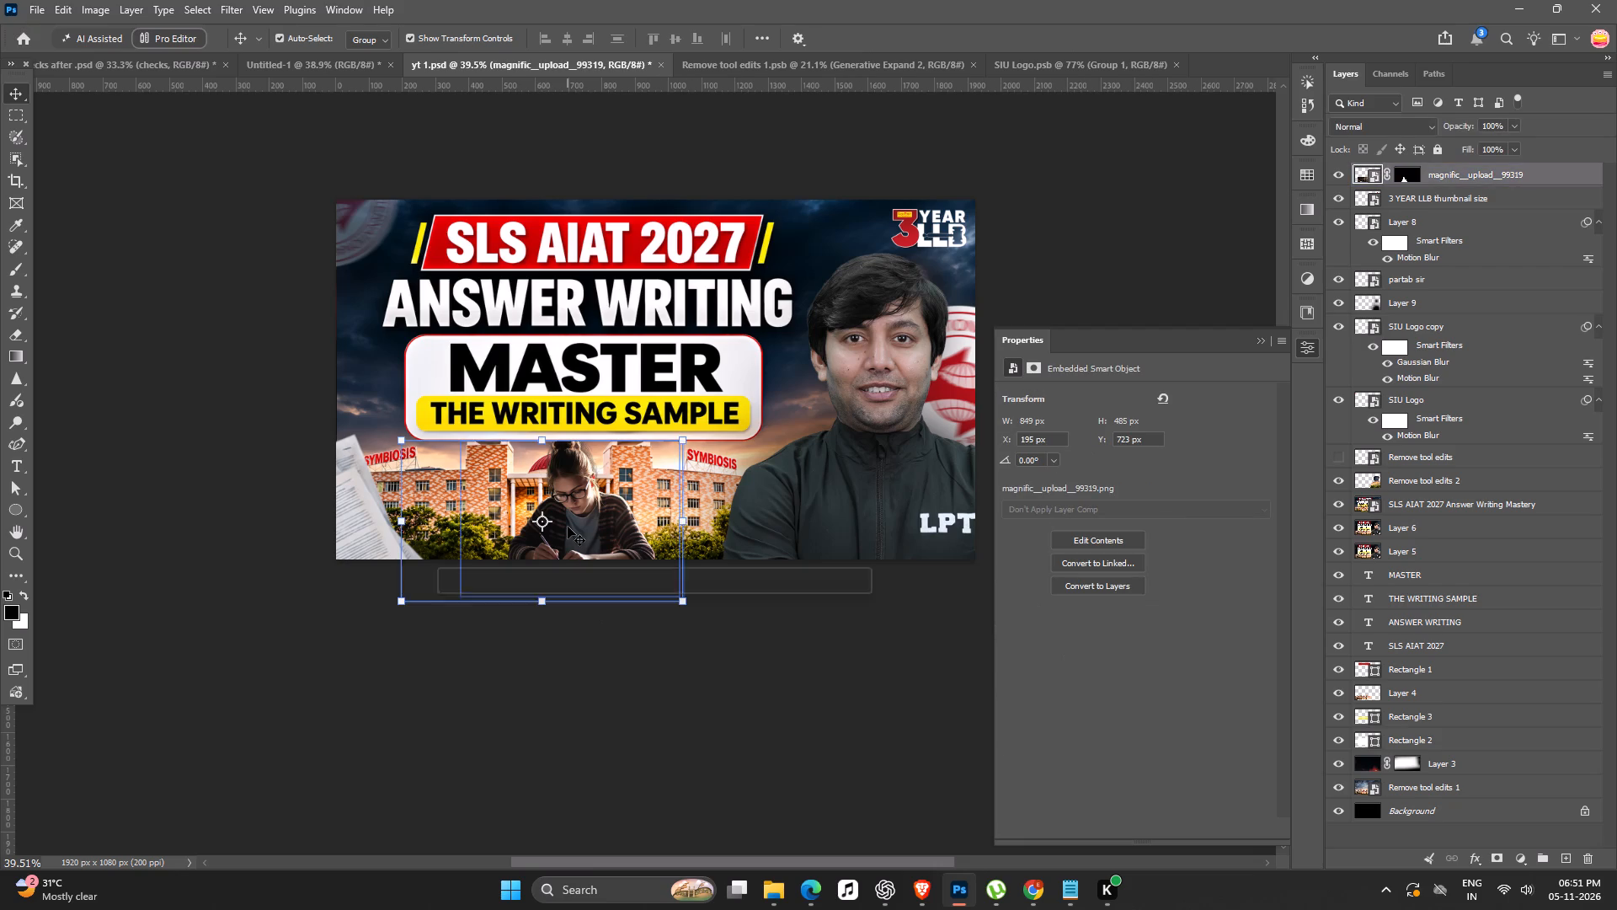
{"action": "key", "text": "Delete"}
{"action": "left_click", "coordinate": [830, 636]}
Draw a linear black-to-transparent gradient fill running from the ANSWER WRITING title down to the canvas's bottom edge, darkest at the bottom.
{"action": "key", "text": "space"}
{"action": "left_click_drag", "start_coordinate": [723, 665], "coordinate": [670, 677]}
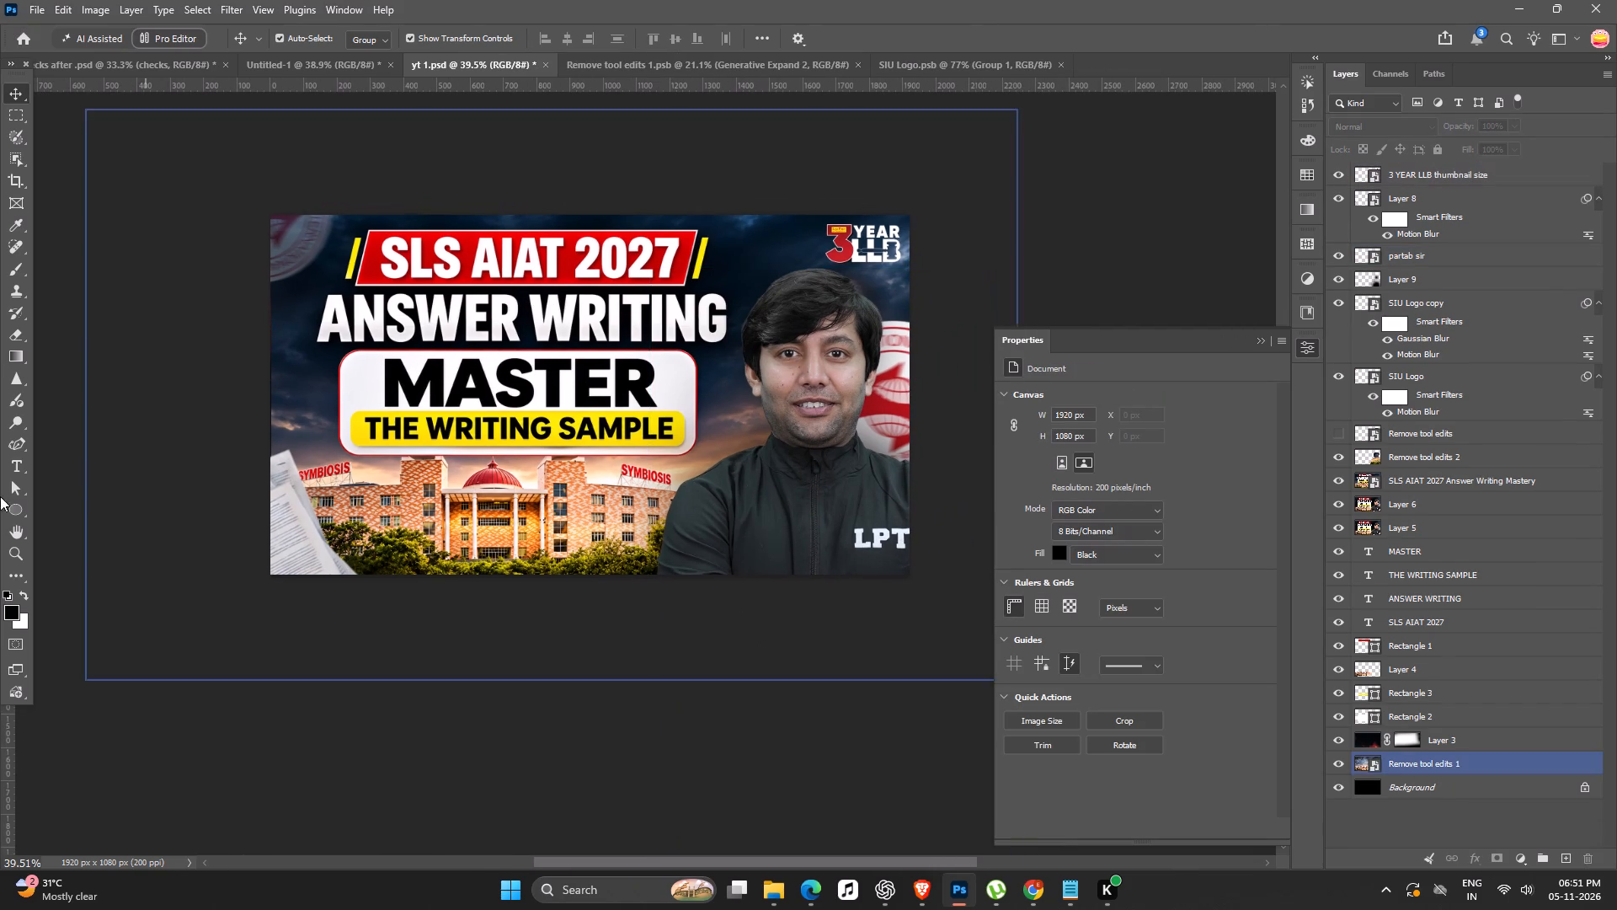
{"action": "left_click", "coordinate": [19, 355]}
{"action": "left_click_drag", "start_coordinate": [558, 314], "coordinate": [575, 484]}
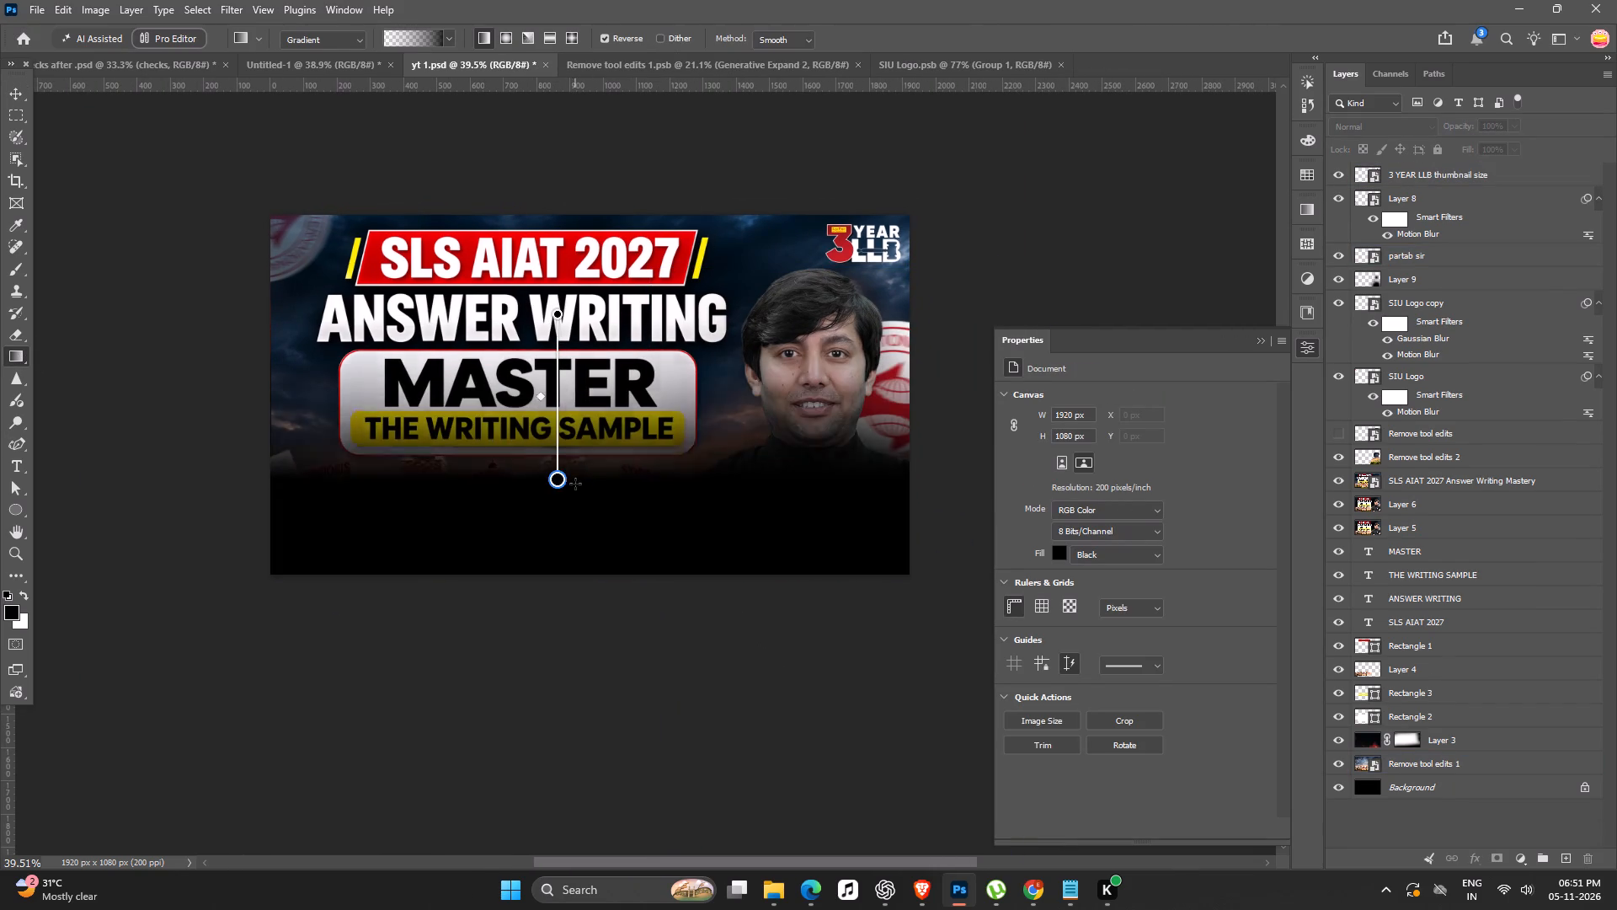
{"action": "left_click_drag", "start_coordinate": [575, 484], "coordinate": [567, 570]}
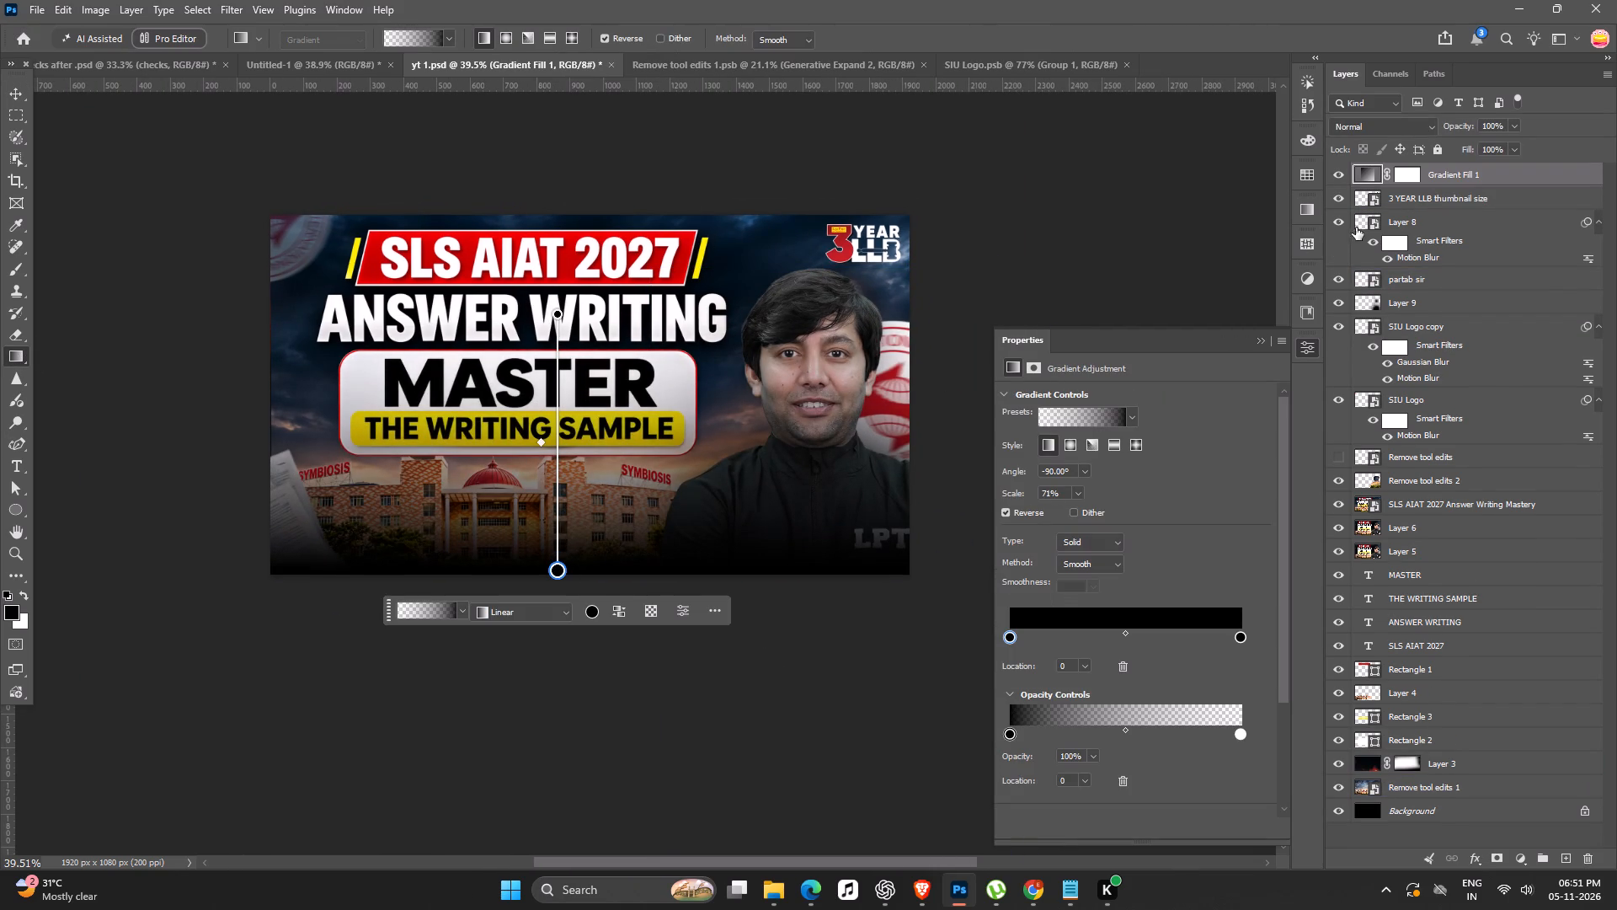
Reorder the gradient fill layer to sit directly above Remove tool edits 2, beneath the logo, paper and portrait layers.
{"action": "left_click", "coordinate": [18, 84]}
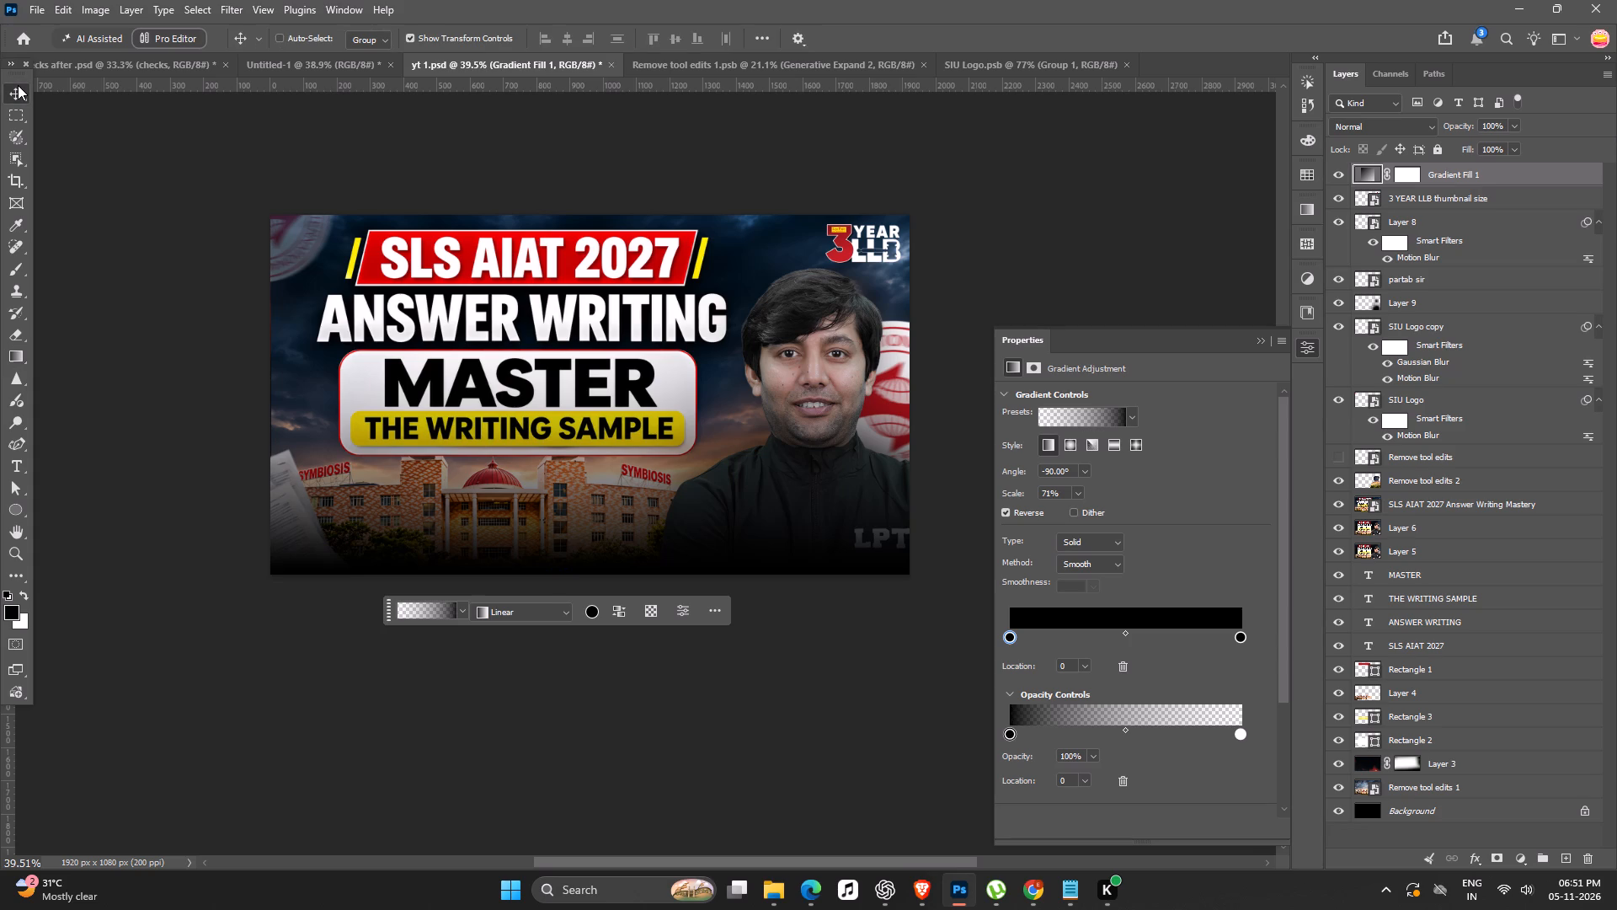
{"action": "key", "text": "ctrl+shift+bracketleft"}
{"action": "key", "text": "ctrl+bracketright"}
{"action": "key", "text": "ctrl+bracketright"}
{"action": "key", "text": "ctrl+bracketright"}
{"action": "key", "text": "ctrl+bracketright"}
{"action": "key", "text": "ctrl+bracketright"}
{"action": "key", "text": "ctrl+bracketright"}
{"action": "key", "text": "ctrl+bracketright"}
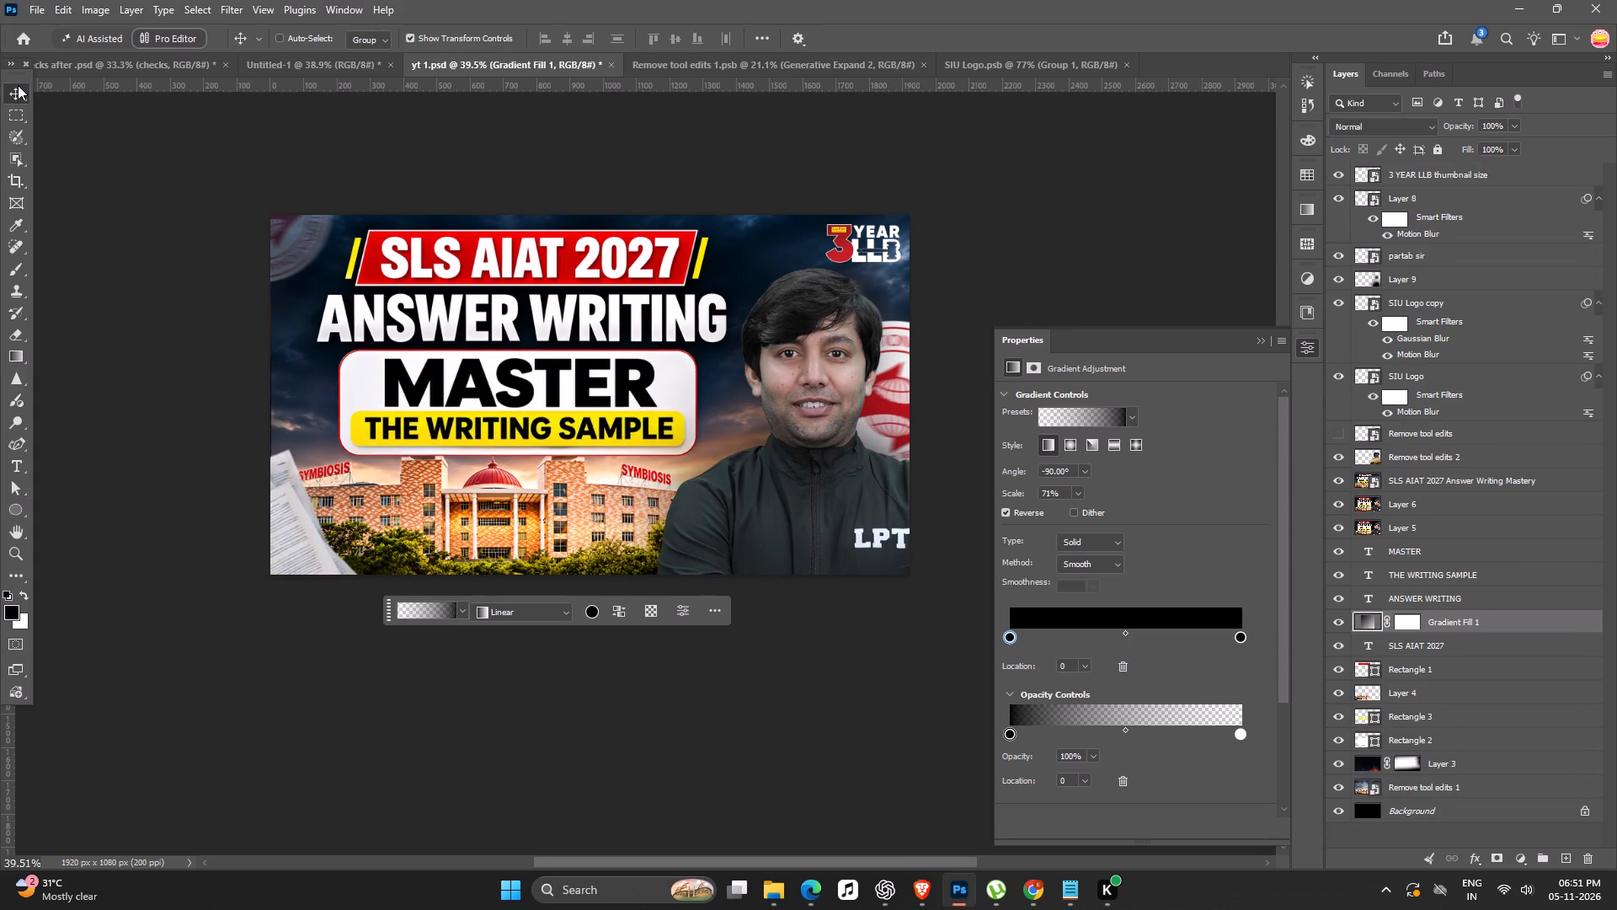
{"action": "key", "text": "ctrl+bracketright"}
{"action": "key", "text": "ctrl+bracketright"}
{"action": "key", "text": "ctrl+bracketright"}
{"action": "key", "text": "ctrl+bracketright"}
{"action": "key", "text": "ctrl+bracketright"}
{"action": "key", "text": "ctrl+bracketright"}
{"action": "key", "text": "ctrl+bracketright"}
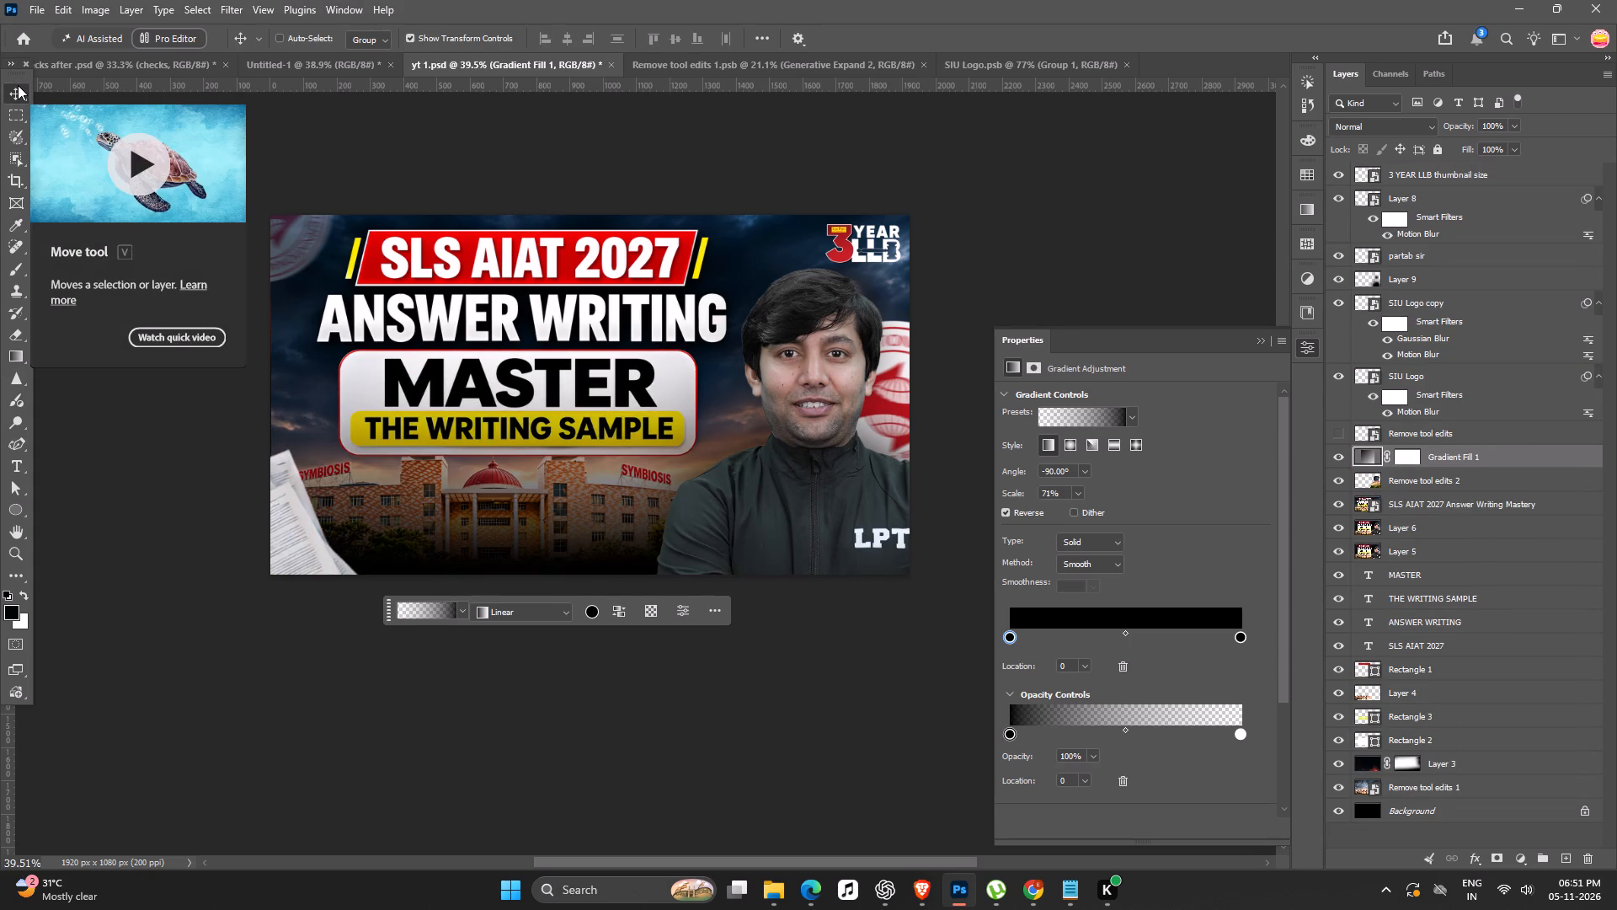
{"action": "key", "text": "ctrl+bracketleft"}
{"action": "key", "text": "ctrl+bracketleft"}
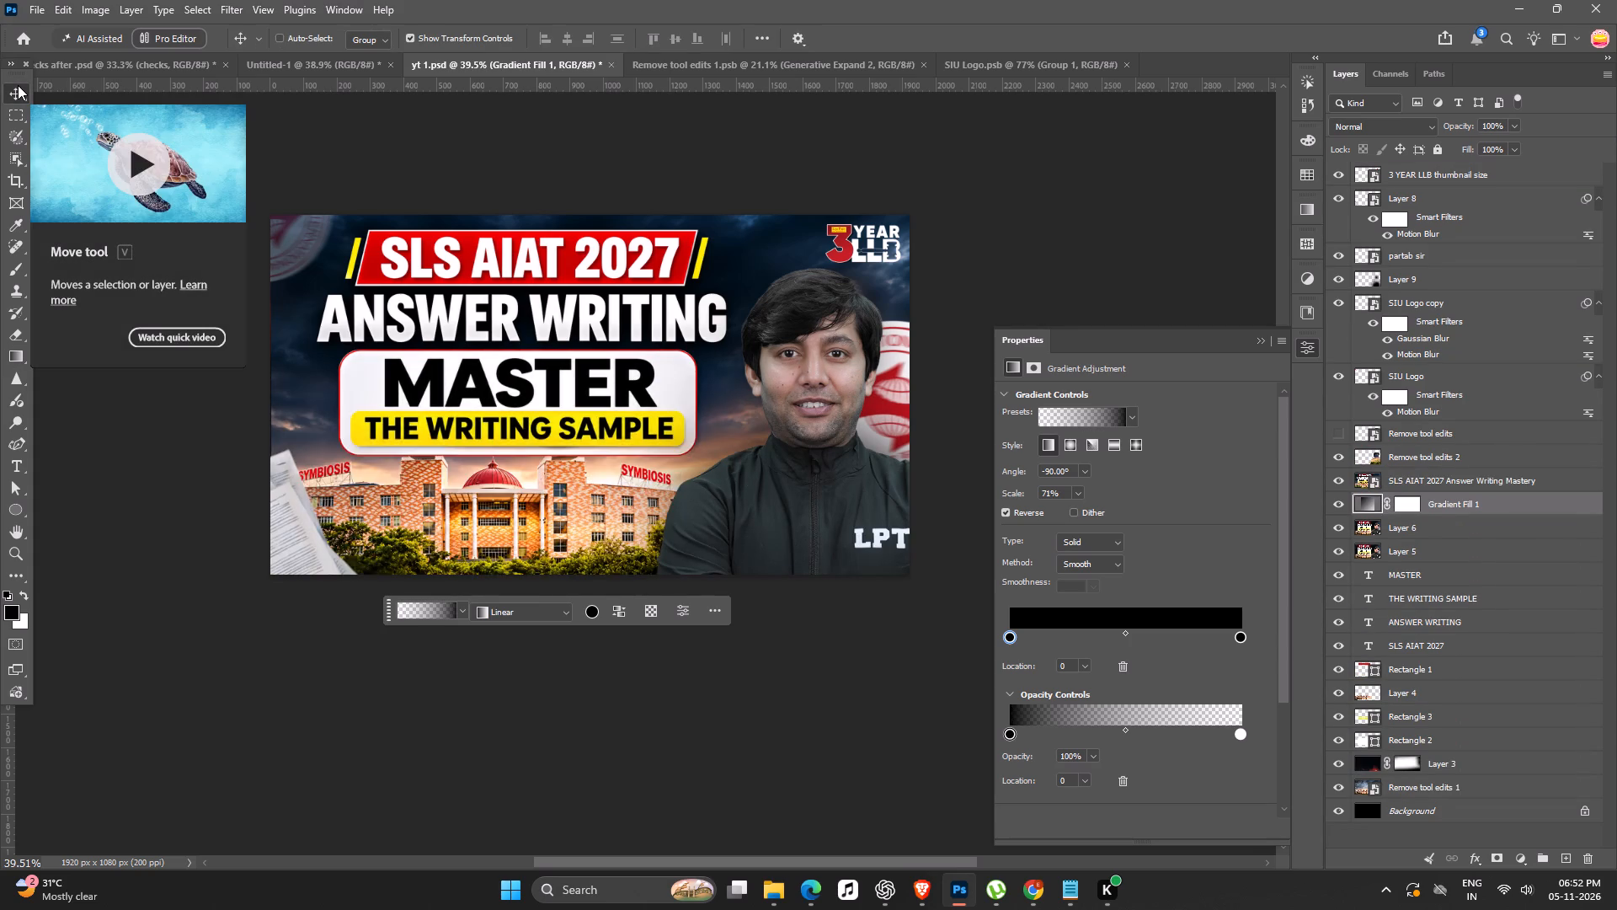
{"action": "key", "text": "ctrl+bracketright"}
{"action": "key", "text": "ctrl+bracketright"}
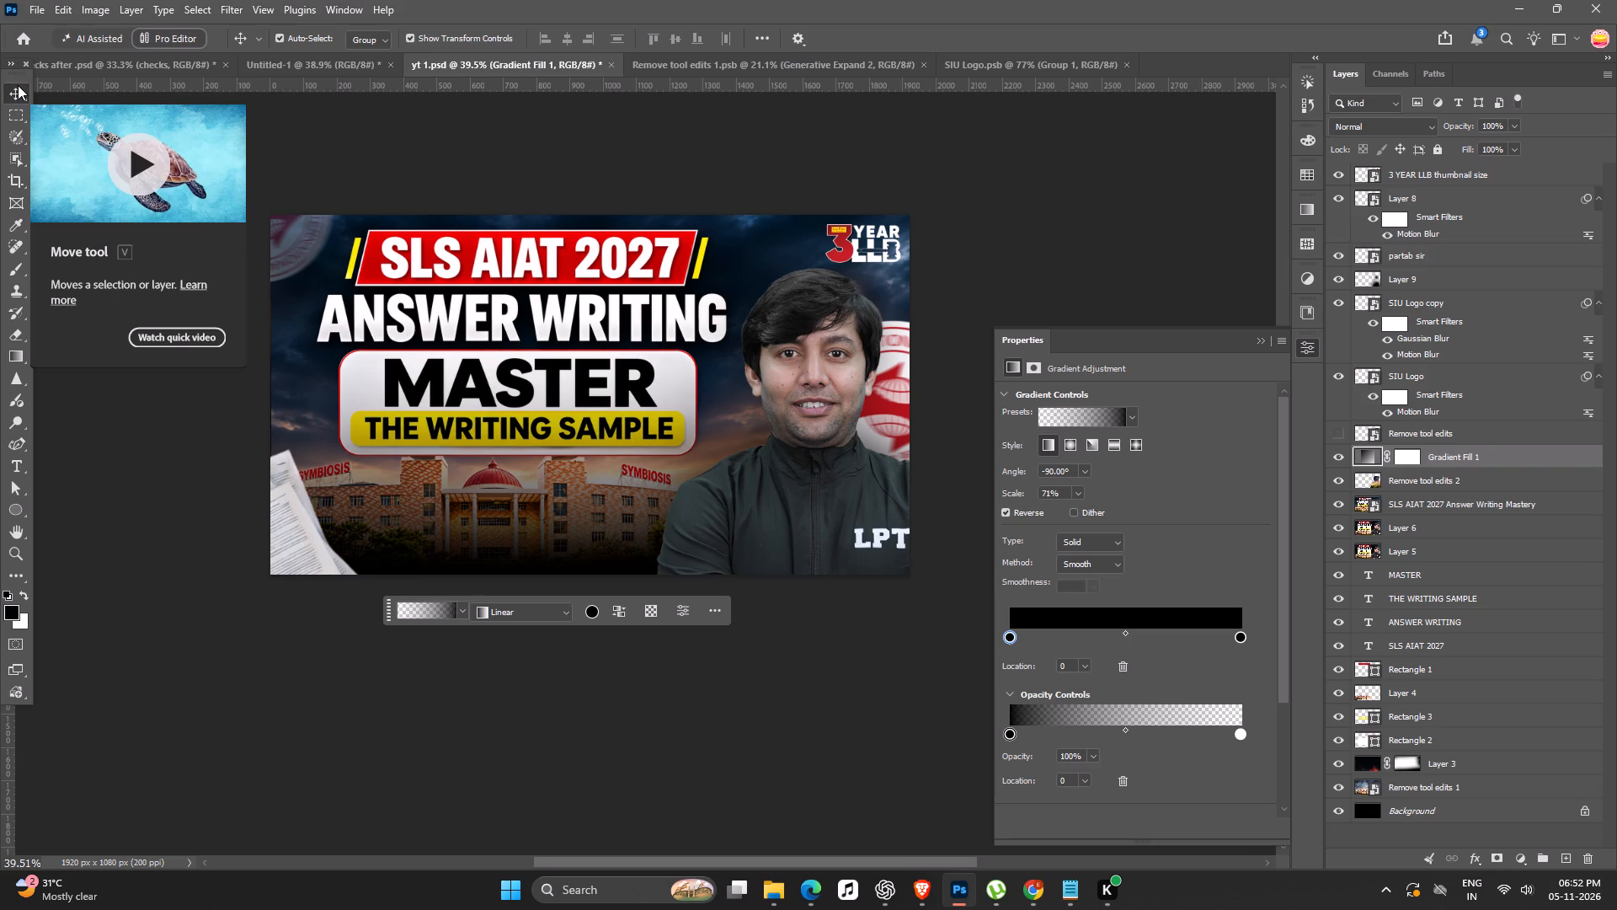
Paint black on the Gradient Fill 1 mask with a 250 px brush to clear the shading from the campus building.
{"action": "left_click", "coordinate": [1411, 460]}
{"action": "key", "text": "b"}
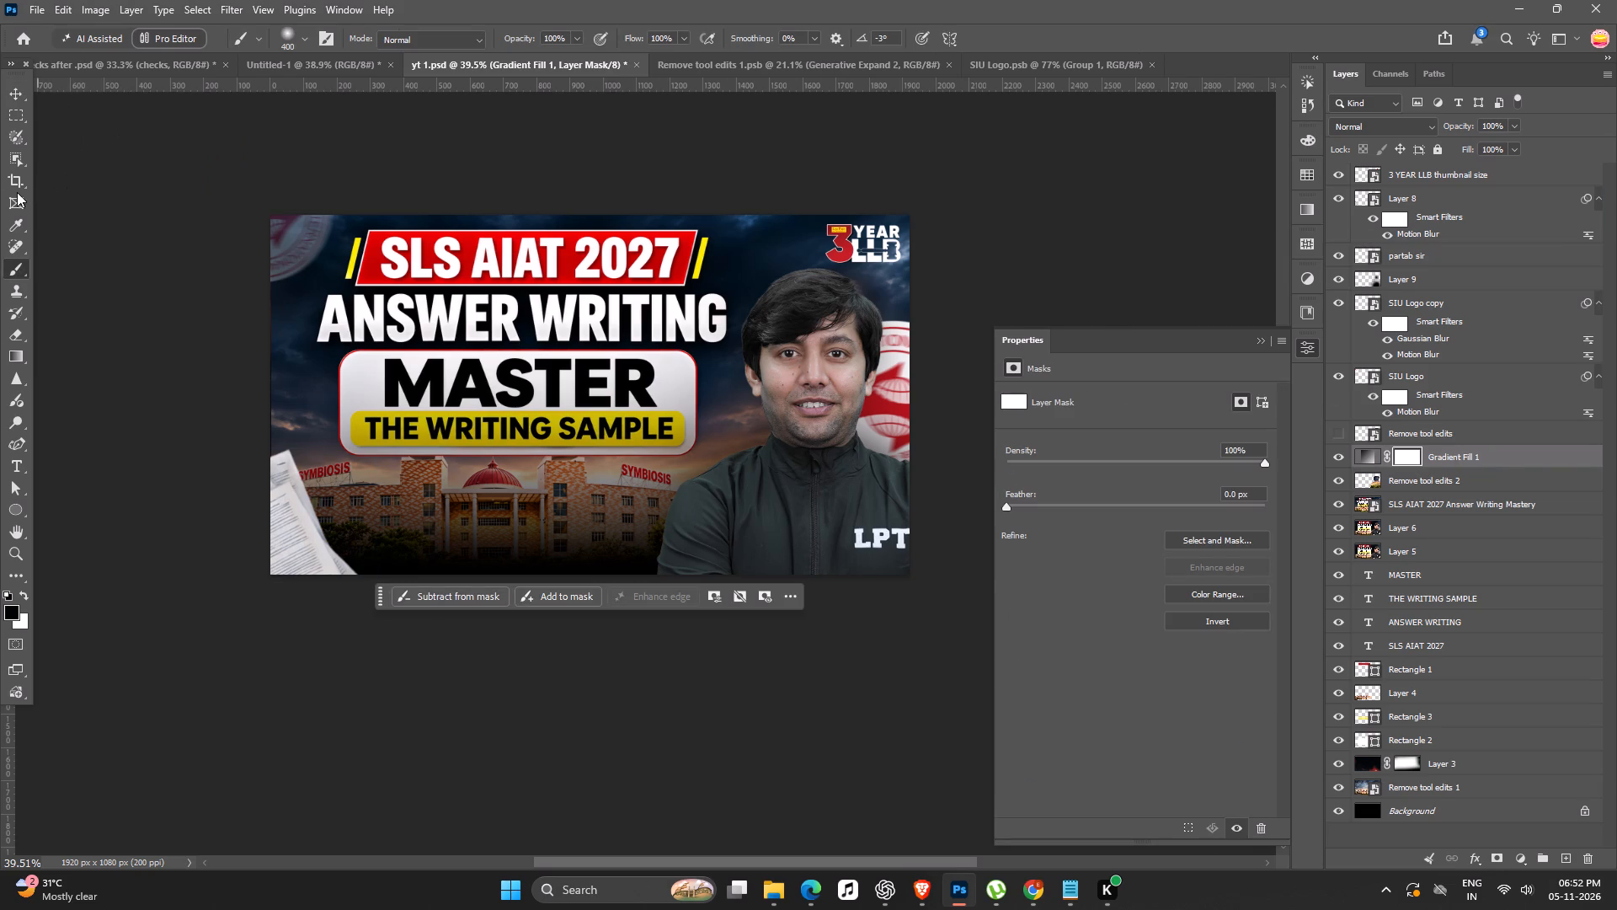
{"action": "key", "text": "bracketright"}
{"action": "key", "text": "bracketright"}
{"action": "key", "text": "bracketright"}
{"action": "key", "text": "bracketright"}
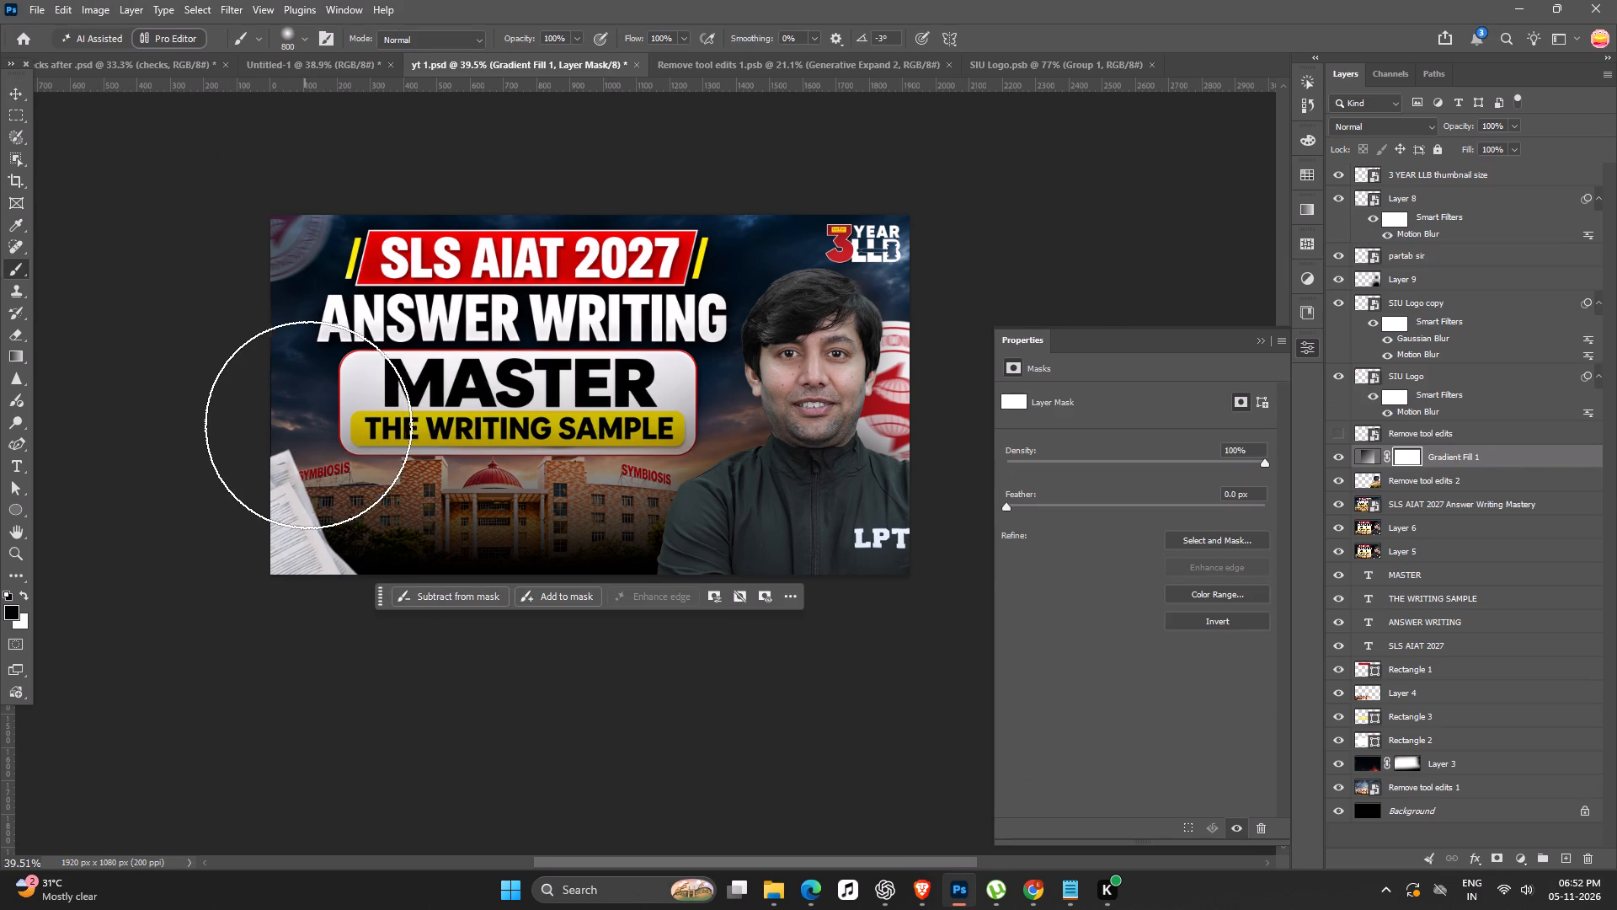
{"action": "key", "text": "bracketleft"}
{"action": "key", "text": "bracketleft"}
{"action": "key", "text": "bracketleft"}
{"action": "type", "text": "[["}
{"action": "key", "text": "bracketleft"}
{"action": "left_click_drag", "start_coordinate": [416, 479], "coordinate": [506, 487]}
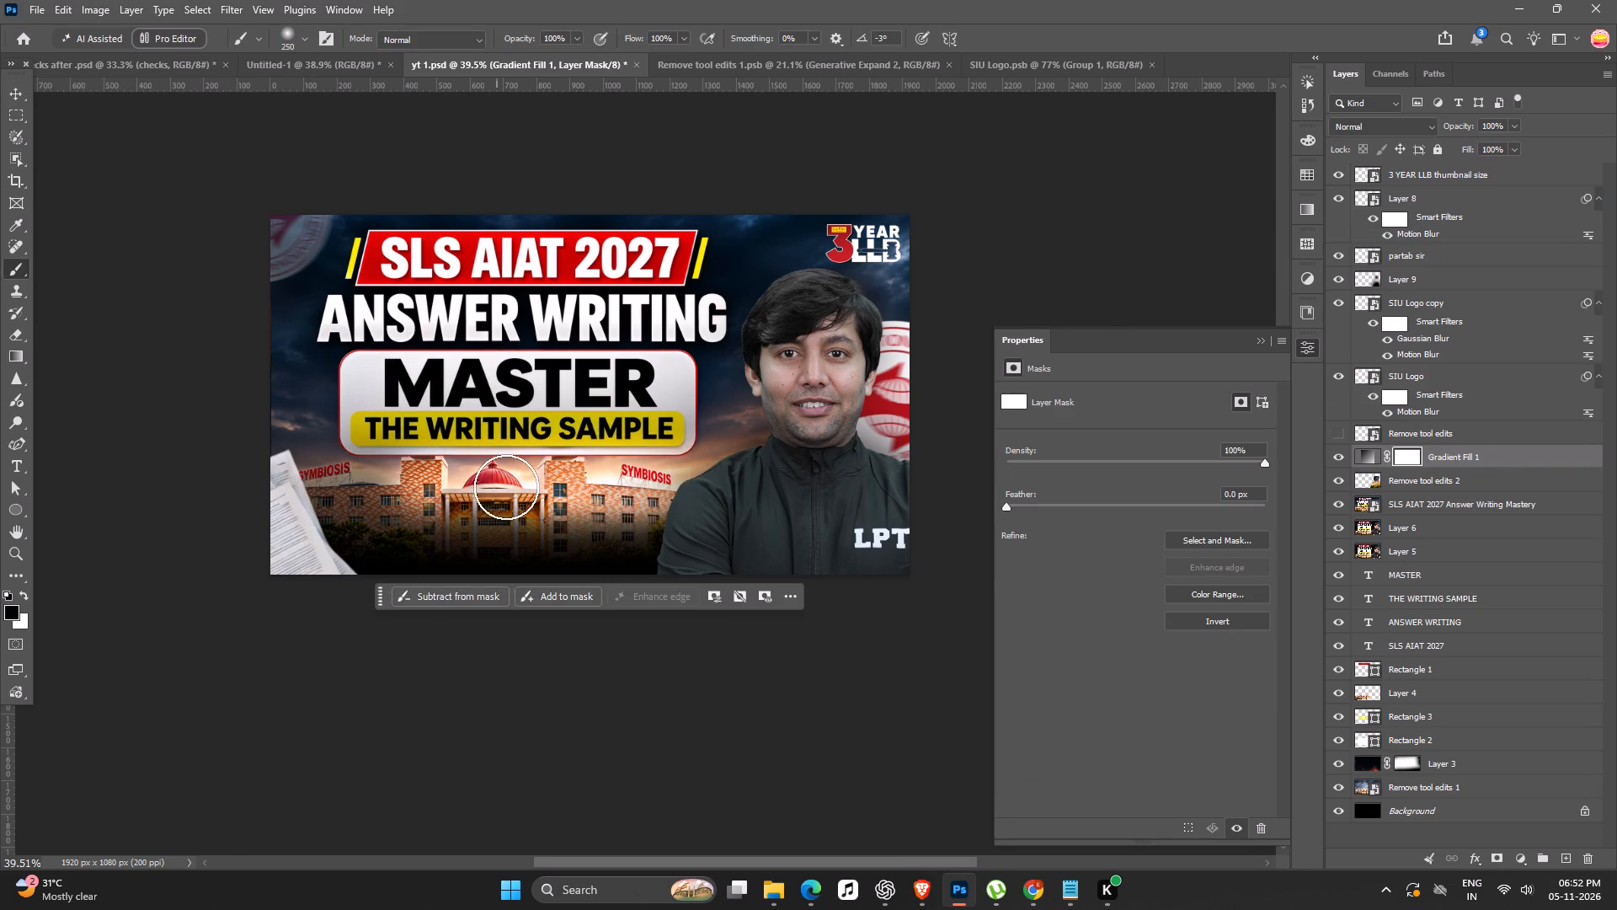
{"action": "left_click_drag", "start_coordinate": [506, 487], "coordinate": [256, 518]}
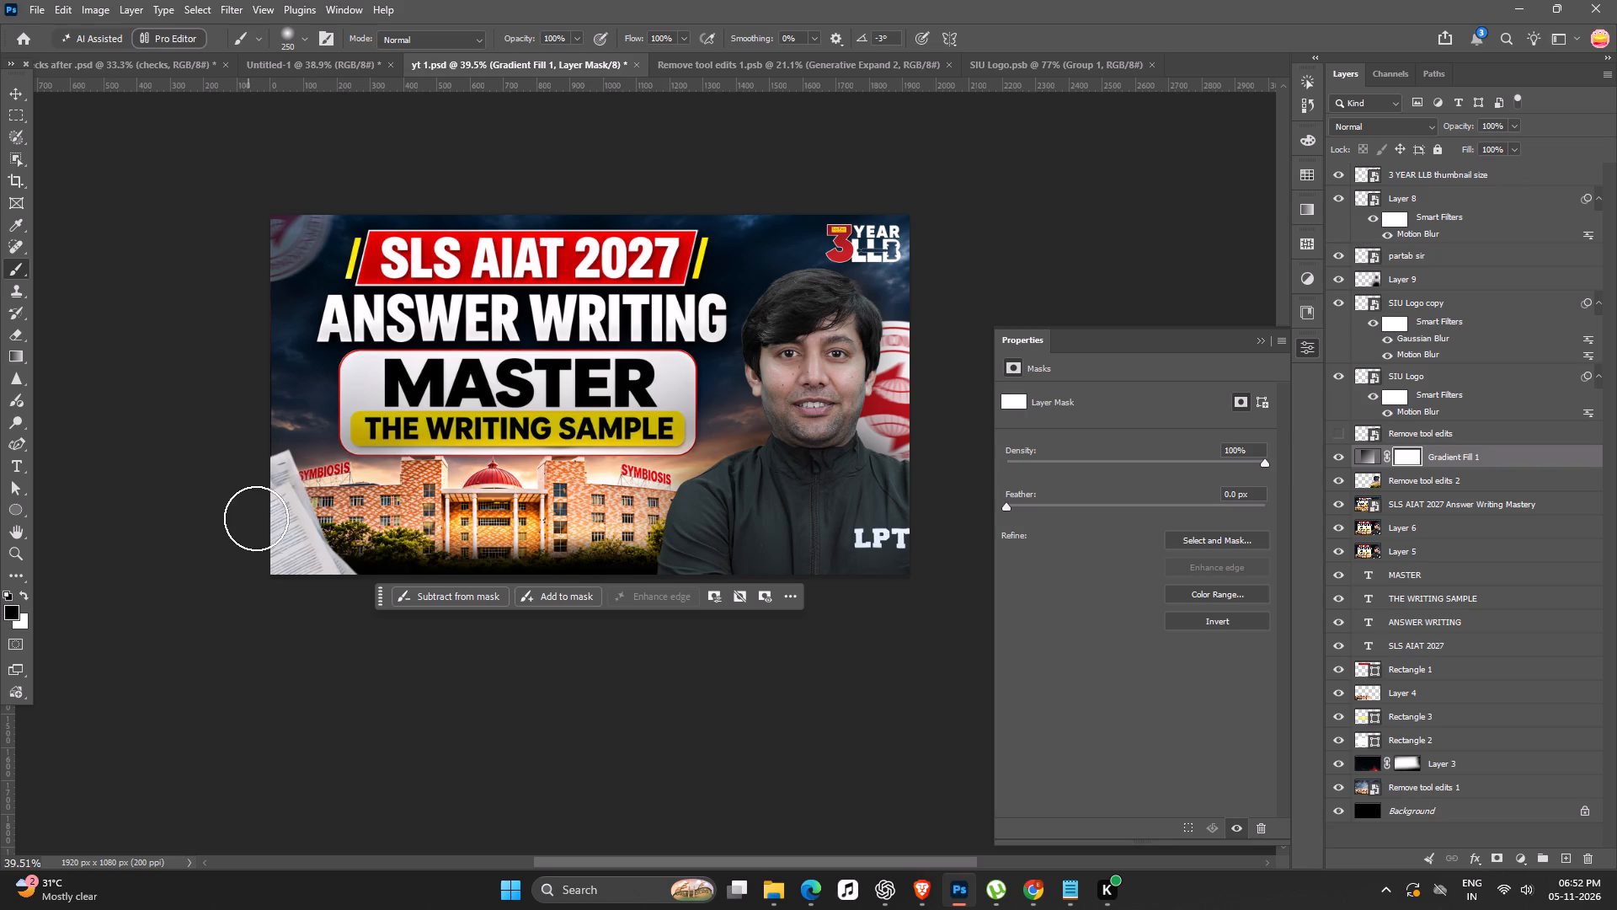
{"action": "left_click_drag", "start_coordinate": [256, 518], "coordinate": [85, 367]}
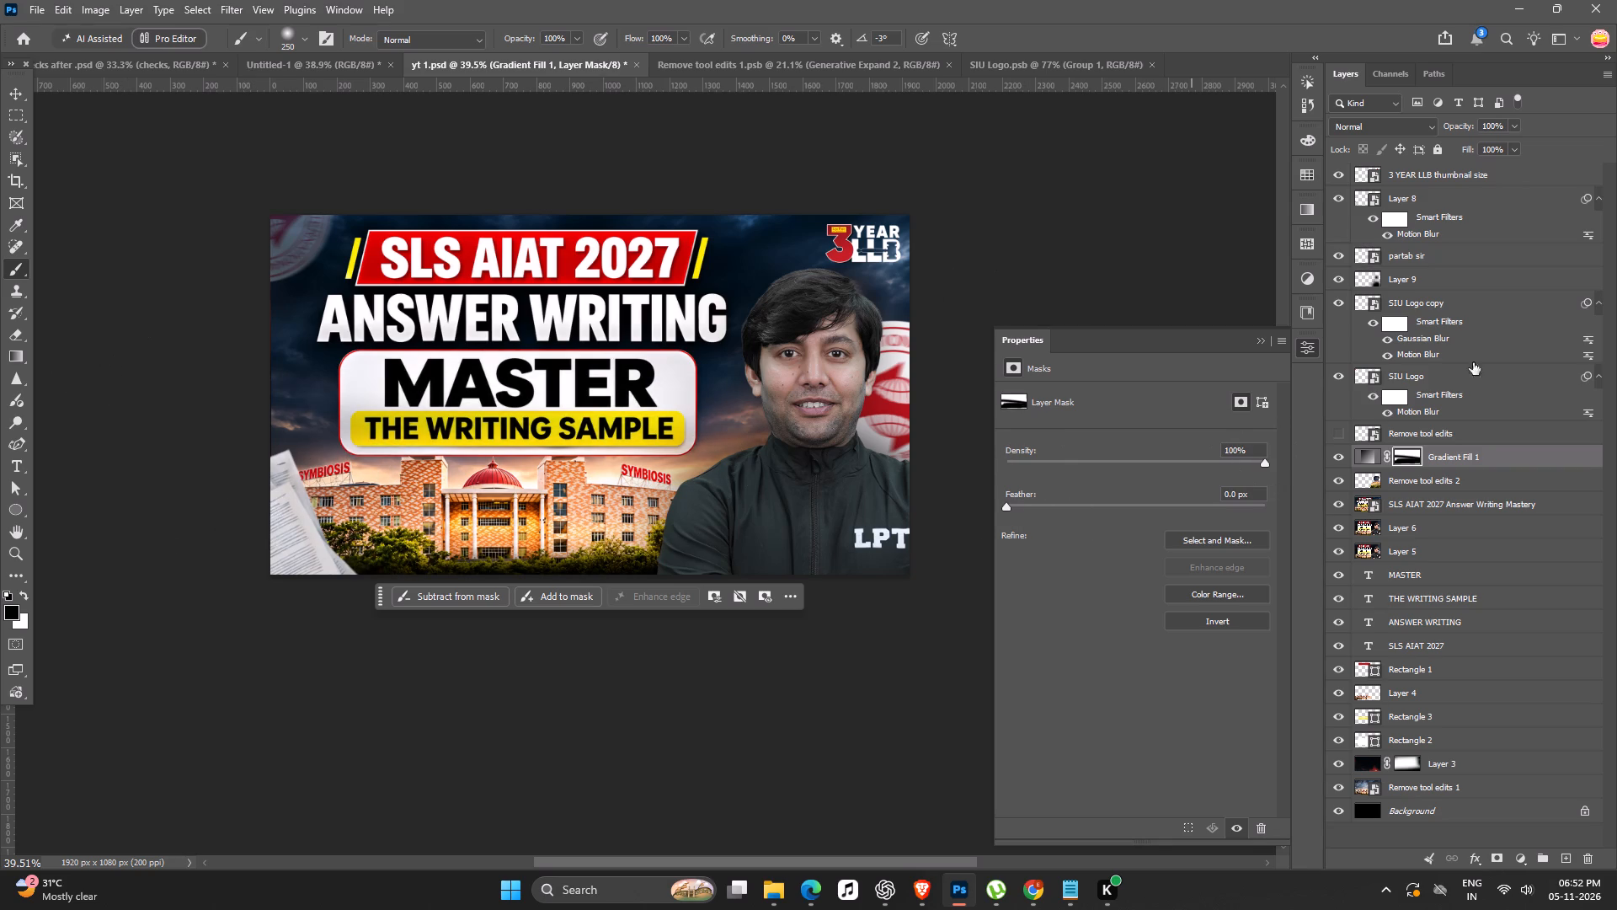
Add a linear black-to-transparent gradient fill above Gradient Fill 1, darkest at the canvas's top edge and fading out just below the yellow strip.
{"action": "left_click", "coordinate": [1564, 857]}
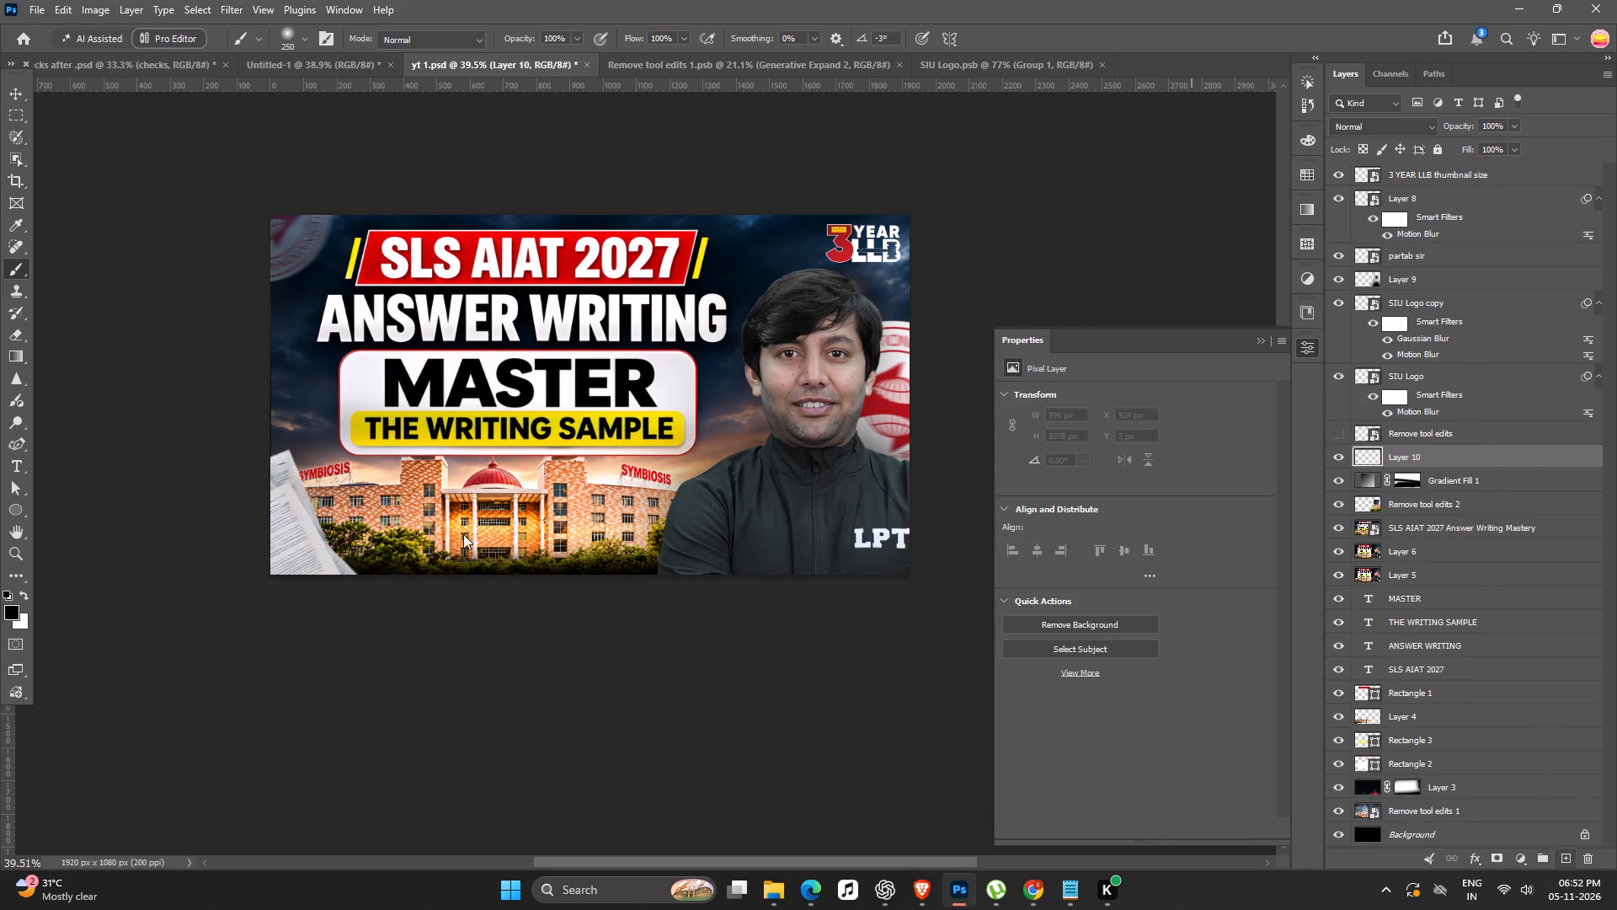
{"action": "left_click", "coordinate": [9, 368]}
{"action": "left_click", "coordinate": [9, 359]}
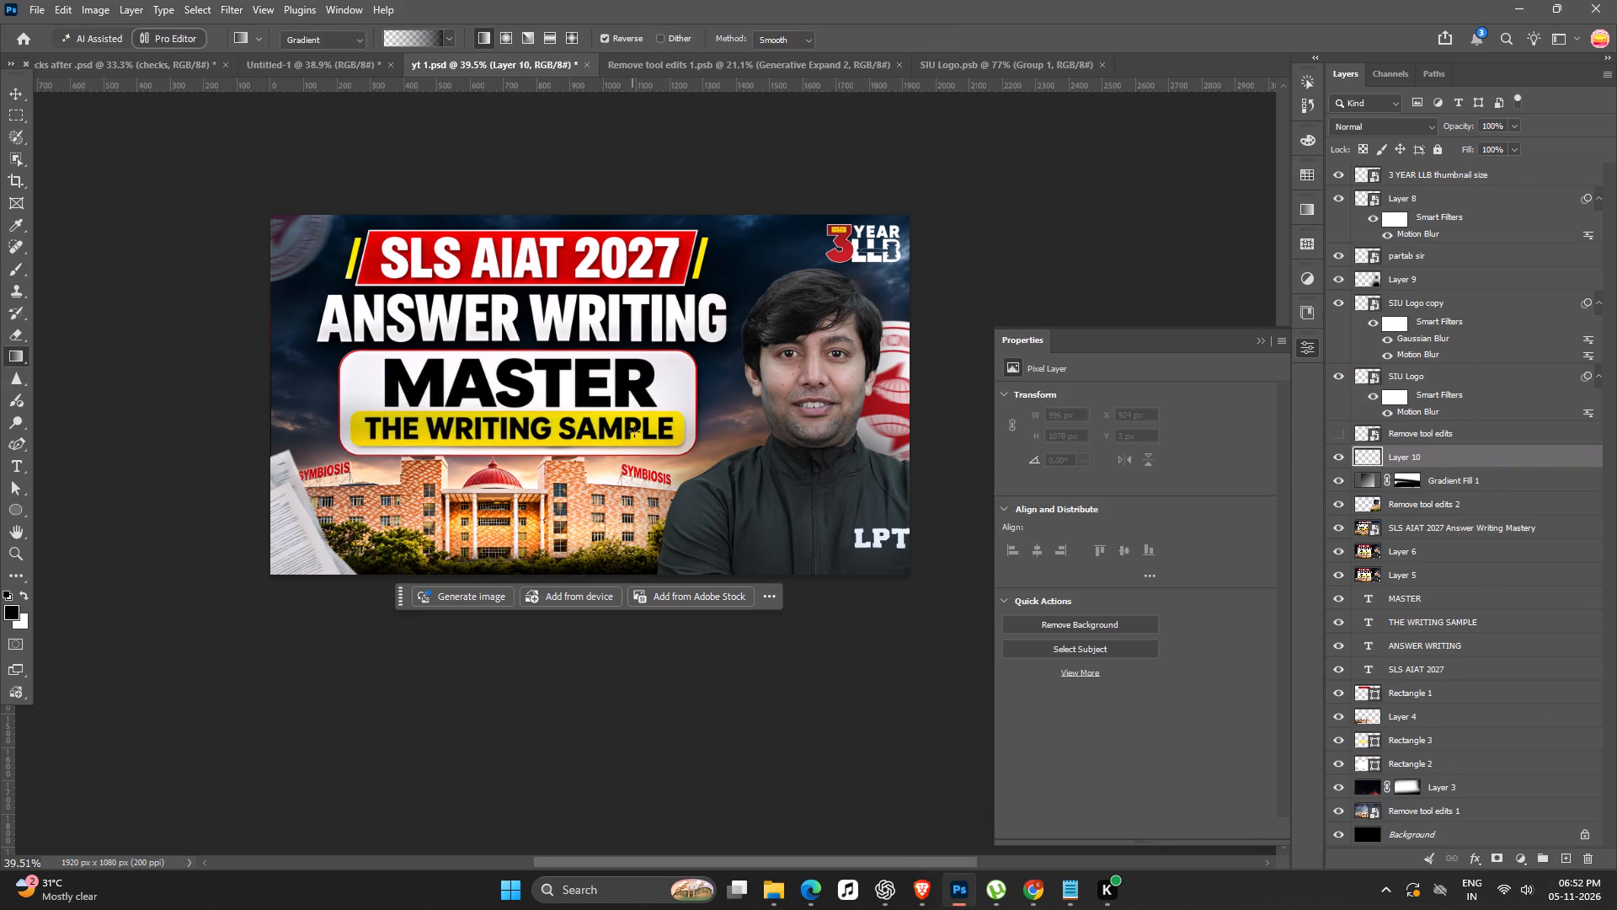
{"action": "left_click_drag", "start_coordinate": [600, 463], "coordinate": [600, 217]}
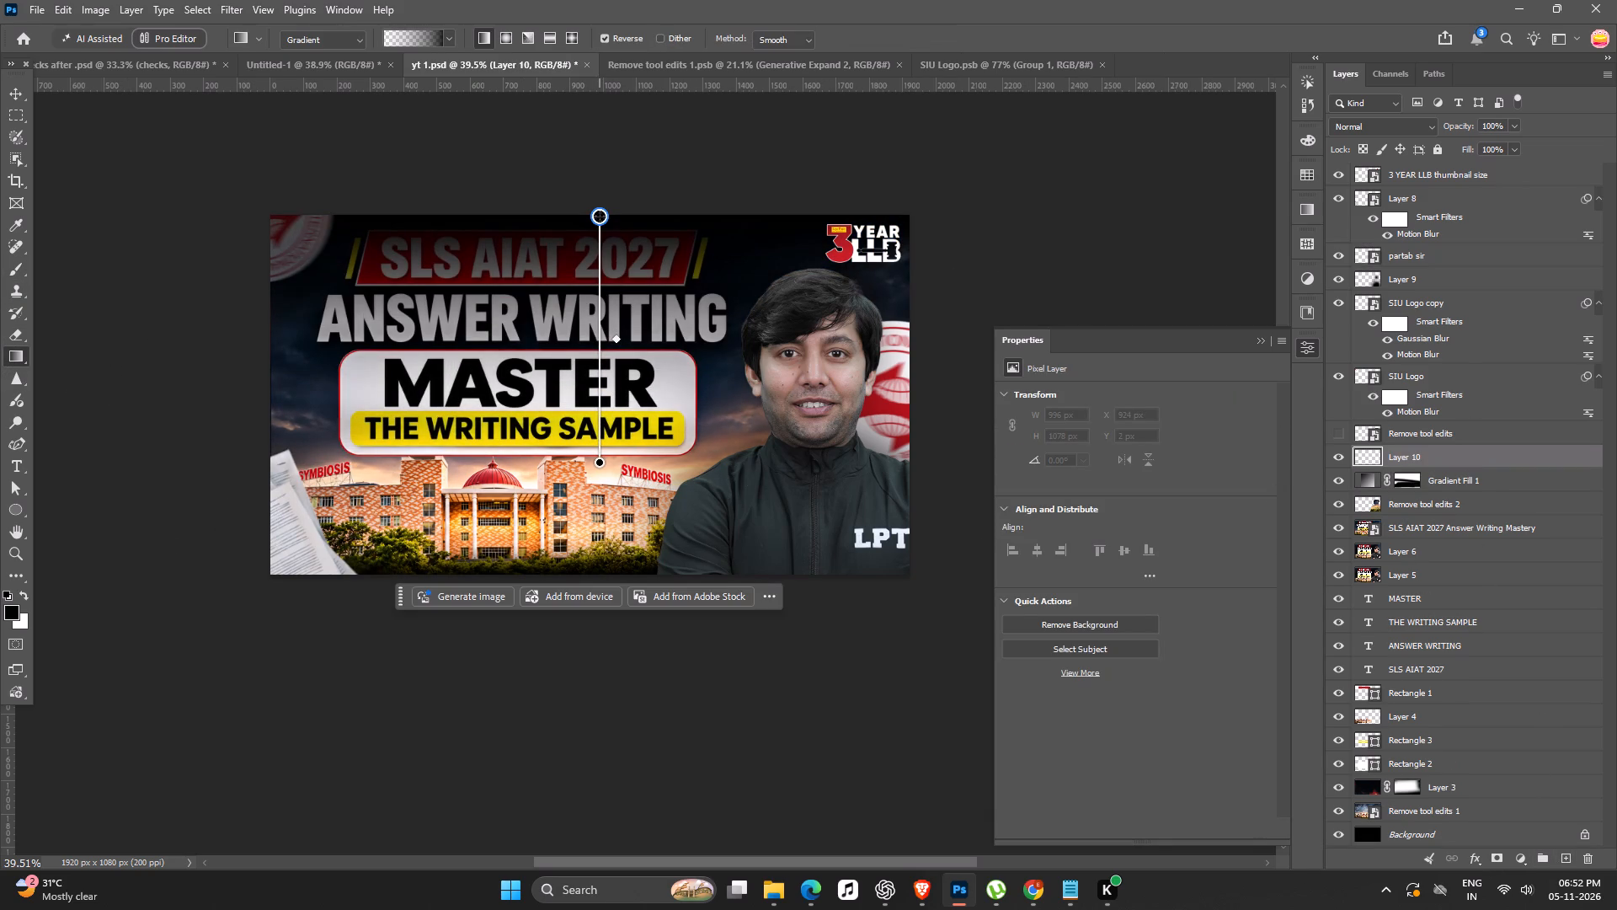
{"action": "left_click_drag", "start_coordinate": [600, 217], "coordinate": [595, 216]}
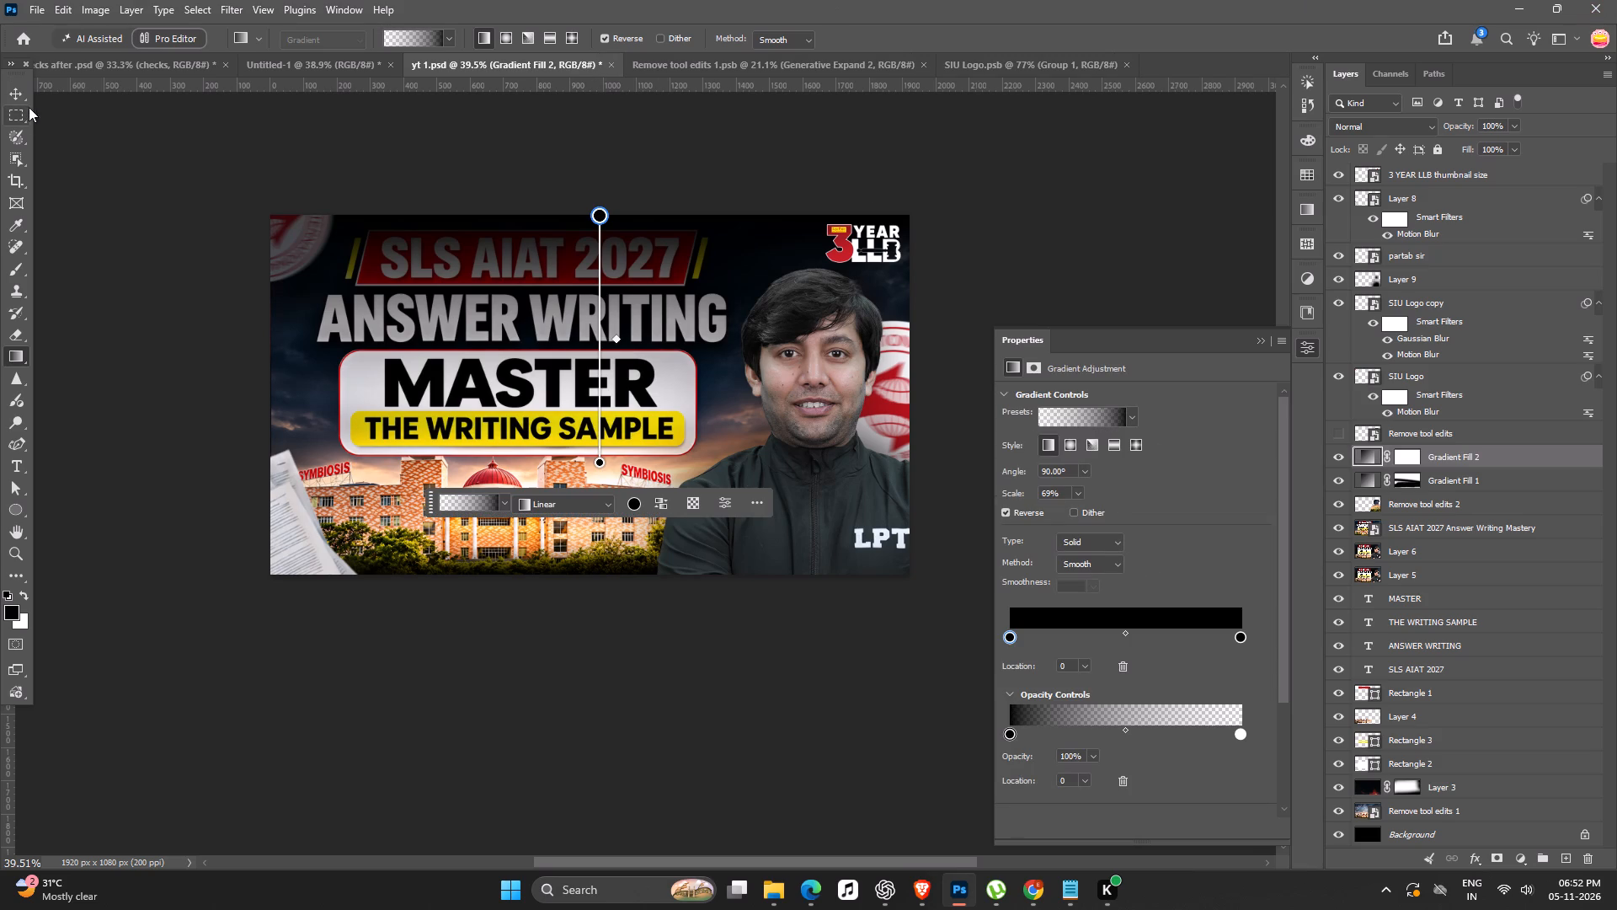
{"action": "left_click", "coordinate": [18, 89]}
Paint black on the Gradient Fill 2 mask with a 300 px brush over the SLS AIAT 2027 and ANSWER WRITING titles.
{"action": "left_click", "coordinate": [1416, 458]}
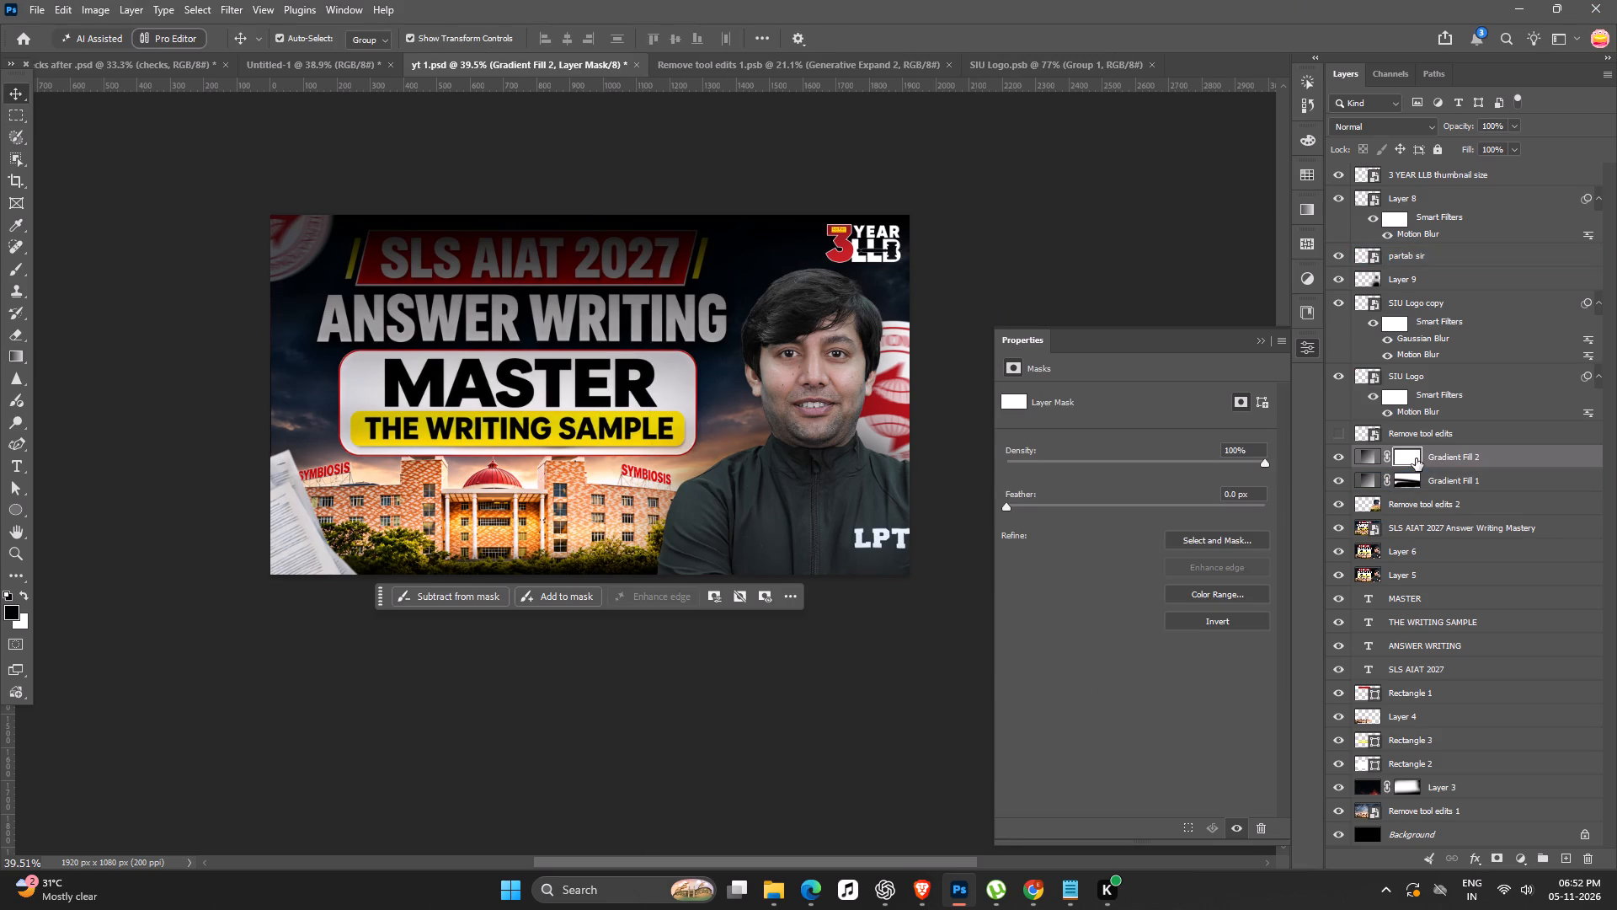
{"action": "key", "text": "b"}
{"action": "key", "text": "bracketright"}
{"action": "key", "text": "bracketright"}
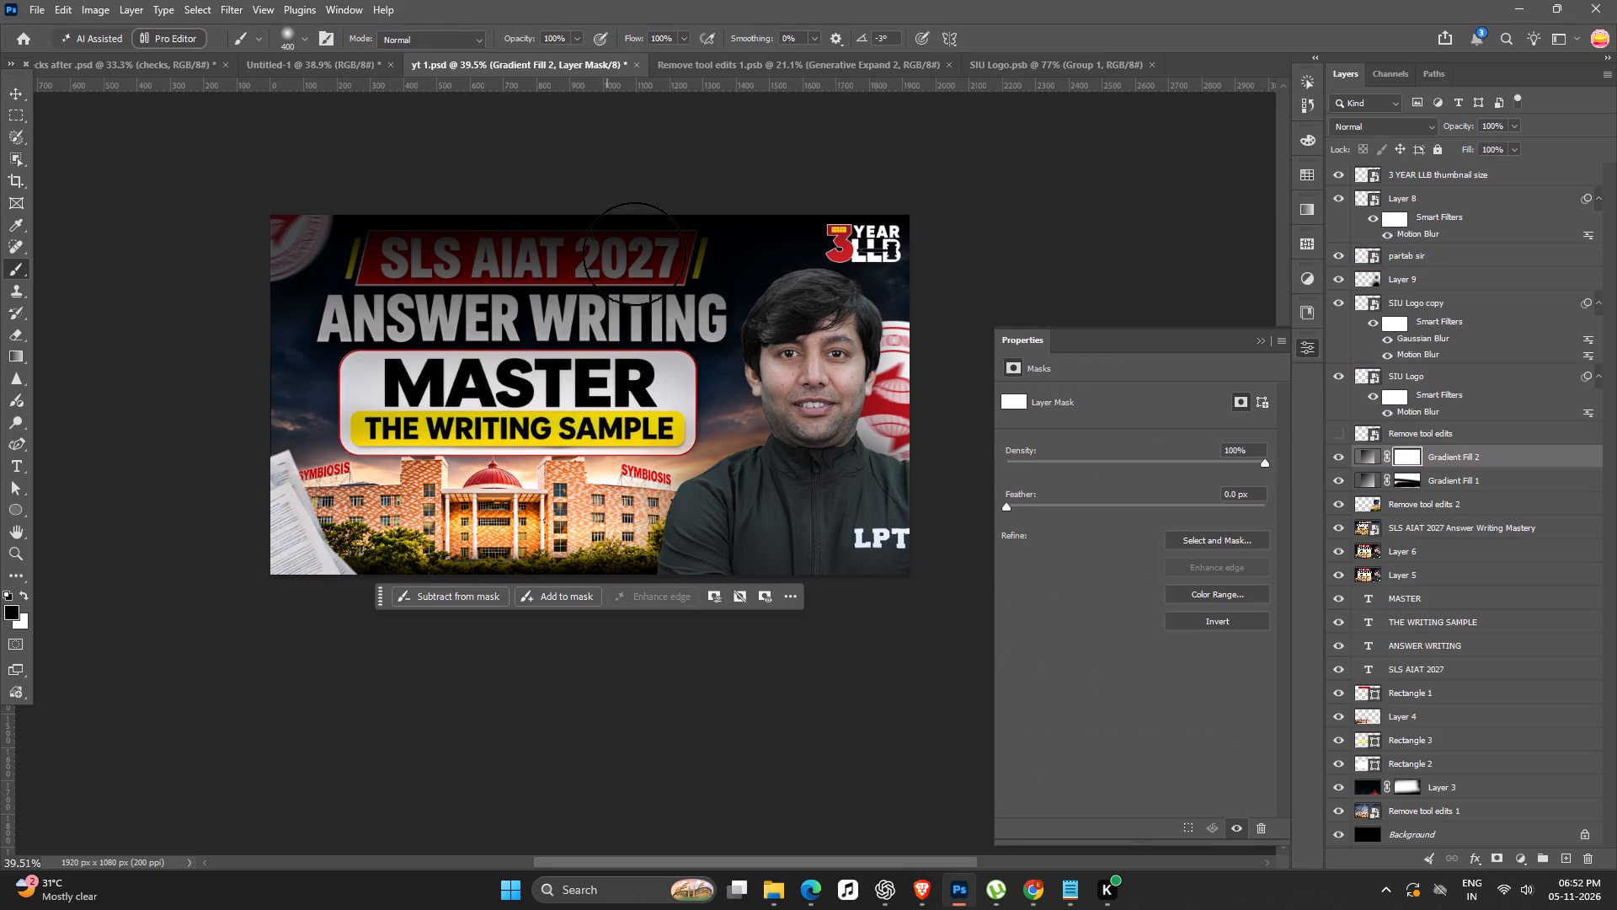
{"action": "key", "text": "bracketright"}
{"action": "key", "text": "bracketright"}
{"action": "key", "text": "bracketleft"}
{"action": "key", "text": "bracketleft"}
{"action": "key", "text": "bracketleft"}
{"action": "left_click_drag", "start_coordinate": [696, 268], "coordinate": [608, 334]}
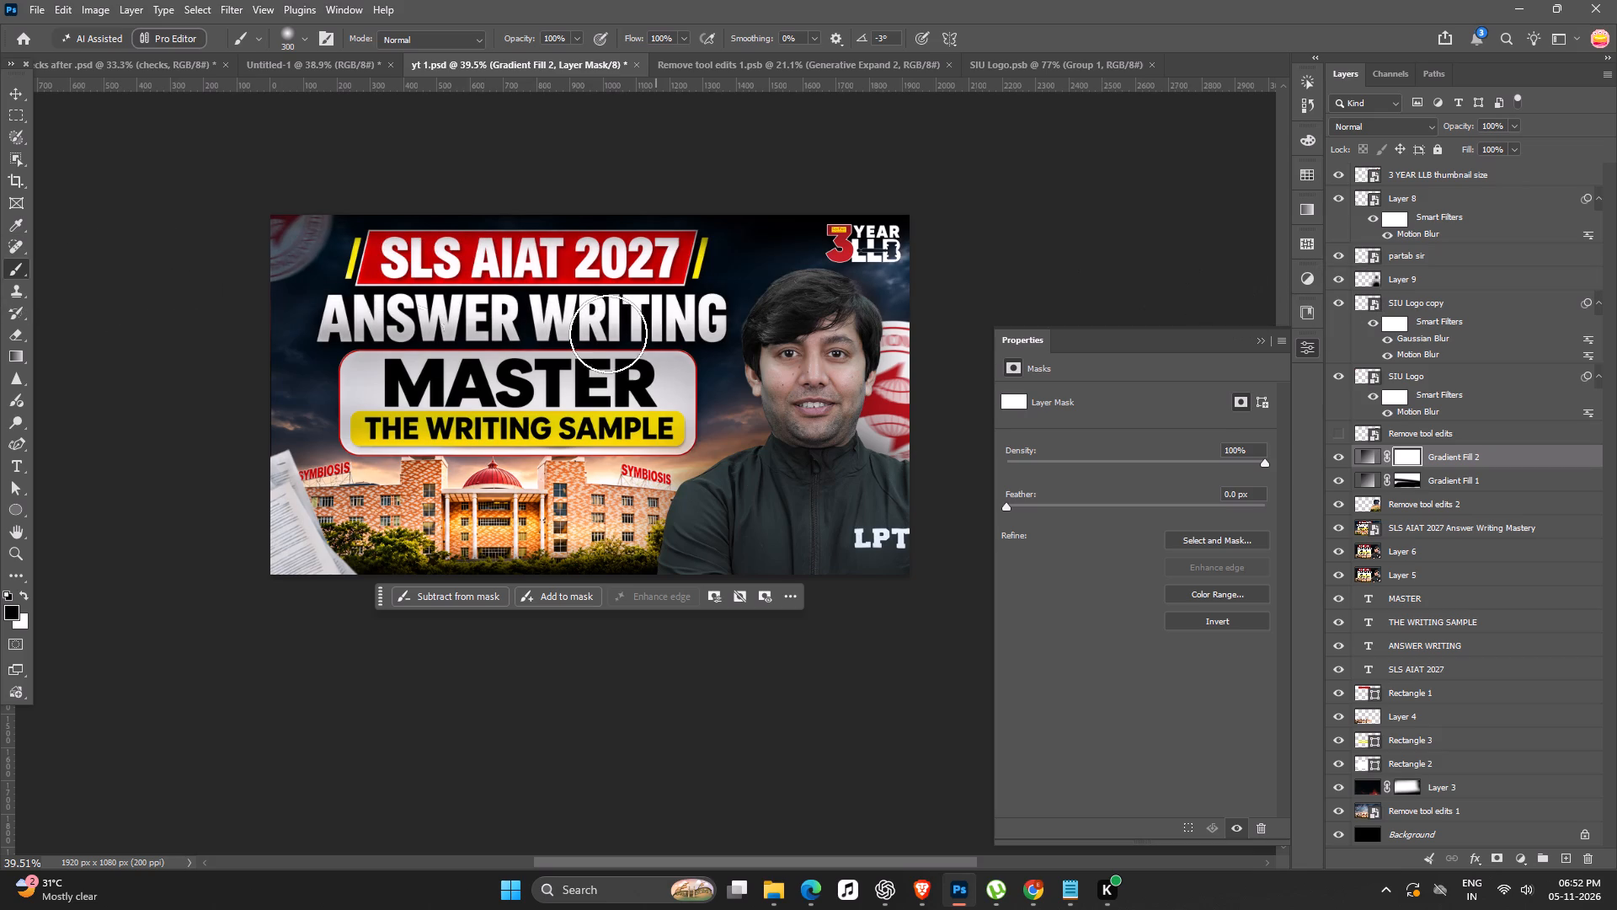
{"action": "left_click_drag", "start_coordinate": [608, 334], "coordinate": [627, 307]}
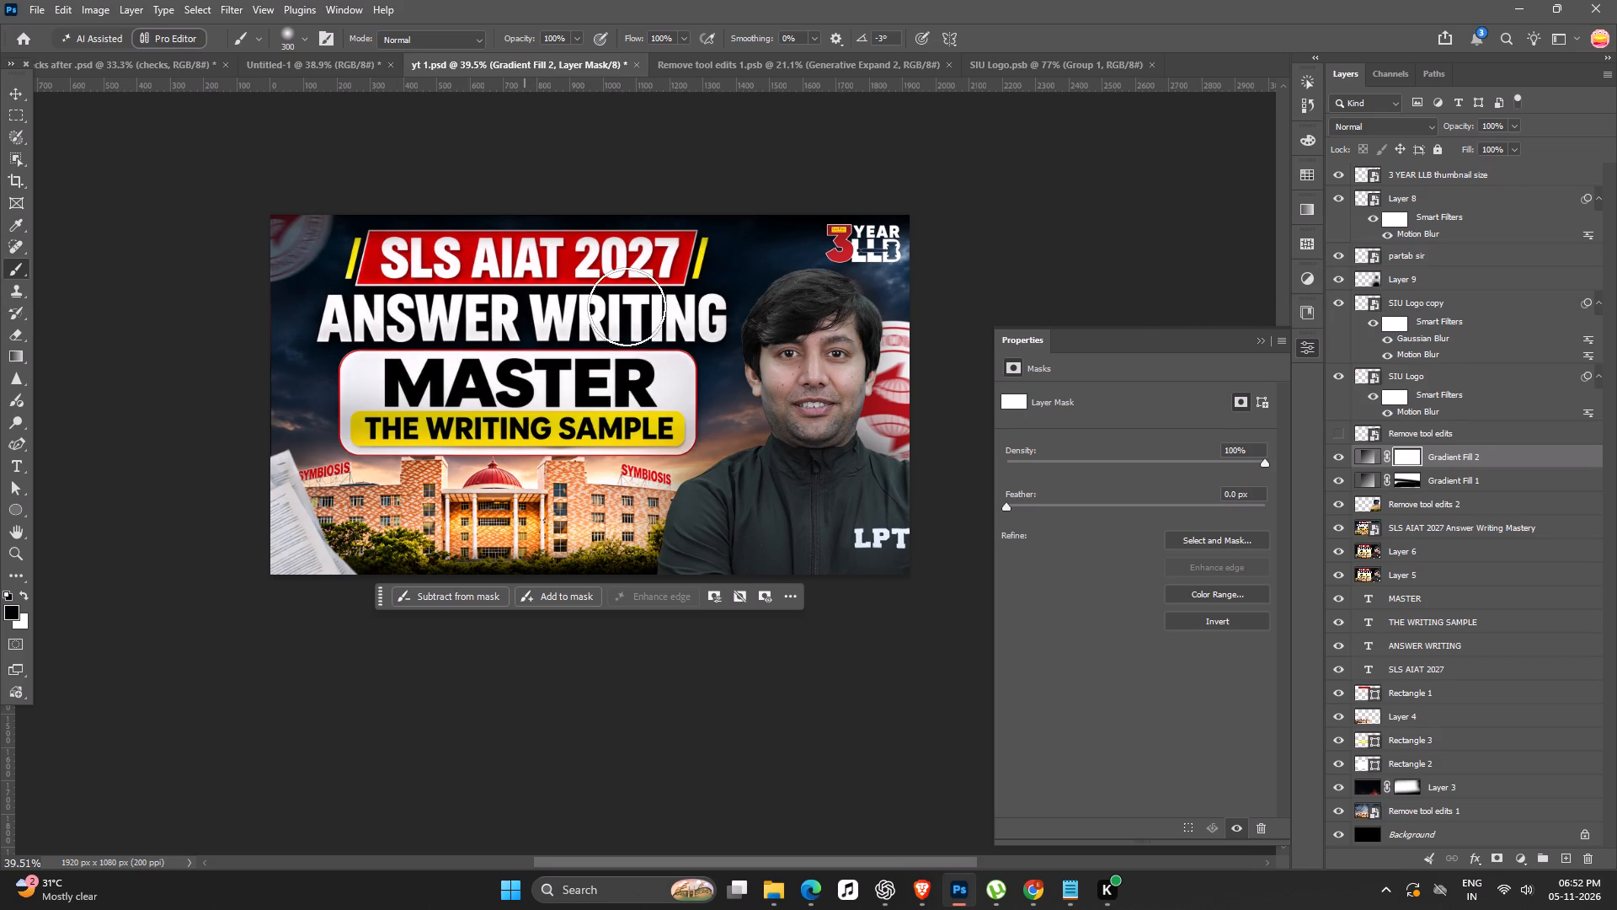
{"action": "left_click_drag", "start_coordinate": [627, 307], "coordinate": [0, 414]}
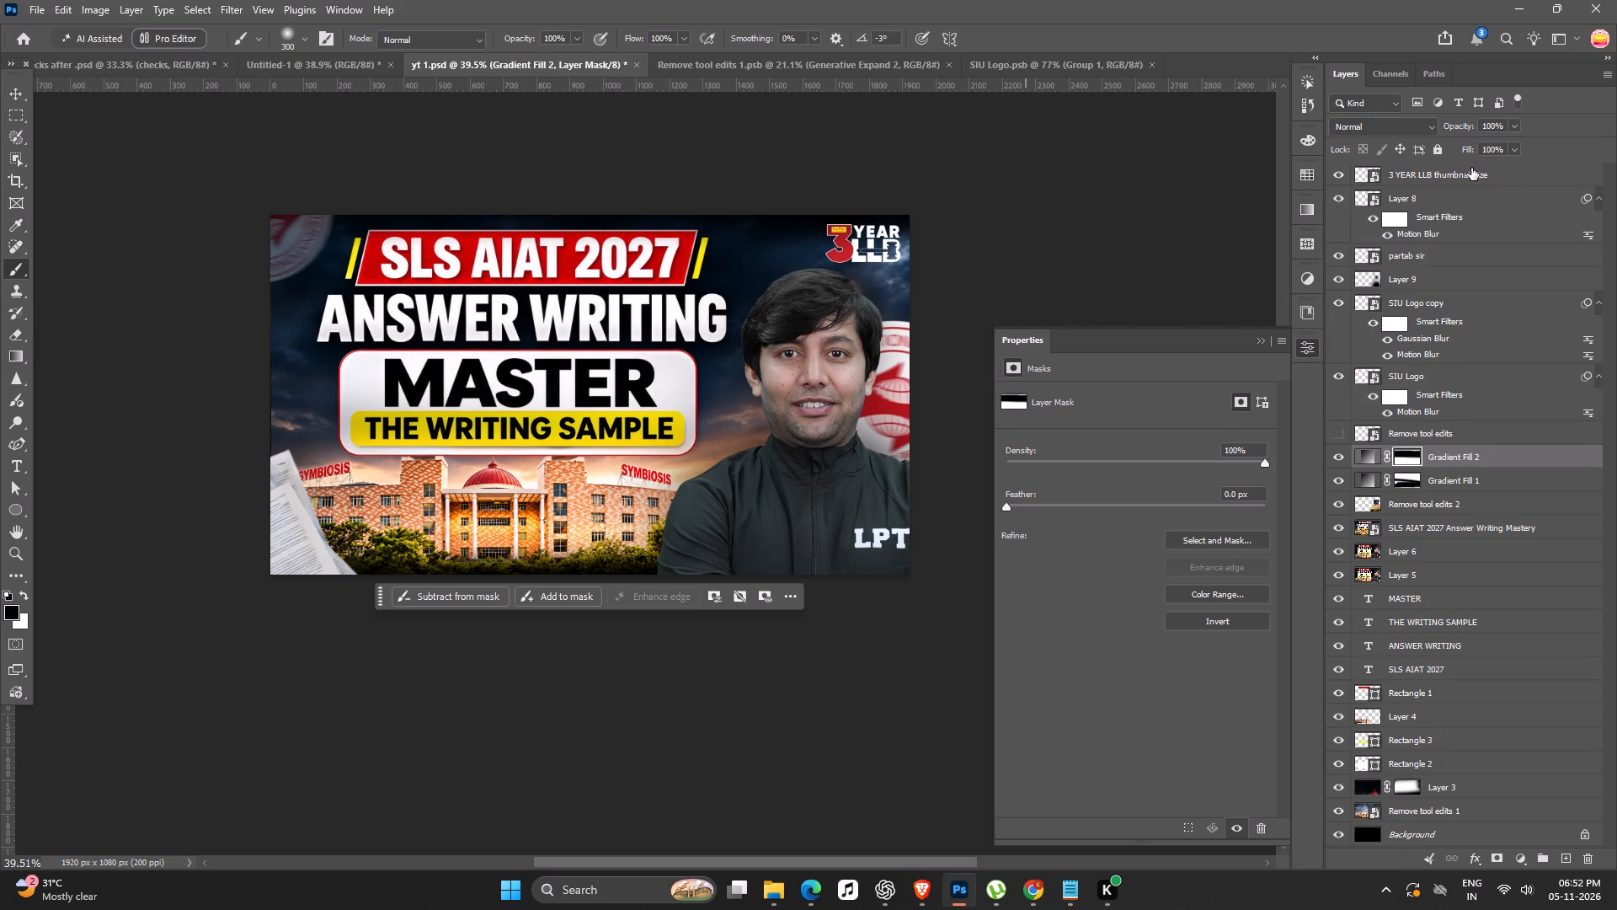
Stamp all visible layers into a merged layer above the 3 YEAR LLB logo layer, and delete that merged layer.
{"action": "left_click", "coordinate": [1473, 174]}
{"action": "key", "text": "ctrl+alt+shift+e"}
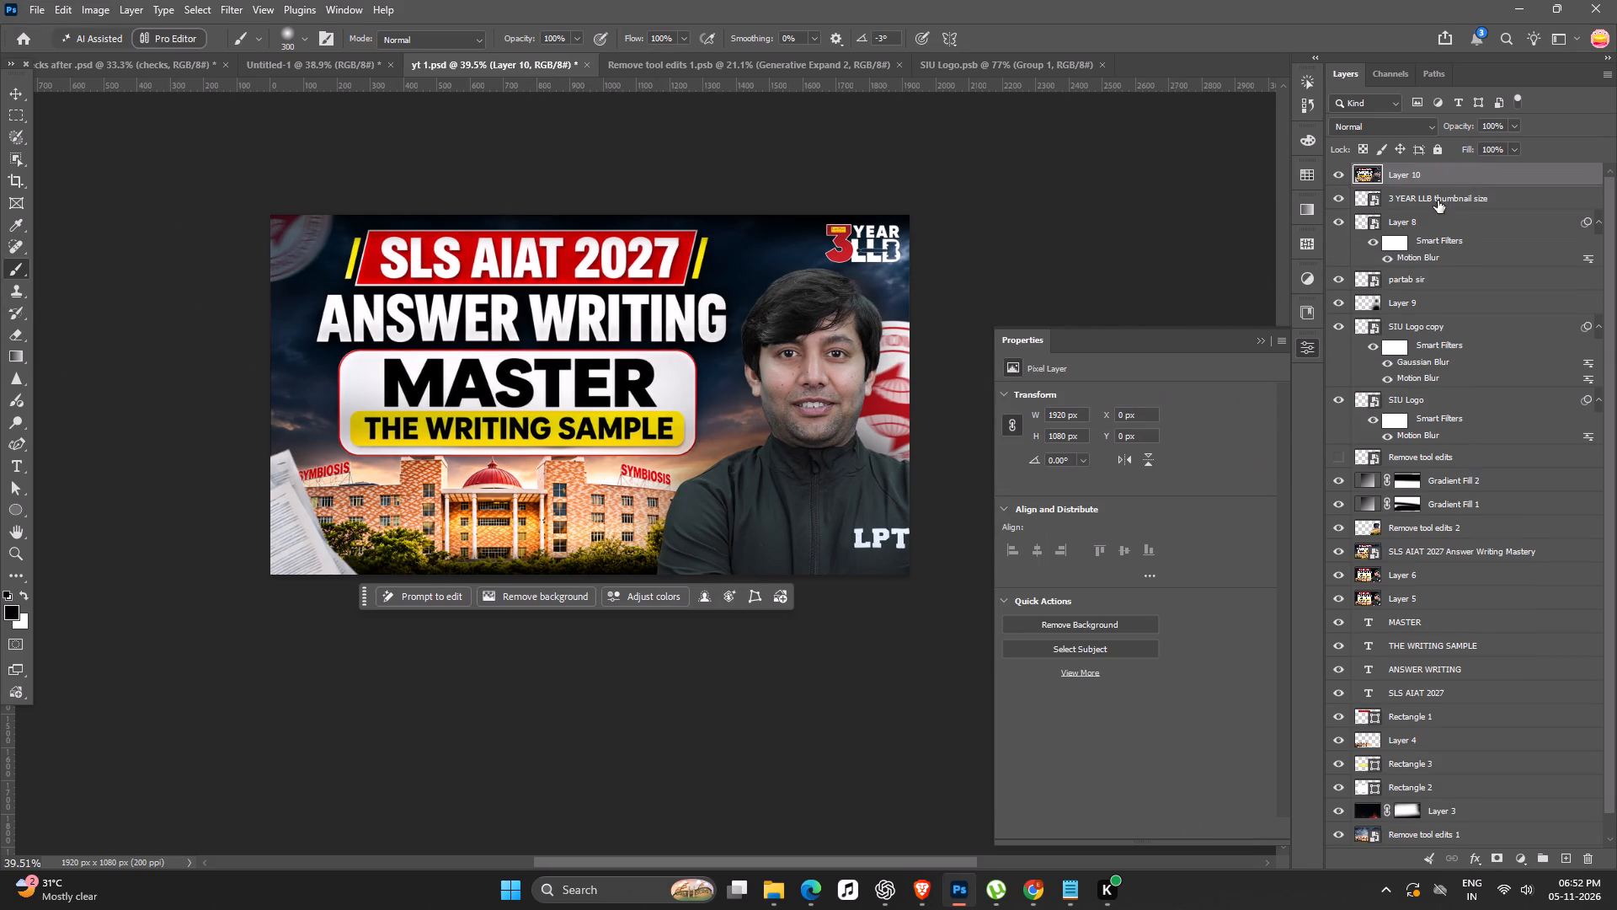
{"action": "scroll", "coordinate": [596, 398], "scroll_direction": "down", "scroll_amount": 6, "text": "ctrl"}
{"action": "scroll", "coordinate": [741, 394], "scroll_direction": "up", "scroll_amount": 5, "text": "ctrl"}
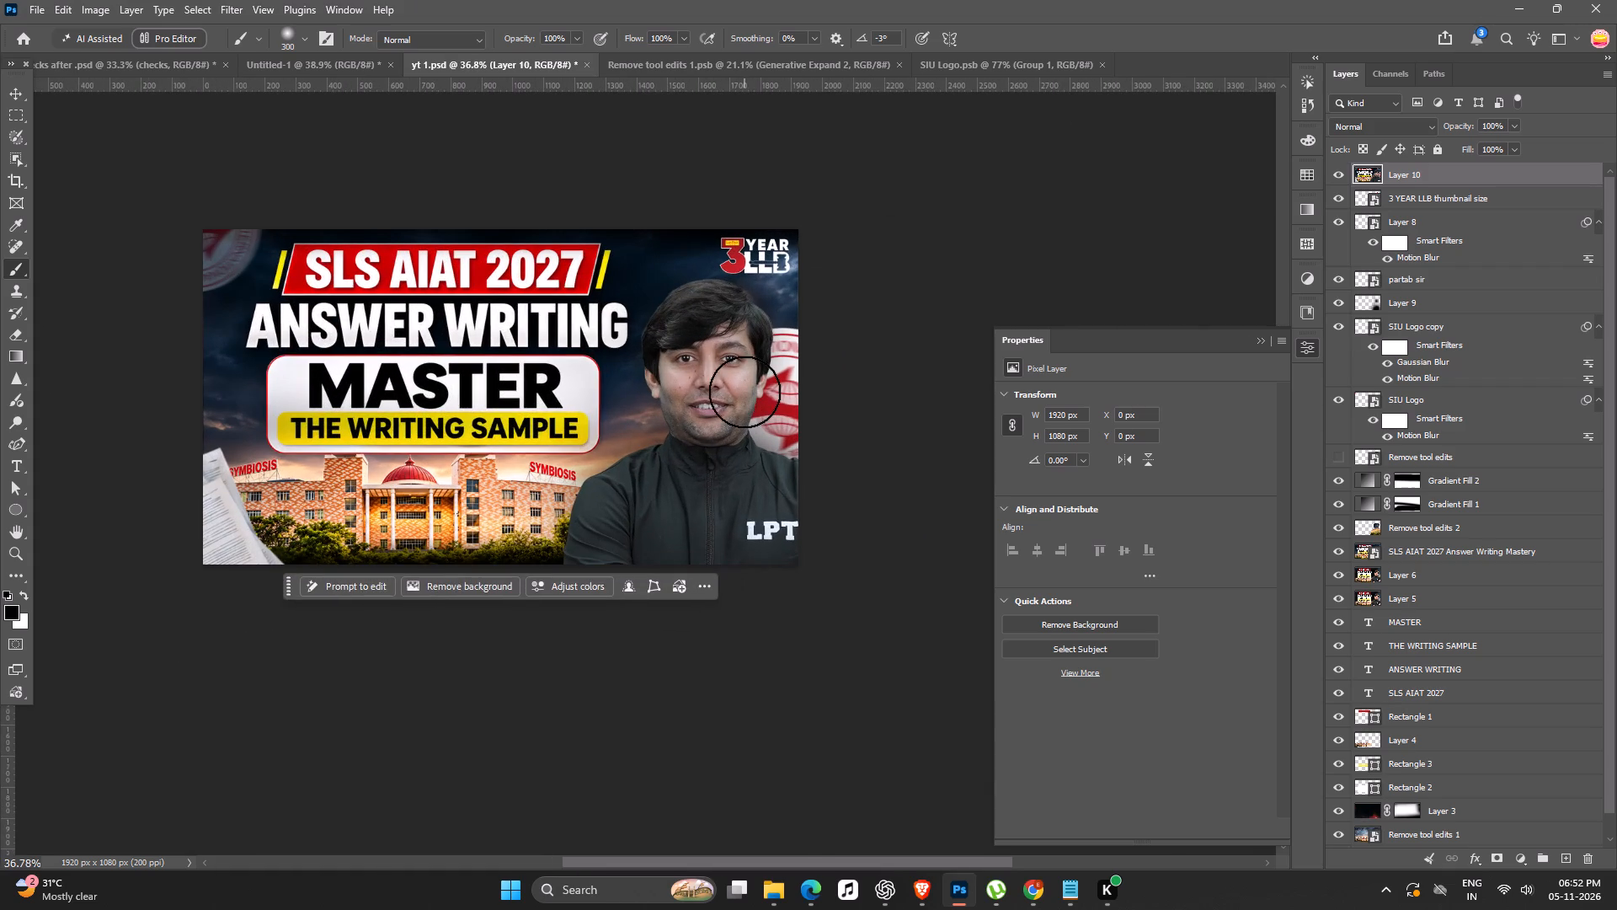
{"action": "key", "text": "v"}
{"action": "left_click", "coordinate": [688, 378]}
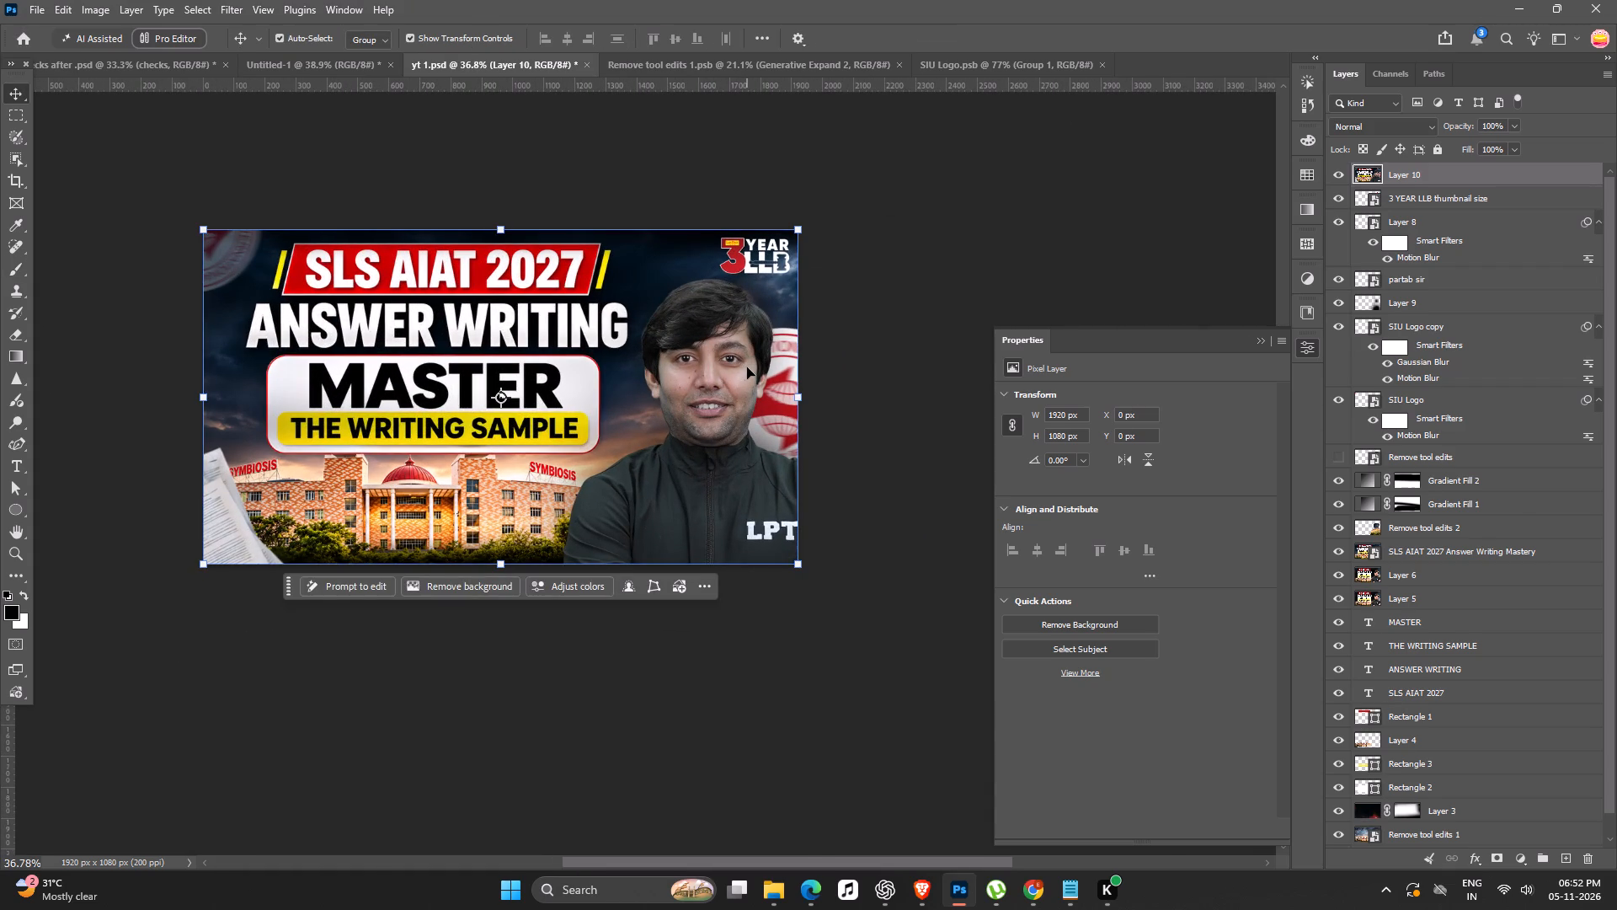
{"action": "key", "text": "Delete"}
Apply Harmonize to the portrait layer to blend it with the background.
{"action": "left_click", "coordinate": [702, 404]}
{"action": "left_click", "coordinate": [576, 588]}
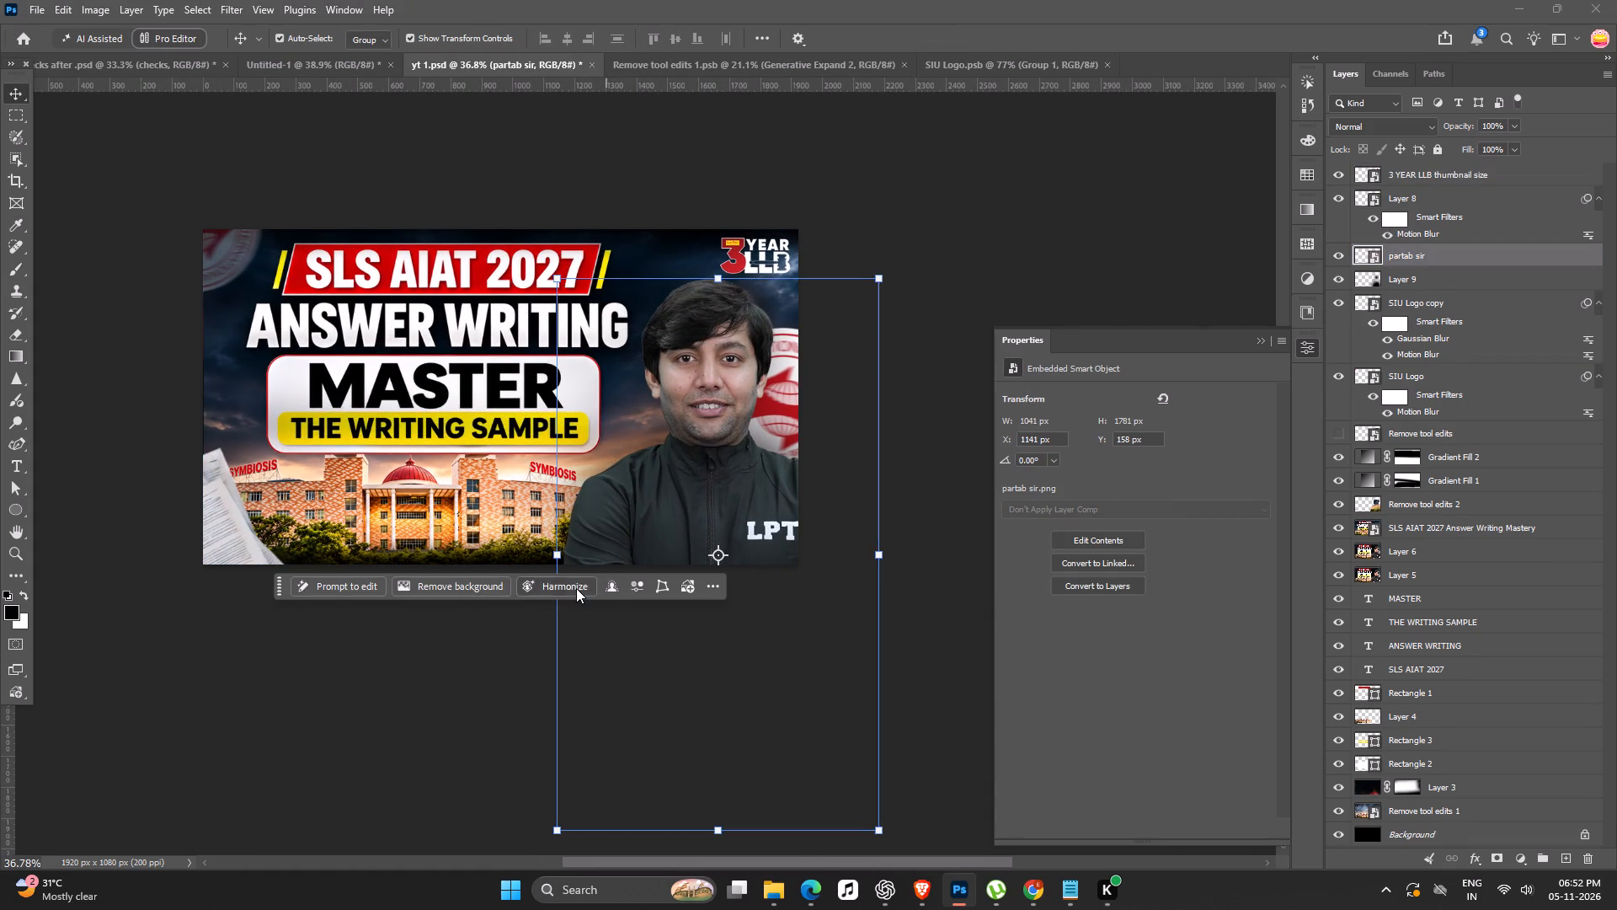
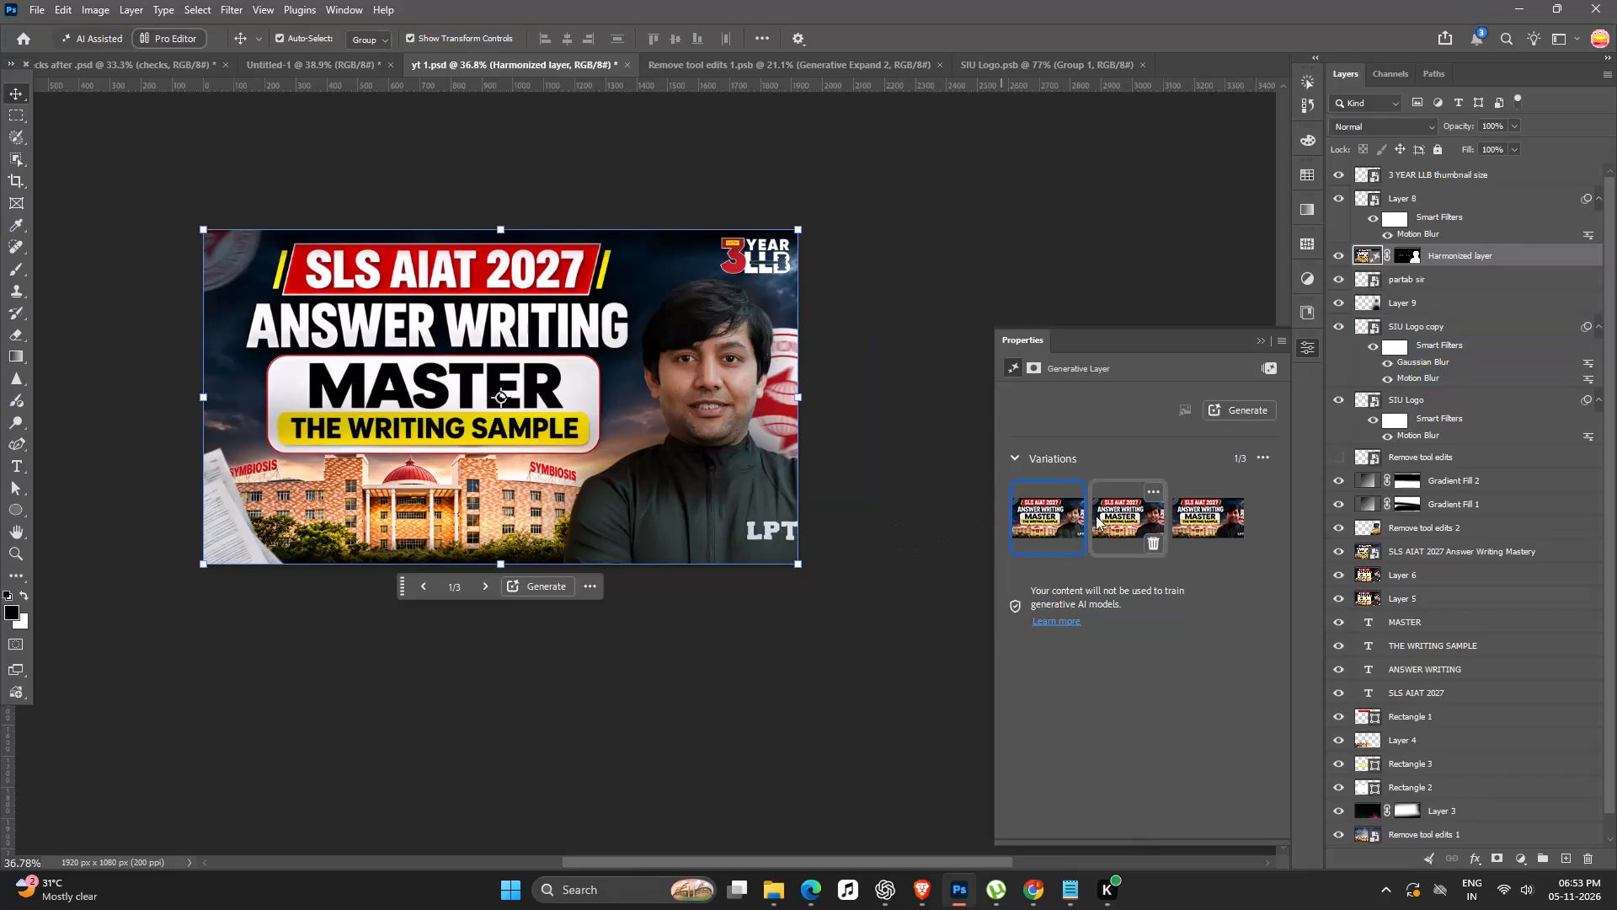
Compare the three generated Harmonize variations of the portrait and delete the Harmonized layer.
{"action": "left_click", "coordinate": [1123, 521]}
{"action": "left_click", "coordinate": [1208, 522]}
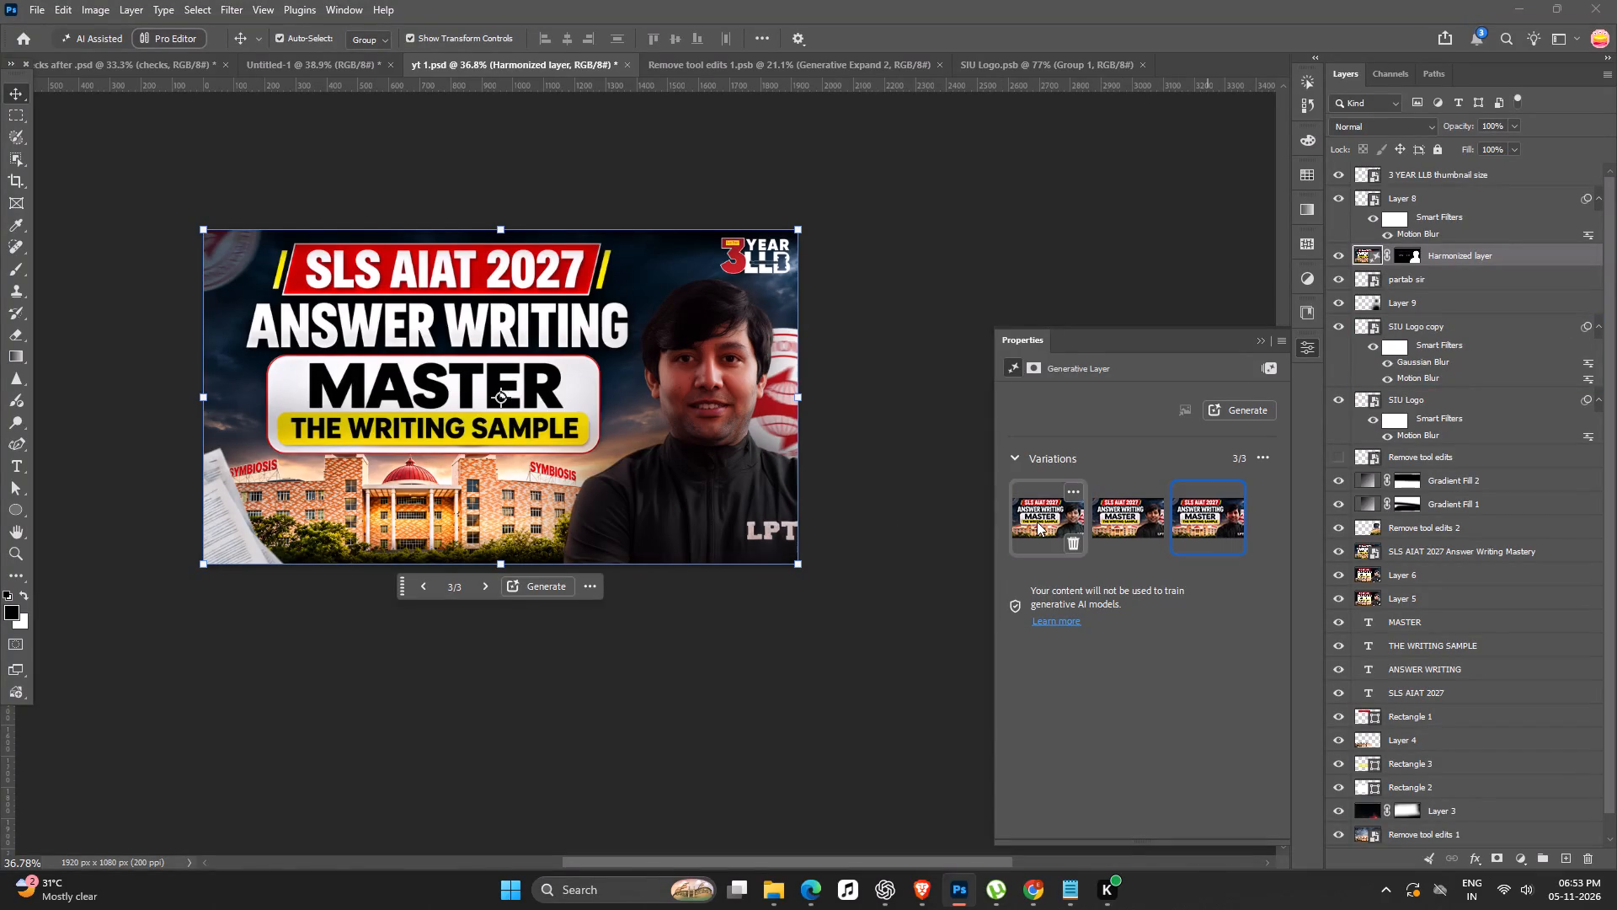
{"action": "left_click", "coordinate": [1037, 522]}
{"action": "scroll", "coordinate": [725, 481], "scroll_direction": "down", "scroll_amount": 7, "text": "ctrl"}
{"action": "scroll", "coordinate": [575, 446], "scroll_direction": "up", "scroll_amount": 7, "text": "ctrl"}
{"action": "scroll", "coordinate": [575, 446], "scroll_direction": "down", "scroll_amount": 5, "text": "ctrl"}
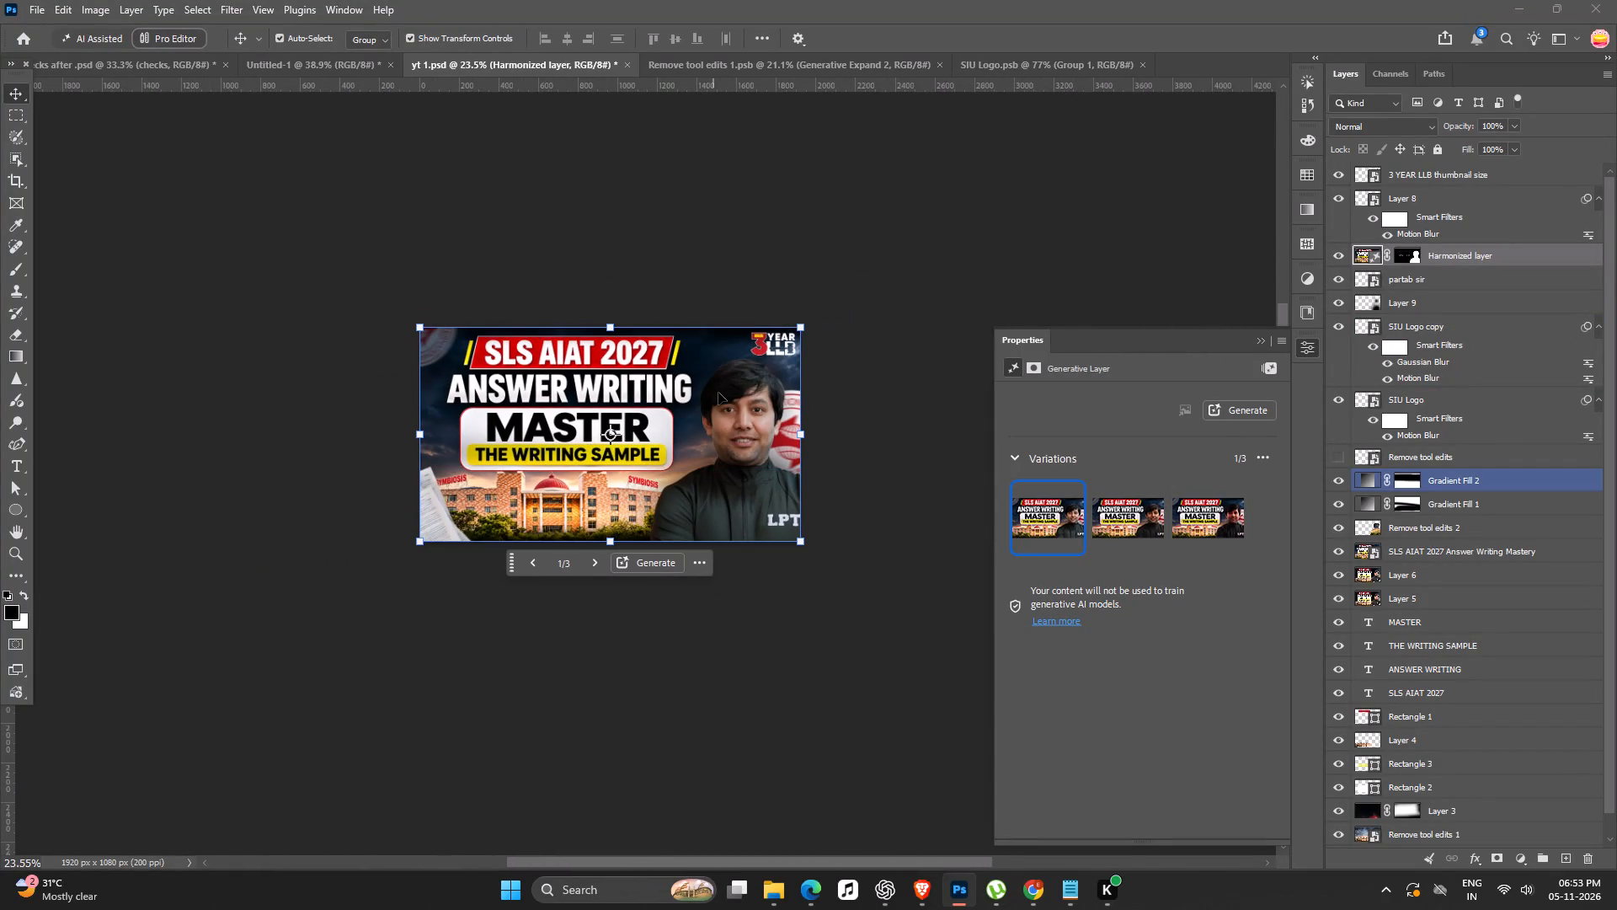
{"action": "key", "text": "Delete"}
{"action": "left_click", "coordinate": [843, 201]}
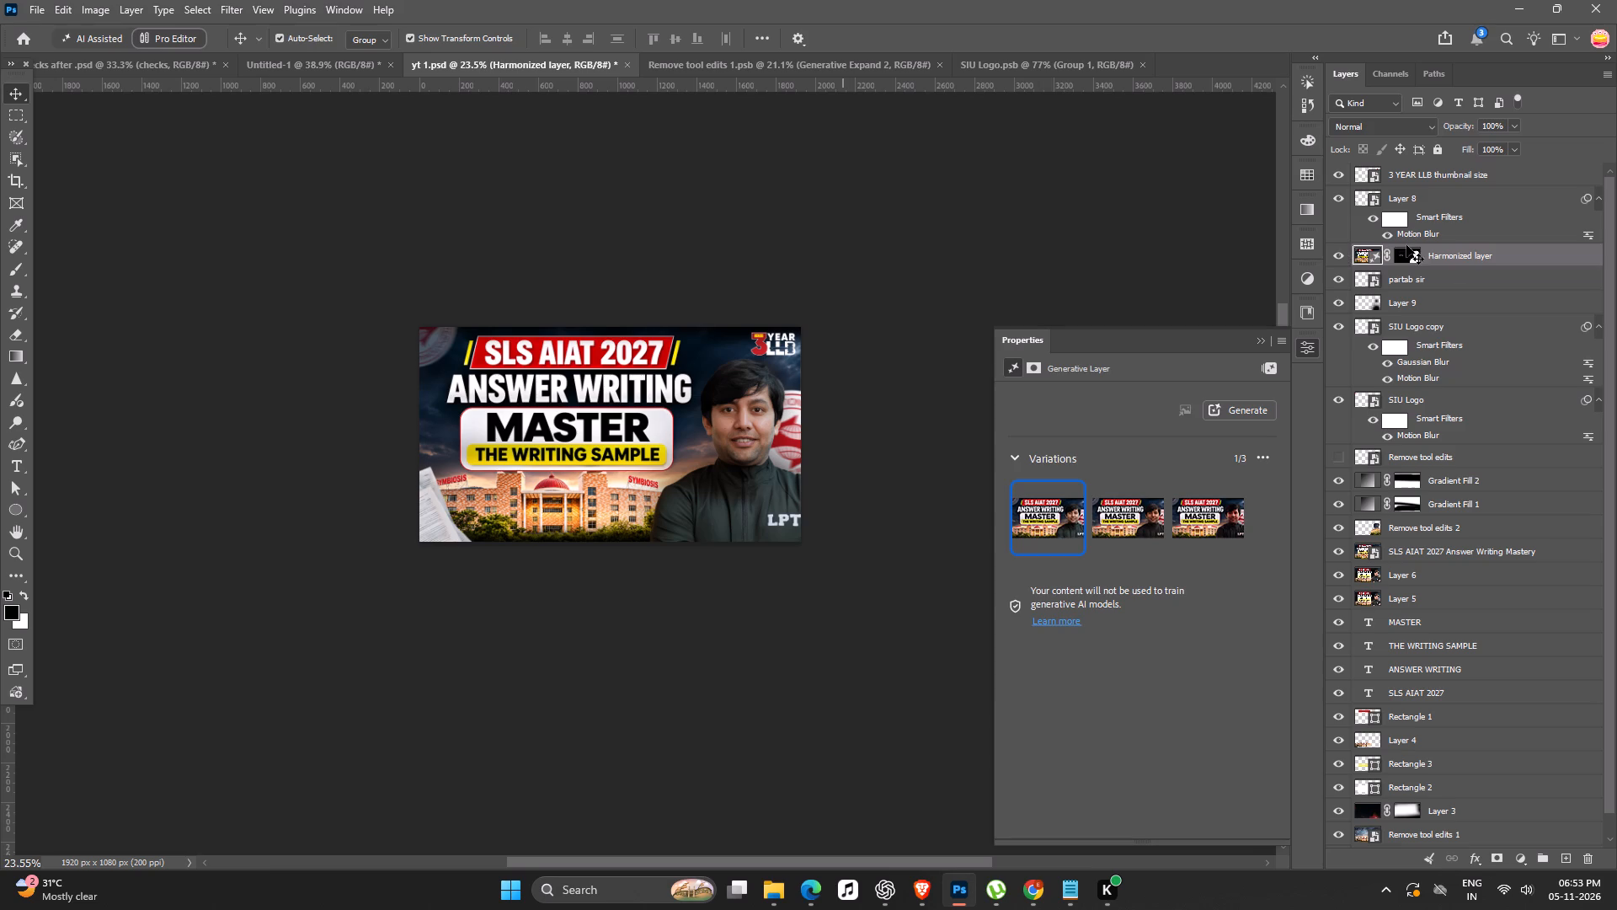
{"action": "left_click", "coordinate": [1541, 252]}
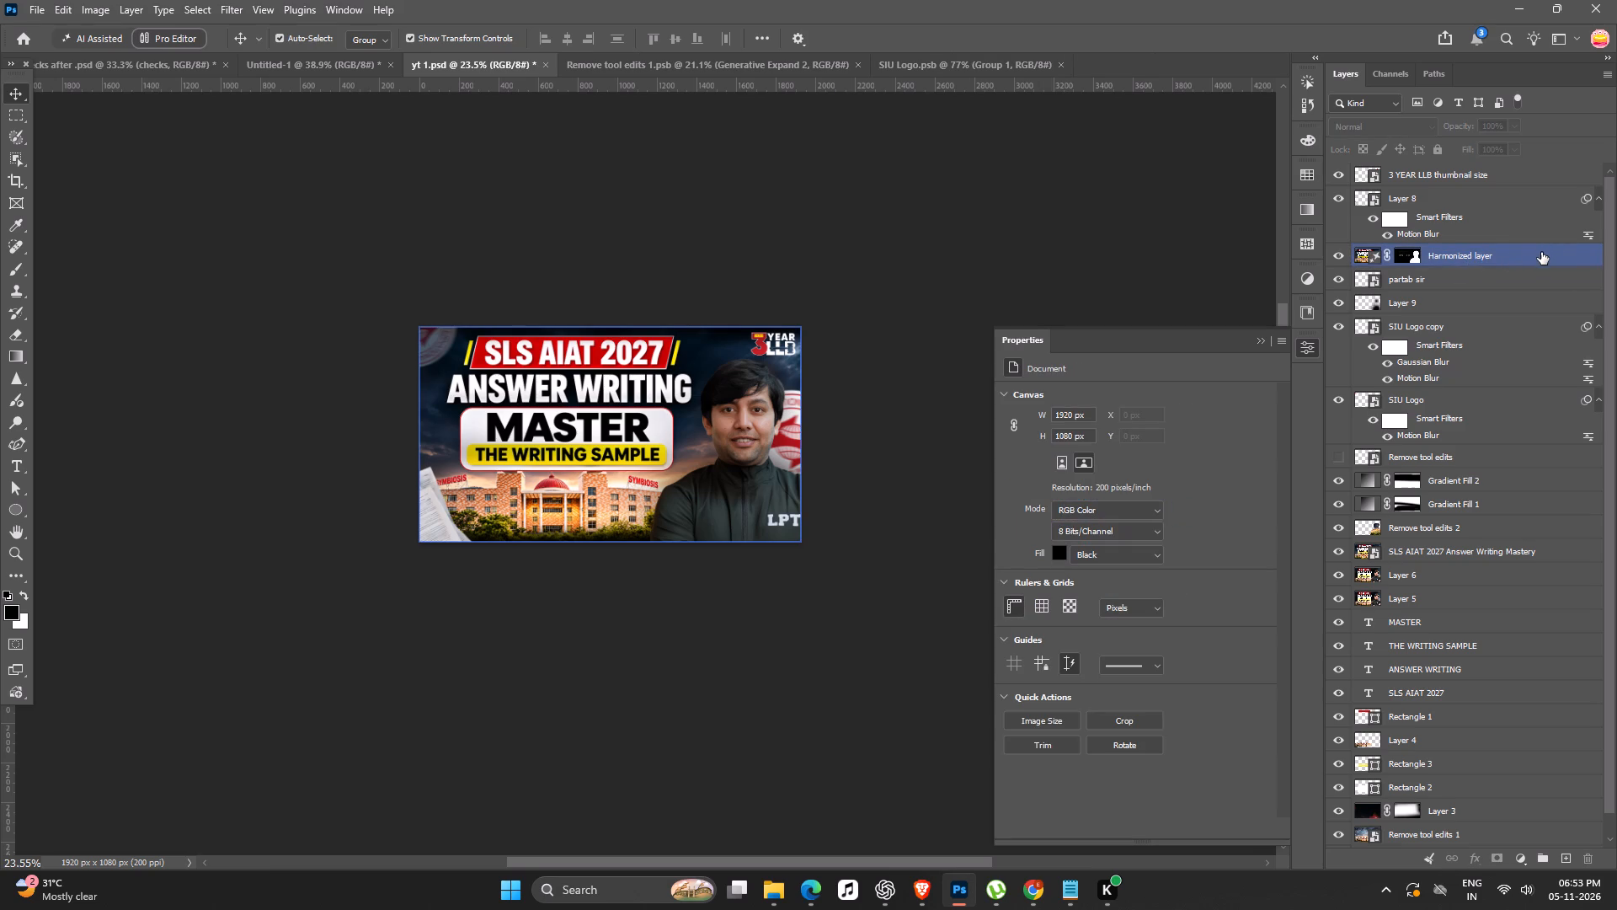
{"action": "key", "text": "Delete"}
{"action": "left_click", "coordinate": [744, 263]}
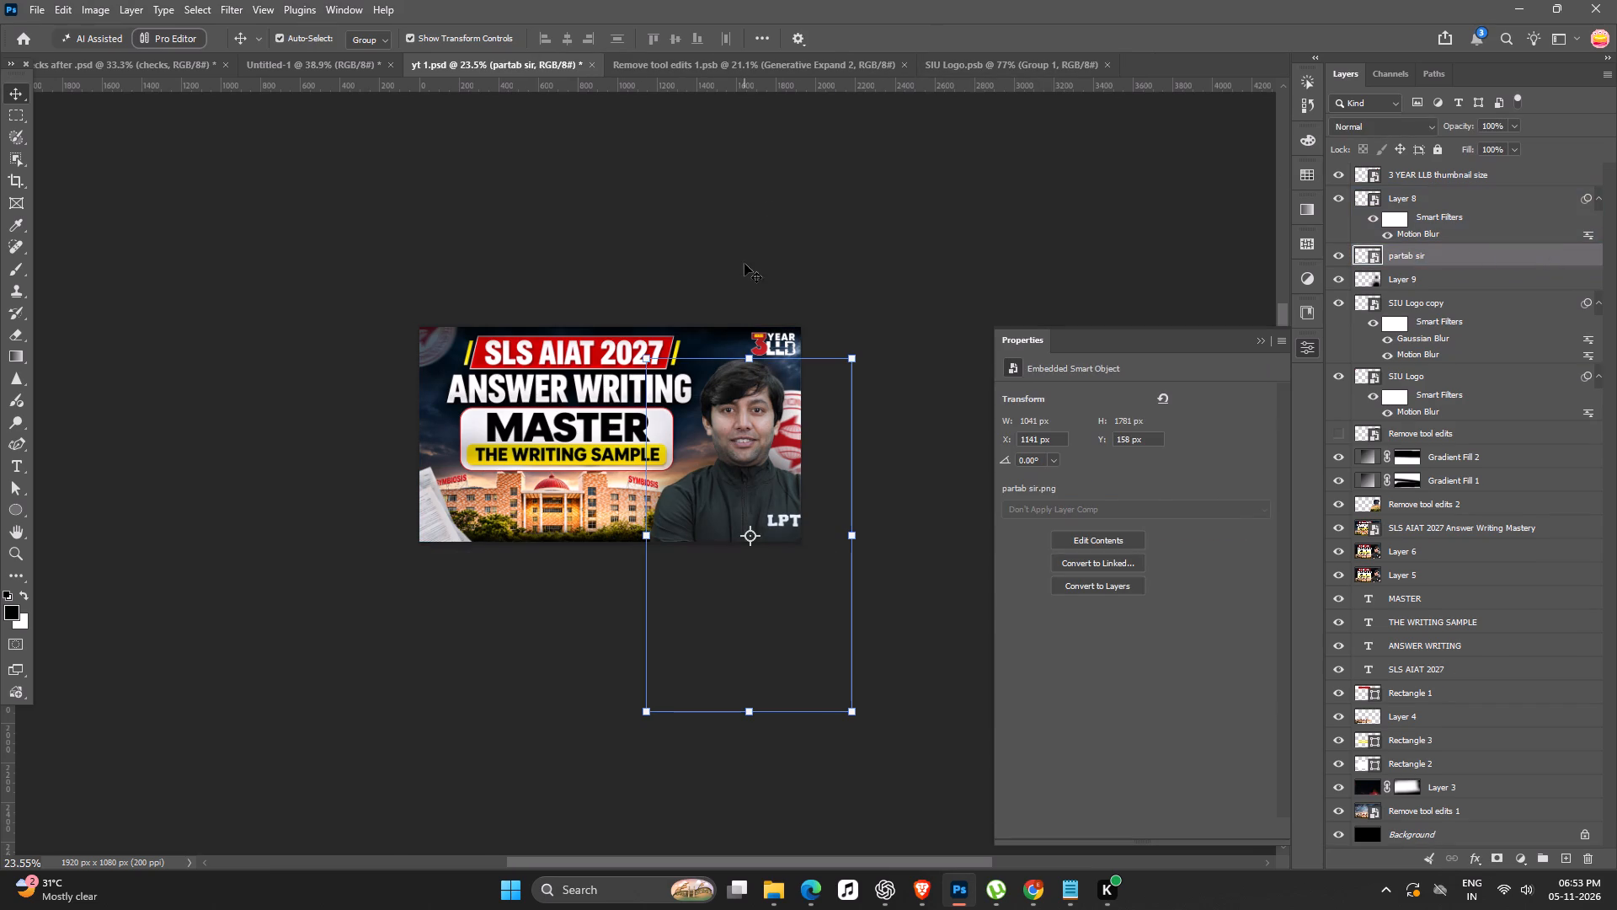
Stamp all visible layers into a new merged layer above the 3 YEAR LLB thumbnail size layer.
{"action": "scroll", "coordinate": [673, 377], "scroll_direction": "up", "scroll_amount": 4, "text": "ctrl"}
{"action": "key", "text": "space"}
{"action": "left_click", "coordinate": [664, 488]}
{"action": "scroll", "coordinate": [1454, 179], "scroll_direction": "up", "scroll_amount": 8}
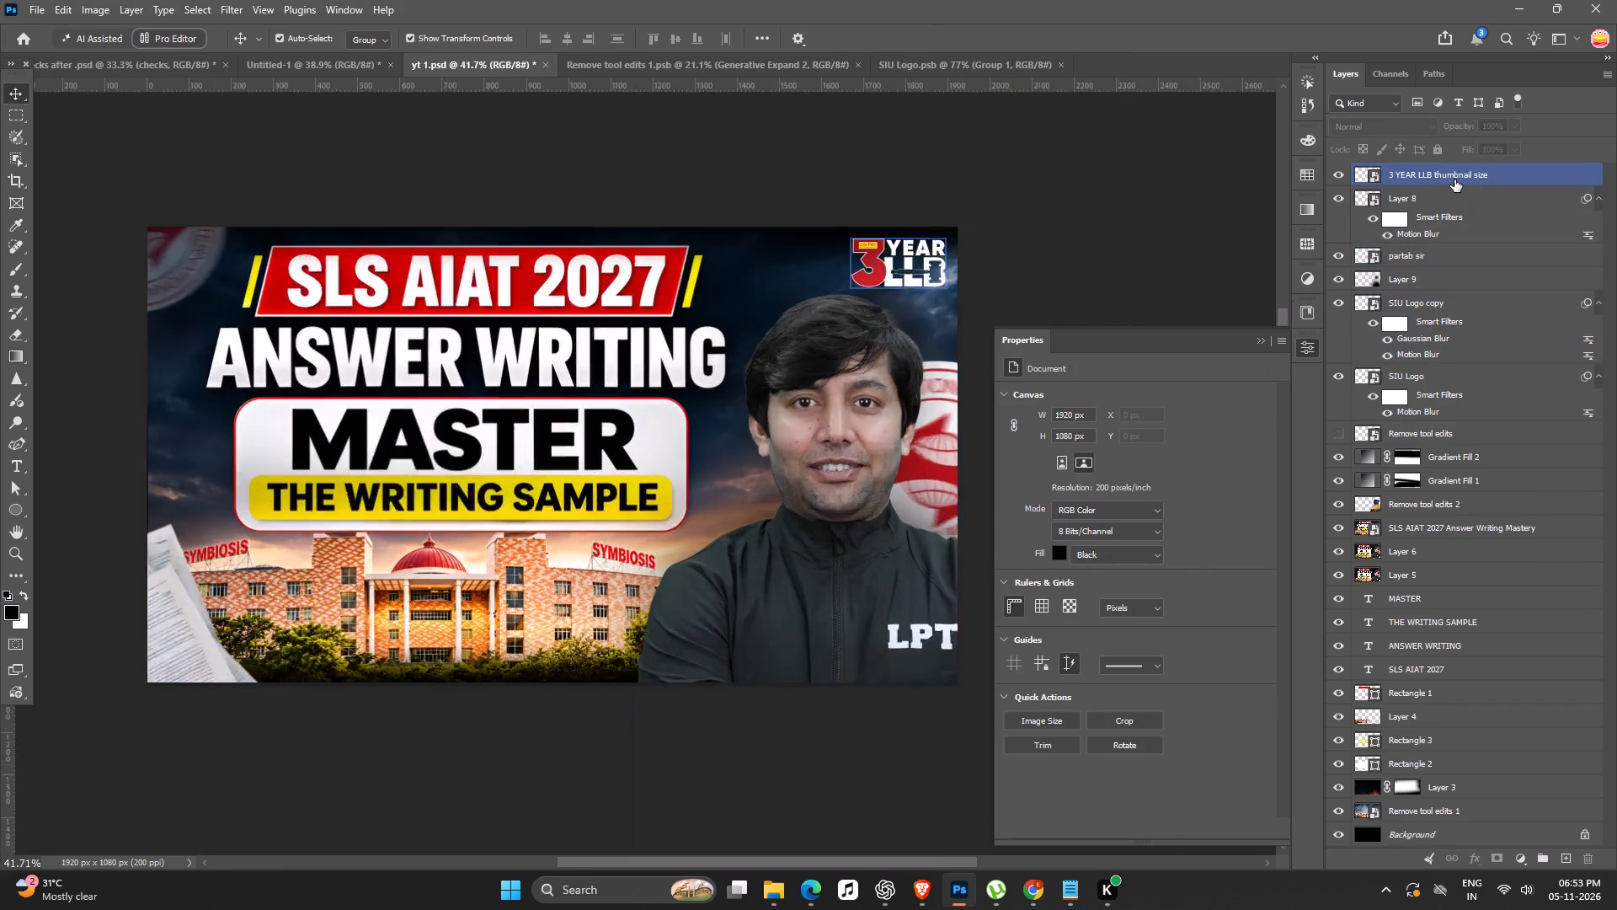
{"action": "left_click", "coordinate": [1454, 179]}
{"action": "key", "text": "ctrl+alt+shift+e"}
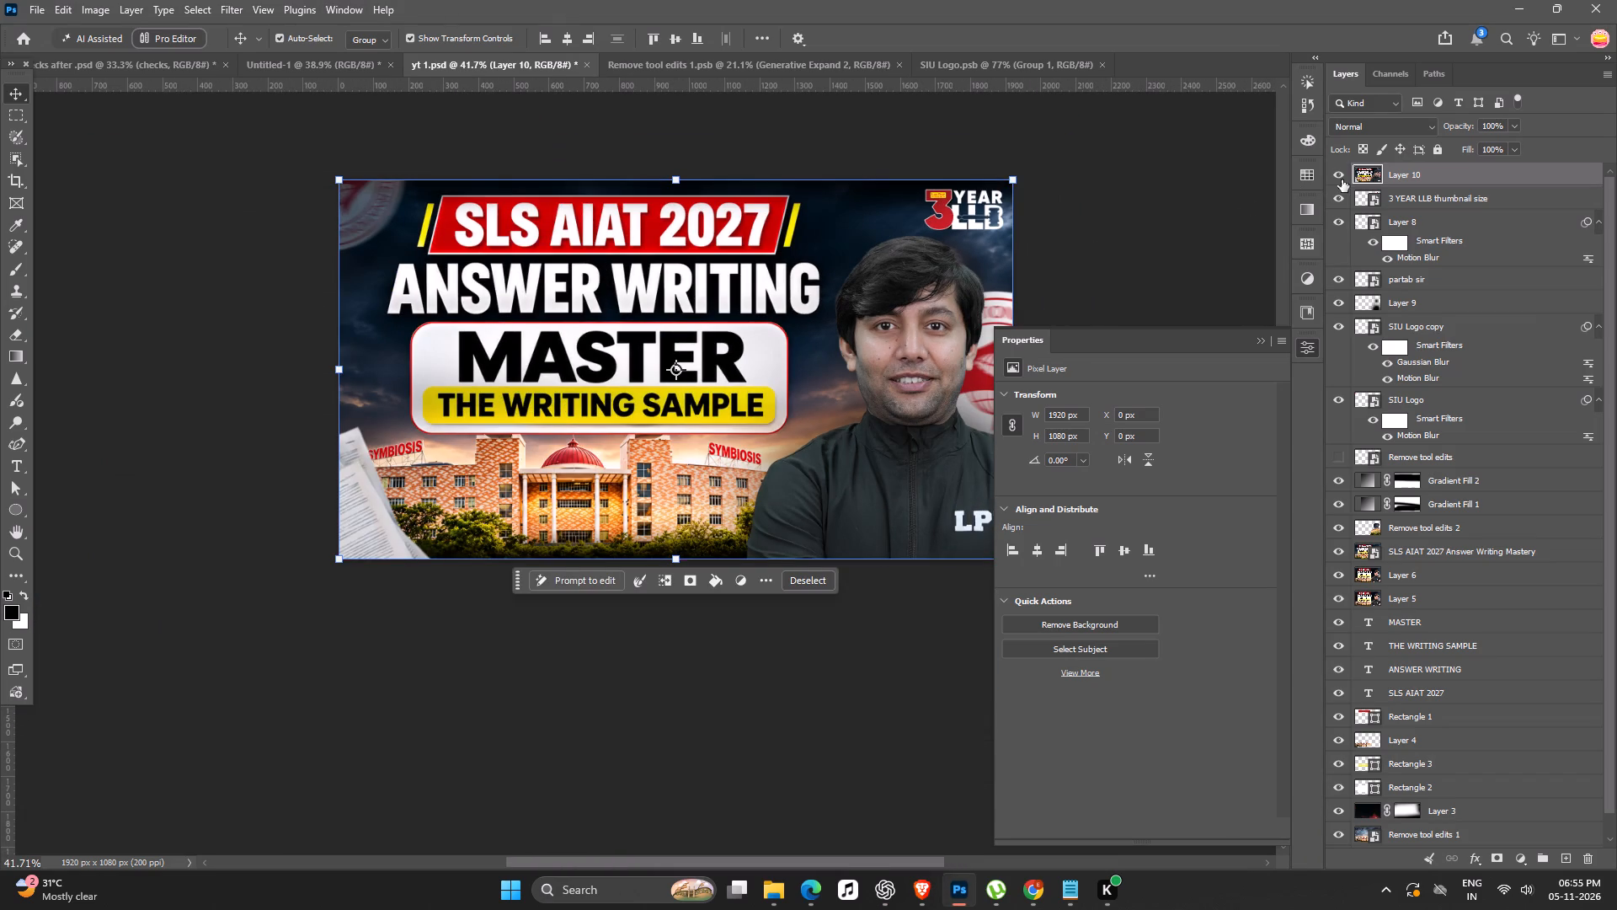
{"action": "left_click", "coordinate": [778, 891]}
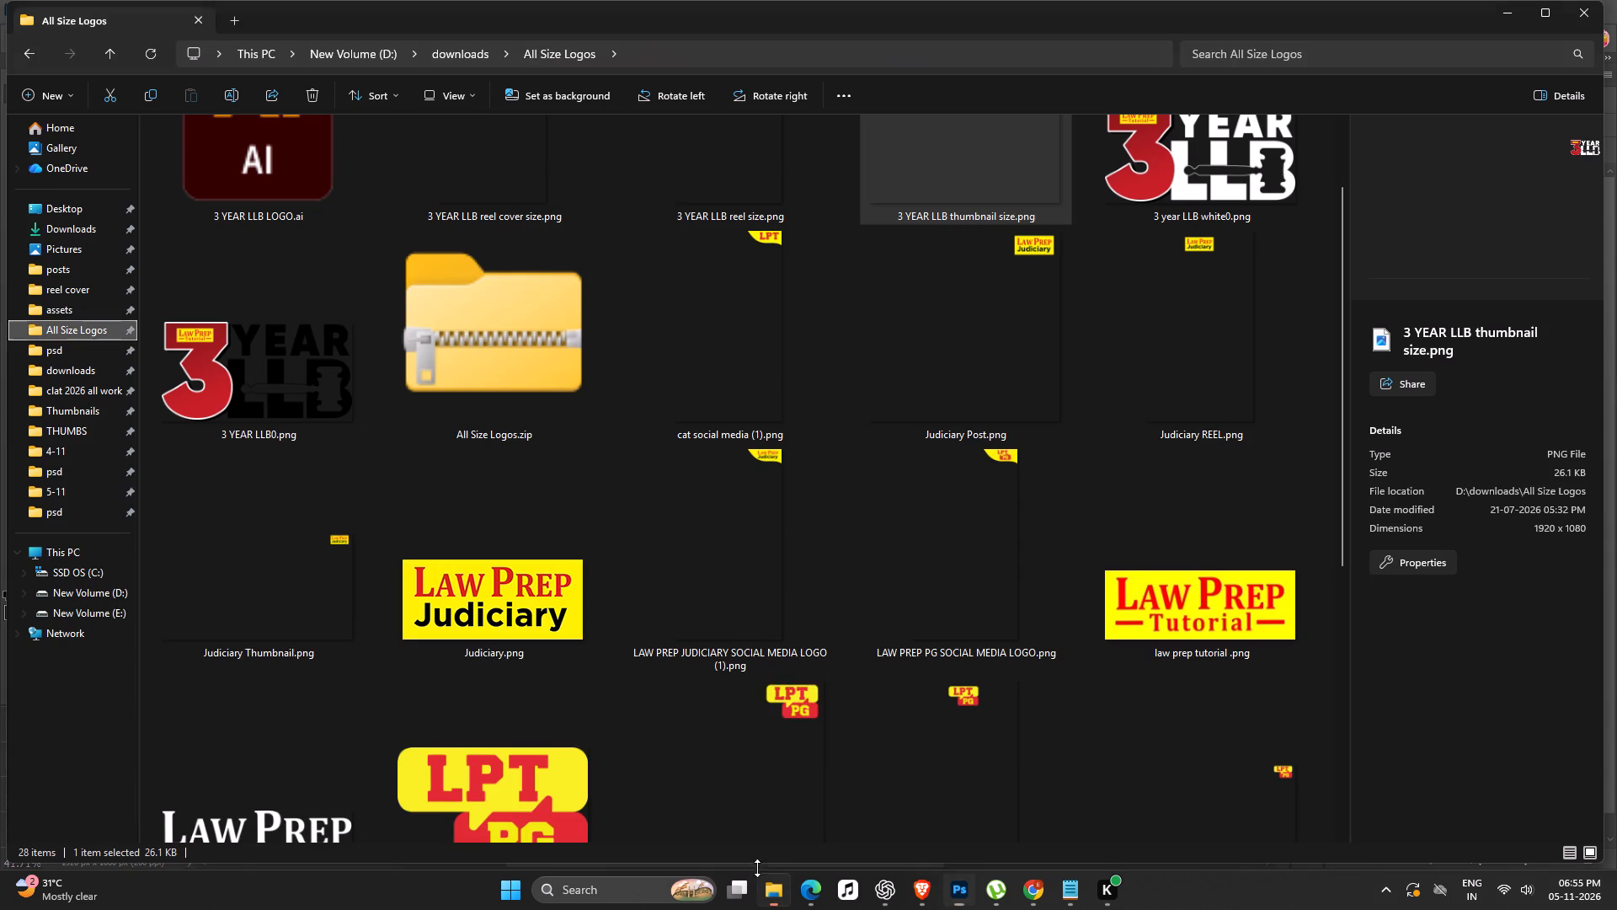
{"action": "left_click", "coordinate": [38, 217]}
{"action": "left_click", "coordinate": [73, 242]}
{"action": "double_click", "coordinate": [67, 230]}
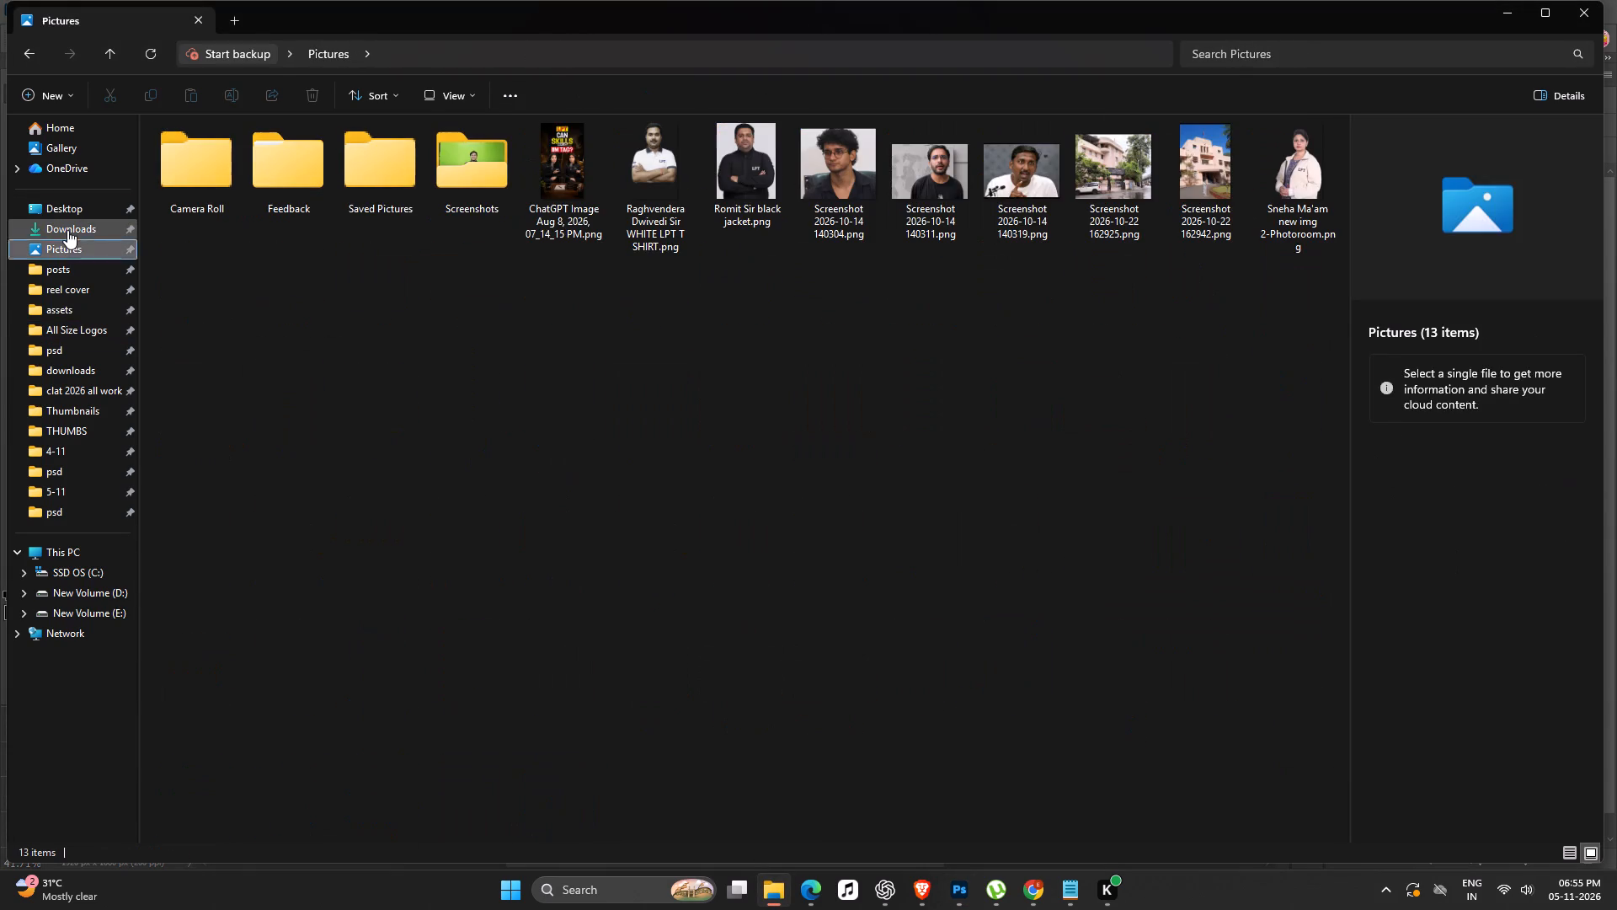
{"action": "scroll", "coordinate": [143, 257], "scroll_direction": "up", "scroll_amount": 7}
{"action": "left_click_drag", "start_coordinate": [190, 262], "coordinate": [952, 887]}
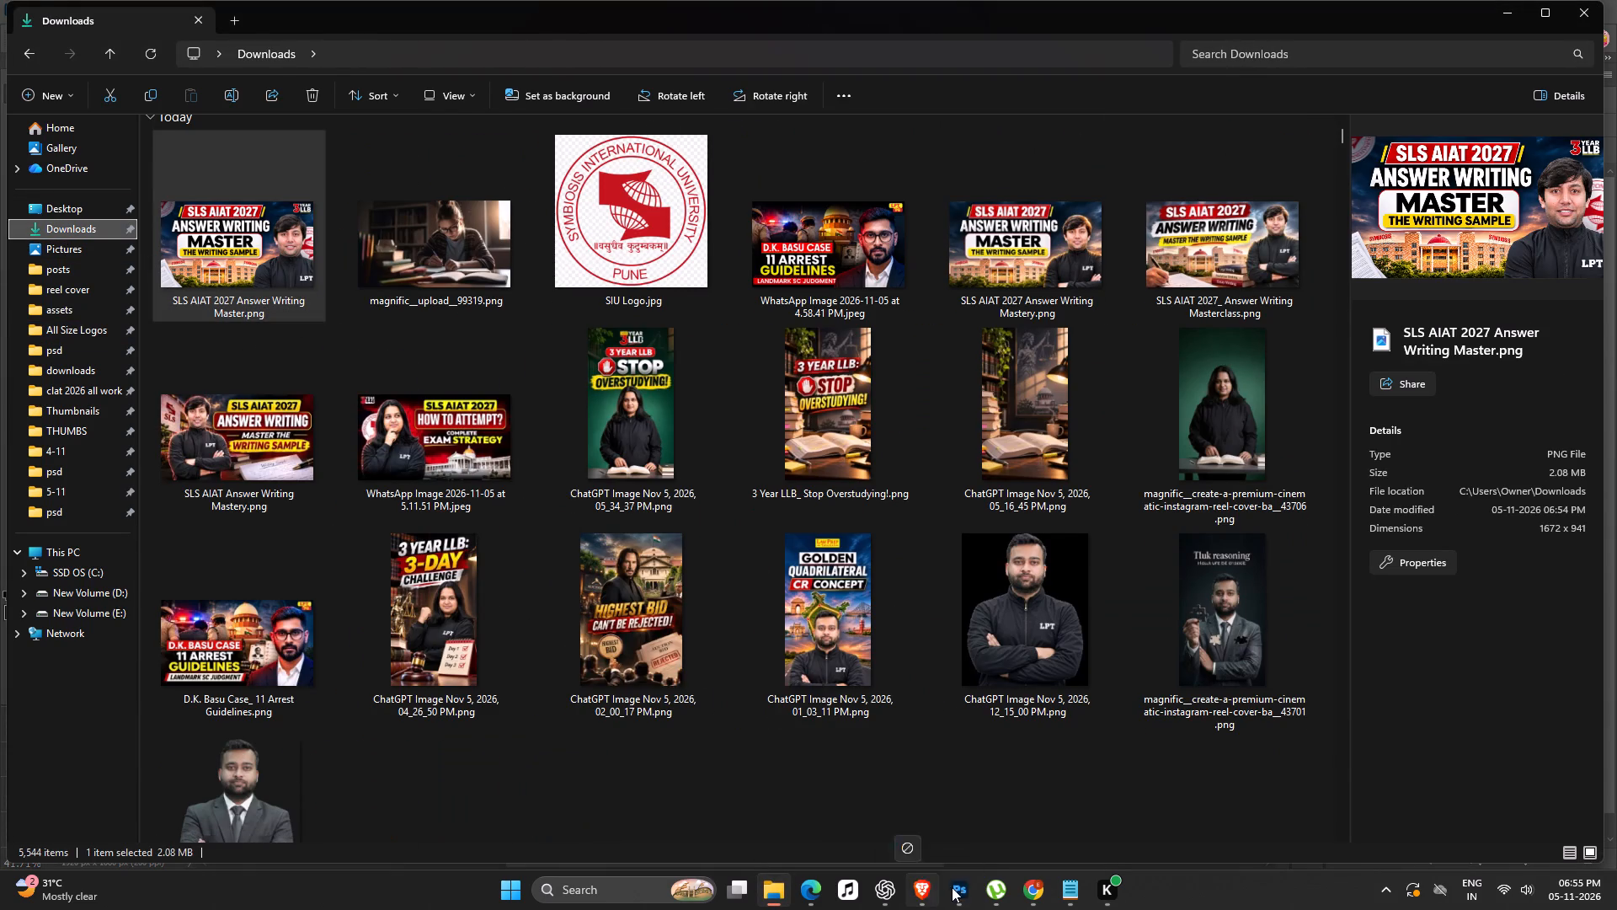
{"action": "left_click_drag", "start_coordinate": [952, 887], "coordinate": [677, 516]}
{"action": "key", "text": "Return"}
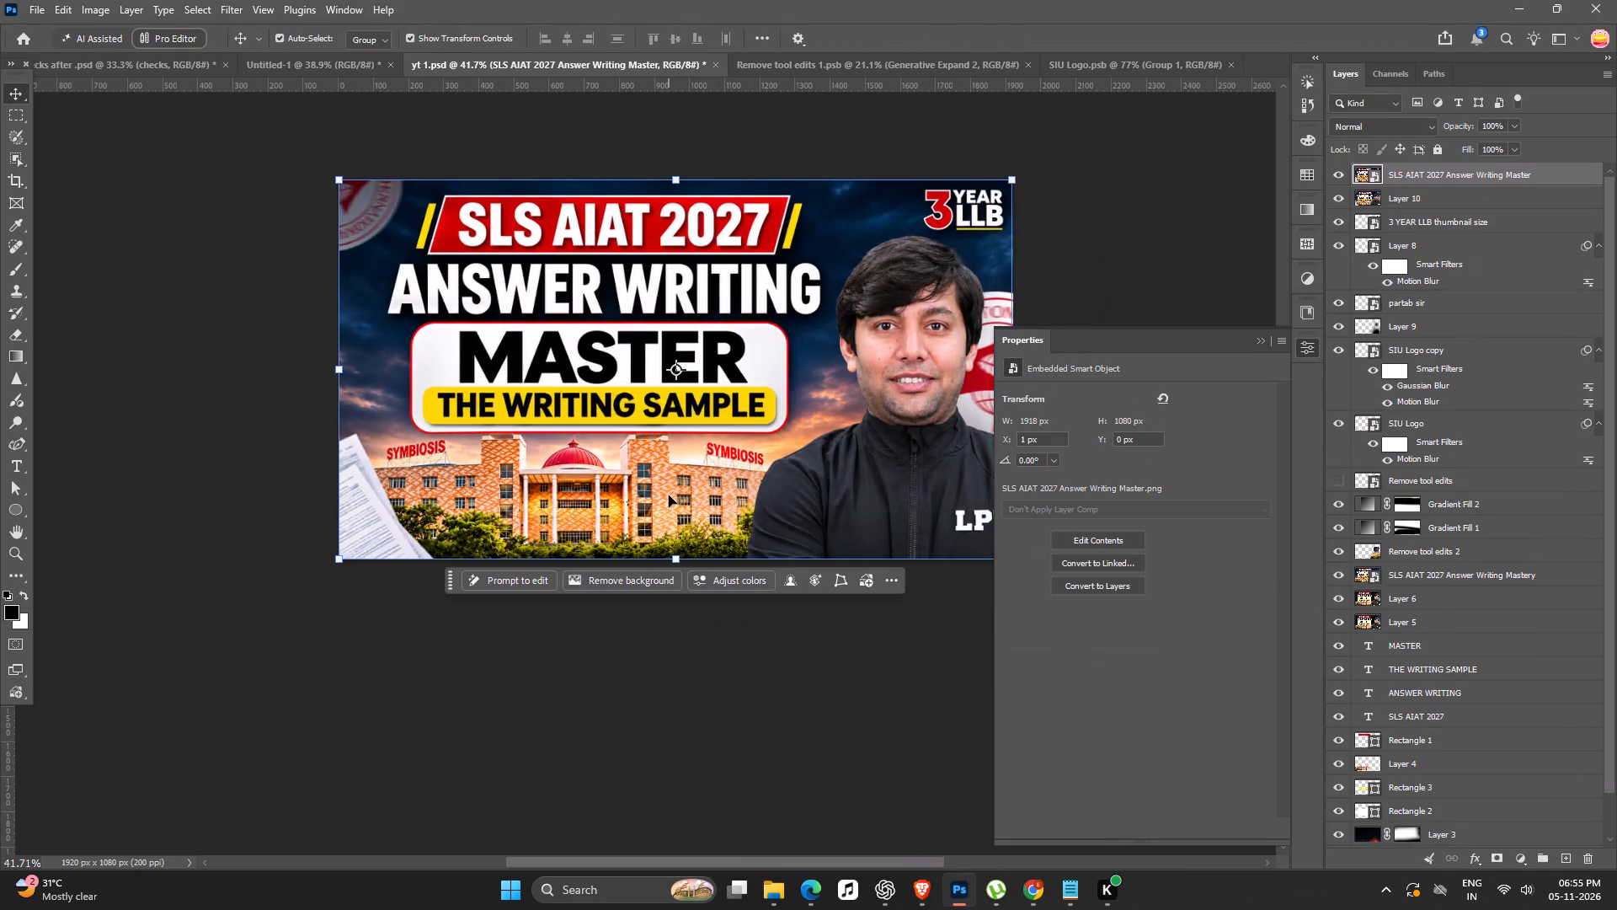
Select the rectangular area around the 3 YEAR LLB logo in the placed thumbnail and remove the logo with the Remove command.
{"action": "scroll", "coordinate": [929, 351], "scroll_direction": "up", "scroll_amount": 7, "text": "ctrl"}
{"action": "scroll", "coordinate": [930, 351], "scroll_direction": "down", "scroll_amount": 9, "text": "ctrl"}
{"action": "key", "text": "space"}
{"action": "key", "text": "space"}
{"action": "key", "text": "space"}
{"action": "key", "text": "space"}
{"action": "left_click_drag", "start_coordinate": [905, 402], "coordinate": [832, 370]}
{"action": "left_click", "coordinate": [15, 109]}
{"action": "scroll", "coordinate": [904, 121], "scroll_direction": "up", "scroll_amount": 5, "text": "ctrl"}
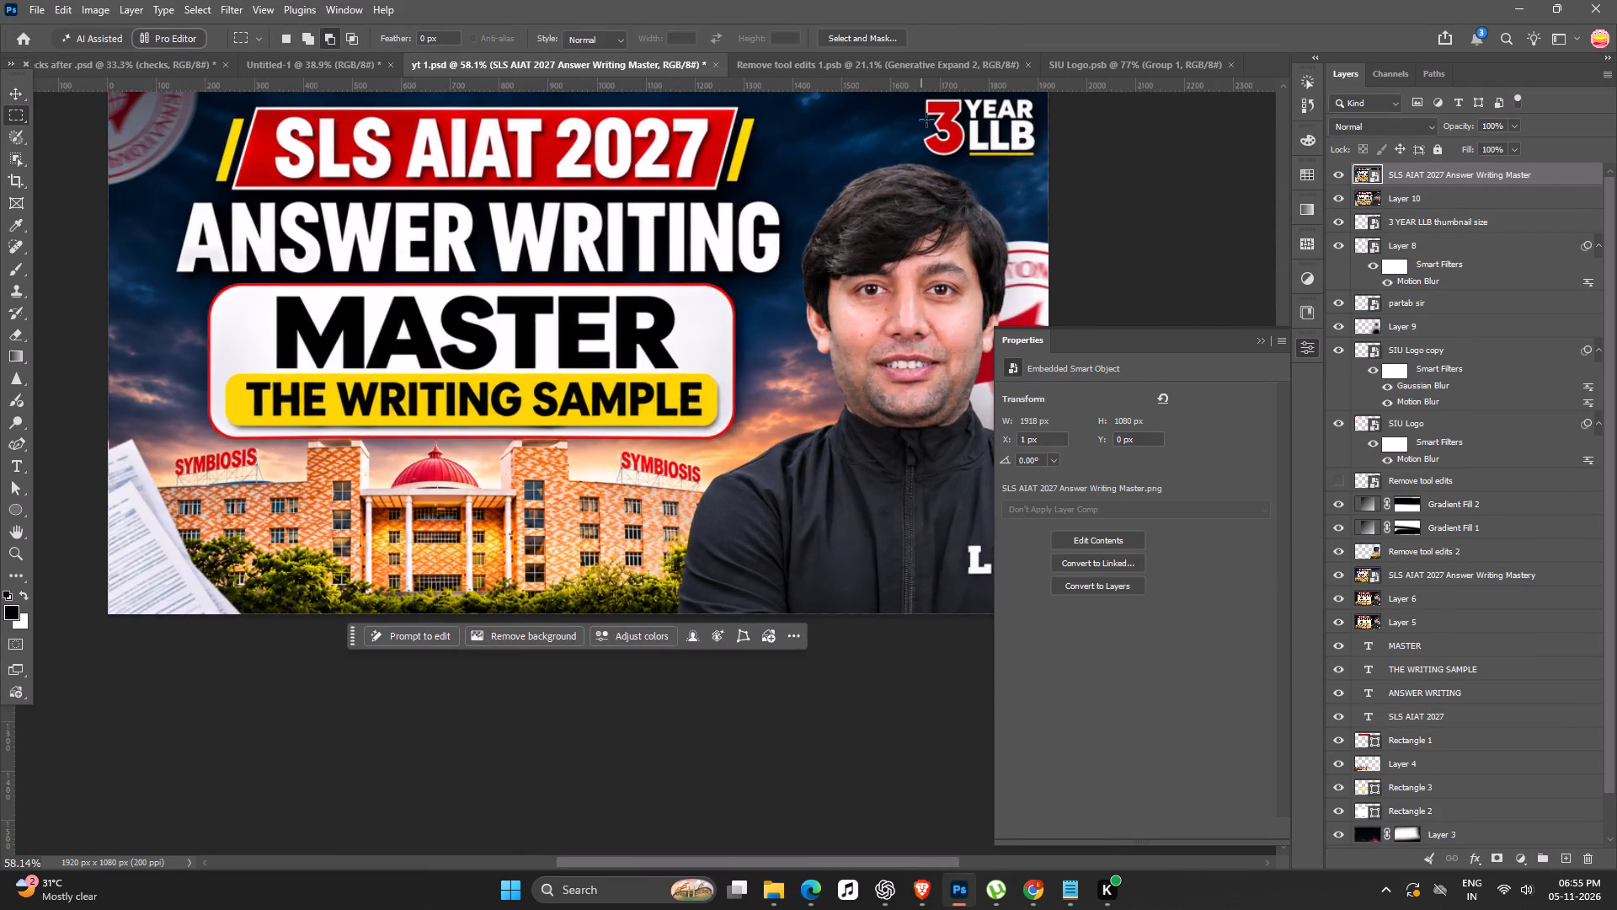
{"action": "key", "text": "space"}
{"action": "left_click_drag", "start_coordinate": [895, 197], "coordinate": [757, 339]}
{"action": "left_click_drag", "start_coordinate": [781, 229], "coordinate": [851, 305]}
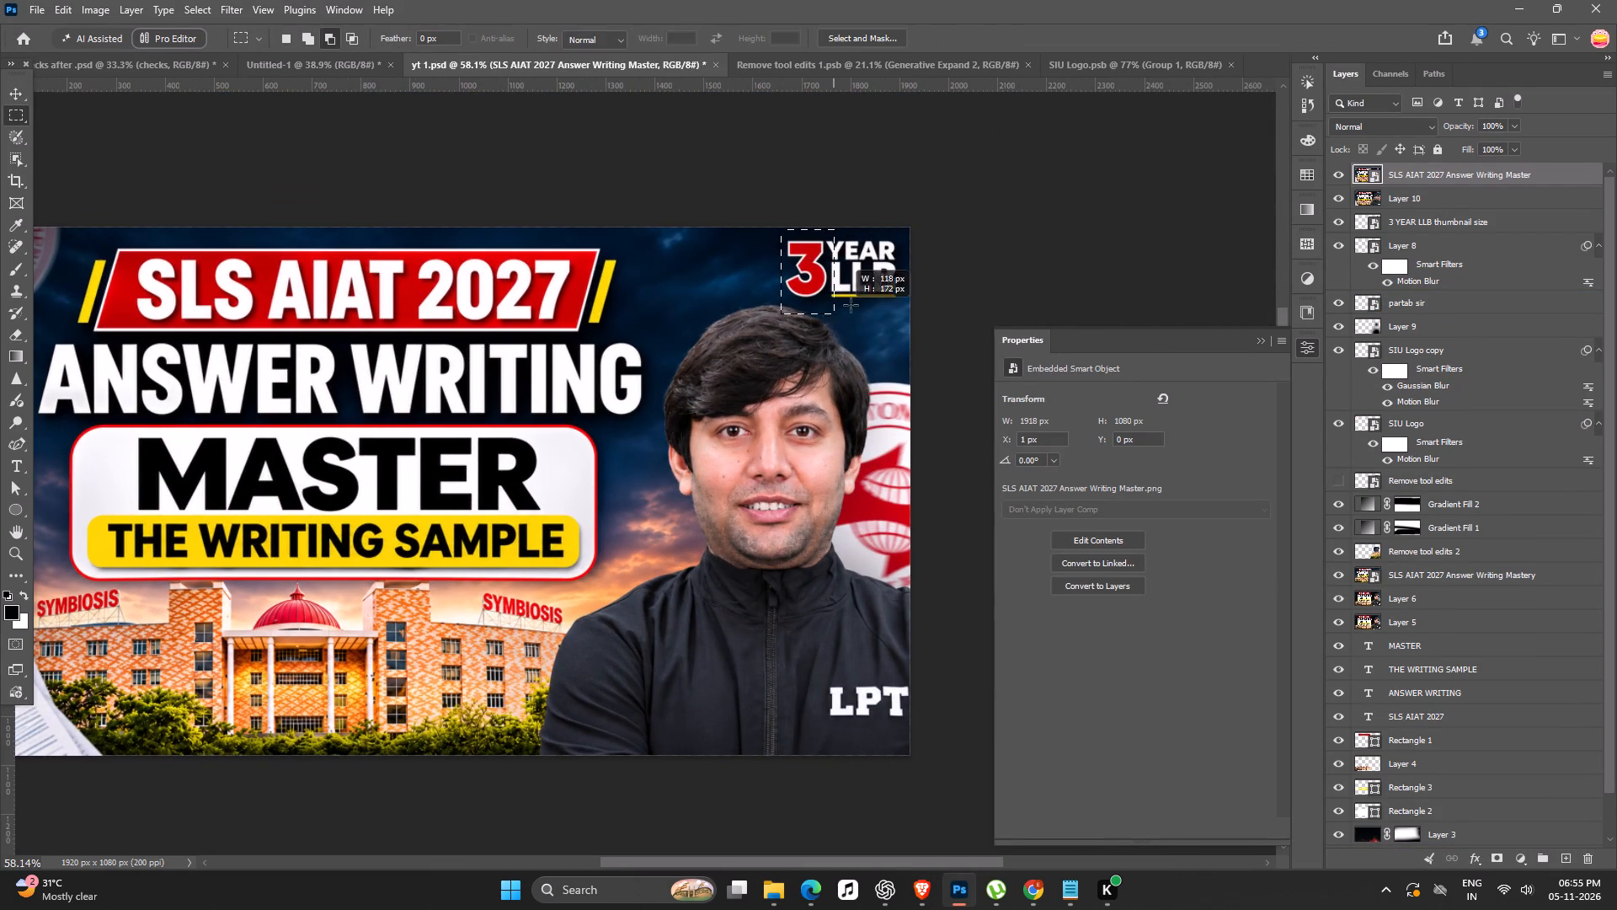
{"action": "left_click_drag", "start_coordinate": [851, 305], "coordinate": [904, 301]}
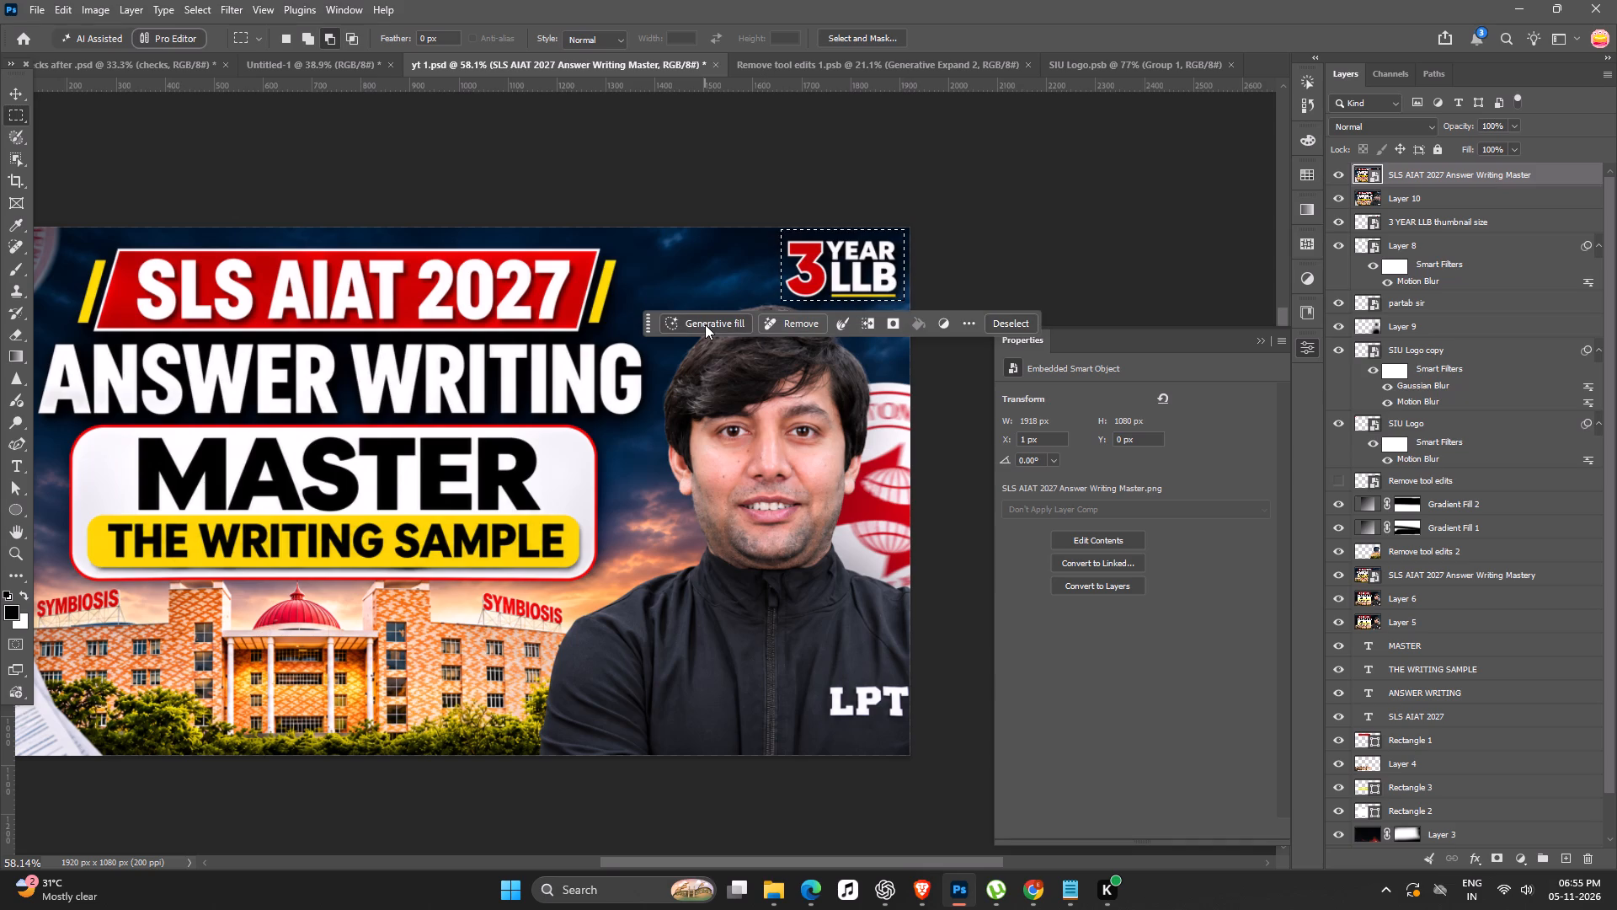
{"action": "left_click", "coordinate": [808, 324]}
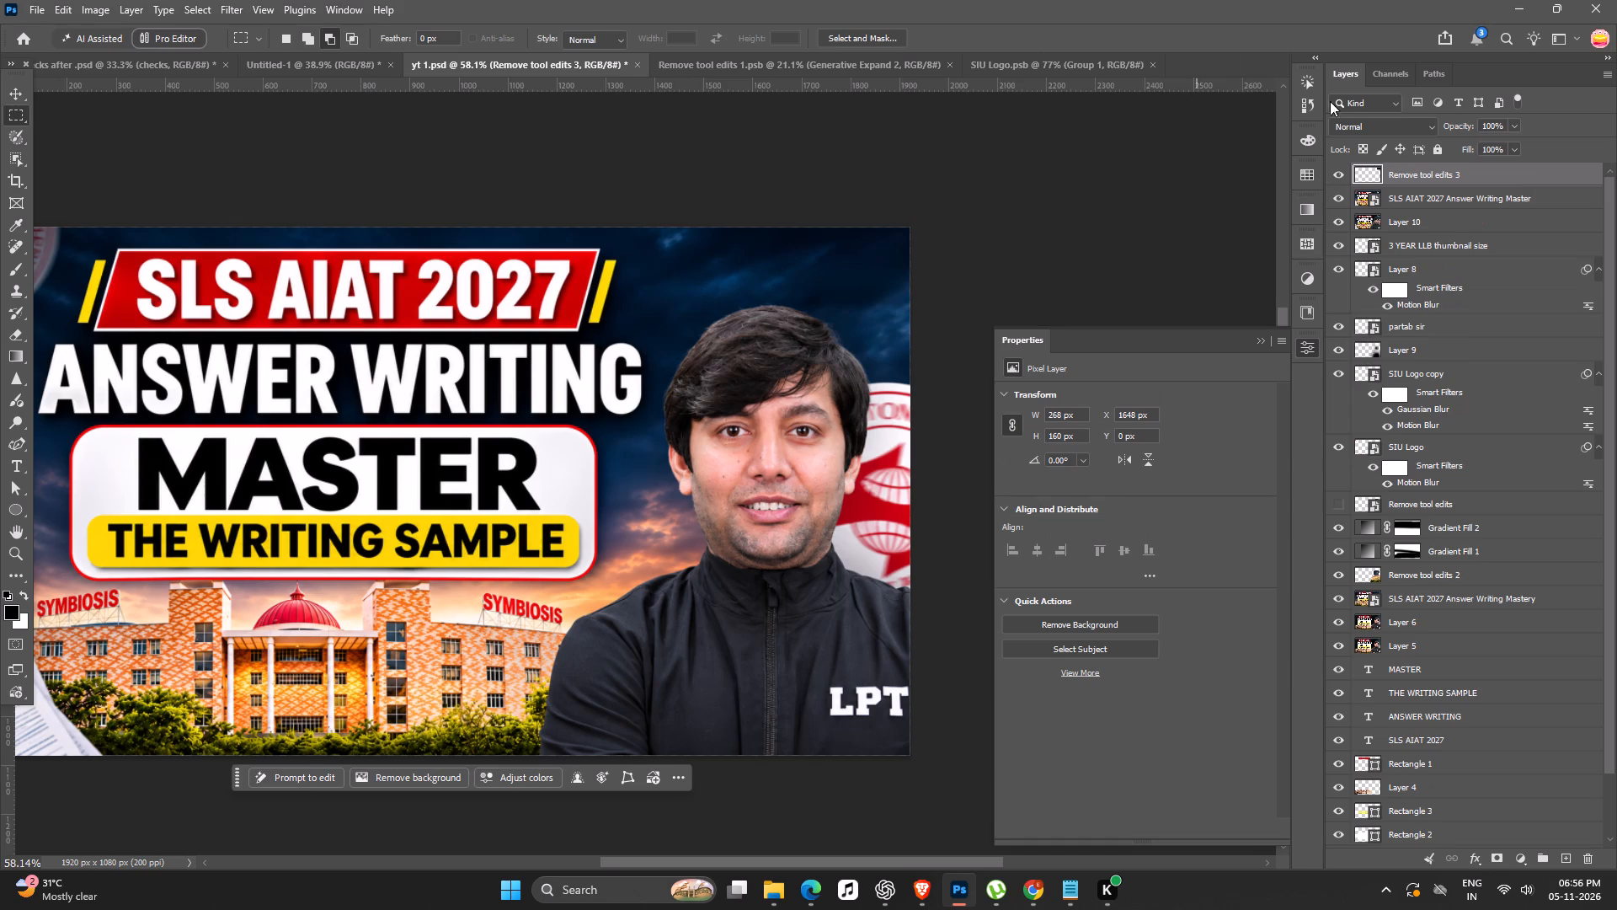
Combine the Remove tool edits 3 and SLS AIAT 2027 Answer Writing Master layers into one smart object.
{"action": "left_click", "coordinate": [1456, 197], "text": "shift"}
{"action": "right_click", "coordinate": [1454, 197], "text": "shift"}
{"action": "left_click", "coordinate": [1452, 576]}
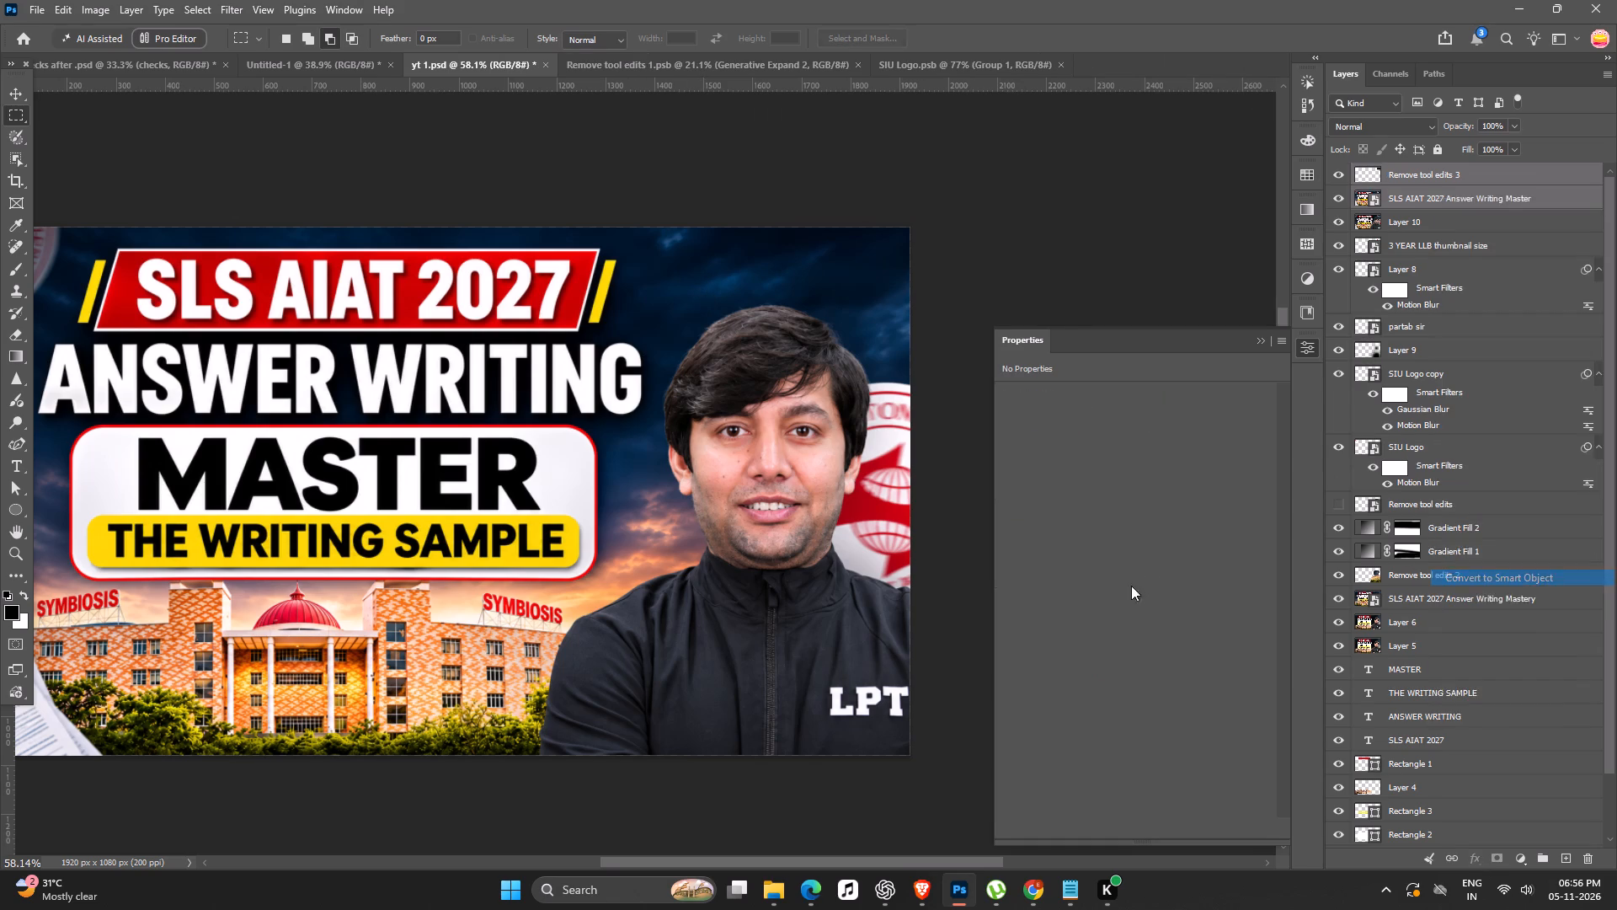
{"action": "scroll", "coordinate": [567, 333], "scroll_direction": "down", "scroll_amount": 7, "text": "ctrl"}
{"action": "key", "text": "space"}
{"action": "left_click", "coordinate": [511, 459]}
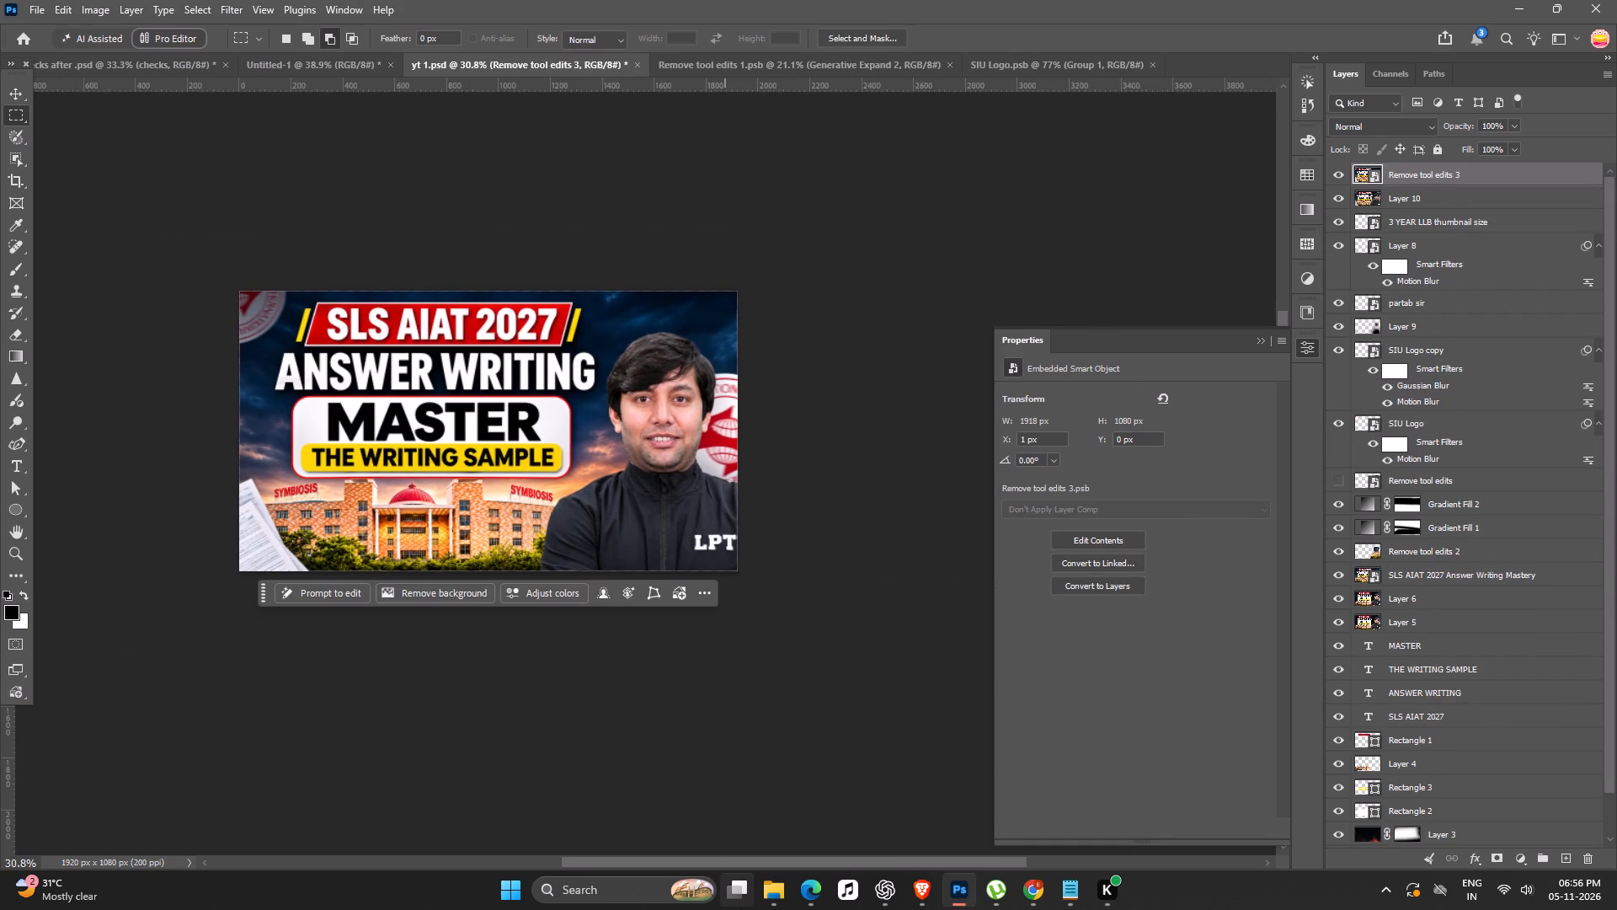
Place 3 YEAR LLB thumbnail size.png from the All Size Logos folder as the top layer of yt 1.psd.
{"action": "left_click", "coordinate": [760, 903]}
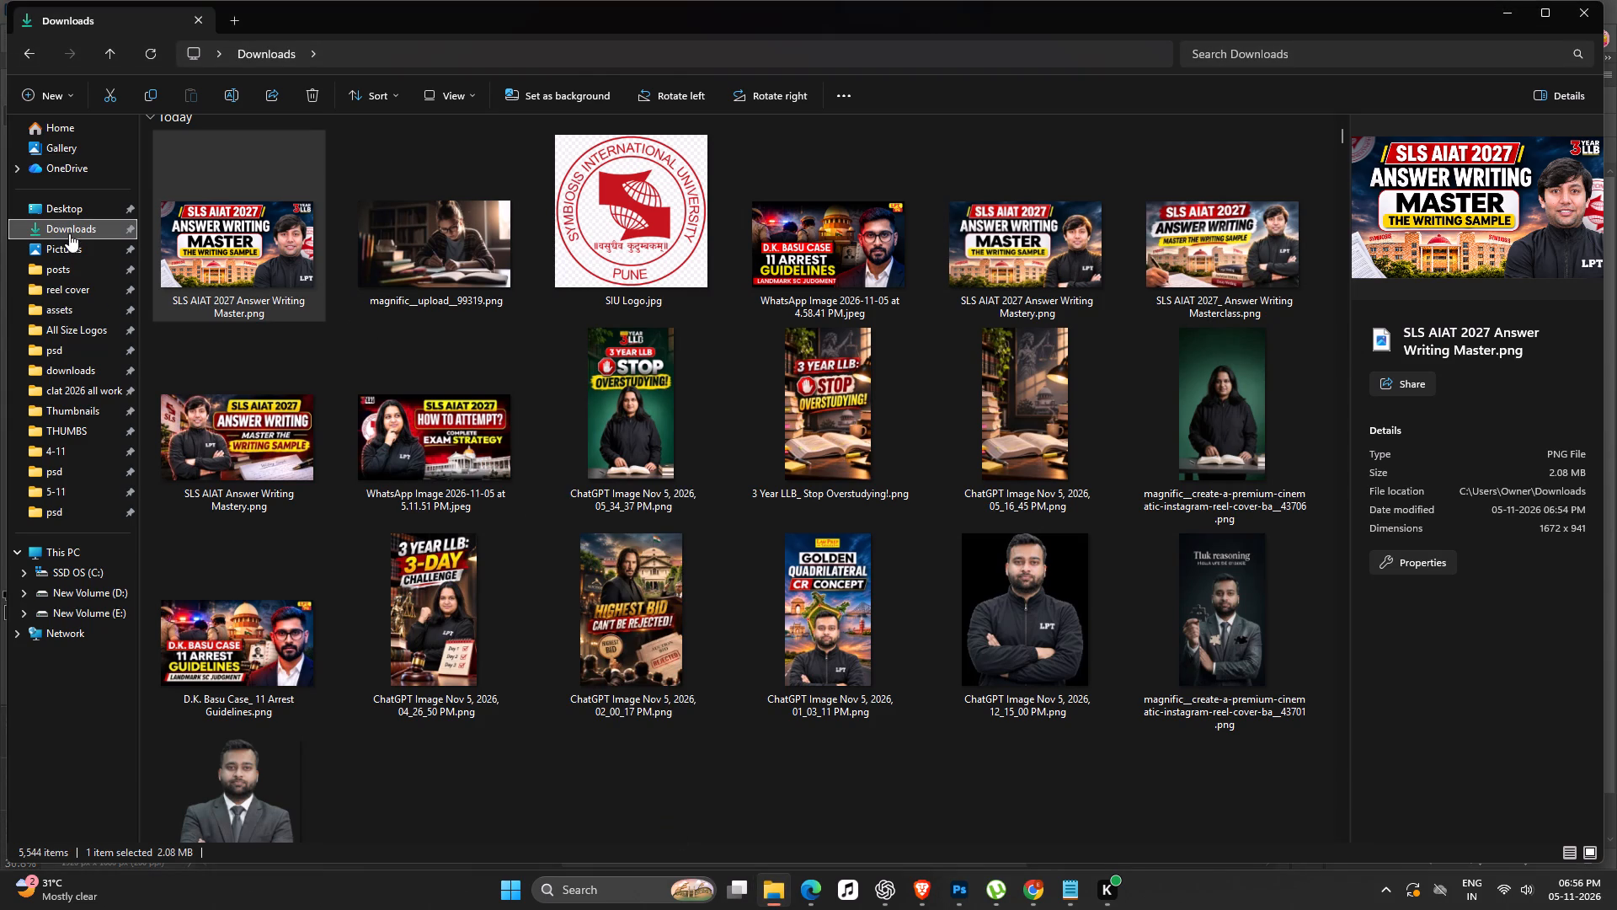
{"action": "double_click", "coordinate": [70, 229]}
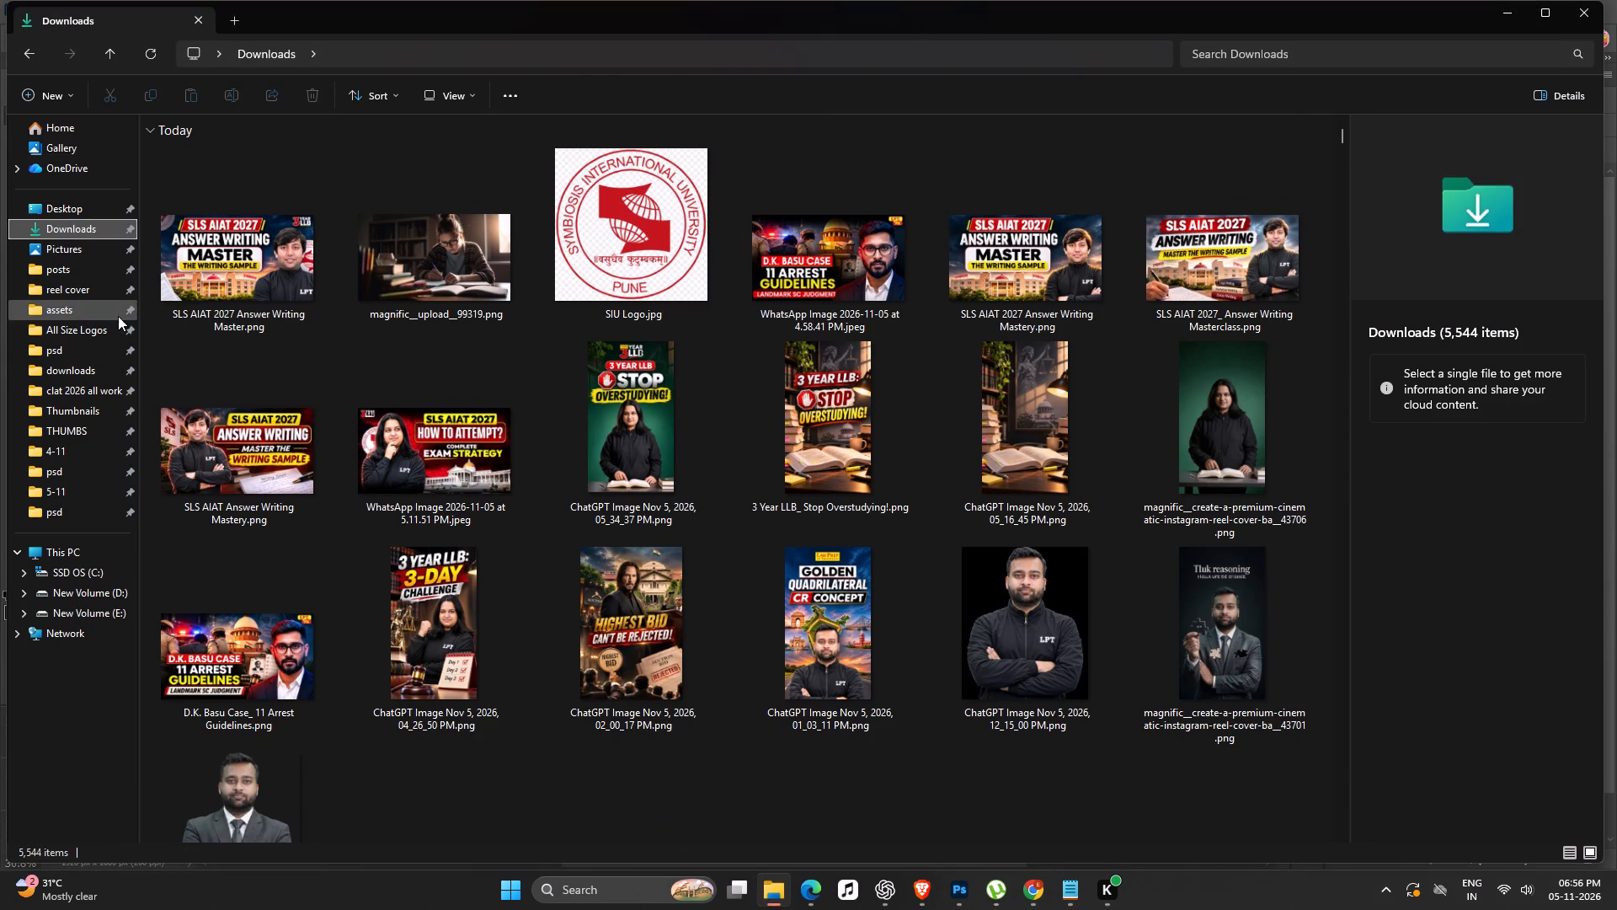
{"action": "double_click", "coordinate": [92, 333]}
{"action": "key", "text": "alt+Tab"}
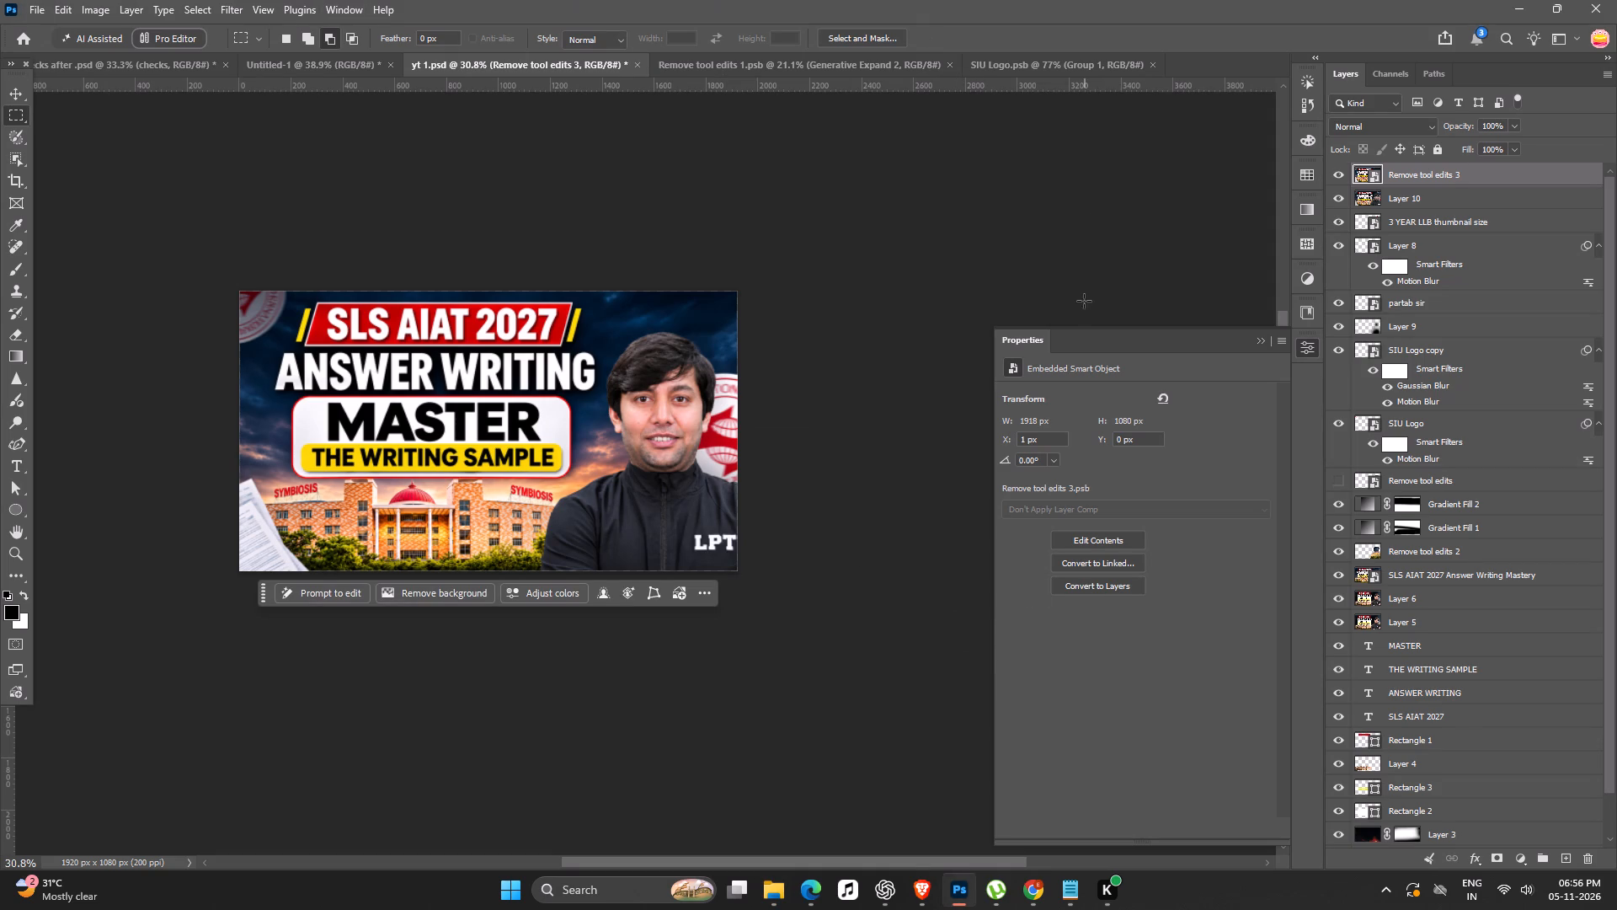
{"action": "left_click", "coordinate": [776, 878]}
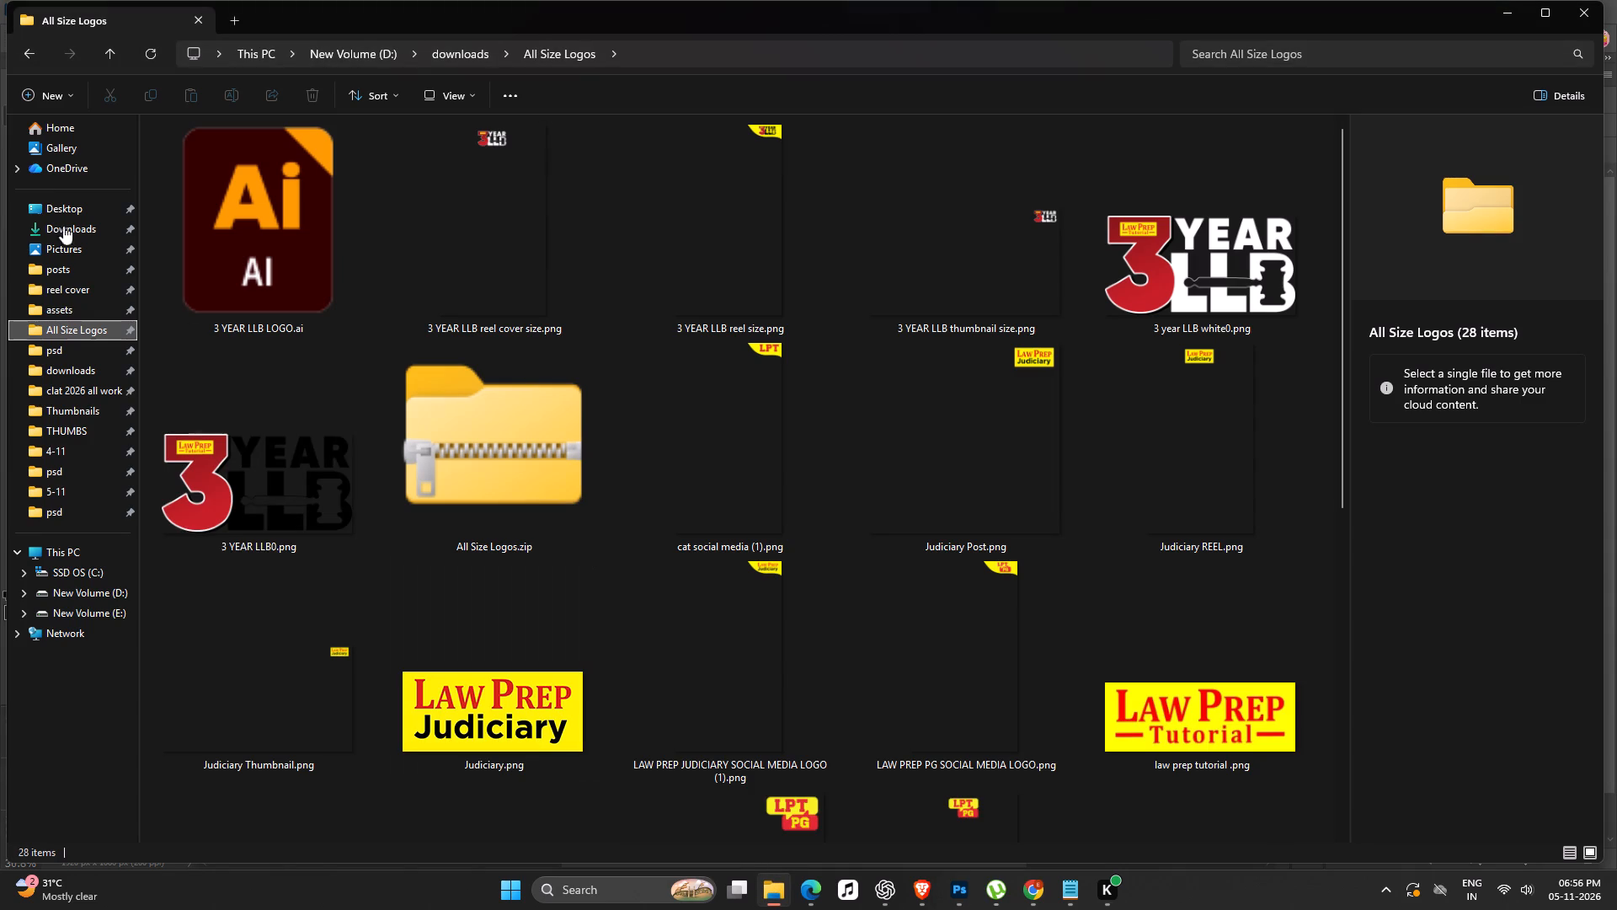
{"action": "left_click_drag", "start_coordinate": [929, 223], "coordinate": [956, 857]}
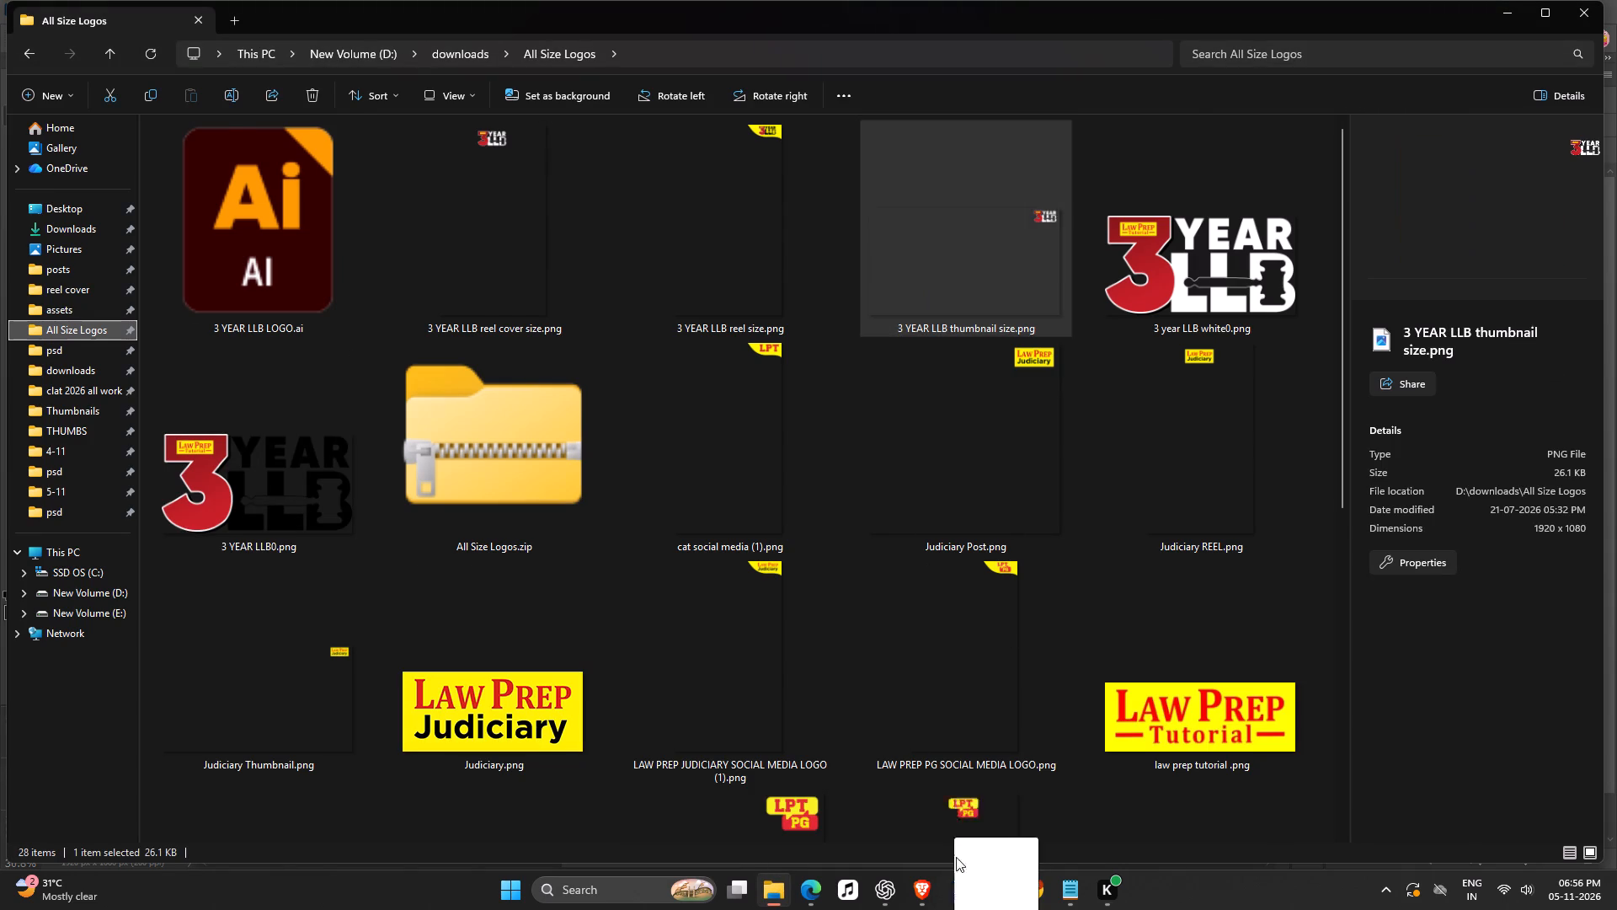
{"action": "left_click_drag", "start_coordinate": [956, 857], "coordinate": [432, 479]}
{"action": "key", "text": "Return"}
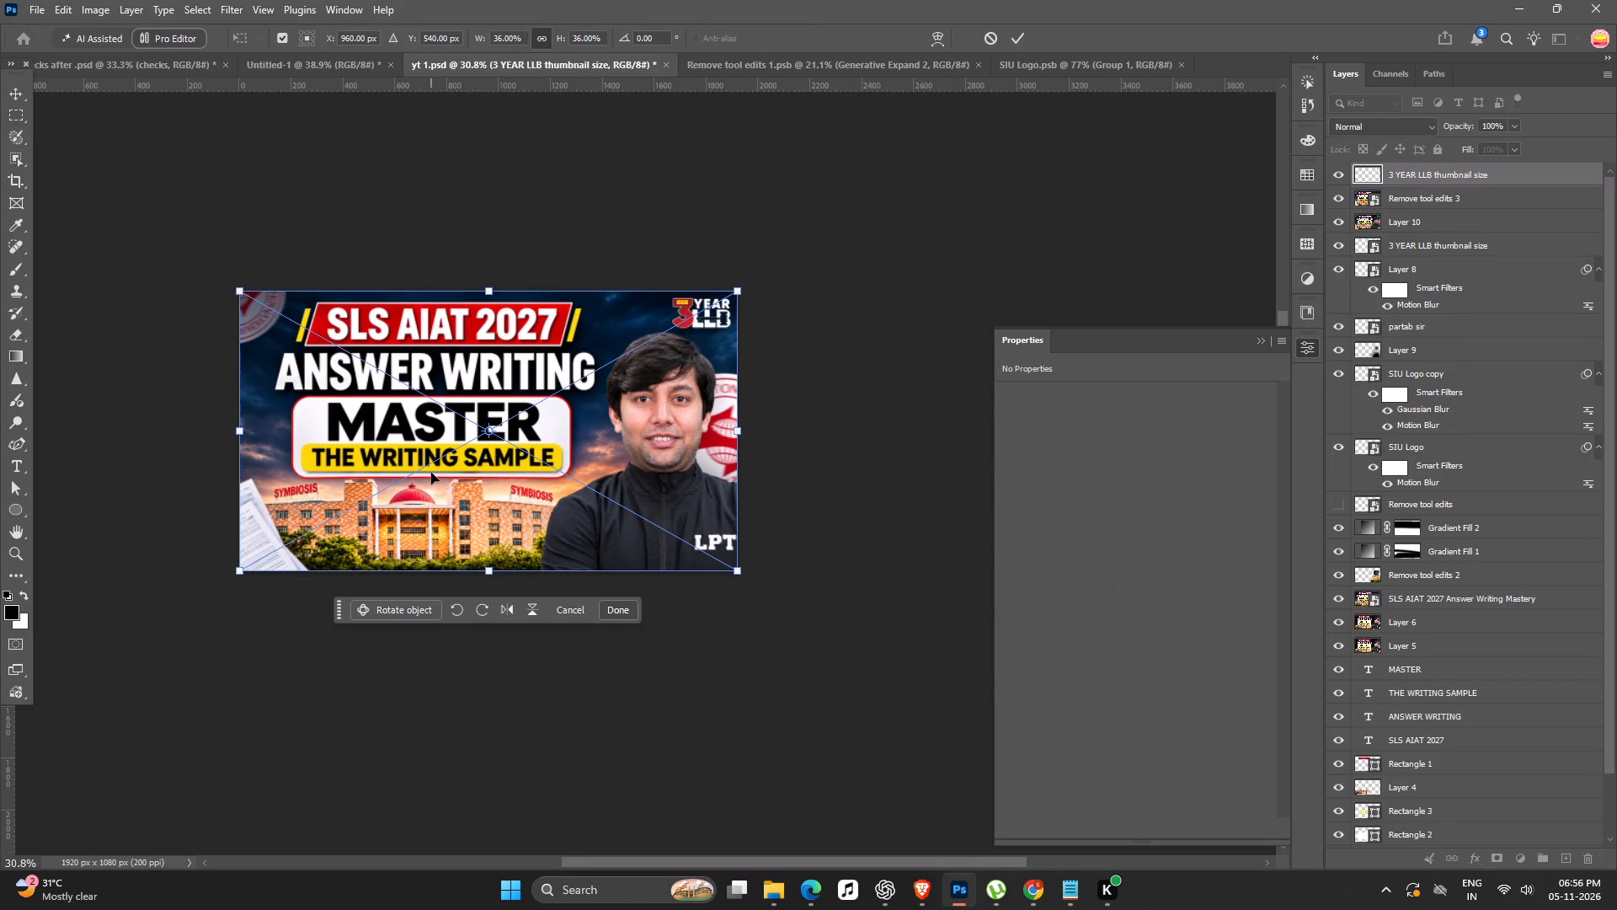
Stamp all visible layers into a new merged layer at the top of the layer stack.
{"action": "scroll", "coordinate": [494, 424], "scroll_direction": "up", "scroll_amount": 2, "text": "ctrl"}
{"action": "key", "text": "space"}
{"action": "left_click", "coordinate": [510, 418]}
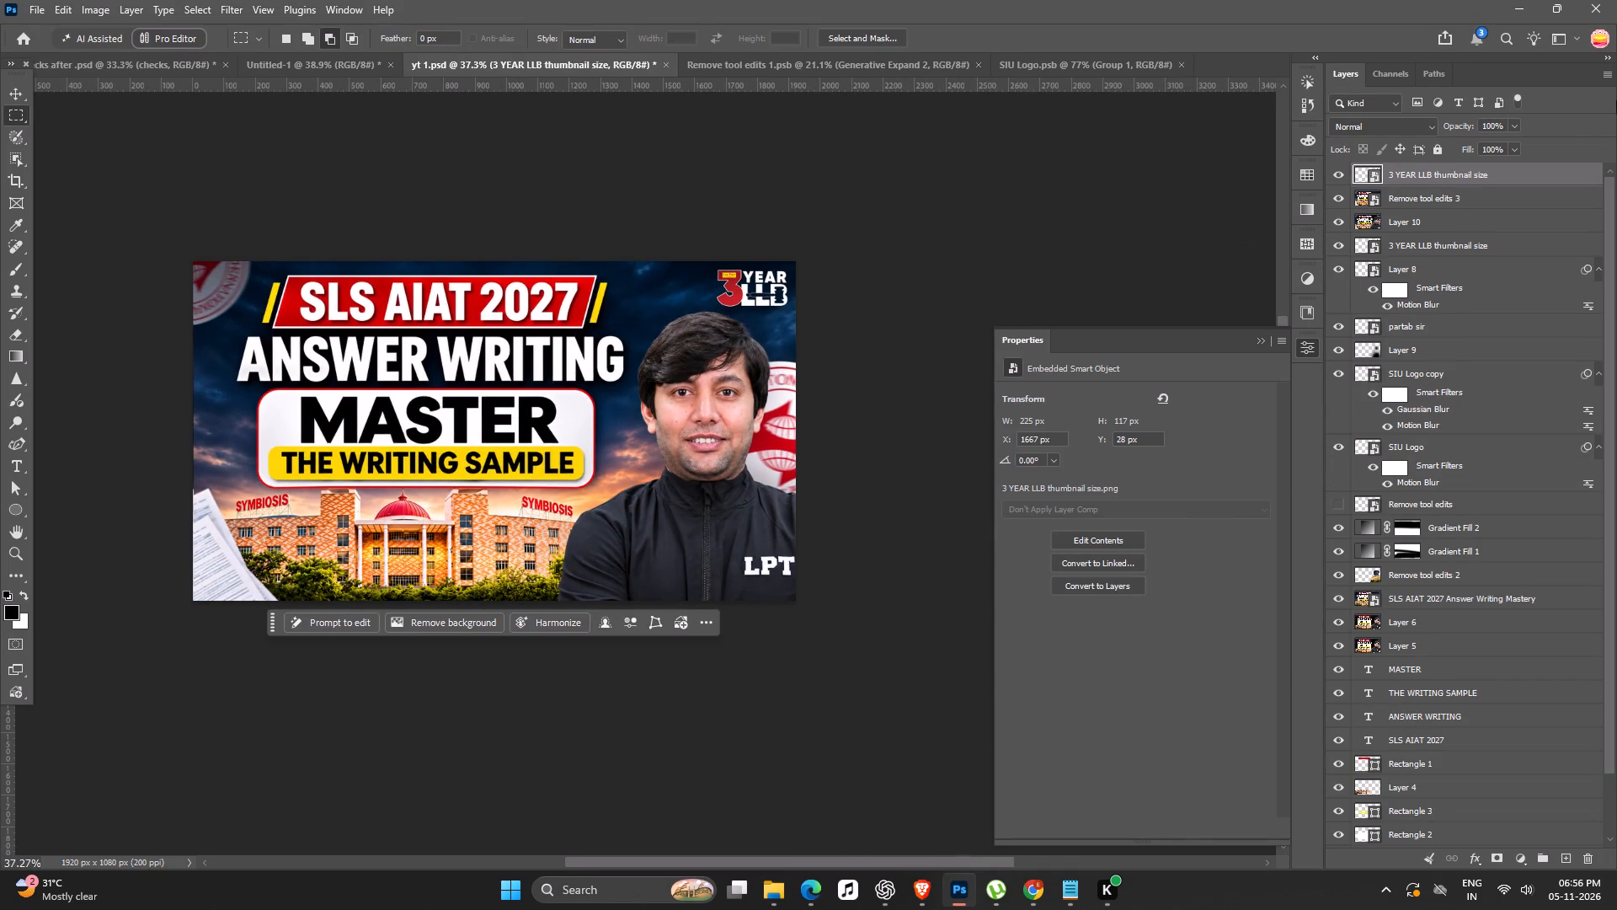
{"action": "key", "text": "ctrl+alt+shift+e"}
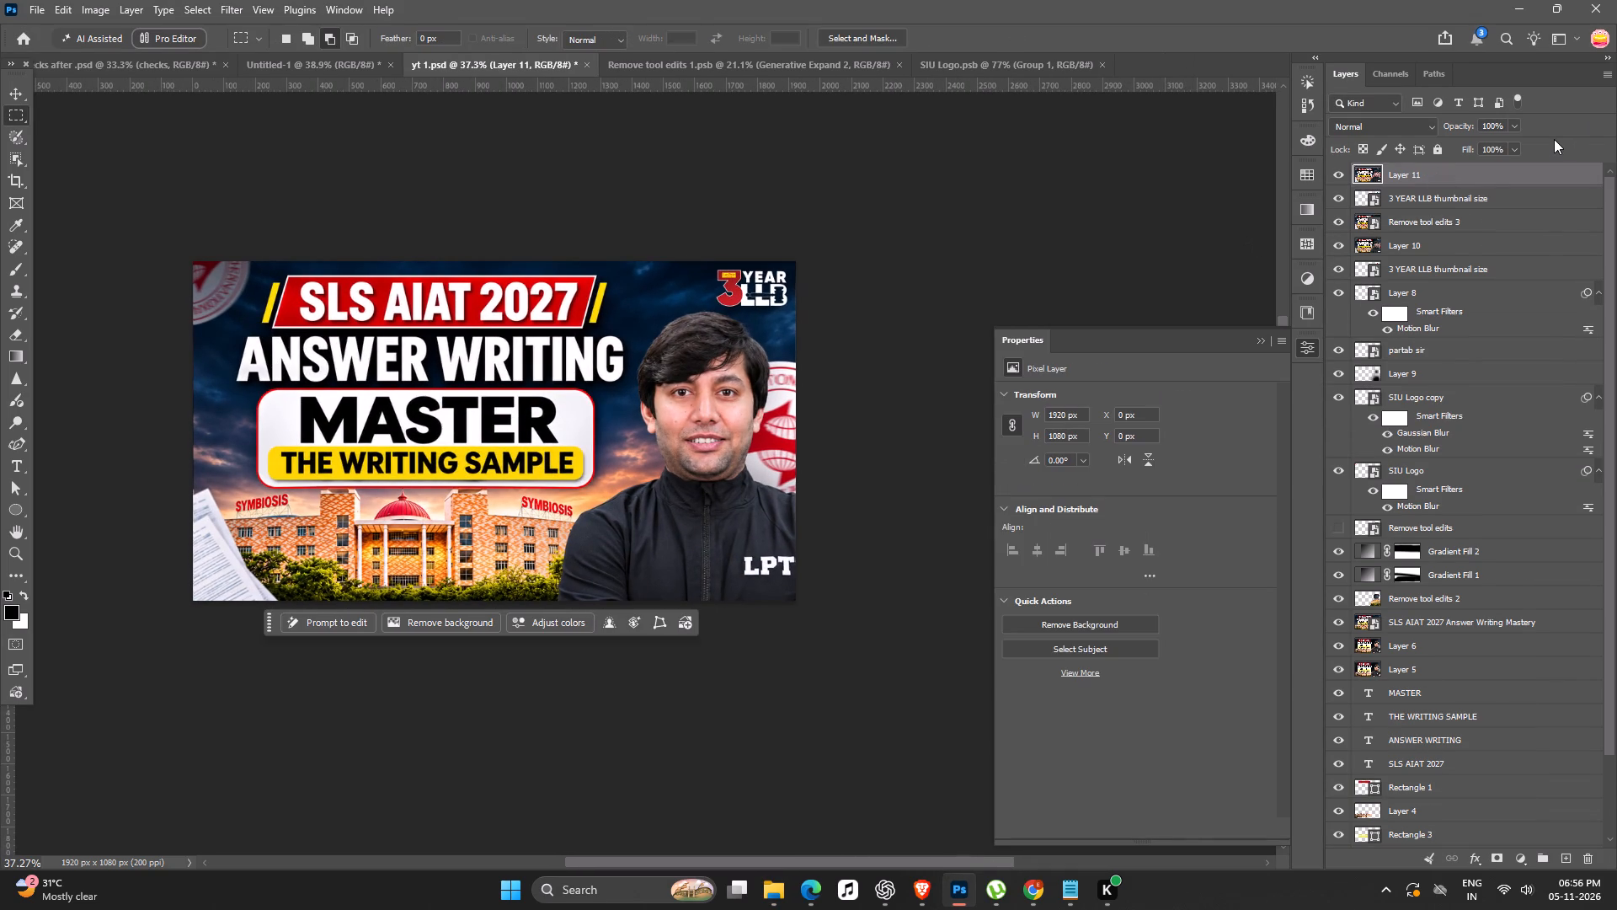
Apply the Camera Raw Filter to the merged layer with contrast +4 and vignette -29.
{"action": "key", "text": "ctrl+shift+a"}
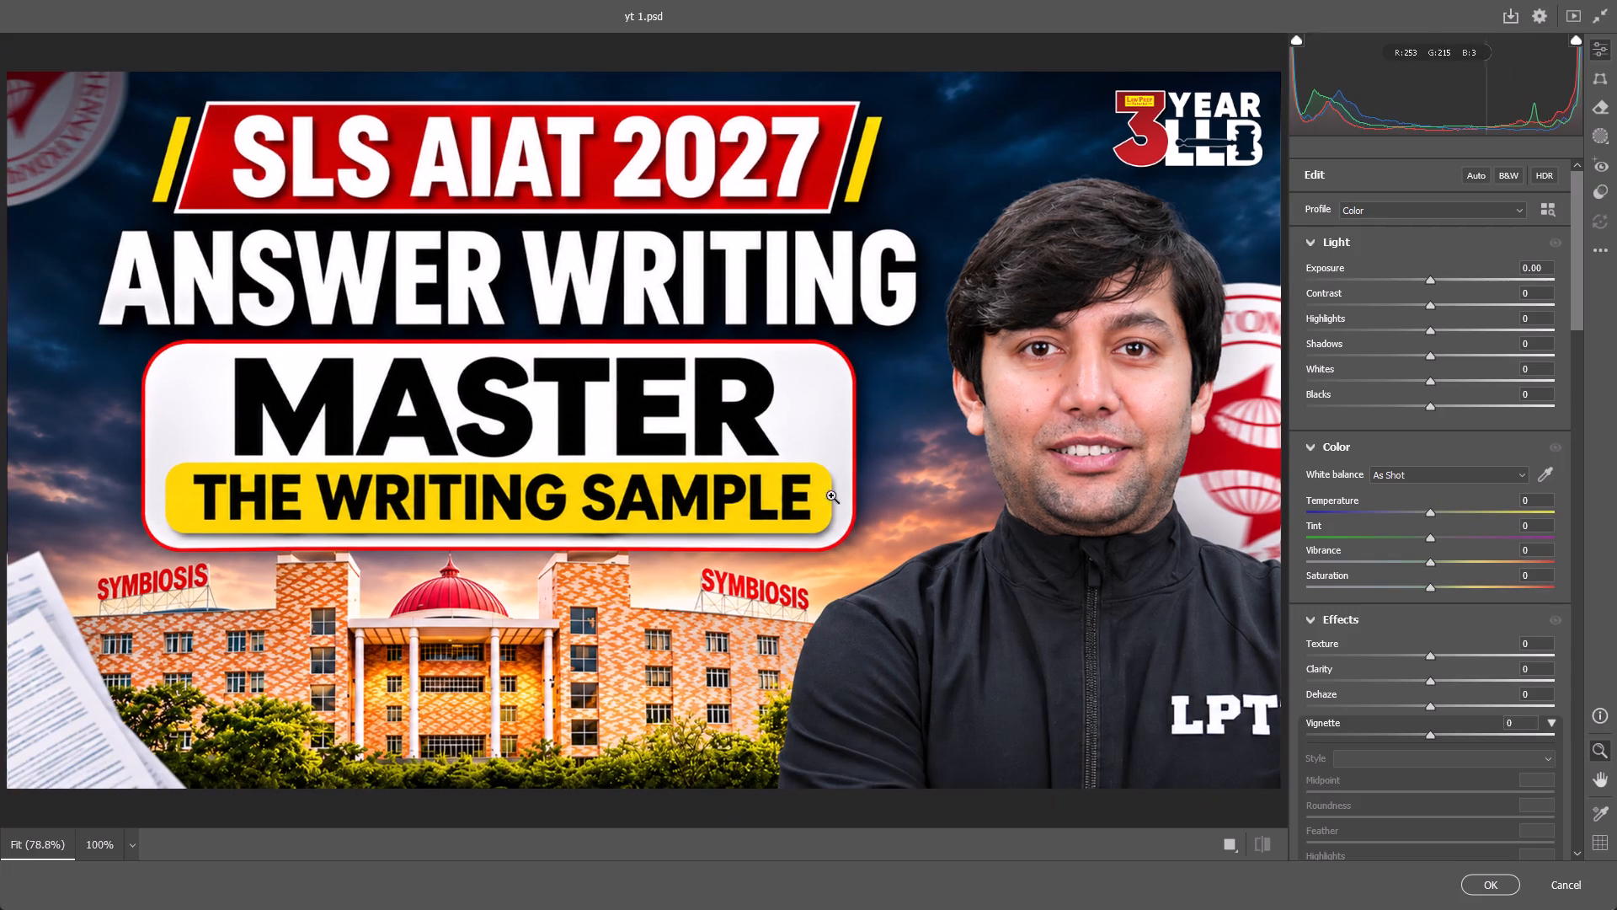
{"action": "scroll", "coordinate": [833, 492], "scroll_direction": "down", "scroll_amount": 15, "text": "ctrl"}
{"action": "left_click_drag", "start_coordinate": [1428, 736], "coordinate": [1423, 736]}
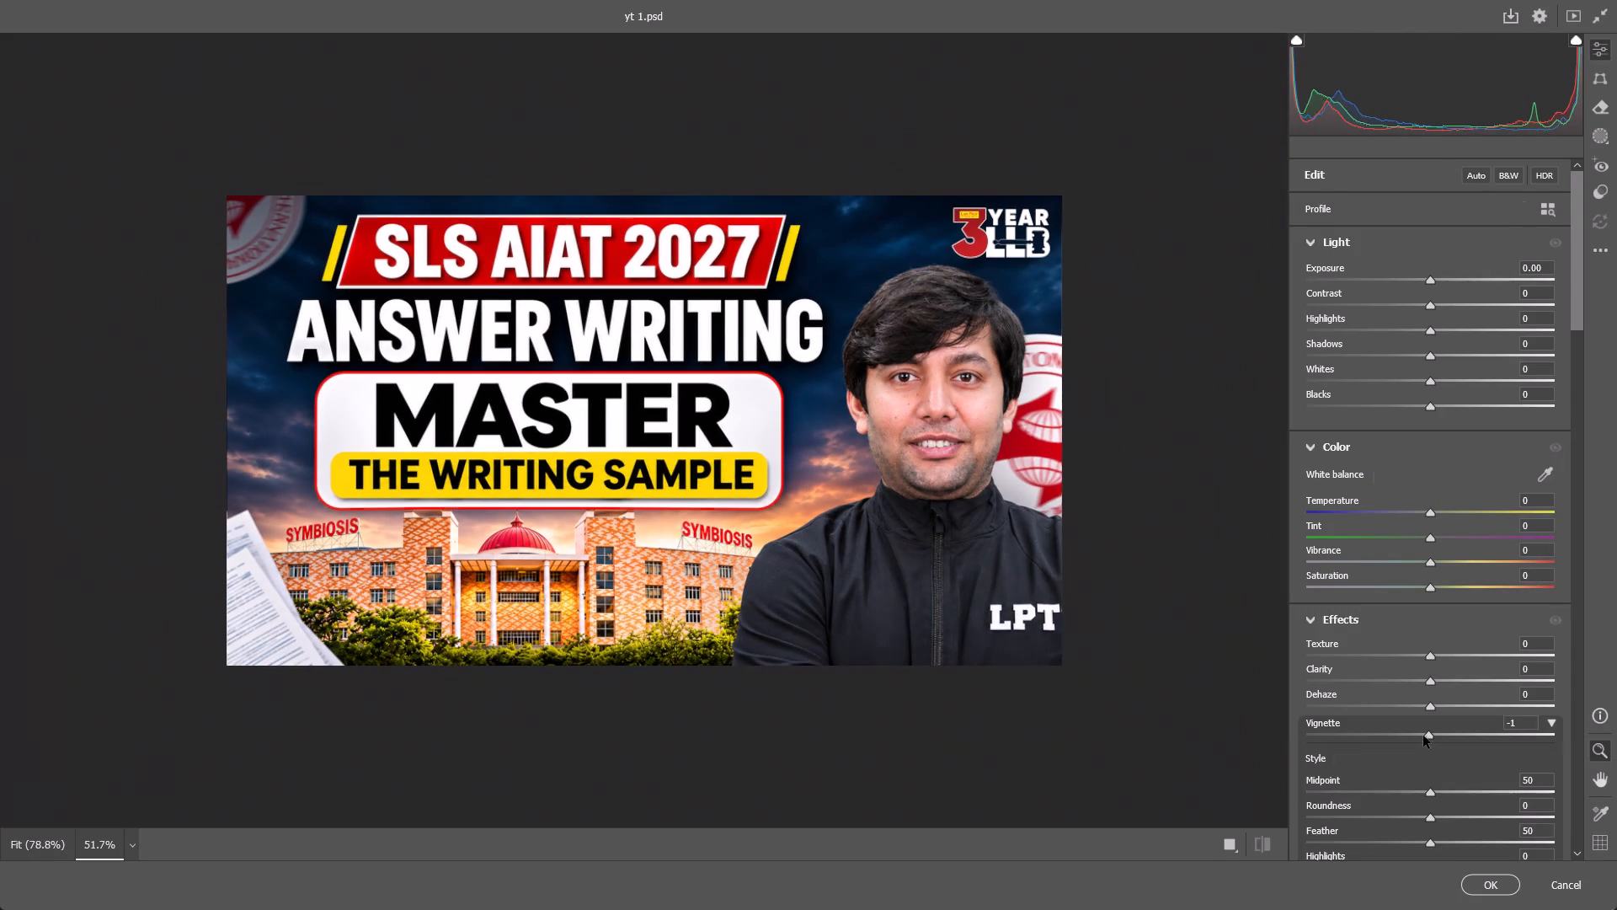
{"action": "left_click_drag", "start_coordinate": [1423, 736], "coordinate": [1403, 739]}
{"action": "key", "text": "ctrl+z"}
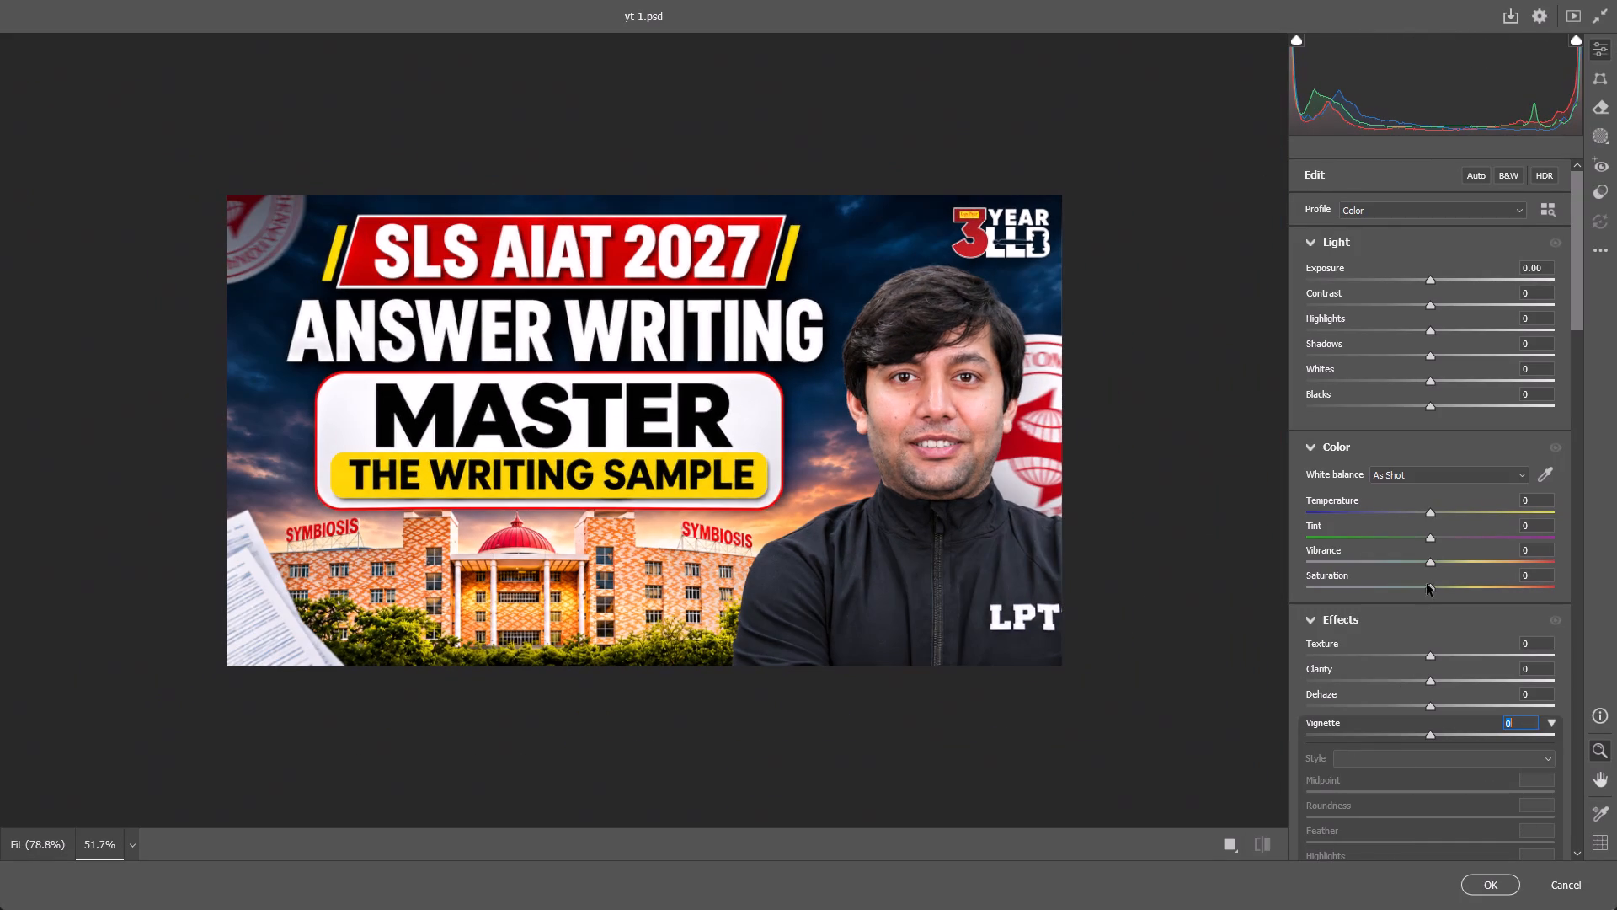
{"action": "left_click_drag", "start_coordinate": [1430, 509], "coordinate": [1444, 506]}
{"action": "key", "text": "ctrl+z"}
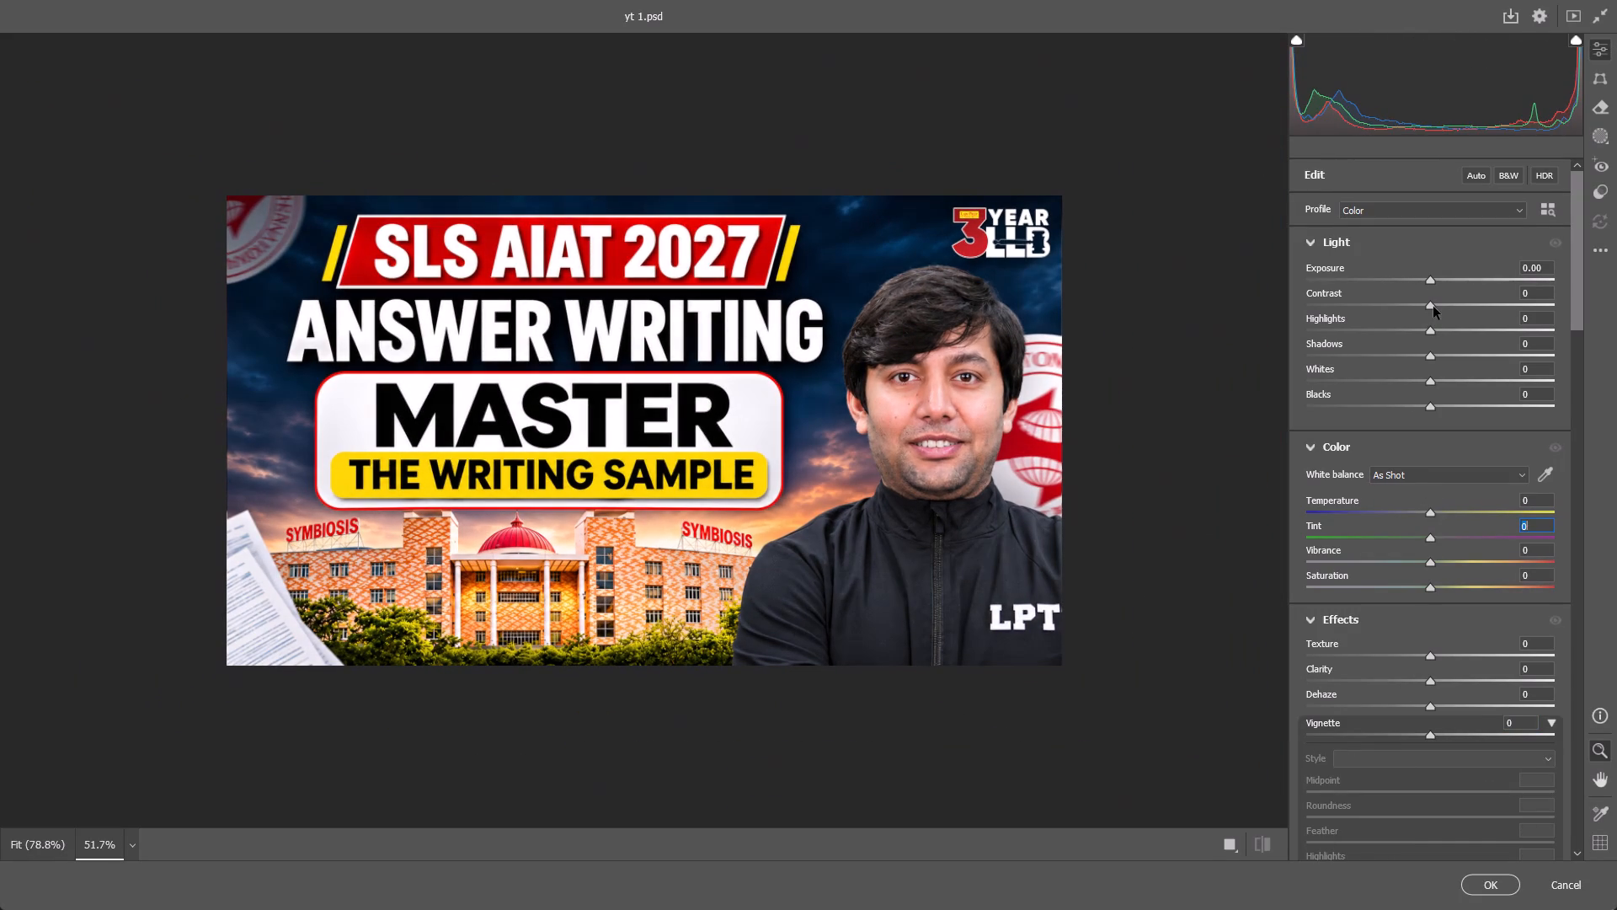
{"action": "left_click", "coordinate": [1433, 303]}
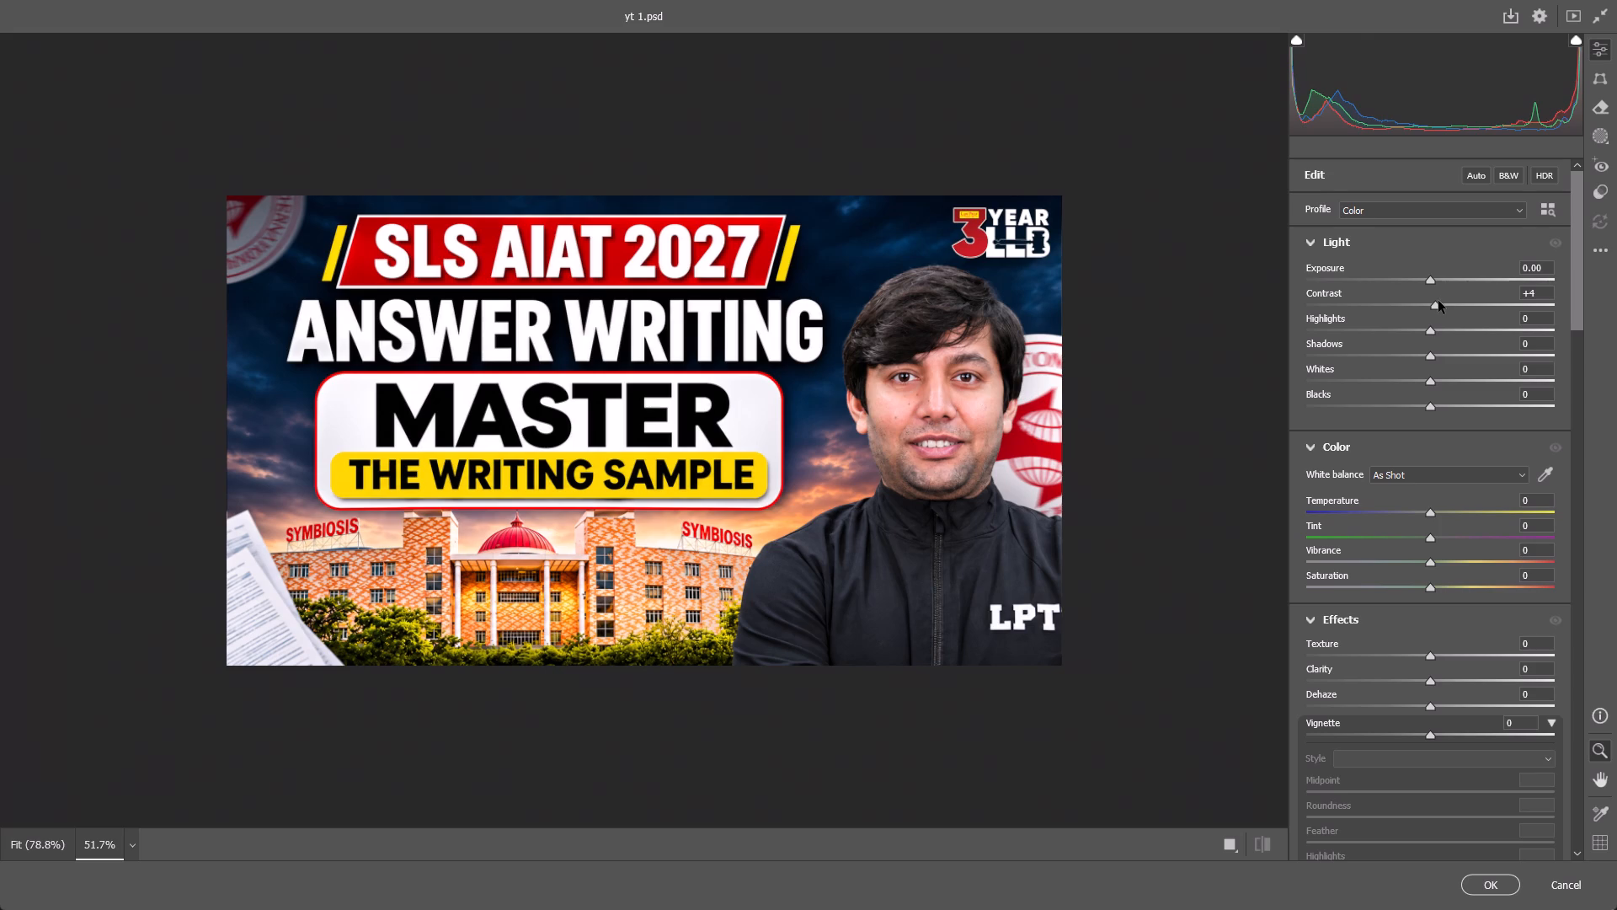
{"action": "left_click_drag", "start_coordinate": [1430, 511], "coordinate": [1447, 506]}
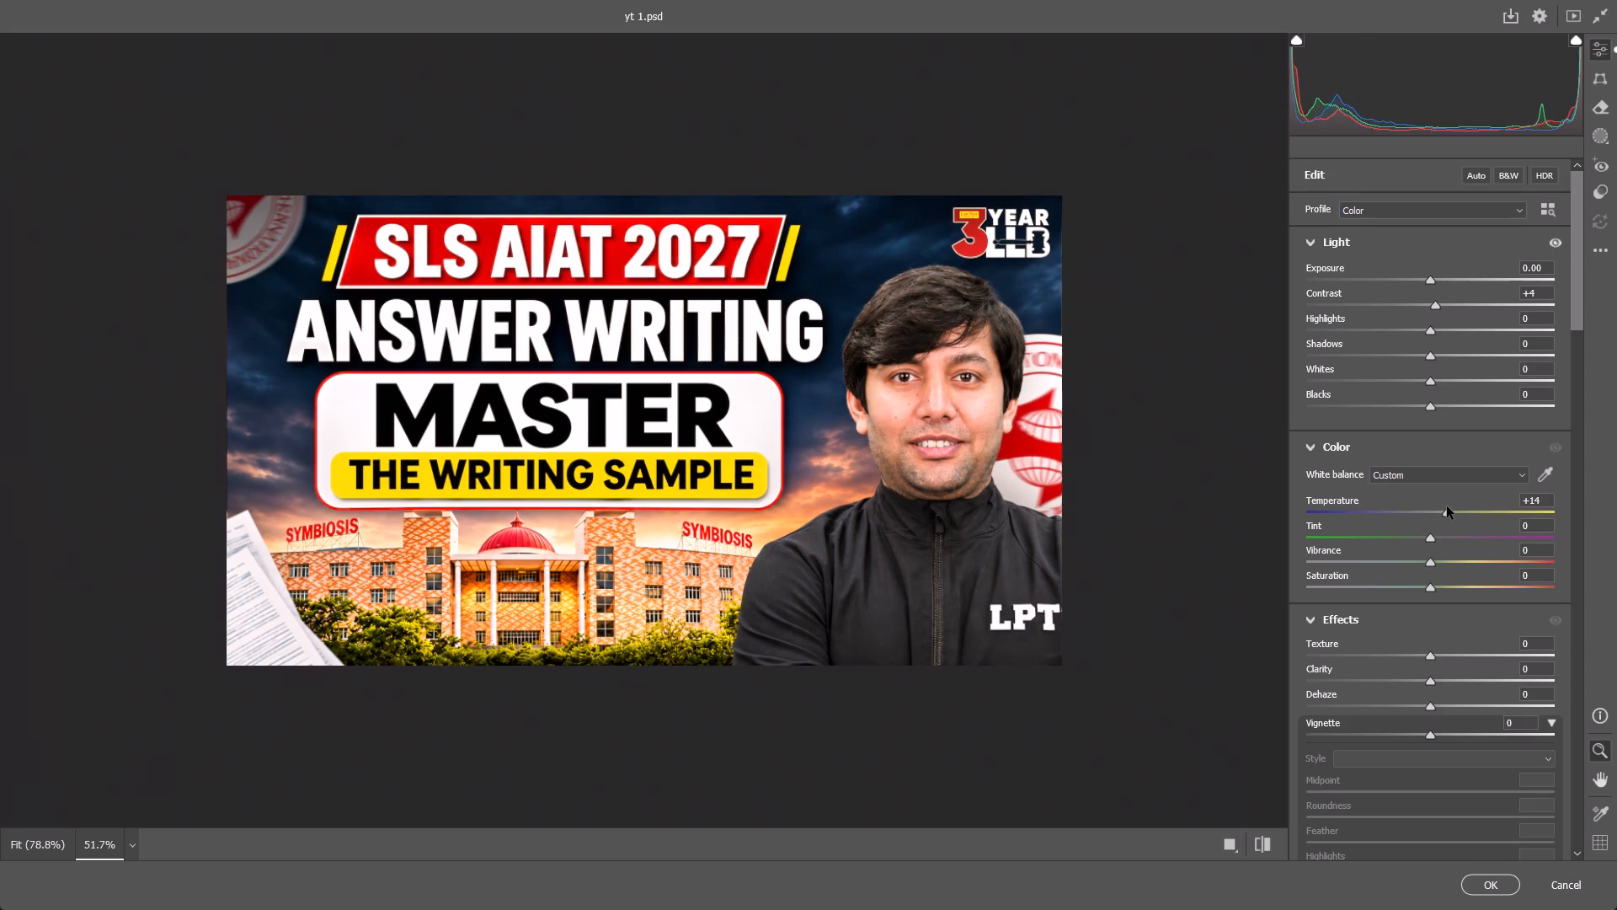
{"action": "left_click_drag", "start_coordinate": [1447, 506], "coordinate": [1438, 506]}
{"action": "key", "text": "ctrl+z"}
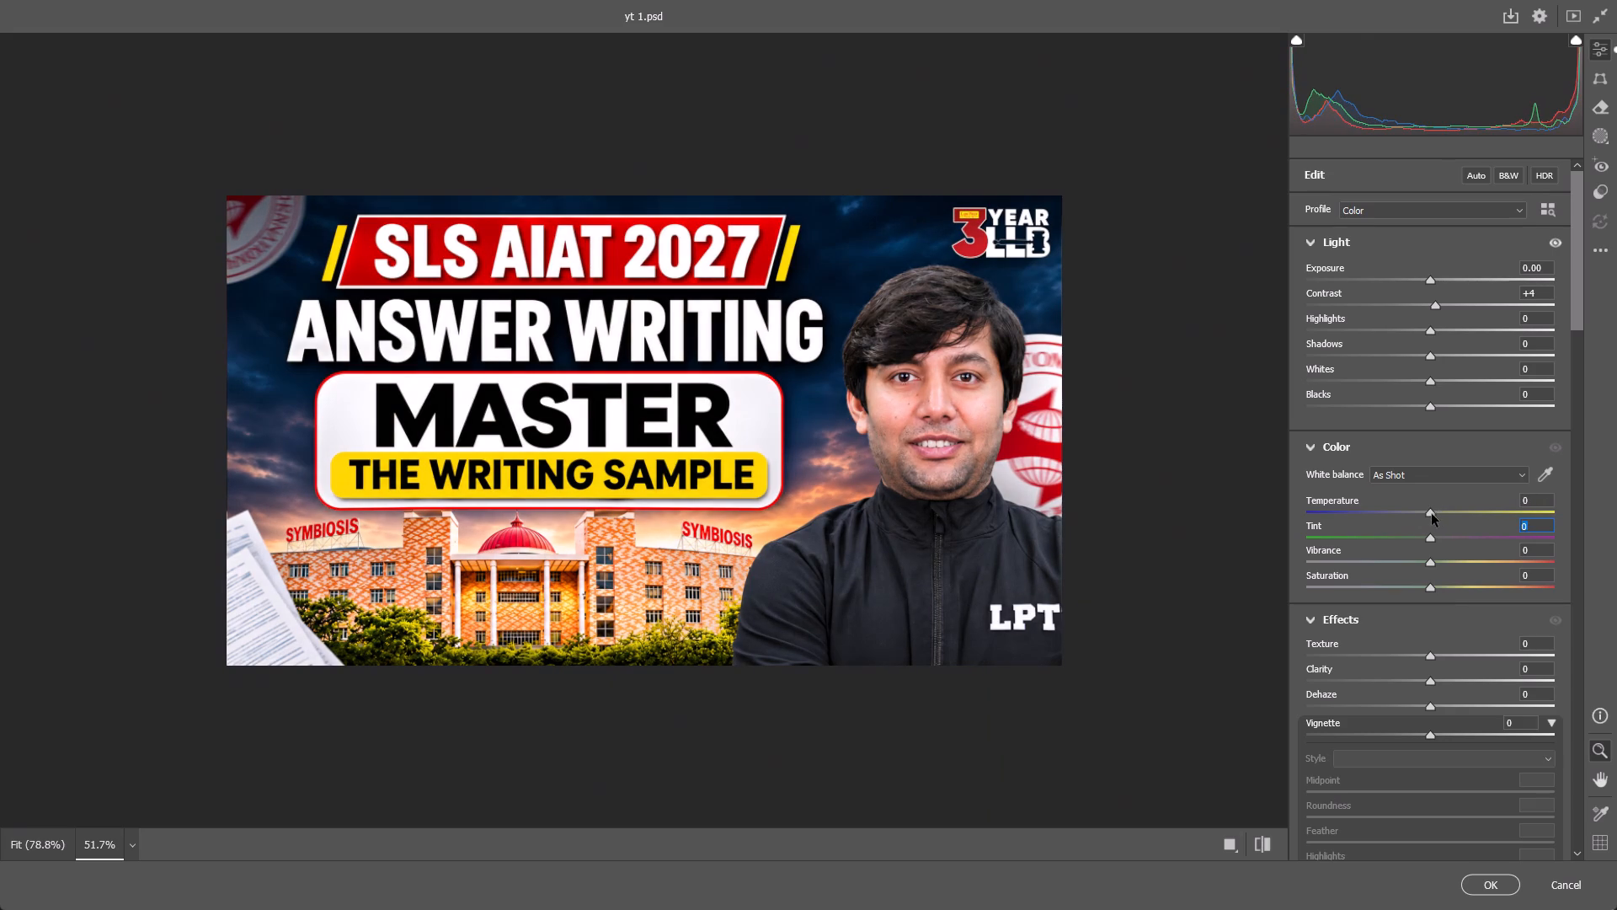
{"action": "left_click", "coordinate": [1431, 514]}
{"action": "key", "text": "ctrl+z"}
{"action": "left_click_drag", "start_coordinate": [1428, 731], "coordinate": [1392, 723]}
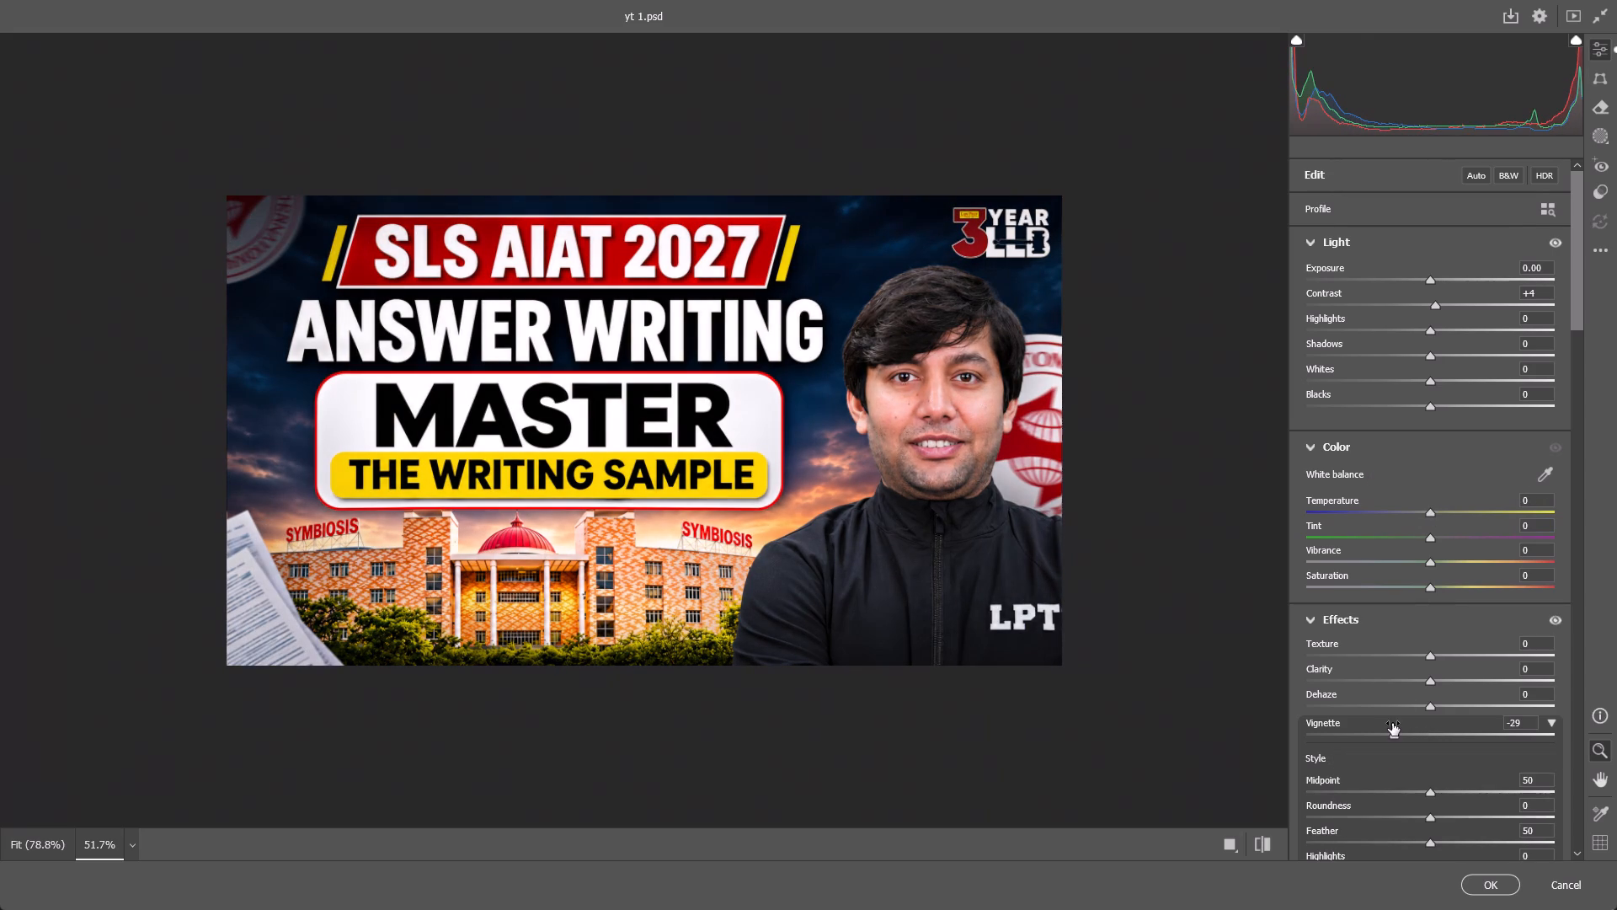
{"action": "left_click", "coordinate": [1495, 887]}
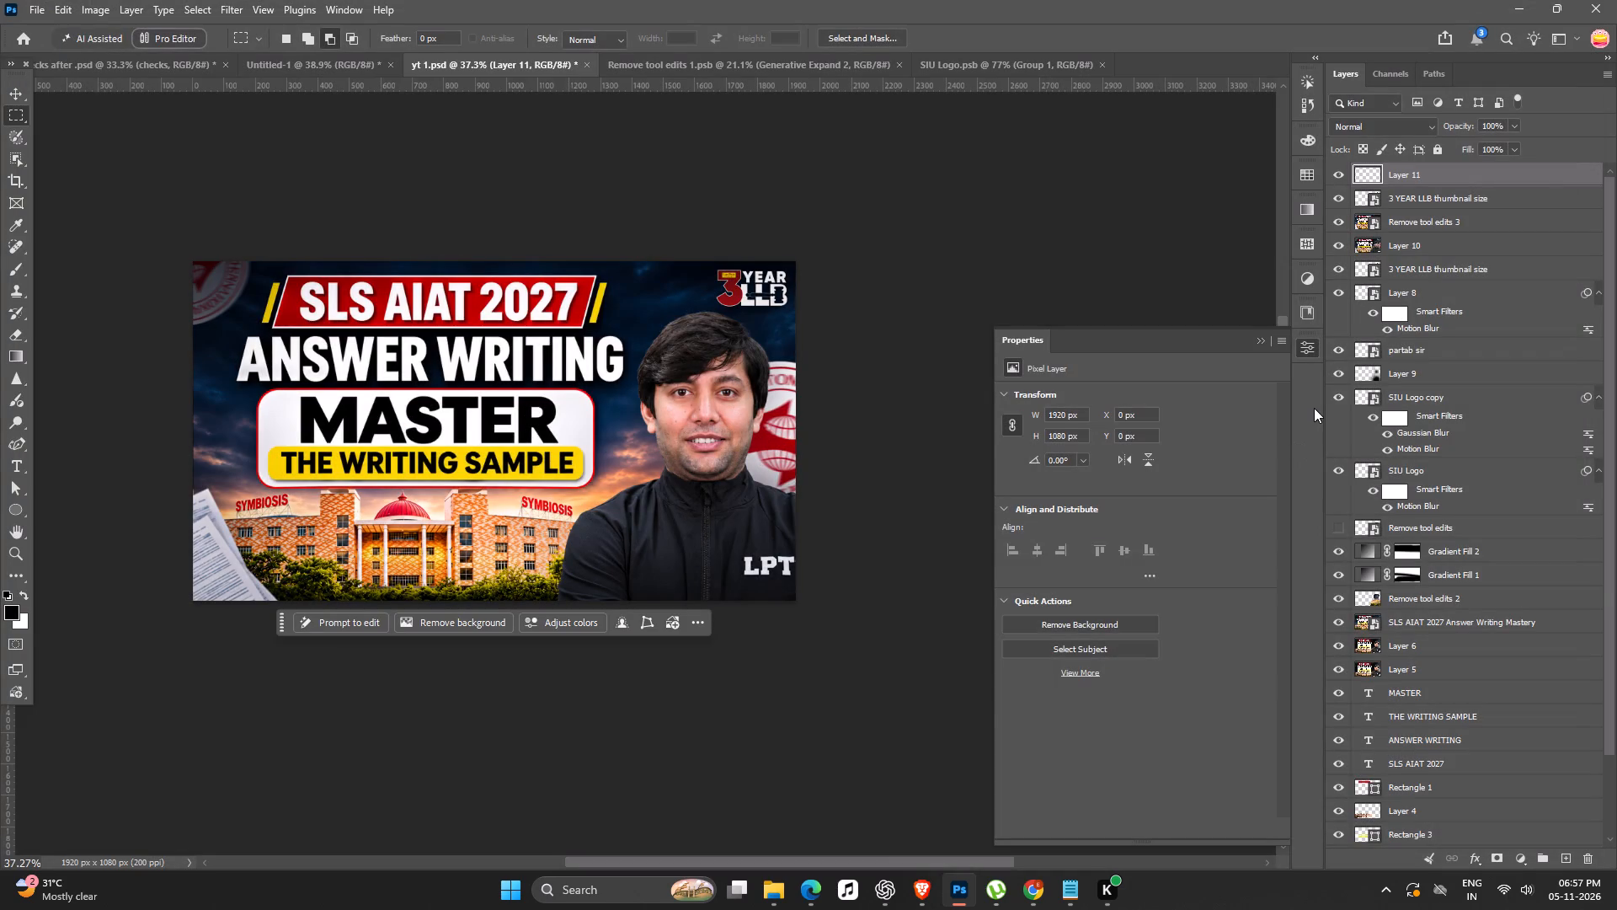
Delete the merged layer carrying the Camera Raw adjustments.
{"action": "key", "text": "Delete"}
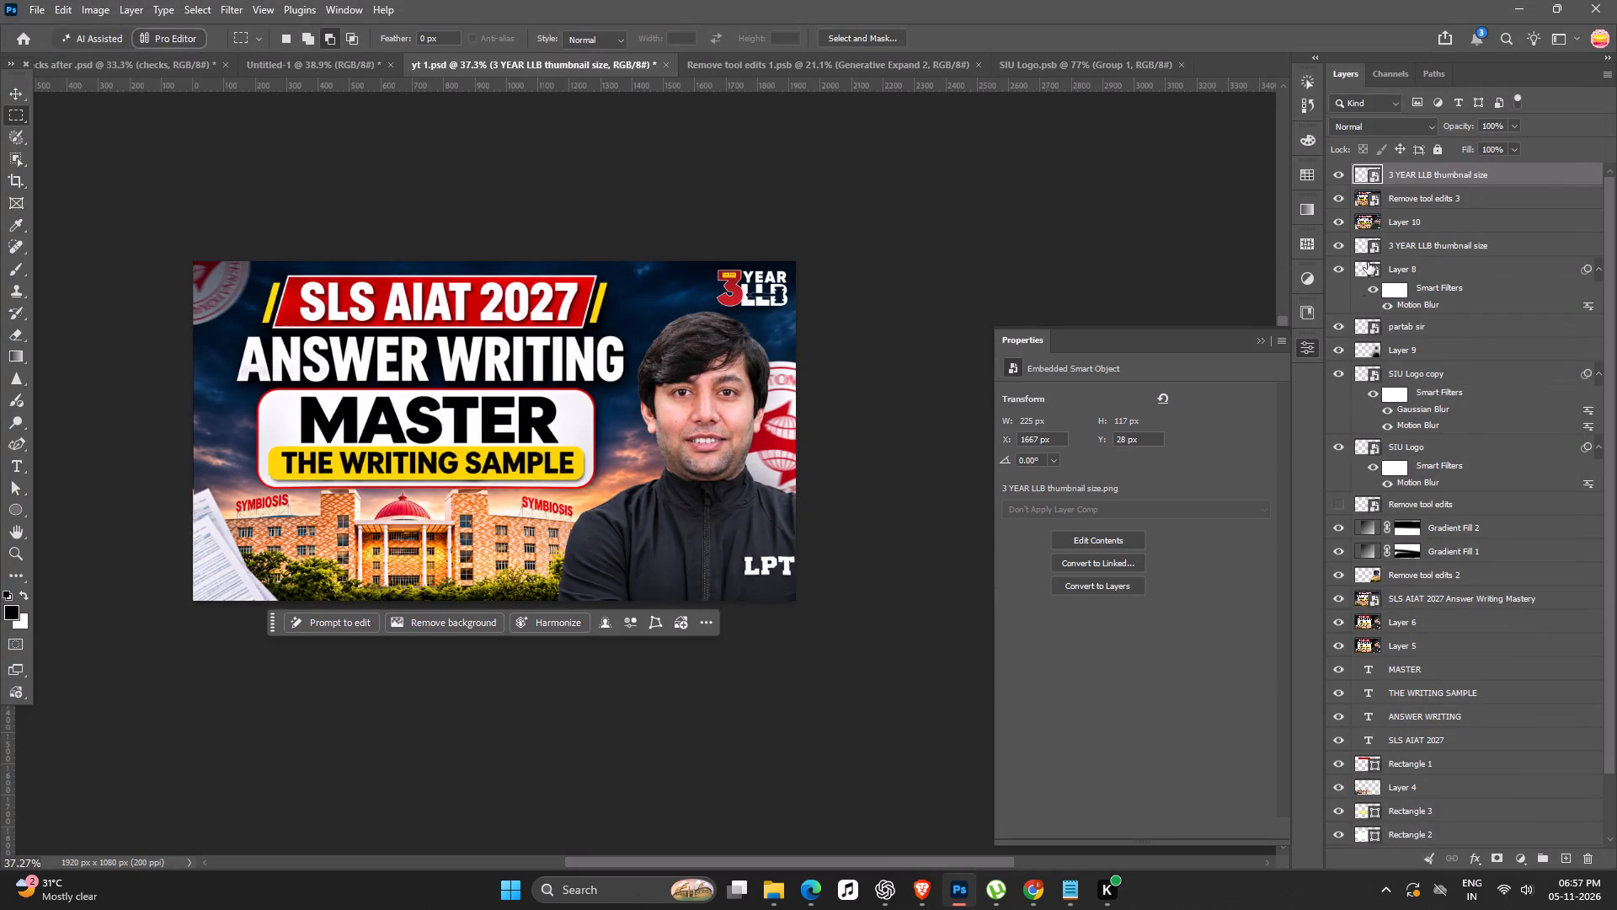
Hide the top 3 YEAR LLB thumbnail size logo layer.
{"action": "left_click", "coordinate": [1337, 174]}
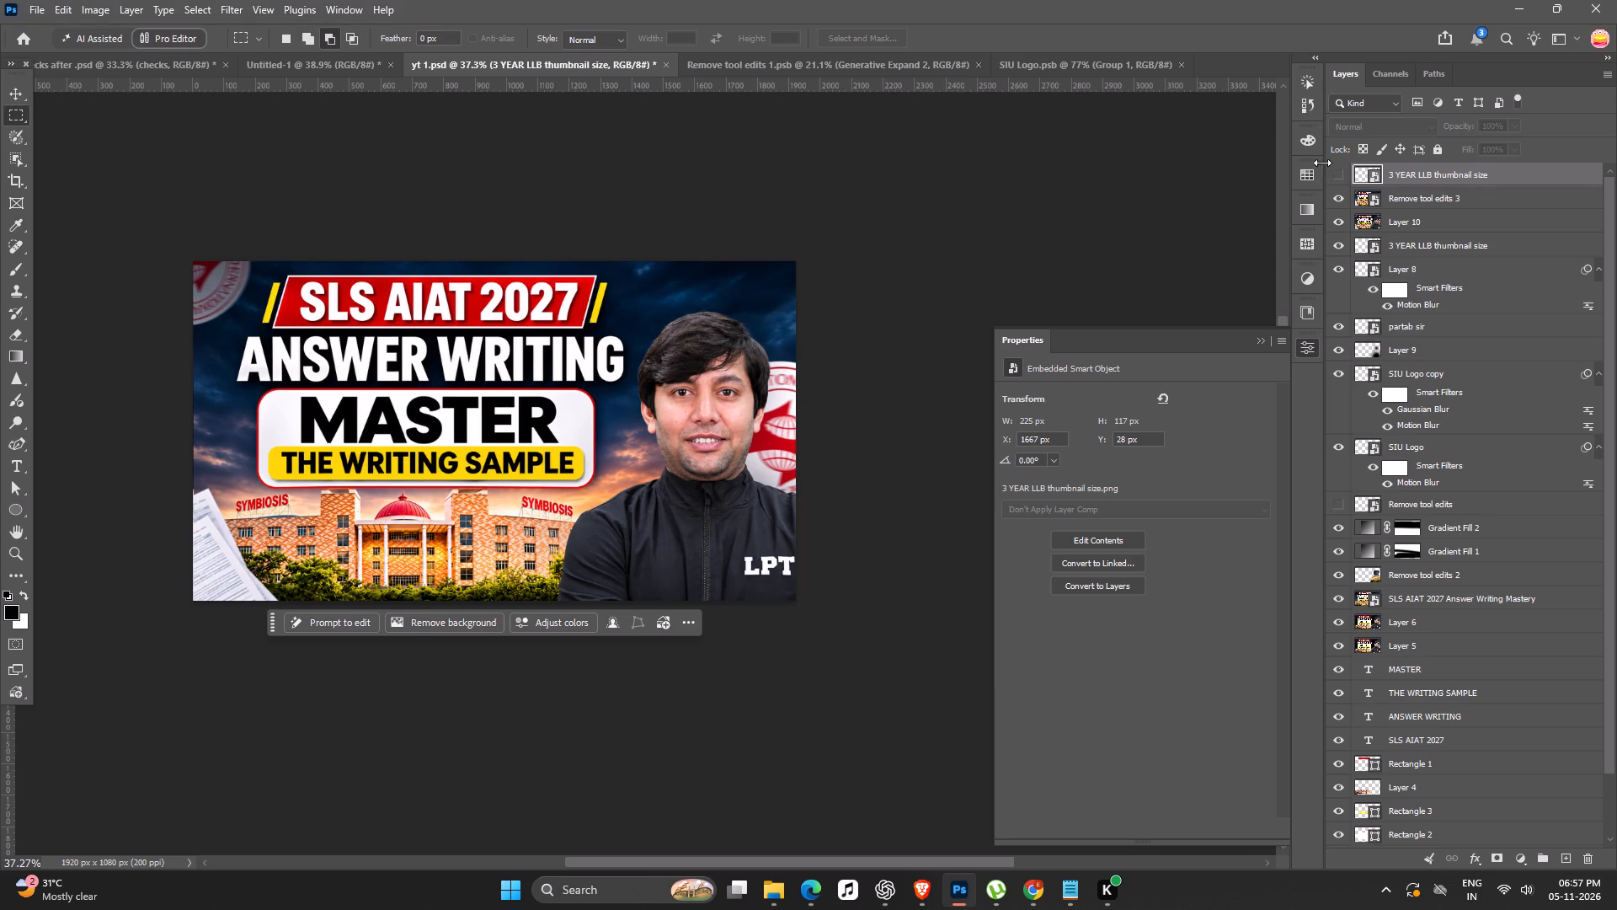
{"action": "left_click", "coordinate": [1406, 196]}
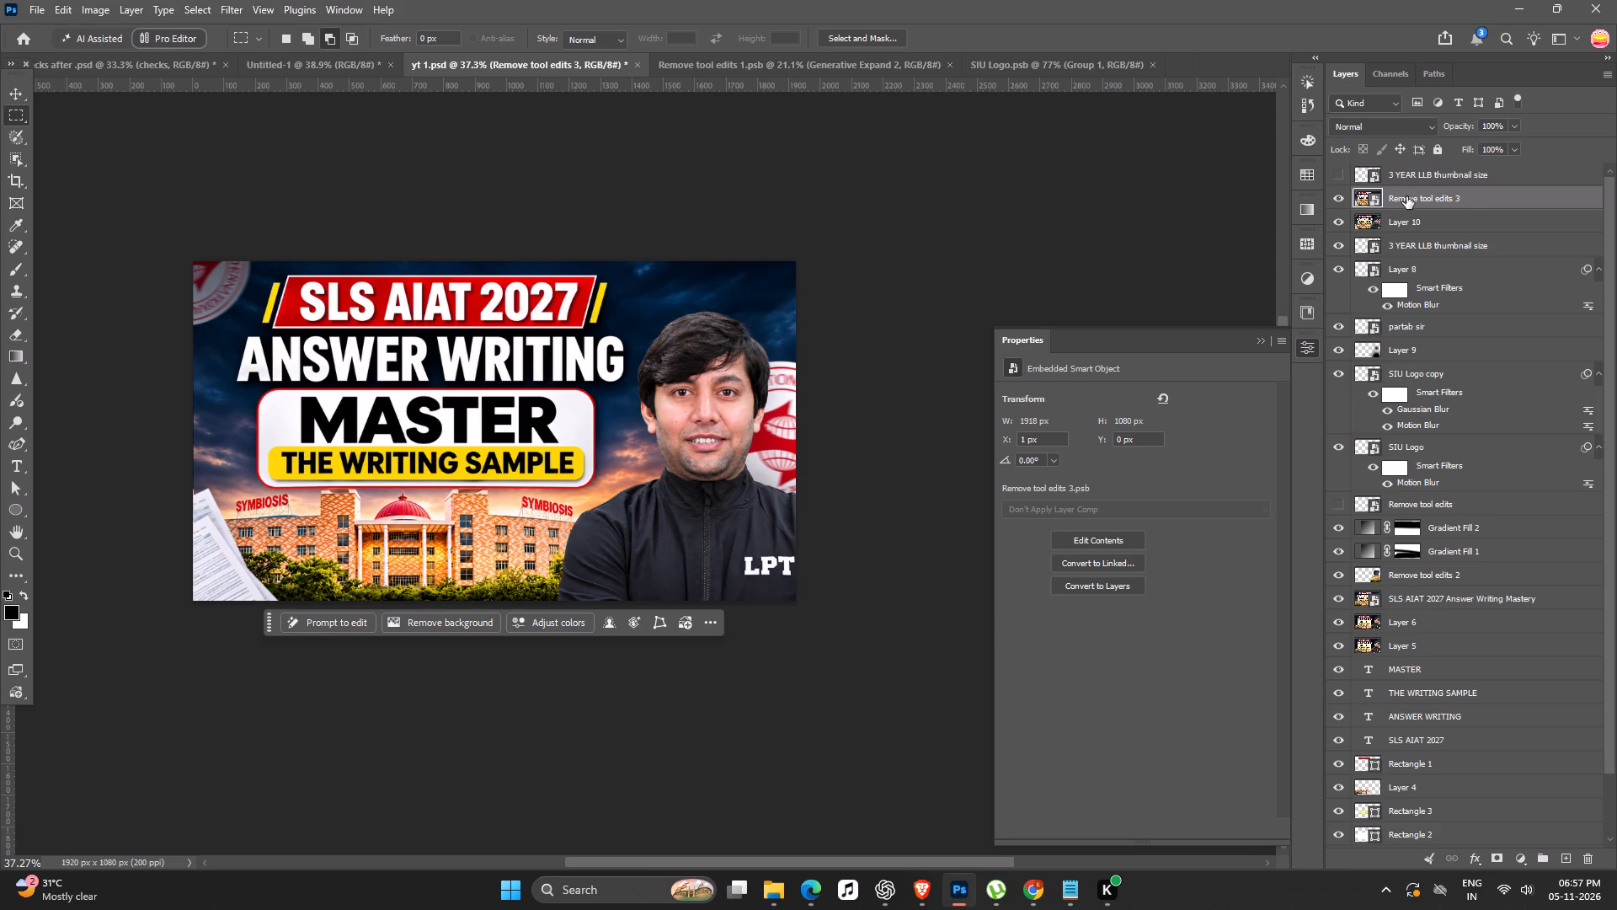
{"action": "left_click", "coordinate": [1339, 185]}
{"action": "left_click", "coordinate": [1339, 172]}
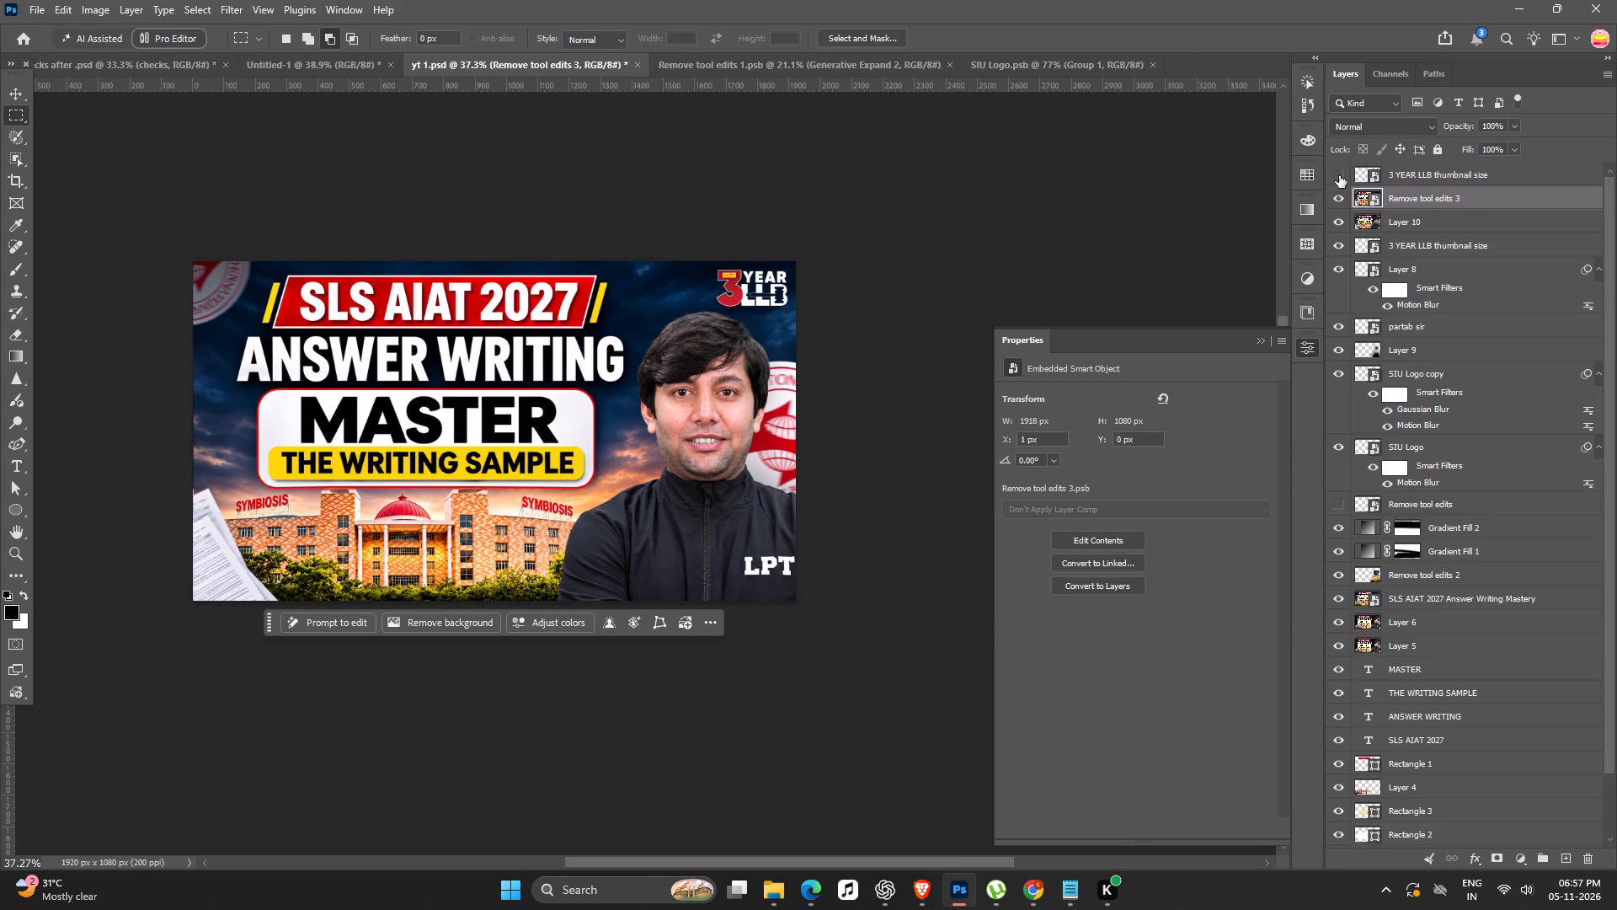
Open the Camera Raw Filter on the Remove tool edits 3 layer and set the vignette to -10.
{"action": "left_click", "coordinate": [1422, 195]}
{"action": "key", "text": "ctrl+shift+a"}
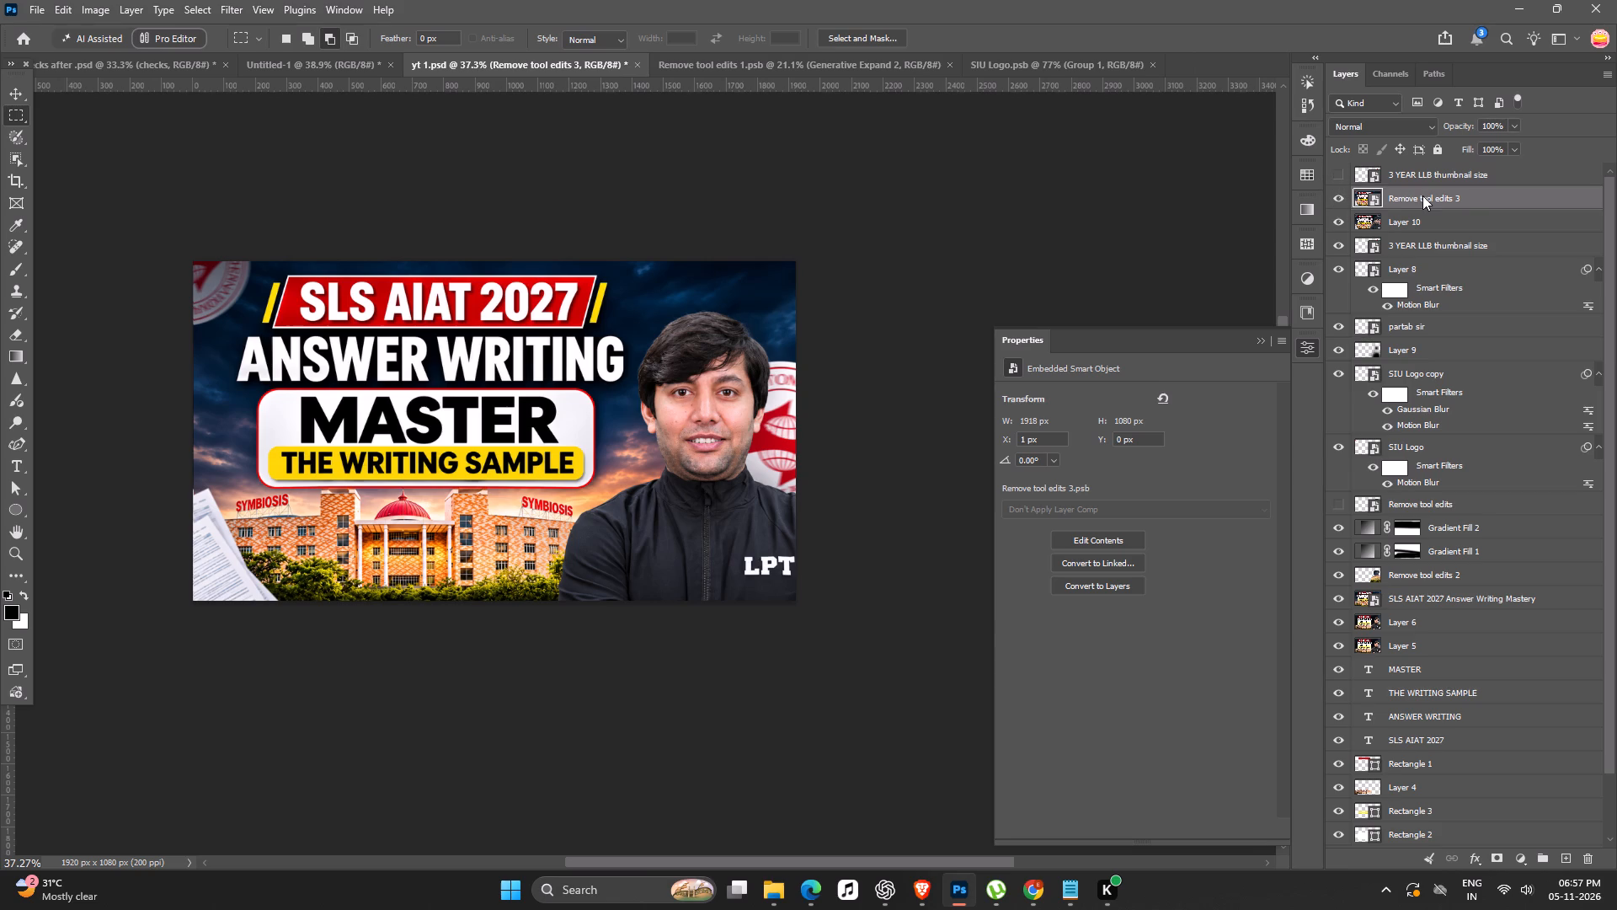
{"action": "scroll", "coordinate": [1006, 336], "scroll_direction": "down", "scroll_amount": 6, "text": "ctrl"}
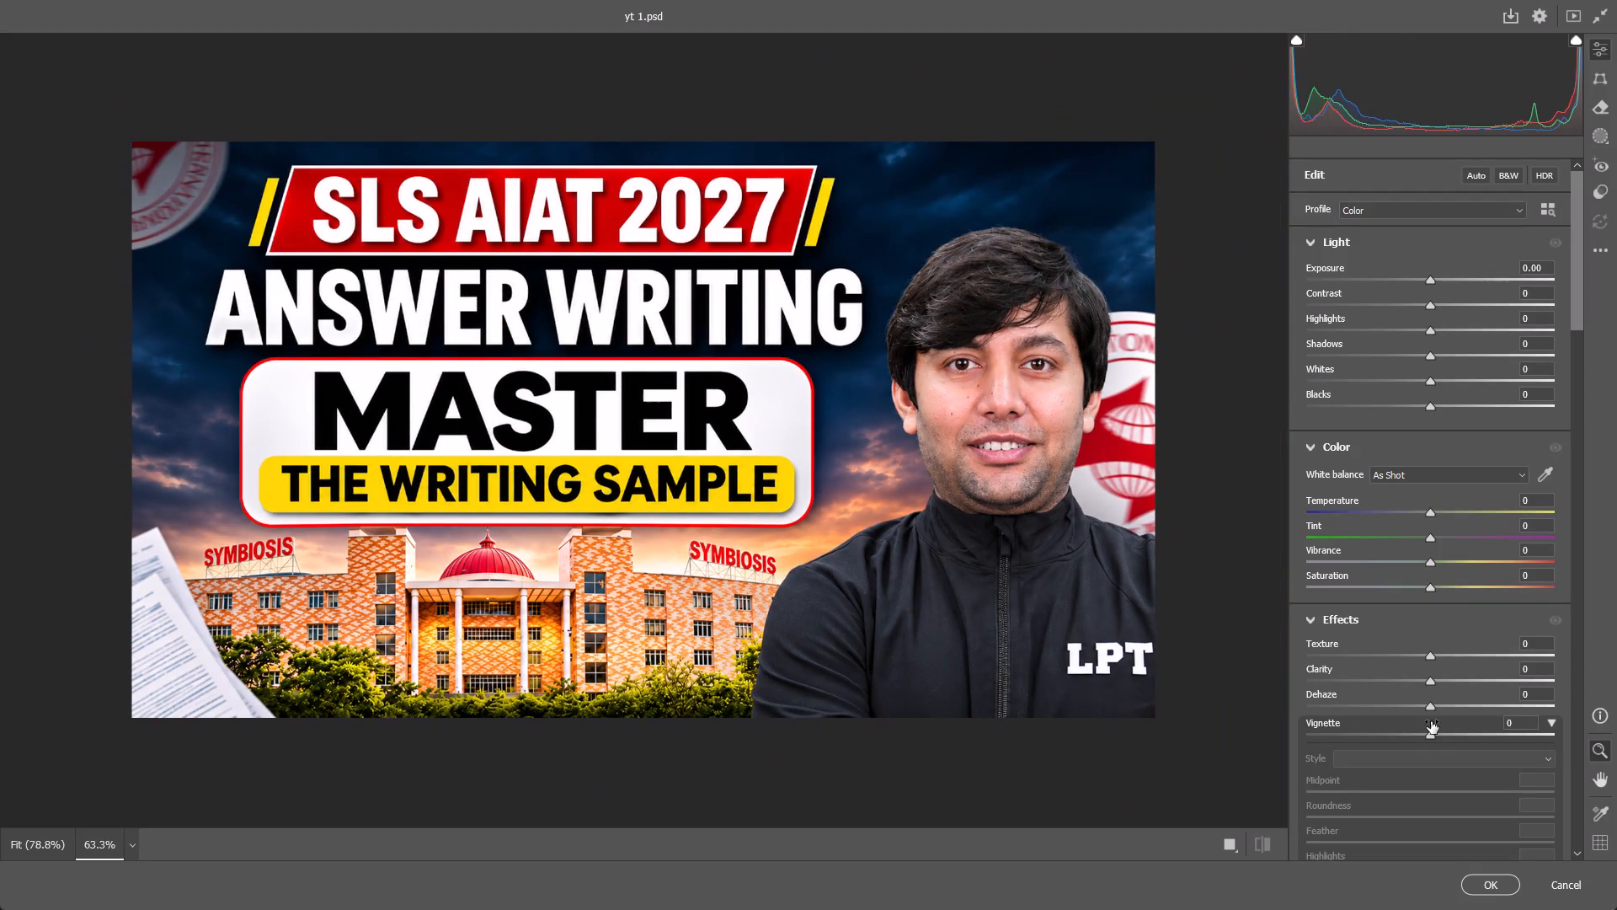
{"action": "left_click_drag", "start_coordinate": [1429, 737], "coordinate": [1417, 737]}
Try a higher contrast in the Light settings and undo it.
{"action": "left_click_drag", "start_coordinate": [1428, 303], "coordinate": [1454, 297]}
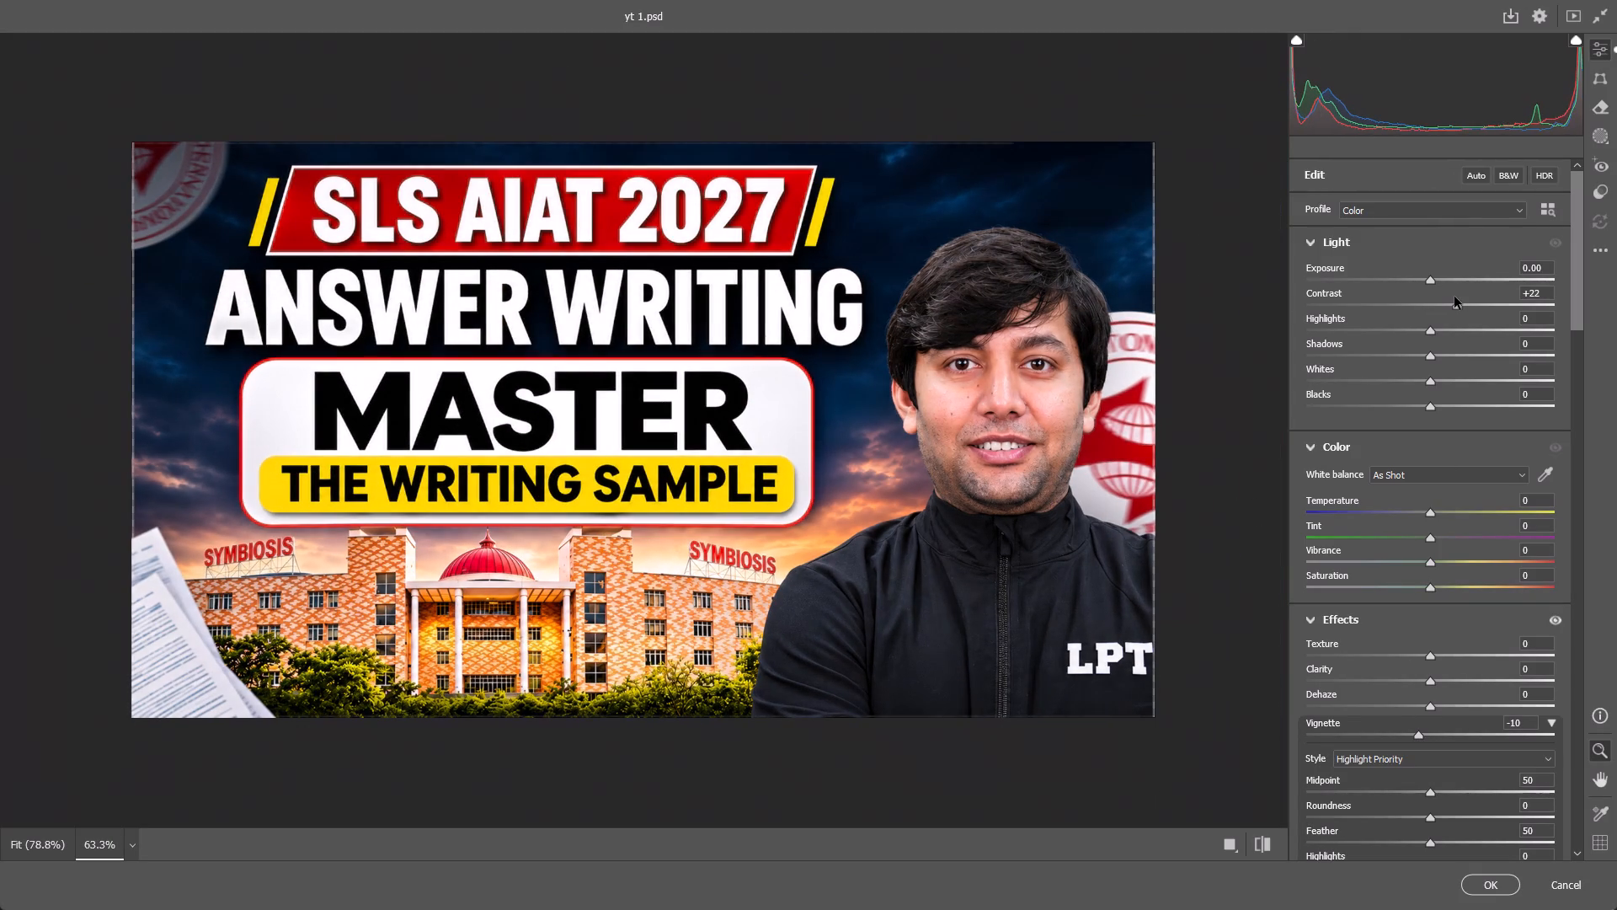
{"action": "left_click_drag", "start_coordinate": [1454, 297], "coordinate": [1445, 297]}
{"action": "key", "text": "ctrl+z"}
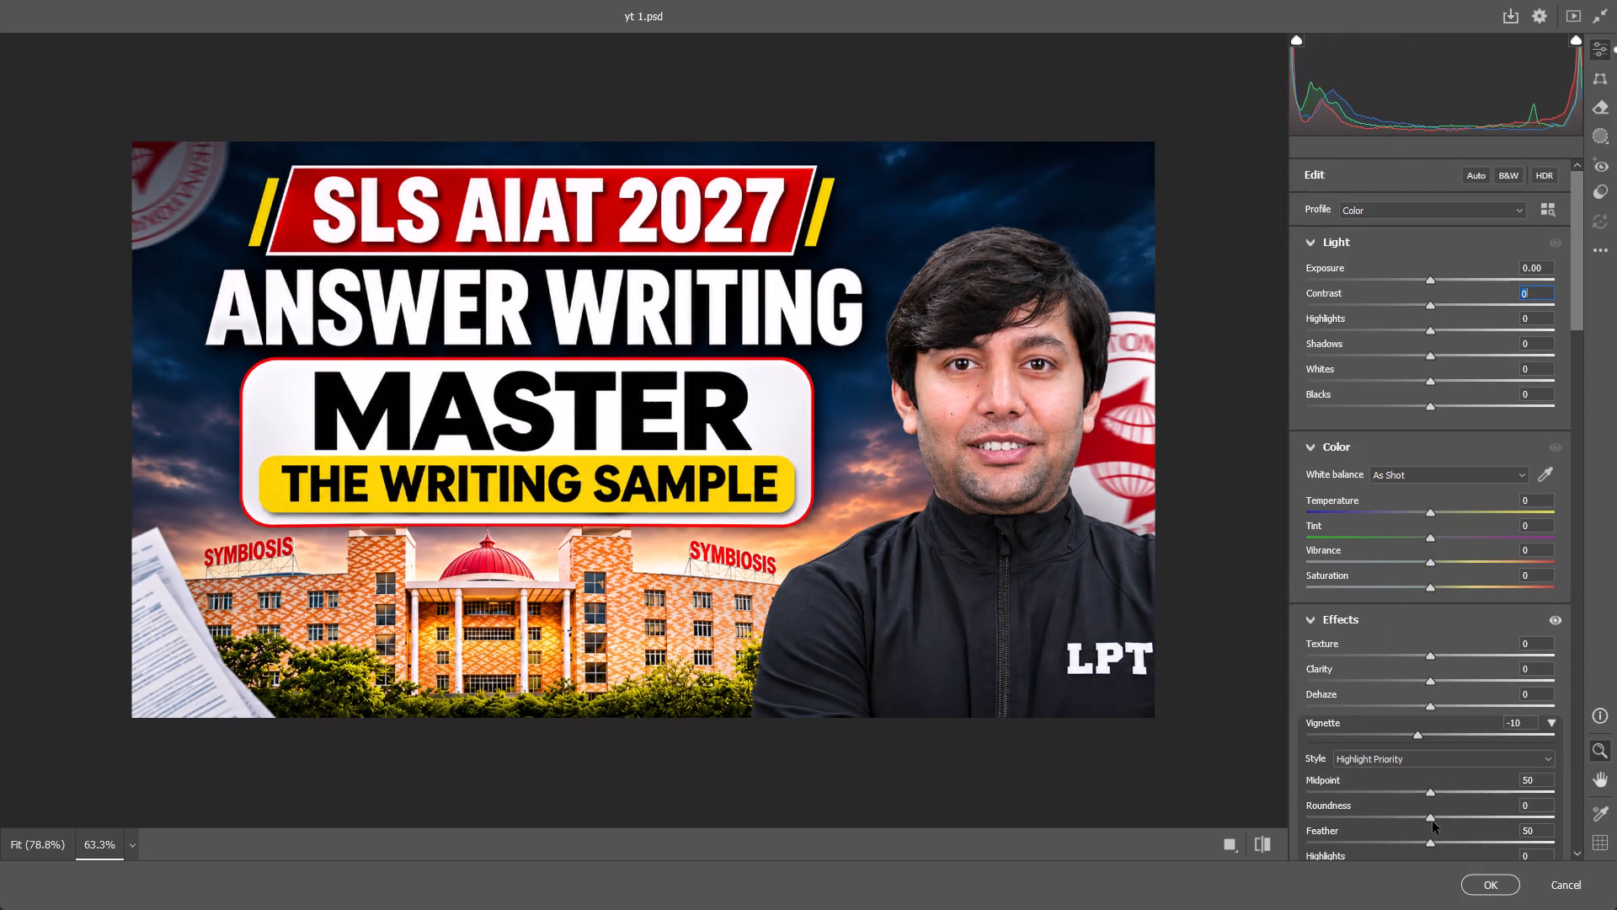
Shape the vignette with midpoint 55, roundness +44 and feather 58.
{"action": "left_click_drag", "start_coordinate": [1430, 819], "coordinate": [1485, 803]}
{"action": "left_click_drag", "start_coordinate": [1433, 790], "coordinate": [1447, 790]}
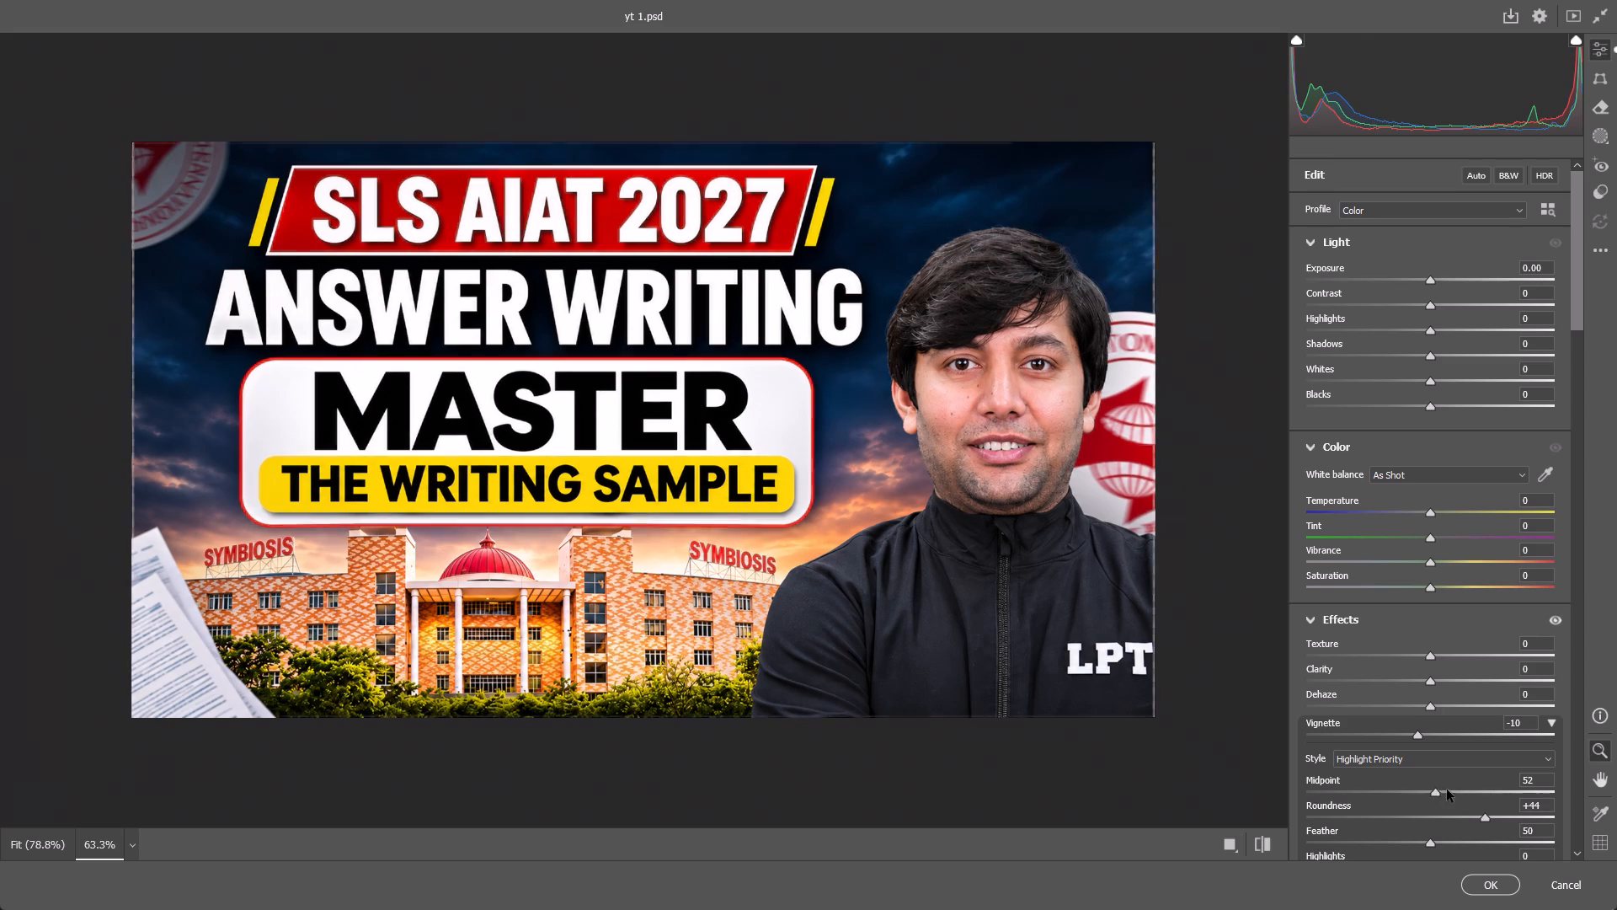
{"action": "left_click_drag", "start_coordinate": [1447, 790], "coordinate": [1439, 790]}
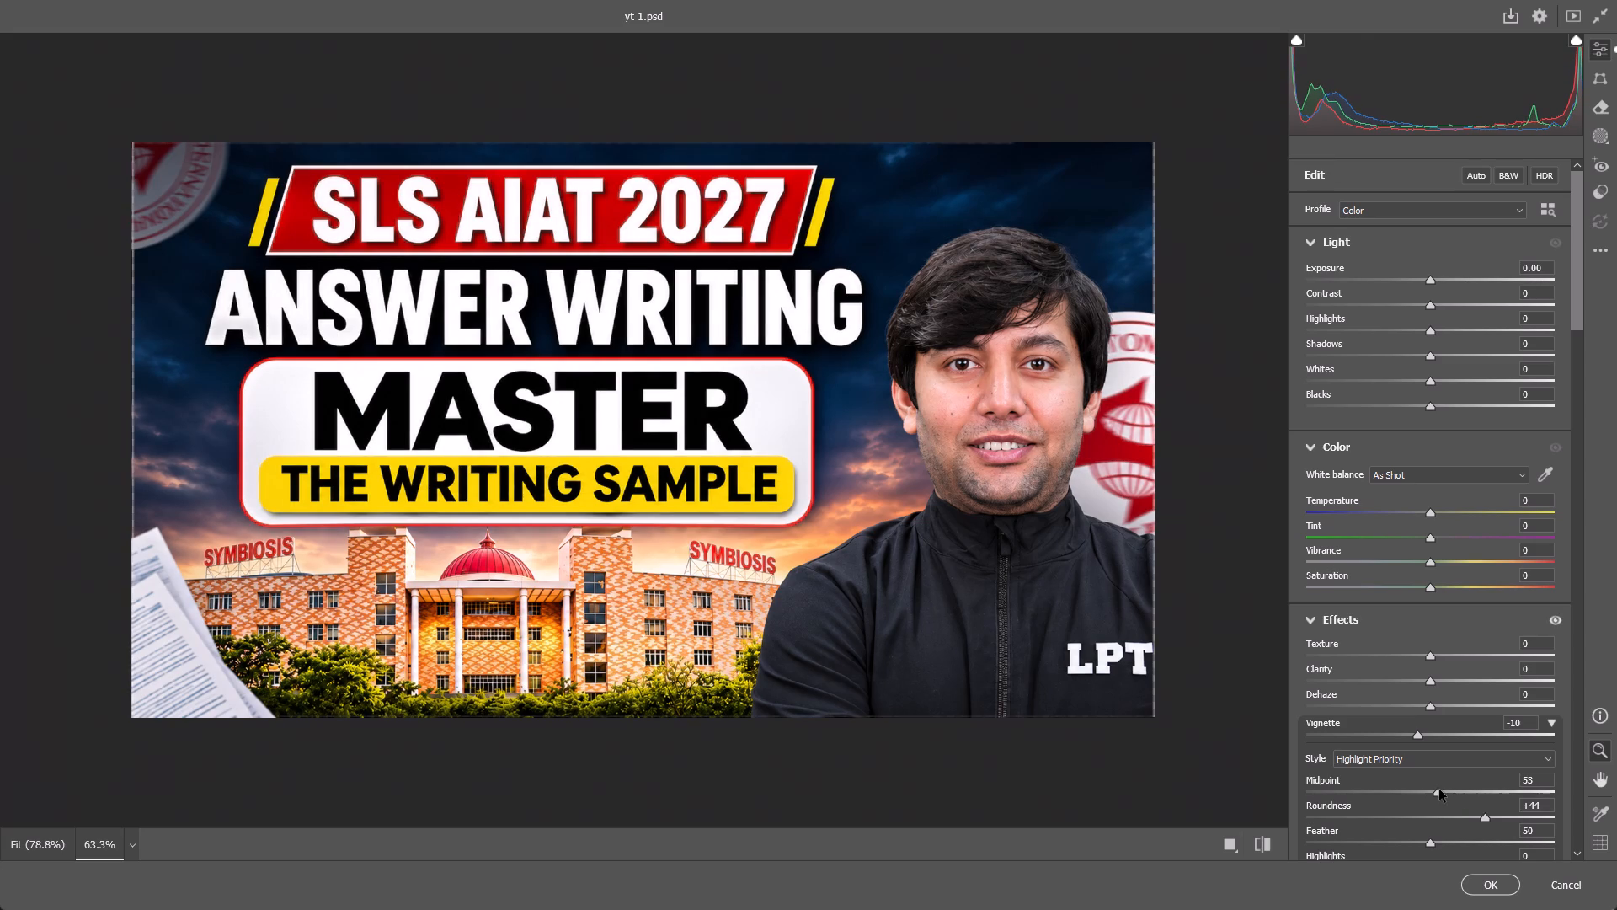
{"action": "left_click_drag", "start_coordinate": [1439, 790], "coordinate": [1444, 789]}
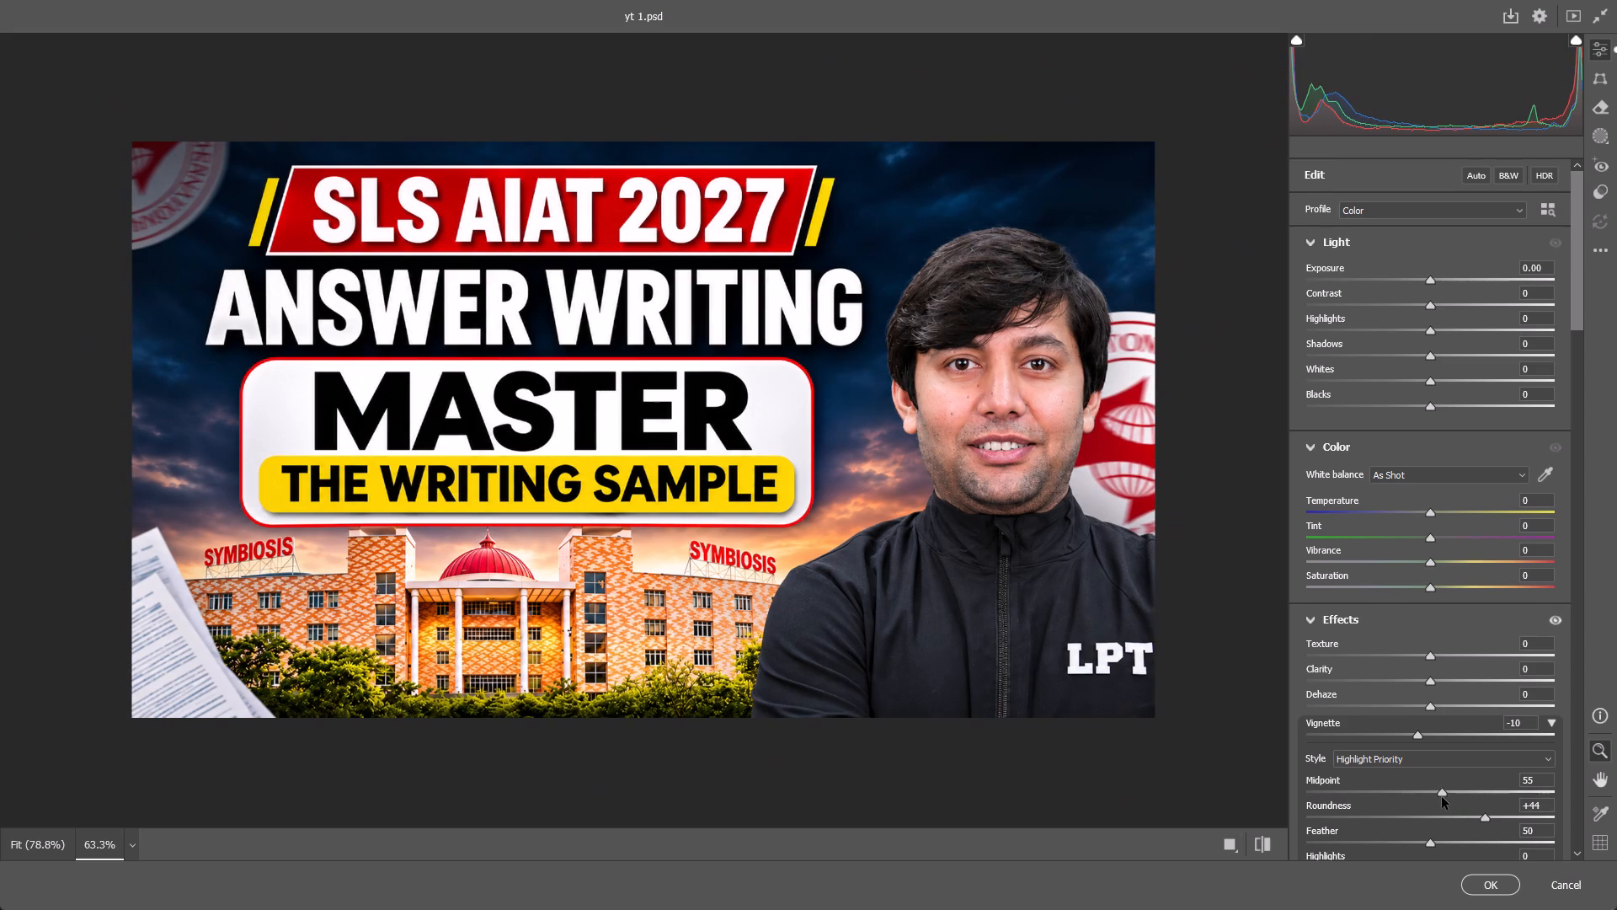
{"action": "scroll", "coordinate": [1442, 797], "scroll_direction": "down", "scroll_amount": 1}
{"action": "left_click_drag", "start_coordinate": [1430, 745], "coordinate": [1444, 738]}
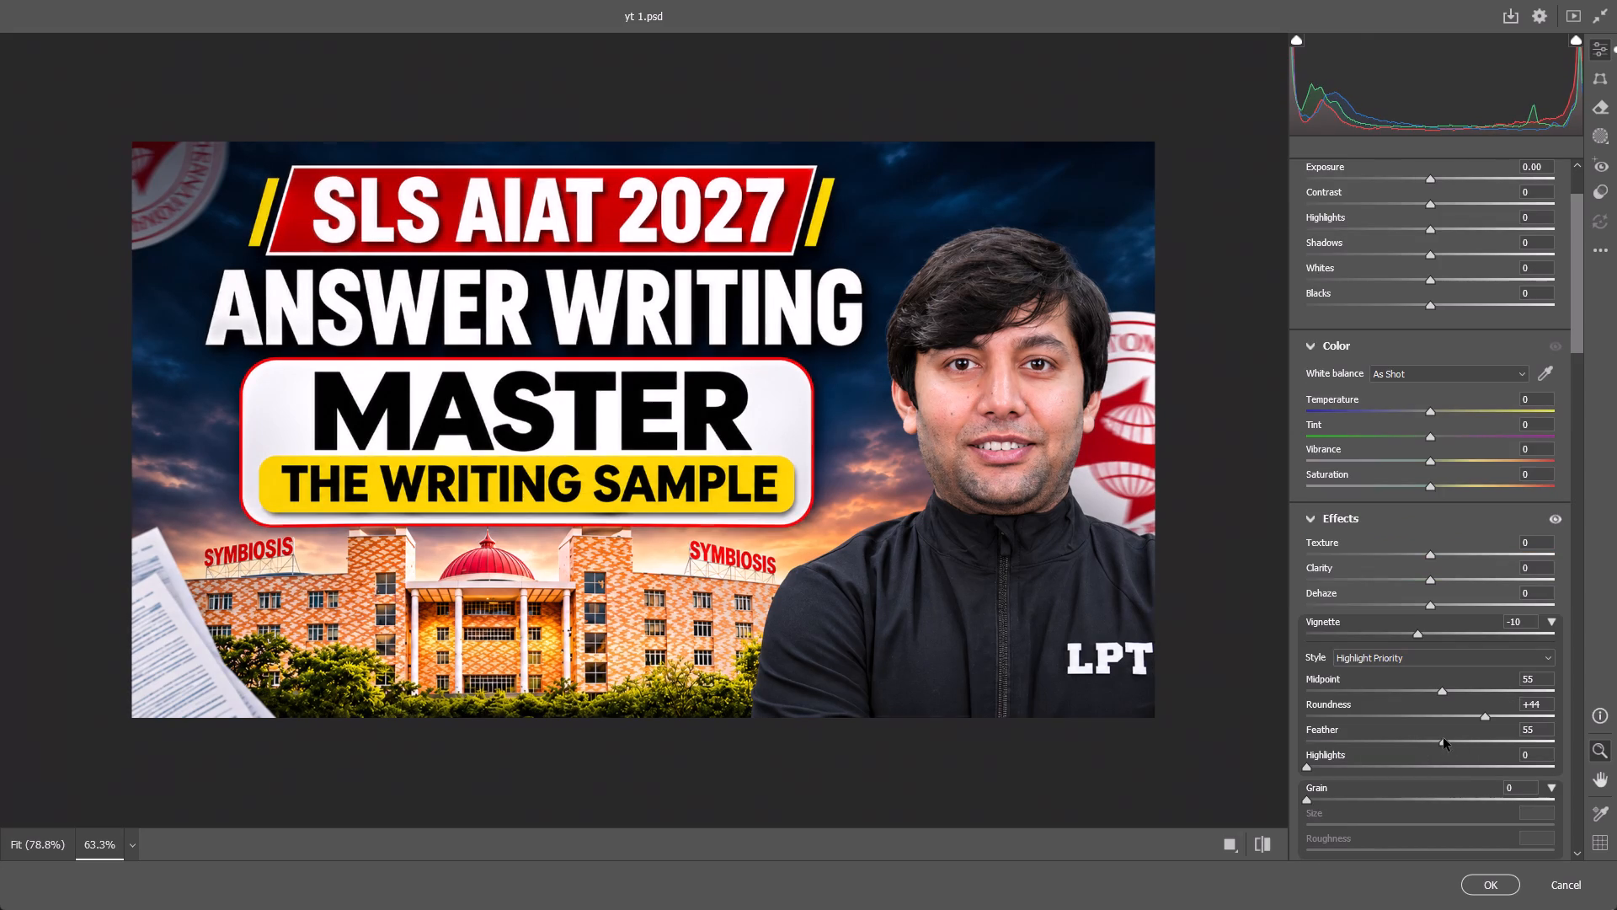
{"action": "left_click_drag", "start_coordinate": [1444, 738], "coordinate": [1449, 738]}
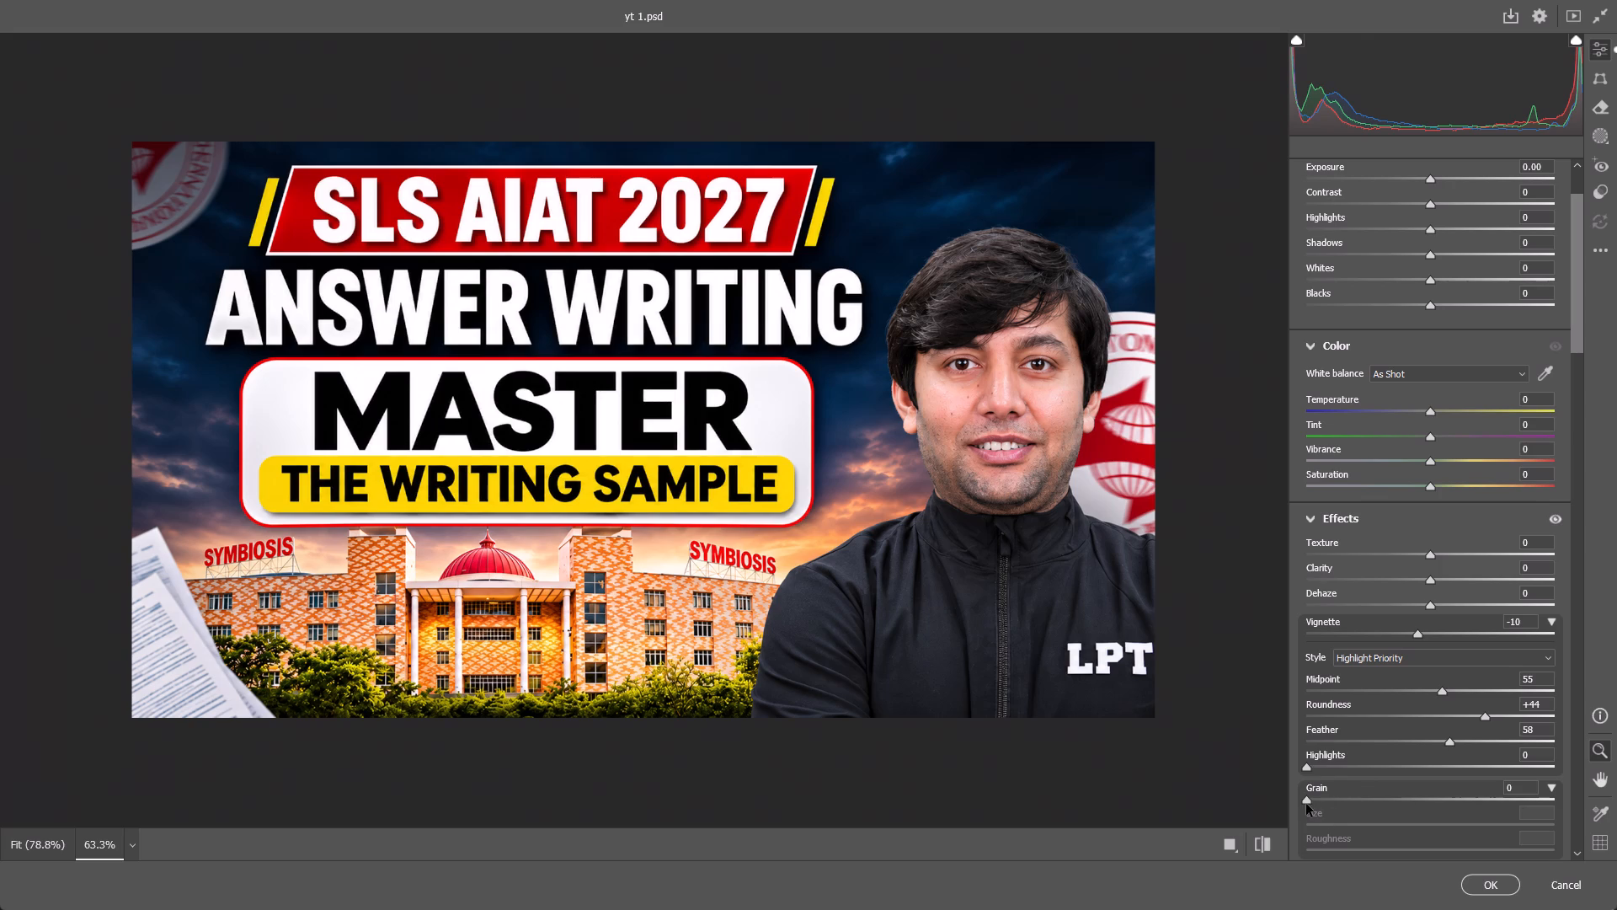
Add grain of 18 with size 34 and a glow of 15 to the artwork.
{"action": "left_click_drag", "start_coordinate": [1306, 800], "coordinate": [1351, 793]}
{"action": "scroll", "coordinate": [1376, 747], "scroll_direction": "down", "scroll_amount": 1}
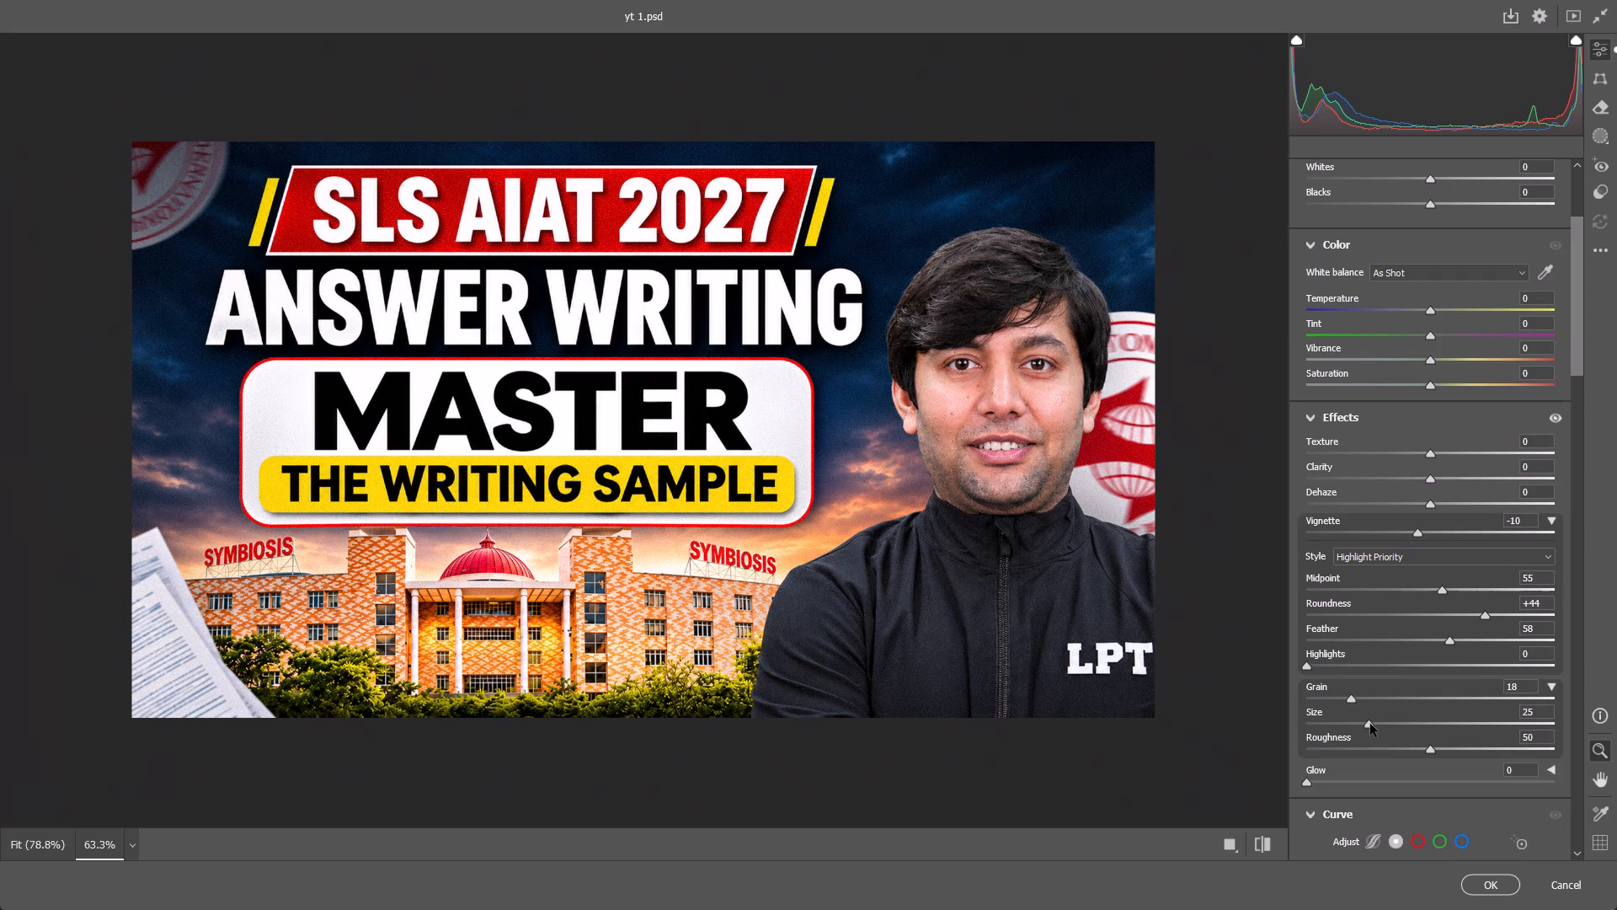
{"action": "left_click_drag", "start_coordinate": [1370, 724], "coordinate": [1392, 724]}
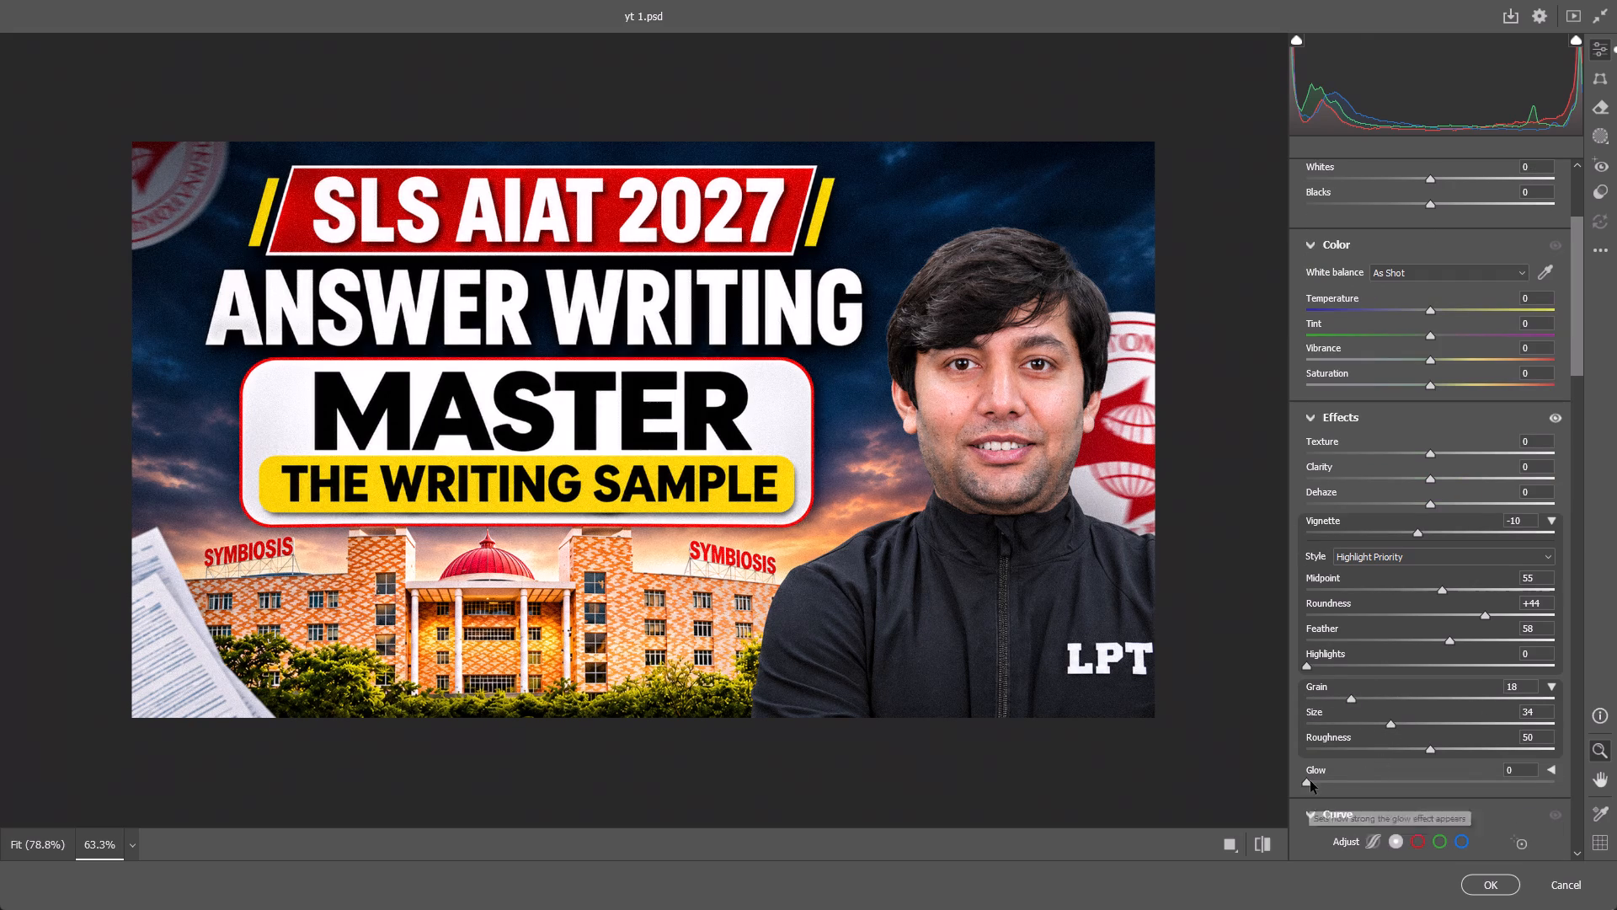
{"action": "left_click_drag", "start_coordinate": [1310, 781], "coordinate": [1348, 779]}
In the Color Mixer, set the saturation of reds to +6 and oranges to -10.
{"action": "scroll", "coordinate": [1364, 761], "scroll_direction": "down", "scroll_amount": 2}
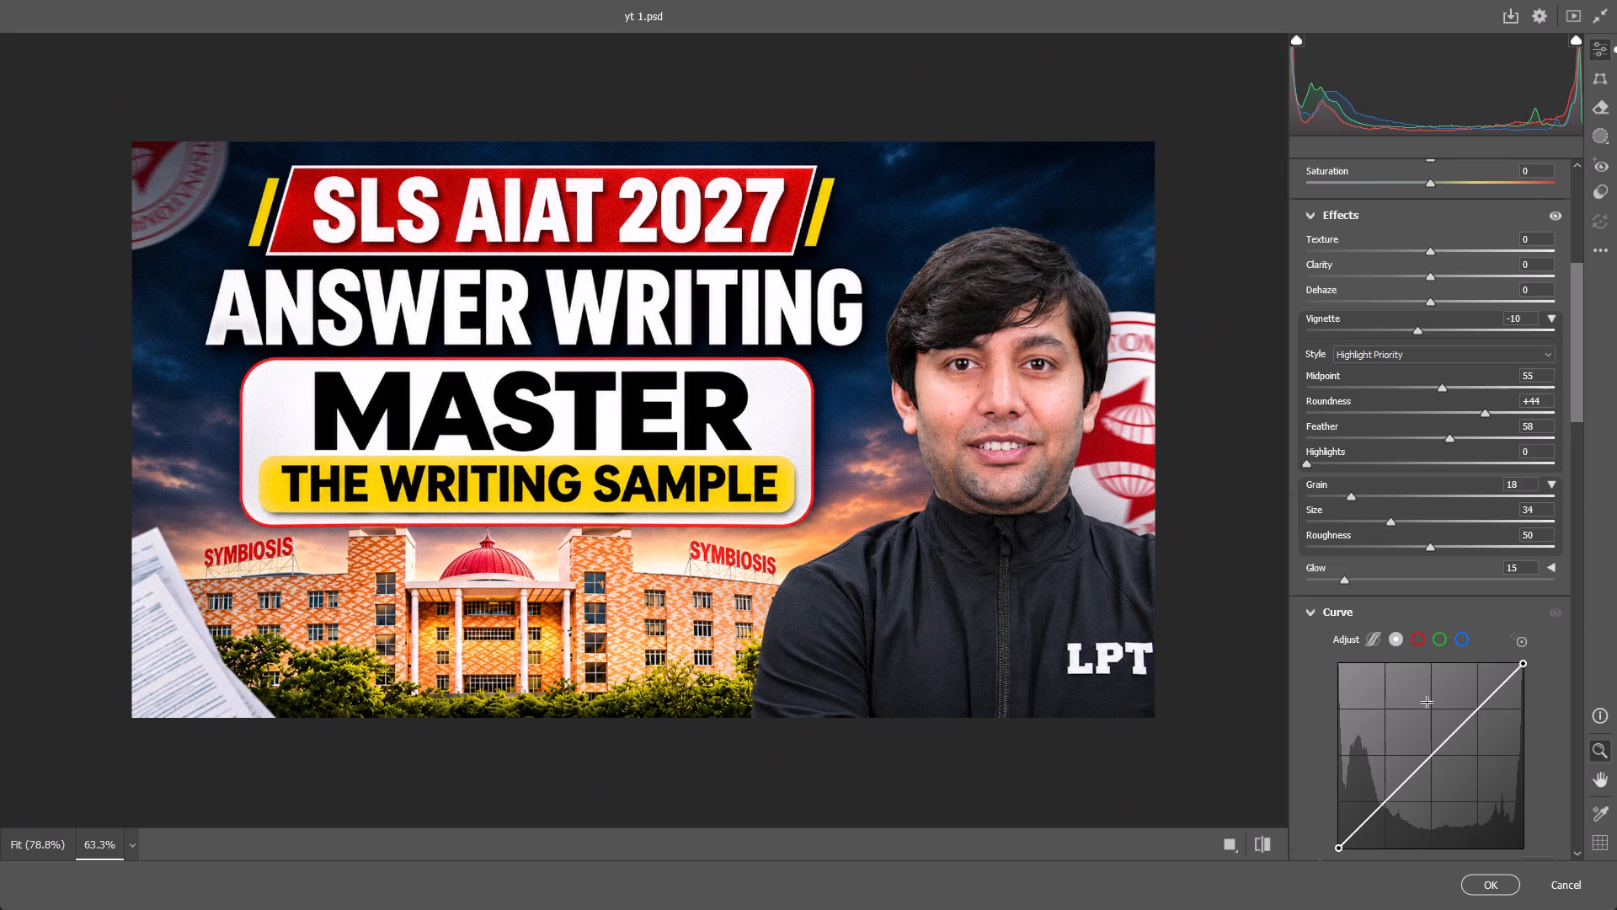
{"action": "scroll", "coordinate": [1428, 701], "scroll_direction": "down", "scroll_amount": 3}
{"action": "scroll", "coordinate": [1402, 779], "scroll_direction": "down", "scroll_amount": 2}
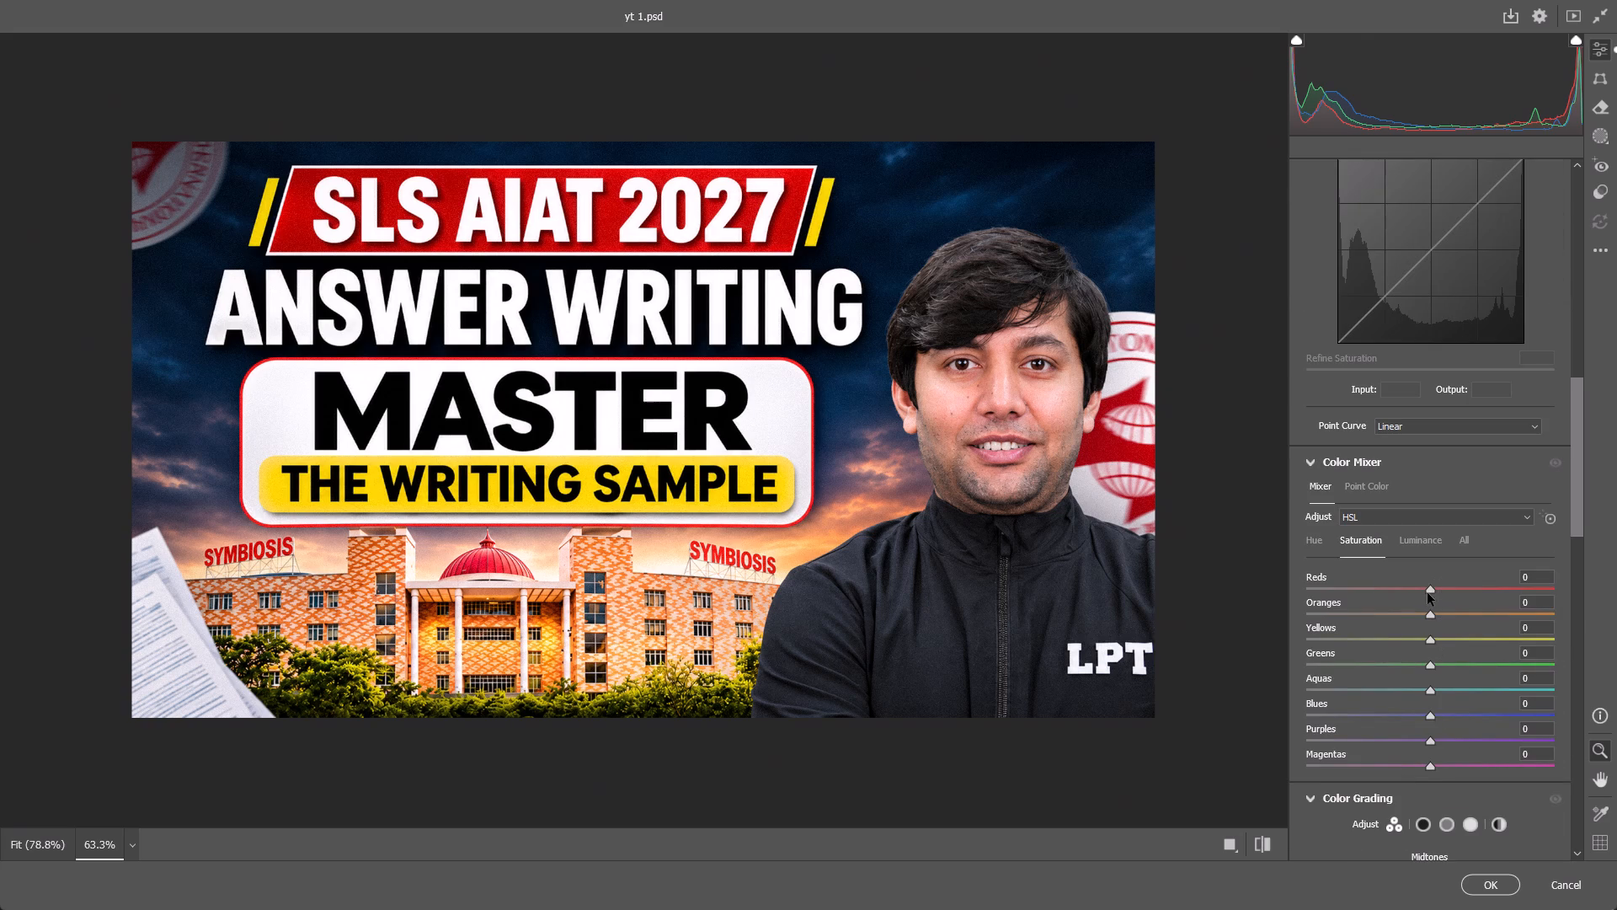
{"action": "left_click_drag", "start_coordinate": [1428, 593], "coordinate": [1443, 591]}
{"action": "left_click_drag", "start_coordinate": [1433, 616], "coordinate": [1447, 614]}
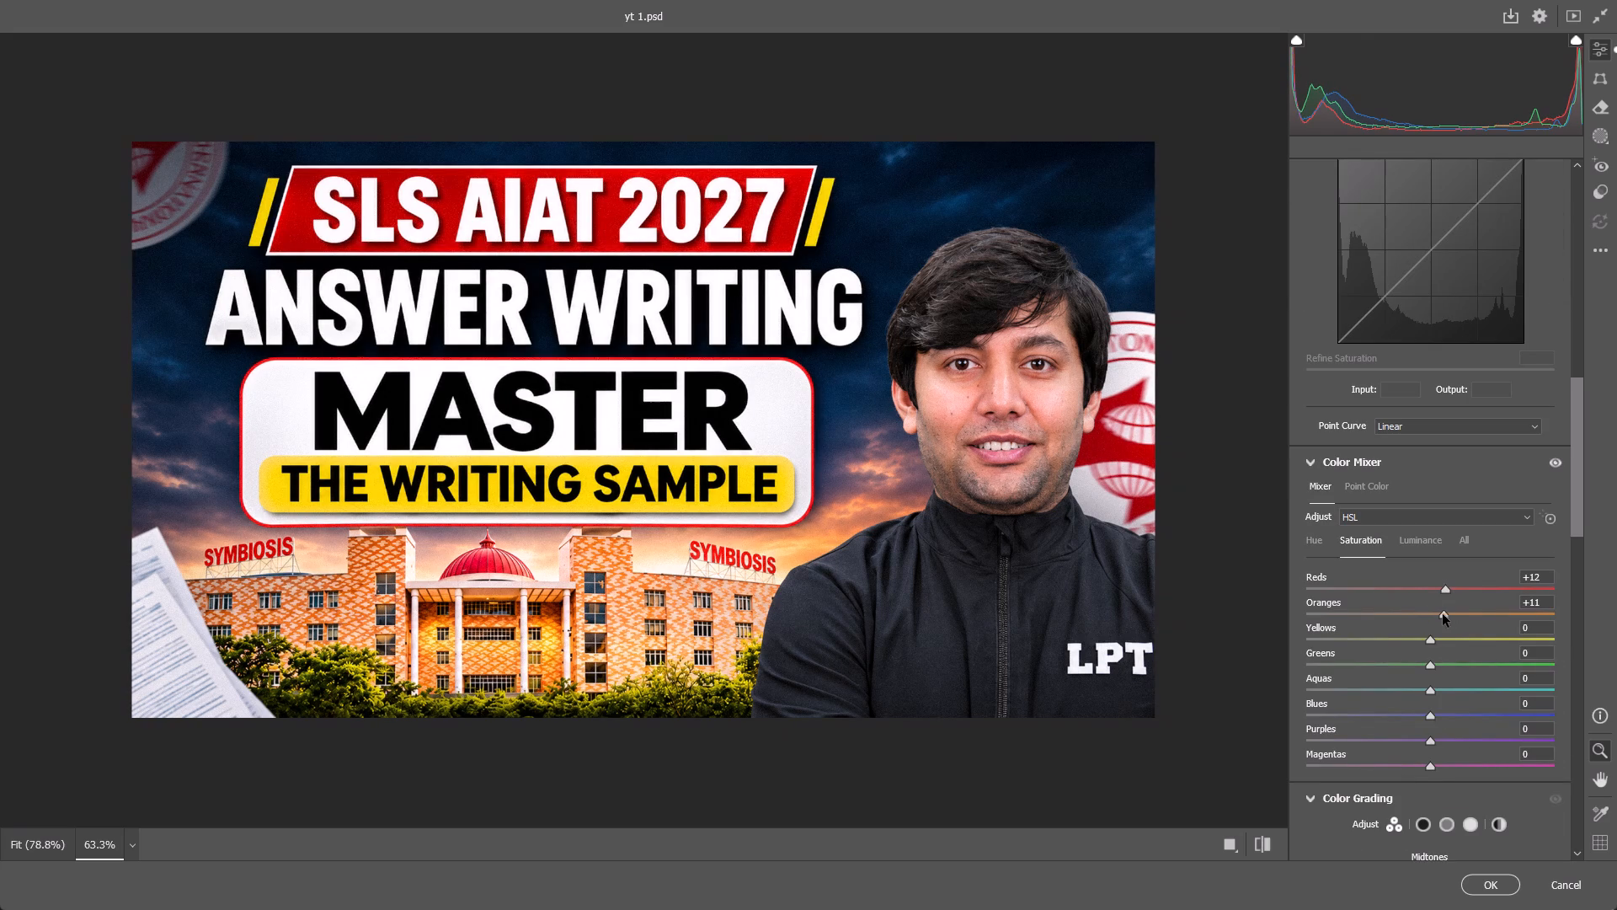
{"action": "left_click_drag", "start_coordinate": [1441, 593], "coordinate": [1433, 595]}
{"action": "left_click_drag", "start_coordinate": [1444, 608], "coordinate": [1427, 614]}
Set the Color Grading blending to 51 and balance to +7.
{"action": "scroll", "coordinate": [1415, 757], "scroll_direction": "down", "scroll_amount": 4}
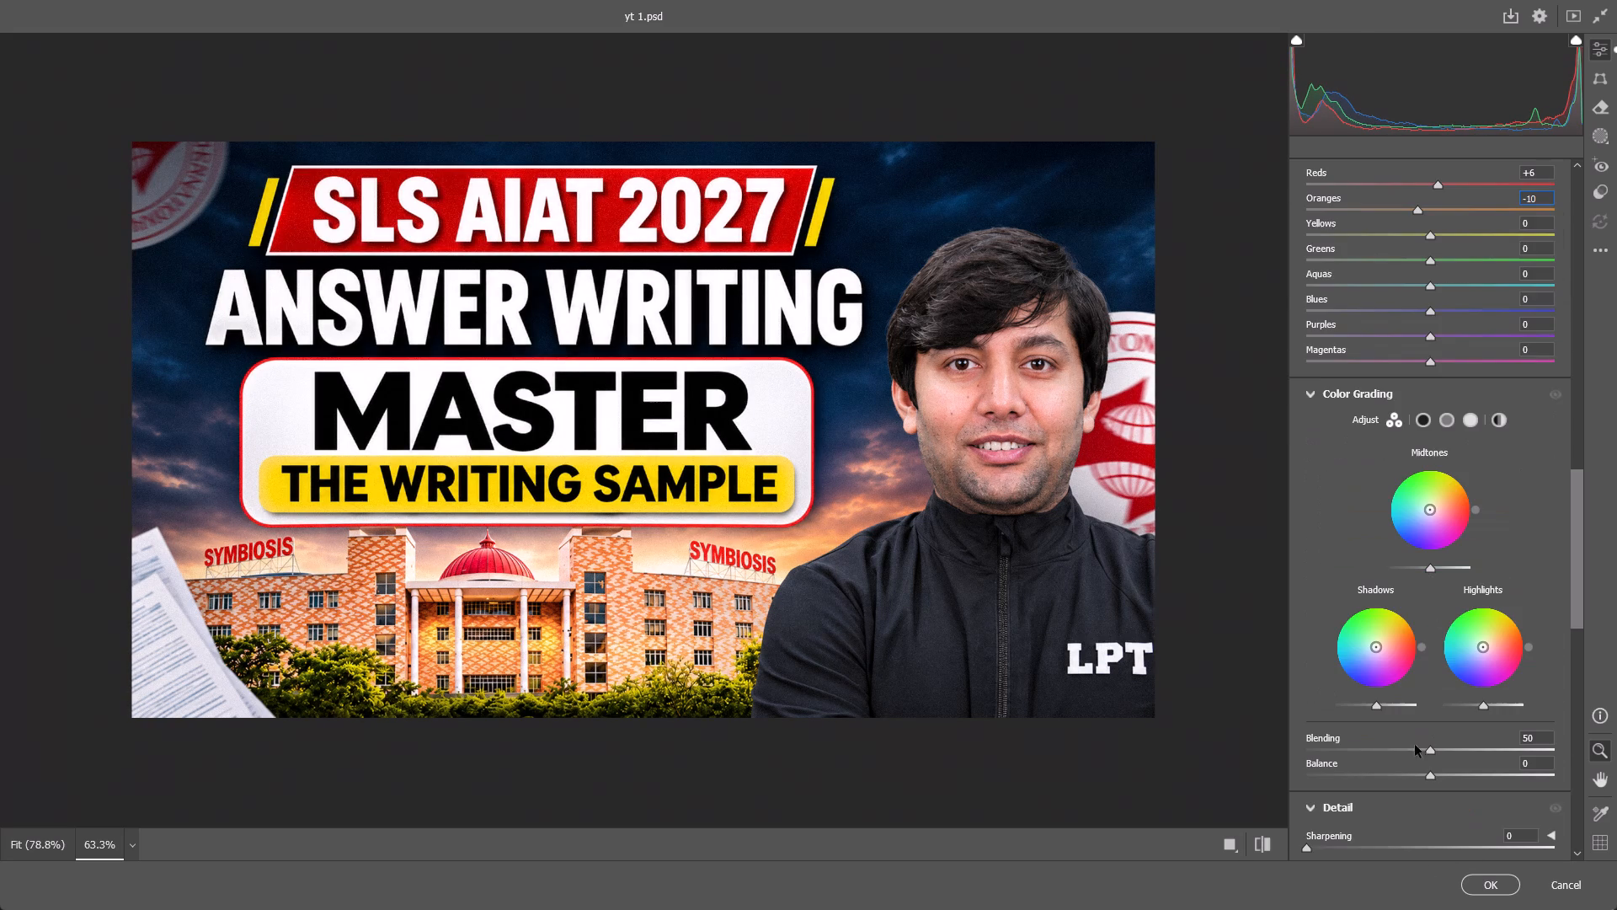
{"action": "left_click", "coordinate": [1429, 753]}
{"action": "left_click_drag", "start_coordinate": [1428, 775], "coordinate": [1436, 775]}
Fine-tune the Detail sharpening and noise reduction, and apply the Camera Raw Filter to the layer.
{"action": "scroll", "coordinate": [1400, 799], "scroll_direction": "down", "scroll_amount": 3}
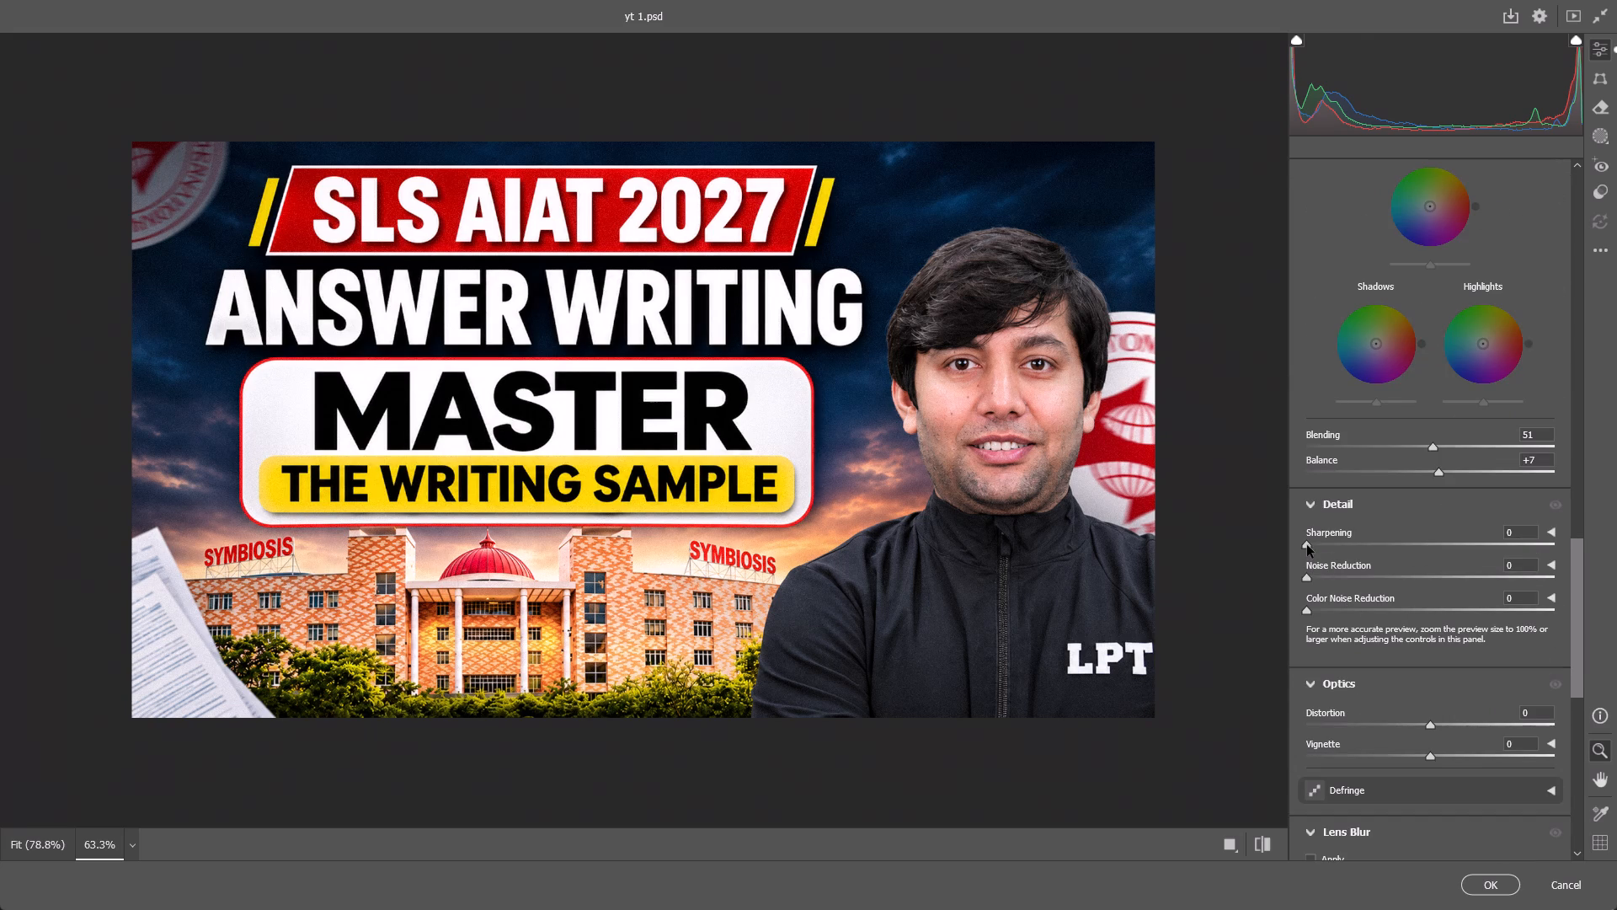
{"action": "left_click_drag", "start_coordinate": [1307, 545], "coordinate": [1332, 545]}
{"action": "left_click_drag", "start_coordinate": [1309, 579], "coordinate": [1326, 576]}
{"action": "left_click_drag", "start_coordinate": [1326, 576], "coordinate": [1342, 576]}
{"action": "left_click_drag", "start_coordinate": [1334, 543], "coordinate": [1370, 538]}
{"action": "left_click_drag", "start_coordinate": [1370, 538], "coordinate": [1358, 538]}
{"action": "left_click_drag", "start_coordinate": [1343, 574], "coordinate": [1320, 581]}
{"action": "left_click_drag", "start_coordinate": [1352, 543], "coordinate": [1324, 548]}
{"action": "left_click_drag", "start_coordinate": [1324, 548], "coordinate": [1303, 550]}
{"action": "left_click_drag", "start_coordinate": [1320, 570], "coordinate": [1342, 572]}
{"action": "left_click", "coordinate": [1475, 875]}
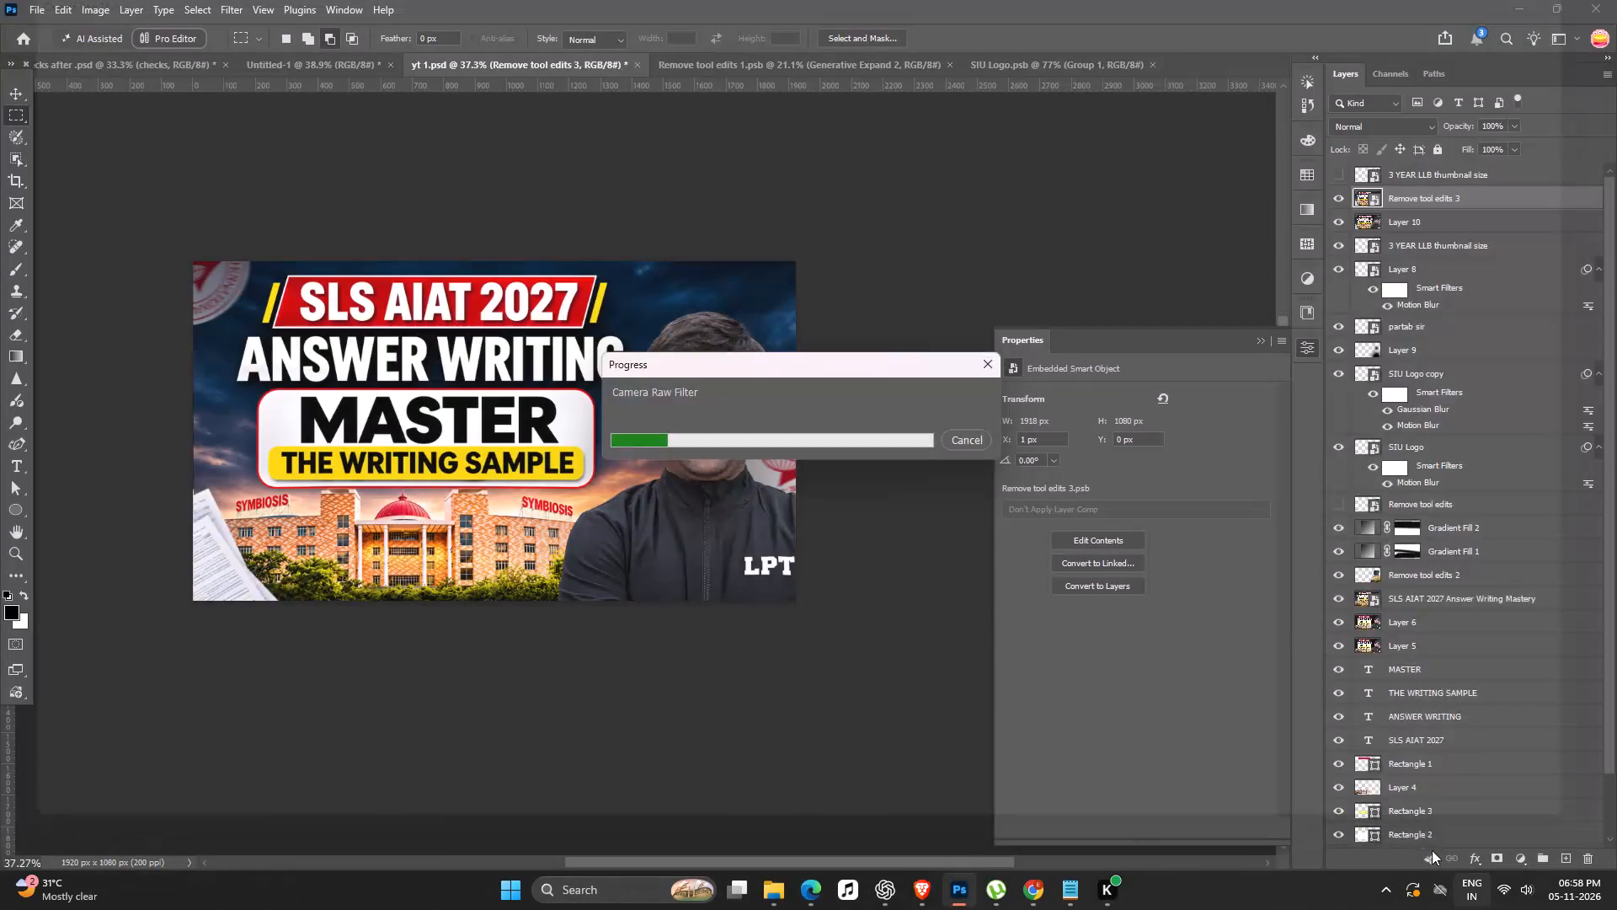
Show the top 3 YEAR LLB thumbnail size logo layer again.
{"action": "left_click", "coordinate": [1338, 179]}
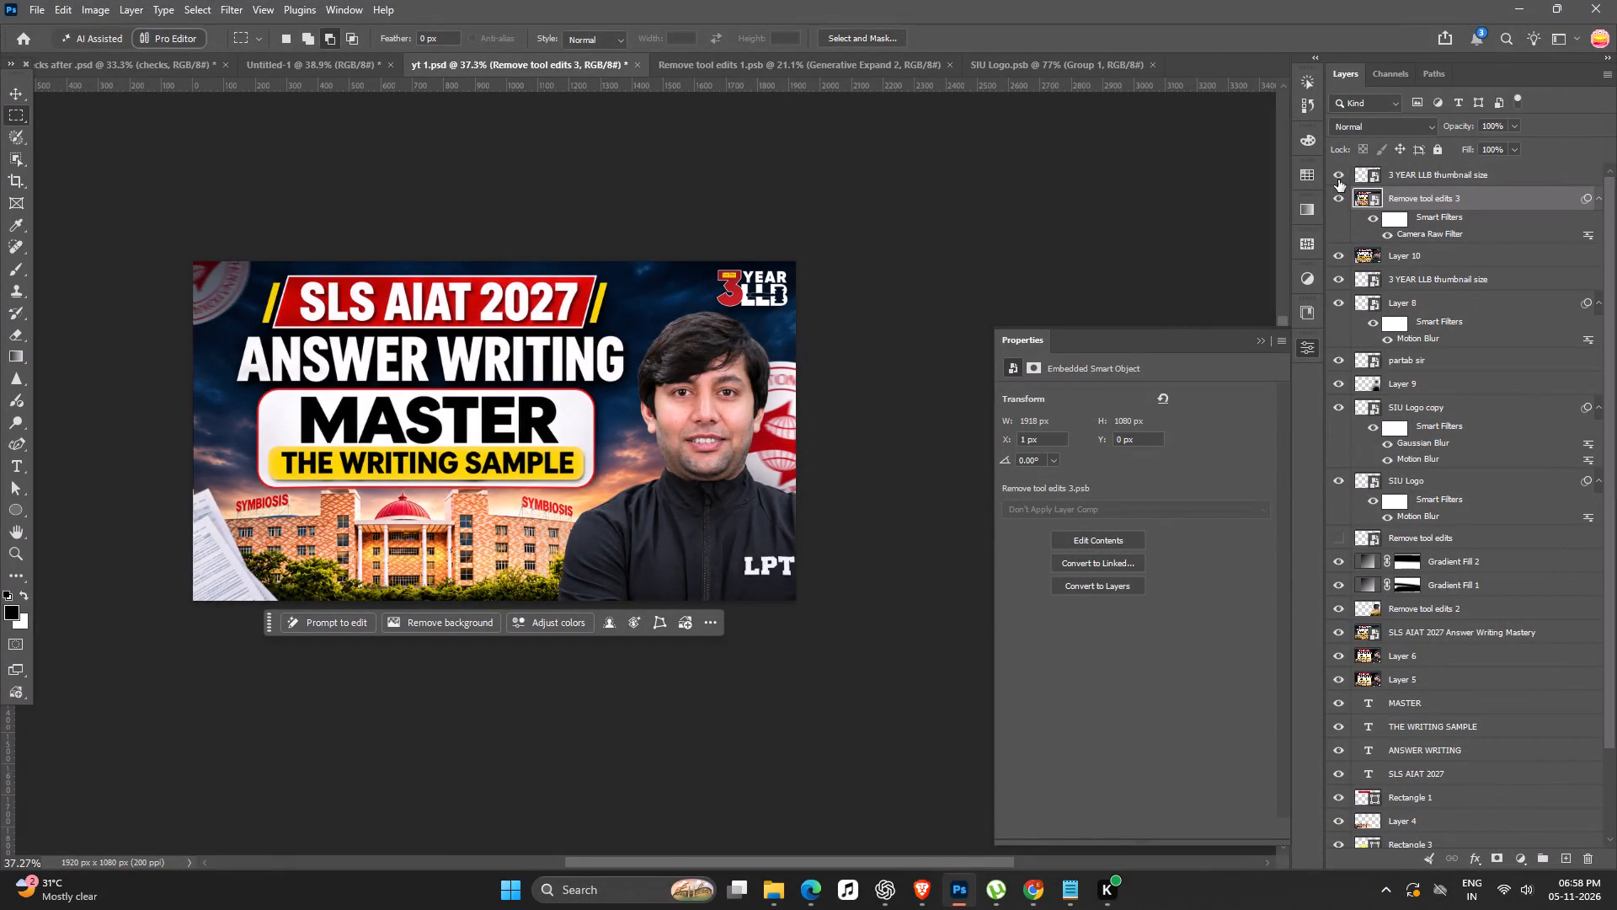
Stamp all visible layers into a new merged layer above the top 3 YEAR LLB thumbnail size layer.
{"action": "left_click", "coordinate": [1438, 176]}
{"action": "key", "text": "ctrl+alt+shift+e"}
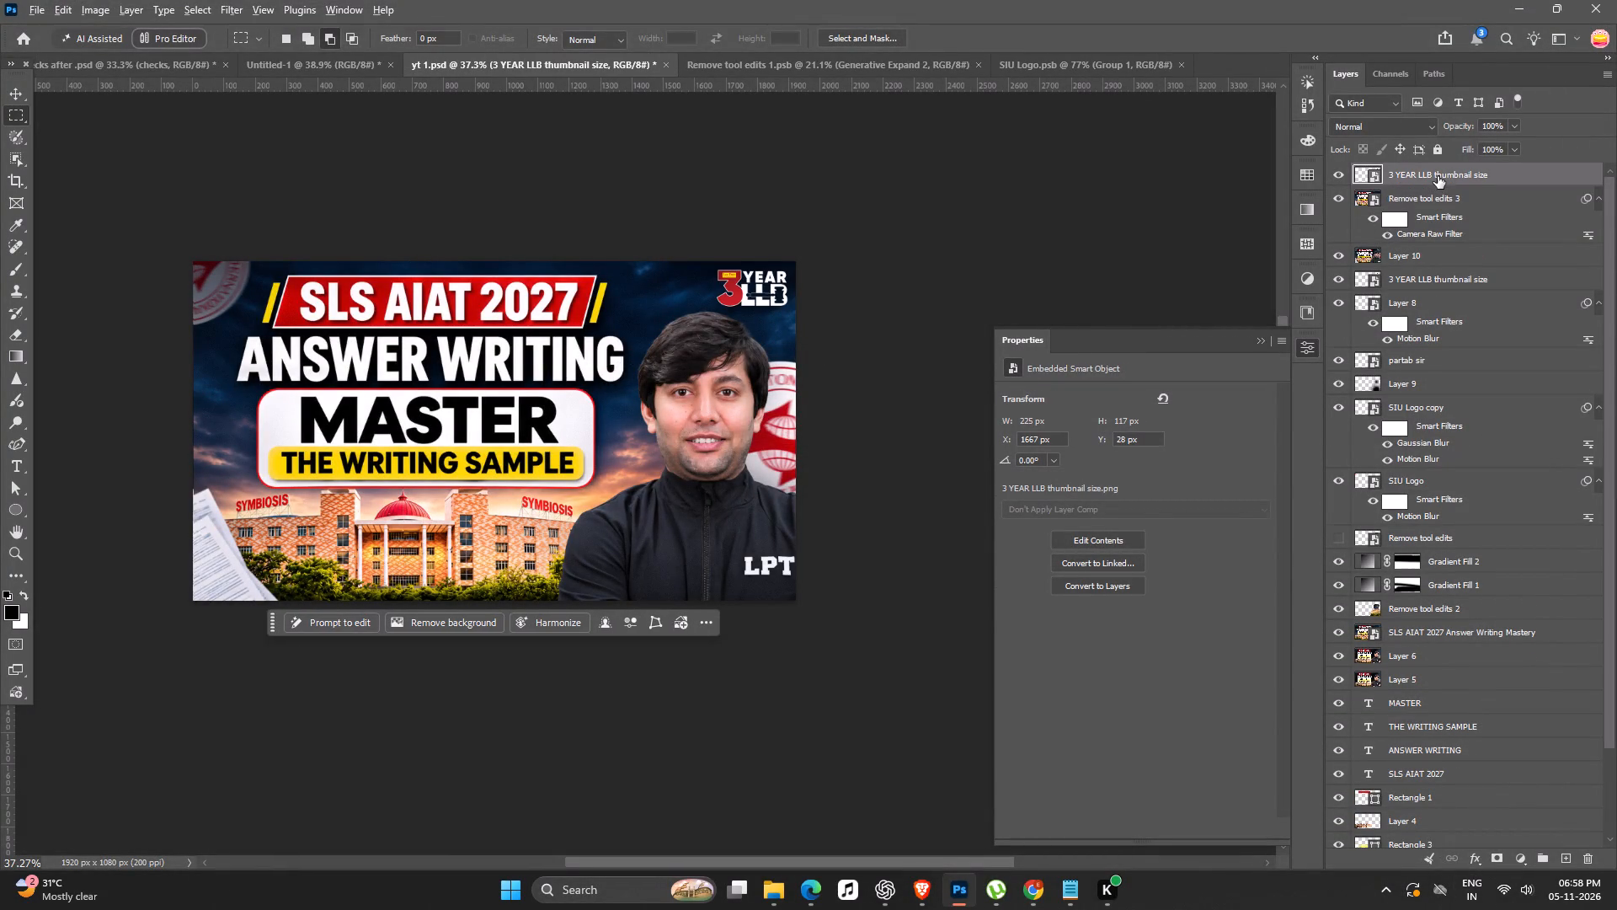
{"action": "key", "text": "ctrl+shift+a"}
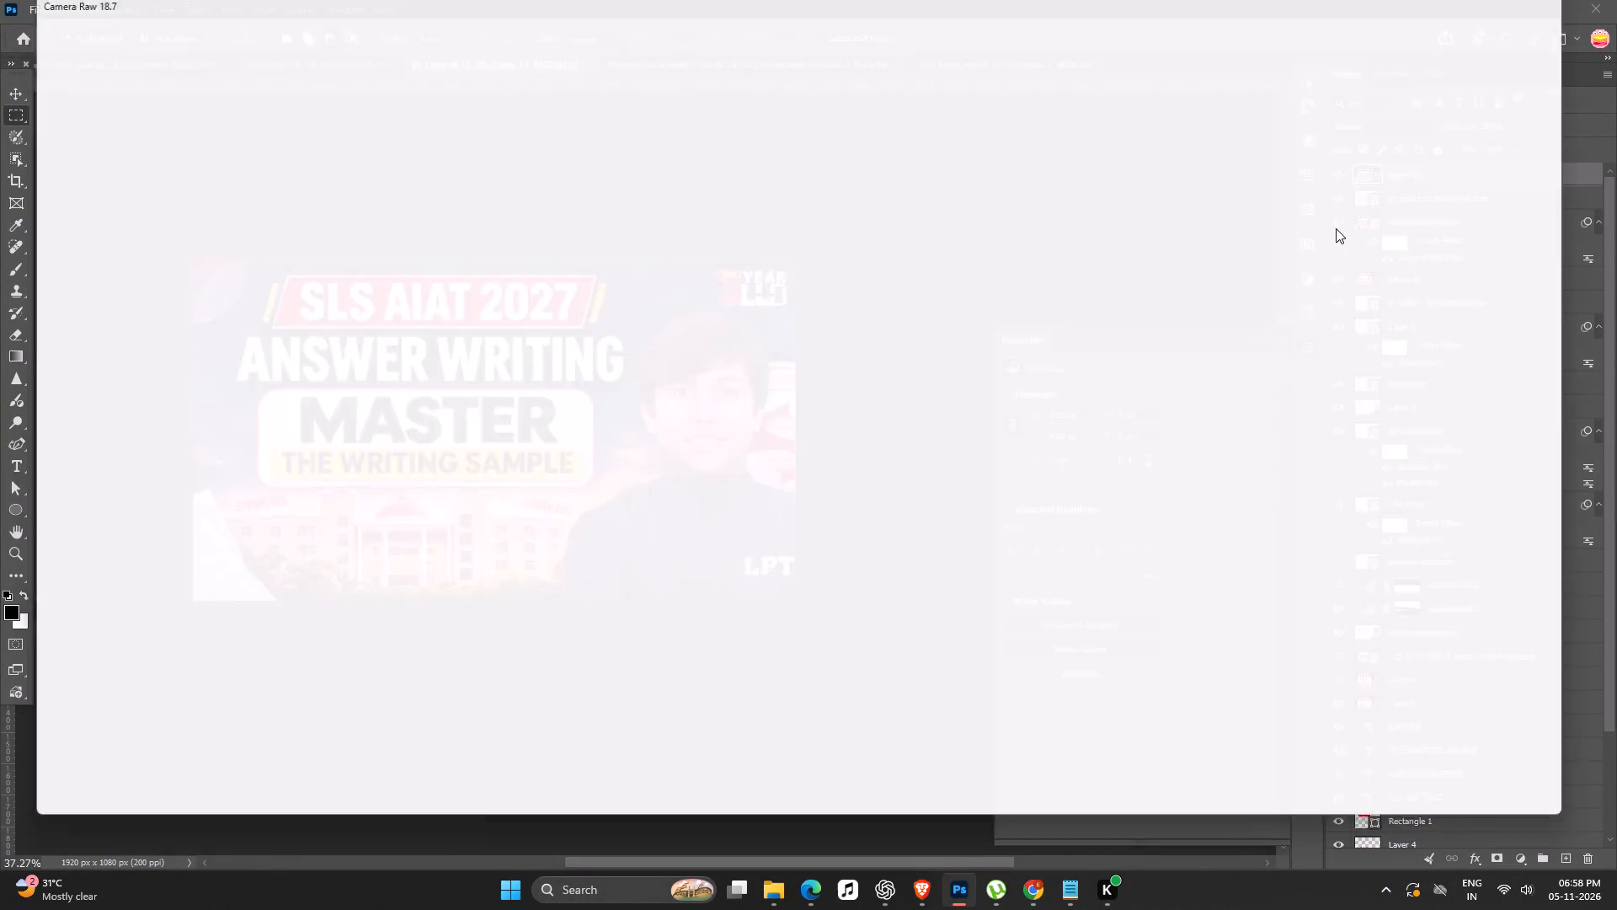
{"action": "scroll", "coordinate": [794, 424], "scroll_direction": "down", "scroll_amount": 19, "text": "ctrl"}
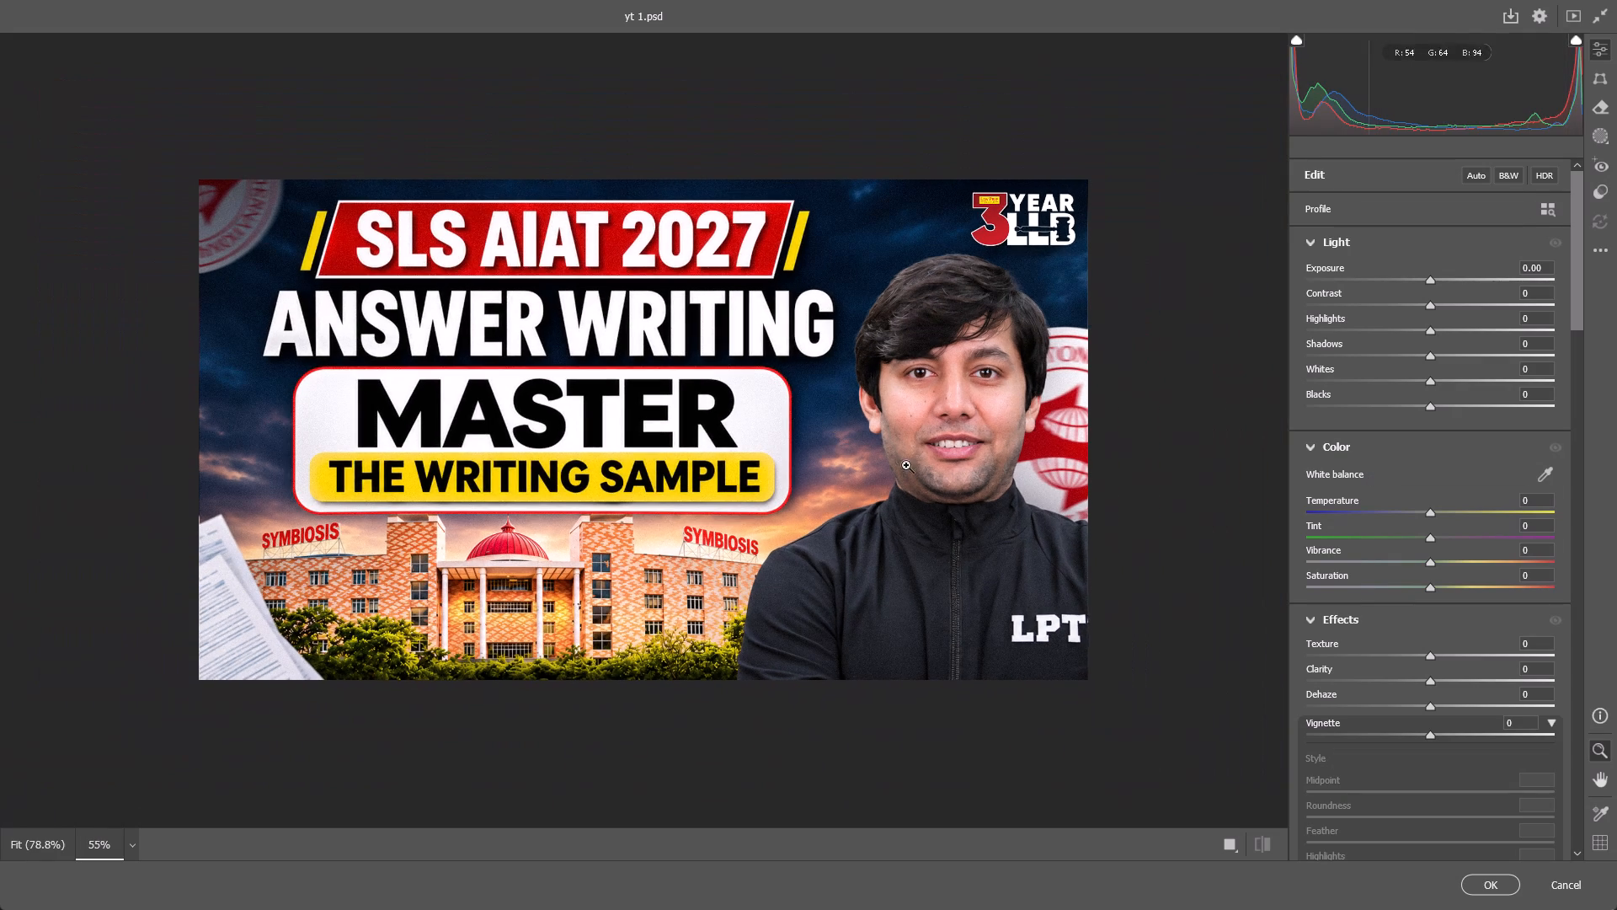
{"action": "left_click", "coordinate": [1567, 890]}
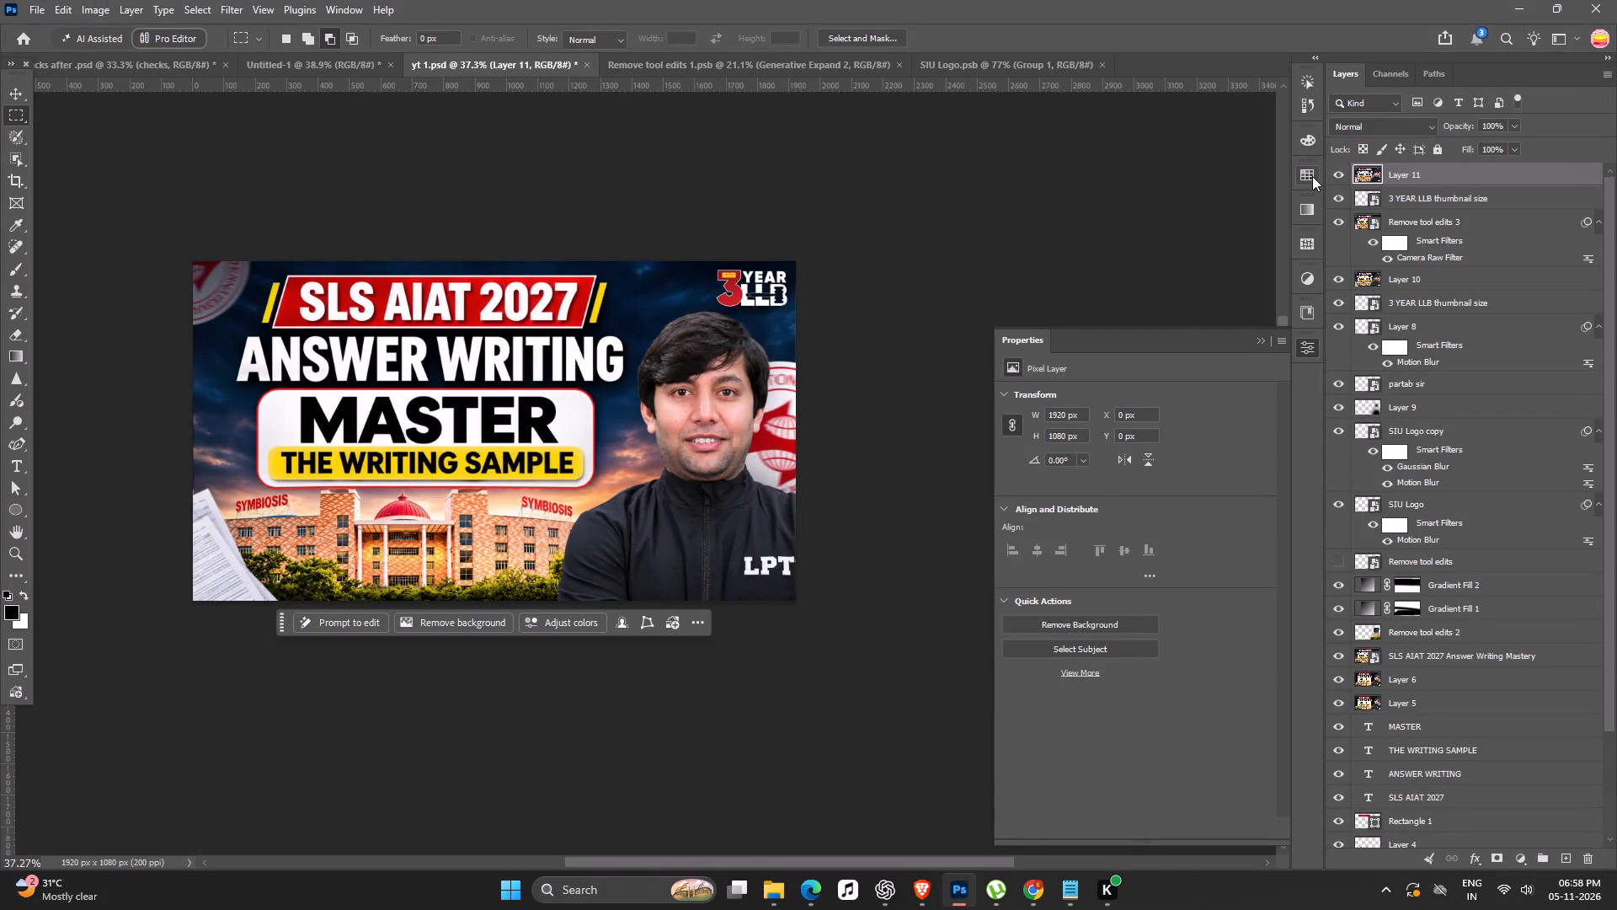
Export the thumbnail as a 1920 x 1080 JPG named yt 4.jpg in the 5-11 folder.
{"action": "key", "text": "ctrl+alt+shift+w"}
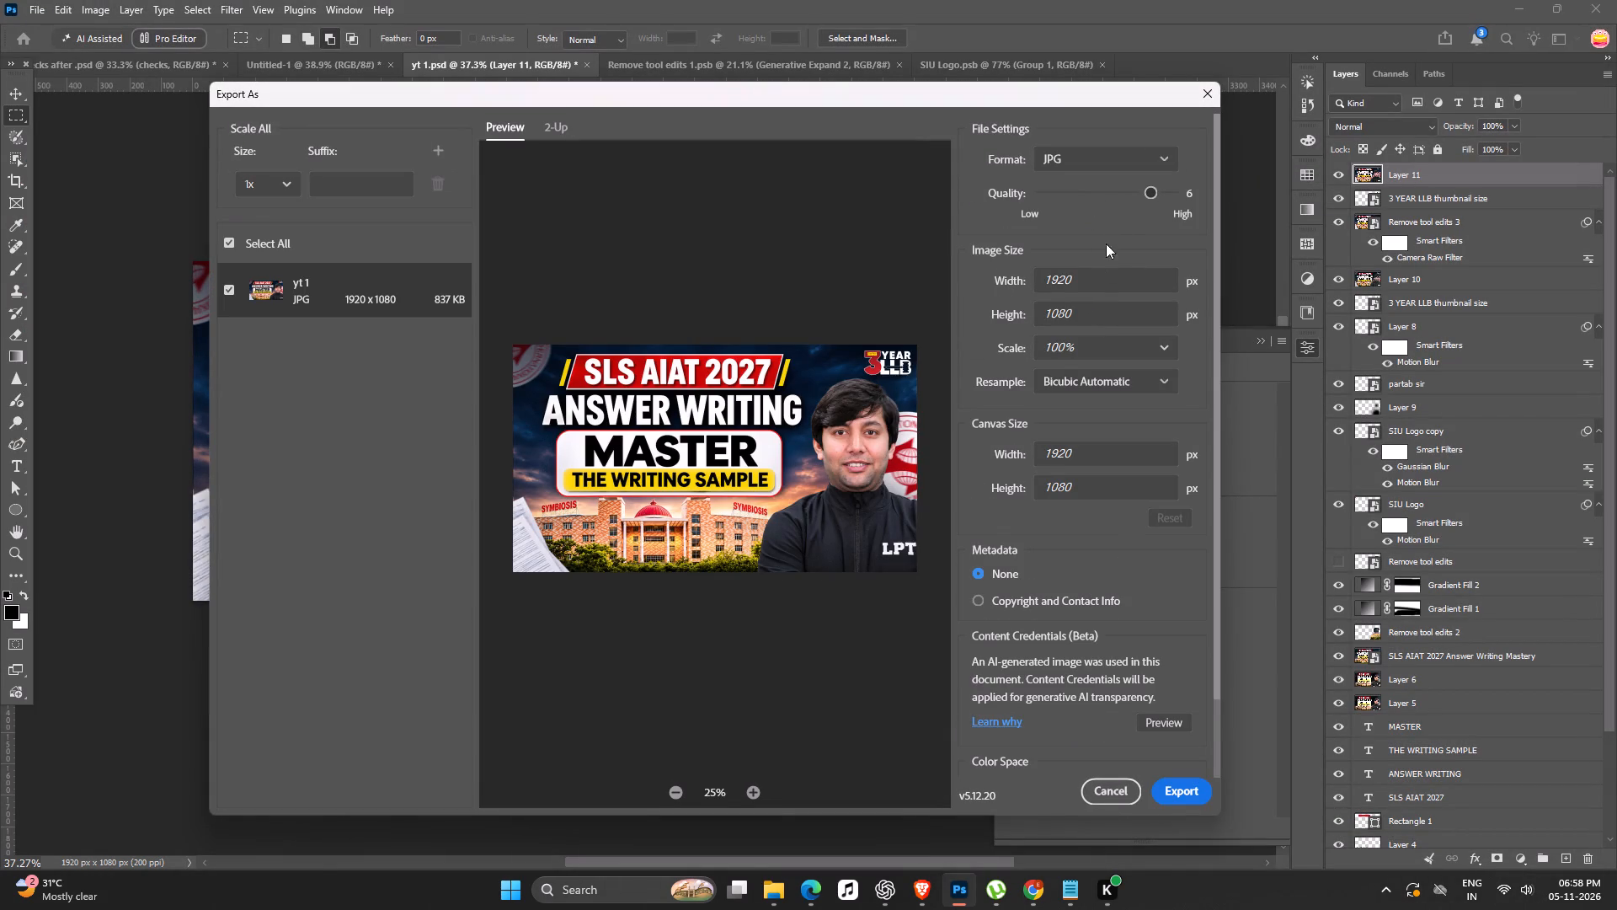
{"action": "left_click", "coordinate": [1167, 779]}
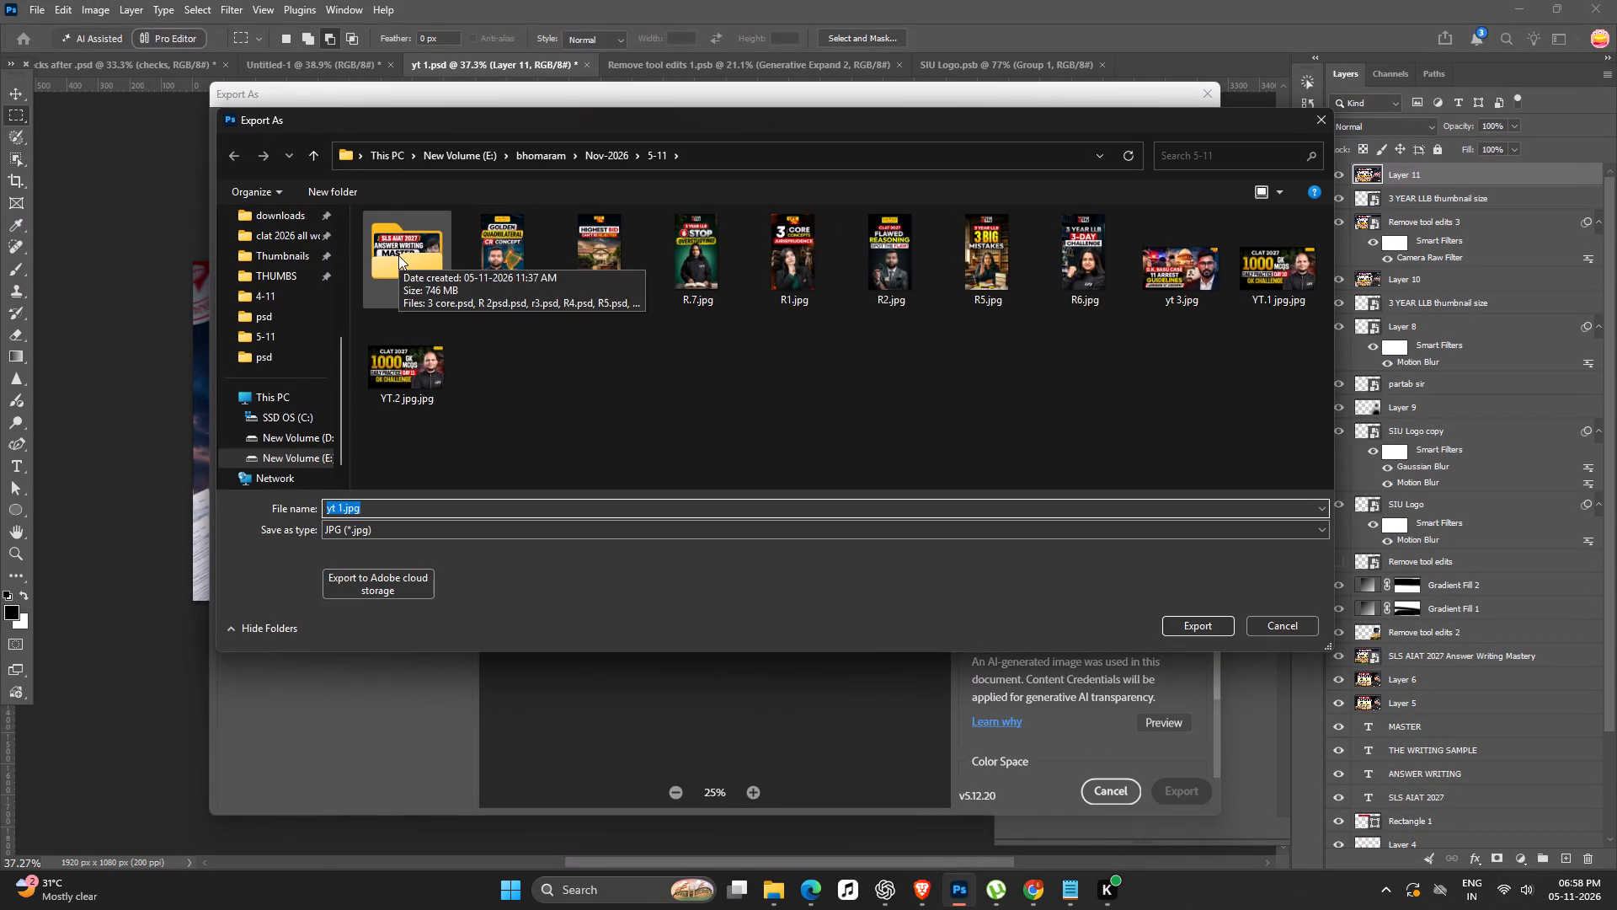
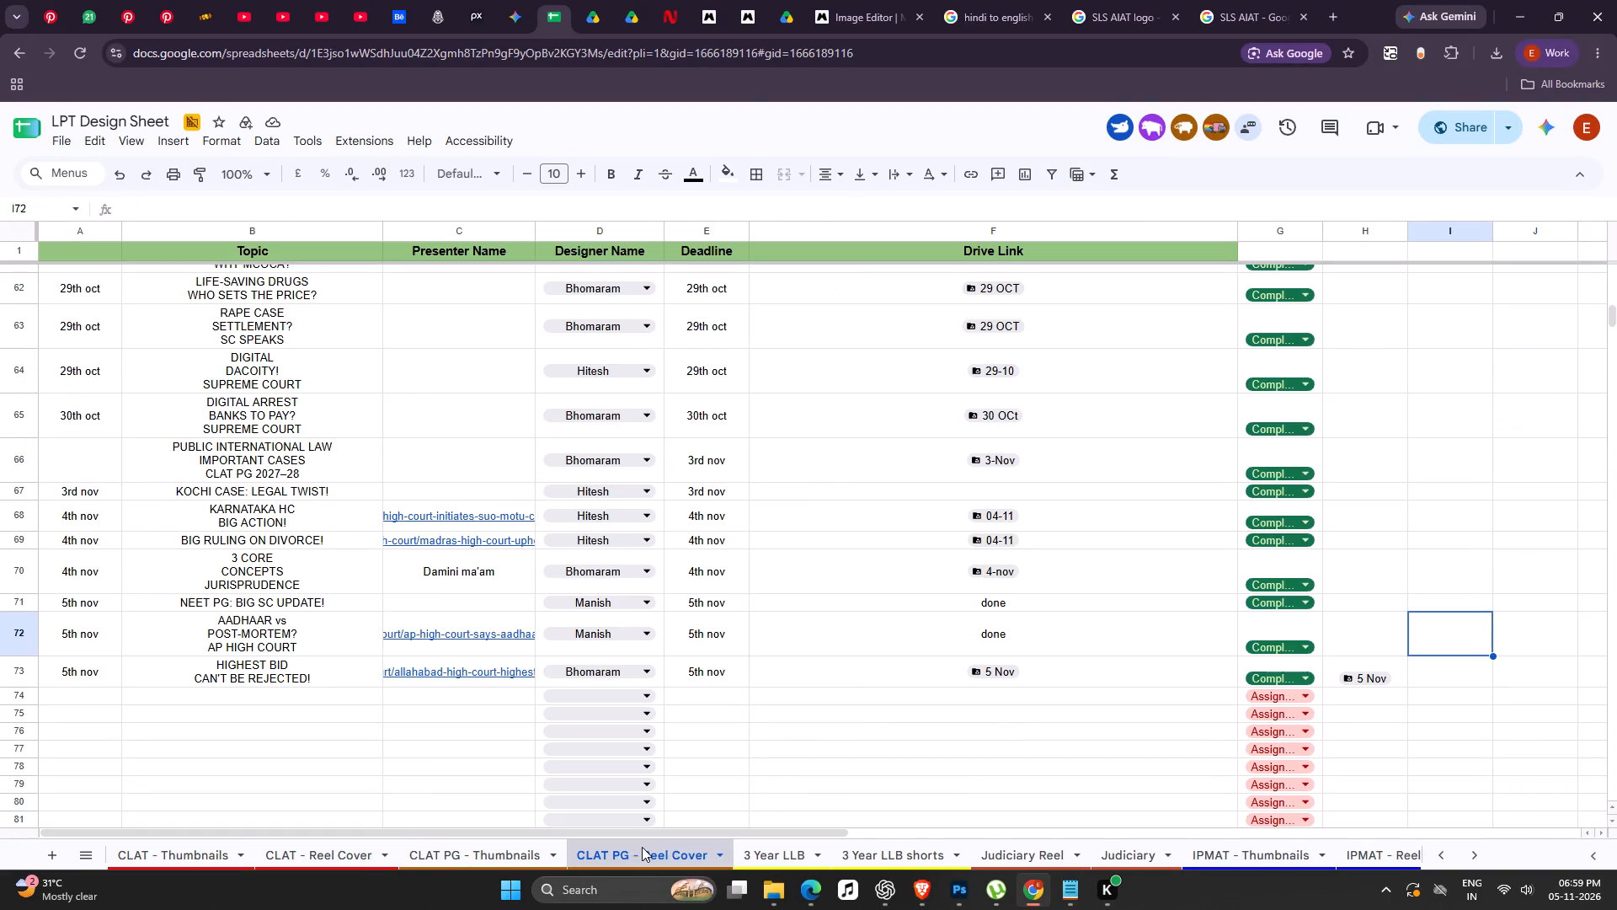
In the LPT Design Sheet, examine the latest design assignments and their statuses across the 3 Year LLB, Judiciary and IPMAT sheets, including IPMAT - Reel Cover.
{"action": "left_click", "coordinate": [787, 845]}
{"action": "left_click", "coordinate": [899, 852]}
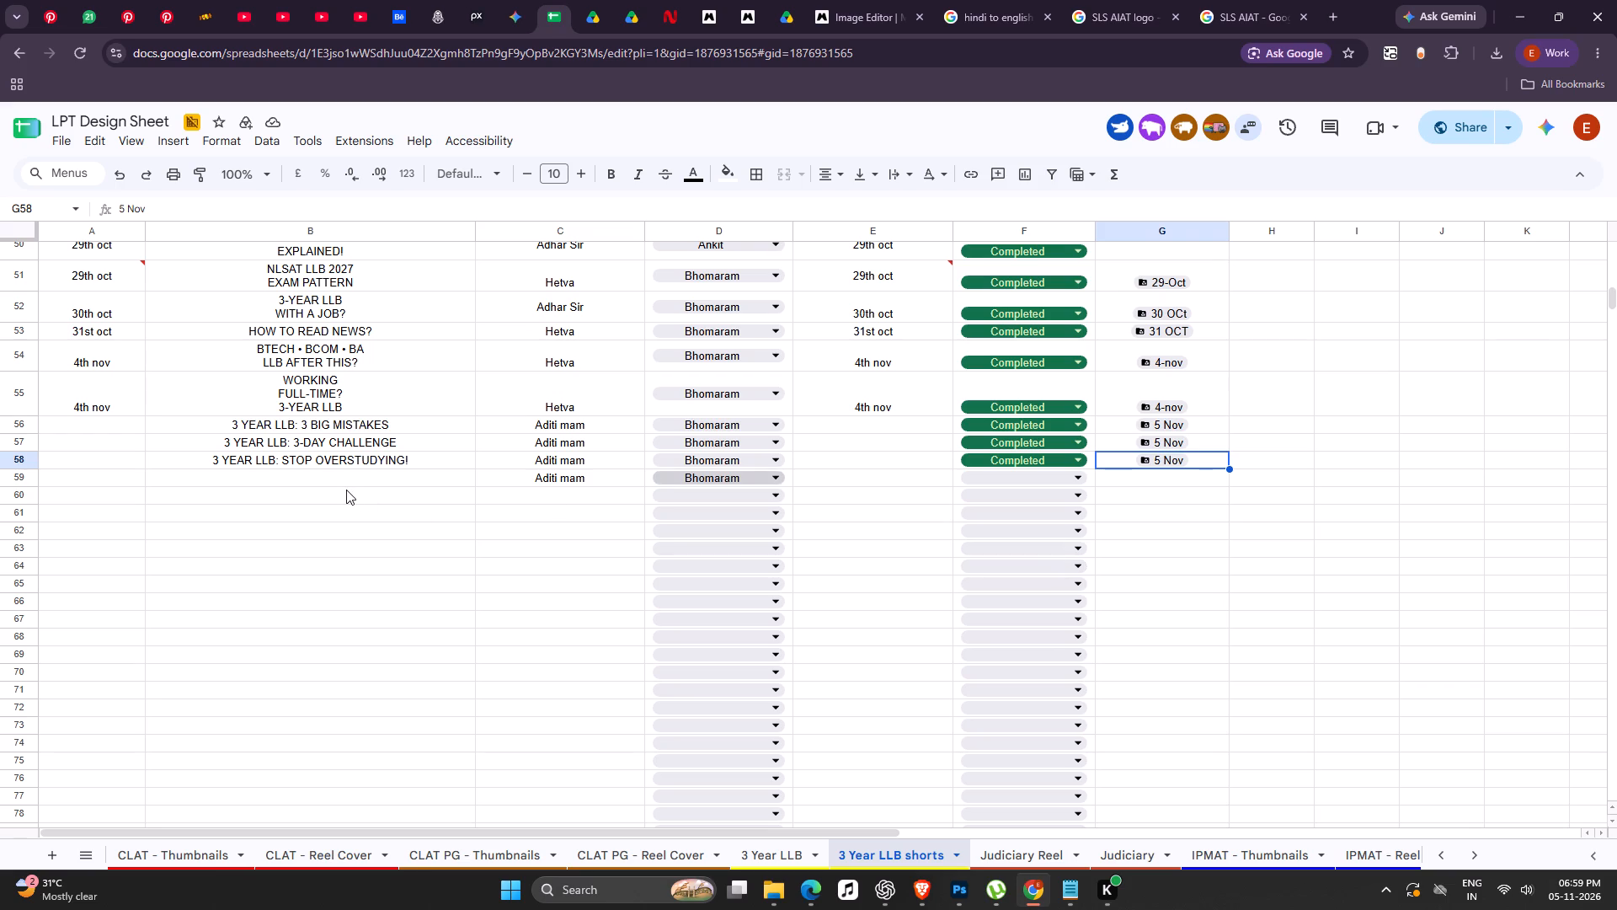
{"action": "left_click", "coordinate": [1003, 849]}
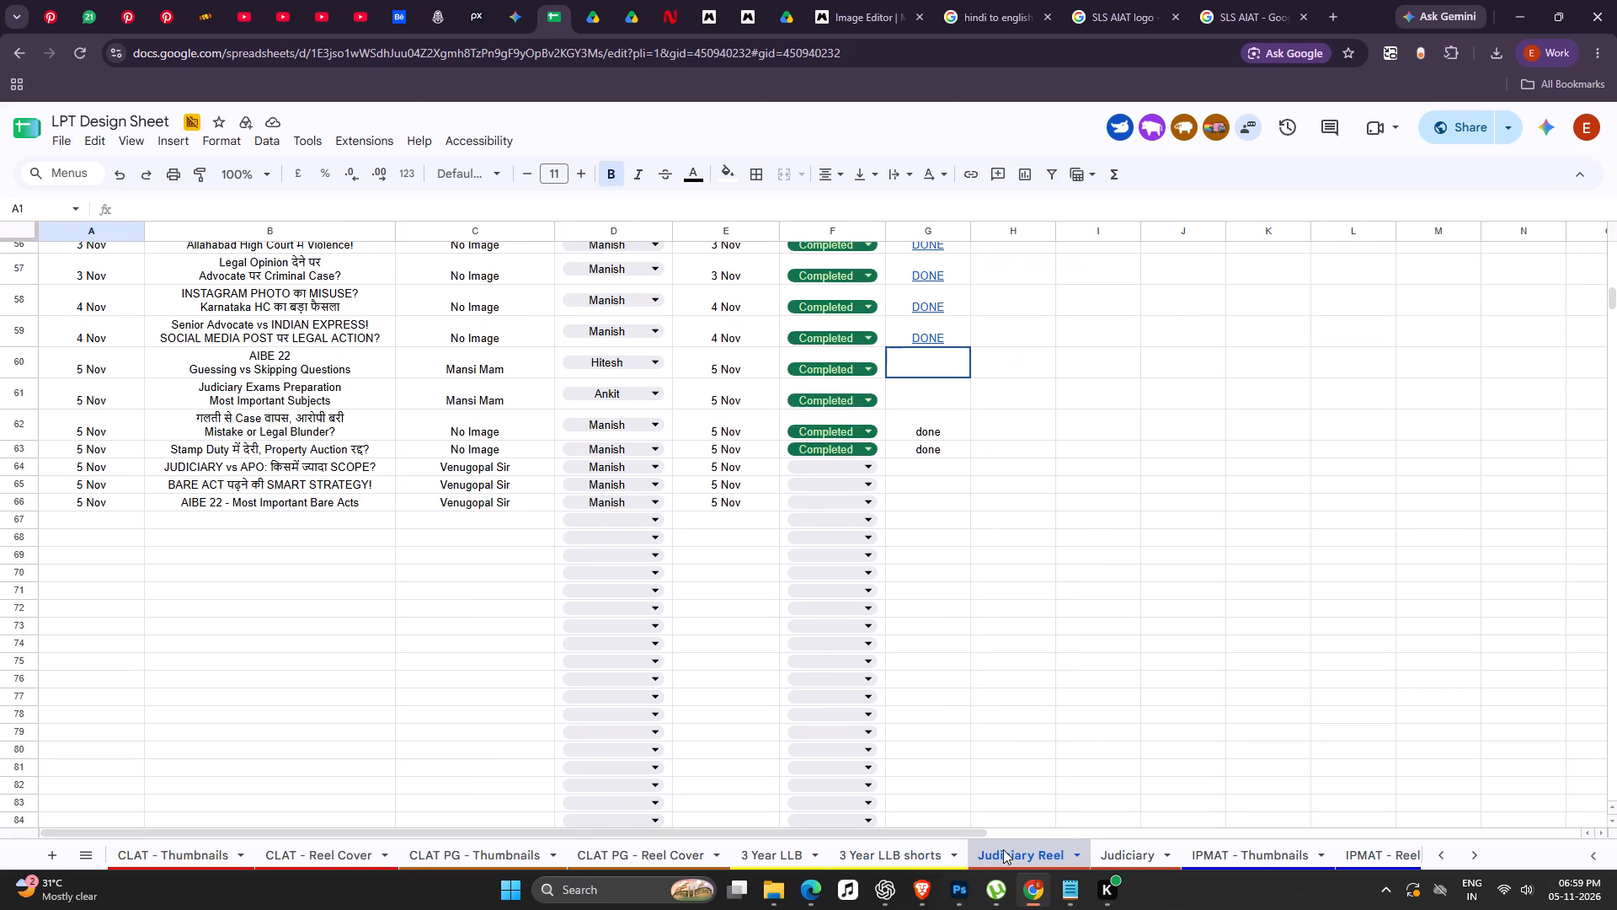
{"action": "left_click", "coordinate": [1137, 845]}
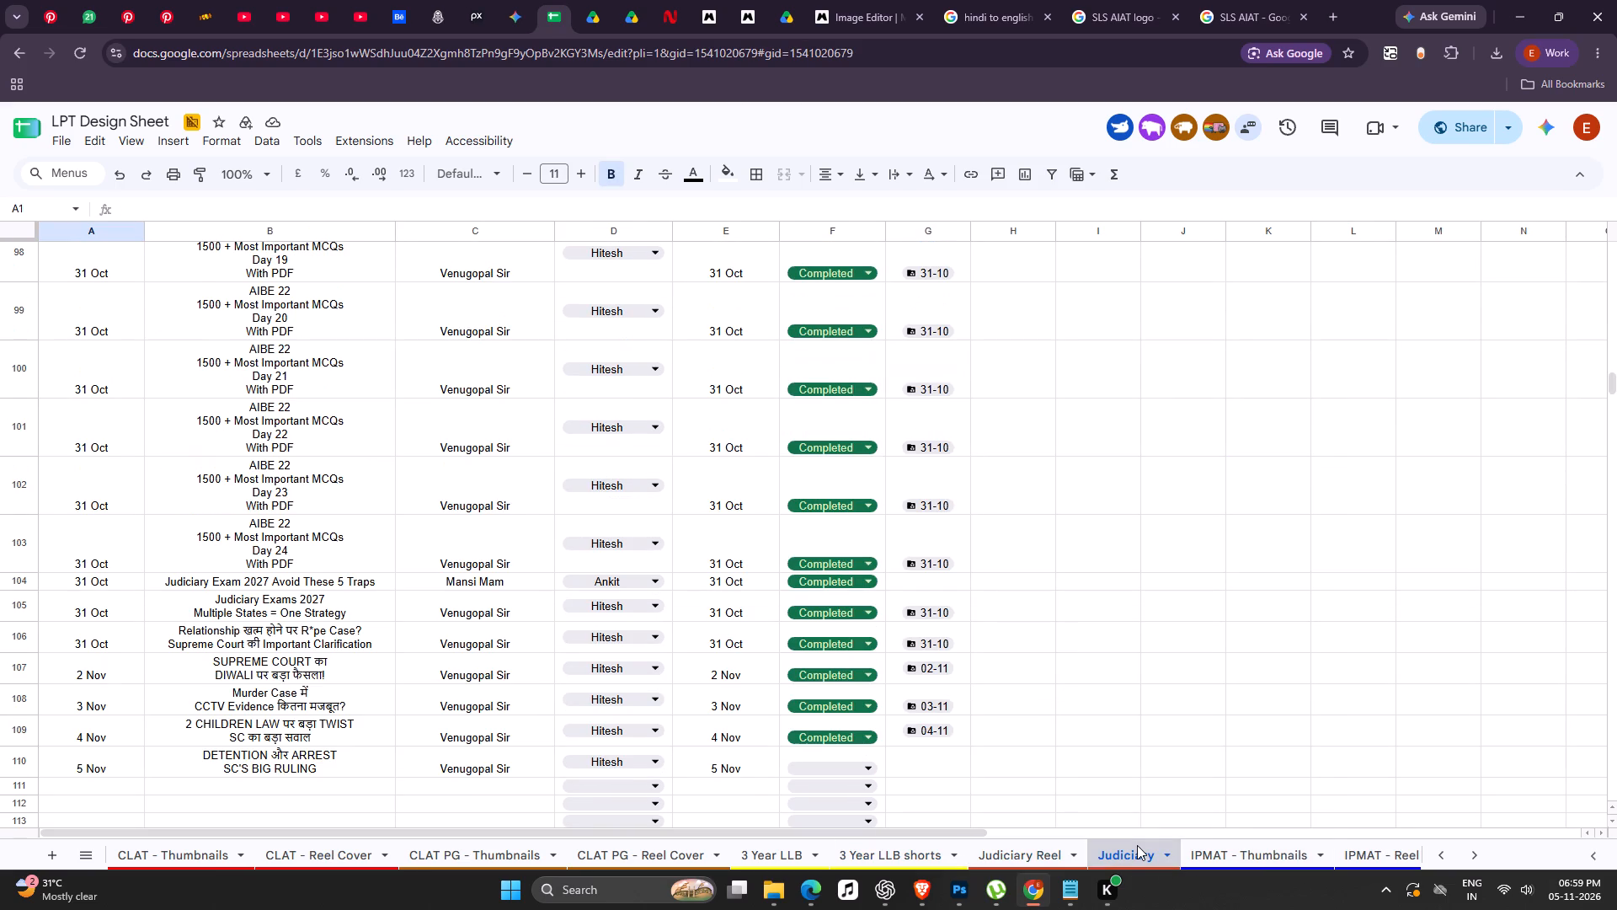
{"action": "scroll", "coordinate": [1056, 666], "scroll_direction": "down", "scroll_amount": 2}
{"action": "left_click", "coordinate": [1230, 851]}
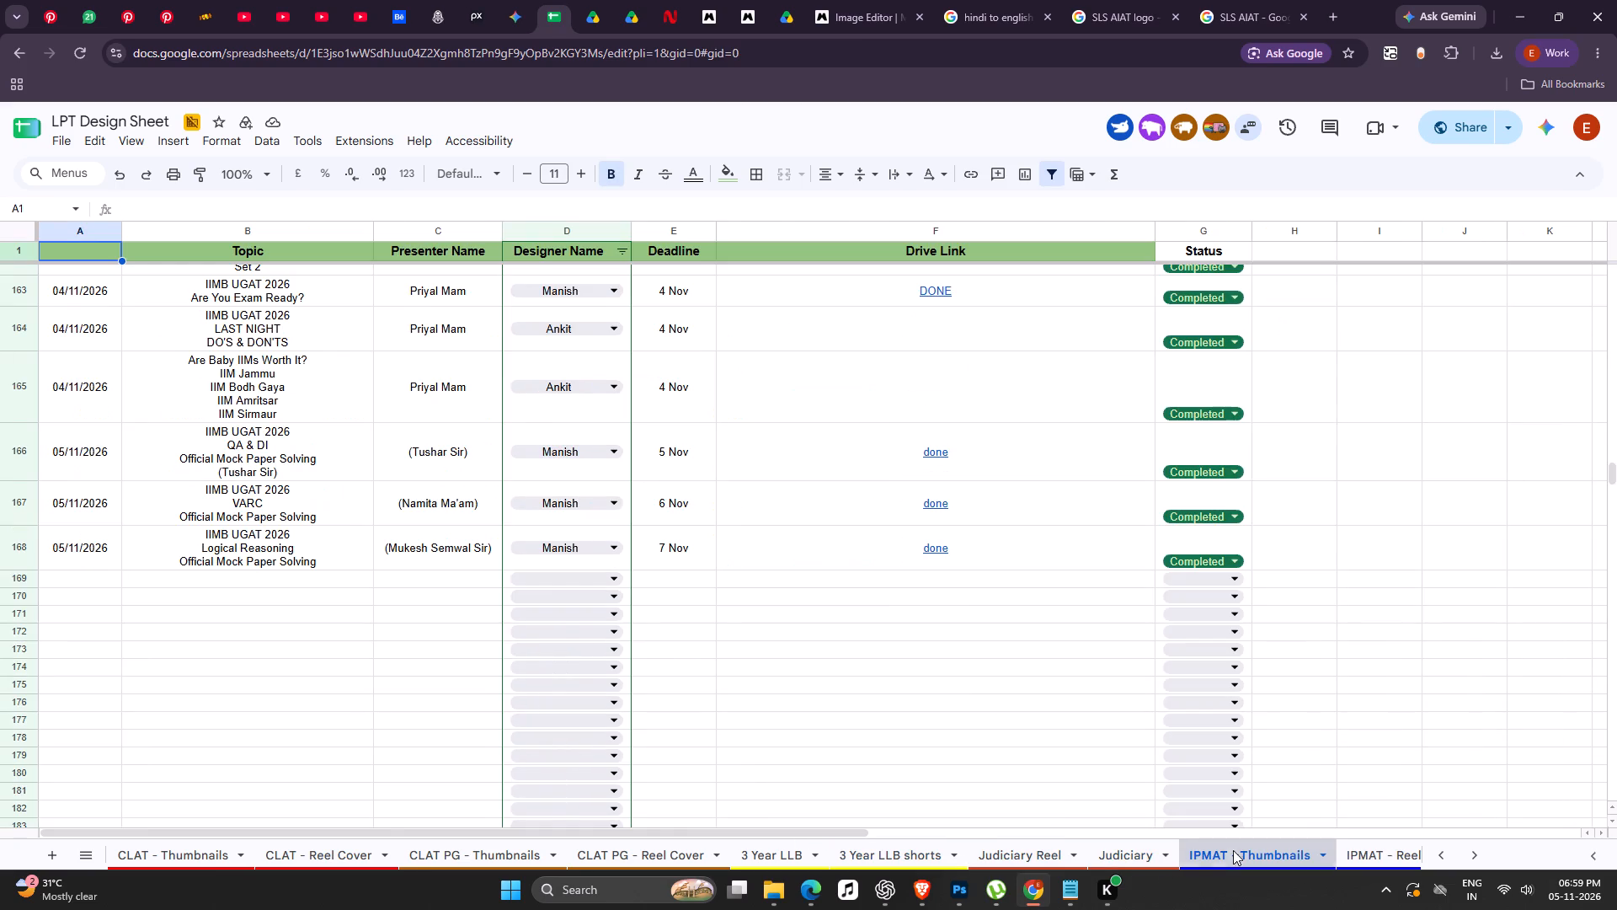
{"action": "scroll", "coordinate": [921, 647], "scroll_direction": "up", "scroll_amount": 4}
{"action": "scroll", "coordinate": [921, 647], "scroll_direction": "down", "scroll_amount": 7}
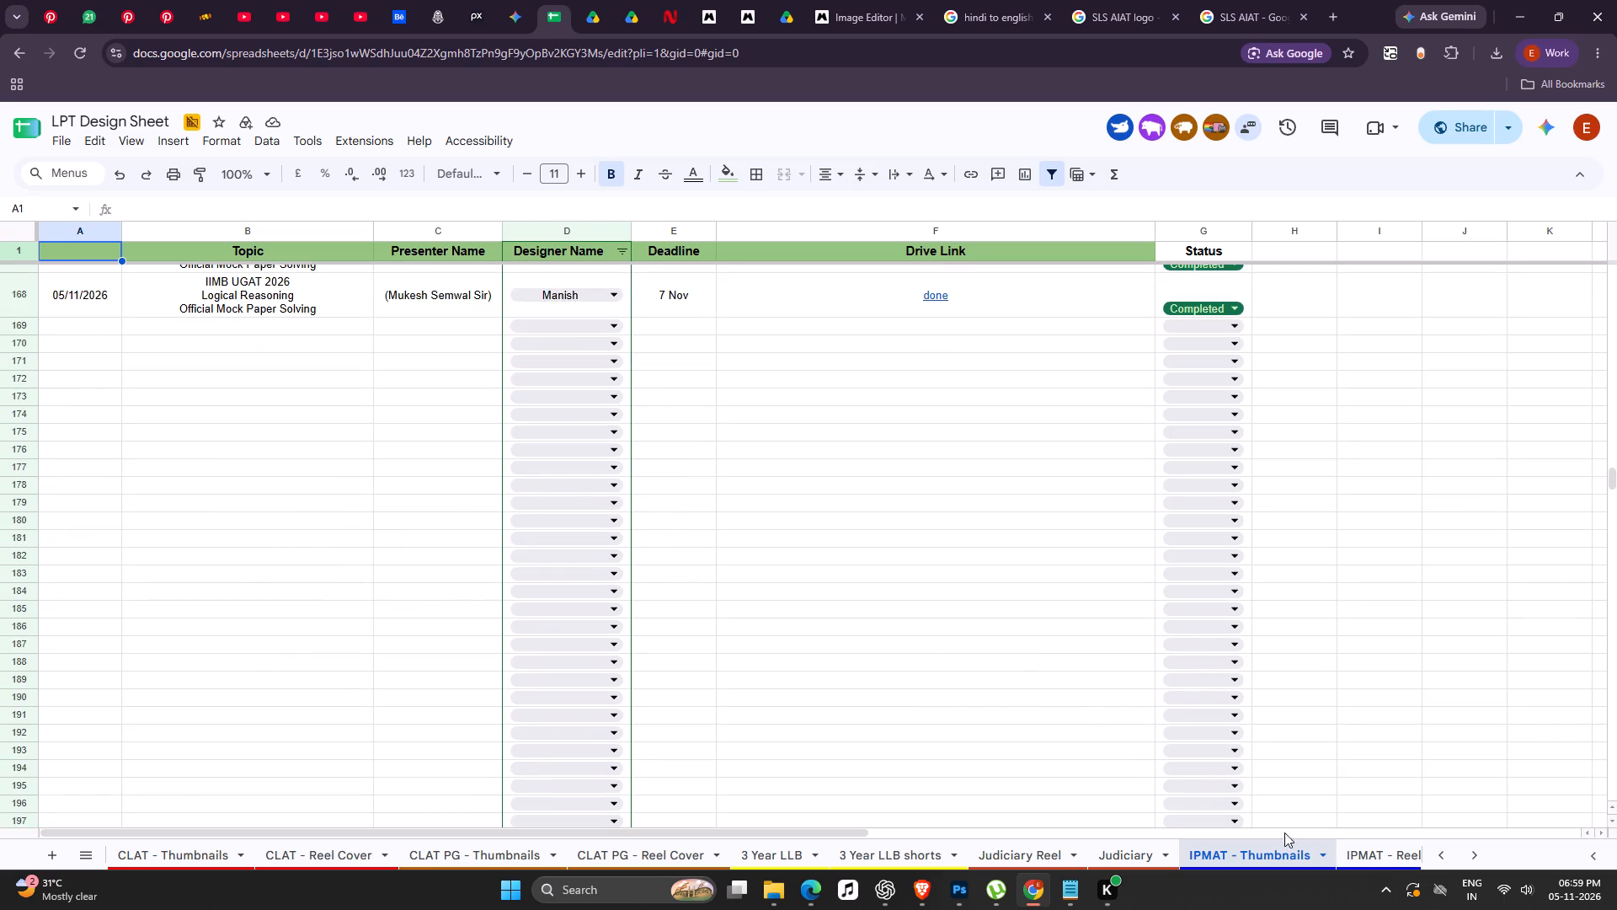
{"action": "left_click", "coordinate": [1399, 862]}
{"action": "scroll", "coordinate": [926, 644], "scroll_direction": "down", "scroll_amount": 17}
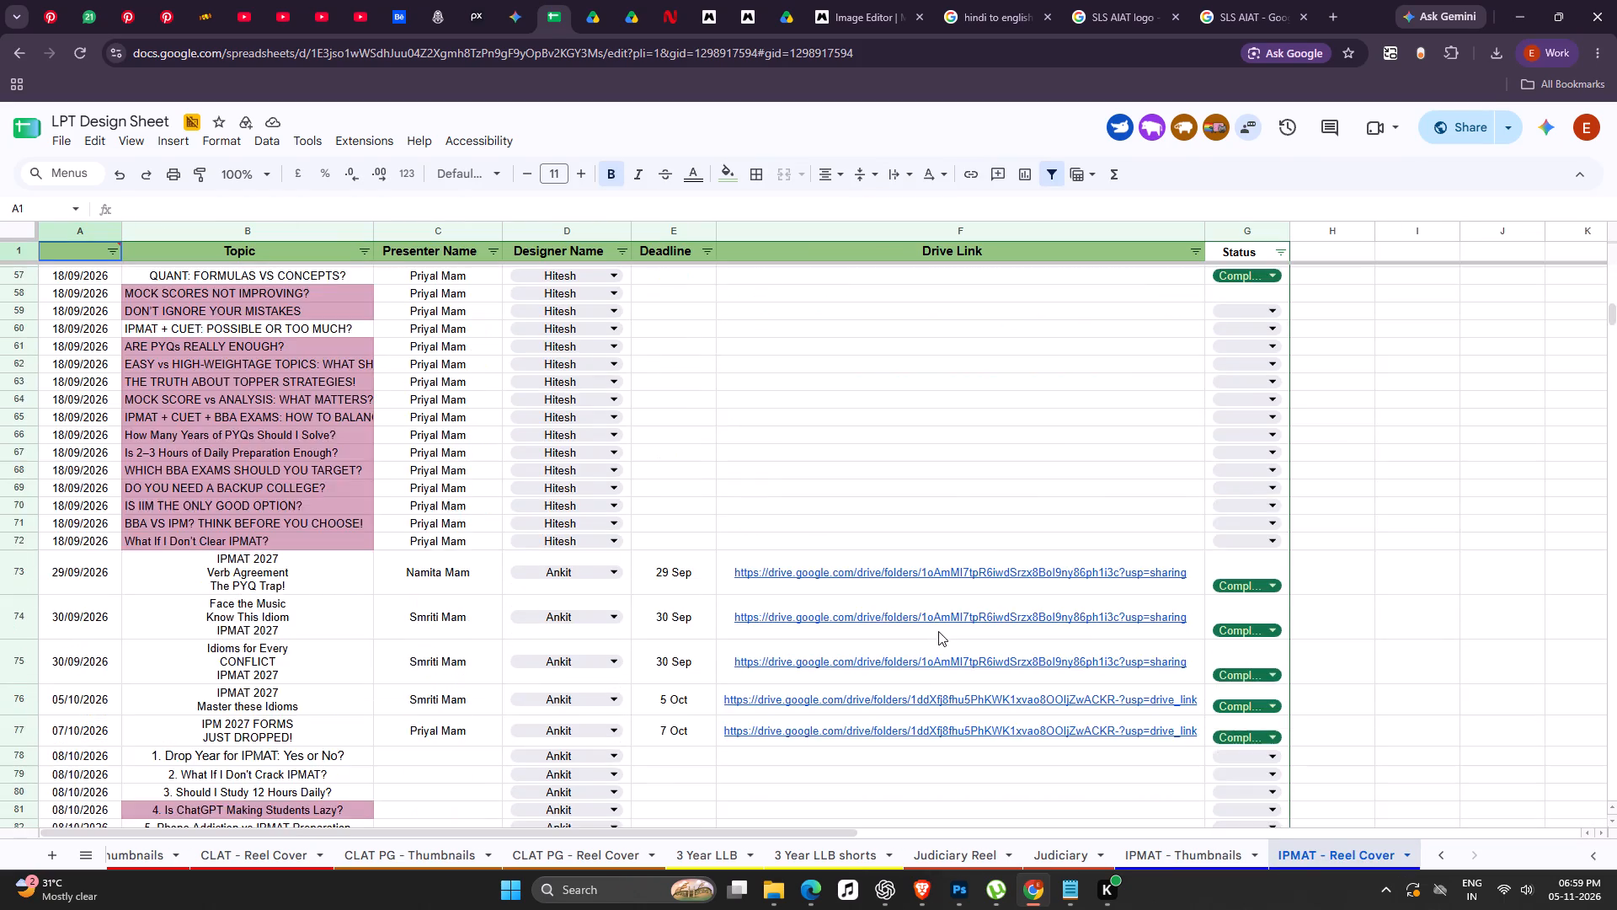
{"action": "scroll", "coordinate": [941, 634], "scroll_direction": "down", "scroll_amount": 17}
{"action": "scroll", "coordinate": [960, 639], "scroll_direction": "up", "scroll_amount": 6}
{"action": "scroll", "coordinate": [960, 639], "scroll_direction": "down", "scroll_amount": 3}
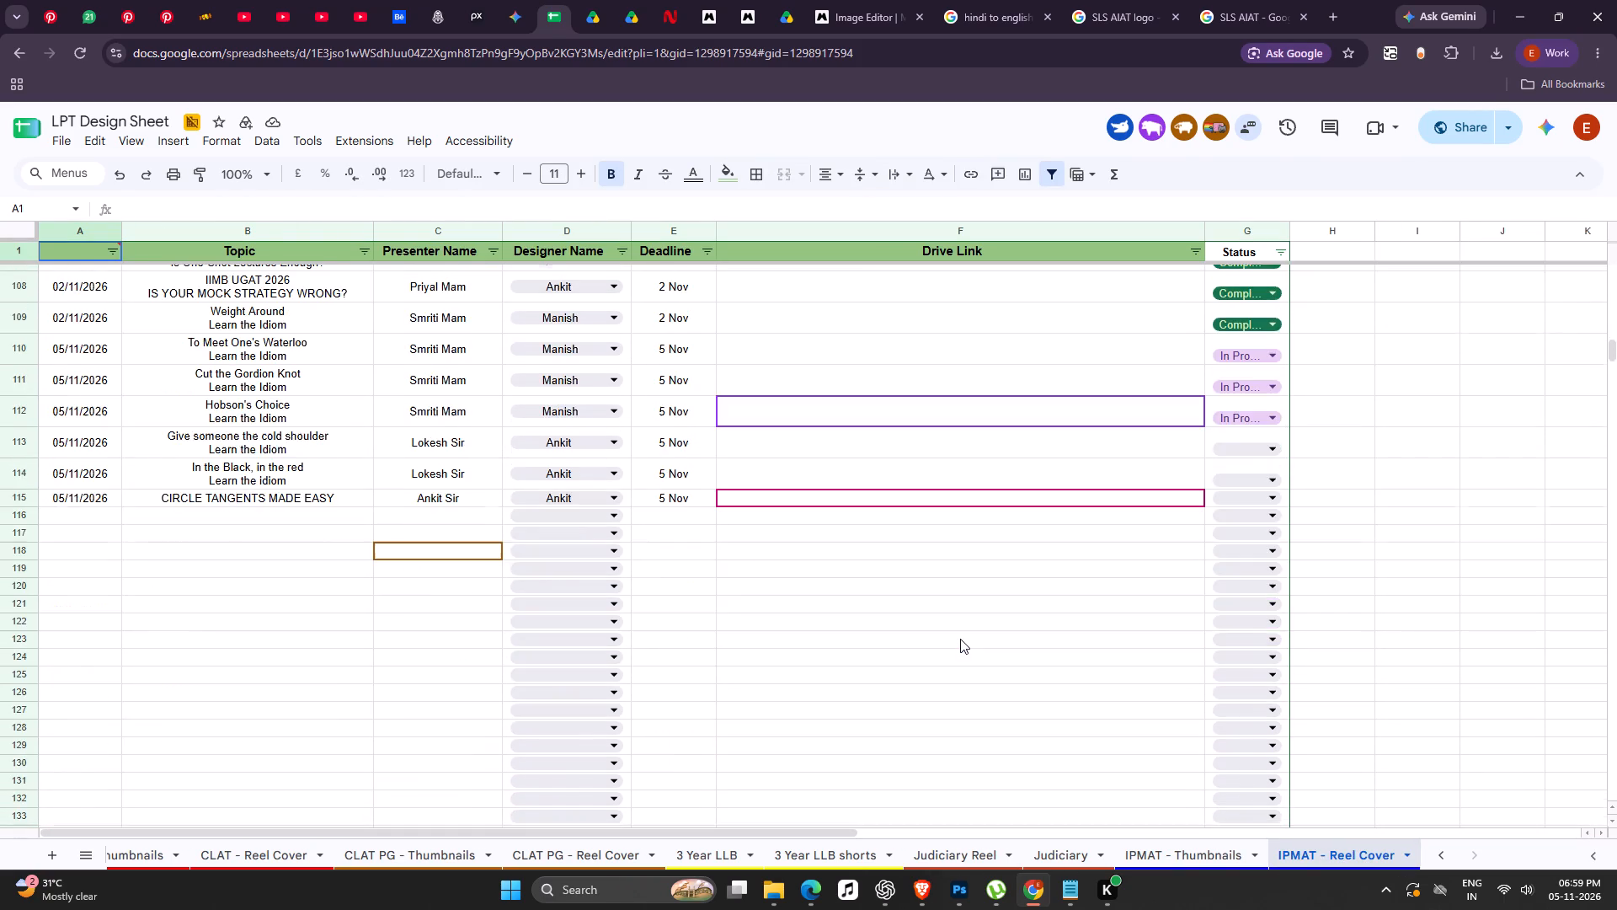
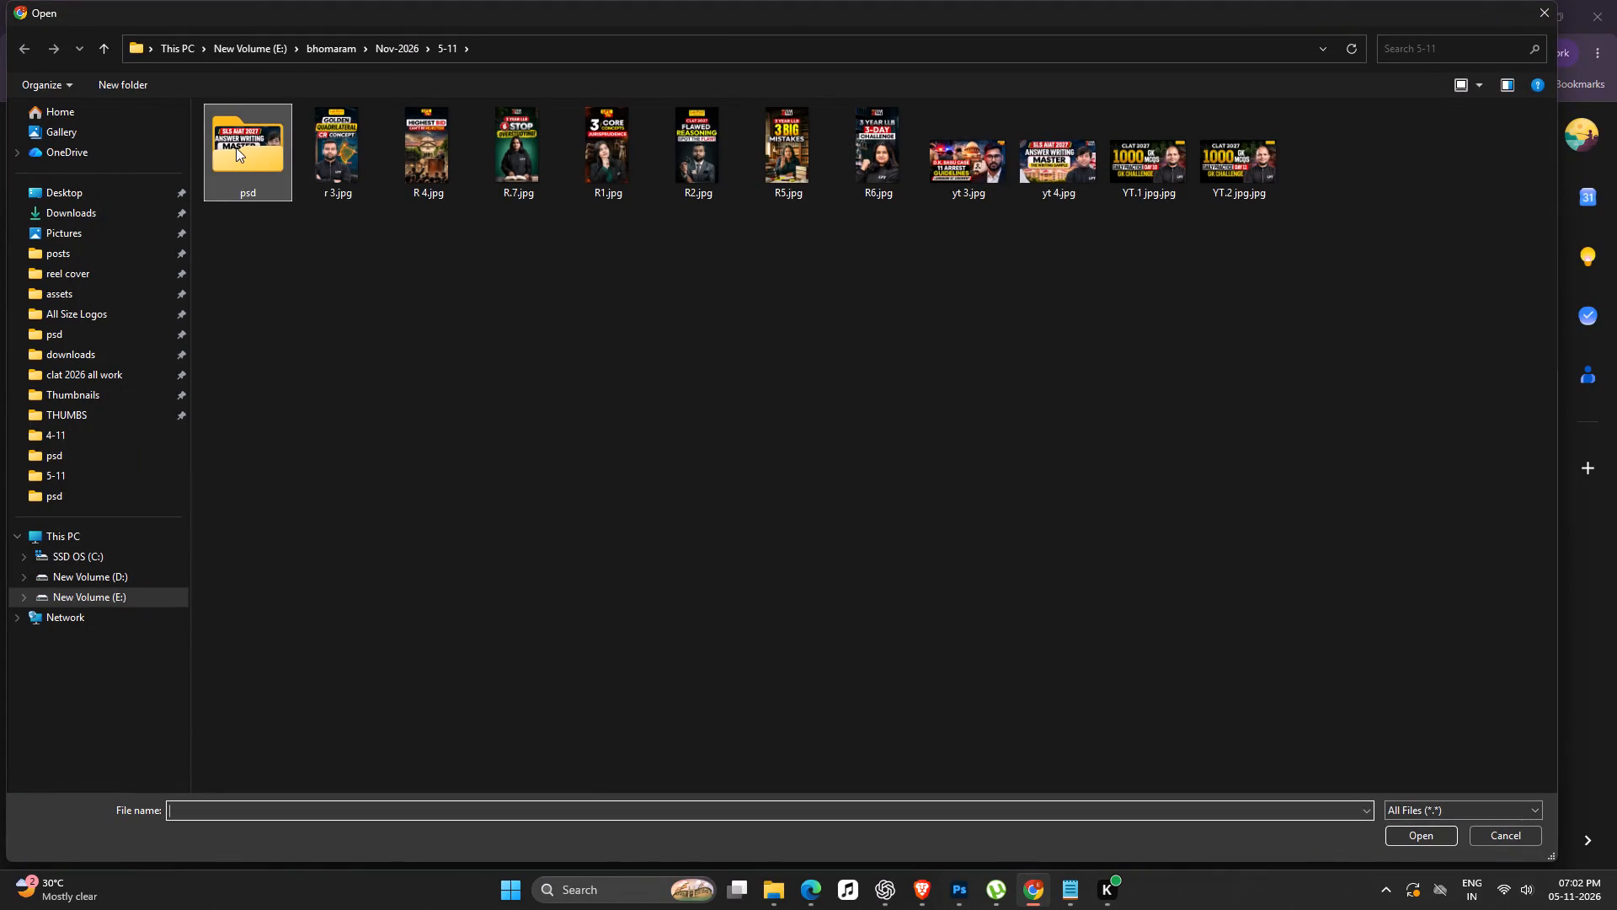
Upload yt 4.jpg from the local 5-11 folder to the 5 Nov folder in Google Drive.
{"action": "left_click", "coordinate": [905, 151]}
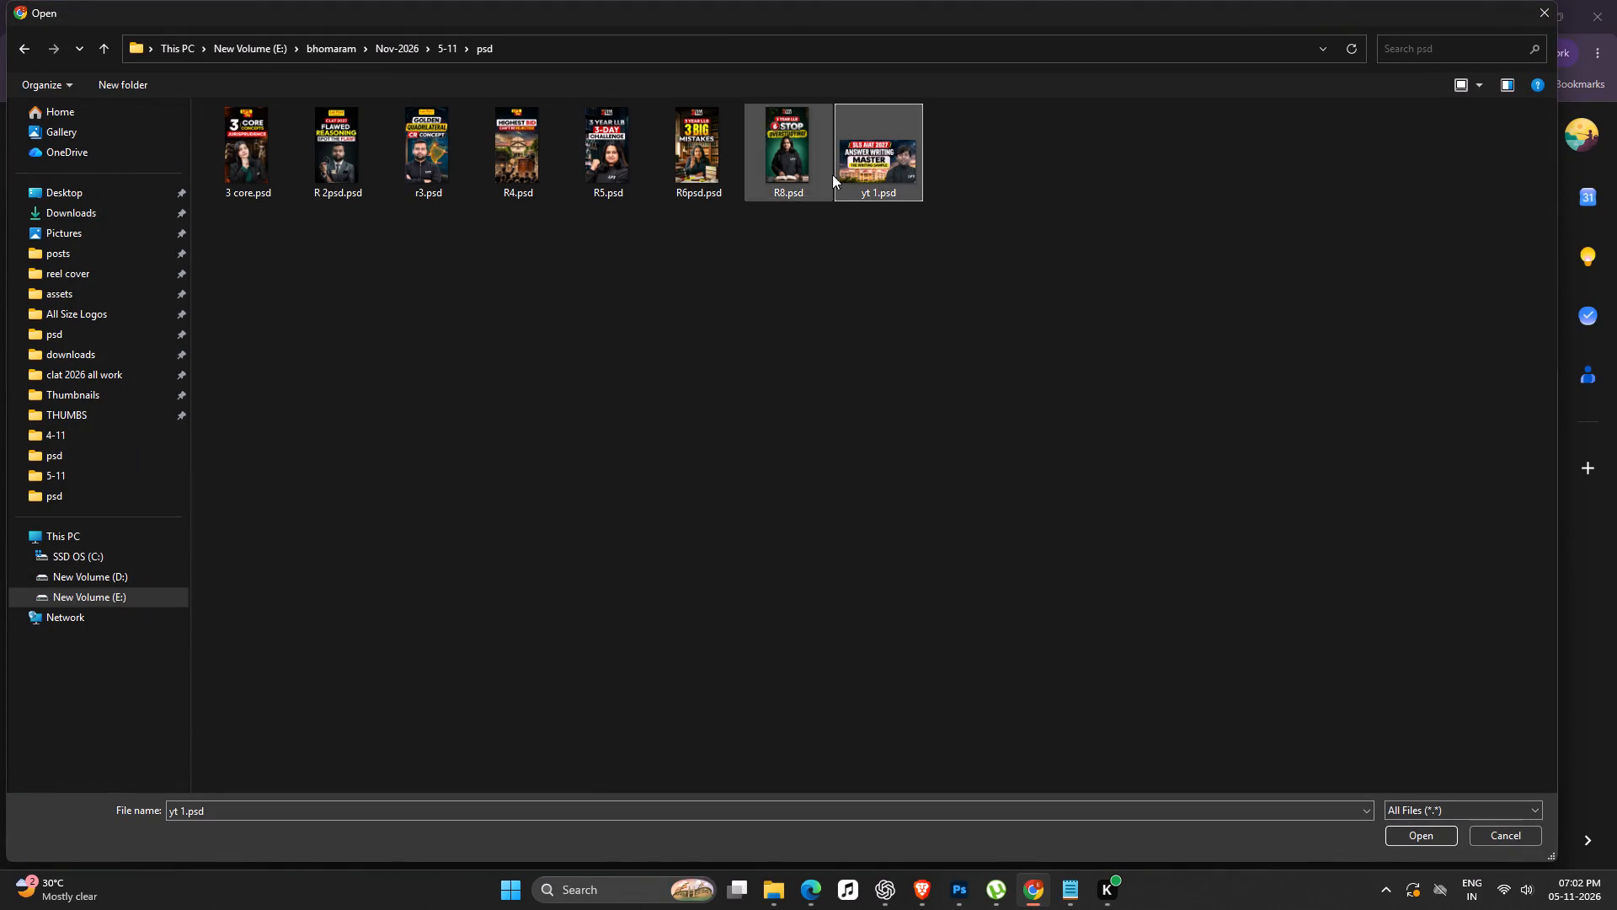
{"action": "left_click", "coordinate": [102, 41]}
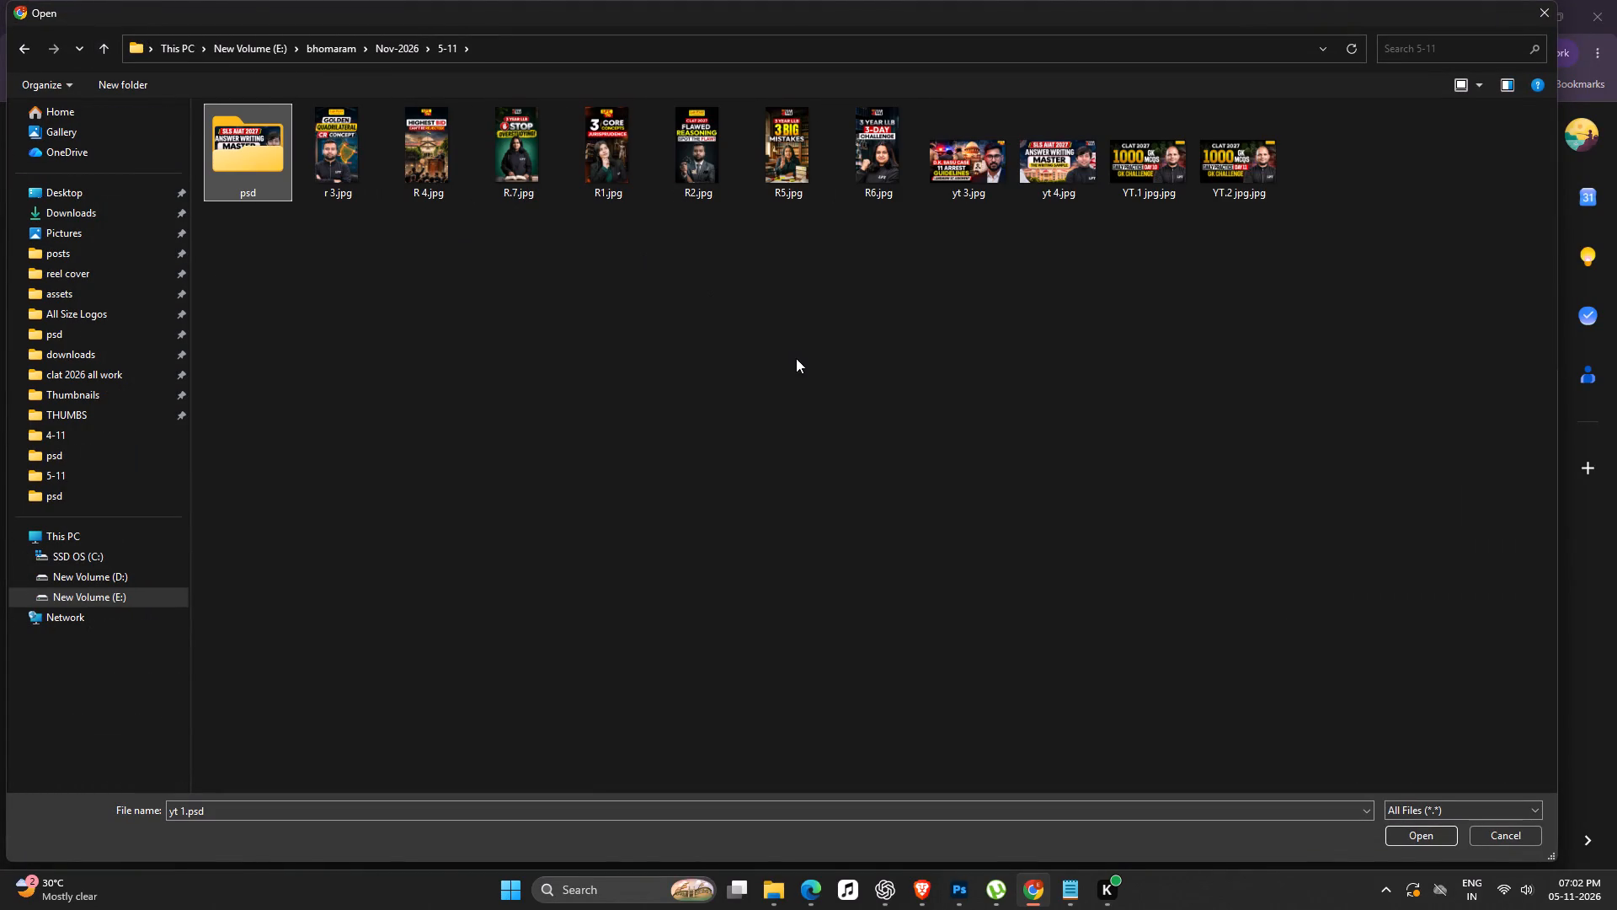
{"action": "double_click", "coordinate": [1064, 162]}
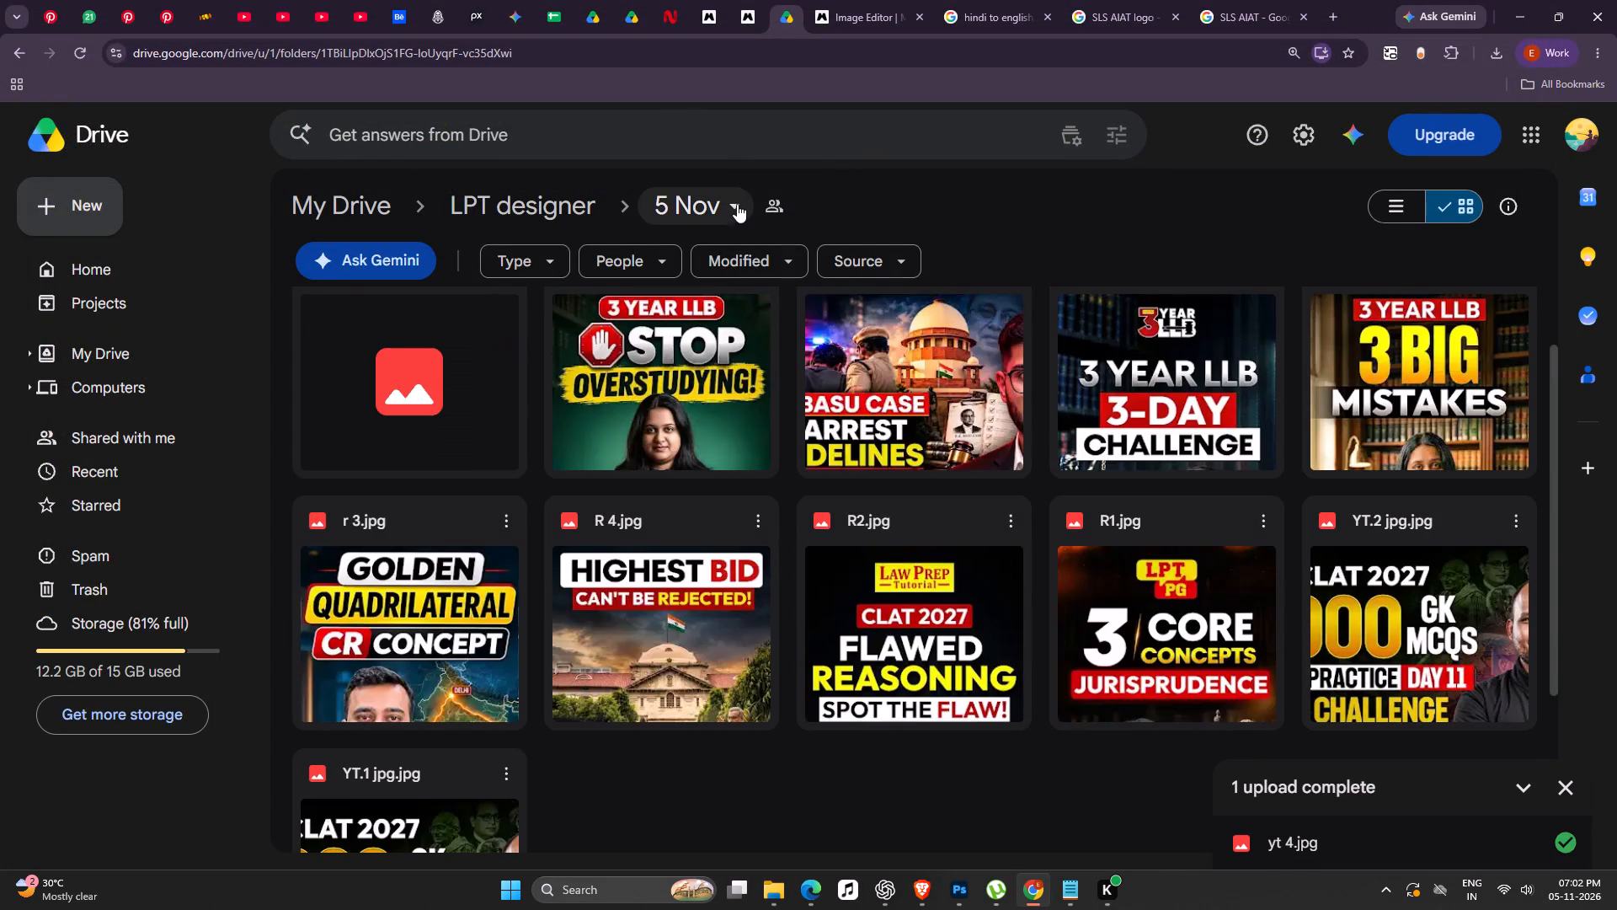
Copy the sharing link of the 5 Nov Drive folder.
{"action": "left_click", "coordinate": [737, 210]}
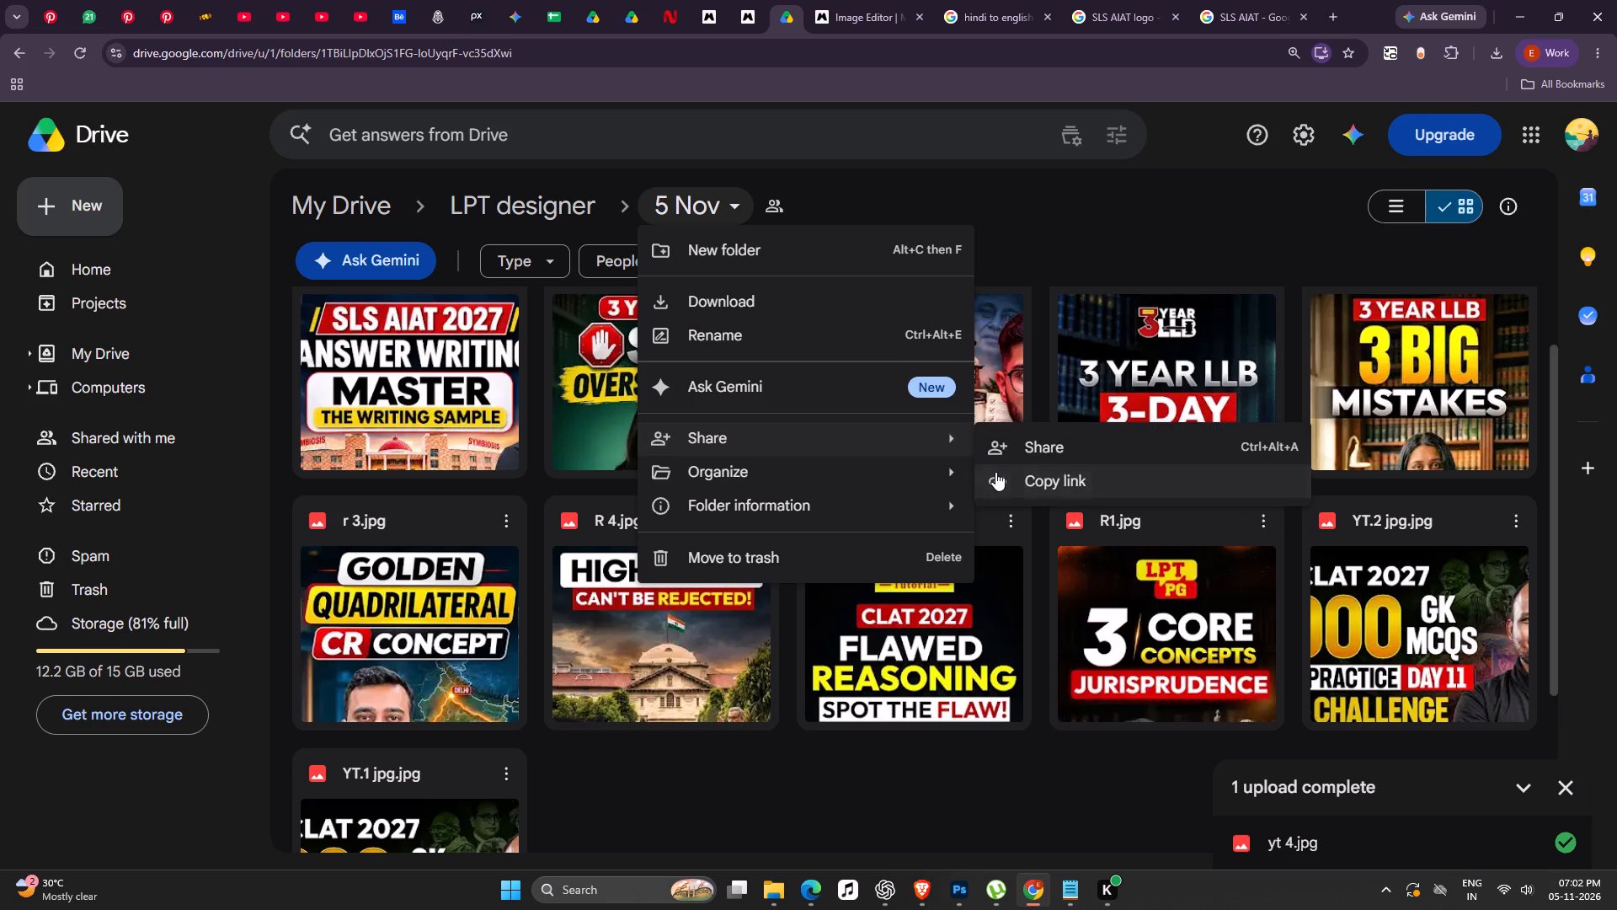
{"action": "left_click", "coordinate": [995, 472]}
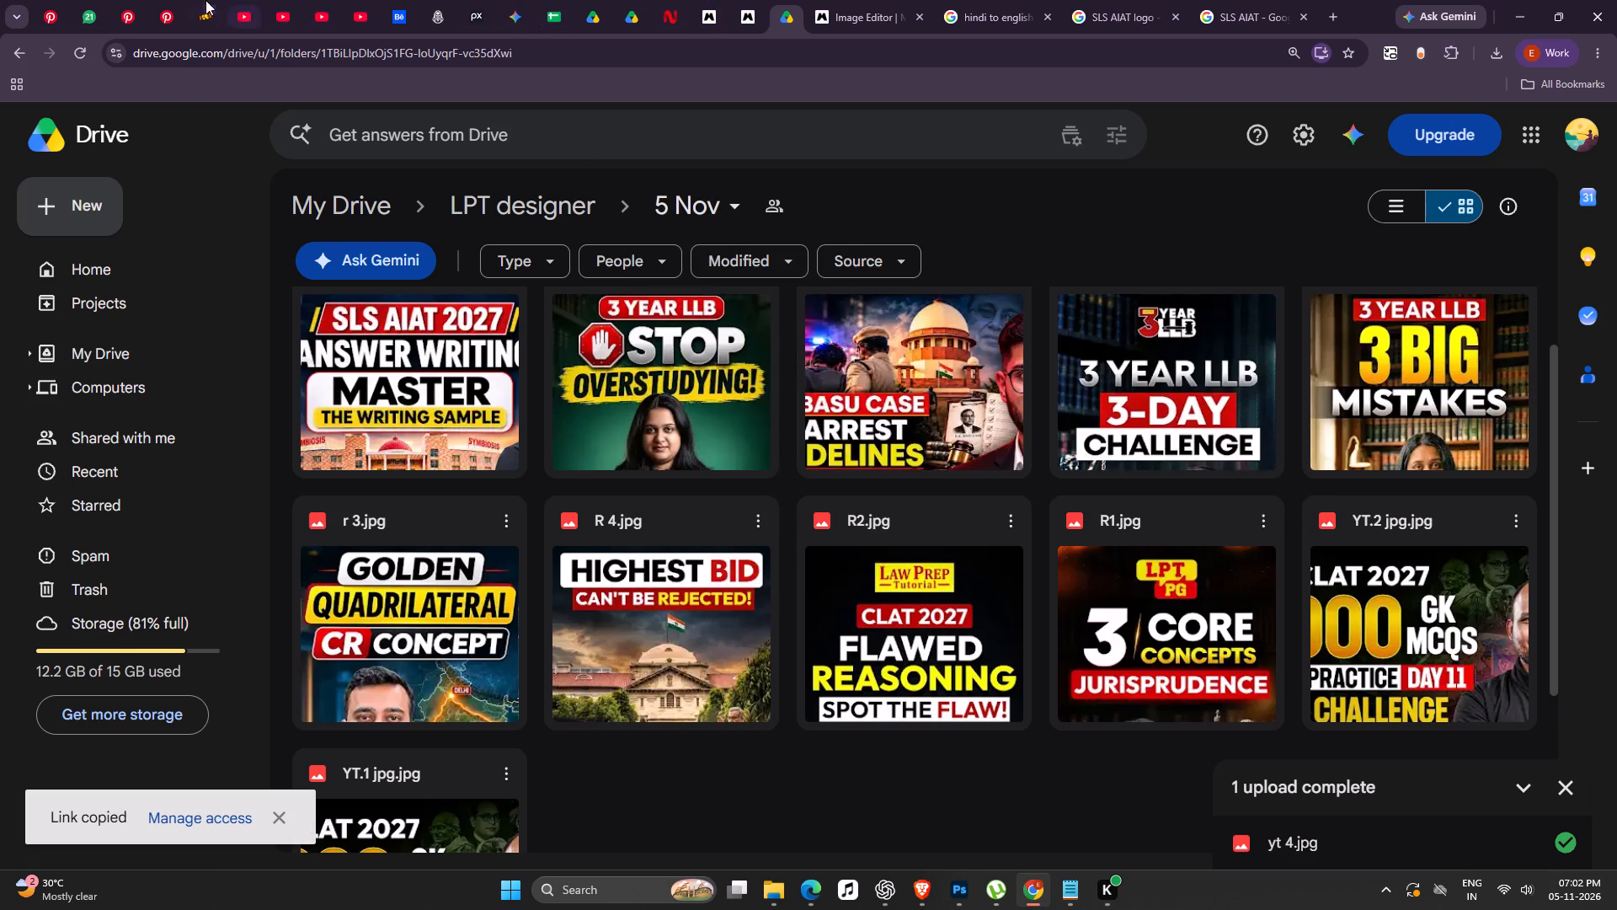